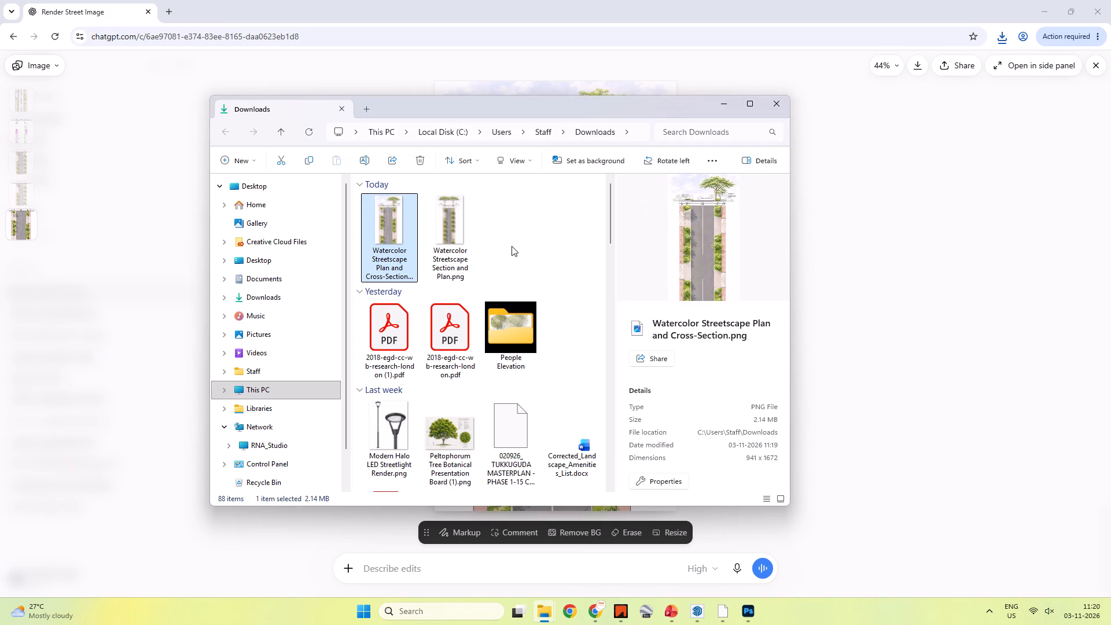
key("ctrl+c")
Paste the street plan image onto slide 2 in PowerPoint and align its top and outer edges with the blue placeholder.
key("alt+Tab")
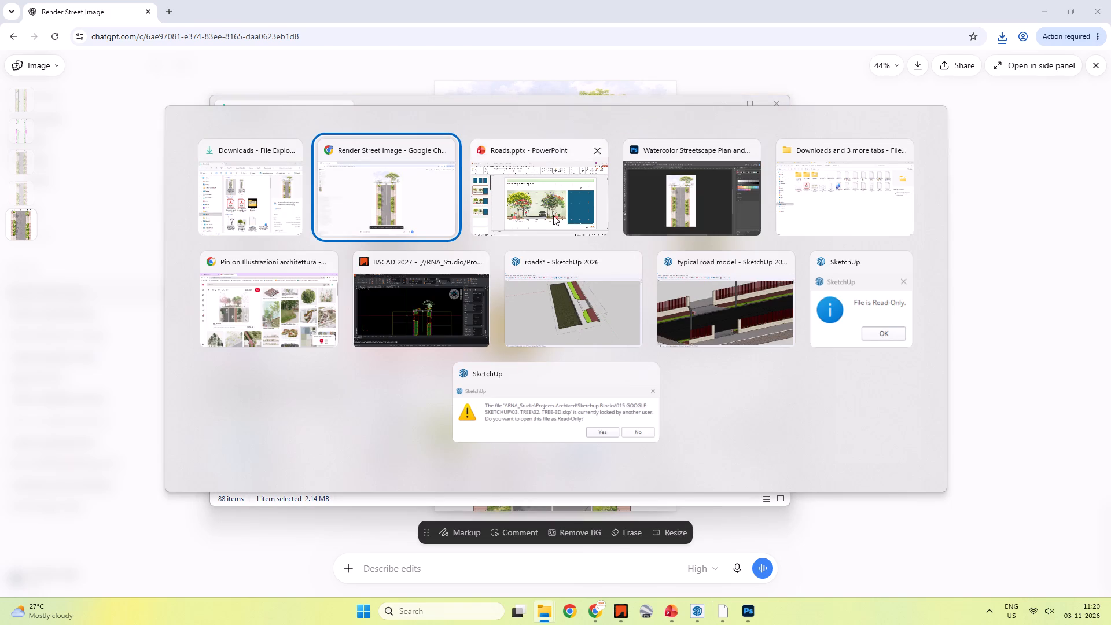
left_click(553, 215, "alt")
left_click(800, 207)
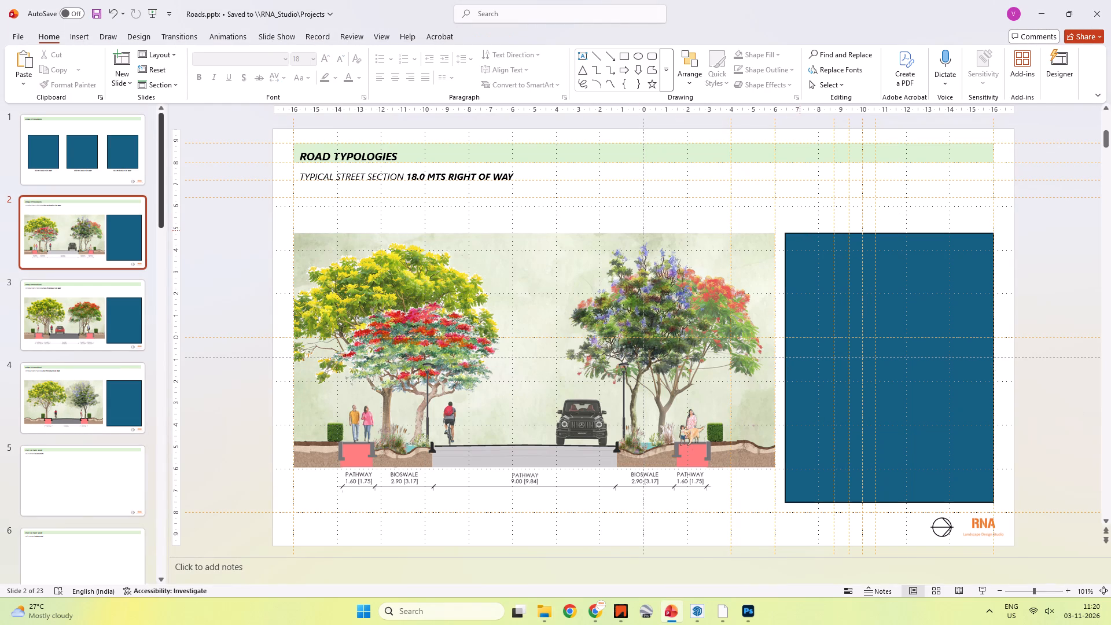
key("ctrl+v")
left_click_drag(638, 275, 840, 217)
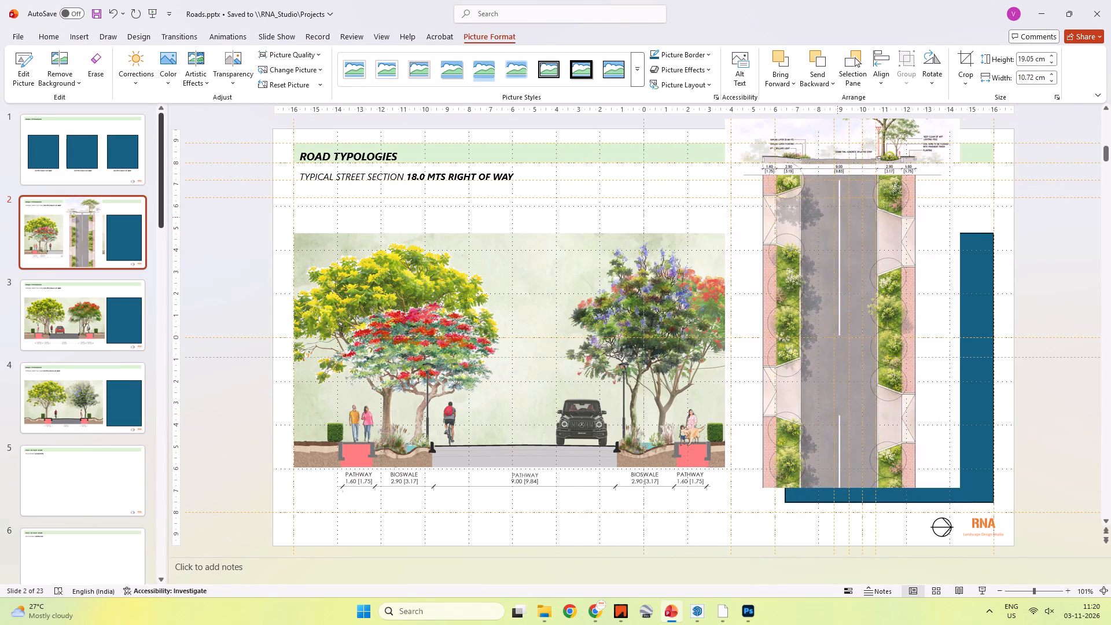
left_click_drag(840, 217, 872, 376)
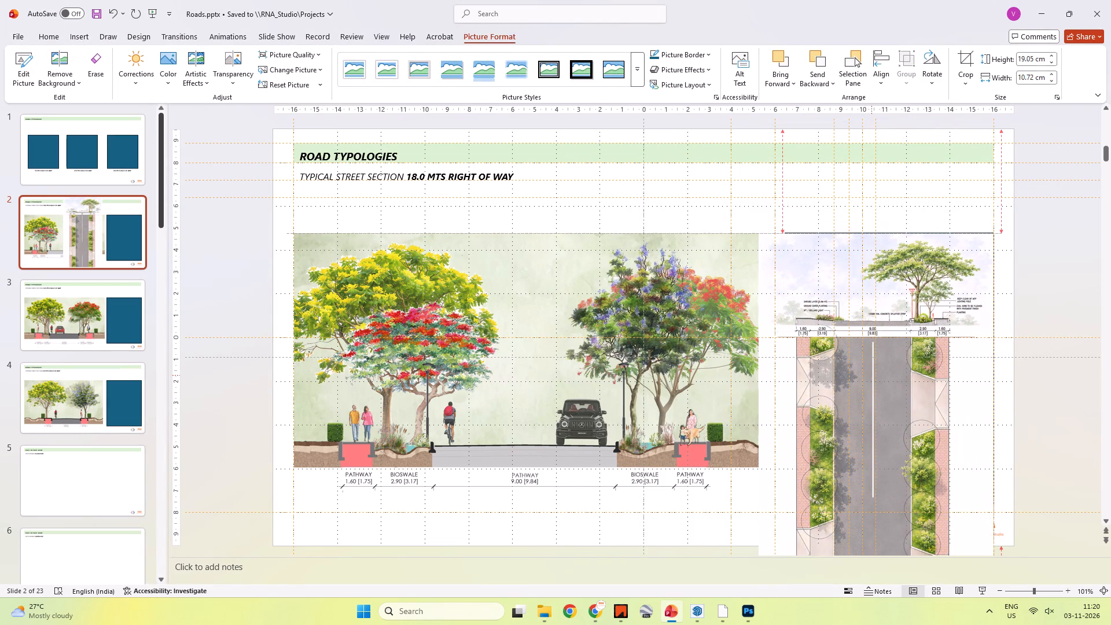
left_click_drag(872, 376, 873, 376)
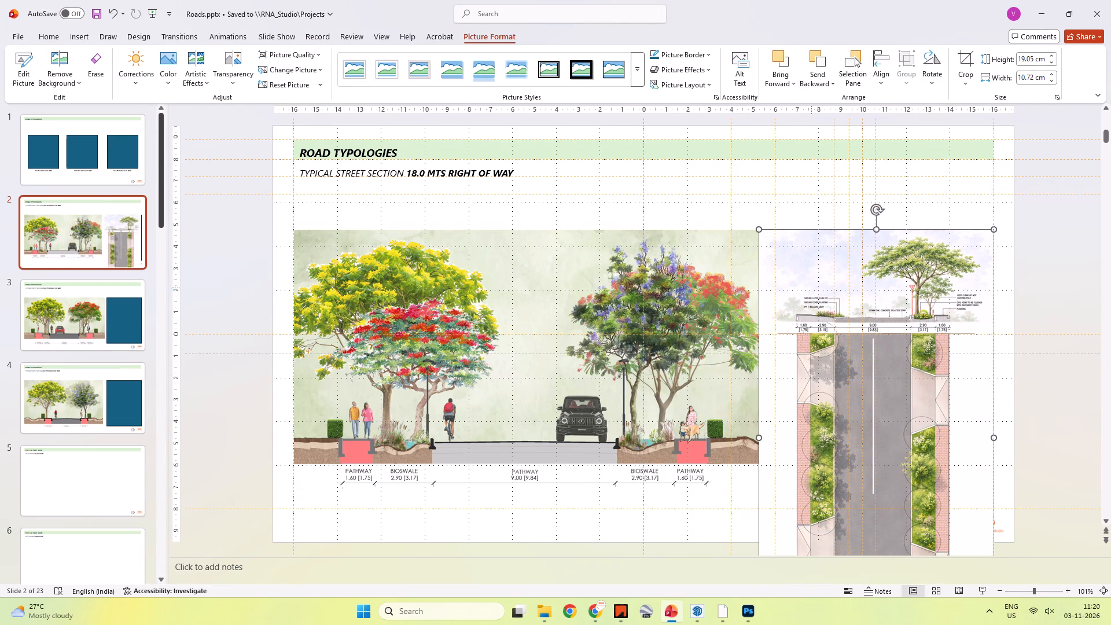
Crop narrow strips off both sides of slide 2's street plan picture and shift it against the blue placeholder's outer edge.
scroll(808, 285, "down", 2, "ctrl")
right_click(833, 304)
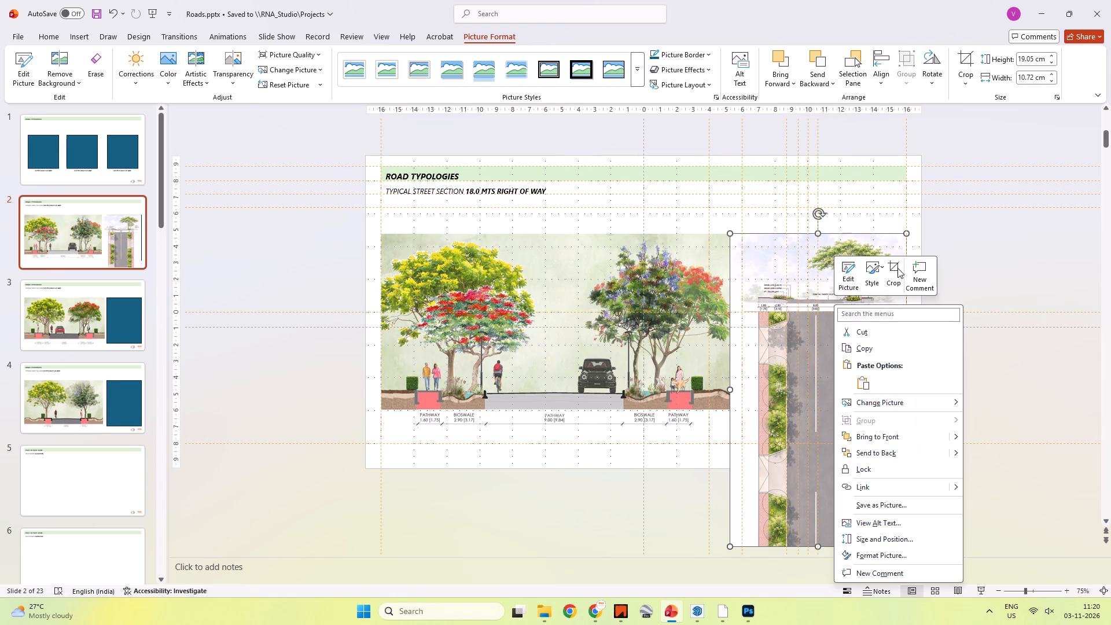
left_click(897, 267)
left_click(903, 389)
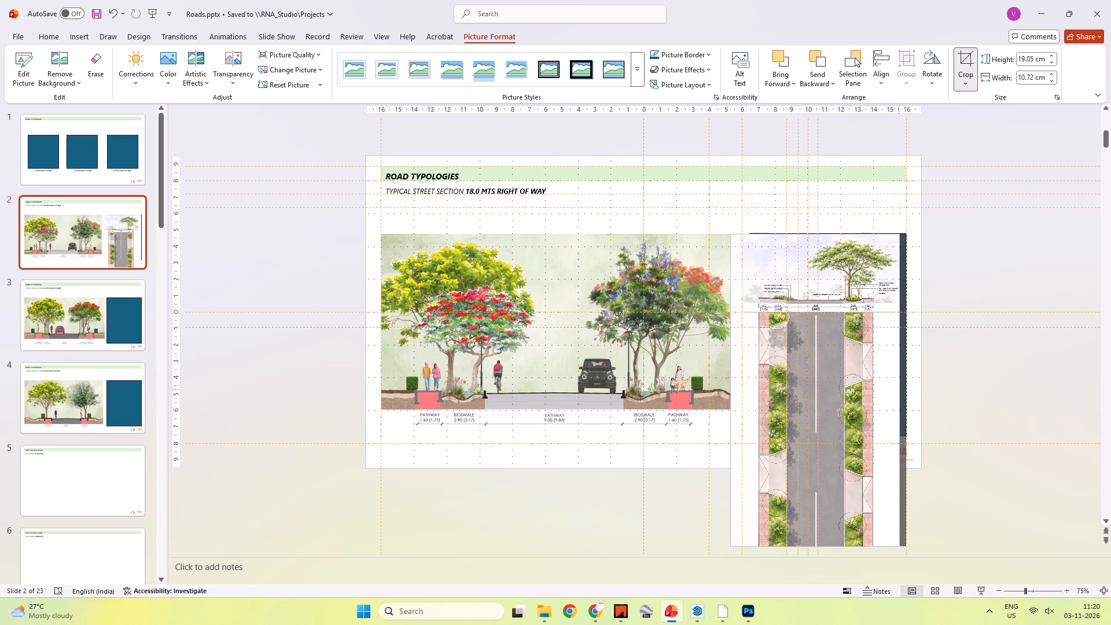
left_click_drag(733, 387, 743, 387)
left_click(1045, 336)
left_click_drag(808, 346, 814, 346, "shift")
Crop the bottom of slide 2's street plan picture up to the blue placeholder's lower edge.
scroll(956, 352, "down", 1)
scroll(956, 350, "up", 1)
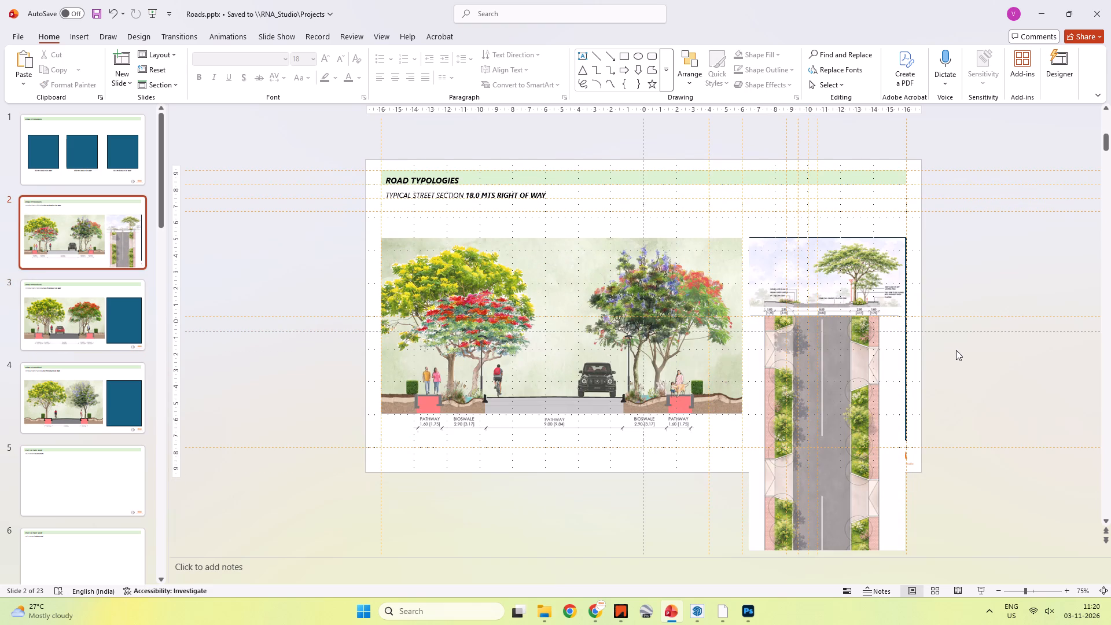
scroll(940, 326, "down", 1, "ctrl")
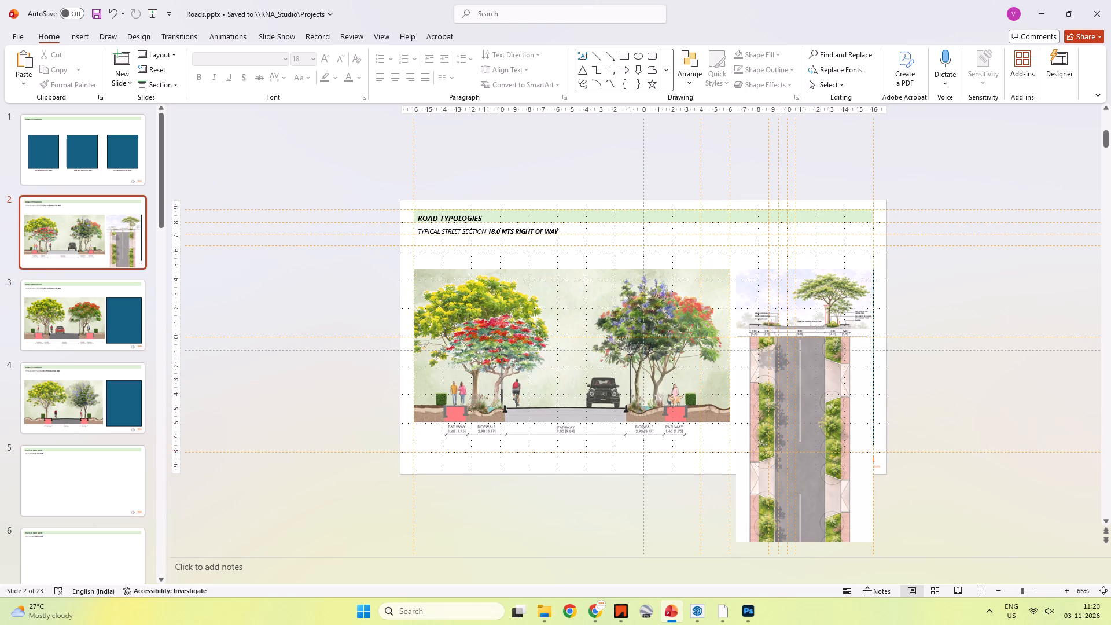
scroll(788, 412, "down", 1)
scroll(784, 388, "up", 1)
scroll(756, 416, "down", 1, "ctrl")
left_click(731, 466)
right_click(743, 457)
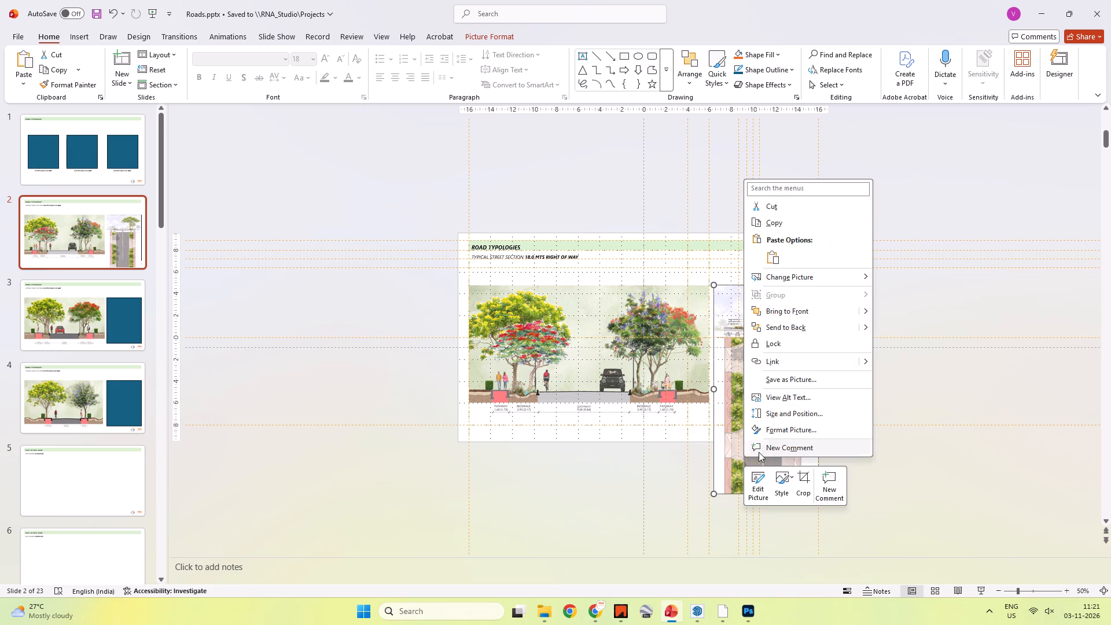
left_click(803, 481)
left_click_drag(768, 491, 758, 405)
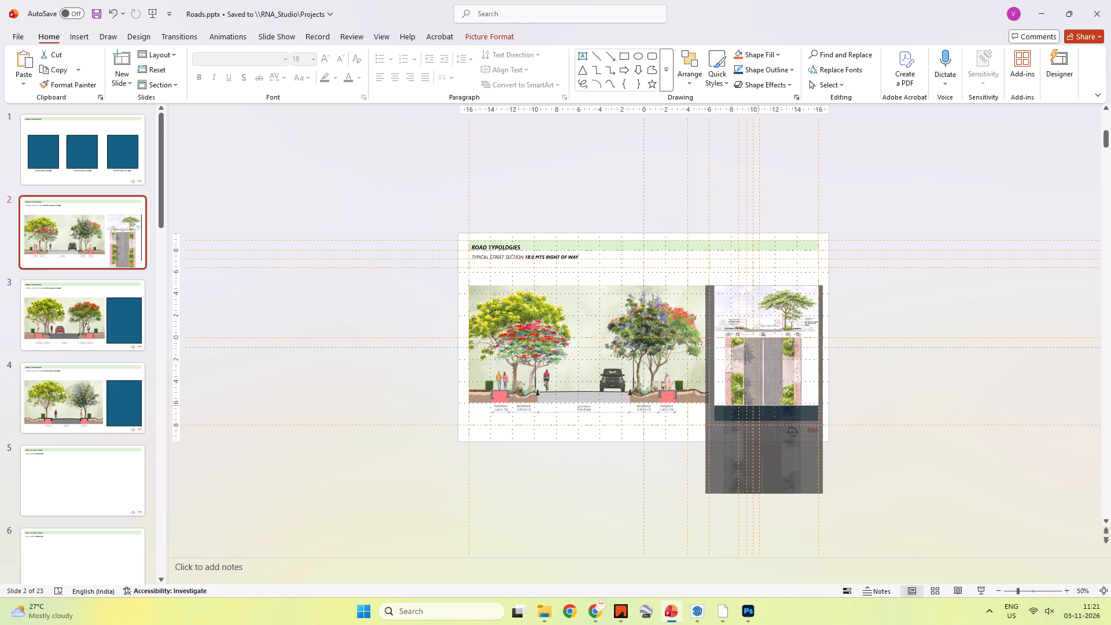
left_click_drag(758, 405, 758, 420)
left_click(878, 396)
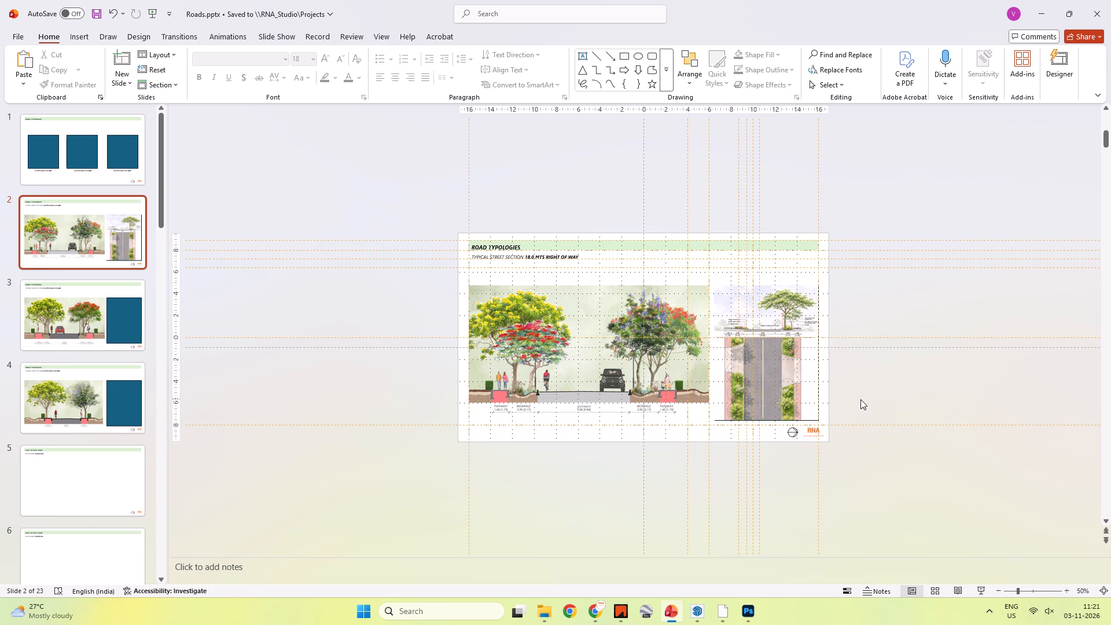
Send slide 2's street plan picture to the back and delete the blue placeholder.
scroll(860, 399, "up", 4, "ctrl")
left_click(829, 444)
right_click(830, 444)
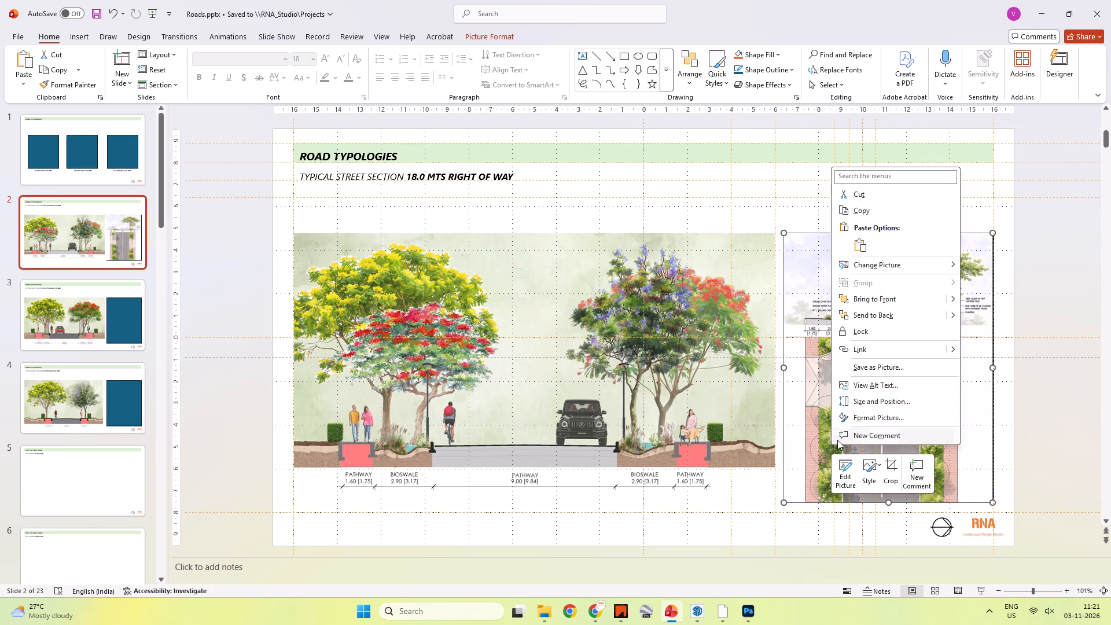
left_click(871, 316)
left_click(864, 344)
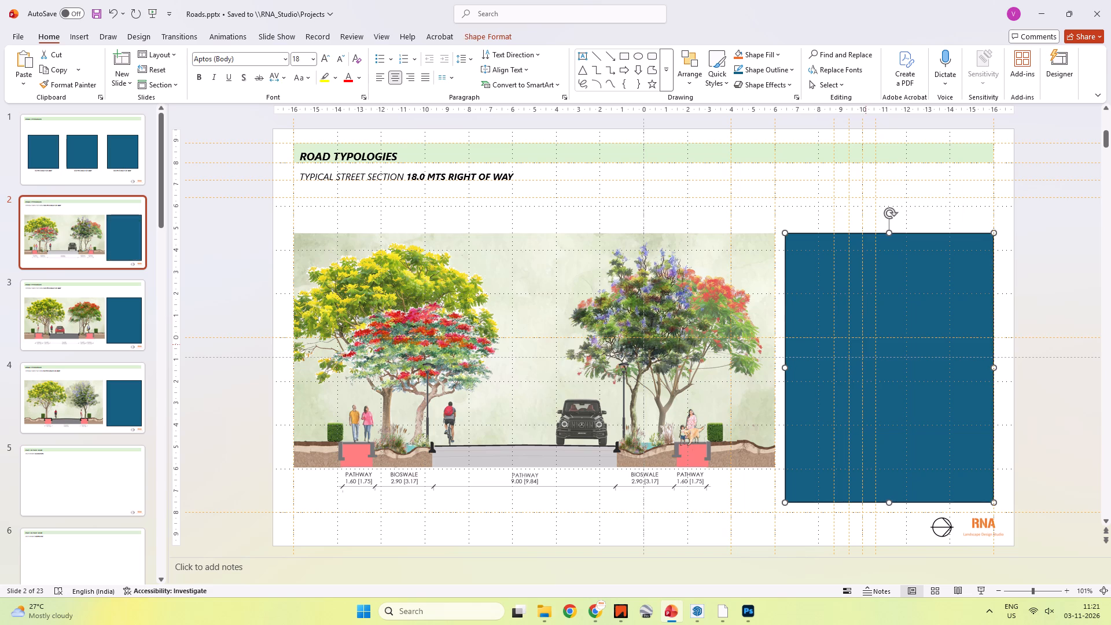
key("Delete")
left_click(858, 374)
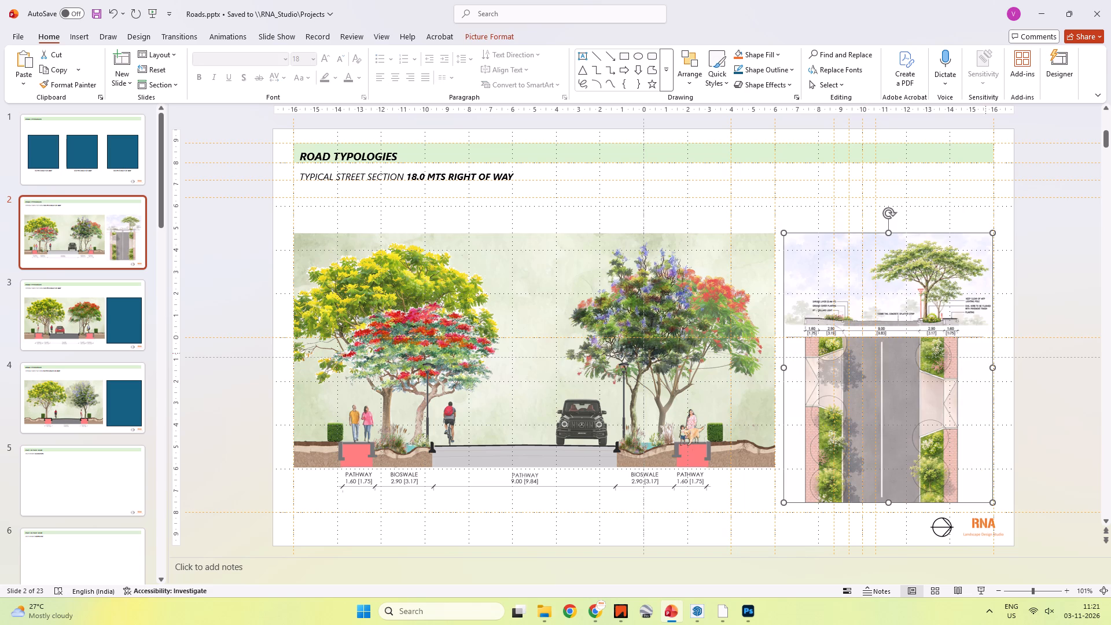
Nudge slide 2's street plan picture outward in small increments to meet the outer margin guide.
left_click(1031, 292)
left_click(940, 325)
key("Right")
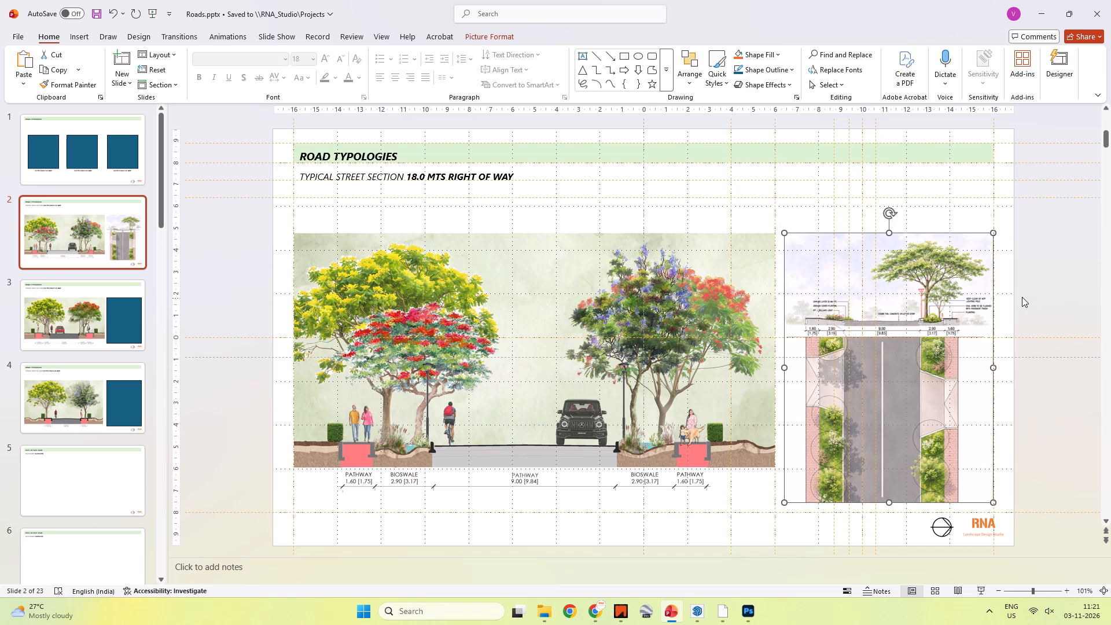
left_click(1029, 295)
left_click(924, 317)
key("Right")
left_click(1031, 304)
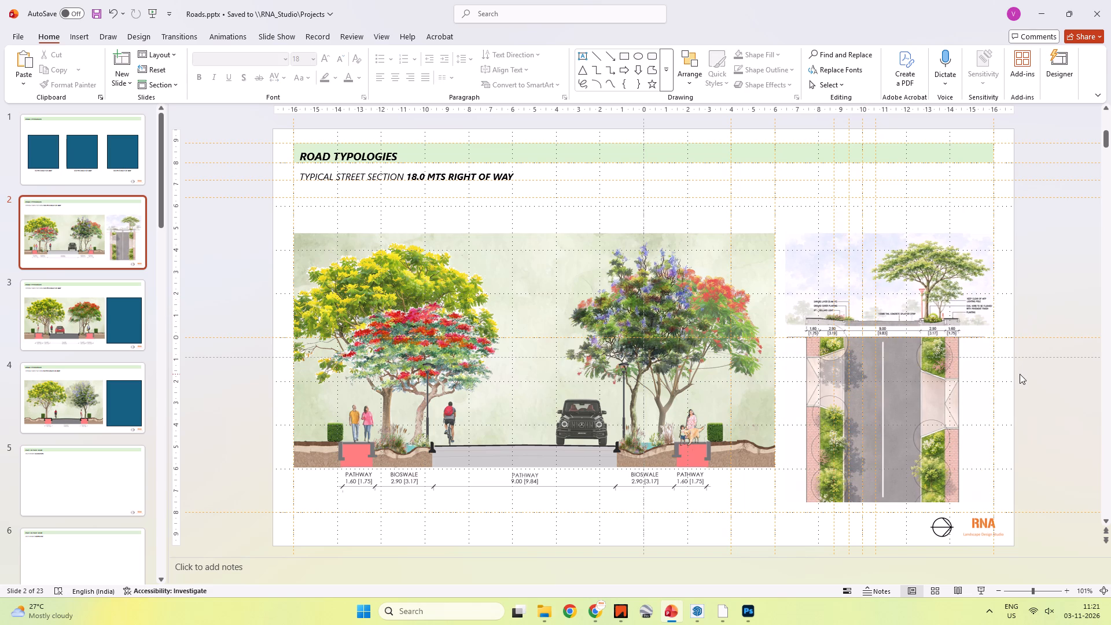
Crop the blank strip off the street plan's side nearest the section image, and enlarge the picture proportionally to fill the gap.
right_click(889, 340)
left_click(944, 369)
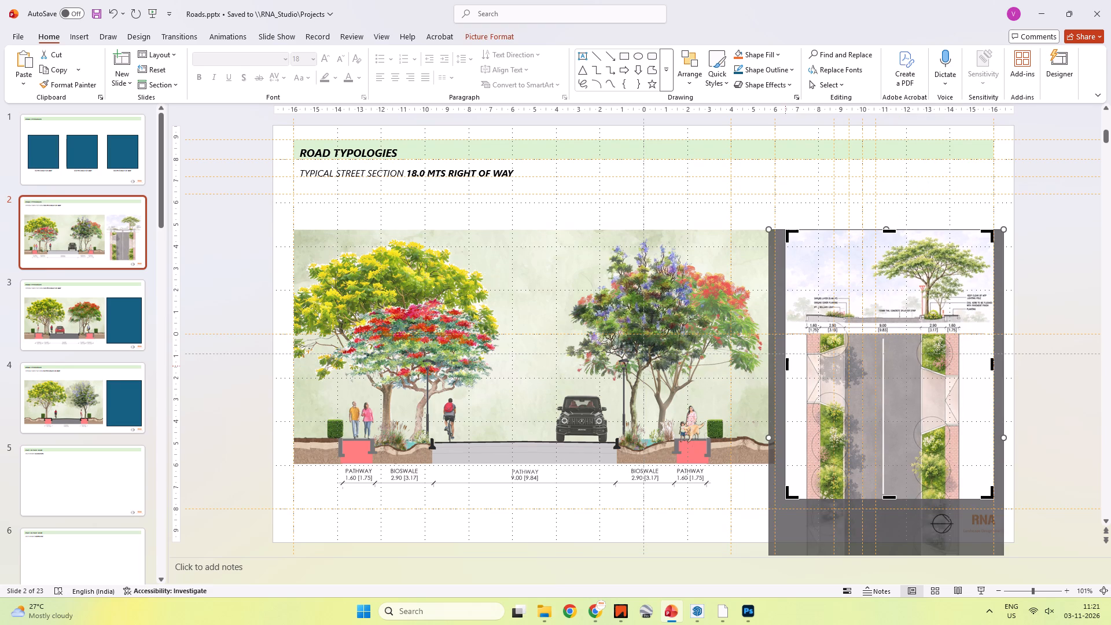
left_click_drag(788, 365, 800, 364)
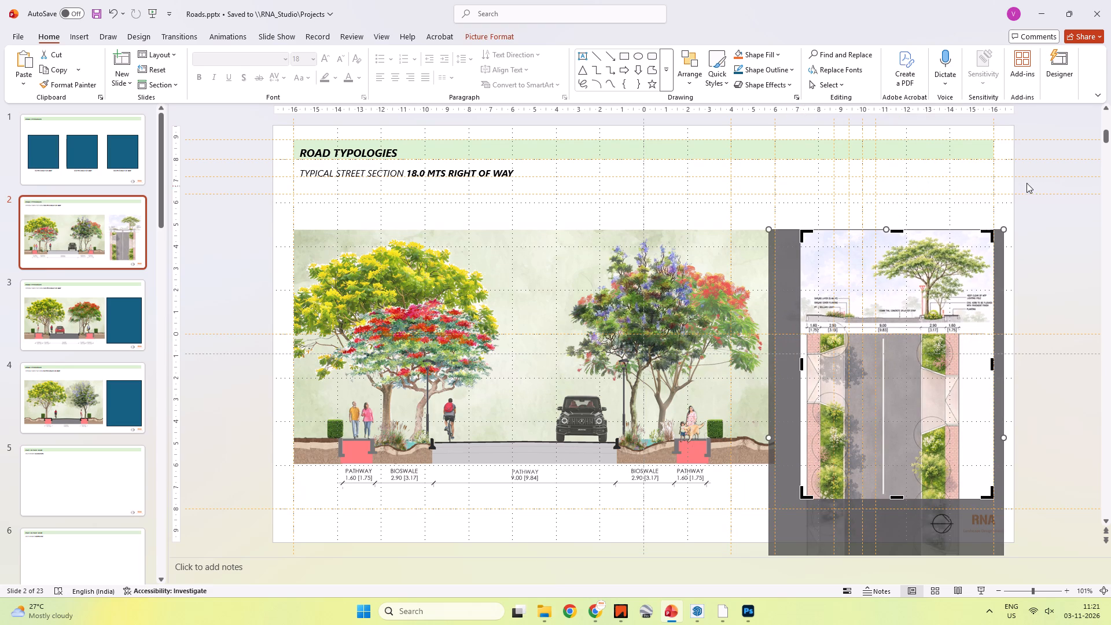
left_click(1032, 182)
left_click(851, 353)
left_click_drag(800, 503, 786, 507, "shift")
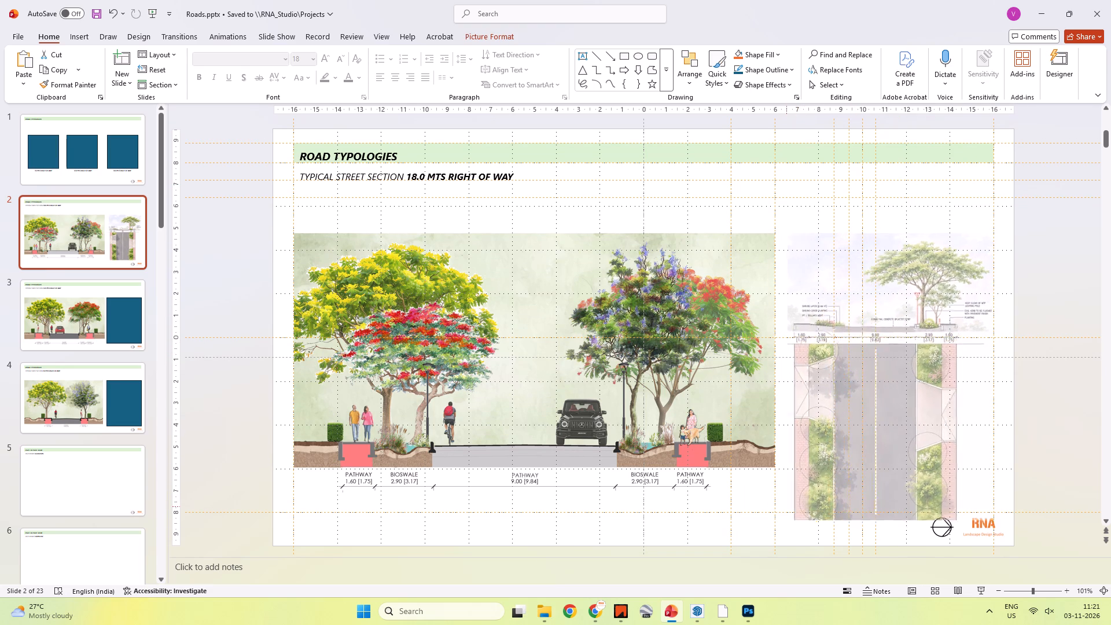
left_click_drag(786, 507, 781, 473, "shift")
Crop the bottom of slide 2's enlarged street plan so it ends above the logo, and save the presentation.
right_click(853, 443)
left_click(914, 468)
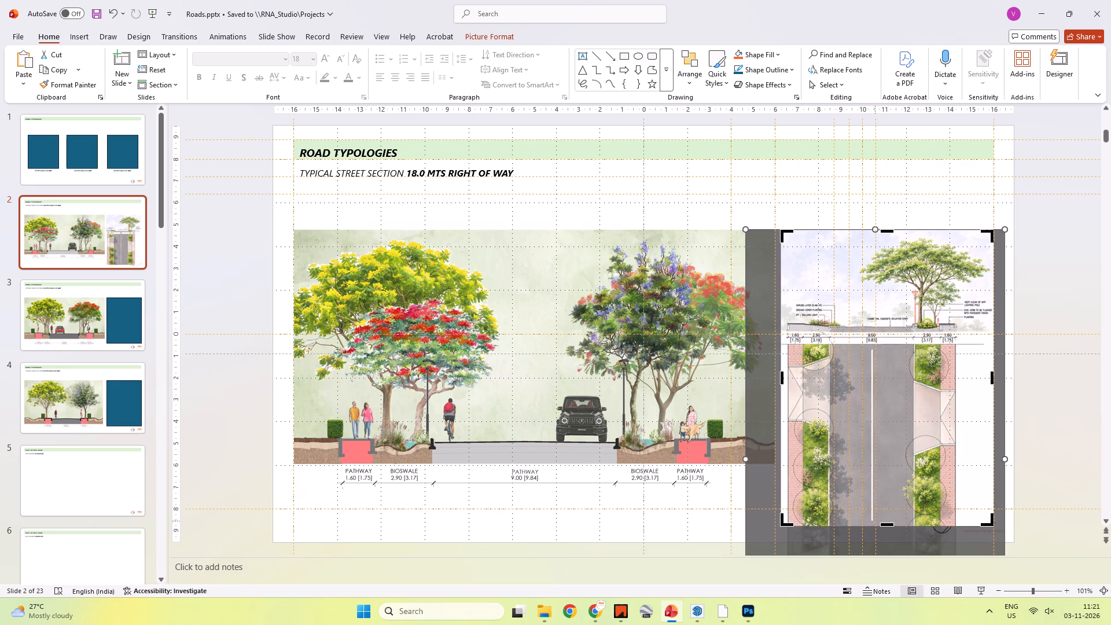
left_click_drag(885, 525, 884, 480)
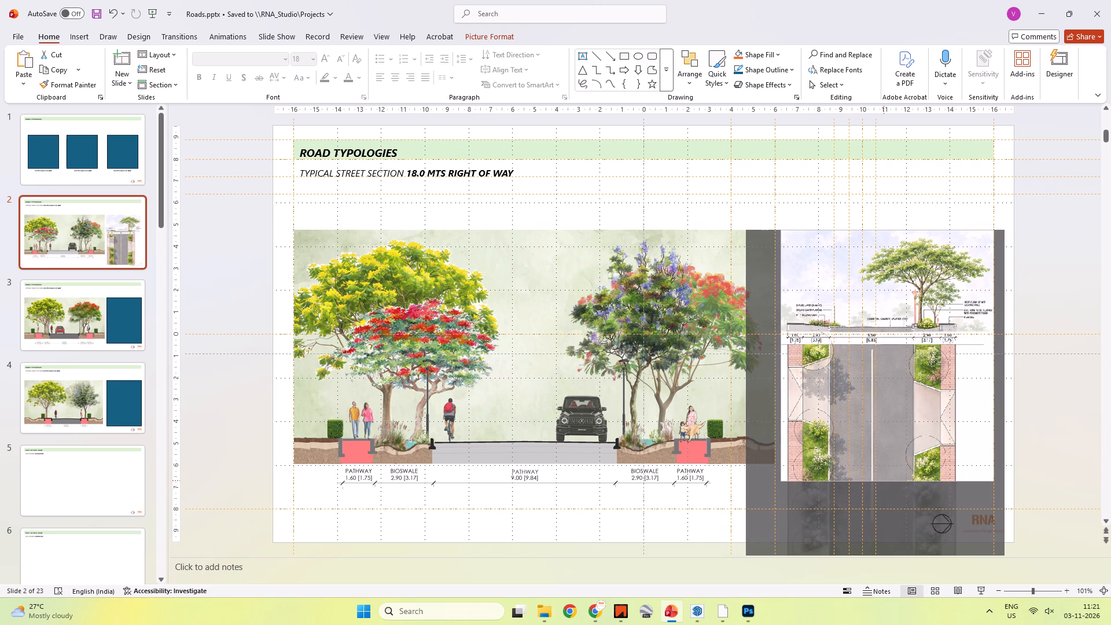
left_click_drag(884, 480, 884, 500)
left_click(1058, 417)
key("Escape")
key("ctrl+s")
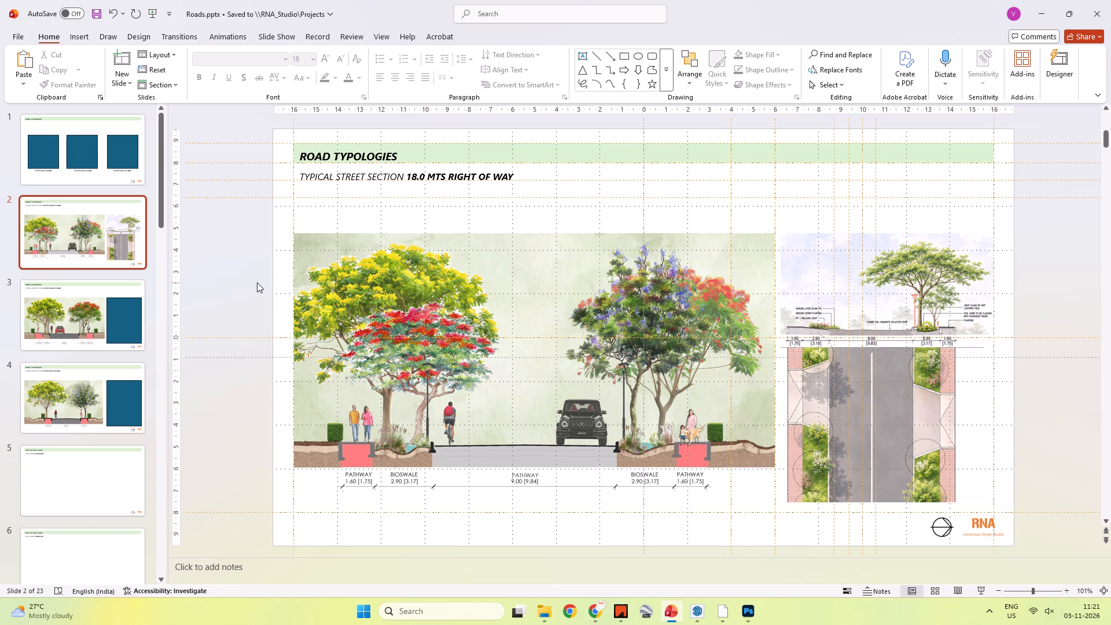
Go to slide 3 with the 12.0 MTS street section.
left_click(123, 307)
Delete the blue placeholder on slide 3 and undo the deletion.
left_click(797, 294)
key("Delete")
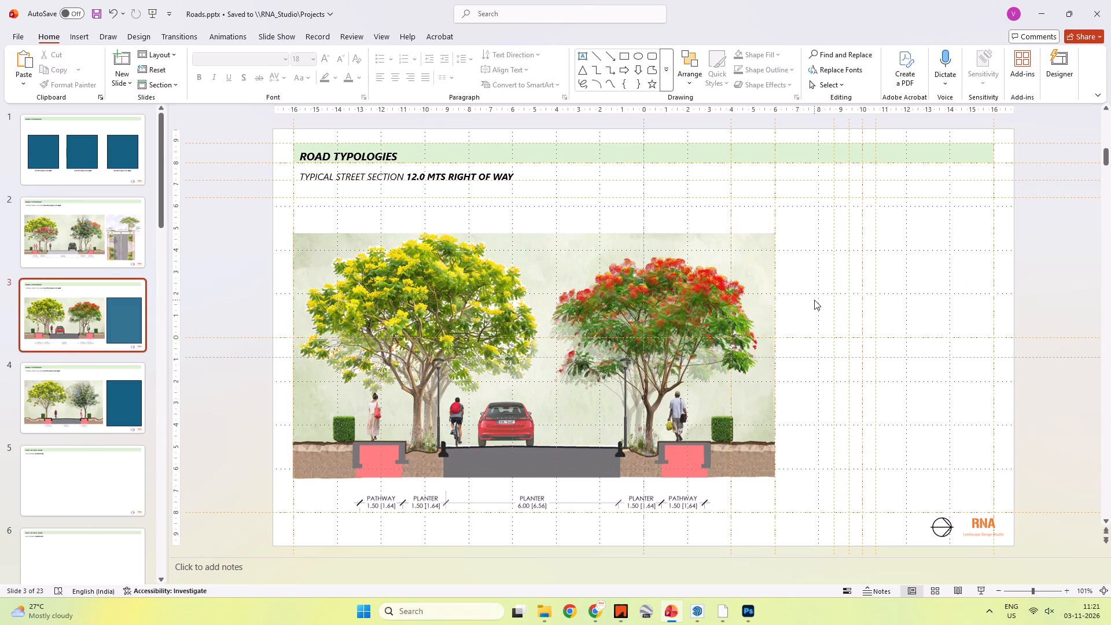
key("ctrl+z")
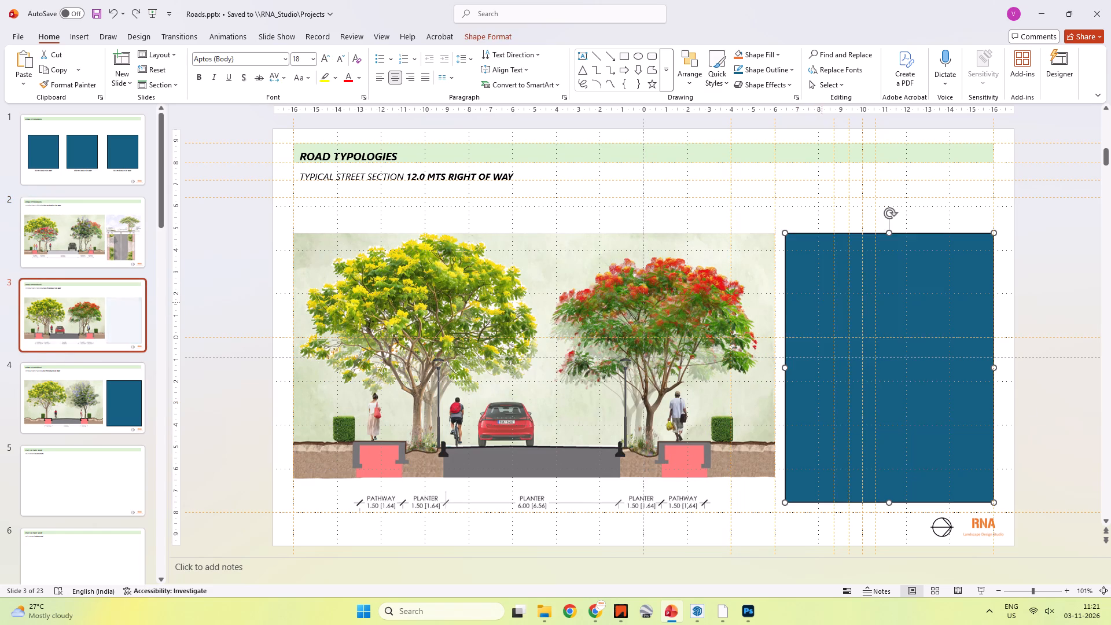
Switch to the Downloads folder in File Explorer and copy the file Watercolor Streetscape Section and Plan.png.
key("alt+Tab")
key("alt+Tab")
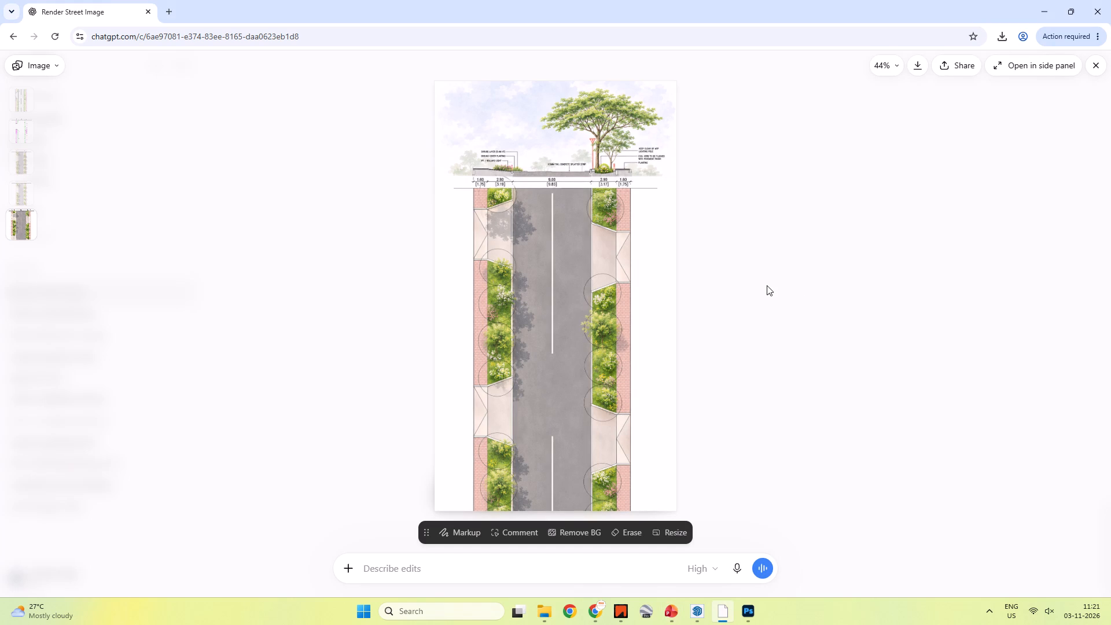
key("Escape")
key("alt+Tab")
key("alt+Tab")
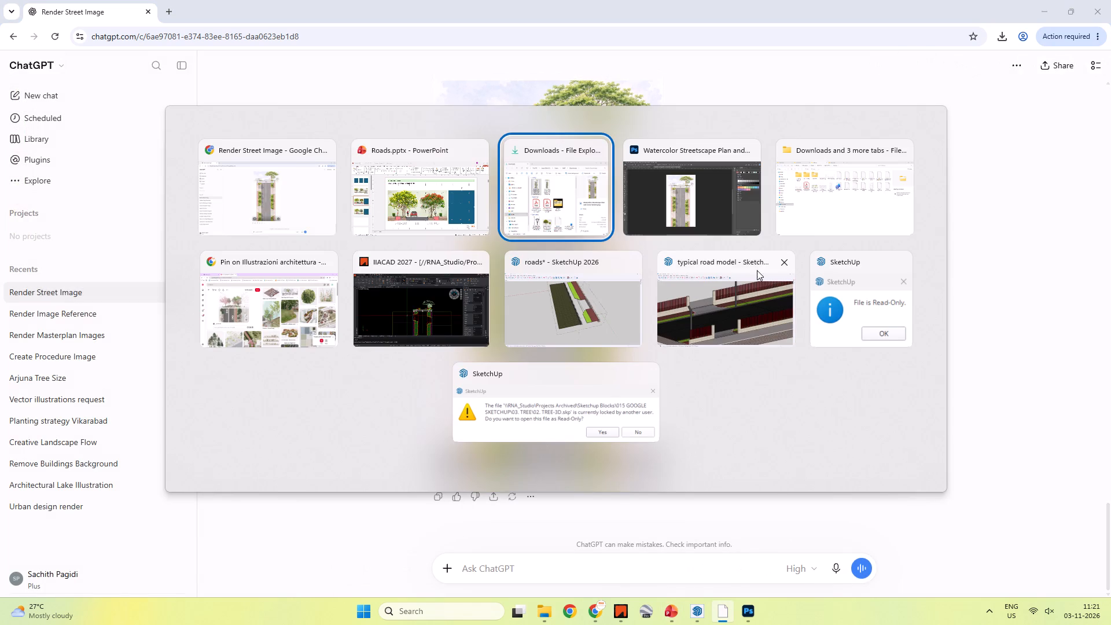
left_click(484, 229)
left_click(458, 229)
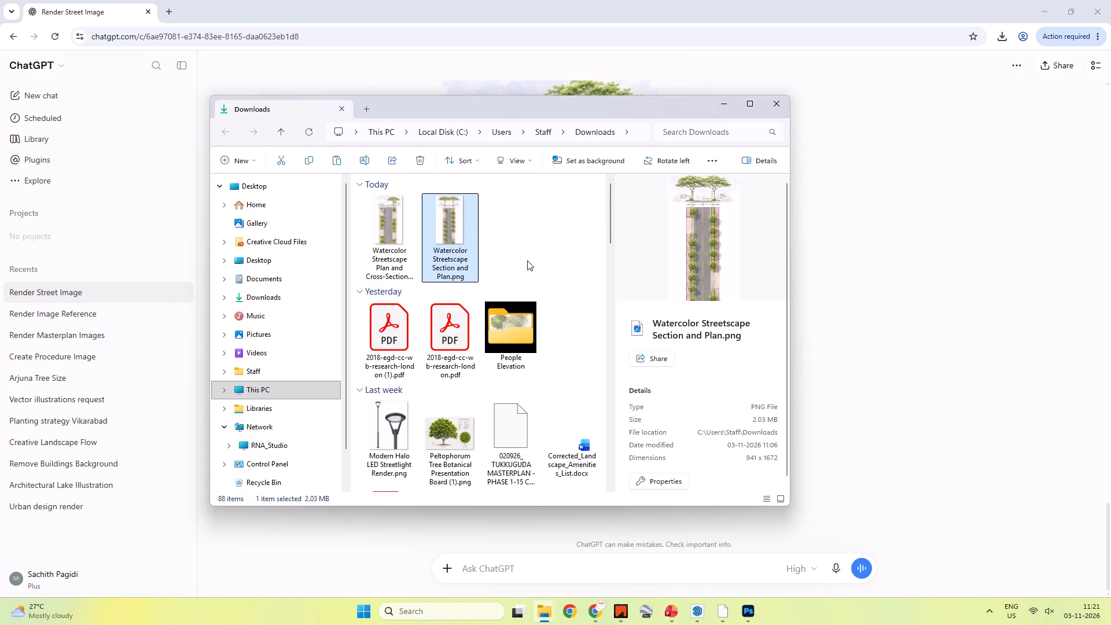
key("ctrl+c")
Return to Roads.pptx in PowerPoint and paste the copied street plan image onto slide 3.
key("alt+Tab")
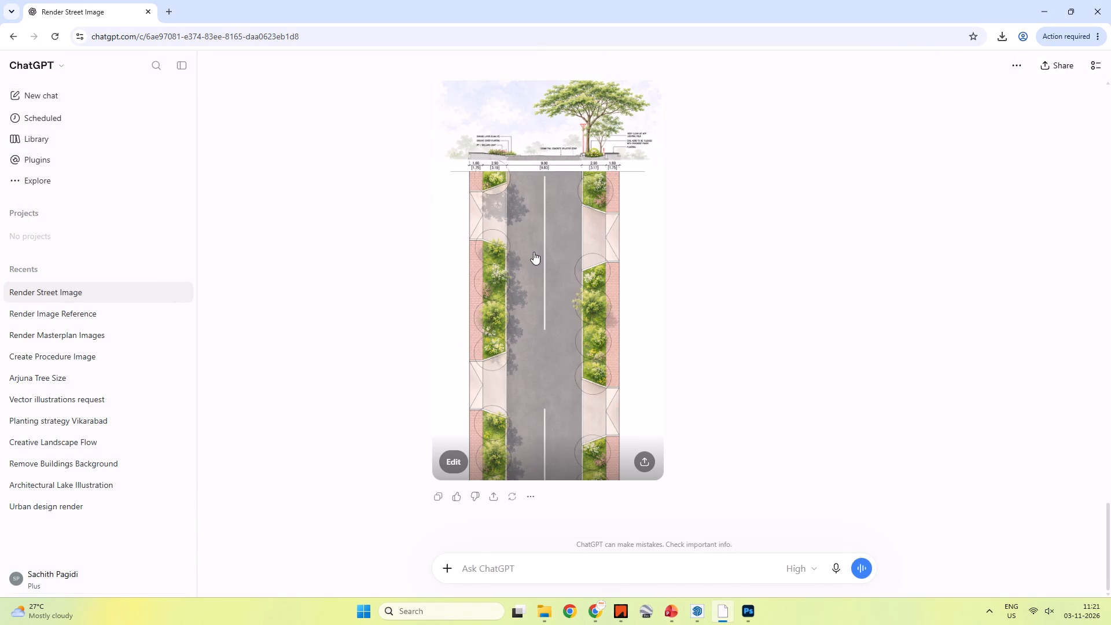
key("Escape")
left_click(657, 254)
left_click(730, 259)
key("Escape")
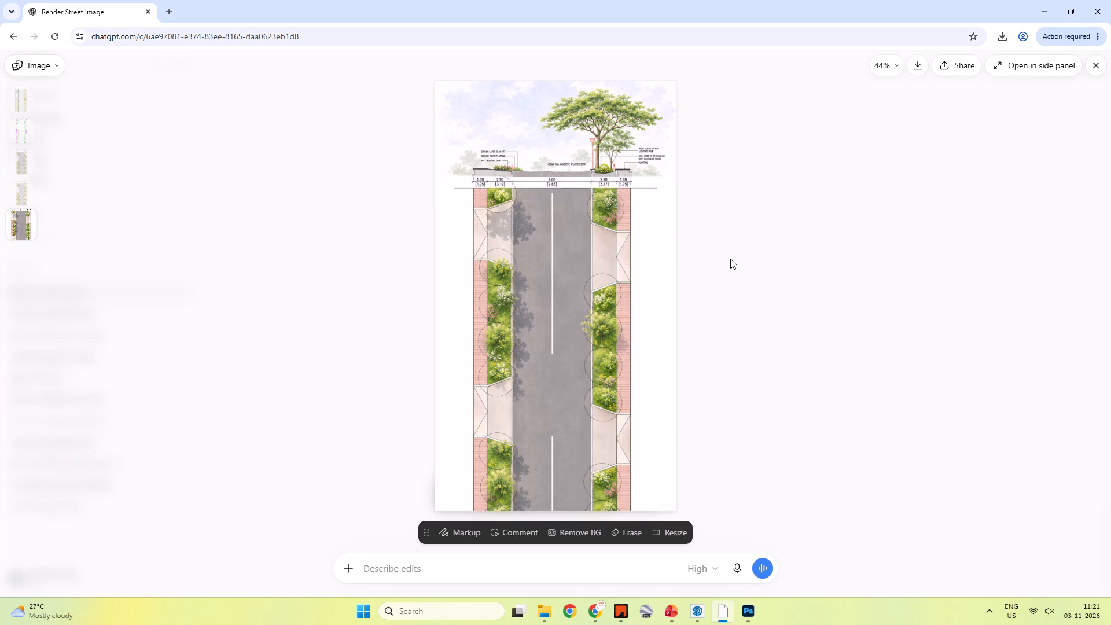
key("Escape")
key("alt+Tab")
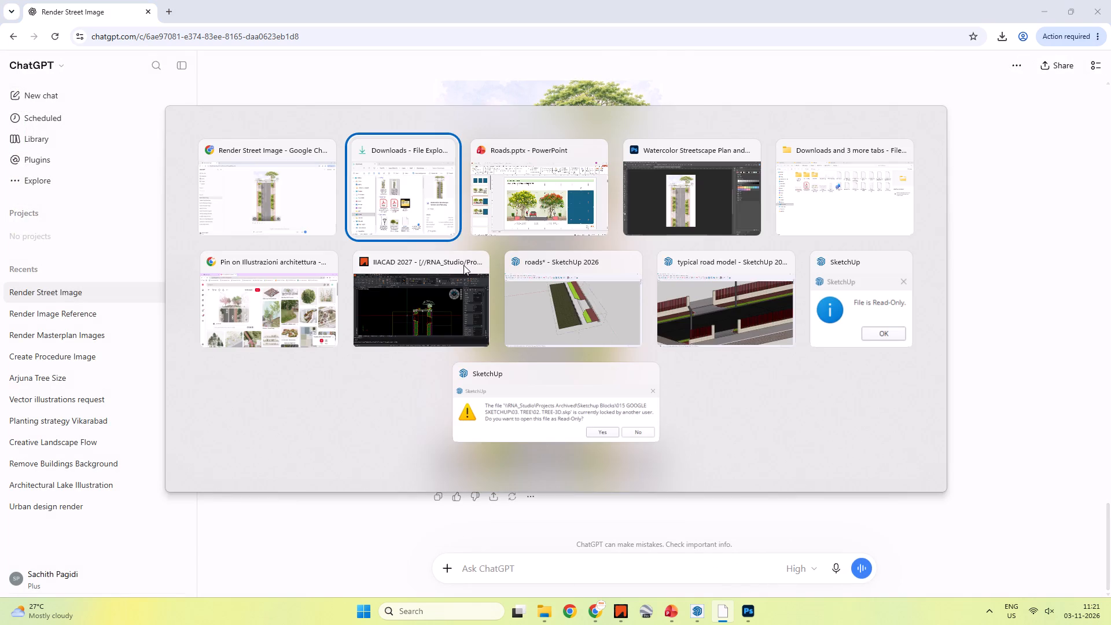
key("alt+Tab")
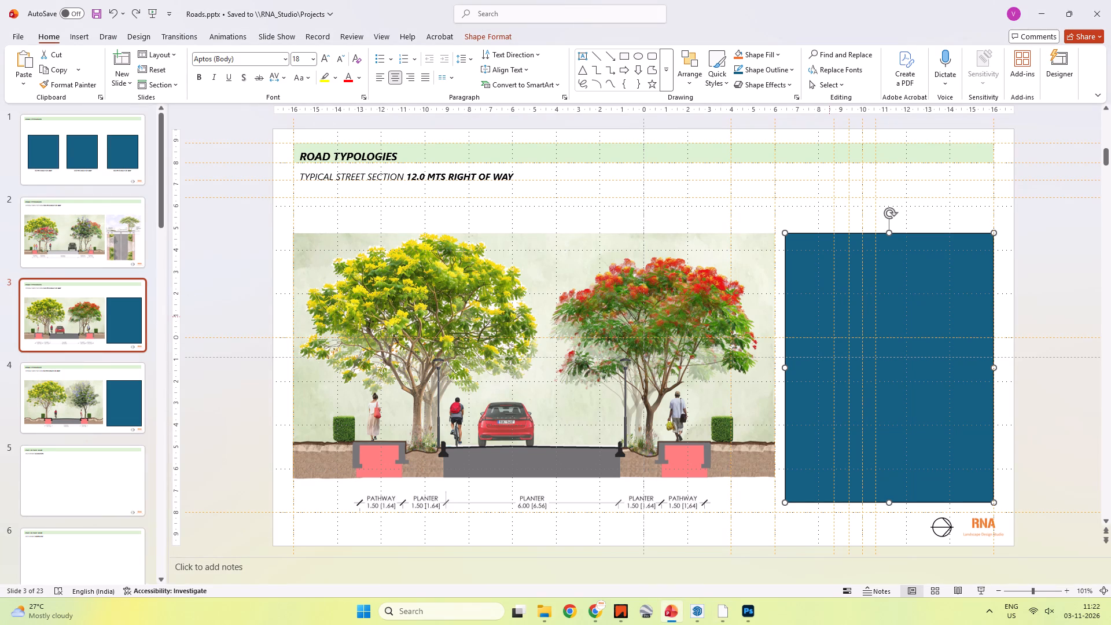
key("ctrl+v")
right_click(555, 259)
key("Escape")
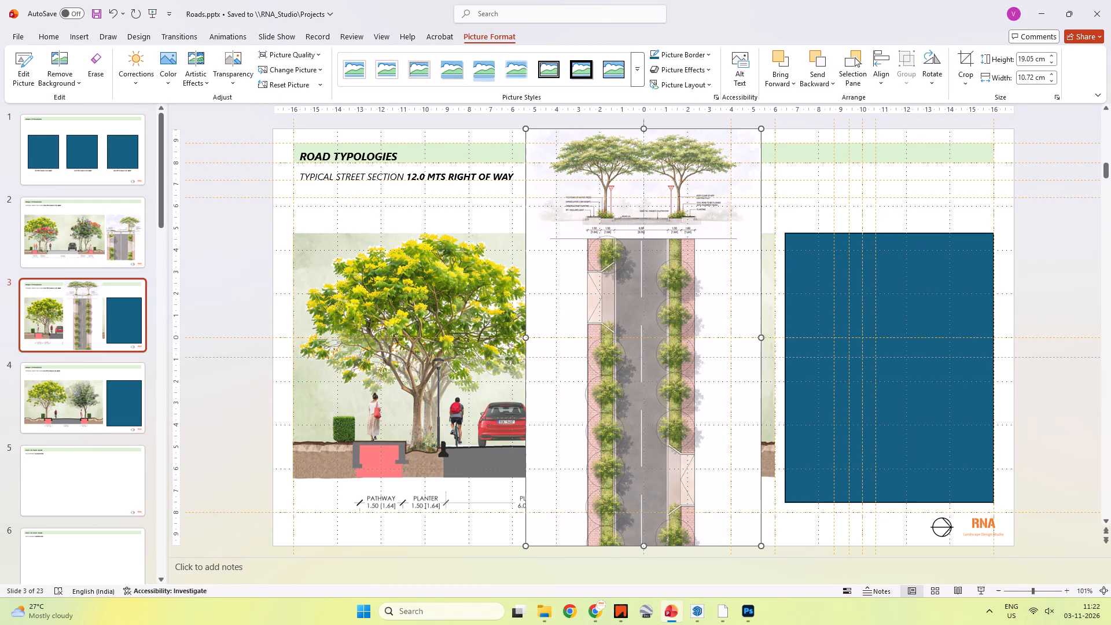
Crop both sides of slide 3's street plan picture to a width of 8 cm.
right_click(650, 295)
left_click(708, 263)
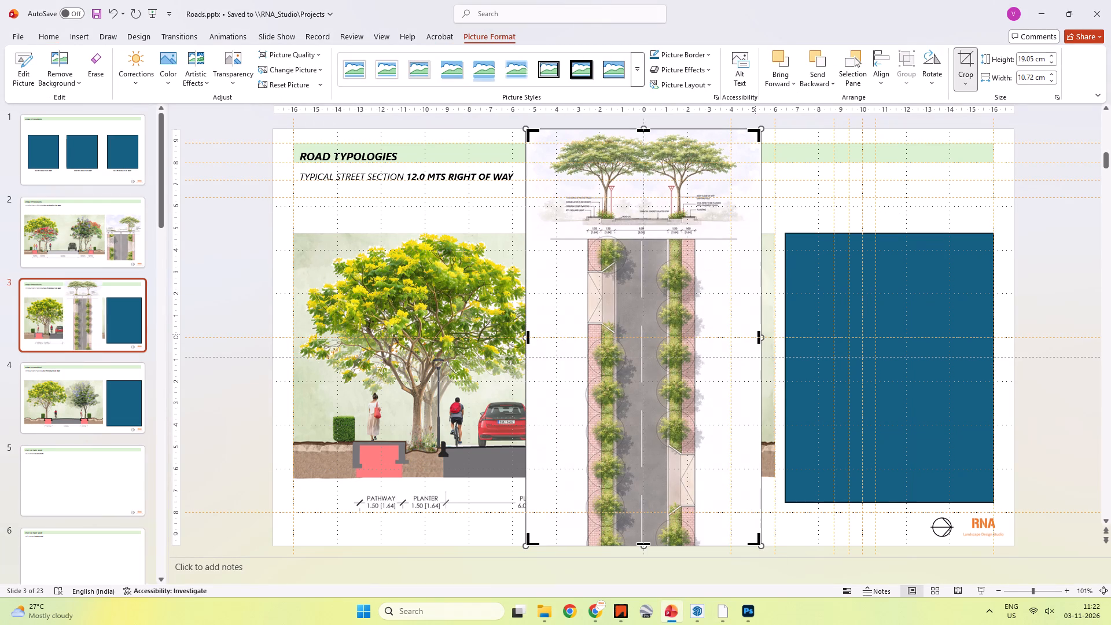
left_click_drag(758, 336, 732, 329)
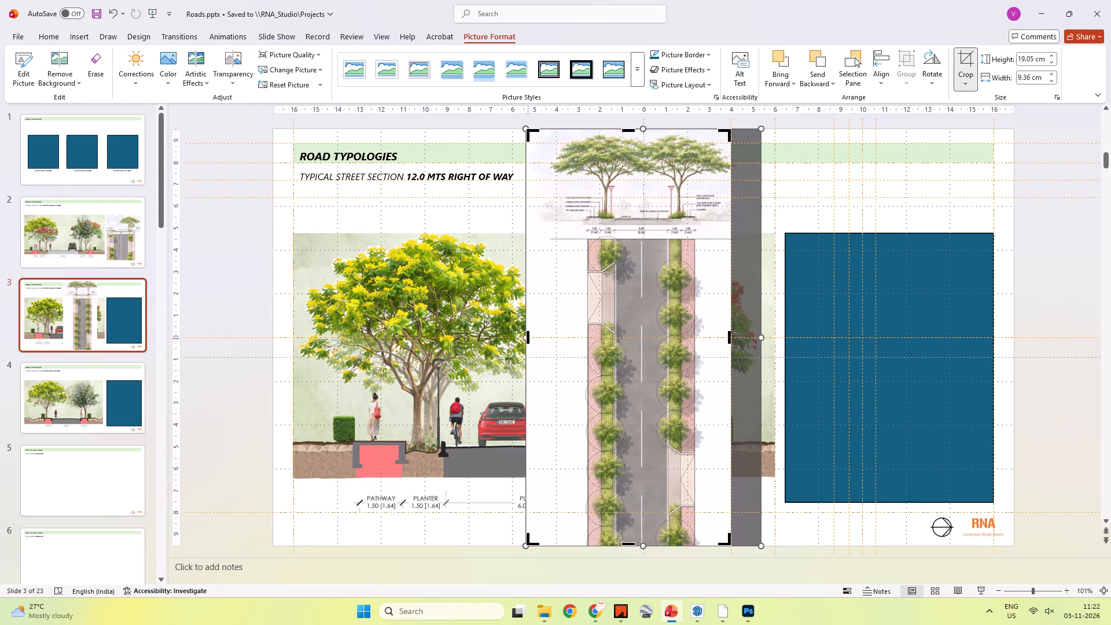
left_click_drag(528, 339, 556, 330)
left_click(1055, 146)
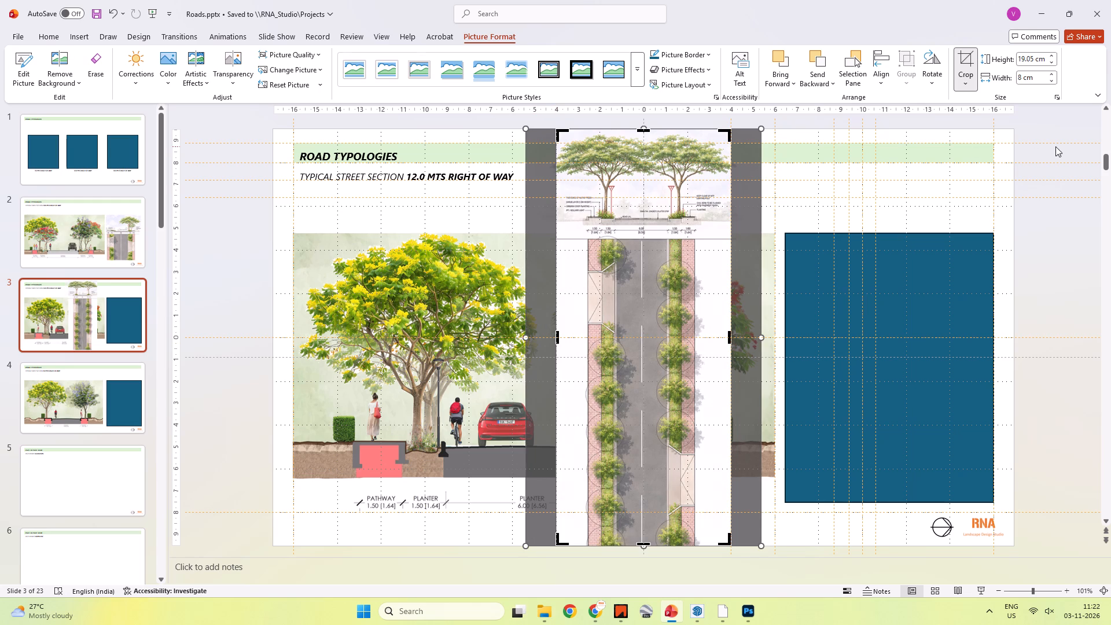
Move slide 3's street plan to the blue placeholder's top outer corner and enlarge it proportionally to about 9.52 cm wide.
left_click(704, 237)
left_click_drag(615, 274, 872, 373)
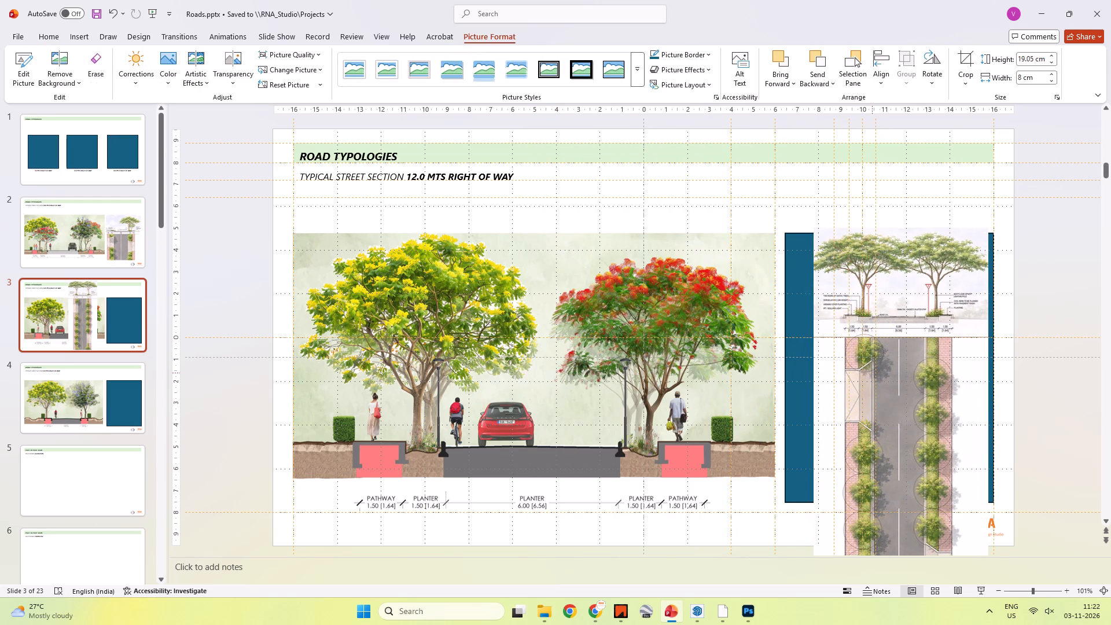
left_click_drag(872, 373, 875, 377)
scroll(818, 302, "down", 3, "ctrl")
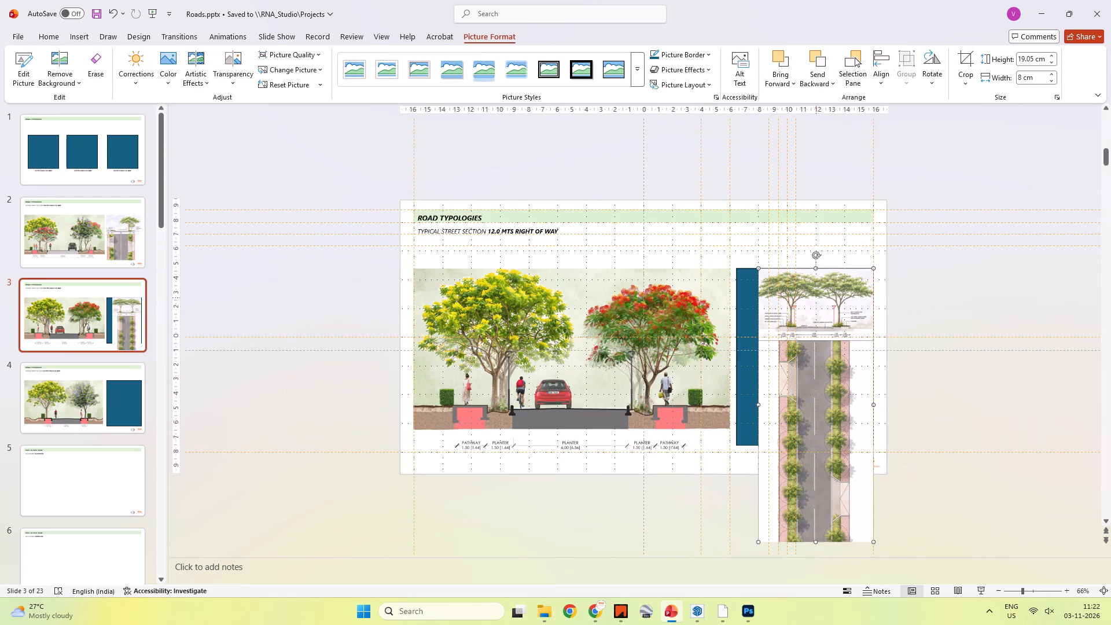
left_click_drag(756, 541, 745, 514, "shift")
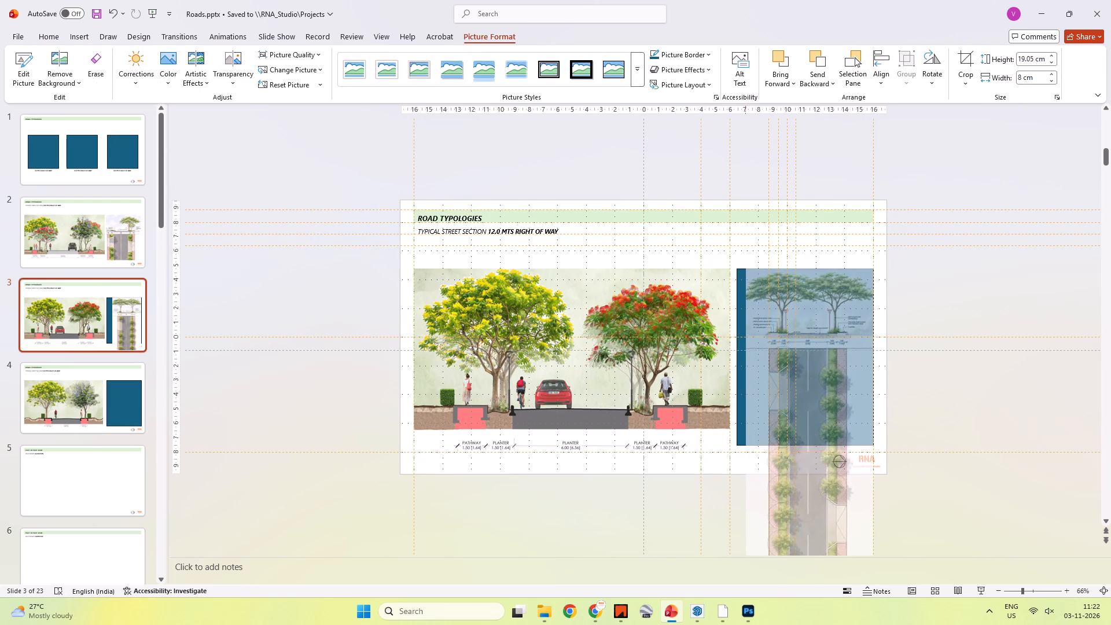
left_click_drag(745, 514, 739, 464, "shift")
Crop the bottom of slide 3's street plan up to the lower guide, leaving it about 12.77 cm high.
right_click(763, 354)
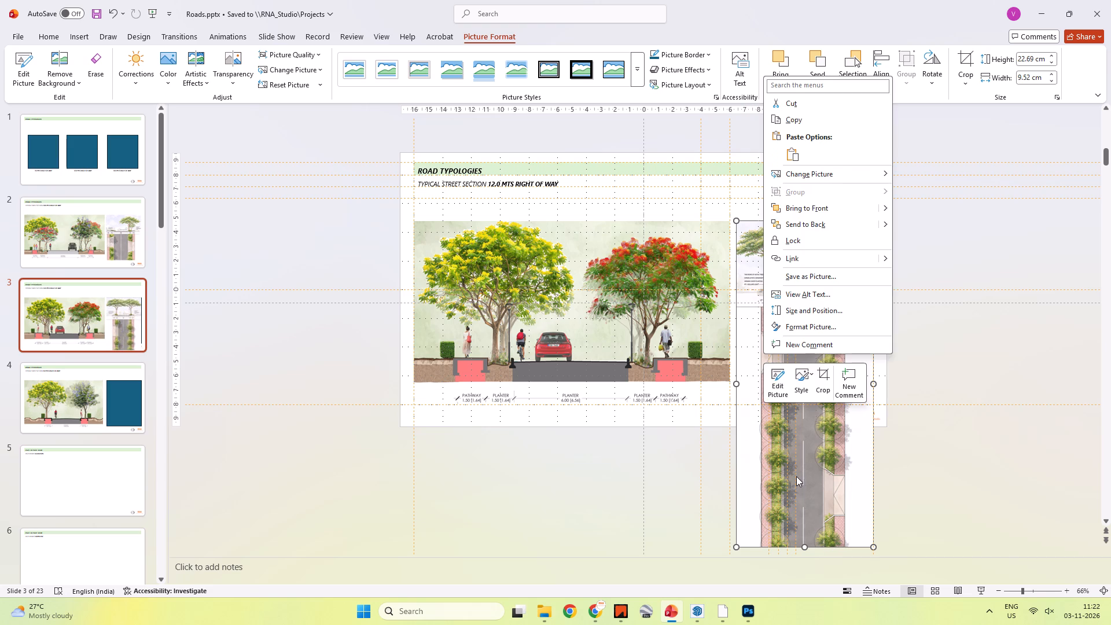
left_click(823, 380)
left_click_drag(805, 545, 799, 501)
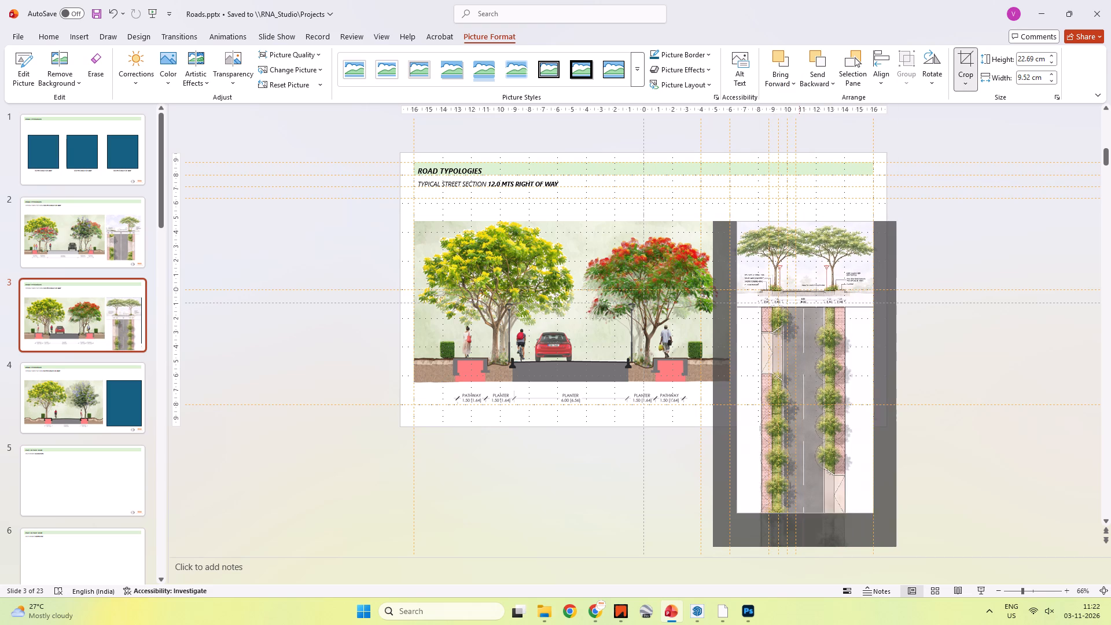
left_click_drag(799, 501, 777, 403)
left_click(940, 366)
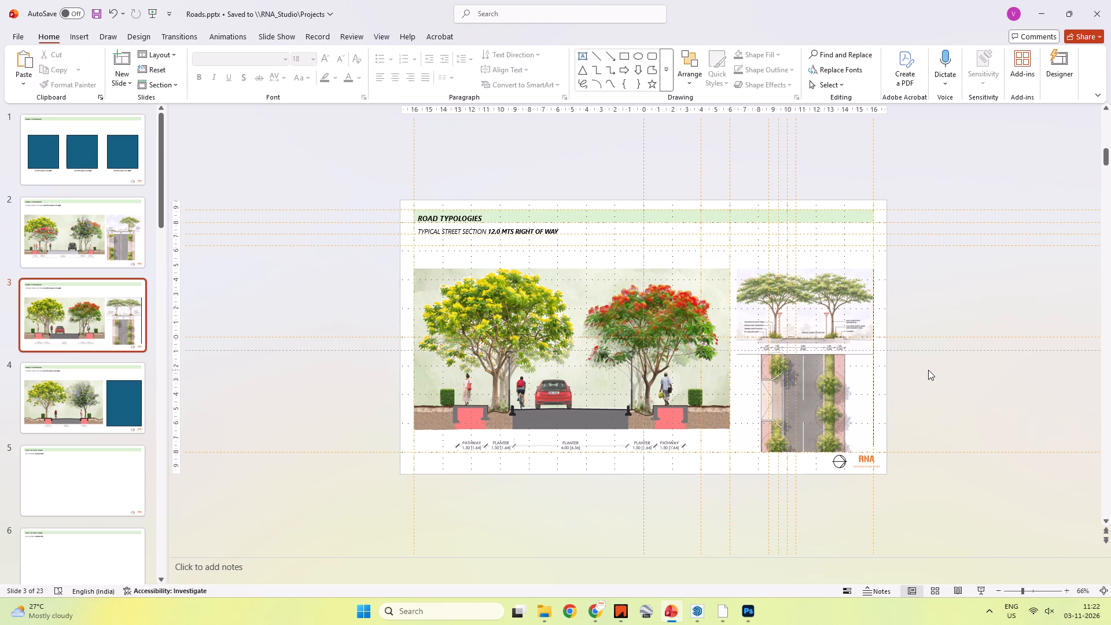
Send slide 3's street plan to the back and delete the blue placeholder covering it.
left_click(777, 315)
right_click(788, 318)
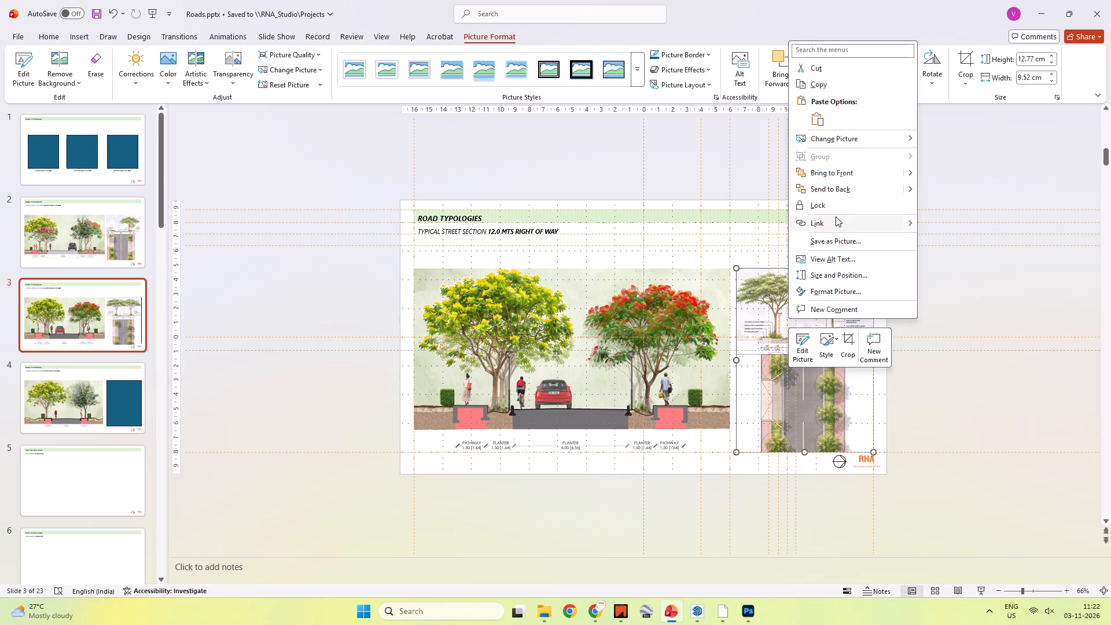
left_click(830, 187)
left_click(819, 325)
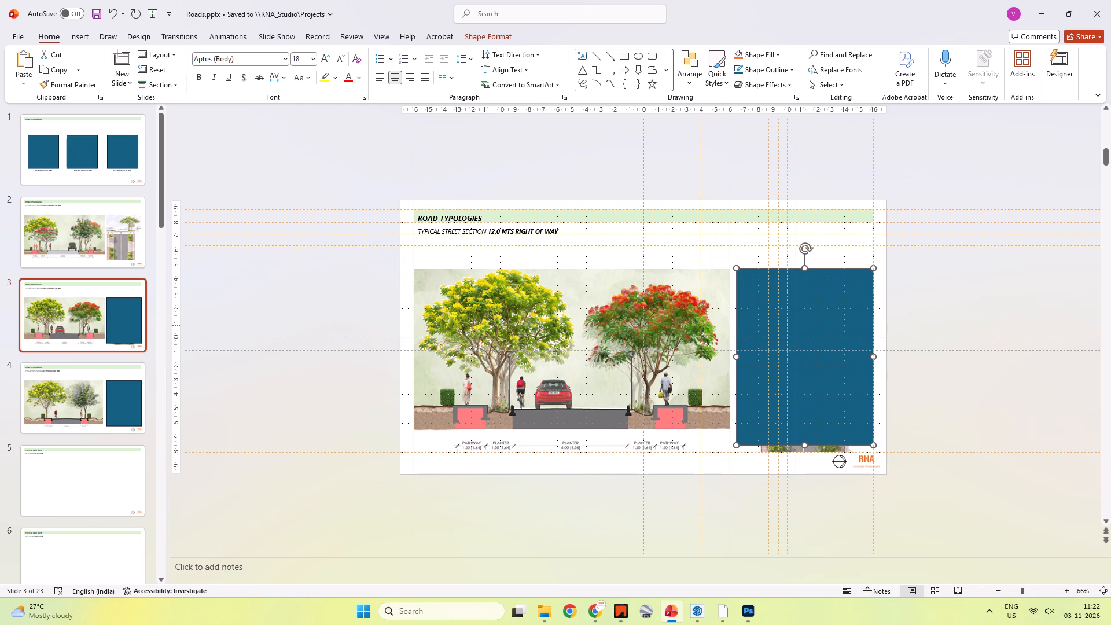
key("Delete")
left_click(924, 356)
left_click(952, 417)
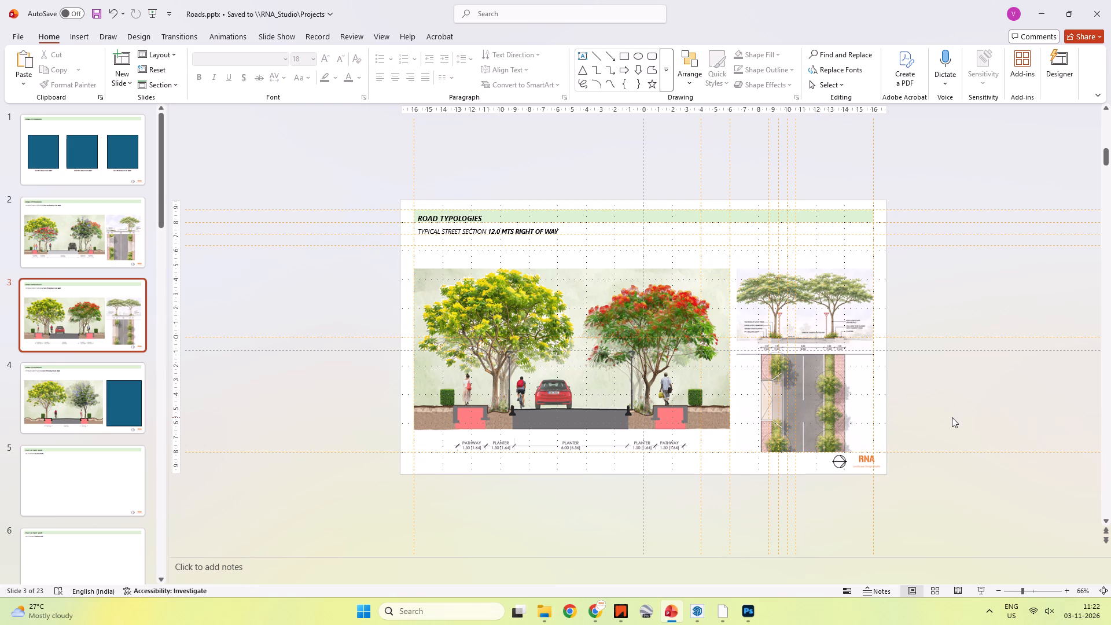
Save Roads.pptx.
key("ctrl+s")
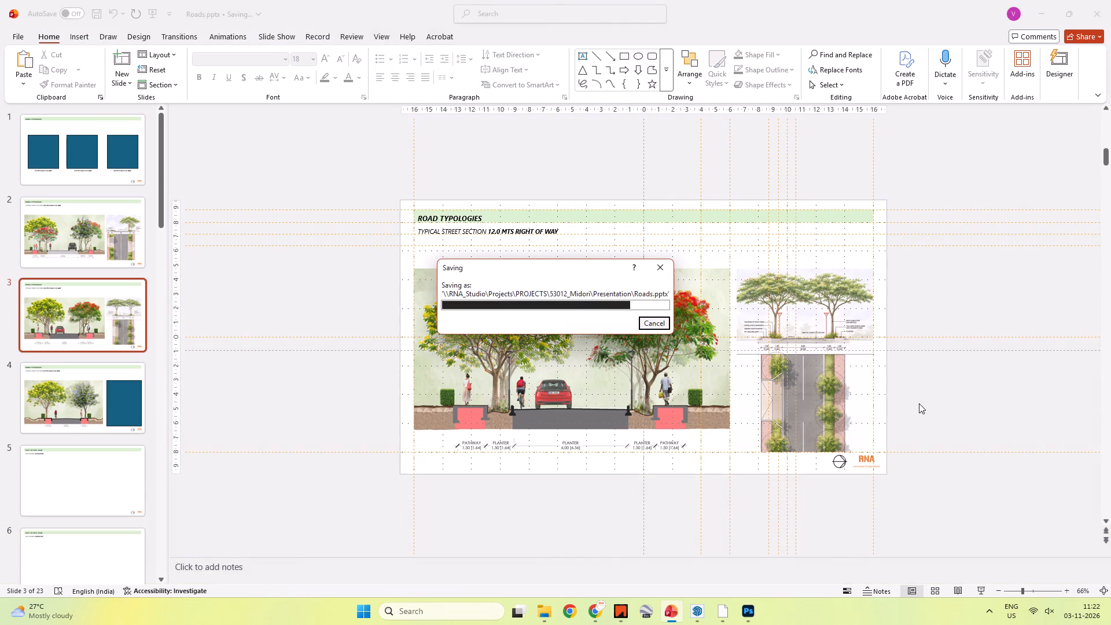
Move slide 3's street plan up about 2 cm and extend its bottom crop back down to the lower guide.
scroll(865, 369, "up", 6, "ctrl")
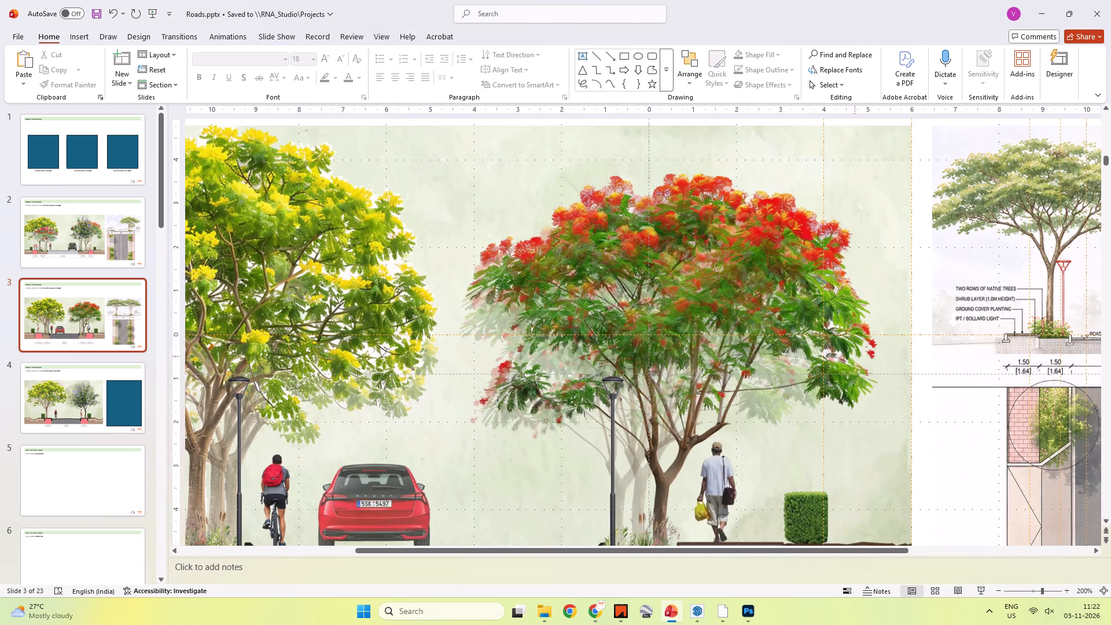
scroll(856, 357, "down", 3, "ctrl")
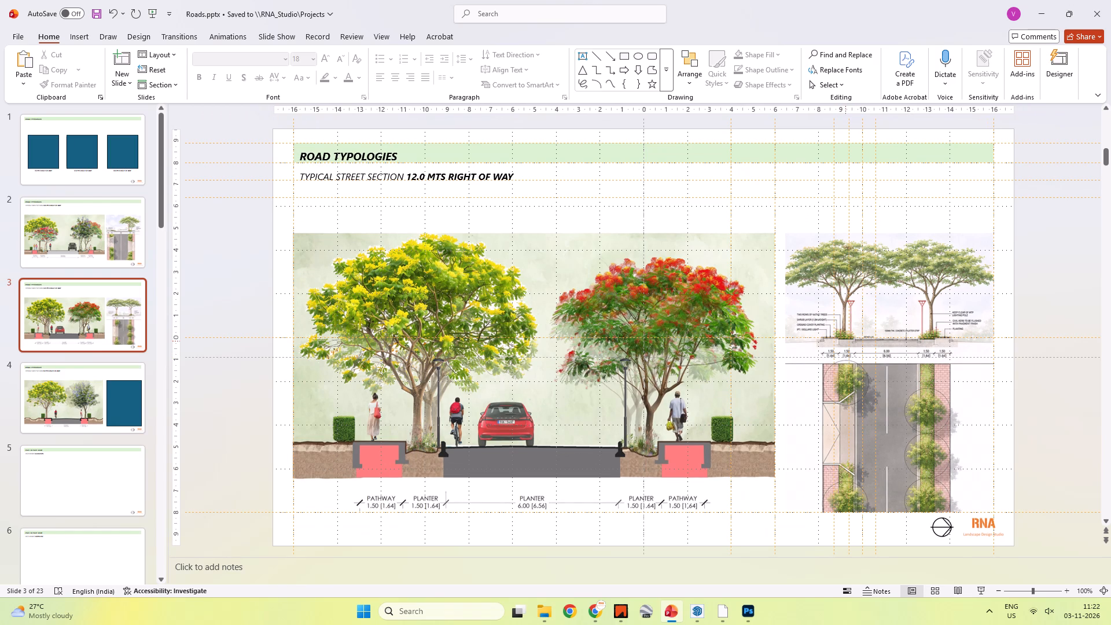
left_click(860, 343)
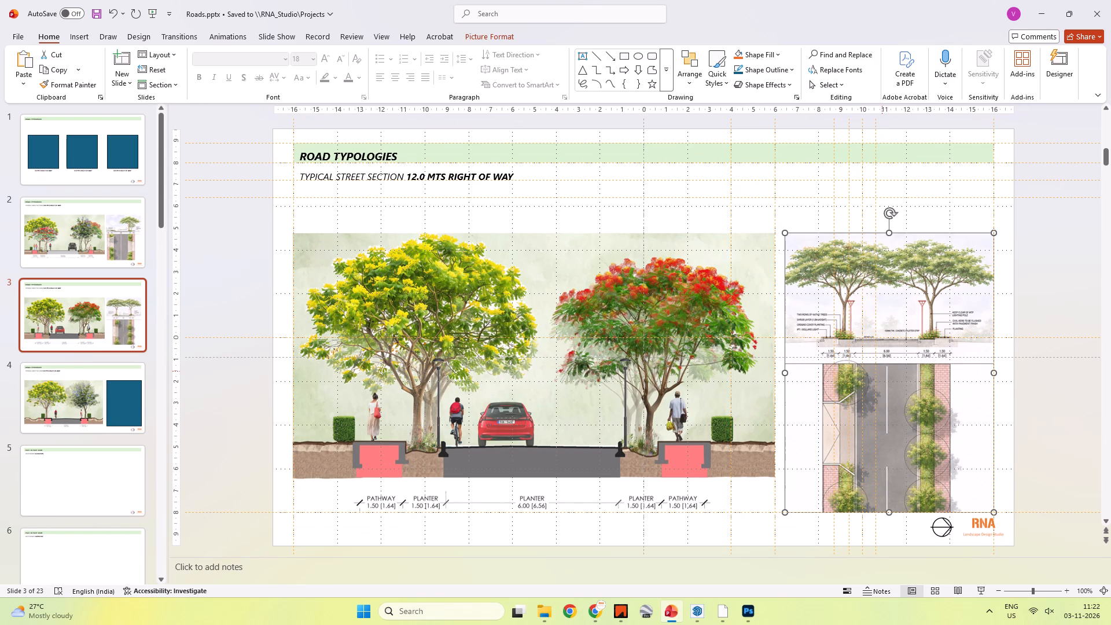
right_click(882, 370)
key("Escape")
left_click_drag(877, 404, 872, 354)
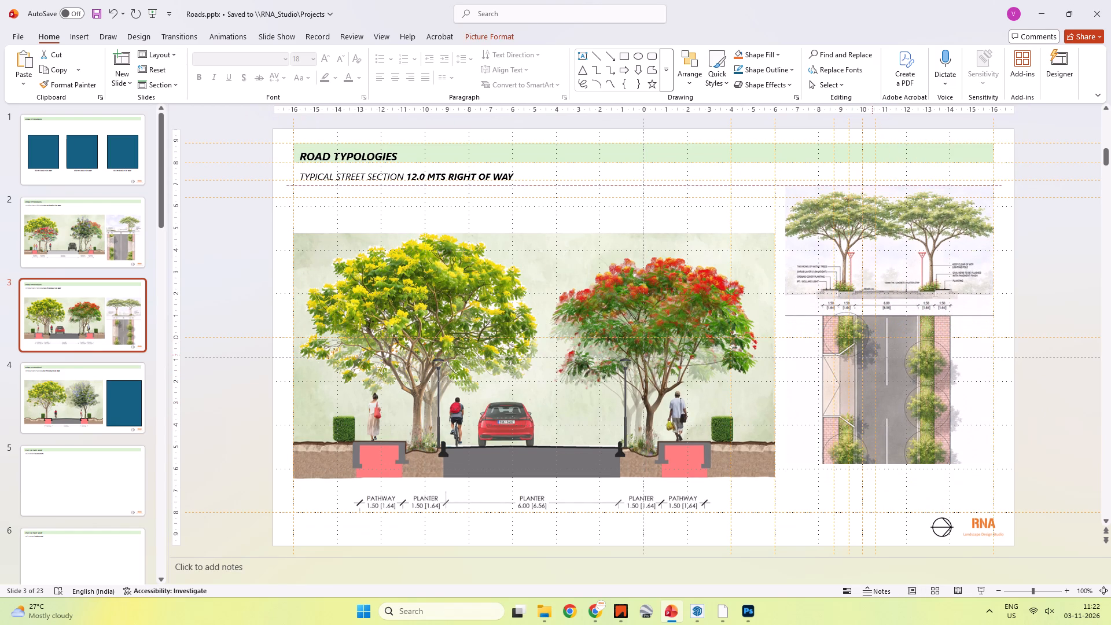
left_click_drag(872, 354, 872, 355)
right_click(868, 361)
left_click(921, 384)
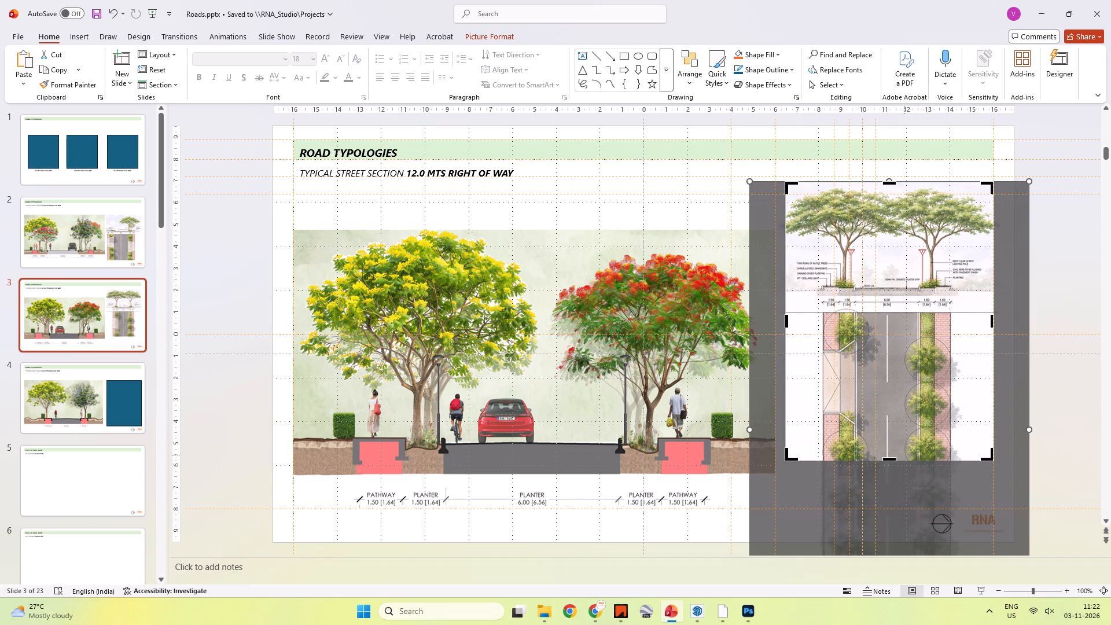
left_click_drag(889, 459, 892, 508)
left_click(1070, 427)
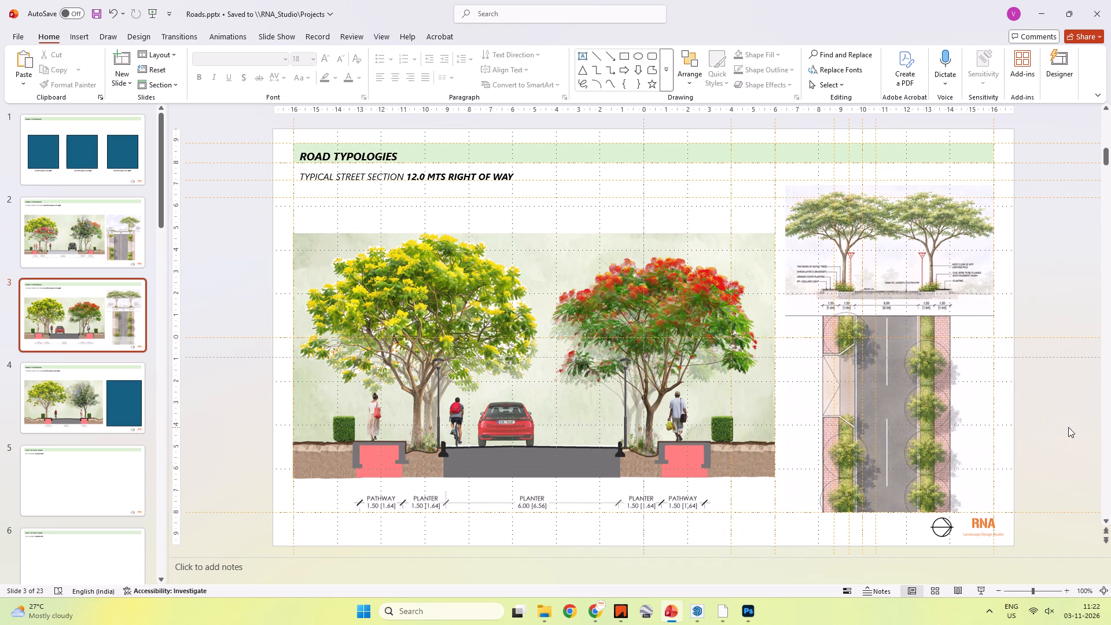
Move slide 2's street plan up to the guide below the subtitle and extend its bottom crop to the lower guide.
left_click(108, 216)
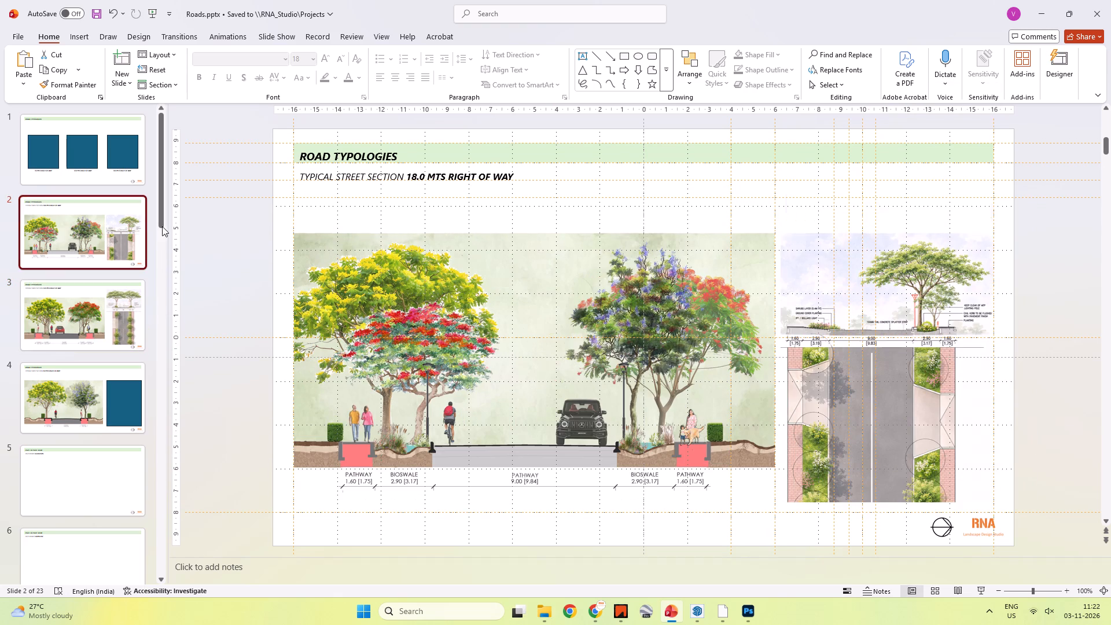
left_click(822, 318)
left_click_drag(890, 377, 888, 340, "shift")
right_click(883, 365)
left_click(944, 397)
left_click_drag(888, 464, 887, 508)
left_click(1061, 418)
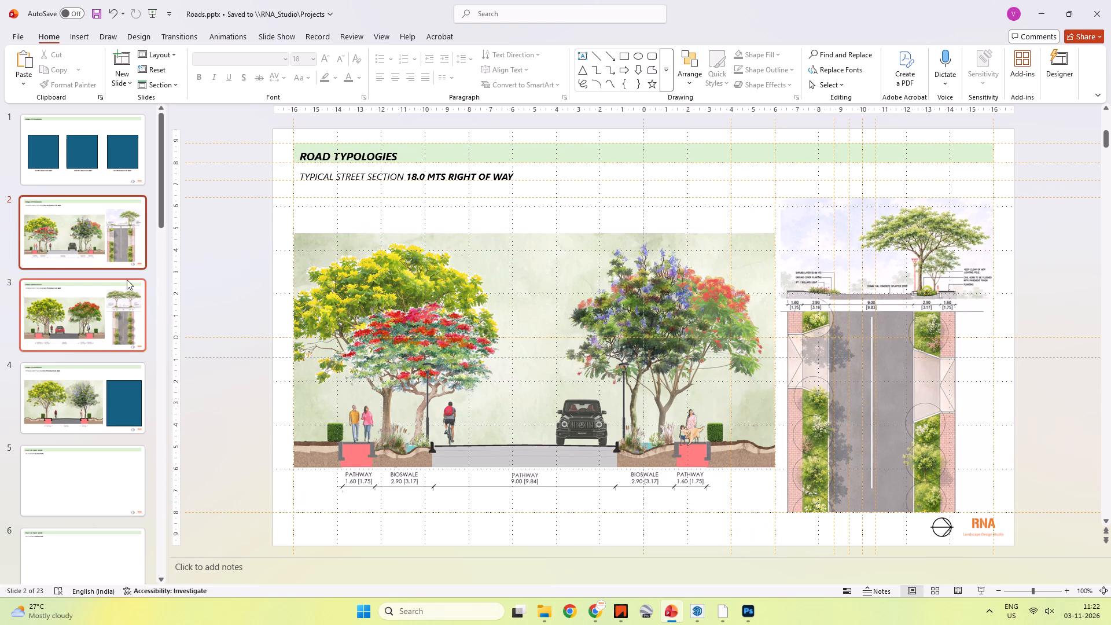
Save Roads.pptx after checking slides 3 and 4, and go to slide 1 with its three right-of-way placeholders.
left_click(110, 318)
left_click(101, 387)
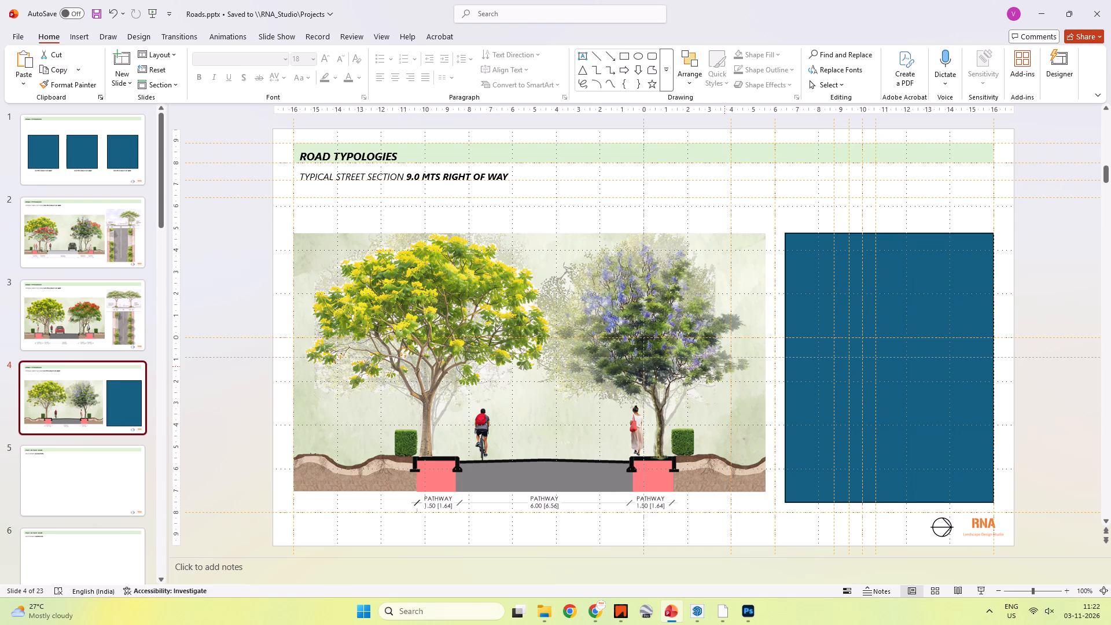
left_click(212, 260)
key("ctrl+s")
left_click(48, 159)
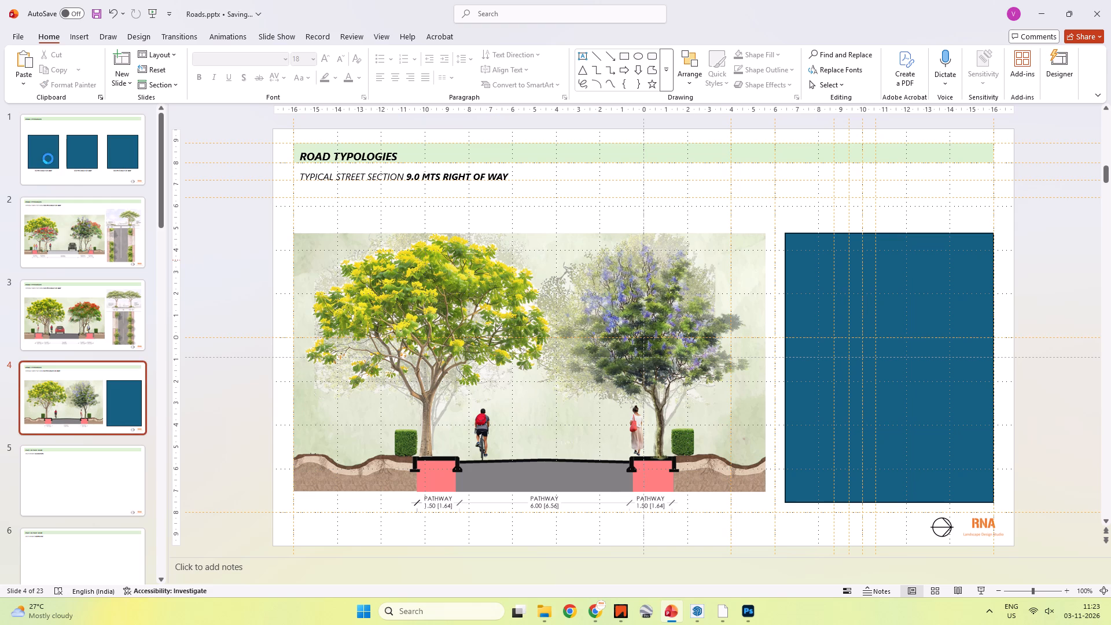
left_click(76, 183)
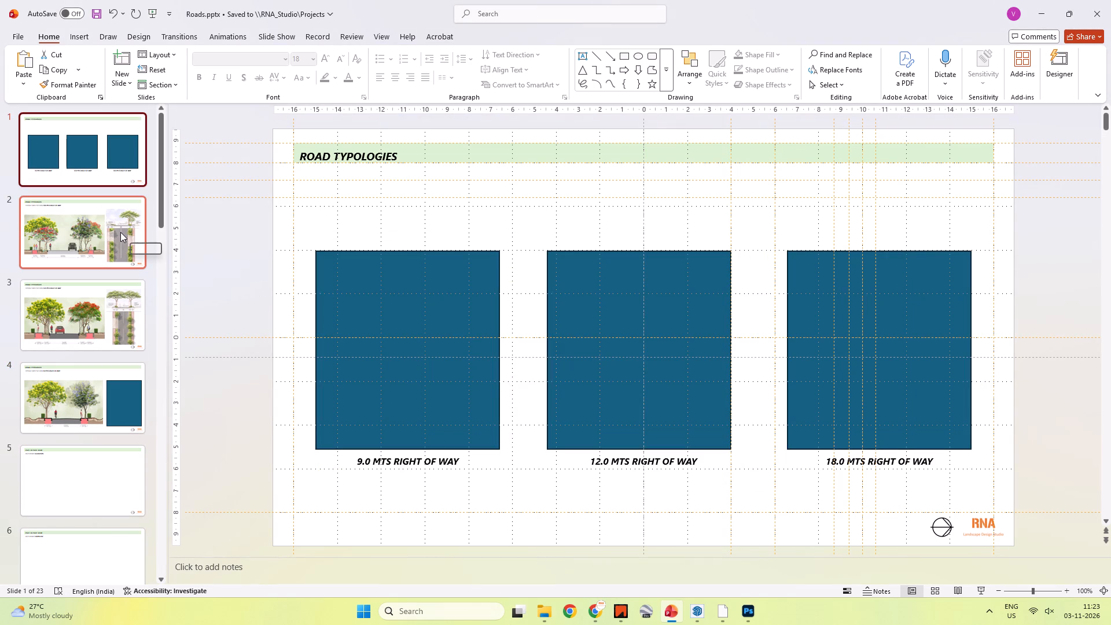
left_click(187, 393)
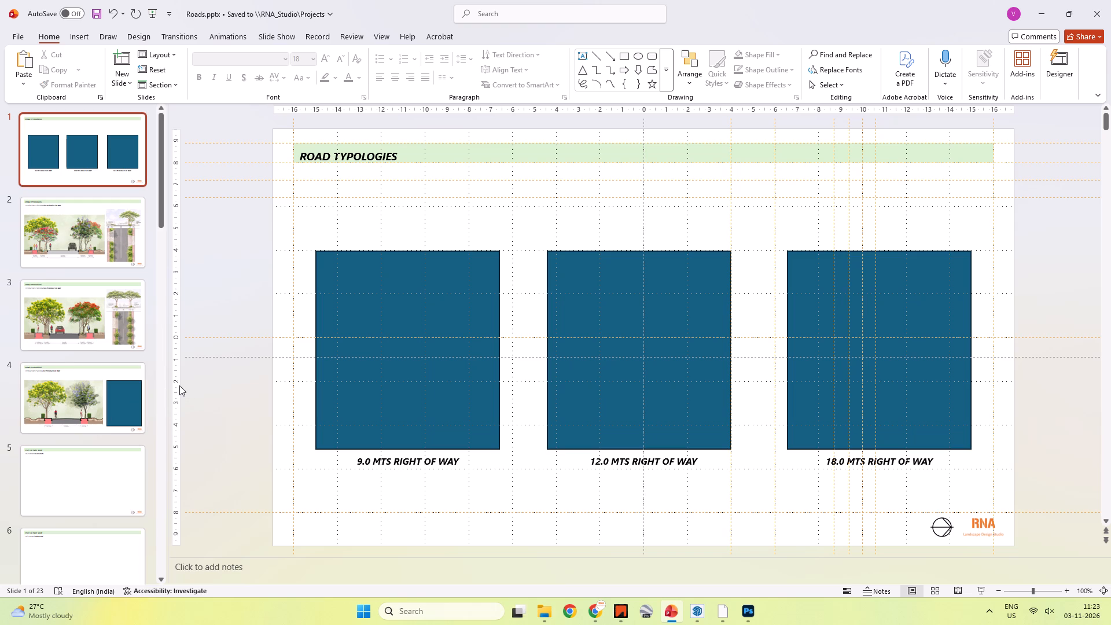
left_click(218, 406)
key("alt+Tab")
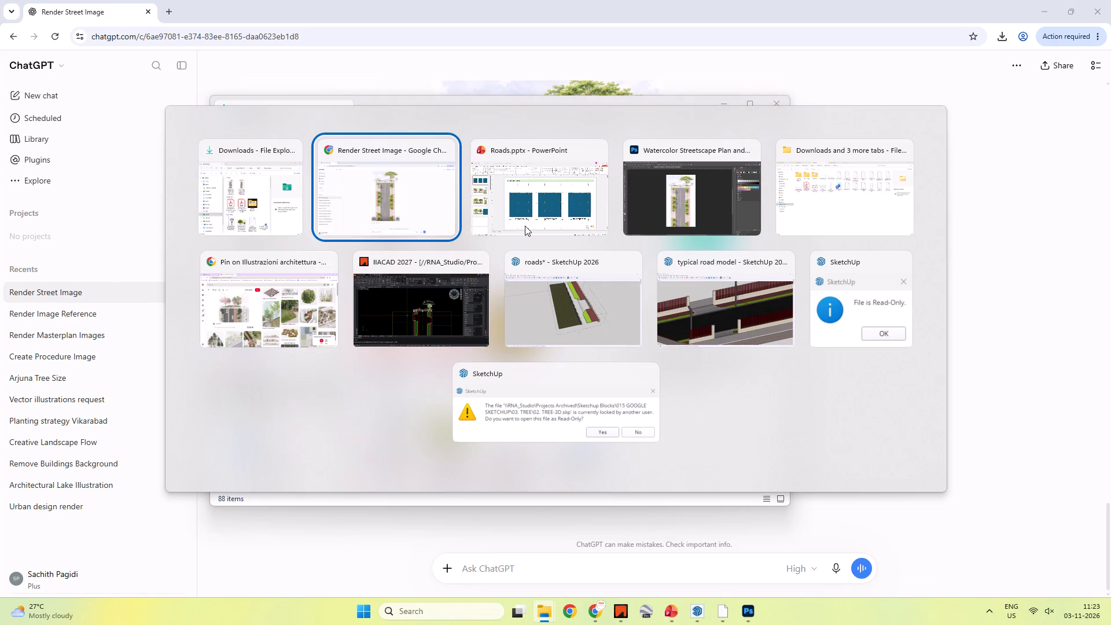
left_click(651, 186, "alt")
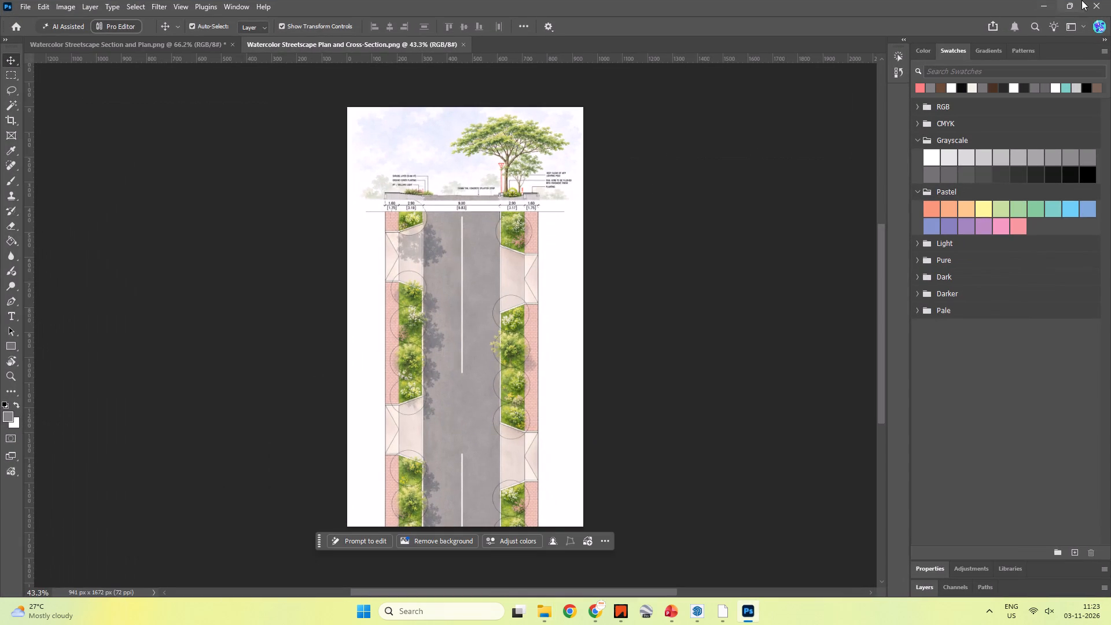
left_click(1042, 5)
scroll(543, 253, "down", 3)
left_click(716, 108)
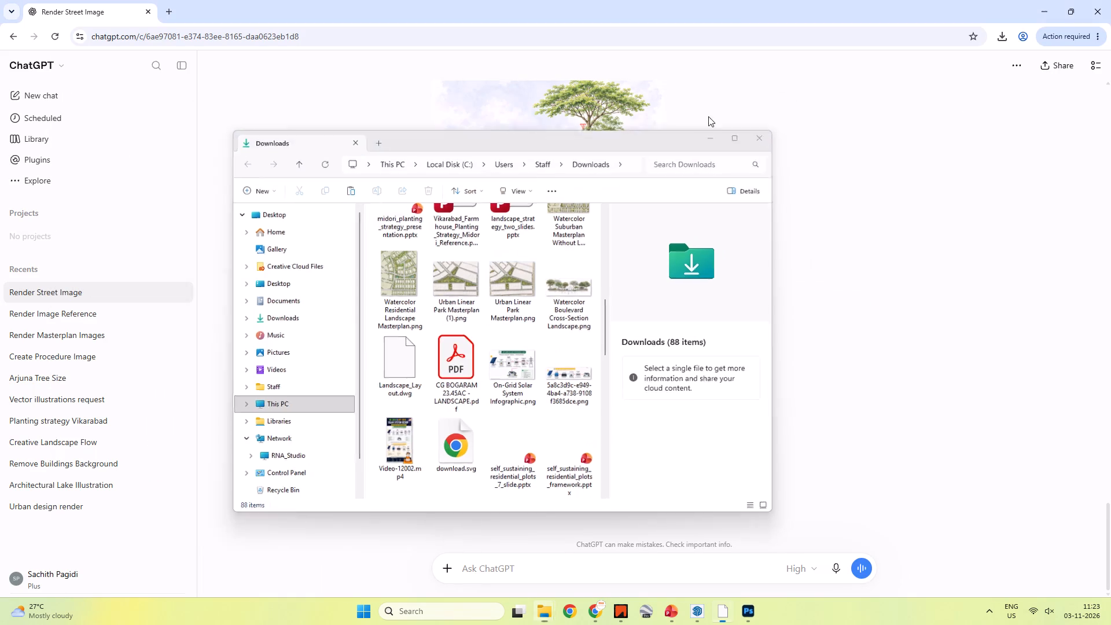
key("Escape")
left_click(1038, 16)
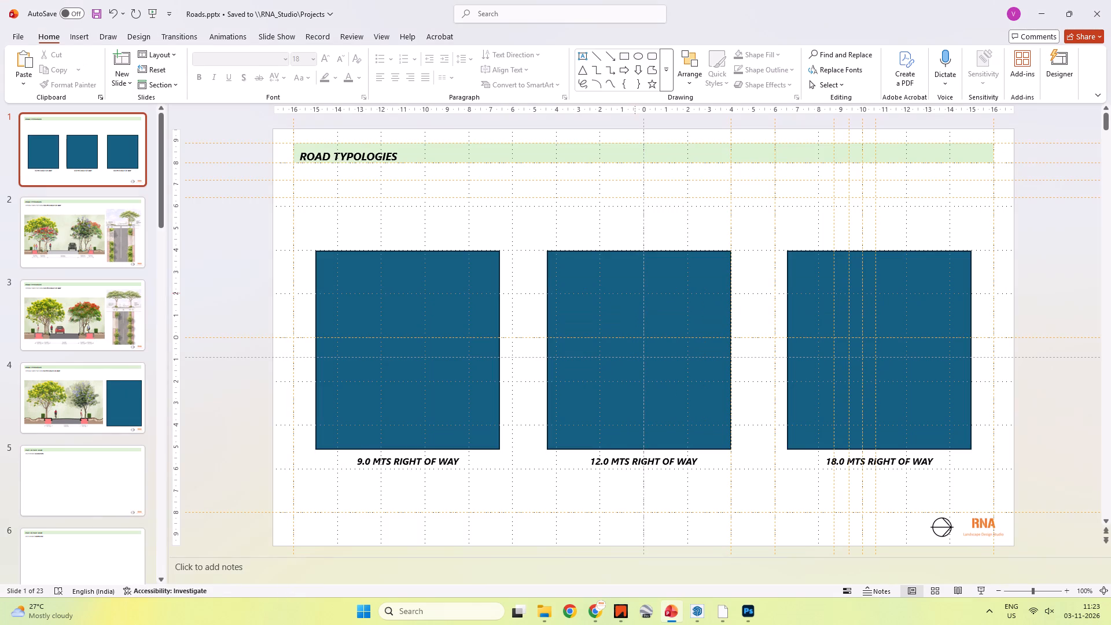
Hide slide 6, the PLOT ENTRIES ISOMETRIC slide.
scroll(169, 358, "down", 3)
left_click(102, 483)
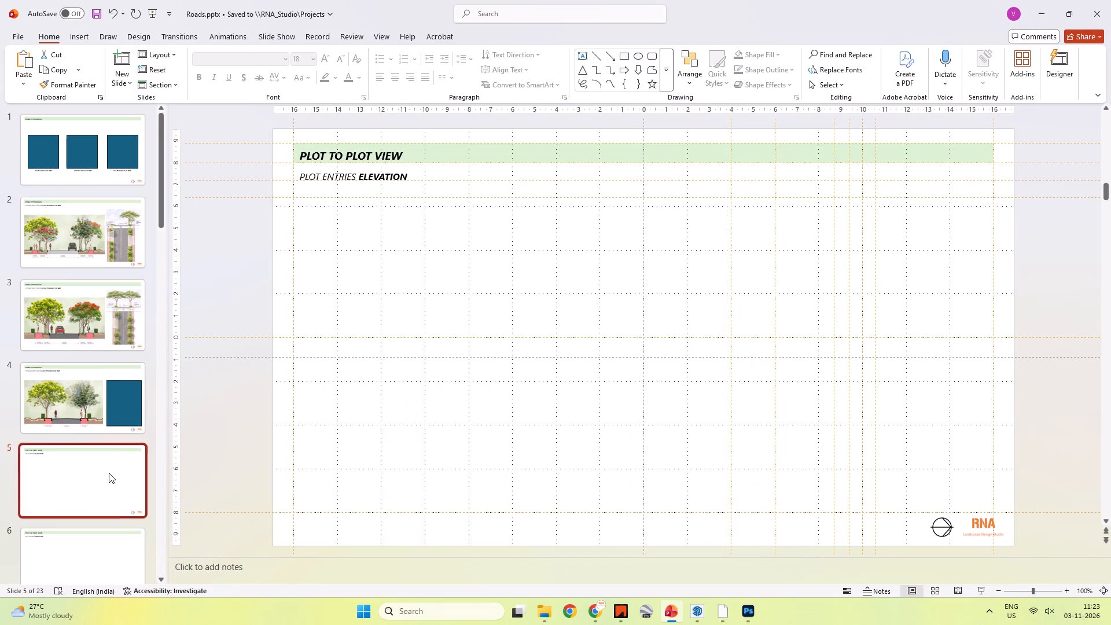
scroll(122, 465, "down", 2)
left_click(91, 479)
scroll(95, 464, "down", 3)
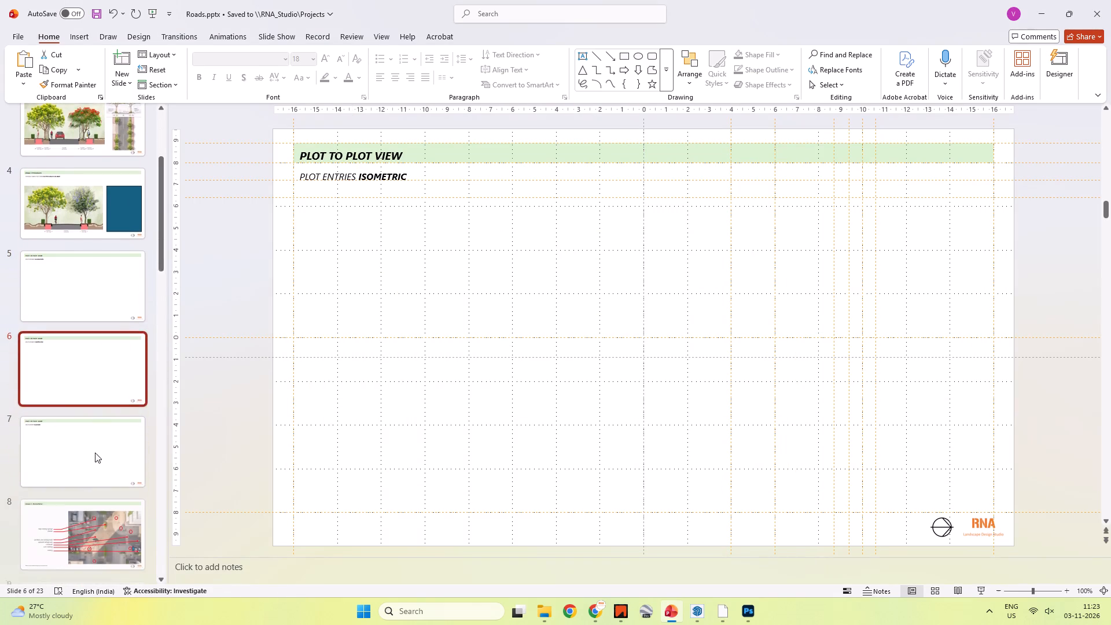
right_click(112, 363)
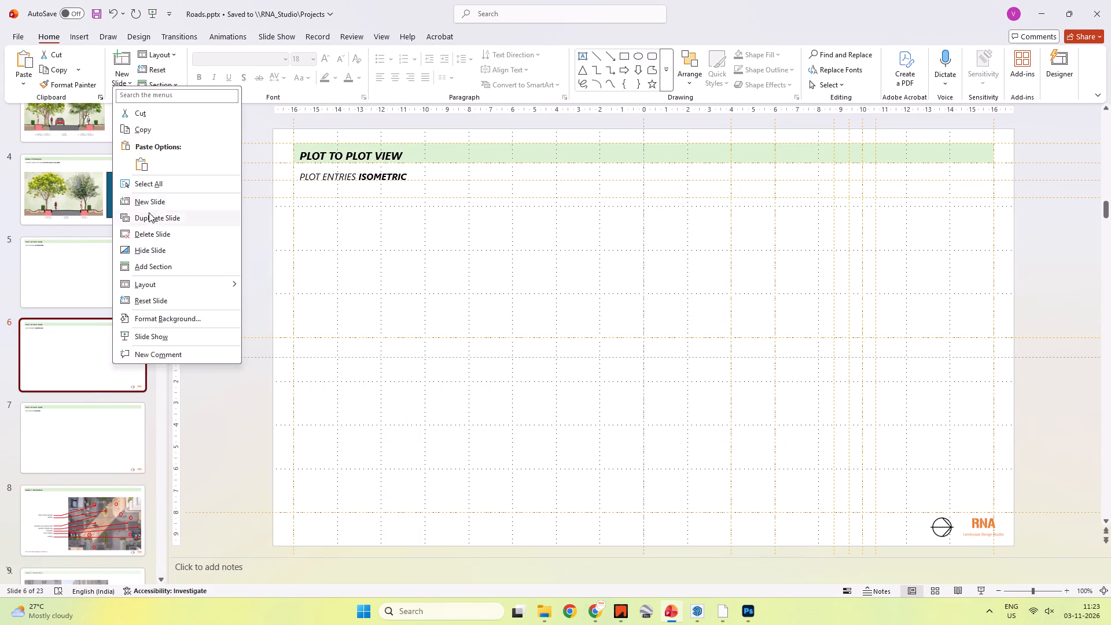
left_click(150, 247)
Look through slide 7 and the ROAD & MOVEMENT slides that follow it.
left_click(89, 435)
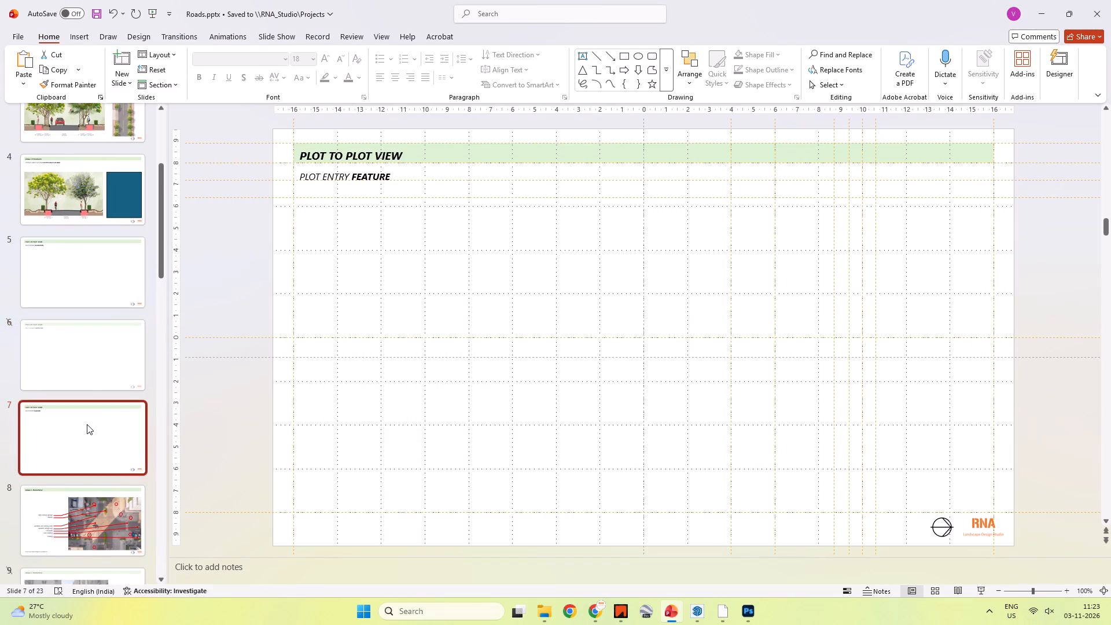
scroll(205, 323, "down", 2)
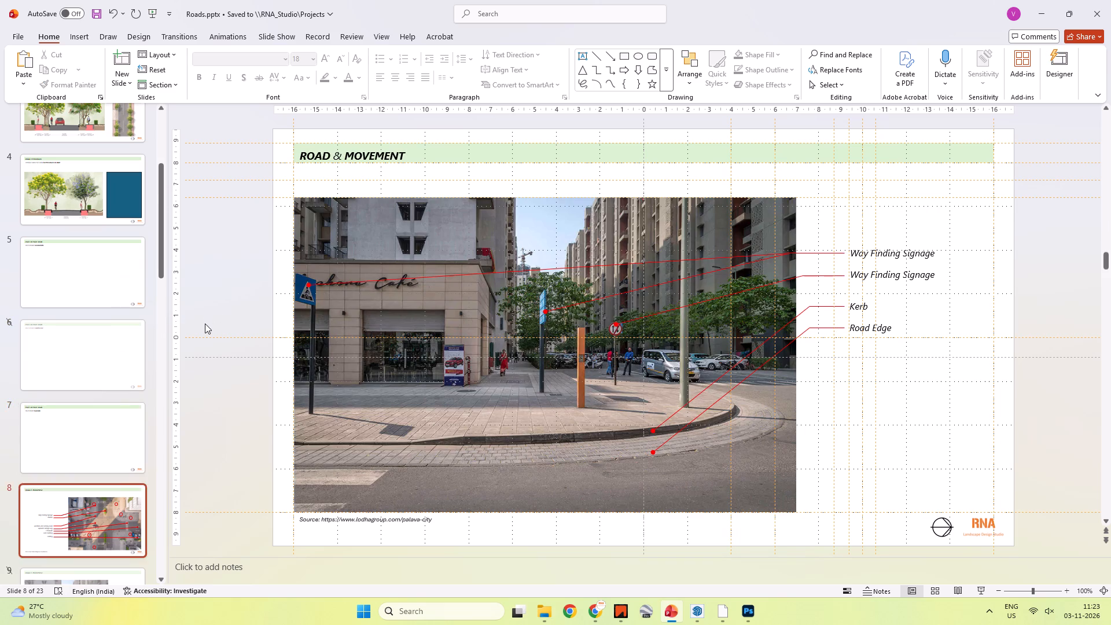
scroll(144, 408, "down", 14)
scroll(134, 417, "up", 15)
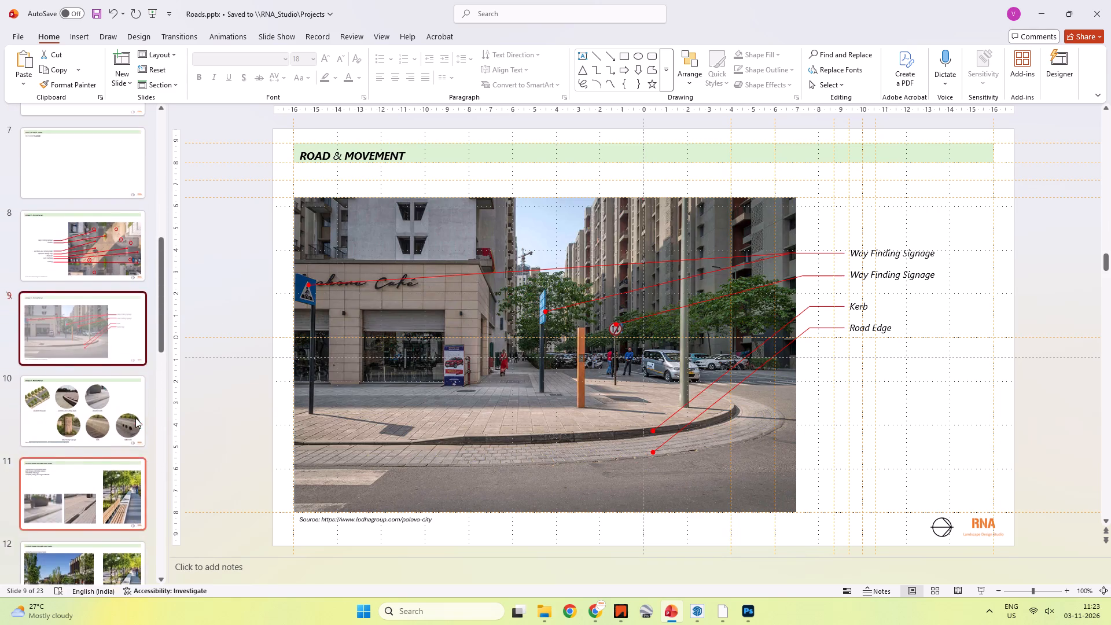
scroll(135, 418, "up", 1)
Duplicate slide 7, the PLOT ENTRY FEATURE slide.
left_click(89, 317)
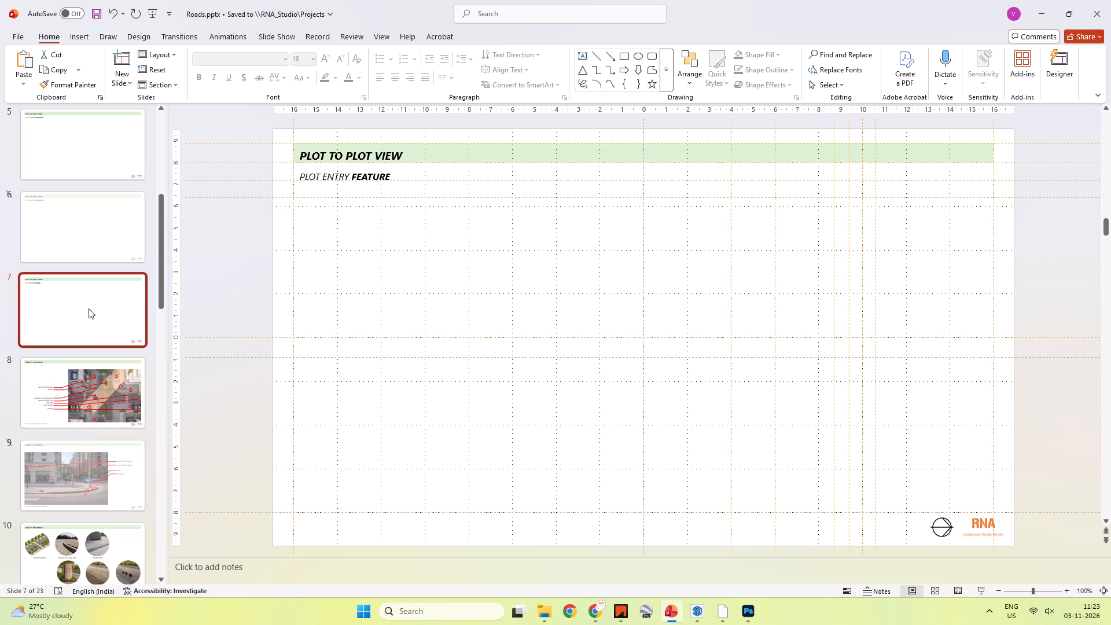
right_click(89, 308)
left_click(125, 440)
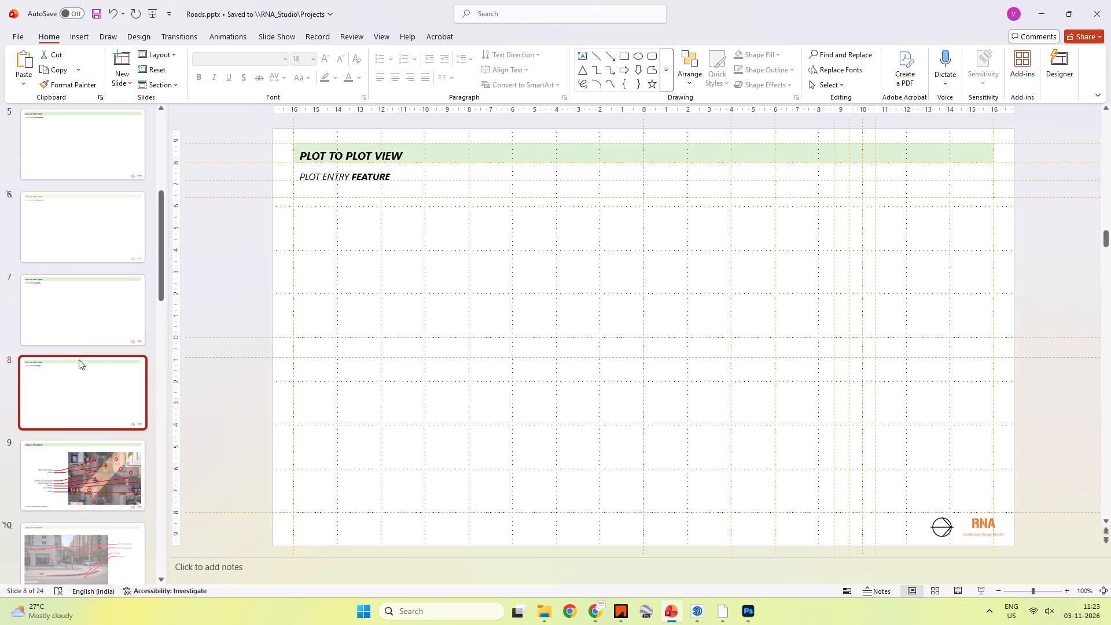
left_click(79, 359)
left_click(337, 178)
left_click(260, 231)
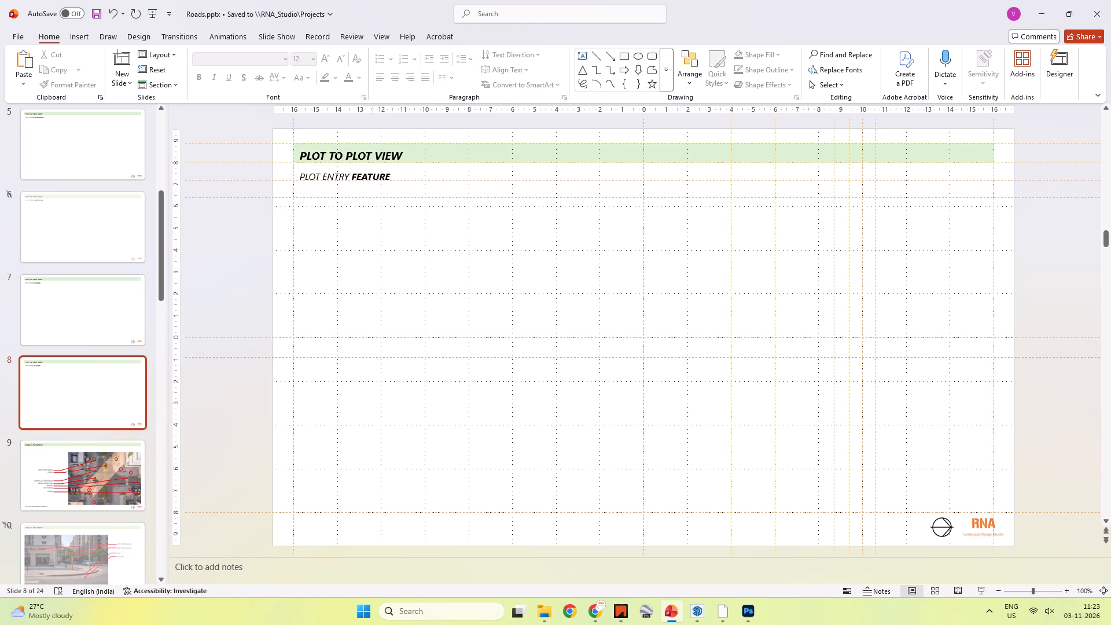
Undo the duplication of the PLOT ENTRY FEATURE slide.
left_click(373, 163)
left_click(371, 175)
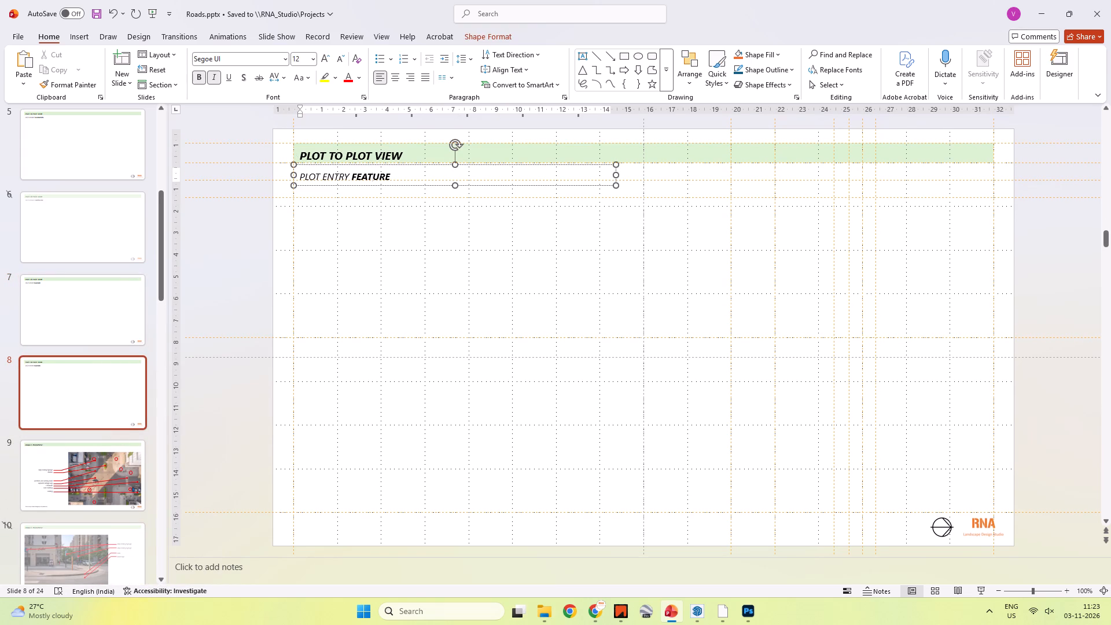
left_click(354, 153)
scroll(96, 229, "up", 8)
left_click(91, 239)
key("ctrl+z")
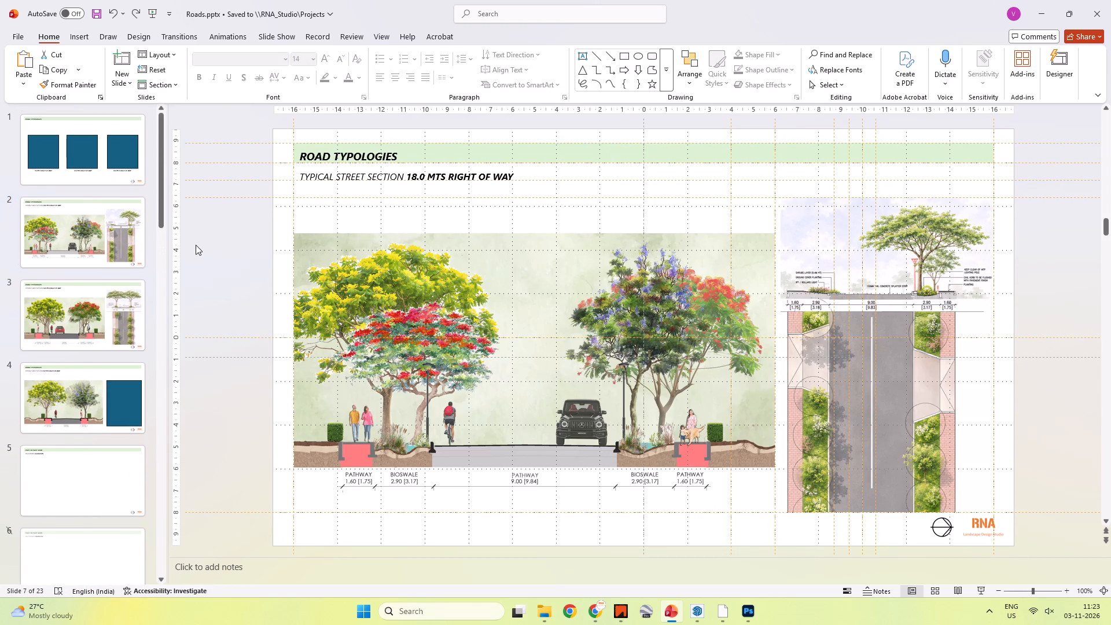
Duplicate slide 2, the ROAD TYPOLOGIES slide for the 18.0 MTS RIGHT OF WAY street section.
left_click(100, 275)
left_click(82, 242)
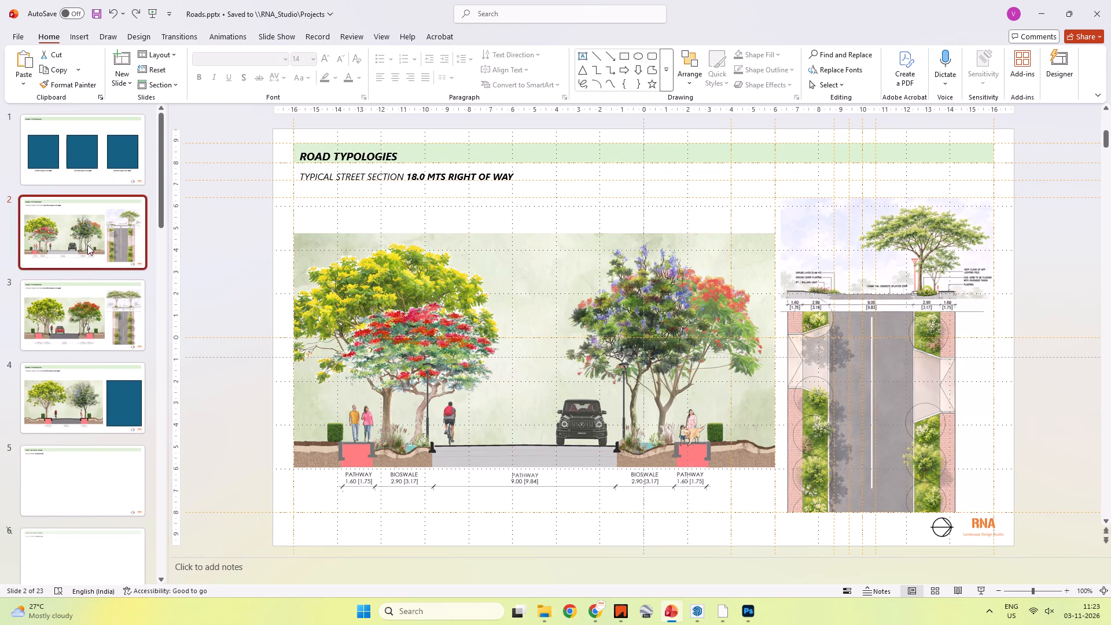
right_click(87, 245)
left_click(126, 373)
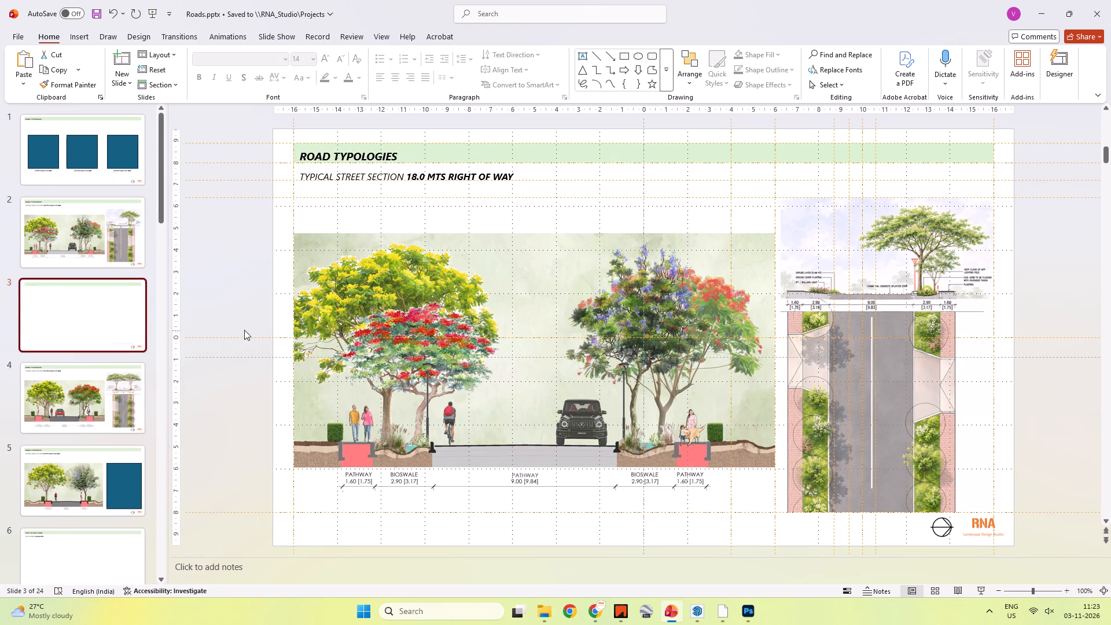
Delete the street section picture and the street plan picture from slide 3, keeping its title and subtitle.
left_click(73, 303)
left_click(384, 185)
left_click(342, 282)
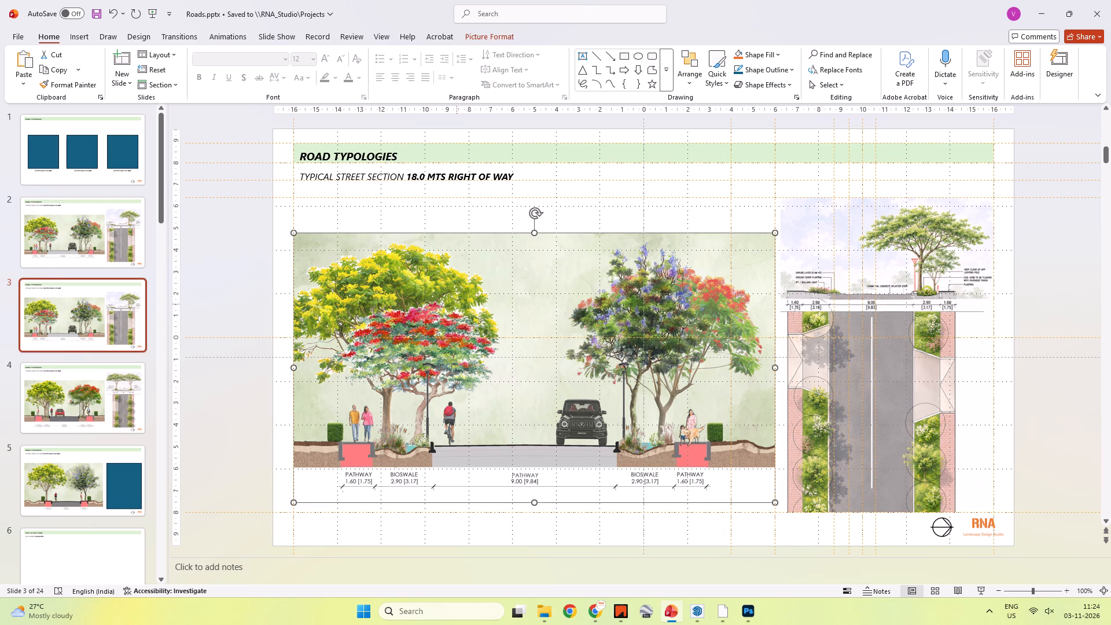
key("Delete")
left_click(926, 303)
key("Delete")
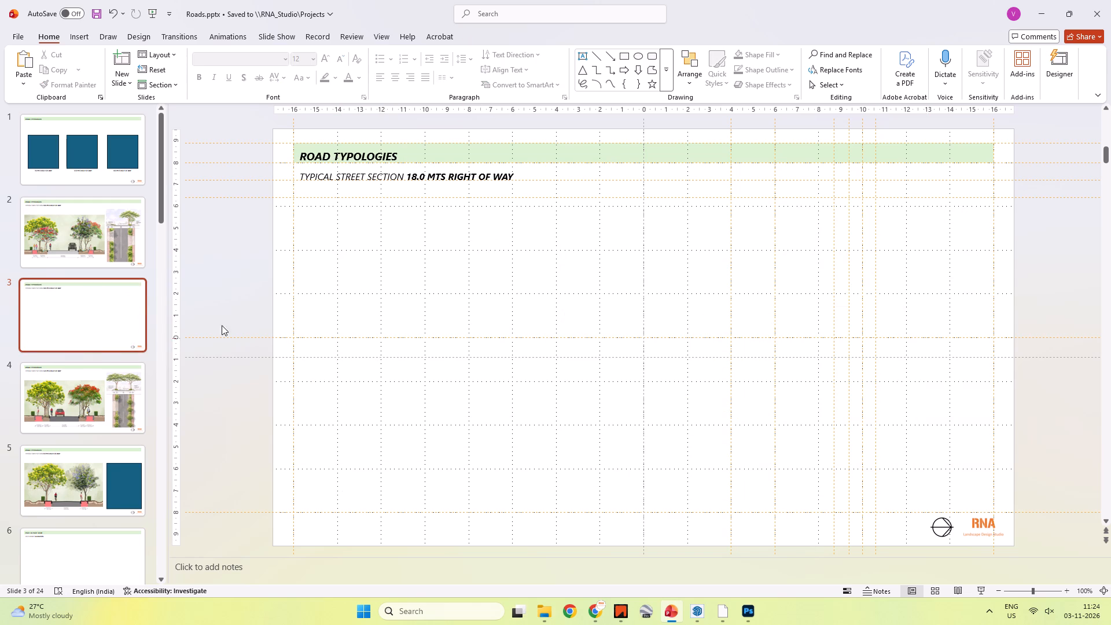
left_click(203, 304)
Switch to IIACAD and close the Road Sections.dwg drawing without saving its changes.
key("alt+Tab")
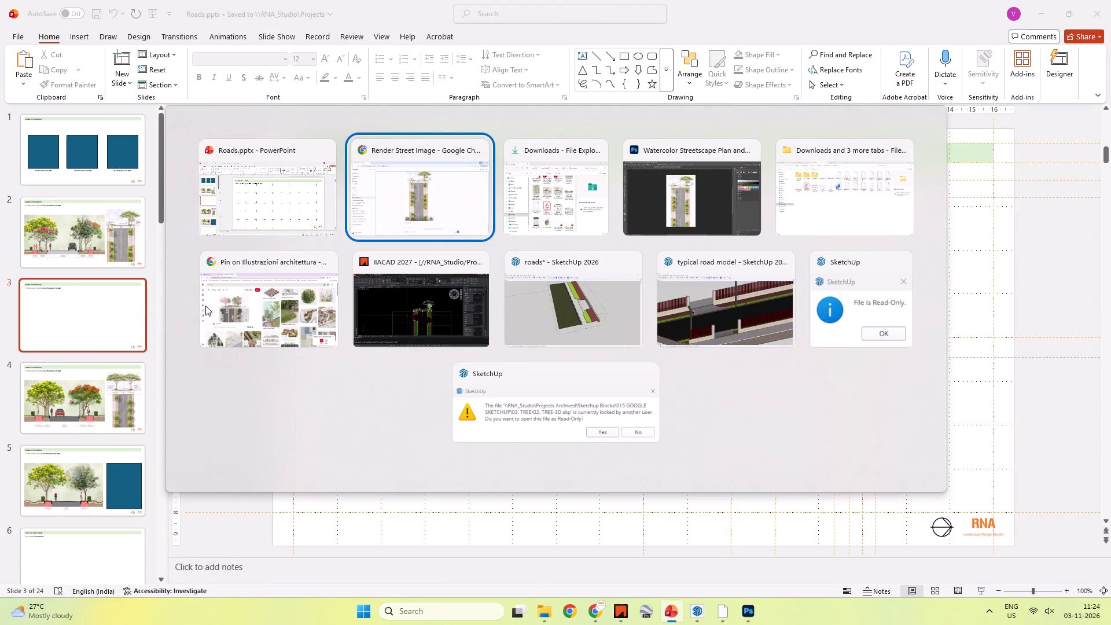
key("alt+Tab")
key("alt+Tab")
key("alt+Tab")
key("alt+Tab")
key("alt+Tab")
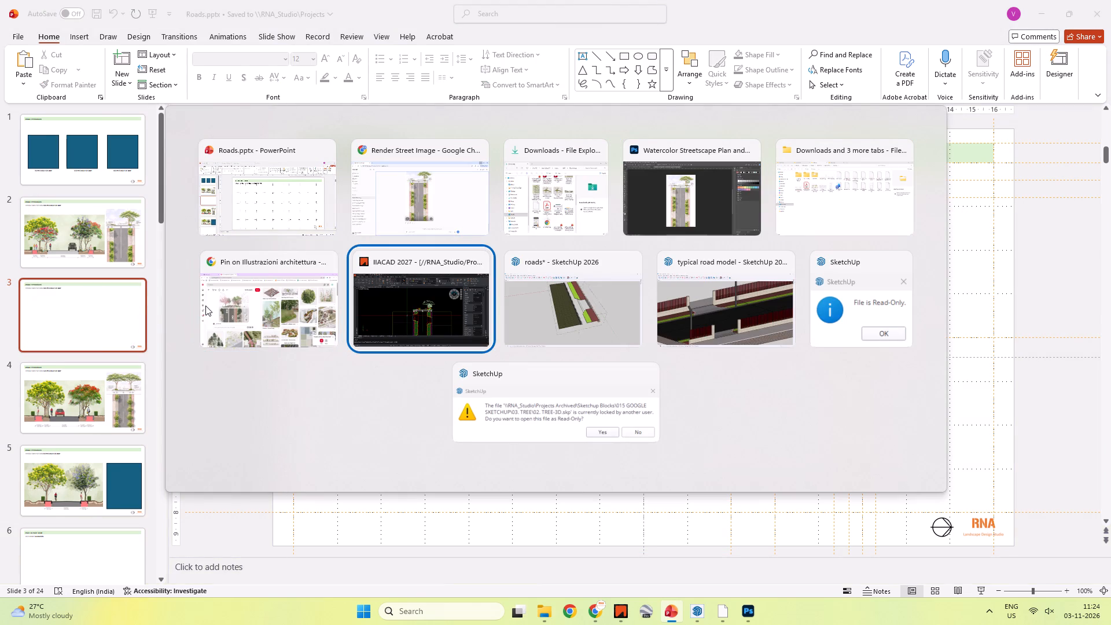
scroll(259, 234, "down", 3)
middle_click_drag(260, 233, 409, 177)
key("Escape")
key("Escape")
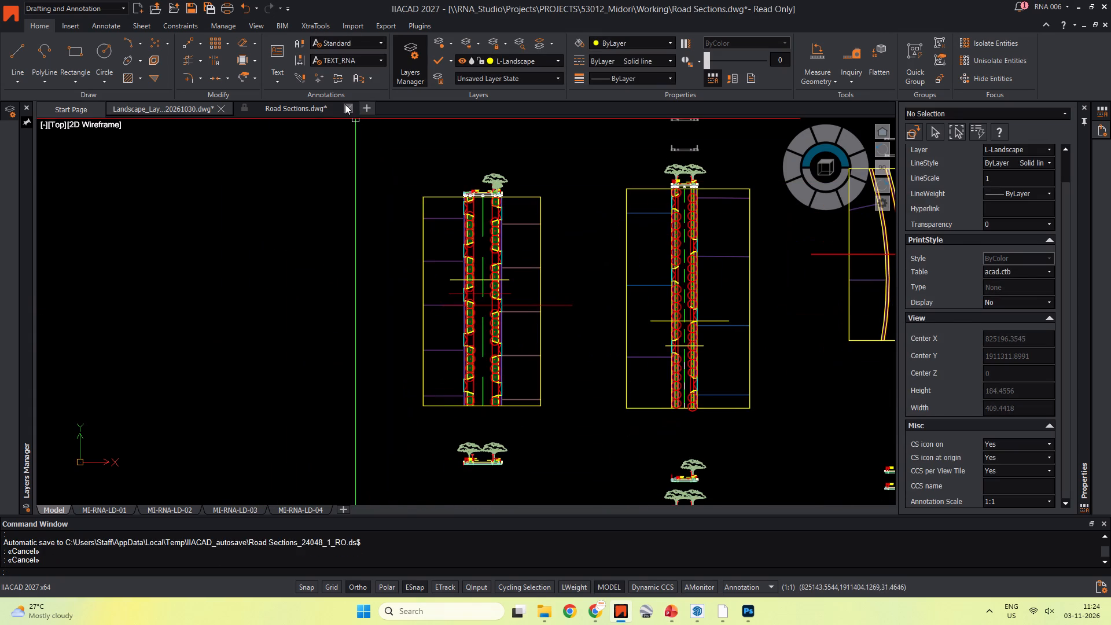
left_click(345, 104)
left_click(495, 307)
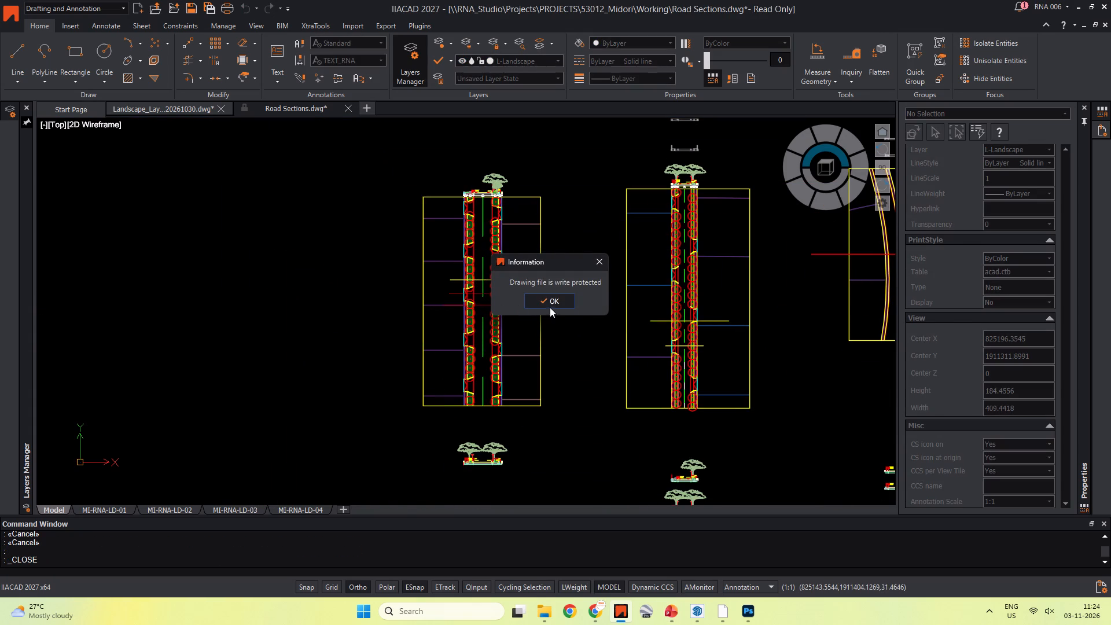
key("Escape")
left_click(350, 113)
left_click(347, 107)
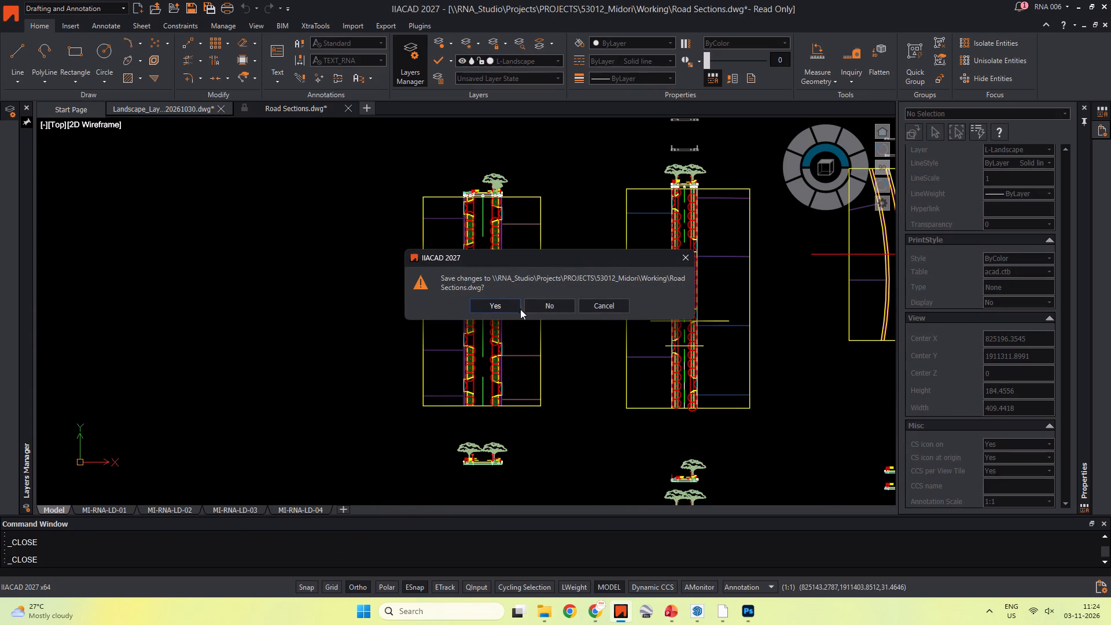
left_click(551, 304)
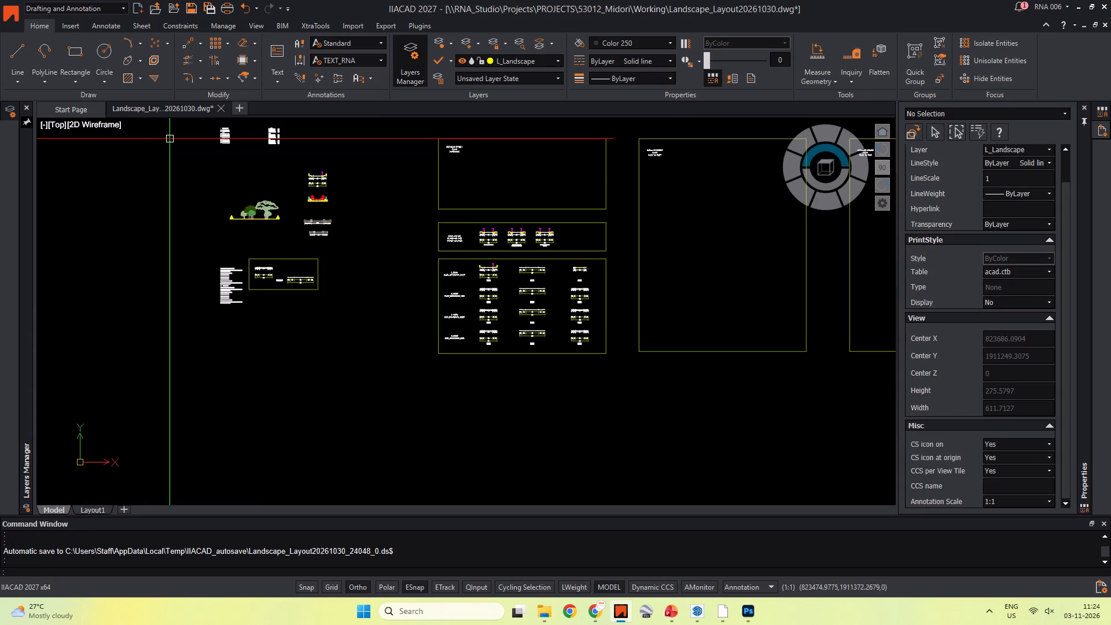
Reopen Road Sections.dwg from the recent files on the start page, leaving its missing external references unresolved.
key("Escape")
key("Escape")
key("Escape")
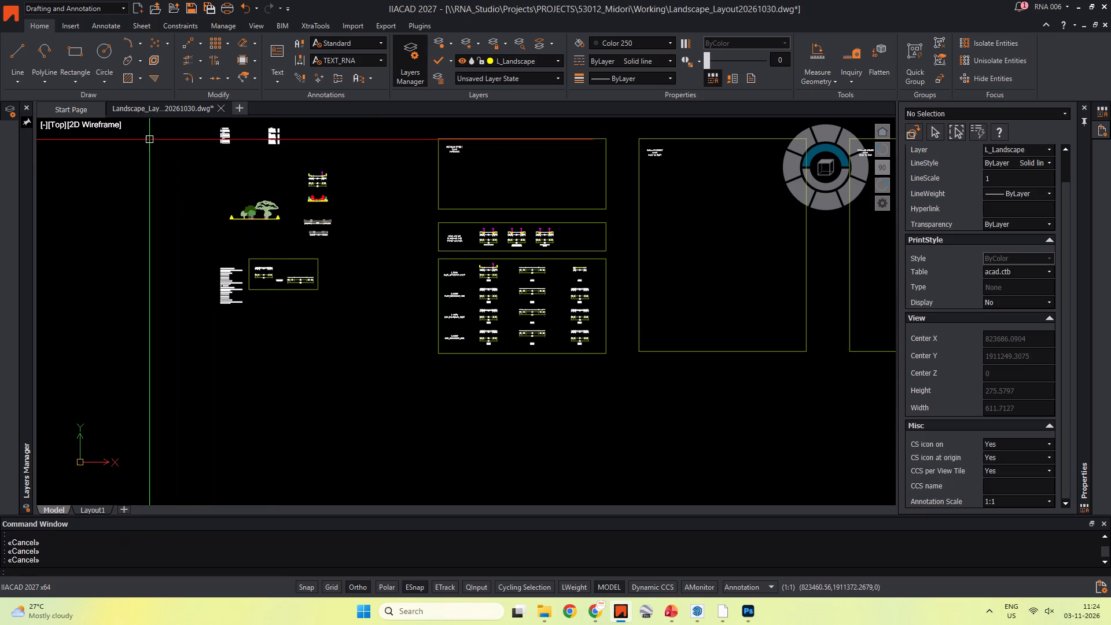
left_click(75, 111)
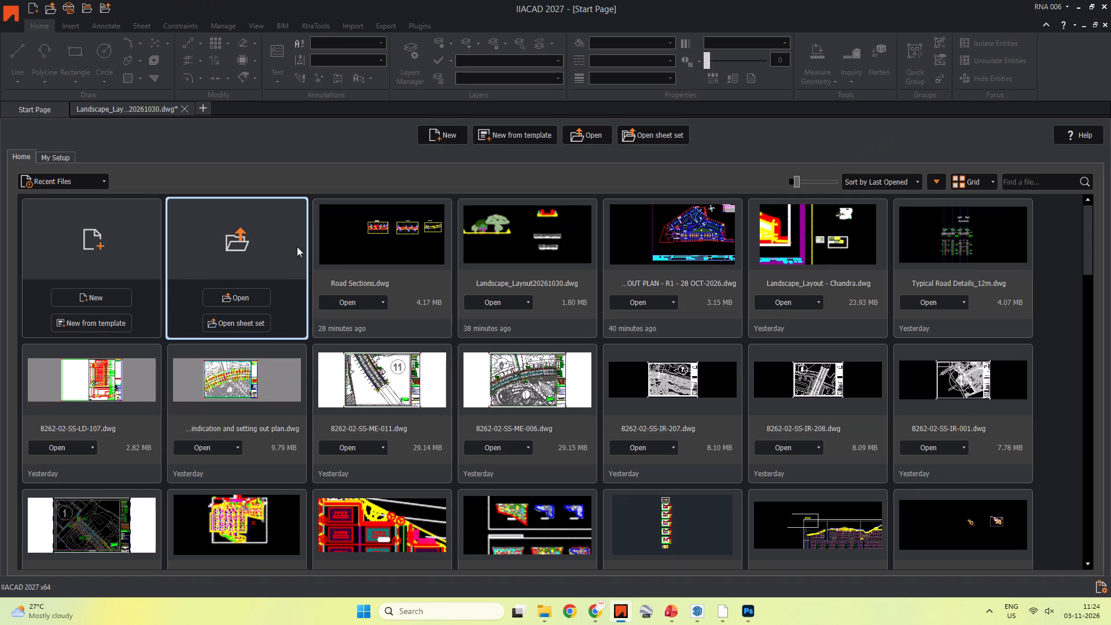
left_click(358, 303)
left_click(499, 311)
left_click(516, 320)
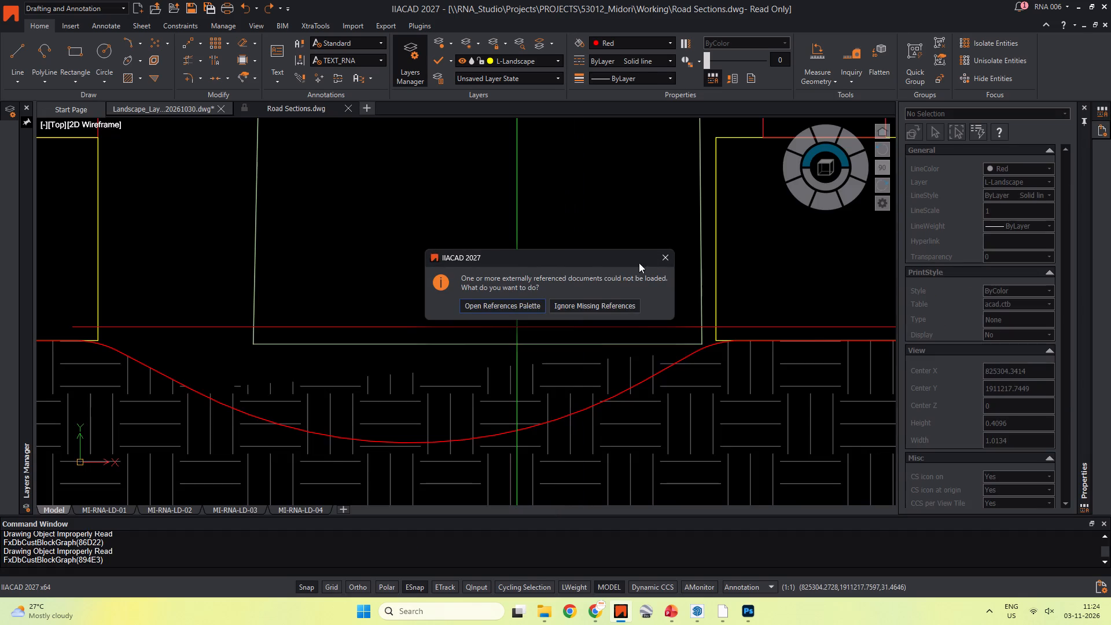
left_click(656, 256)
Look through the model space of Road Sections.dwg to locate the 18M ROAD PLAN drawing.
scroll(641, 288, "down", 4)
middle_click_drag(634, 284, 442, 262)
scroll(514, 242, "down", 2)
middle_click_drag(515, 242, 515, 245)
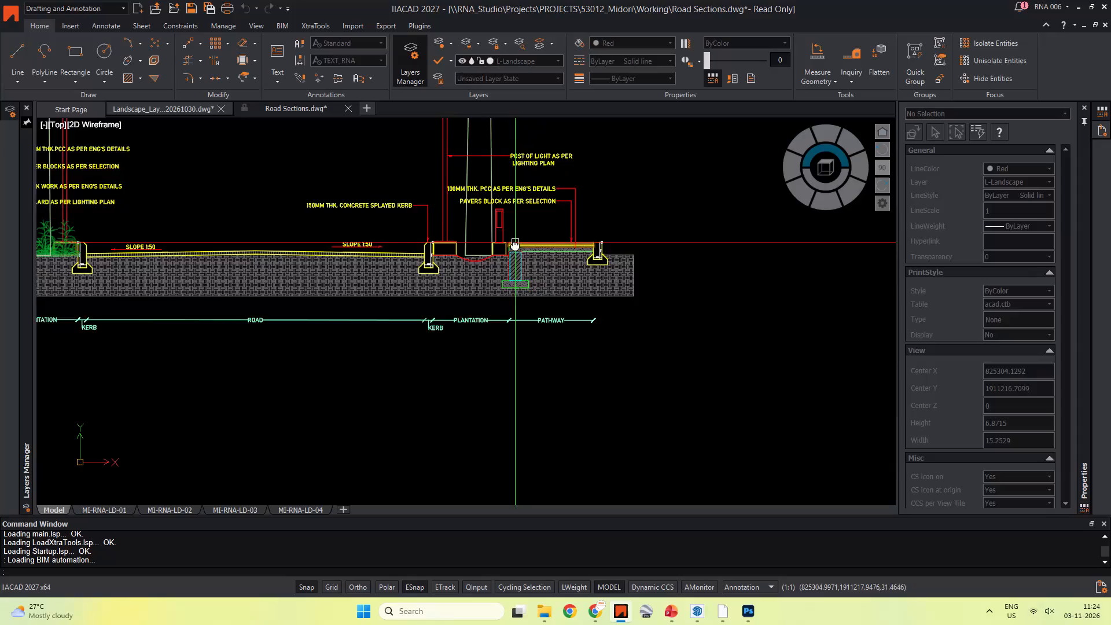
middle_click_drag(515, 245, 528, 296)
scroll(503, 288, "down", 4)
middle_click_drag(483, 286, 490, 320)
scroll(484, 255, "down", 2)
middle_click_drag(477, 244, 473, 277)
scroll(489, 262, "down", 4)
middle_click_drag(502, 248, 507, 275)
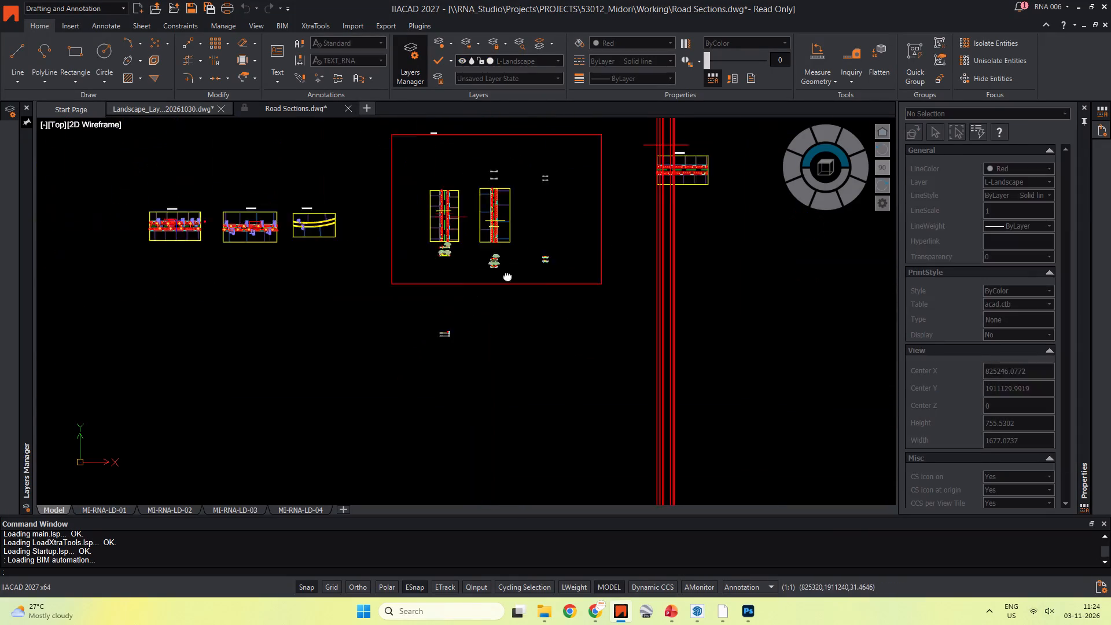
middle_click_drag(507, 275, 510, 285)
middle_click_drag(410, 267, 494, 275)
scroll(279, 261, "up", 4)
middle_click_drag(231, 250, 472, 286)
scroll(358, 290, "up", 2)
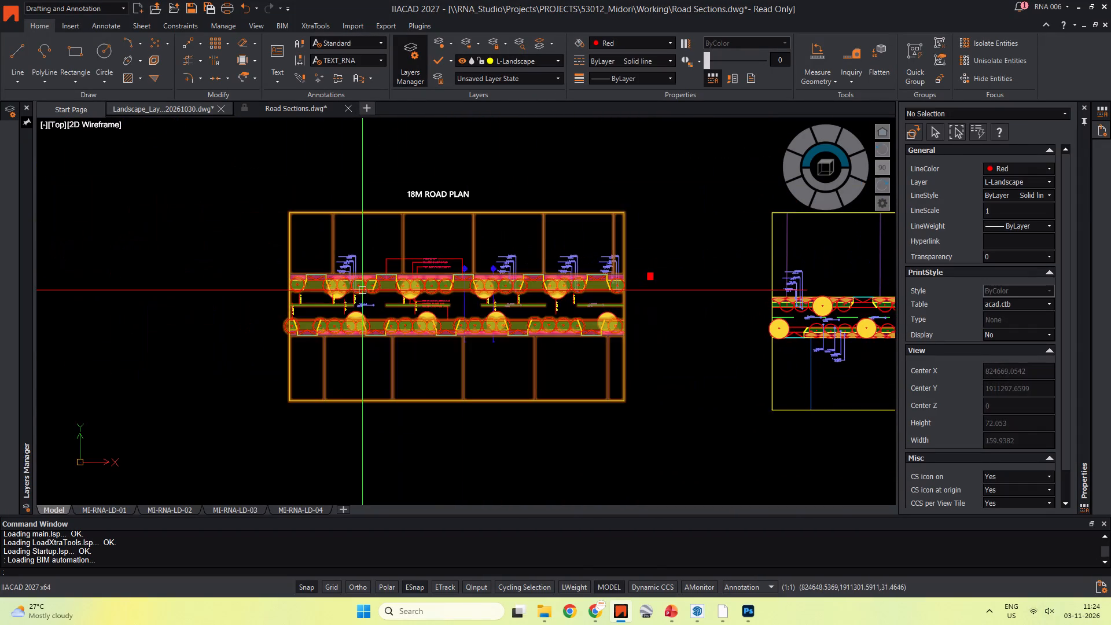
Examine the kerbs, planting beds, entrance ramps and annotations along the 18M ROAD PLAN.
scroll(355, 291, "up", 2)
middle_click_drag(365, 292, 243, 245)
scroll(484, 305, "down", 1)
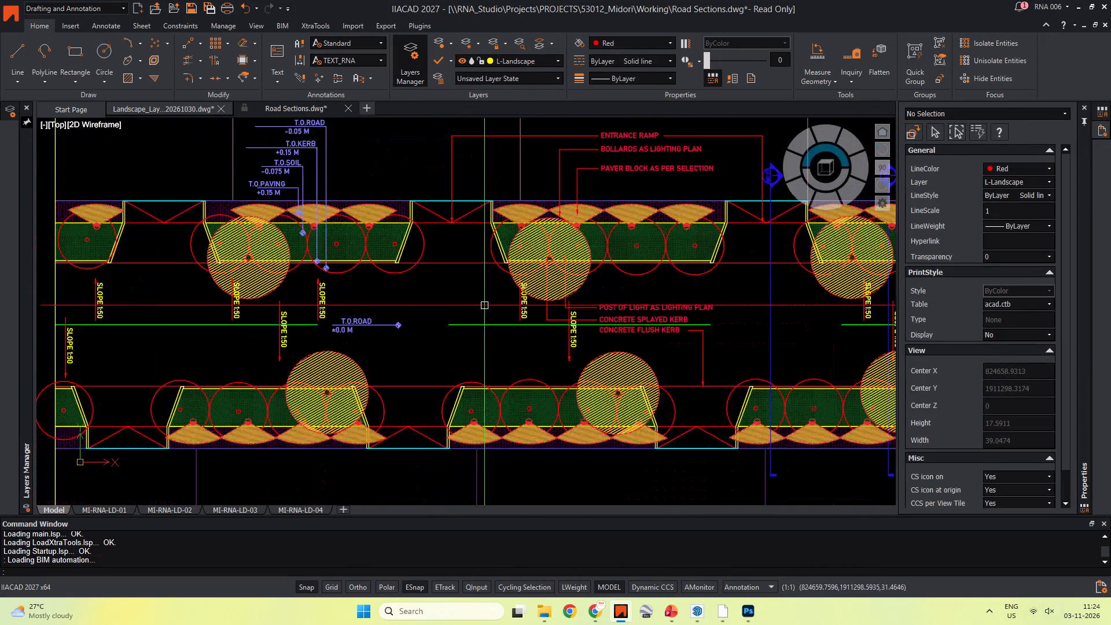
scroll(483, 304, "down", 1)
middle_click_drag(479, 304, 371, 296)
middle_click_drag(412, 289, 385, 293)
scroll(406, 287, "down", 2)
middle_click_drag(406, 288, 351, 296)
scroll(352, 295, "up", 2)
scroll(352, 293, "down", 1)
scroll(352, 293, "up", 1)
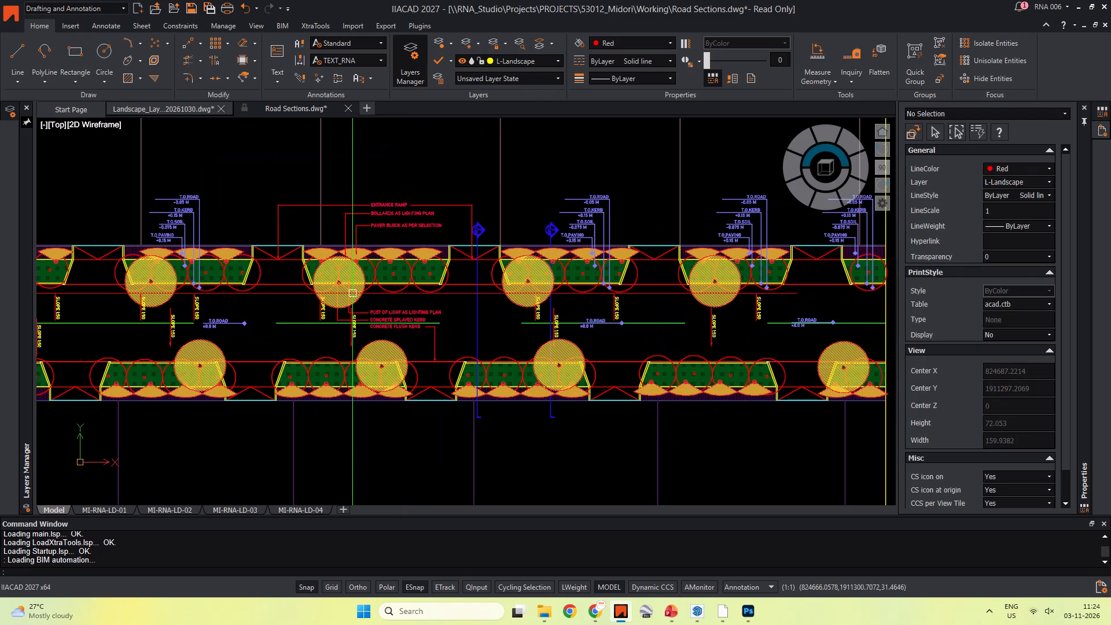
middle_click_drag(348, 298, 458, 300)
scroll(442, 301, "down", 2)
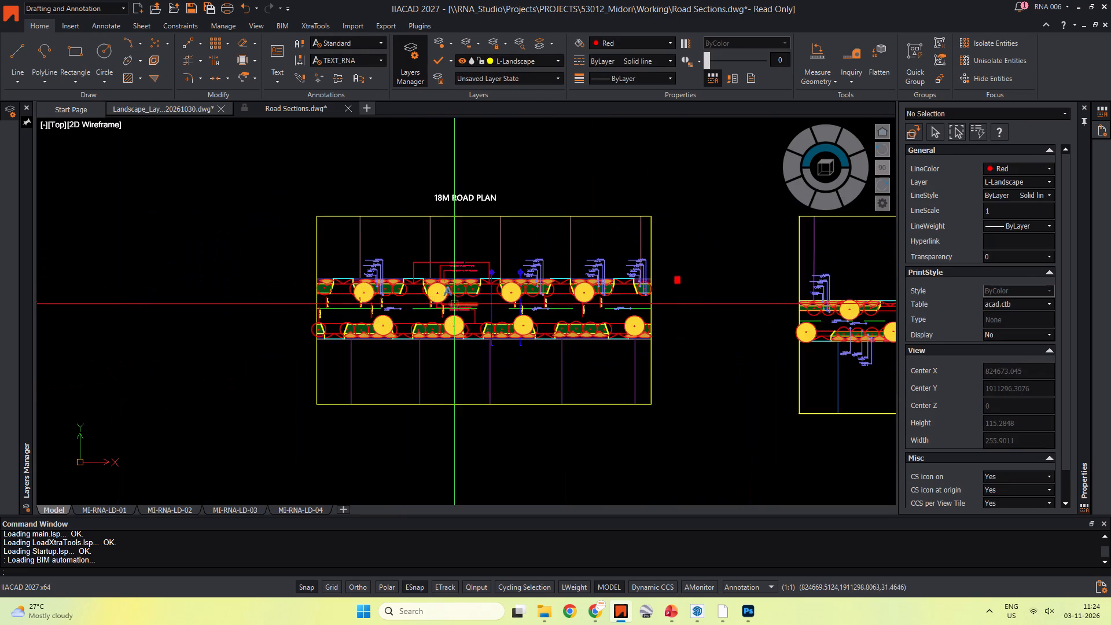
scroll(477, 307, "up", 2)
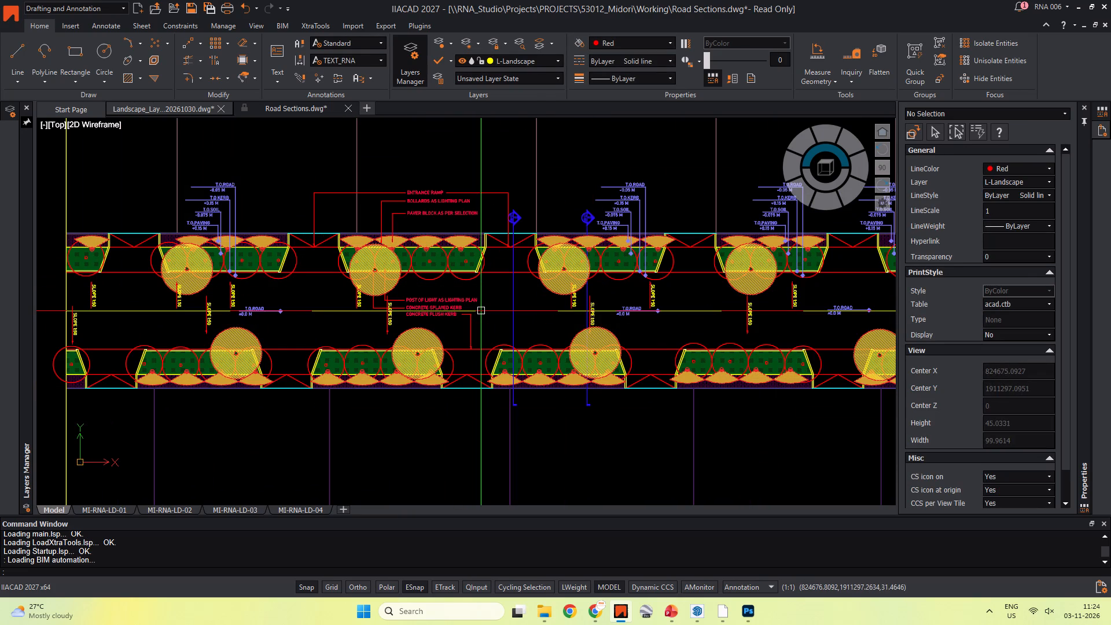
scroll(479, 310, "down", 1)
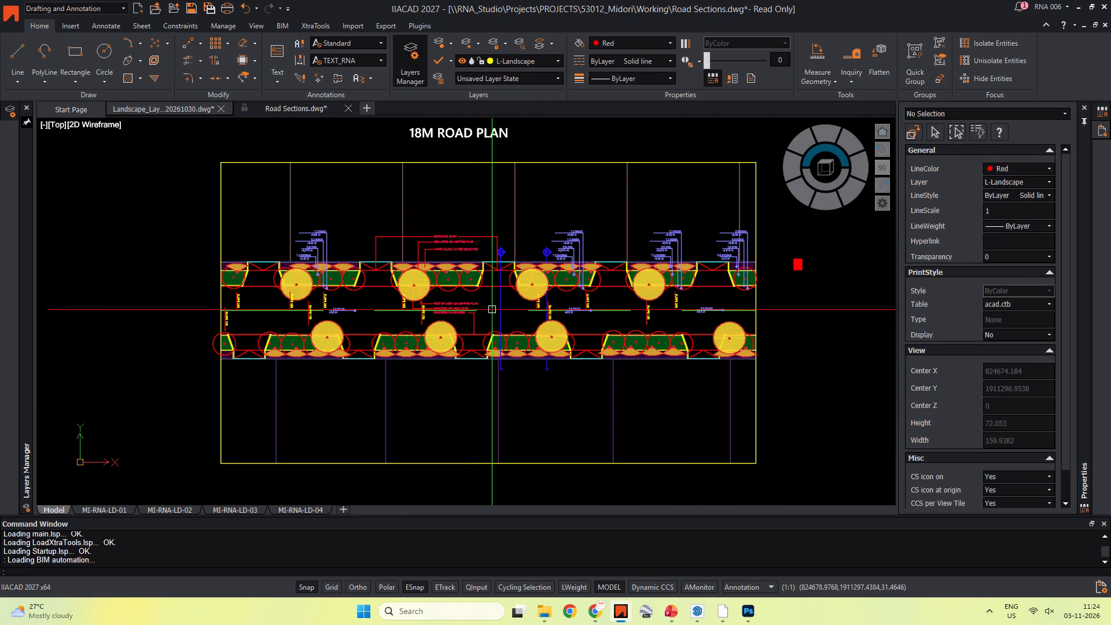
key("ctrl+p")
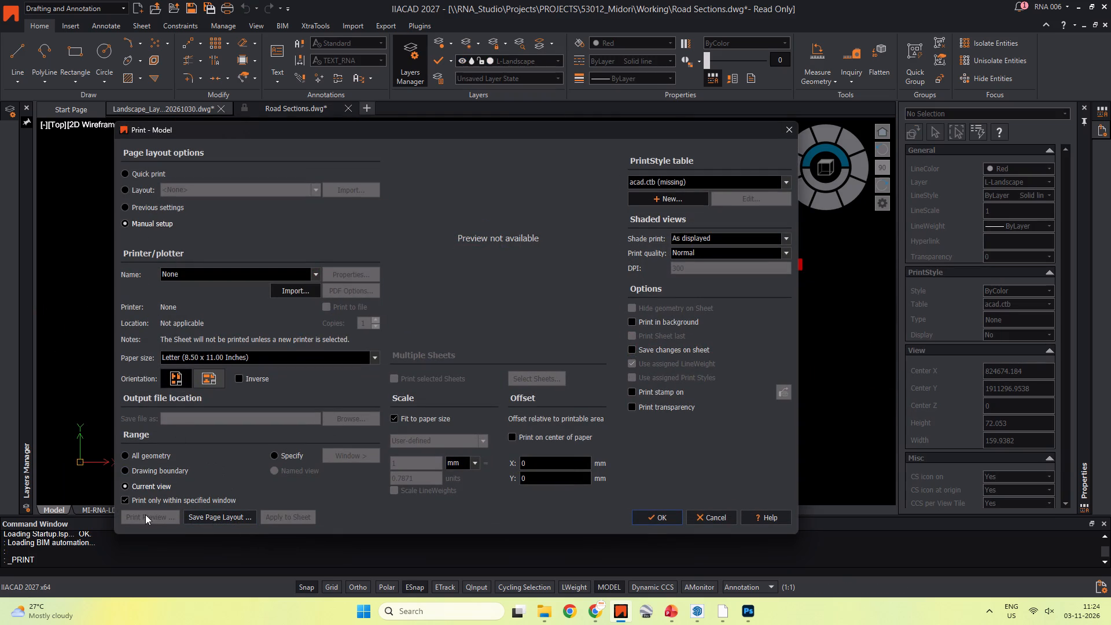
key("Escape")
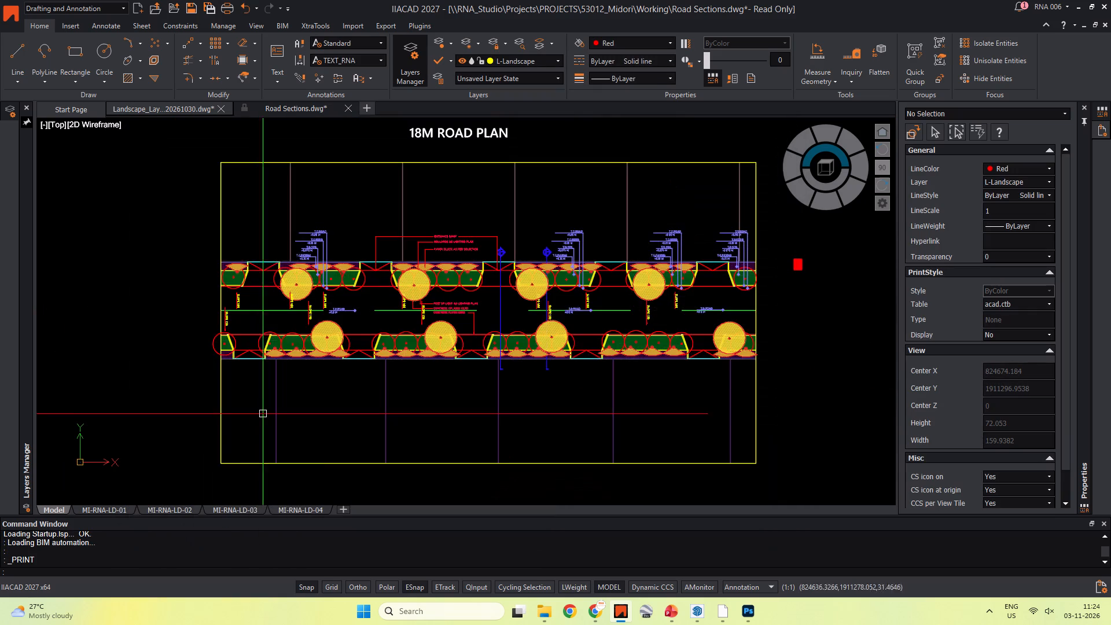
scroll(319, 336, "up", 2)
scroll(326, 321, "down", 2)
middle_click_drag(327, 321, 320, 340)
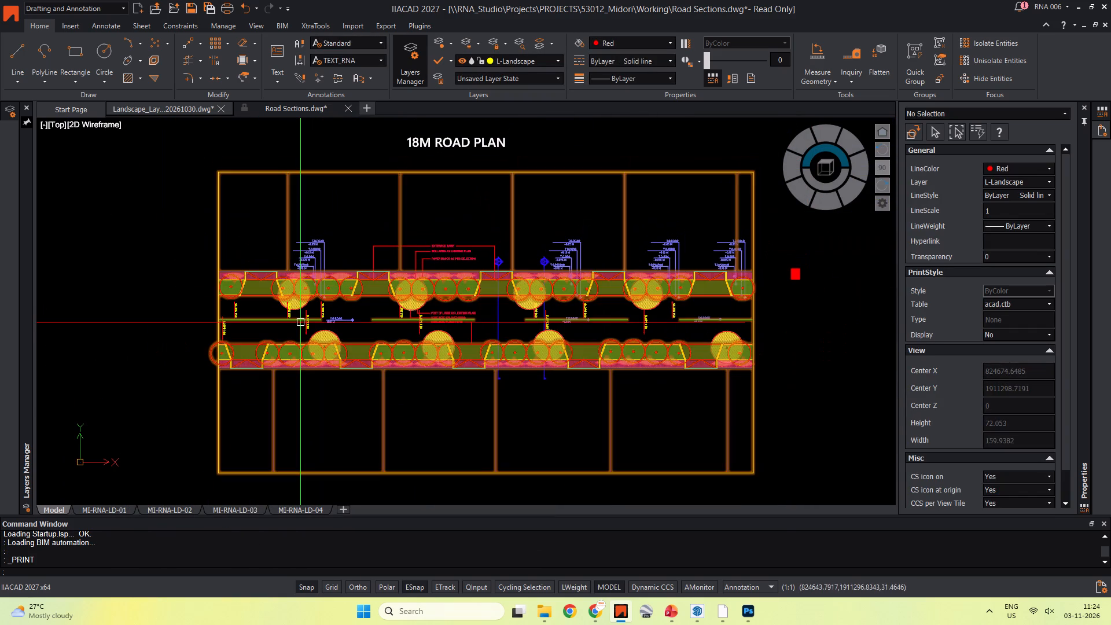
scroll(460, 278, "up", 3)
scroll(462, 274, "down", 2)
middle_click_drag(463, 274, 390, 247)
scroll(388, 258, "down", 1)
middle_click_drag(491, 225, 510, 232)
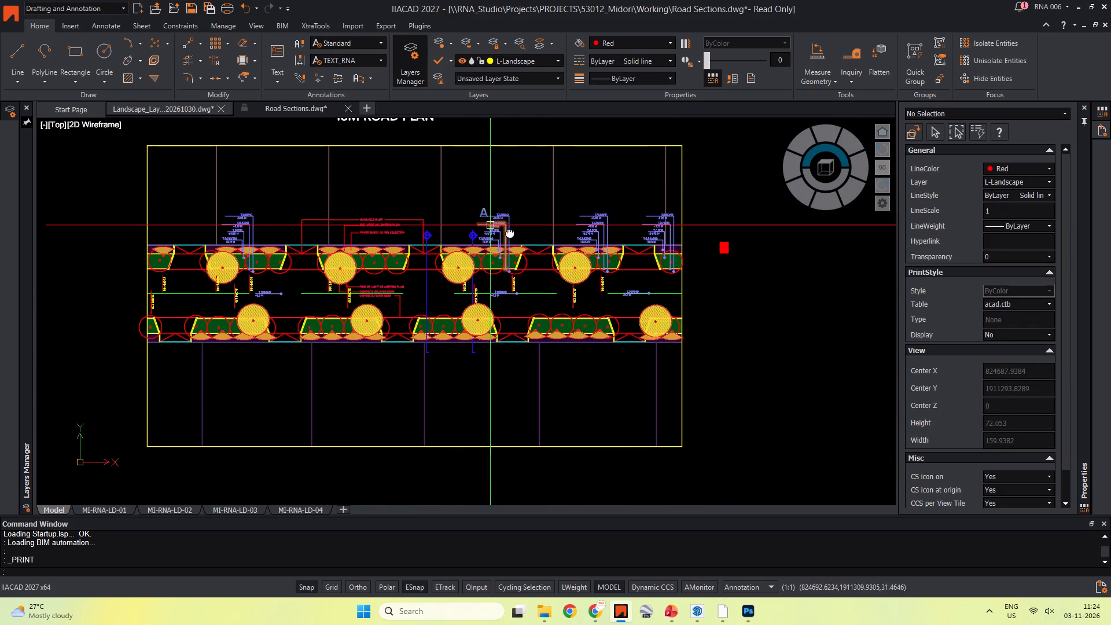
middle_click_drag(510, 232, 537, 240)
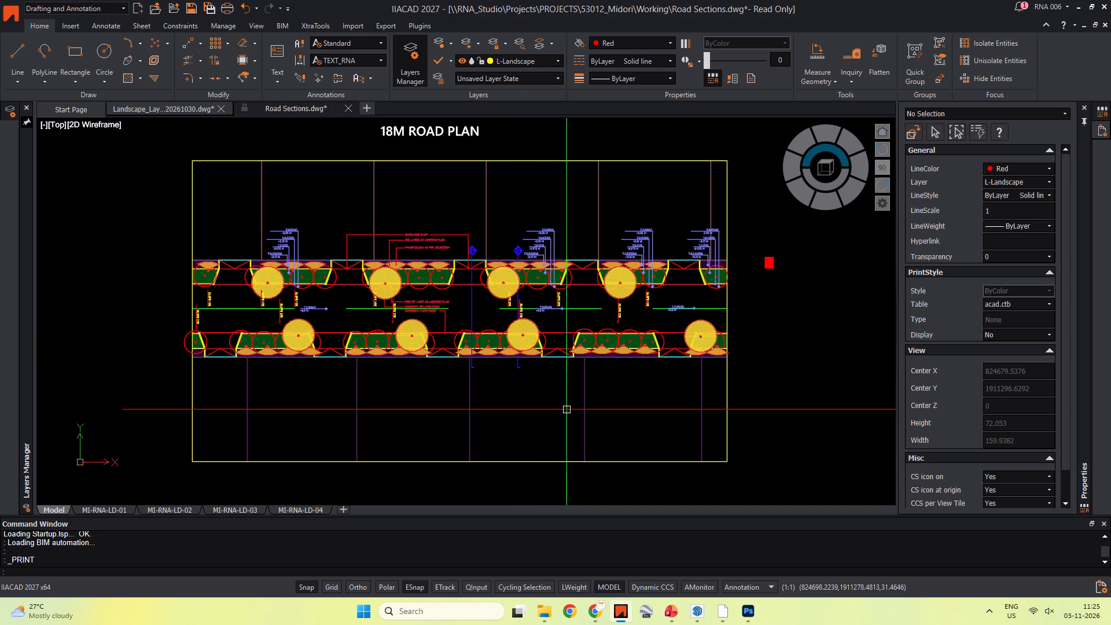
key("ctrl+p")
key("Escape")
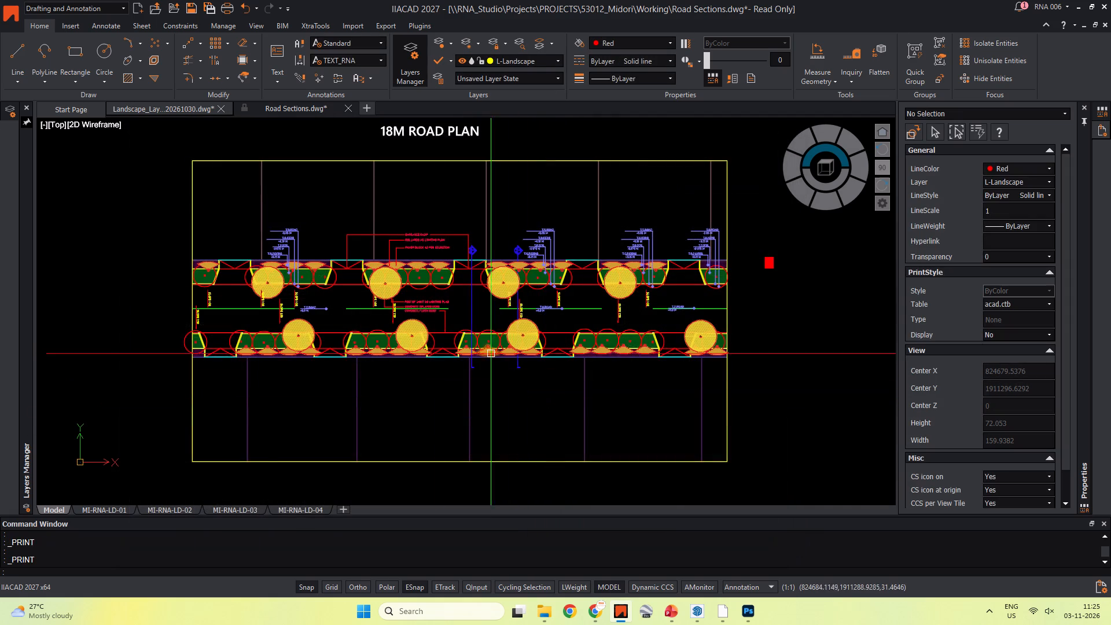
Examine the 18M ROAD PLAN again along its length, checking the road, kerbs and planting bed spacing.
middle_click_drag(437, 291, 463, 319)
scroll(470, 308, "down", 3)
scroll(444, 264, "down", 3)
middle_click_drag(442, 263, 498, 291)
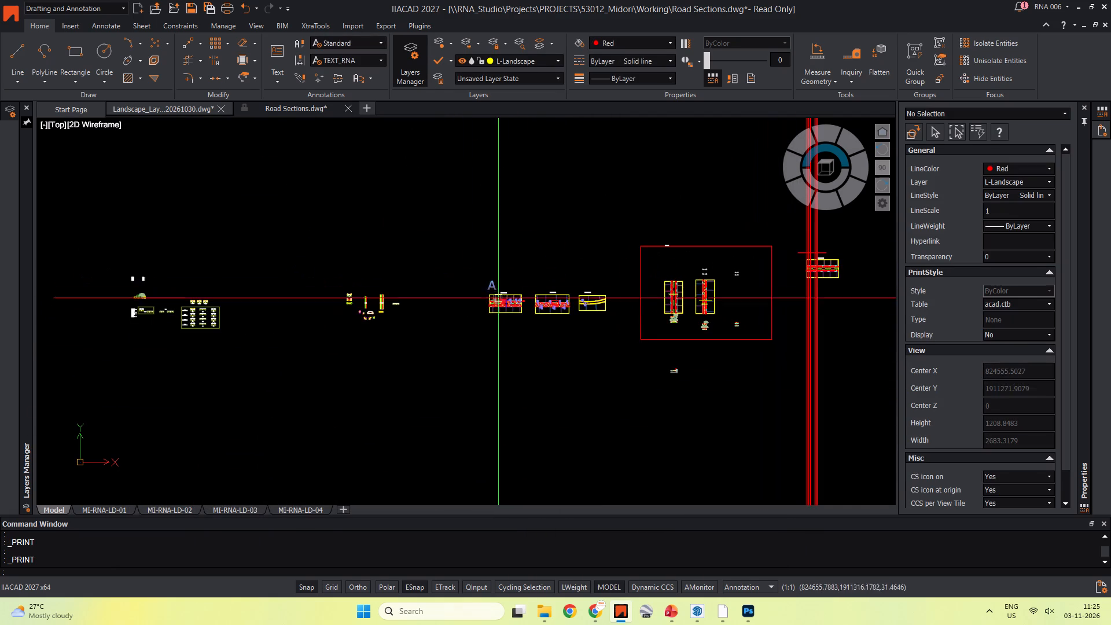
scroll(480, 303, "up", 3)
scroll(573, 315, "up", 4)
scroll(487, 256, "up", 2)
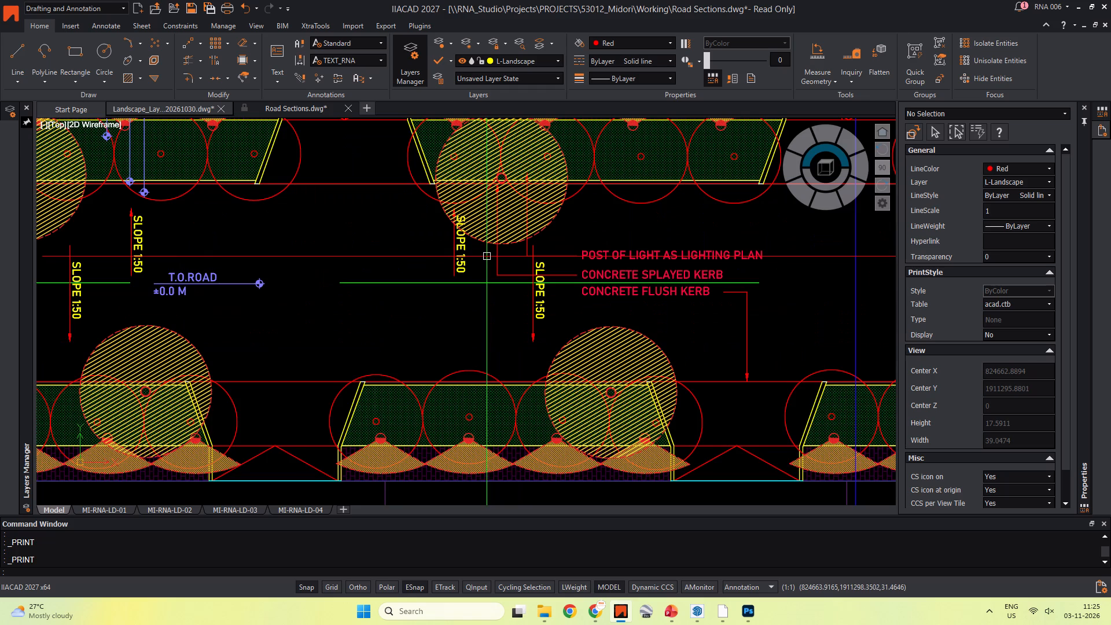
scroll(462, 284, "down", 2)
middle_click_drag(462, 284, 278, 282)
middle_click_drag(302, 279, 474, 263)
scroll(247, 234, "up", 1)
middle_click_drag(260, 239, 440, 269)
key("Escape")
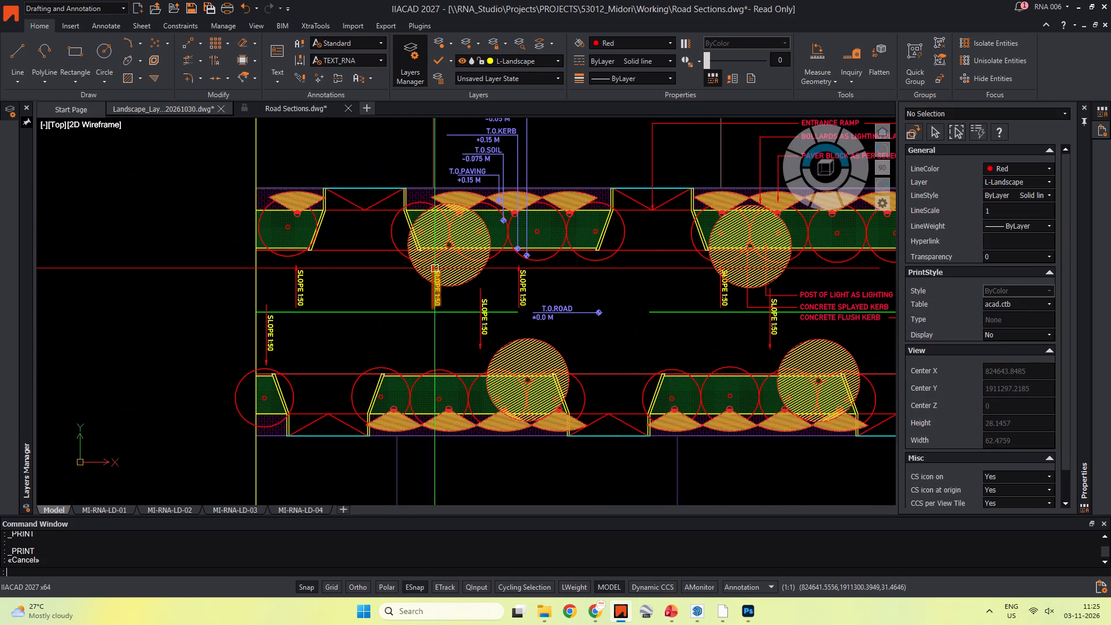
key("Escape")
key("Escape")
middle_click_drag(542, 273, 347, 258)
scroll(347, 258, "down", 2)
middle_click_drag(432, 267, 352, 263)
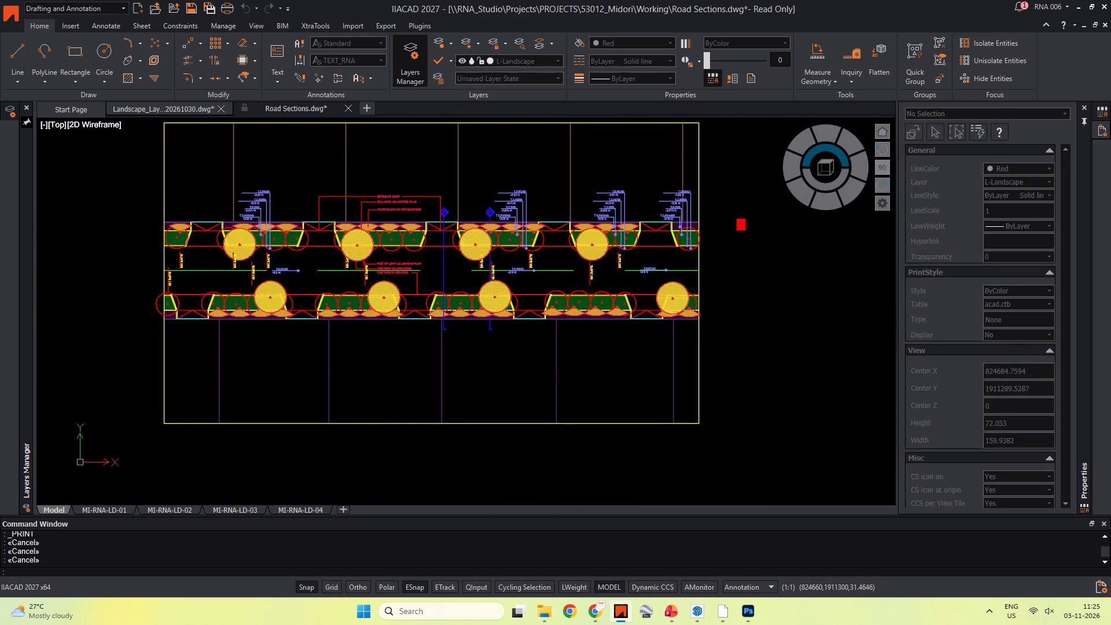
scroll(374, 261, "up", 3)
scroll(312, 262, "down", 1)
middle_click_drag(339, 273, 529, 292)
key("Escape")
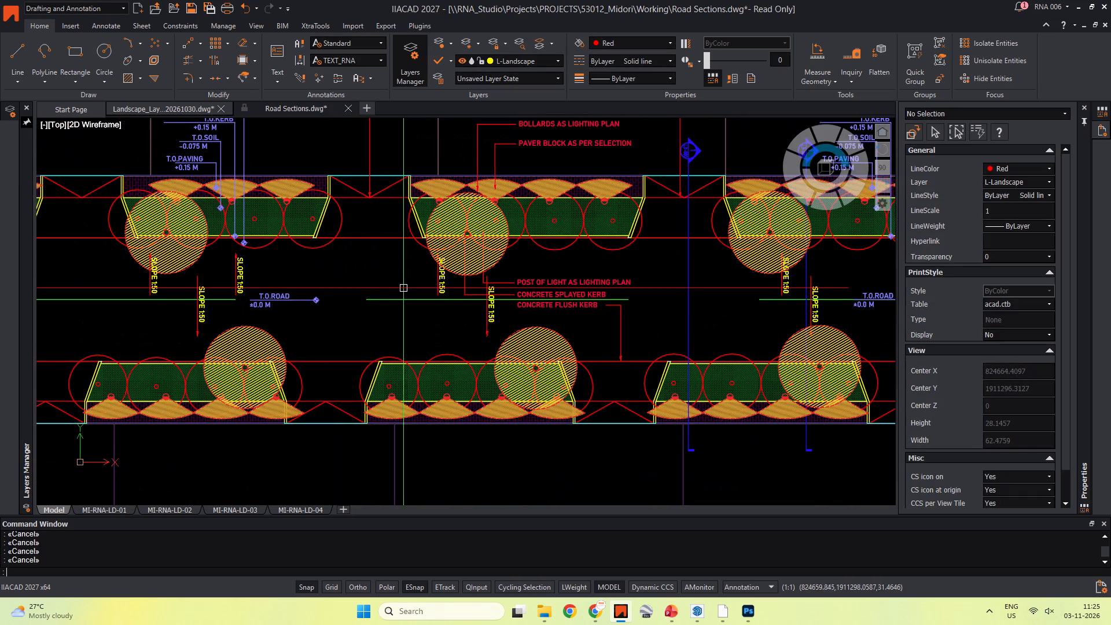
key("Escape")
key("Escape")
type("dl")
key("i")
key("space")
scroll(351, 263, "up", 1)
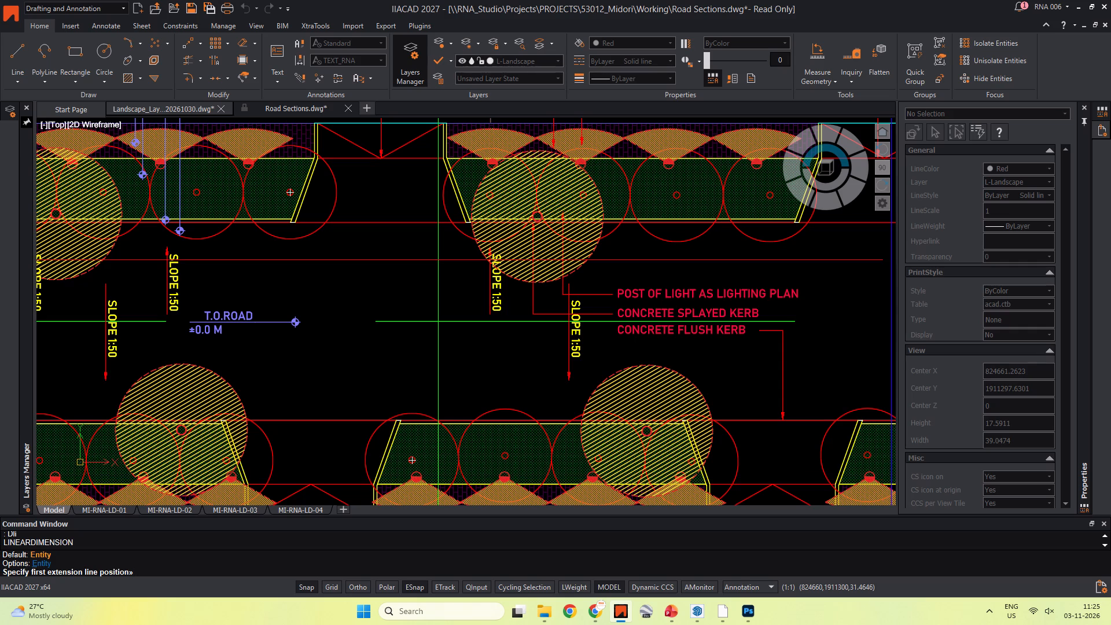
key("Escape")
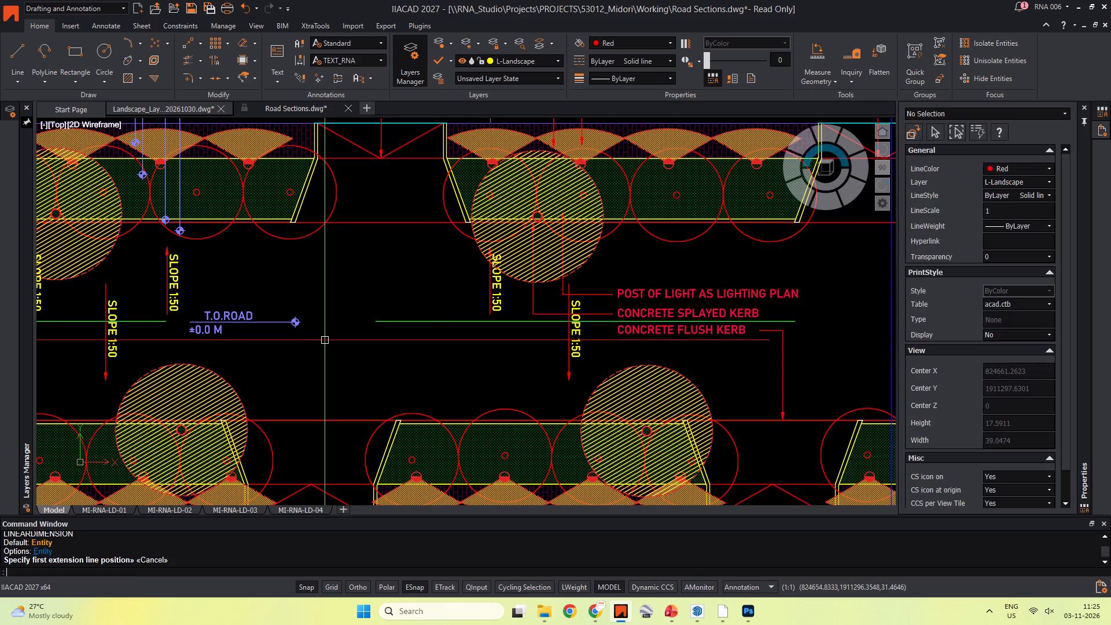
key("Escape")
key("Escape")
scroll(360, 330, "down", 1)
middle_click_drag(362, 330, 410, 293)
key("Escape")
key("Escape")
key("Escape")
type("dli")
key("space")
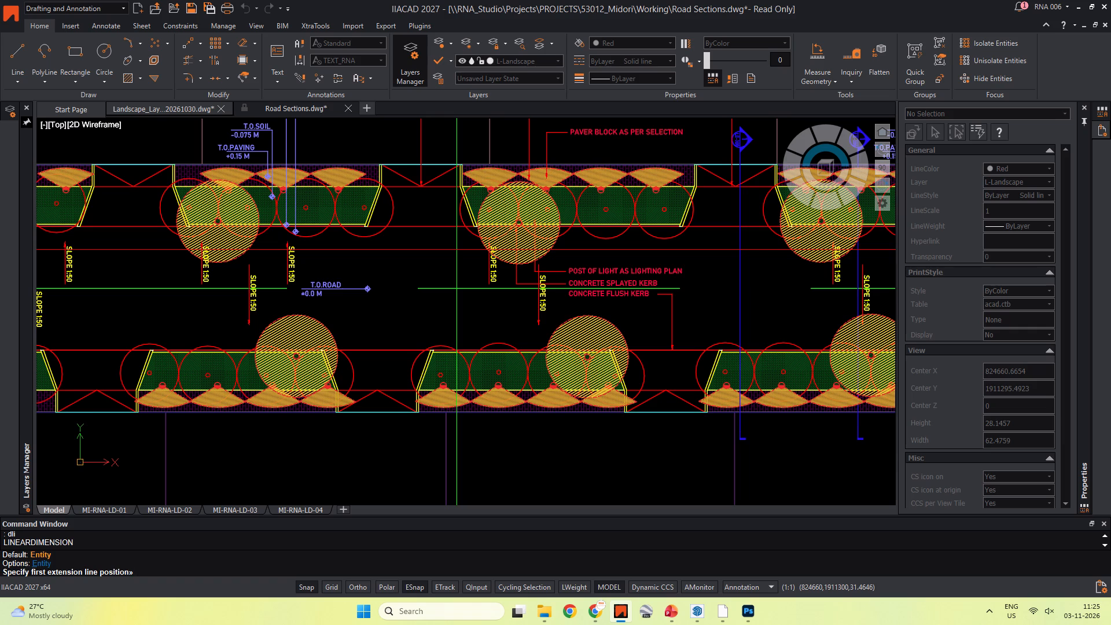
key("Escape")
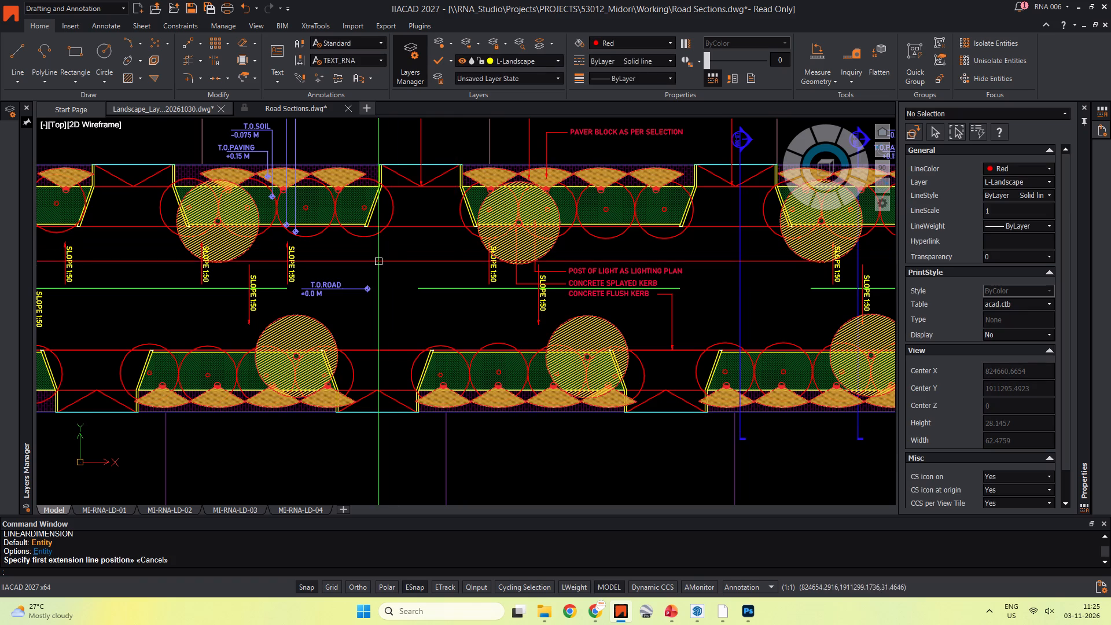
Look over the neighbouring 12M ROAD PLAN and 09M ROAD PLAN drawings, and return to the 18M ROAD PLAN.
scroll(392, 269, "down", 4)
middle_click_drag(400, 273, 224, 293)
middle_click_drag(626, 288, 337, 266)
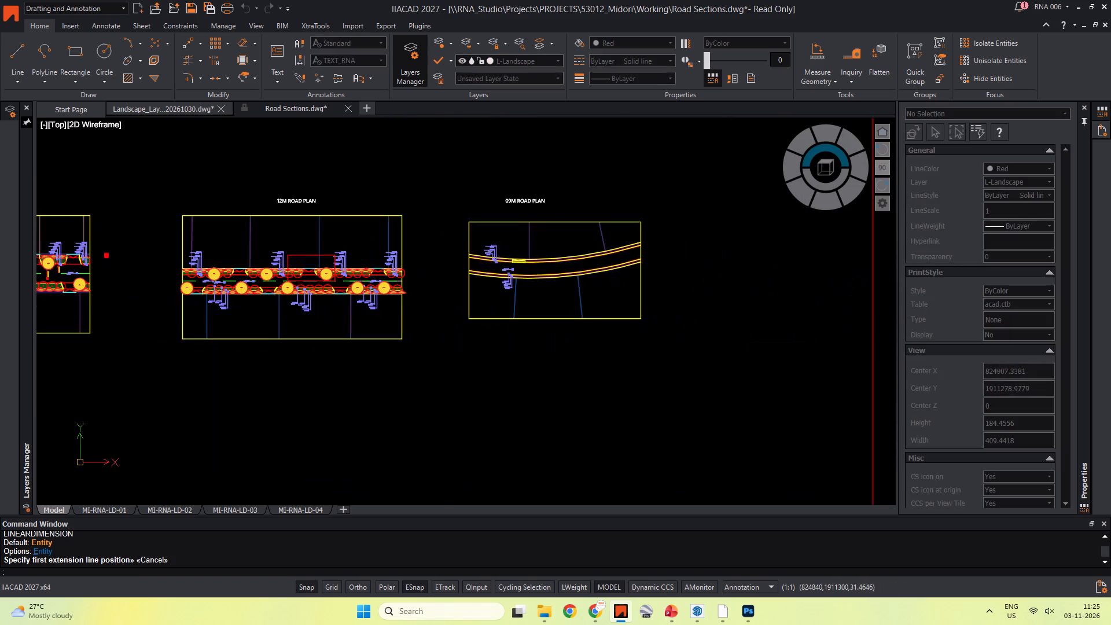
scroll(474, 273, "down", 2)
middle_click_drag(474, 274, 542, 290)
scroll(453, 289, "up", 5)
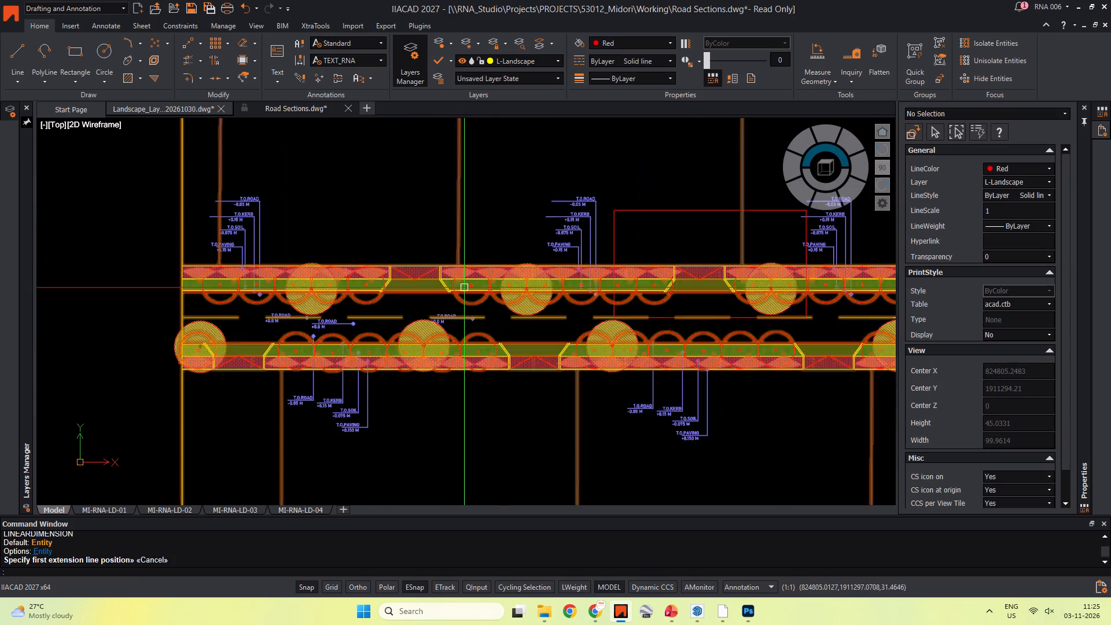
scroll(463, 286, "up", 2)
scroll(463, 286, "down", 3)
middle_click_drag(463, 288, 429, 240)
key("Escape")
key("Escape")
scroll(415, 255, "down", 1)
middle_click_drag(416, 264, 462, 332)
key("Escape")
key("Escape")
middle_click_drag(329, 311, 614, 289)
key("Escape")
key("Escape")
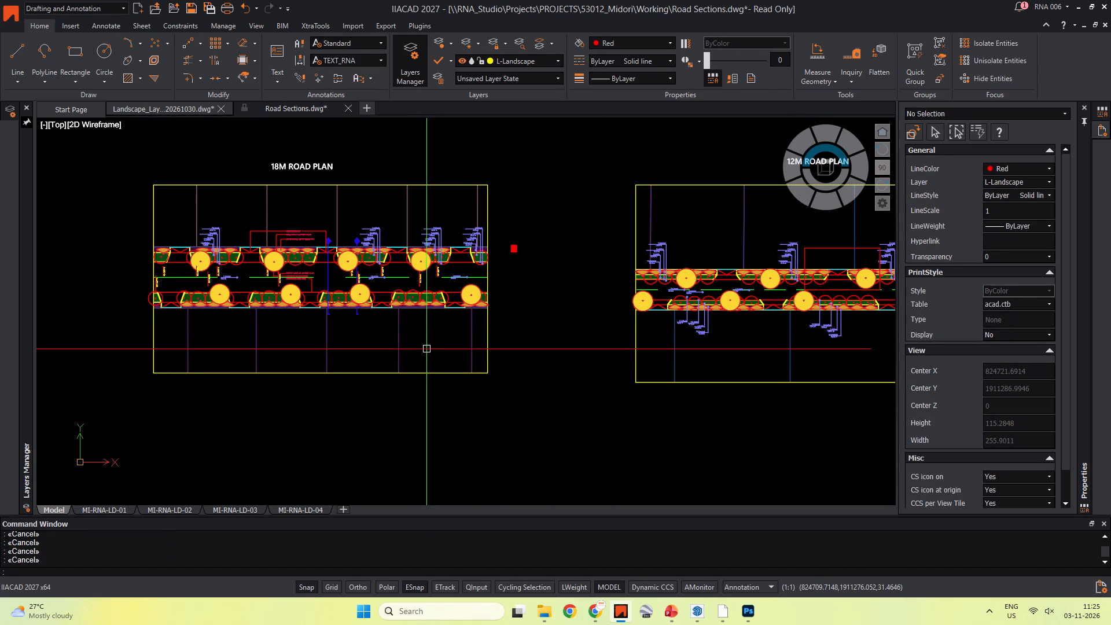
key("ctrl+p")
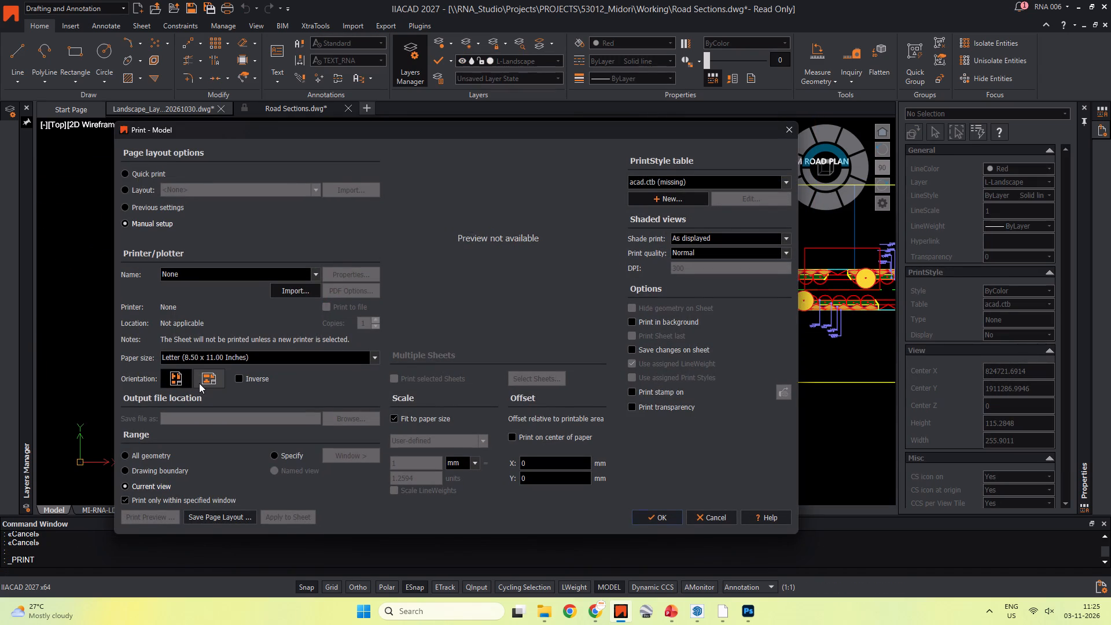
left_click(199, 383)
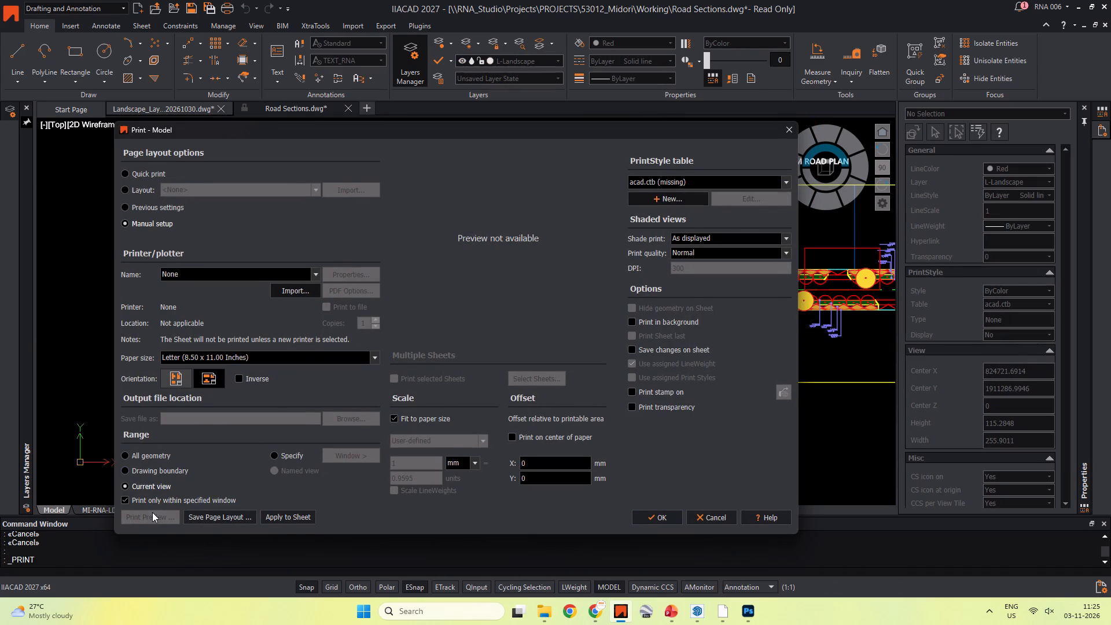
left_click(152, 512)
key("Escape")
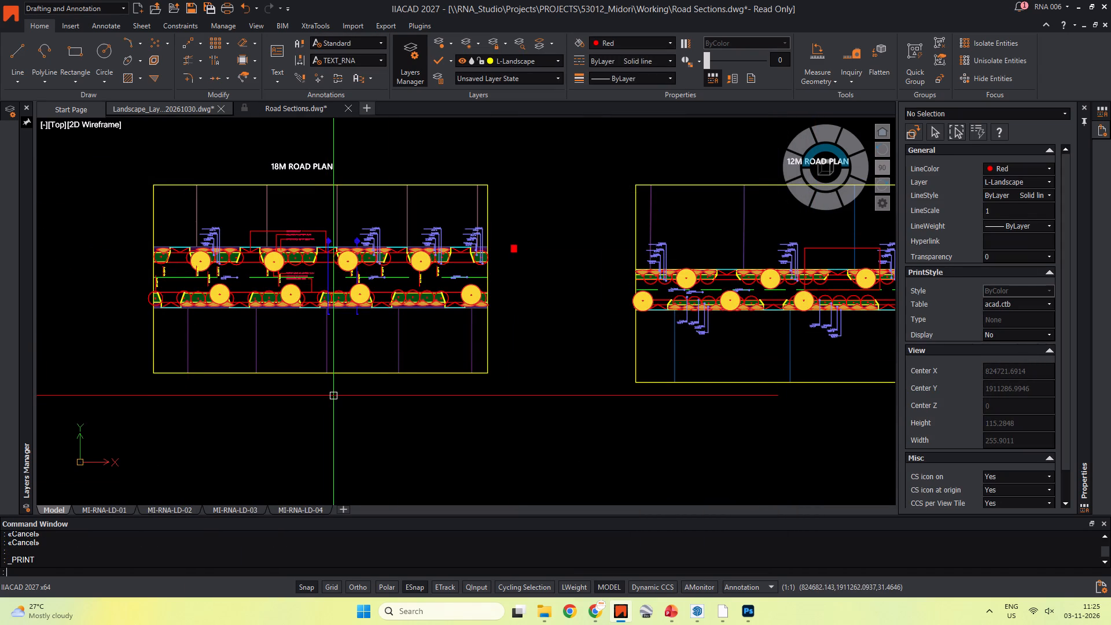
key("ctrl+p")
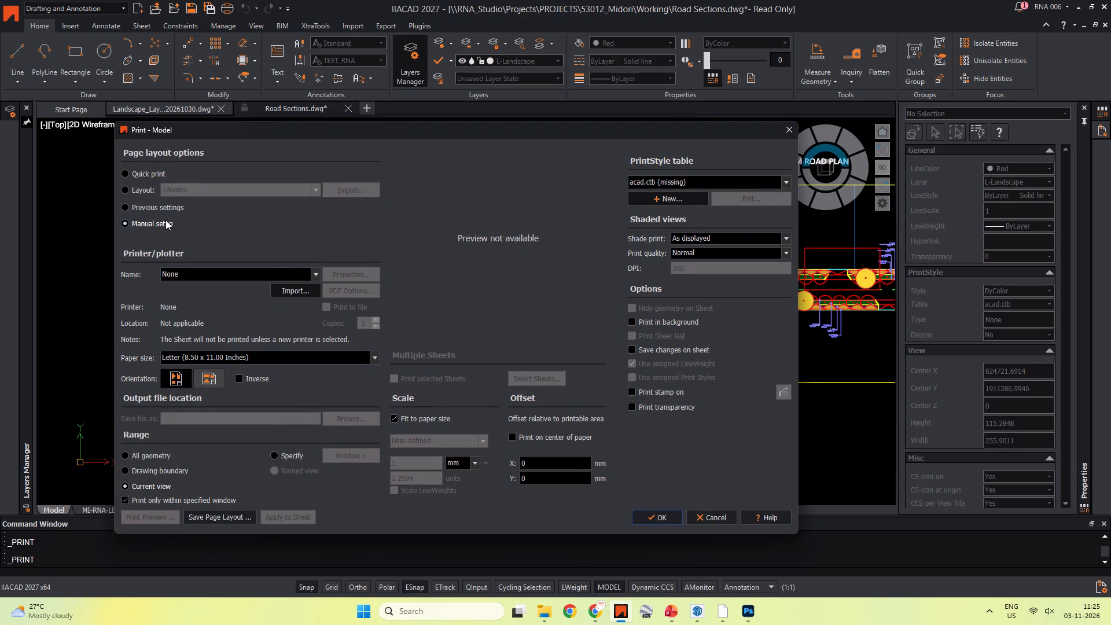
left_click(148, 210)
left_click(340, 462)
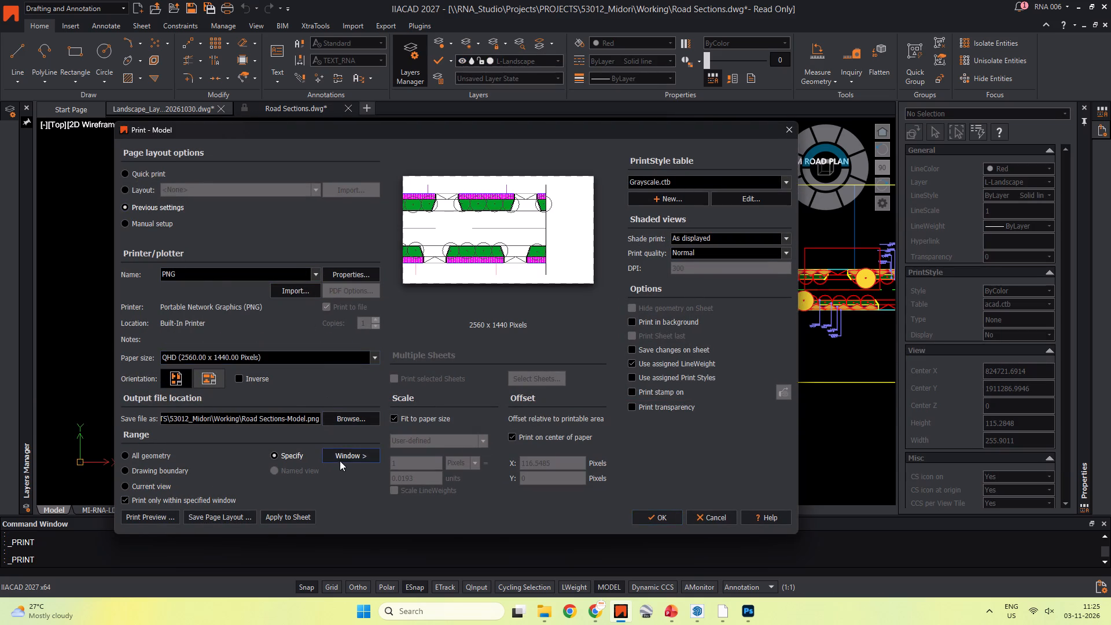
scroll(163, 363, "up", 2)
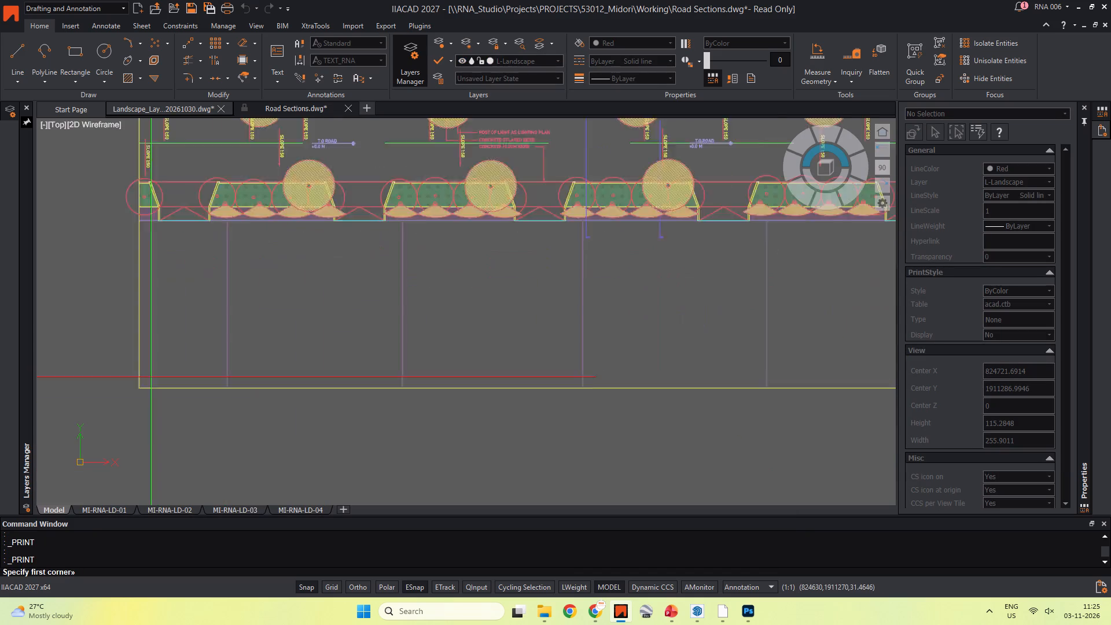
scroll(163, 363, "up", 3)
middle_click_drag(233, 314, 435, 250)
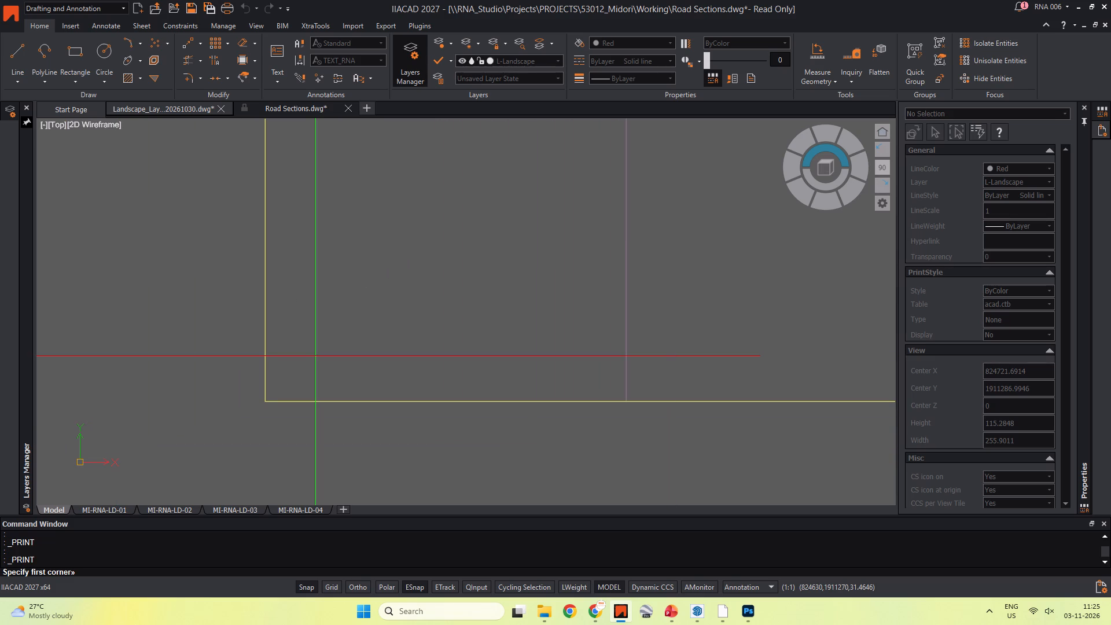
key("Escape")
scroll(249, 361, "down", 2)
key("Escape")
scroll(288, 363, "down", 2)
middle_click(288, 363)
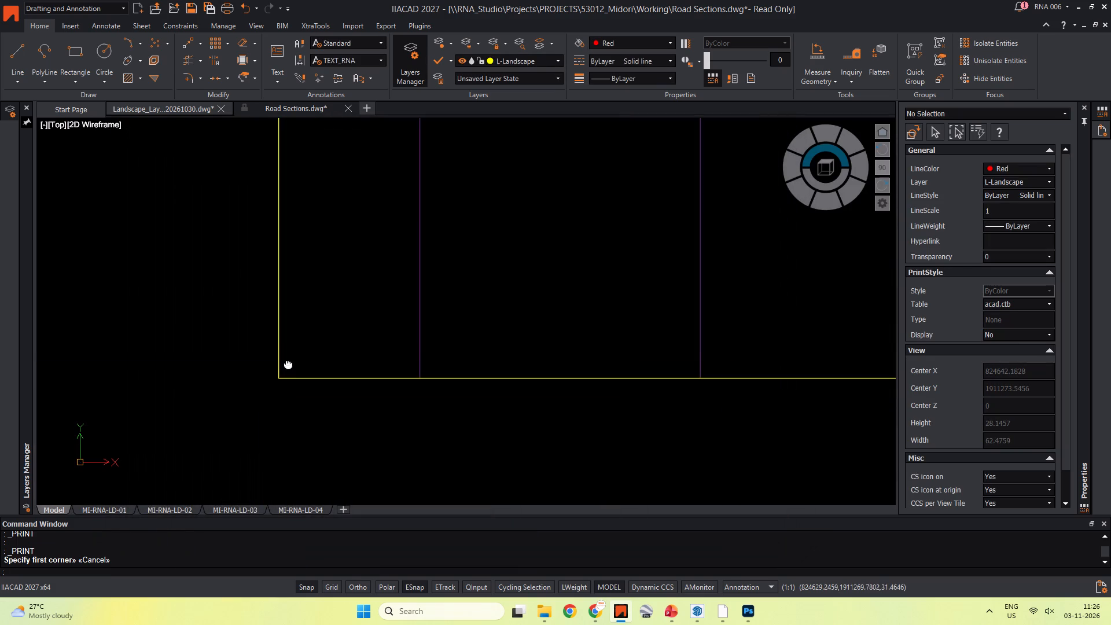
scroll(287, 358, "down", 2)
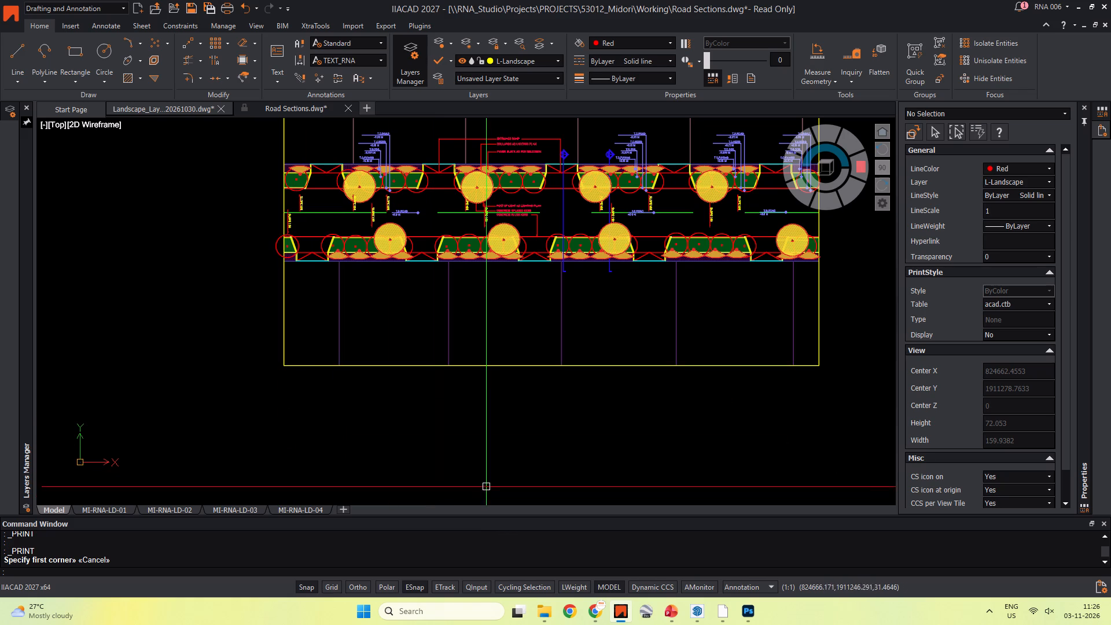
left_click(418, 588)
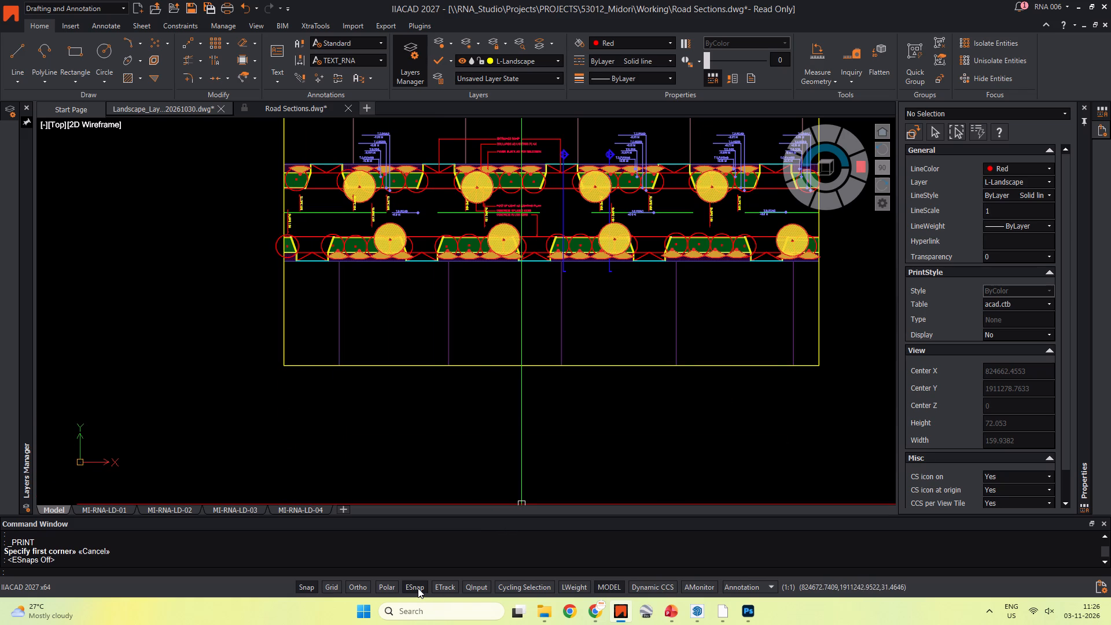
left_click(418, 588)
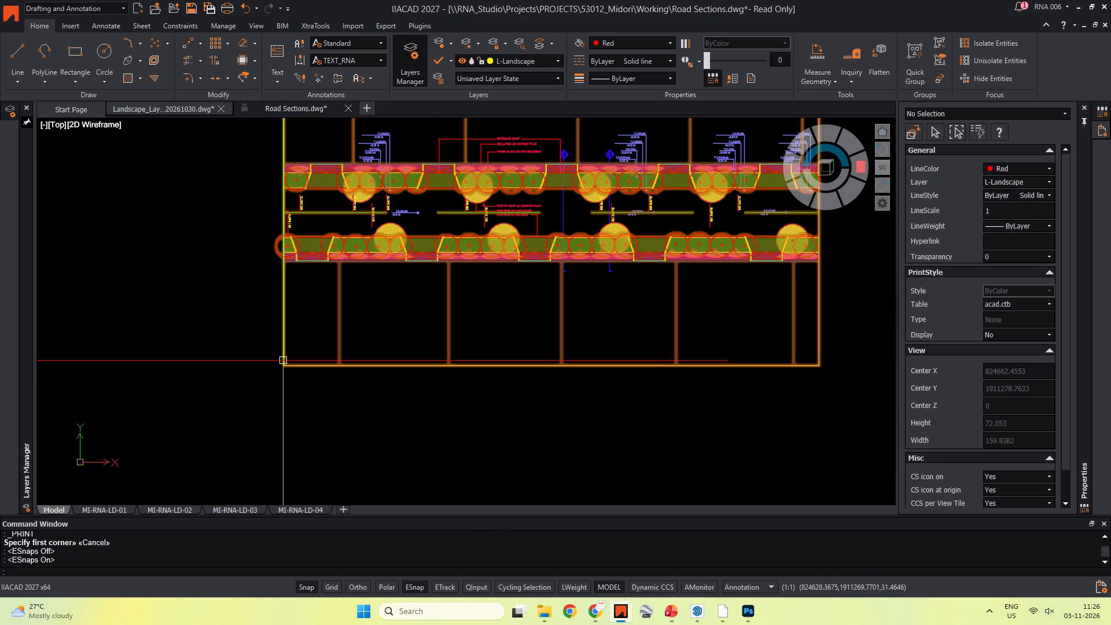
Set up a print with the previous PNG settings and, with grid snap off, window the 18M ROAD PLAN frame corner to corner.
scroll(280, 362, "up", 2)
key("Escape")
key("Escape")
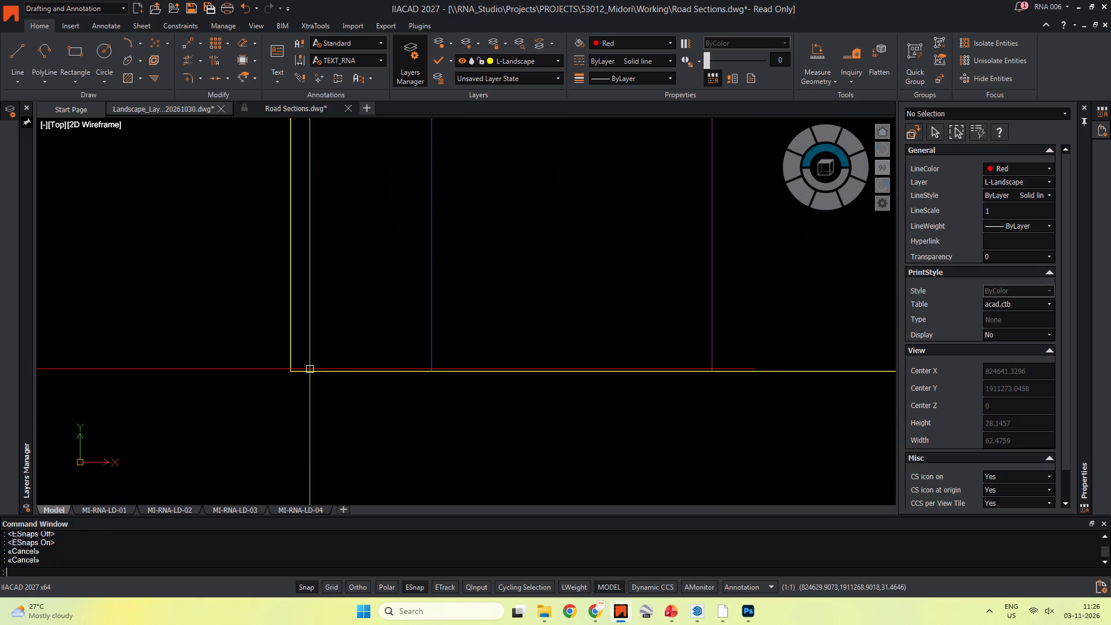
key("ctrl+p")
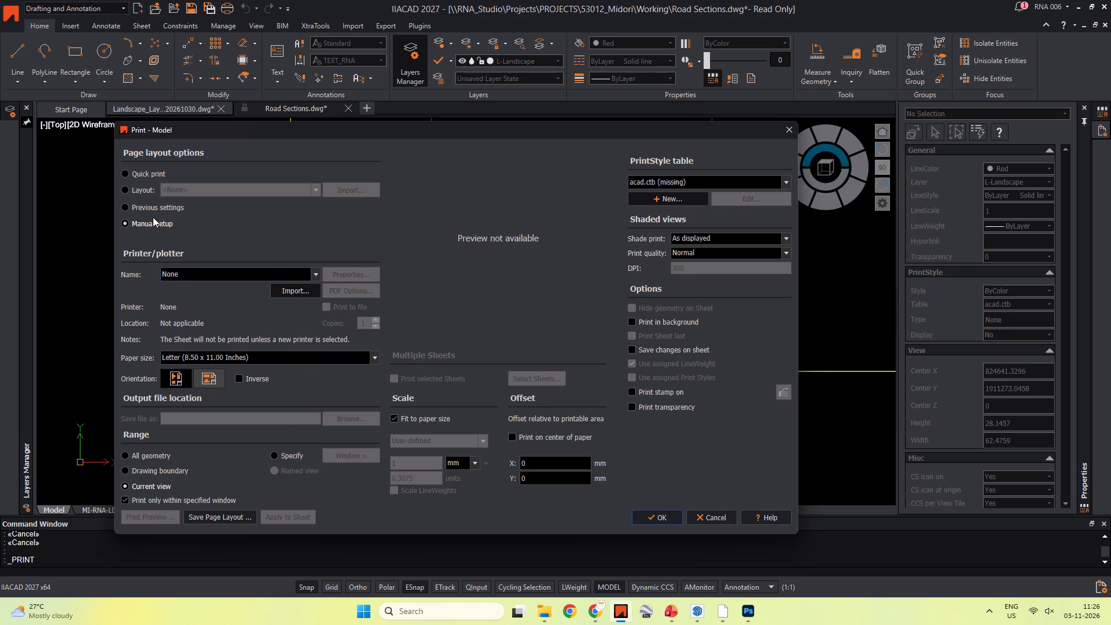
left_click(152, 209)
left_click(352, 457)
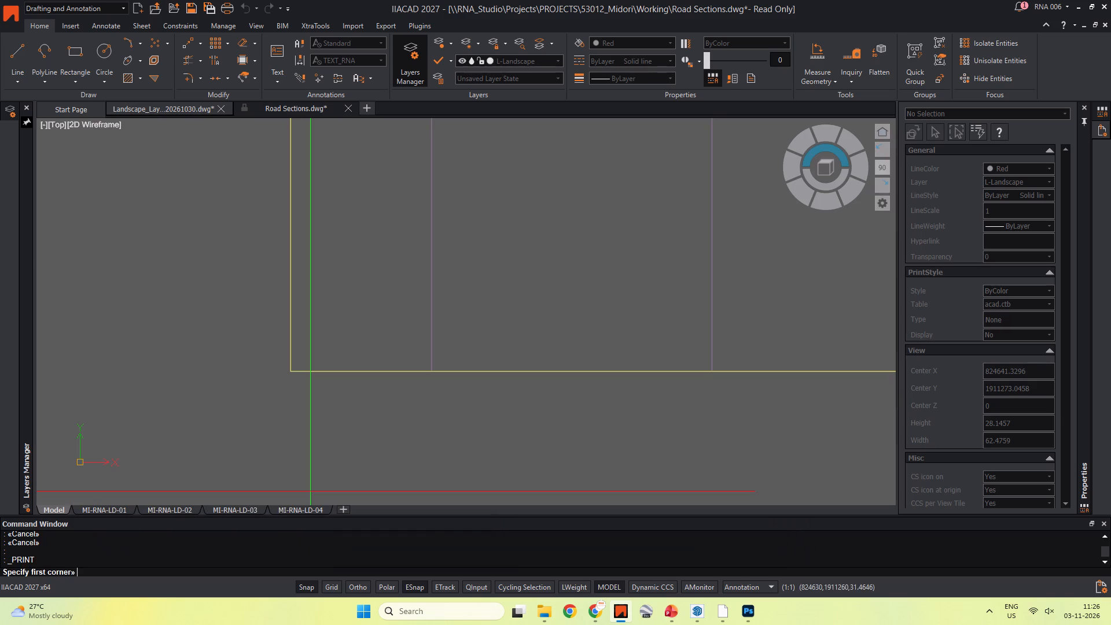
left_click(408, 589)
left_click(408, 583)
left_click(302, 582)
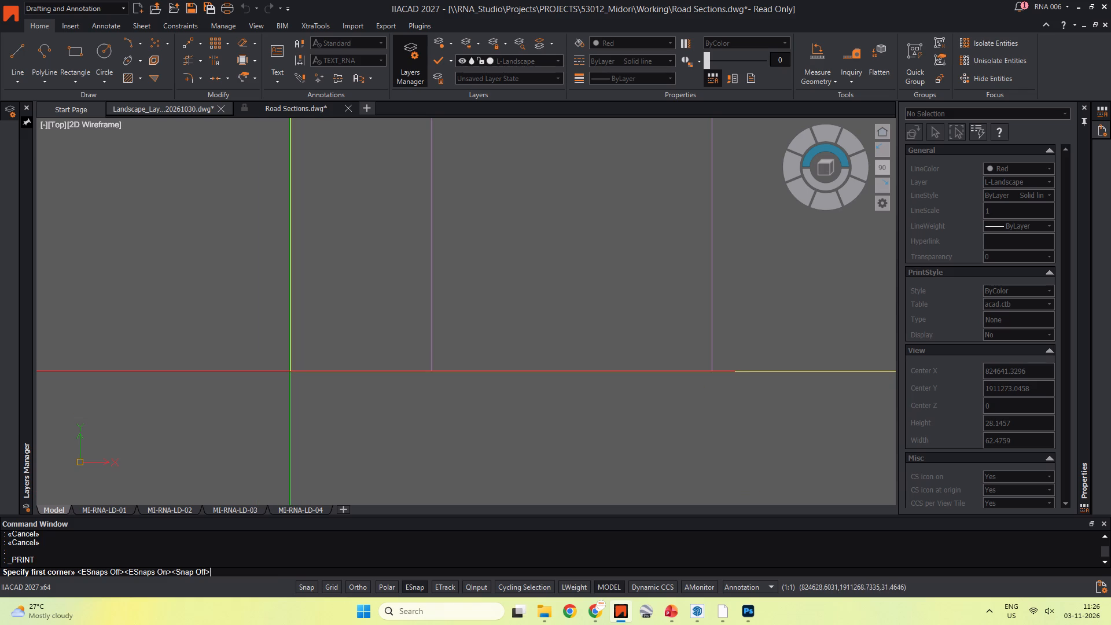
left_click(289, 371)
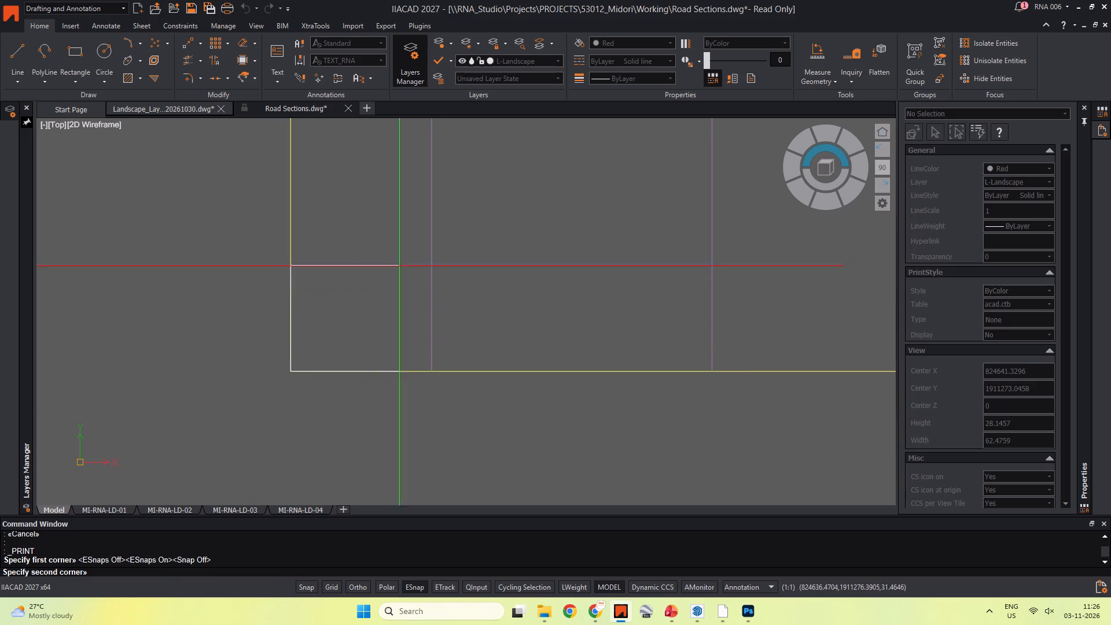
scroll(413, 253, "down", 5)
middle_click_drag(407, 264, 317, 356)
scroll(433, 289, "up", 5)
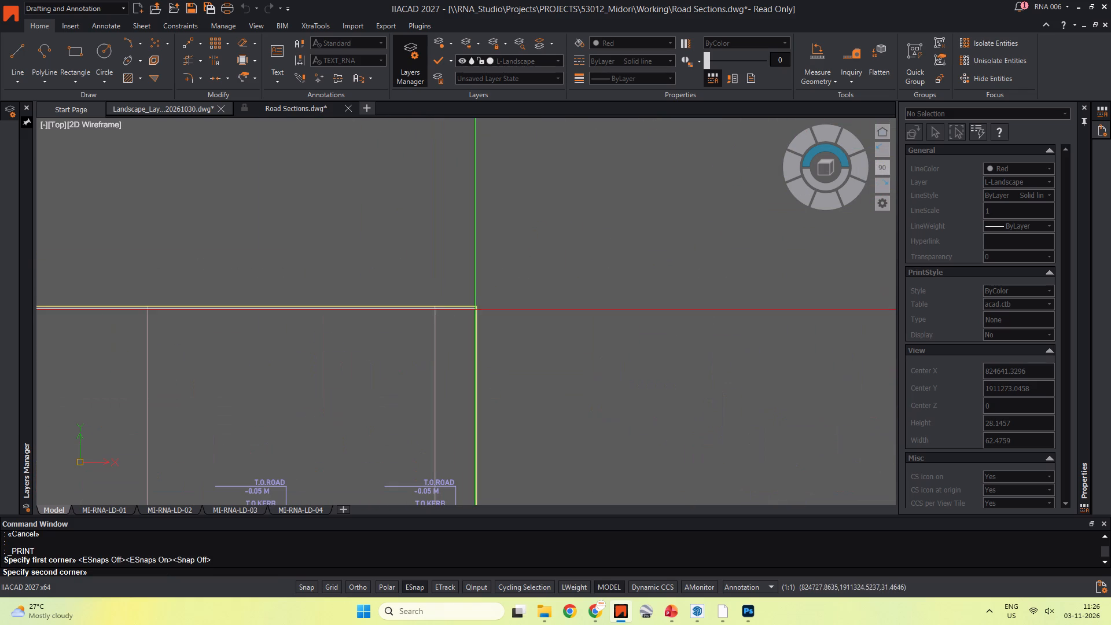
left_click(477, 307)
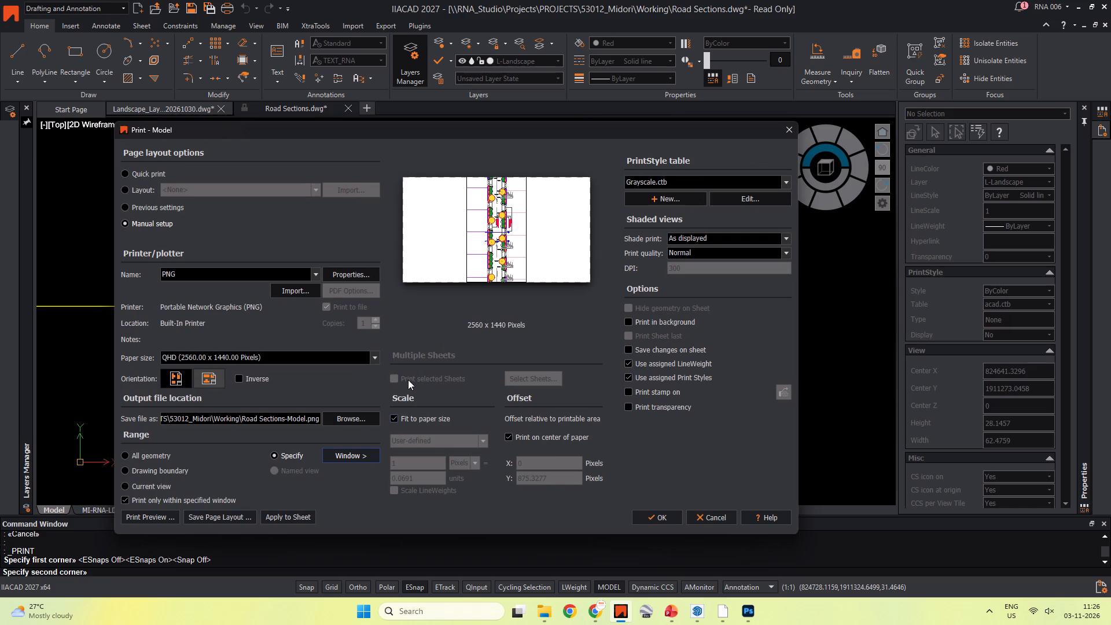
Enable print transparency and set the 18M road plan's PNG print to landscape orientation, keeping the QHD 2560 x 1440 paper size.
left_click(630, 406)
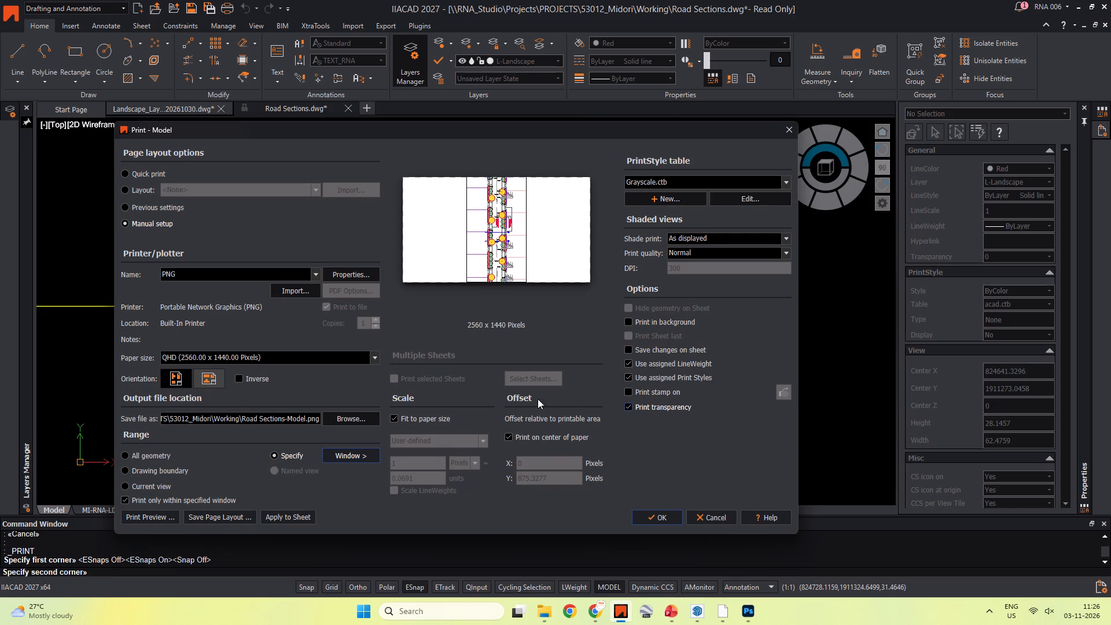
left_click(216, 377)
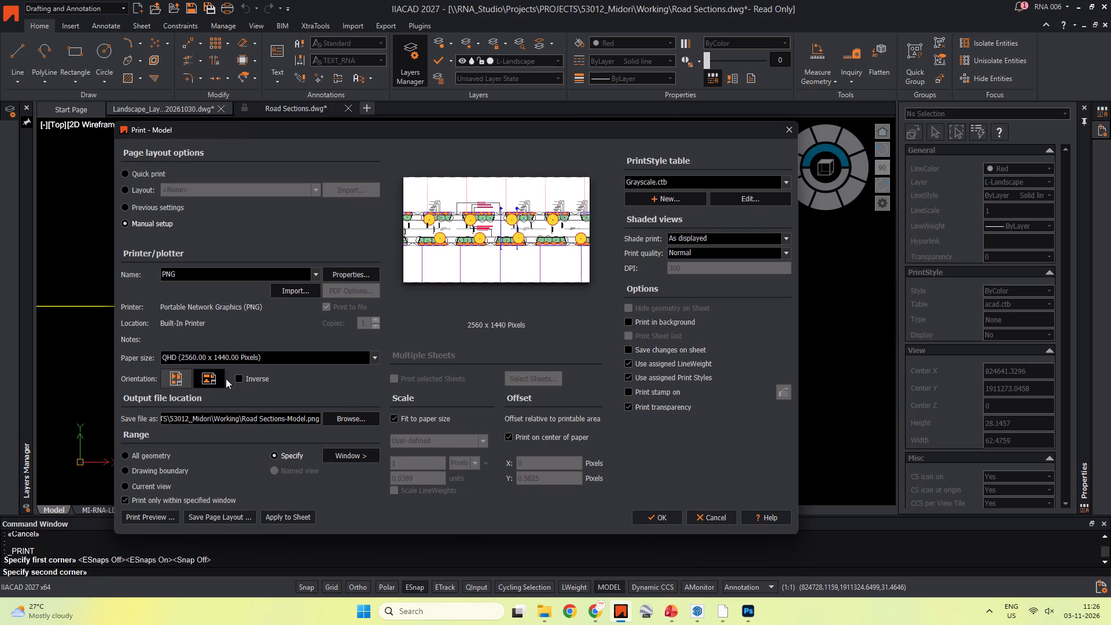
scroll(480, 196, "up", 9)
left_click(343, 277)
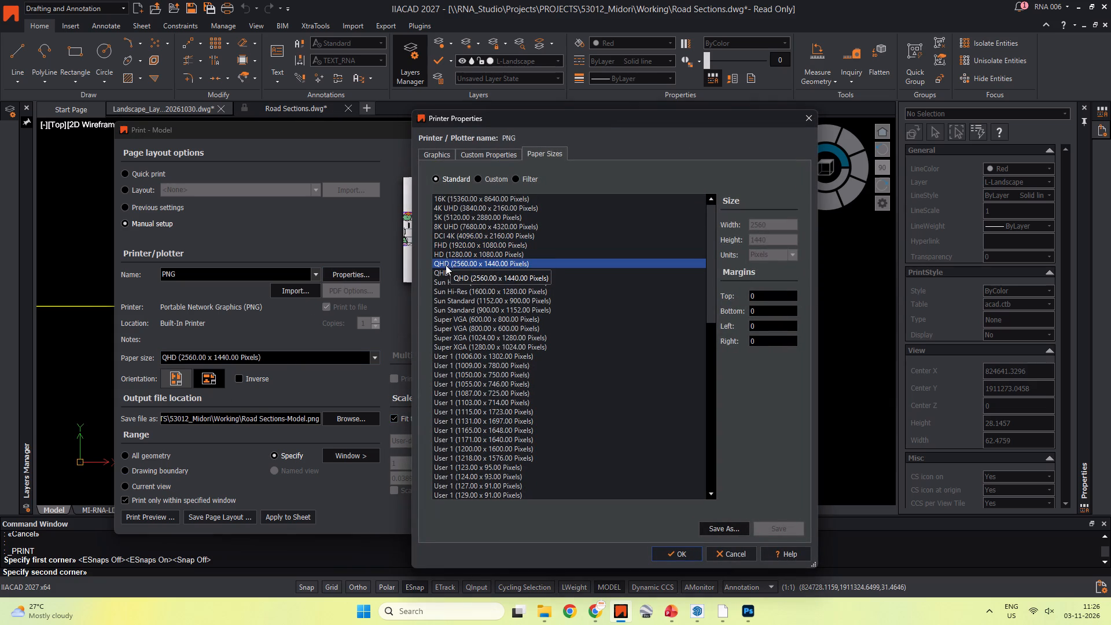
key("Escape")
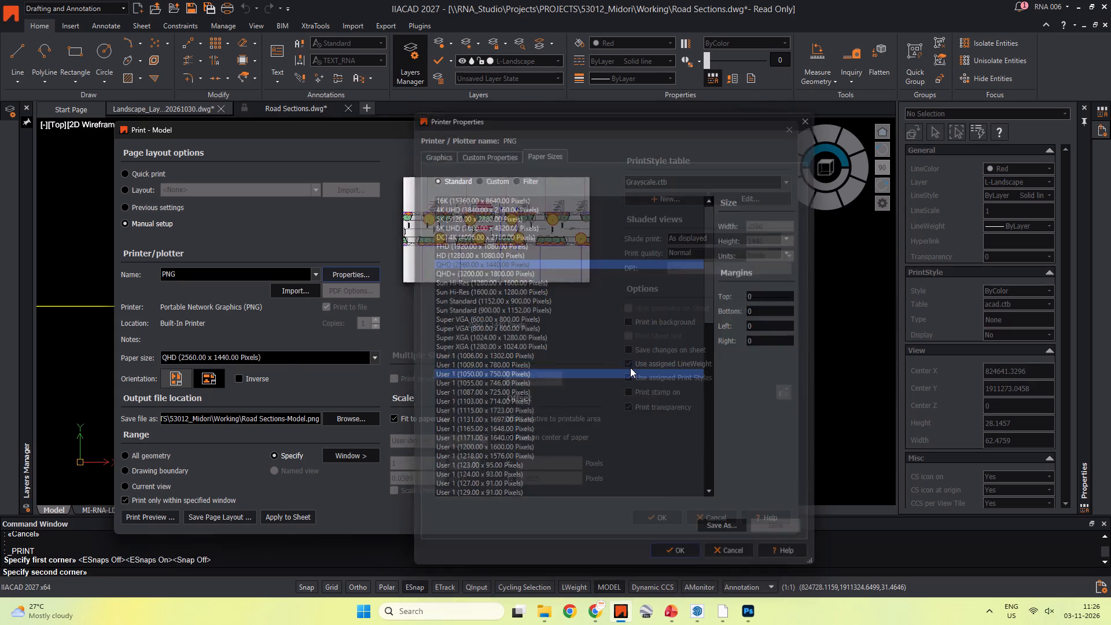
Preview the 18M road plan print and examine its linework, hatches and annotations up close.
left_click(158, 518)
scroll(538, 256, "up", 2)
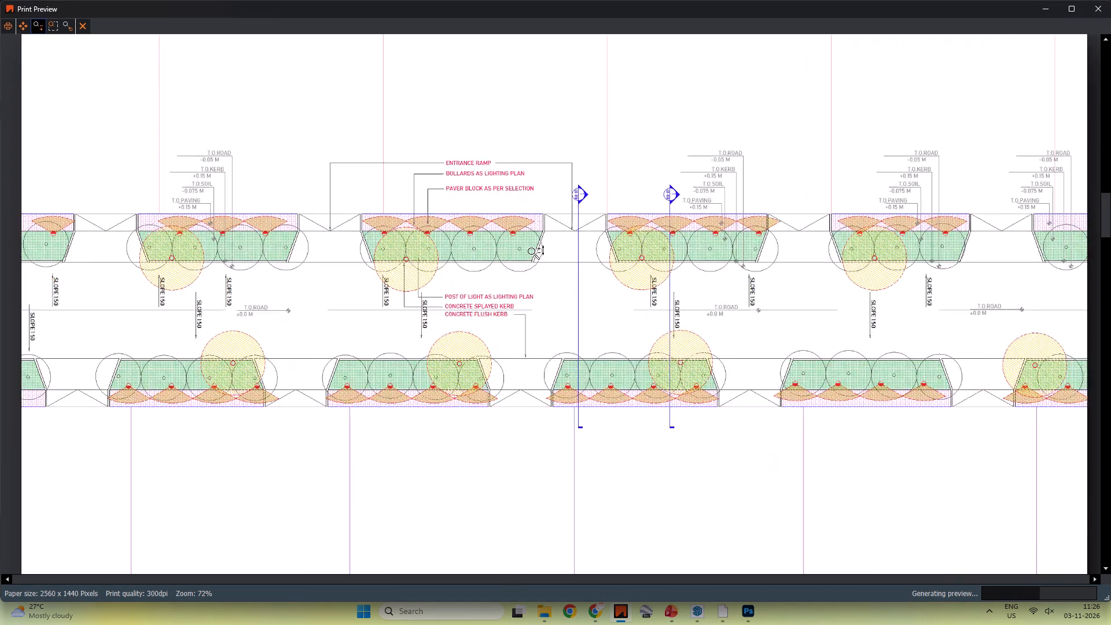
scroll(536, 253, "up", 6)
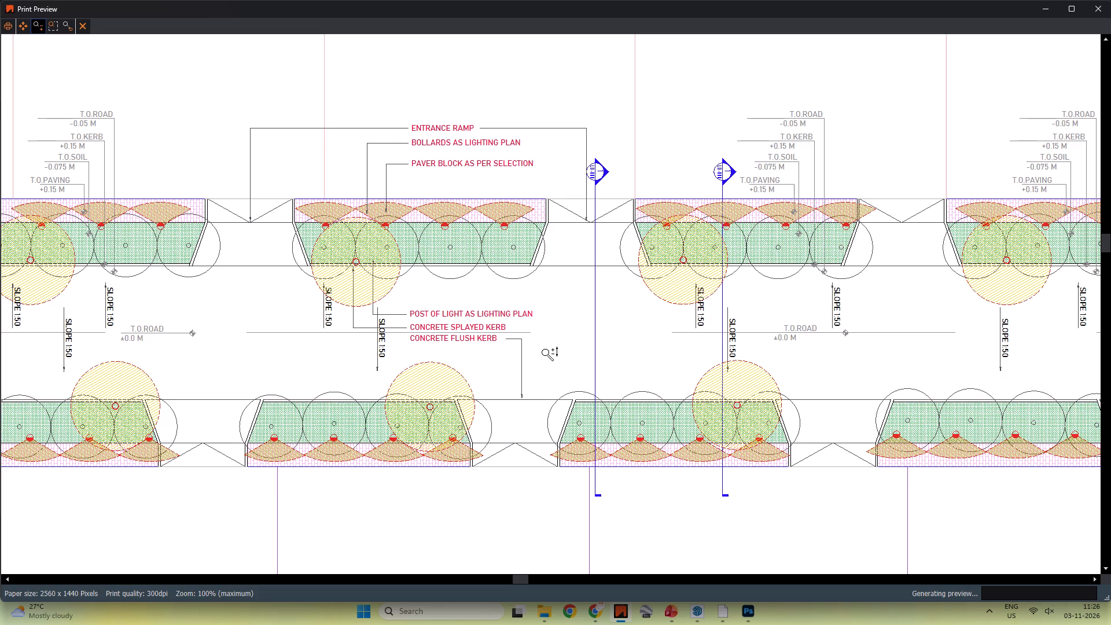
Leave the print preview and examine the 18M ROAD PLAN's planting strips, light posts, slope arrows and level annotations in the model.
key("Escape")
key("Escape")
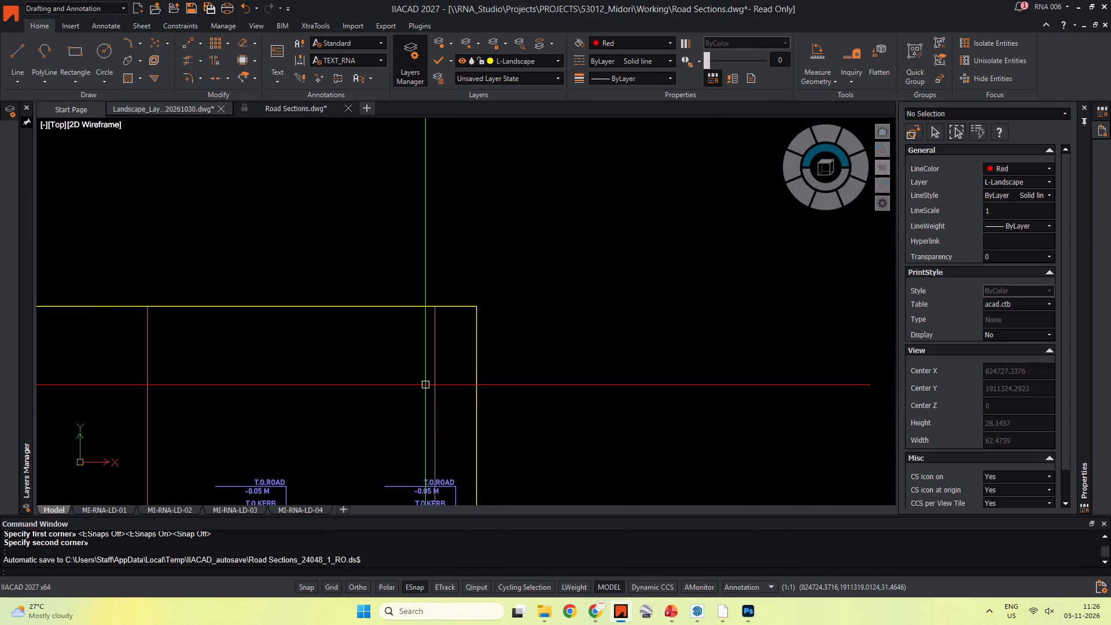
scroll(385, 348, "down", 3)
middle_click_drag(359, 303, 649, 208)
scroll(436, 311, "up", 5)
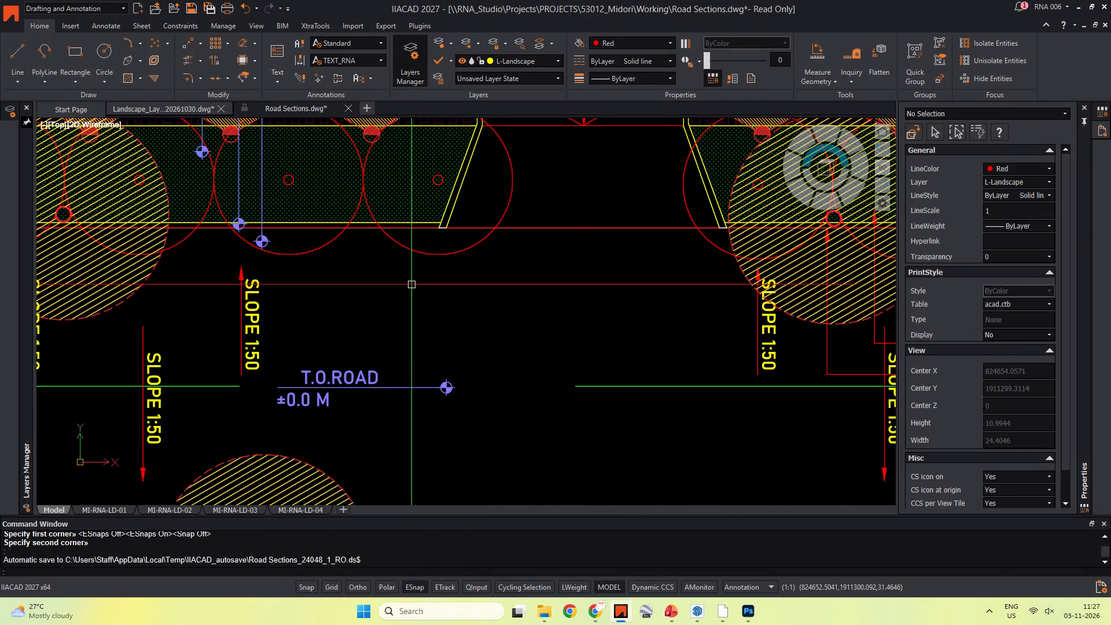
middle_click_drag(406, 269, 449, 325)
scroll(431, 317, "down", 1)
middle_click_drag(429, 317, 471, 327)
scroll(317, 291, "up", 1)
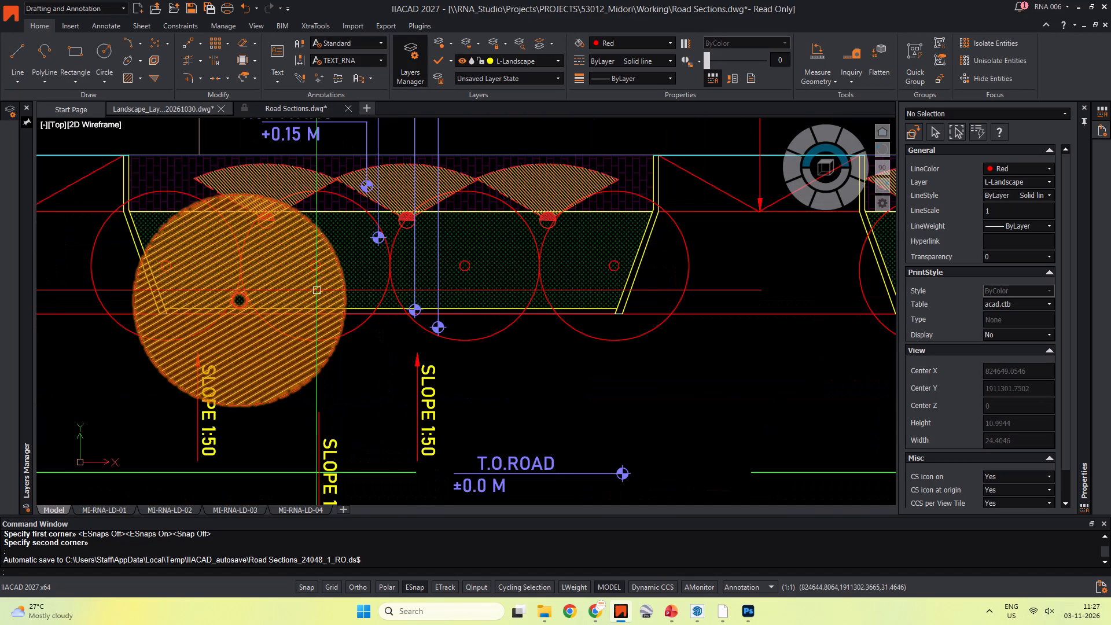
scroll(318, 290, "down", 3)
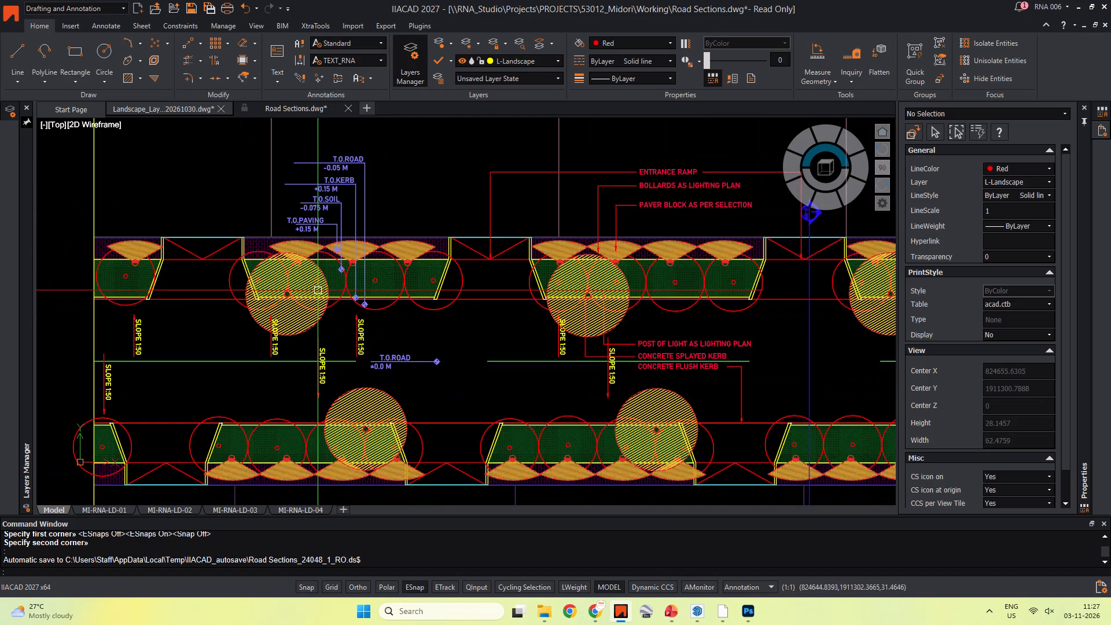
scroll(326, 288, "down", 3)
middle_click_drag(350, 289, 347, 312)
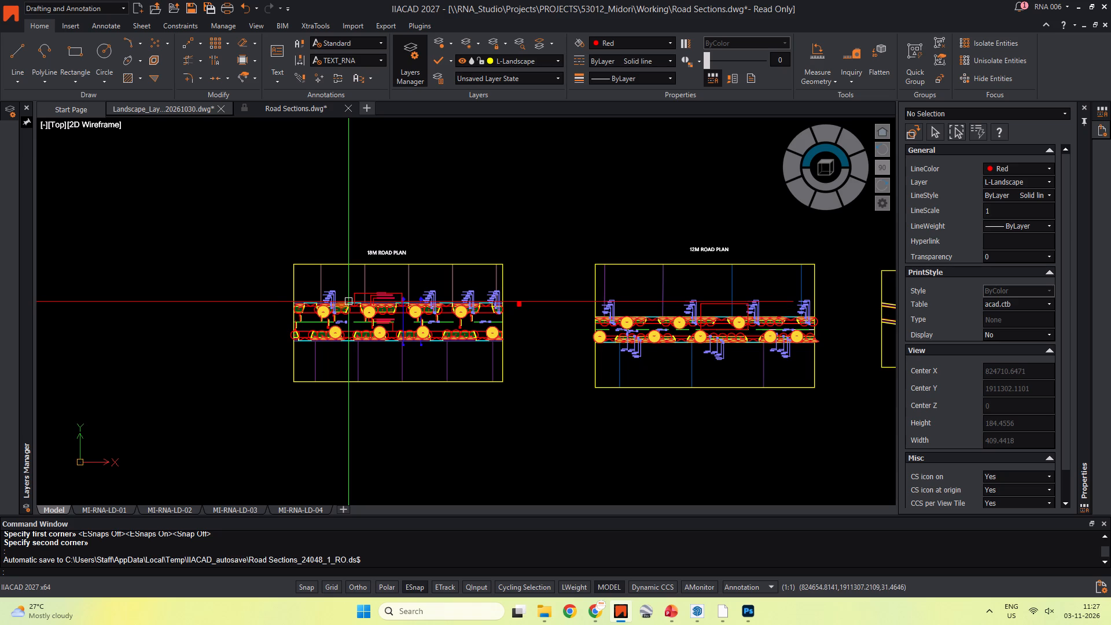
Look over the neighbouring 12M and 09M road plans and the vertical road layouts with sections, and return to the 18M ROAD PLAN.
scroll(481, 277, "down", 1)
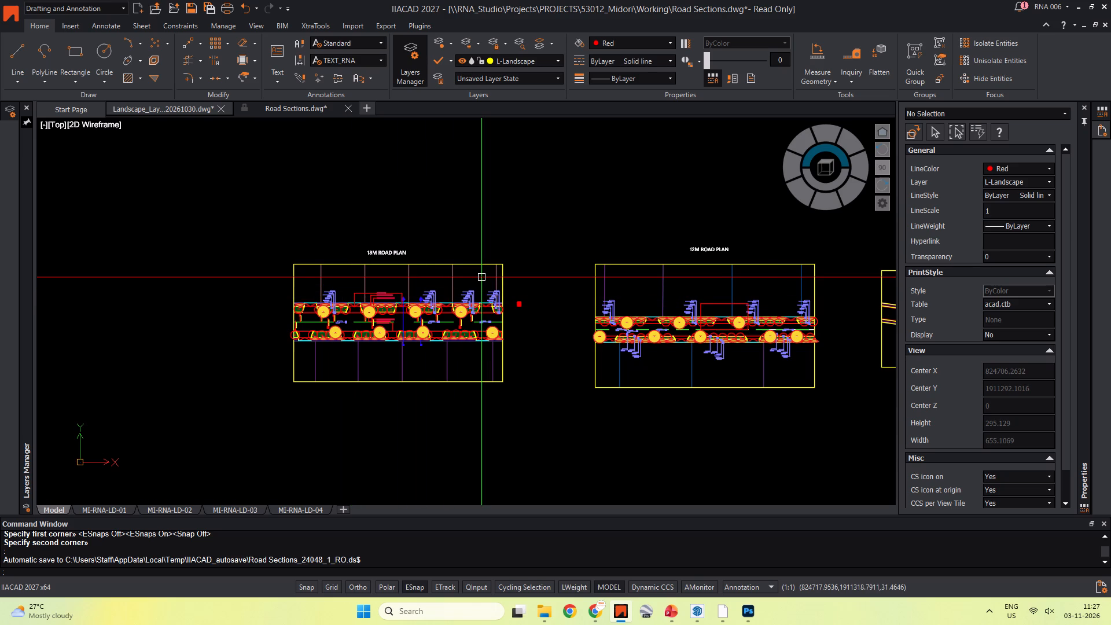
scroll(481, 277, "down", 1)
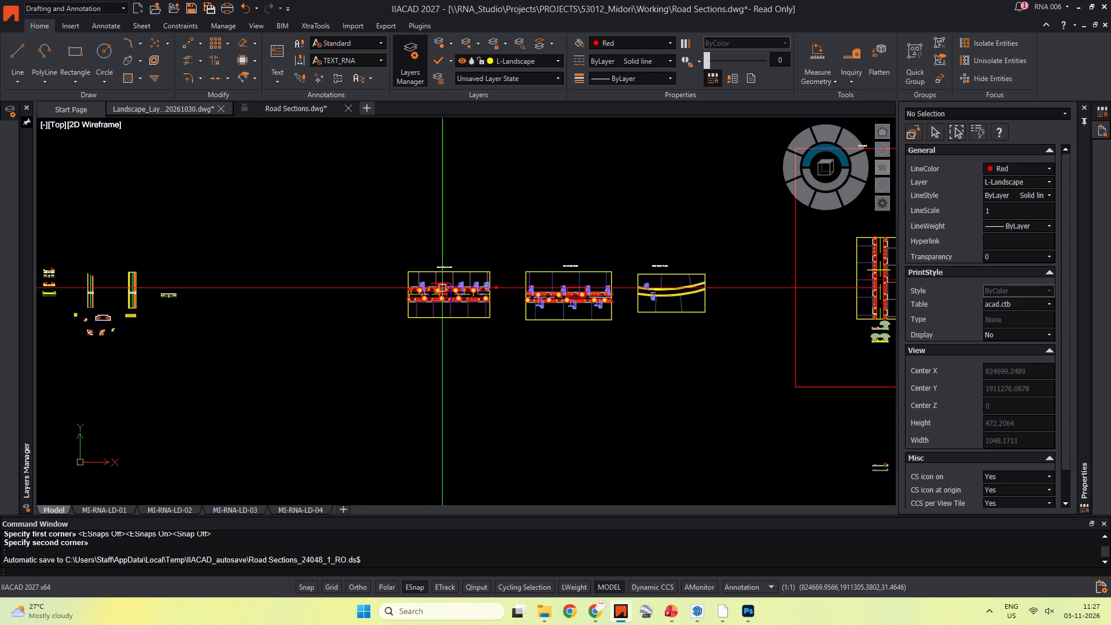
scroll(508, 281, "down", 3)
middle_click_drag(512, 283, 374, 277)
scroll(446, 279, "up", 3)
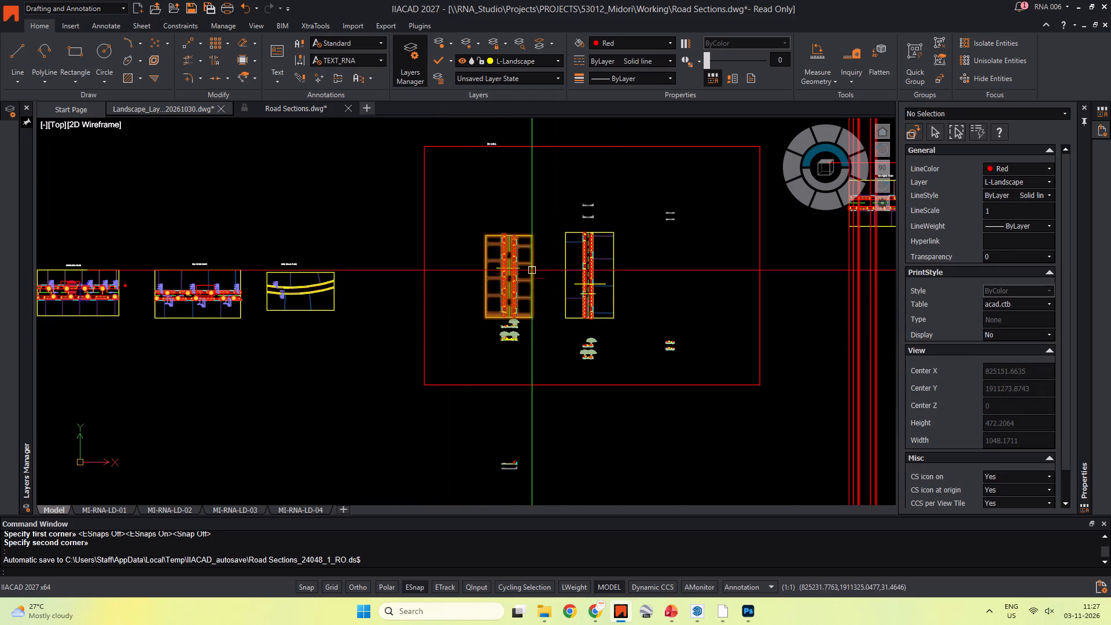
scroll(355, 312, "down", 1)
middle_click_drag(355, 311, 528, 308)
scroll(610, 293, "up", 3)
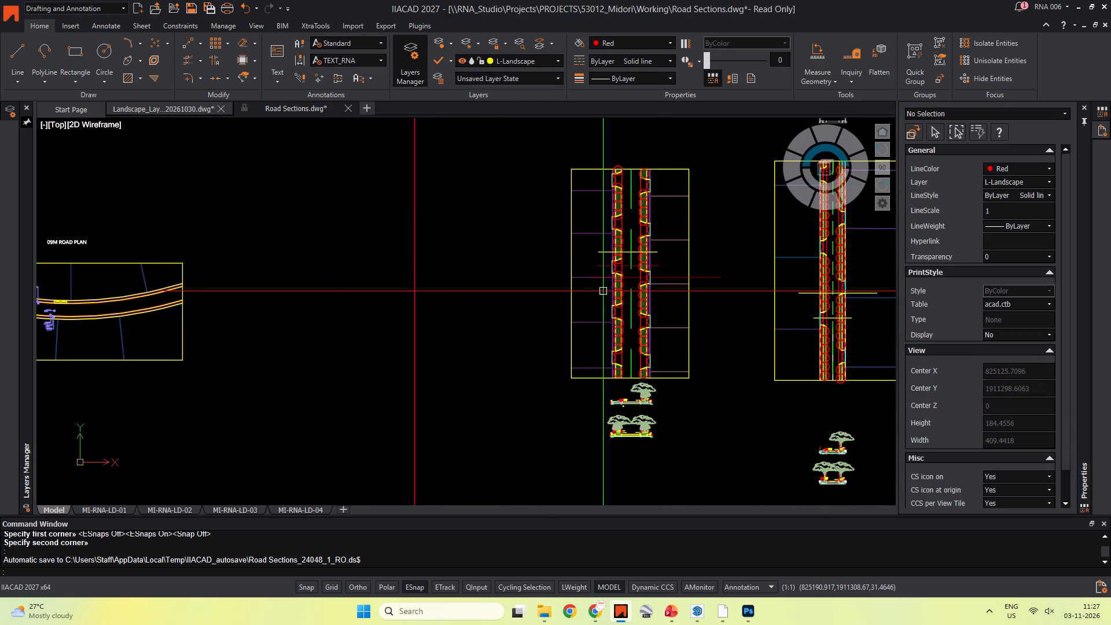
middle_click_drag(356, 272, 502, 296)
middle_click_drag(333, 299, 563, 273)
middle_click_drag(282, 289, 505, 300)
middle_click_drag(217, 326, 446, 310)
scroll(264, 299, "up", 3)
scroll(408, 275, "down", 3)
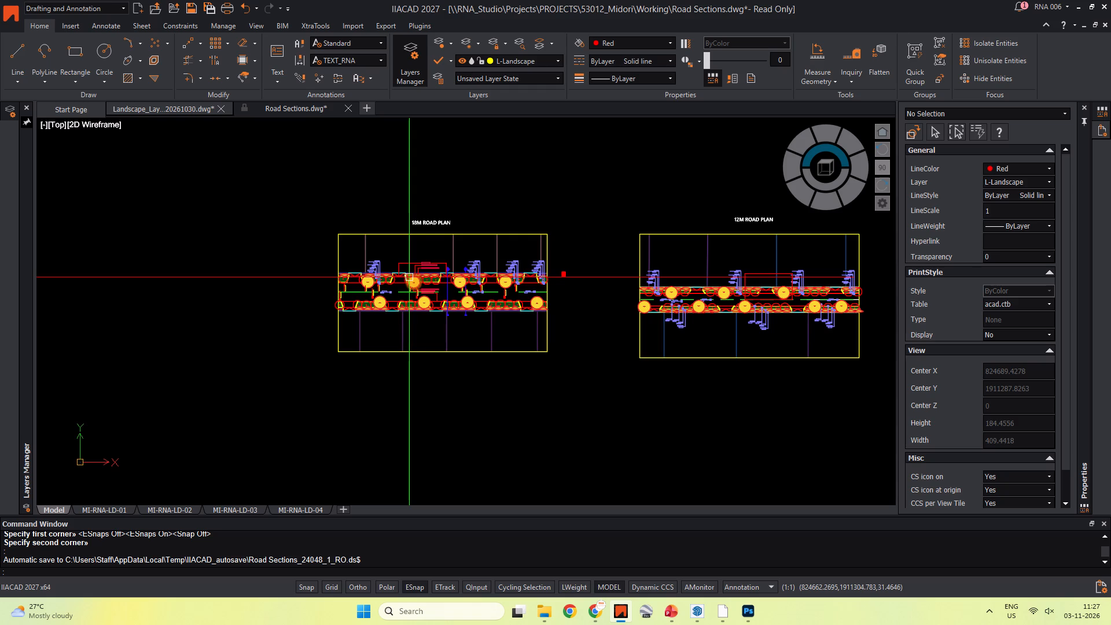
scroll(438, 291, "up", 4)
scroll(440, 292, "down", 2)
middle_click_drag(443, 296, 586, 270)
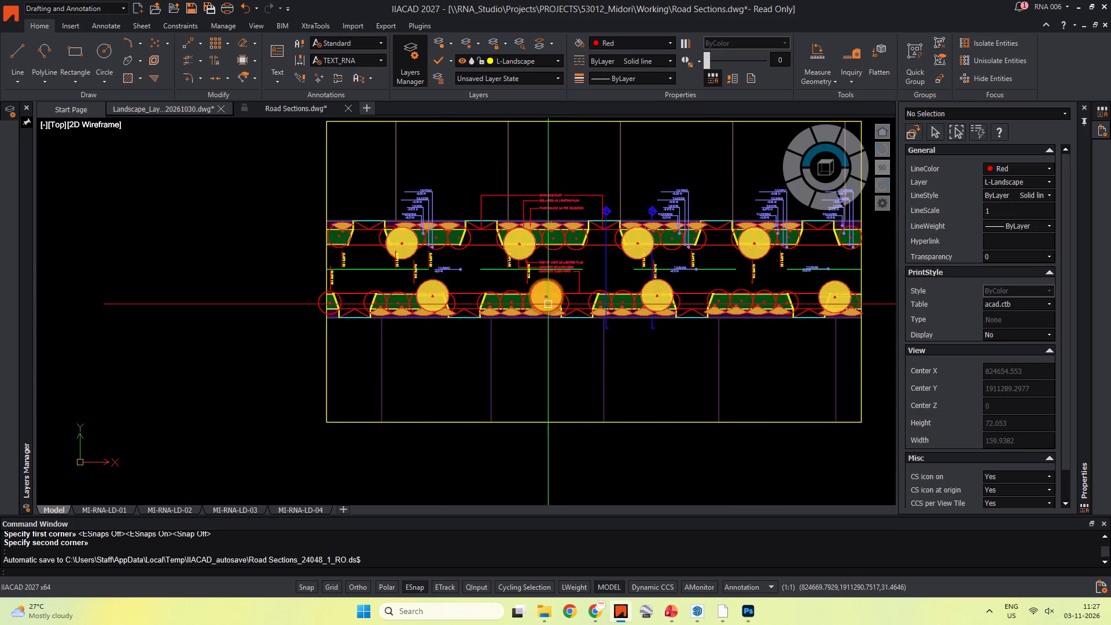
key("Escape")
key("Escape")
middle_click_drag(542, 302, 398, 332)
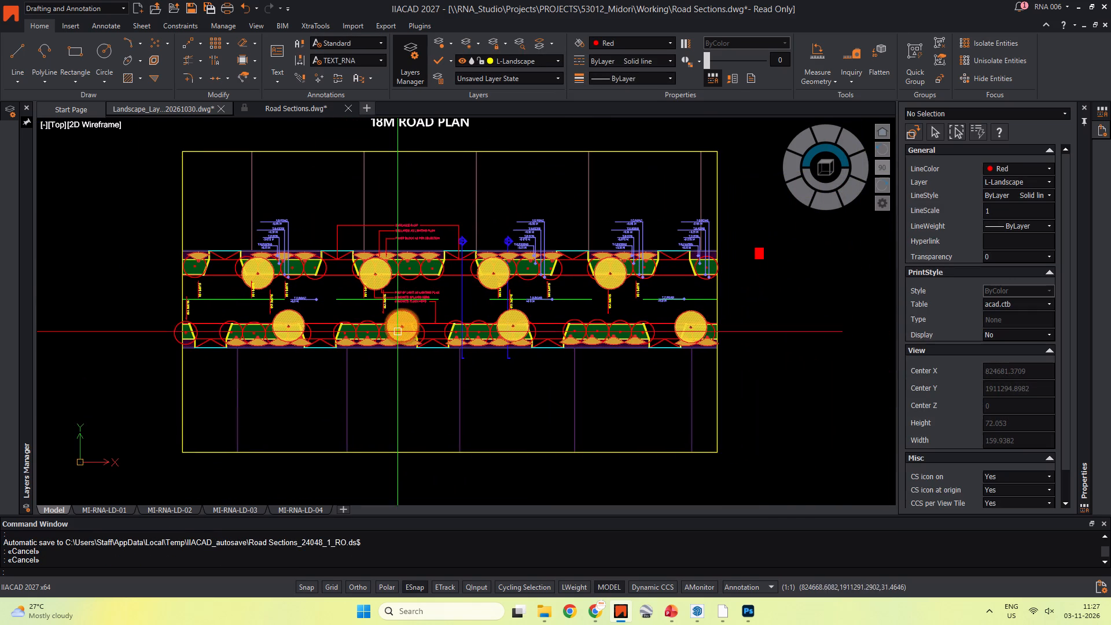
middle_click_drag(442, 297, 529, 299)
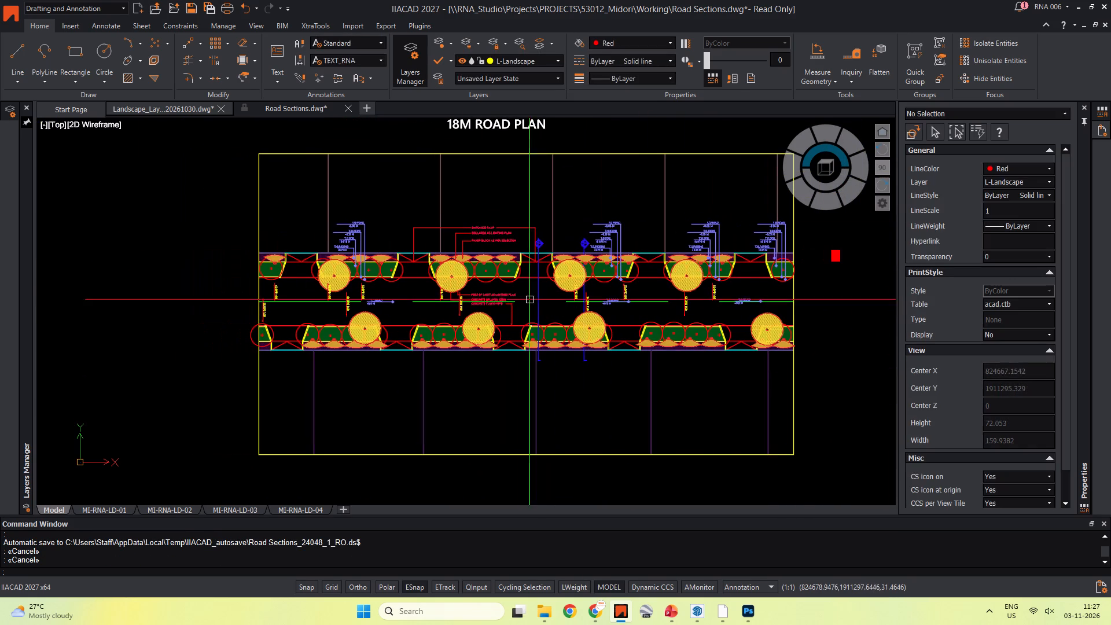
middle_click_drag(514, 303, 511, 316)
key("Escape")
key("Escape")
key("Escape")
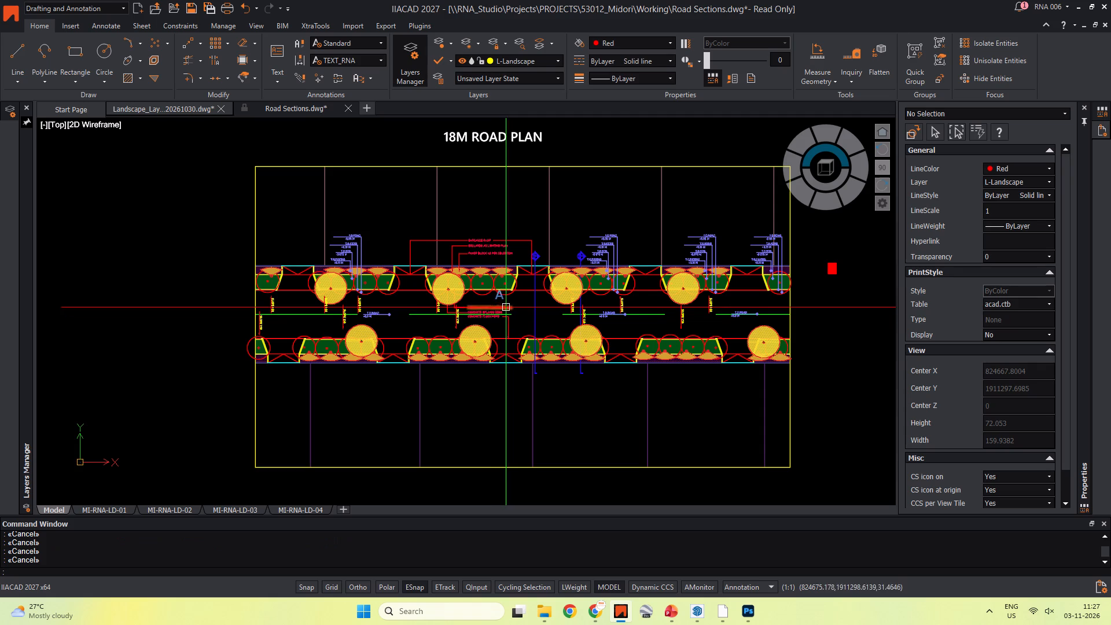
Set up the 18M road plan print again with the previous PNG settings and check its print preview.
key("ctrl+p")
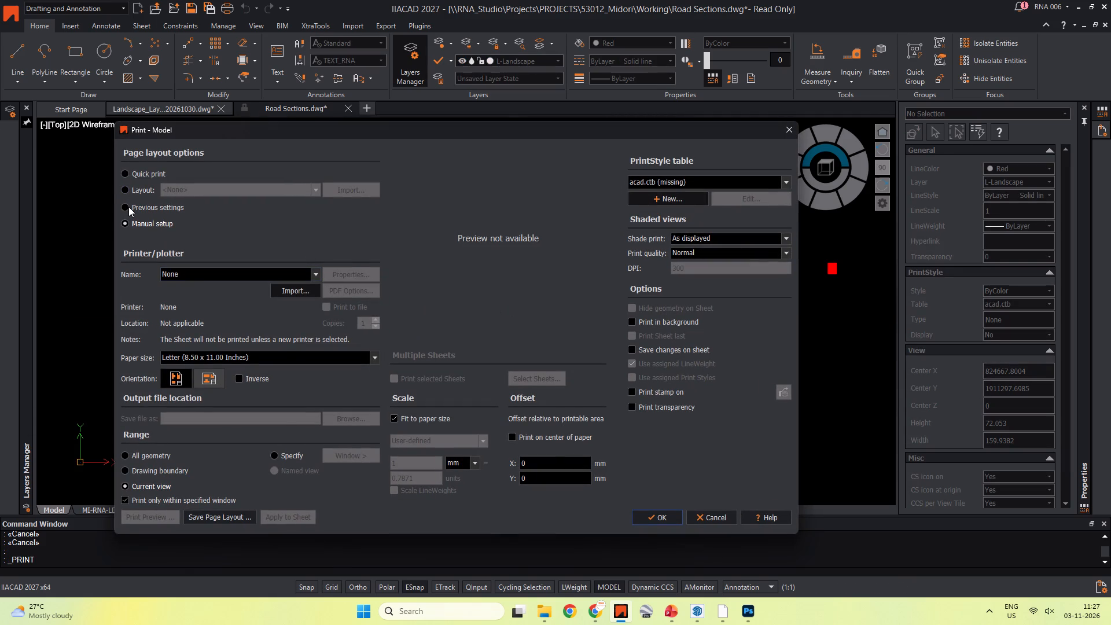
left_click(128, 207)
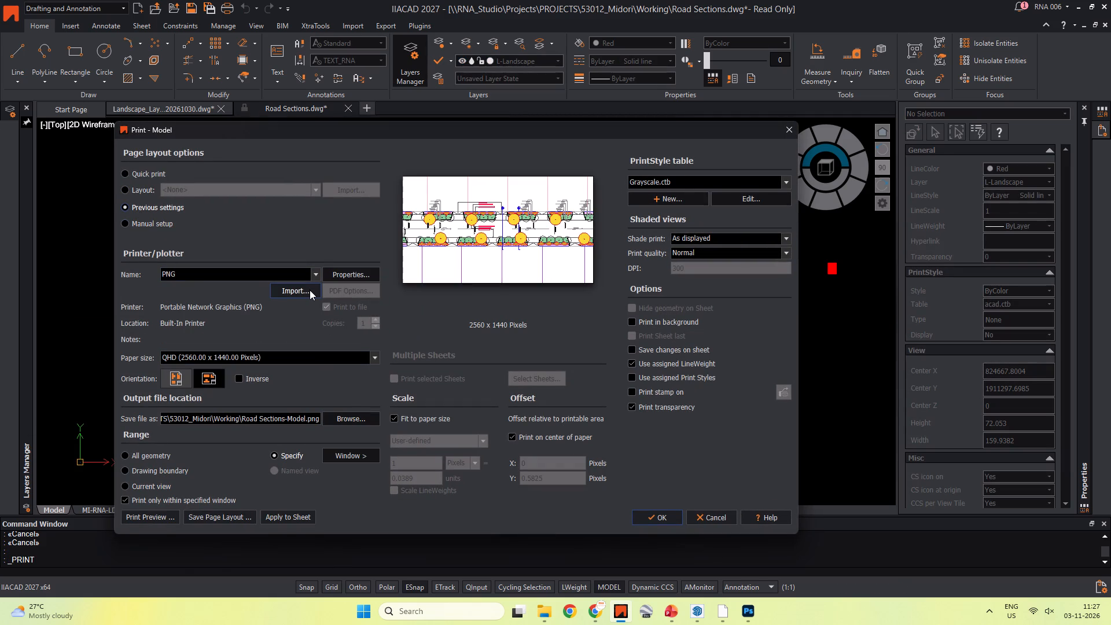
left_click(147, 518)
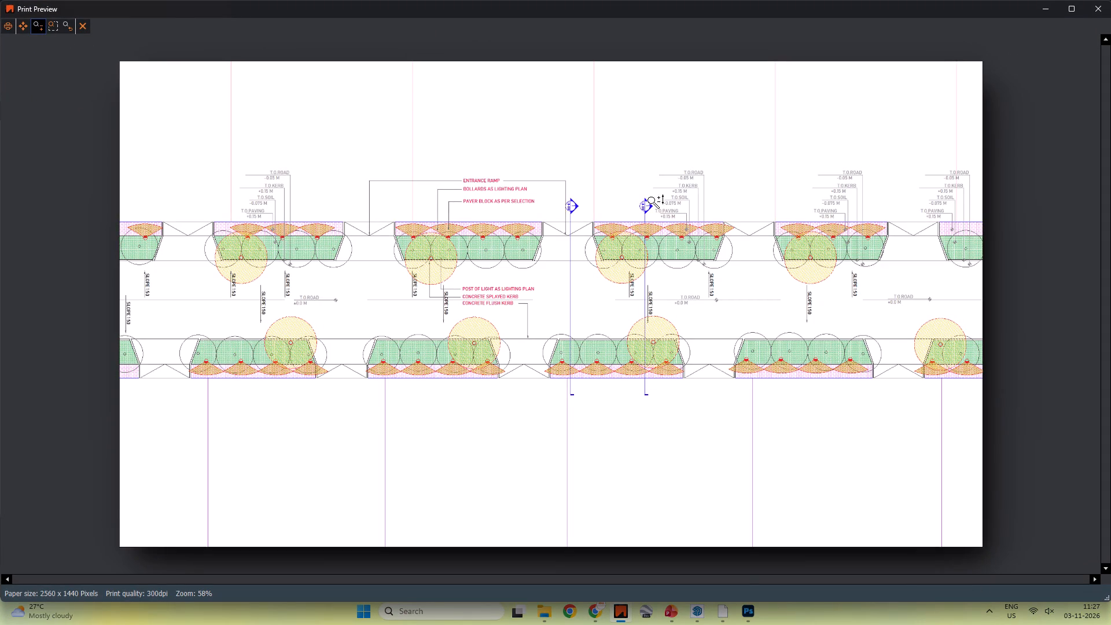
scroll(673, 194, "up", 9)
key("Escape")
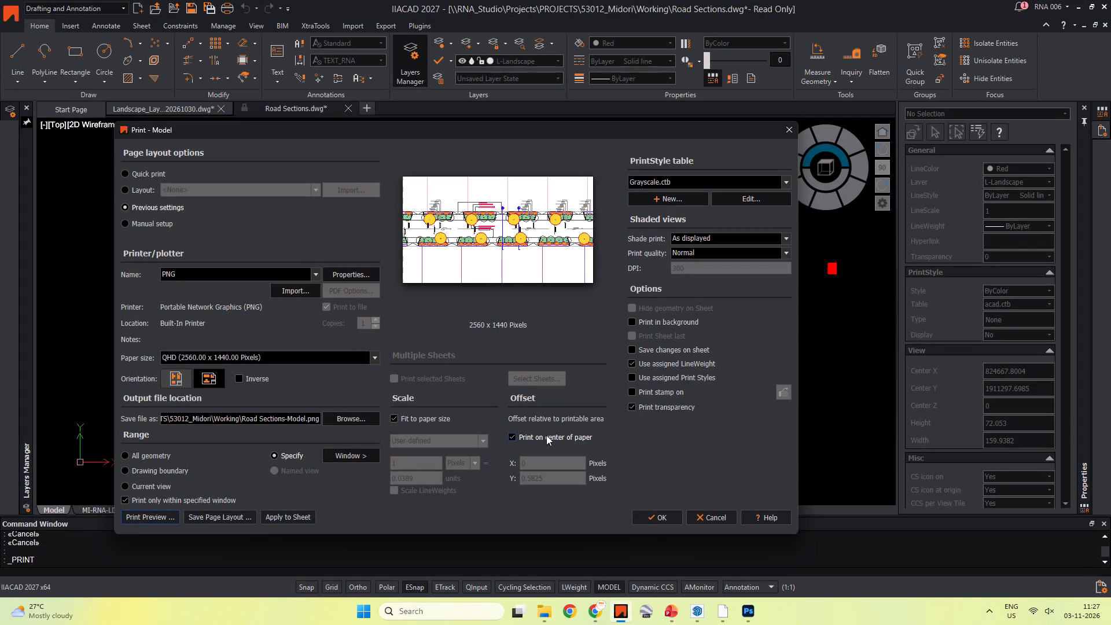
left_click(661, 519)
key("Escape")
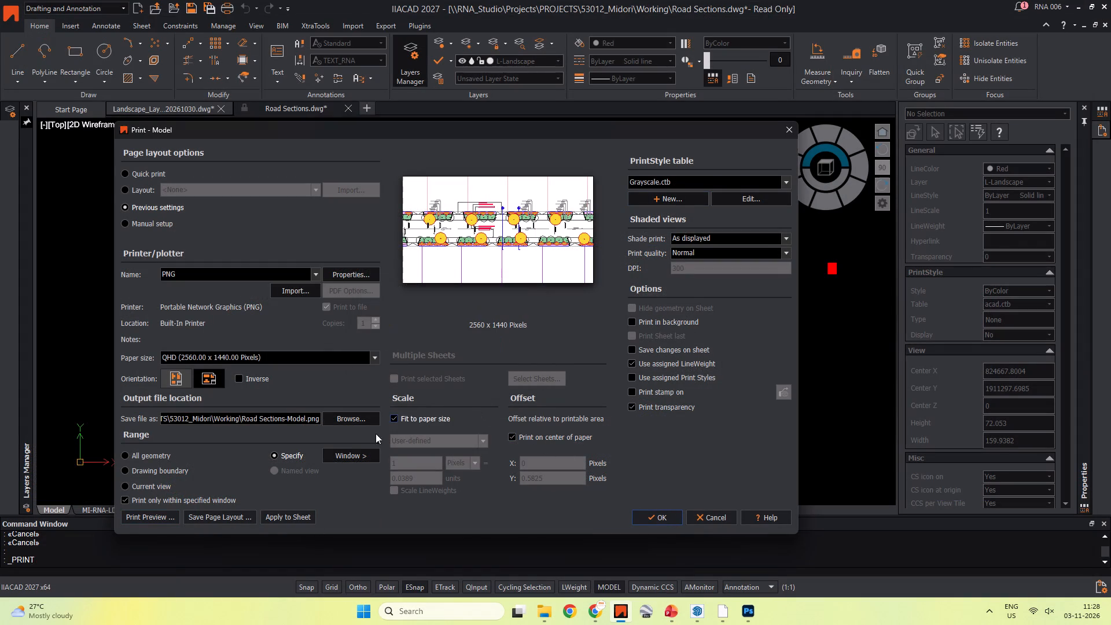
Name the output file 18mts_plan in the Working folder, preview it once more and print the 18M road plan to PNG.
left_click(339, 423)
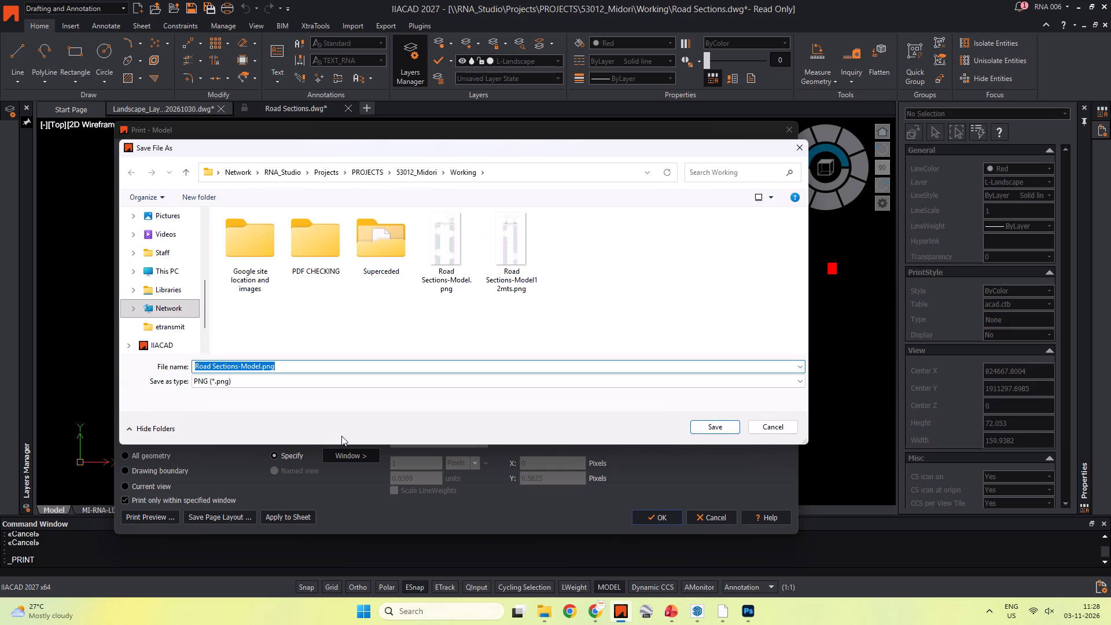
type("18")
type("mts")
key("space")
key("BackSpace")
type("_plan")
key("Return")
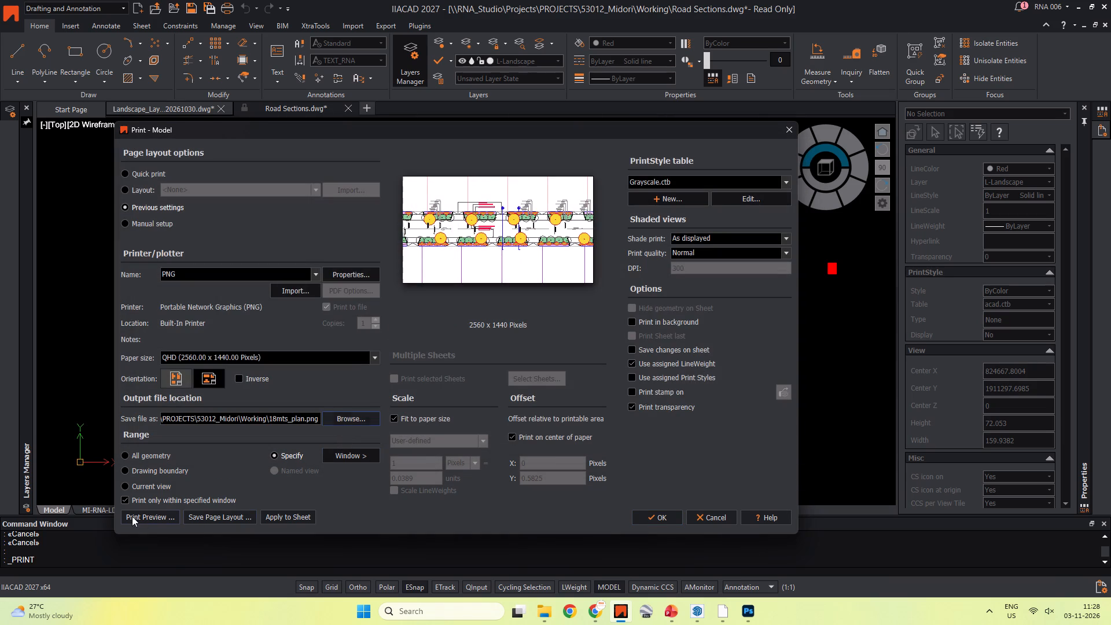
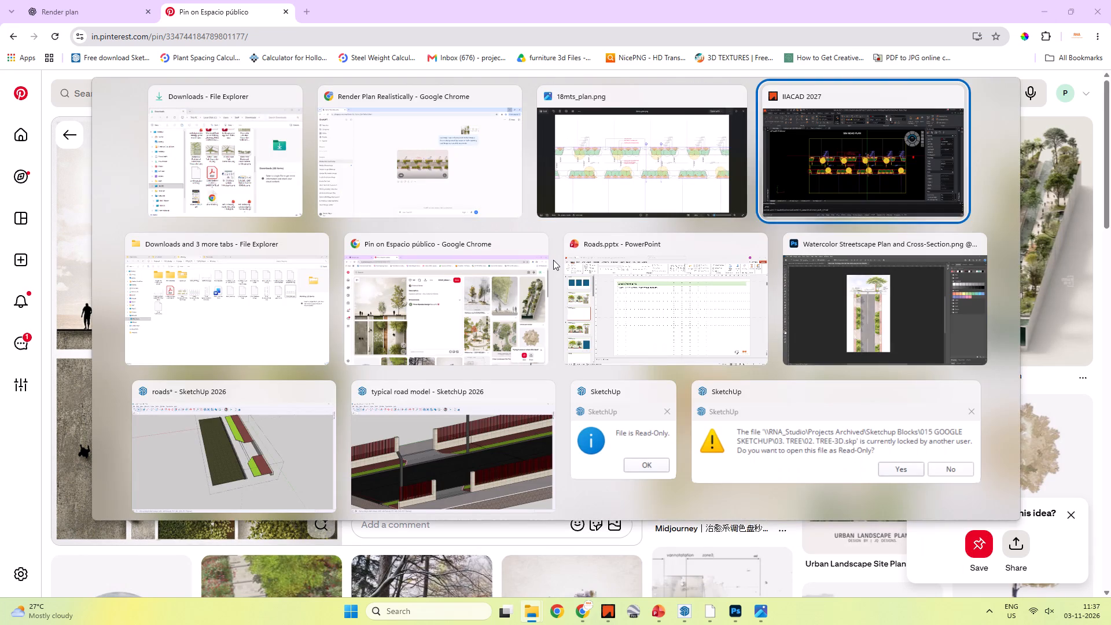
key("alt+Tab")
key("alt+Tab")
key("alt+Tab")
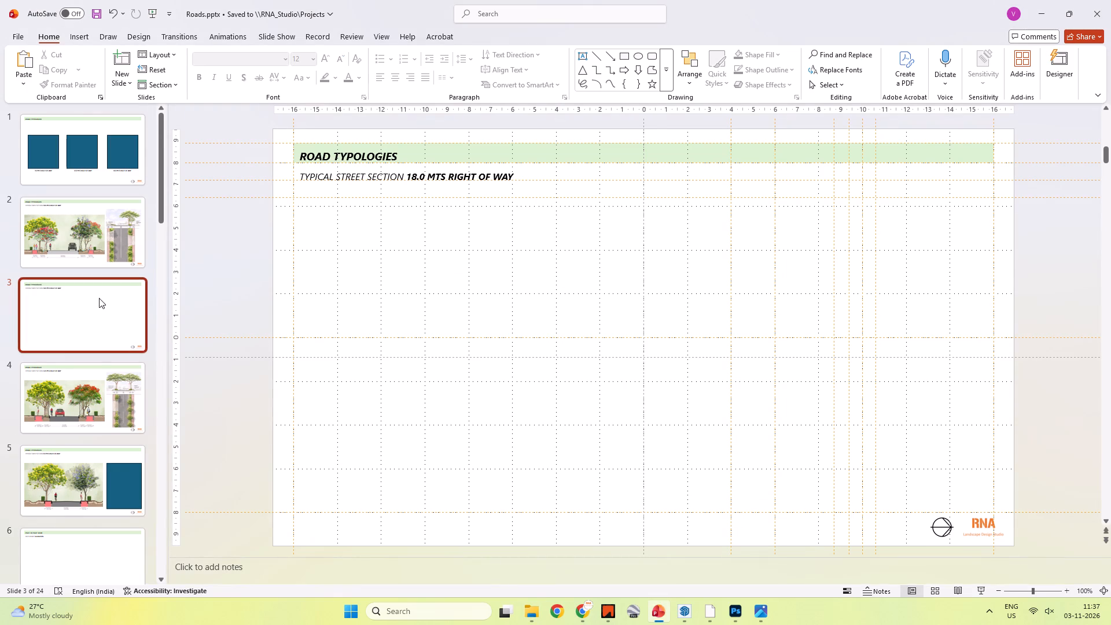
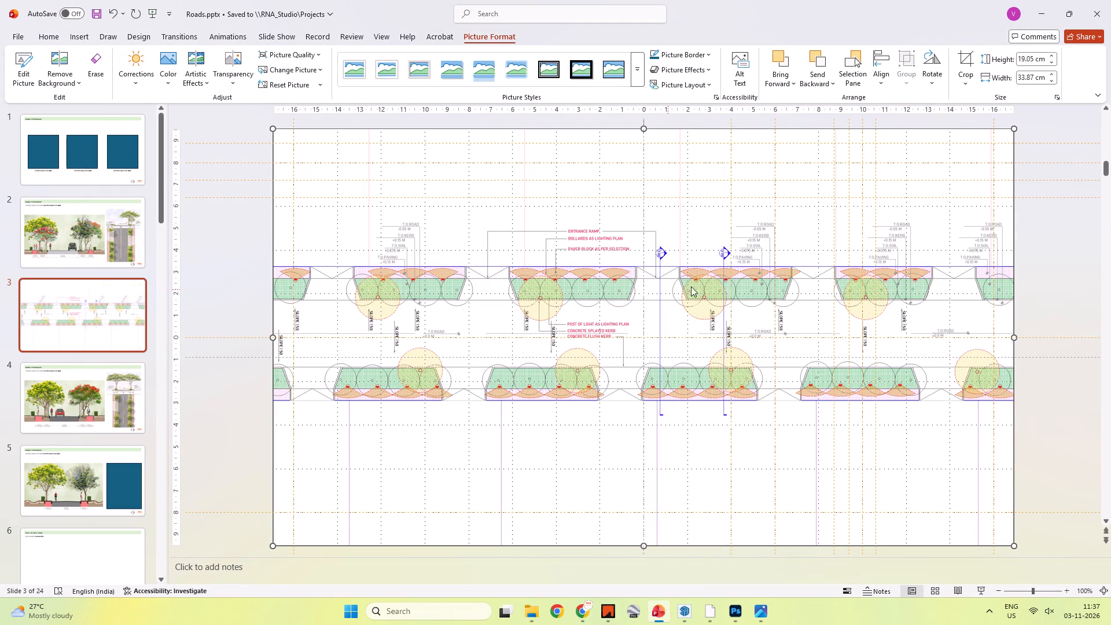
Move the plan image below the subtitle against the slide's left margin guide and scale it down to 25.6 × 14.4 cm.
left_click(733, 254)
key("Escape")
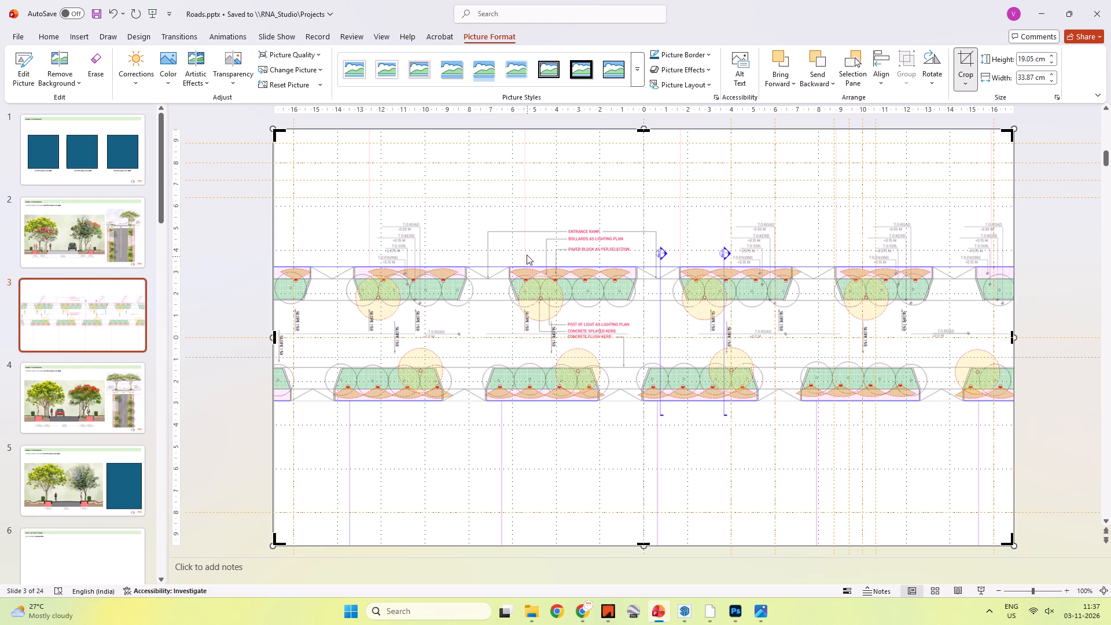
left_click_drag(503, 263, 523, 333)
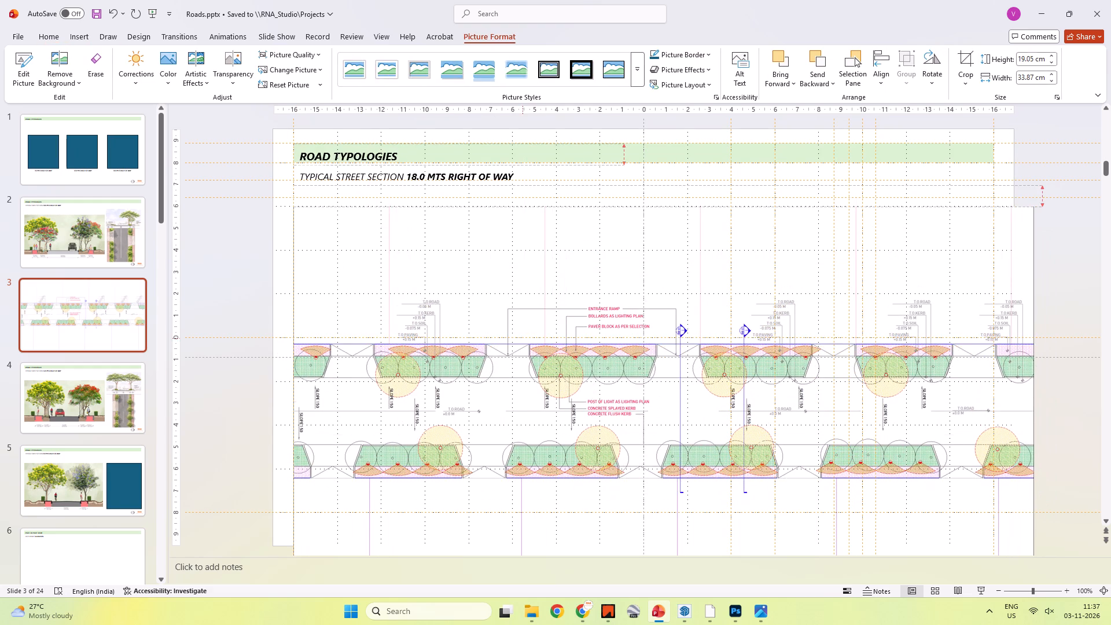
left_click_drag(523, 333, 523, 332)
scroll(509, 282, "down", 3, "ctrl")
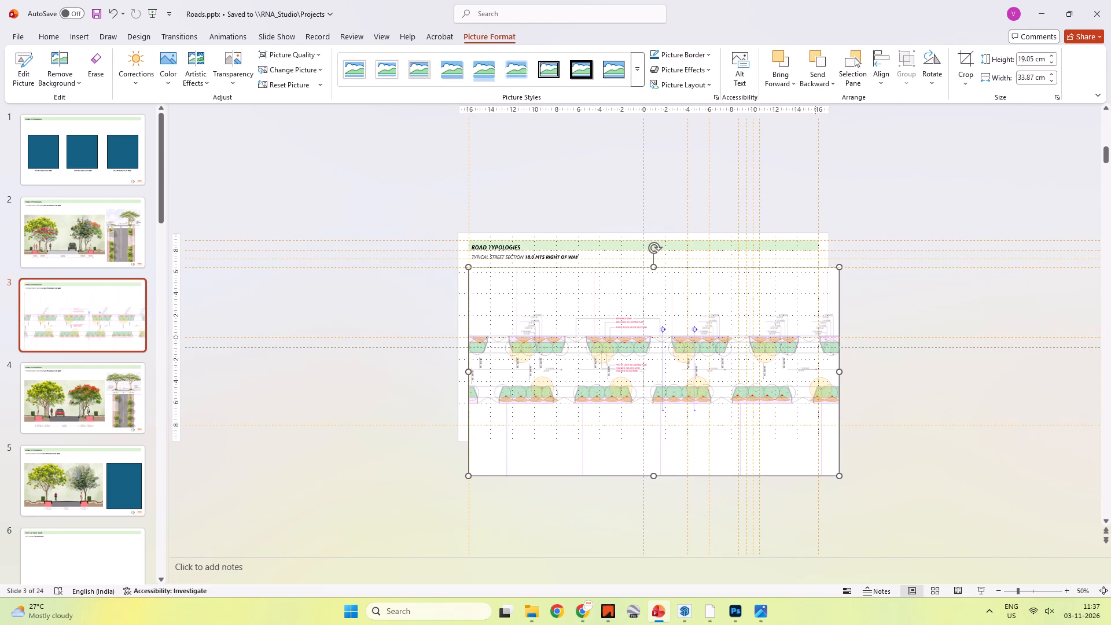
left_click_drag(837, 475, 772, 429)
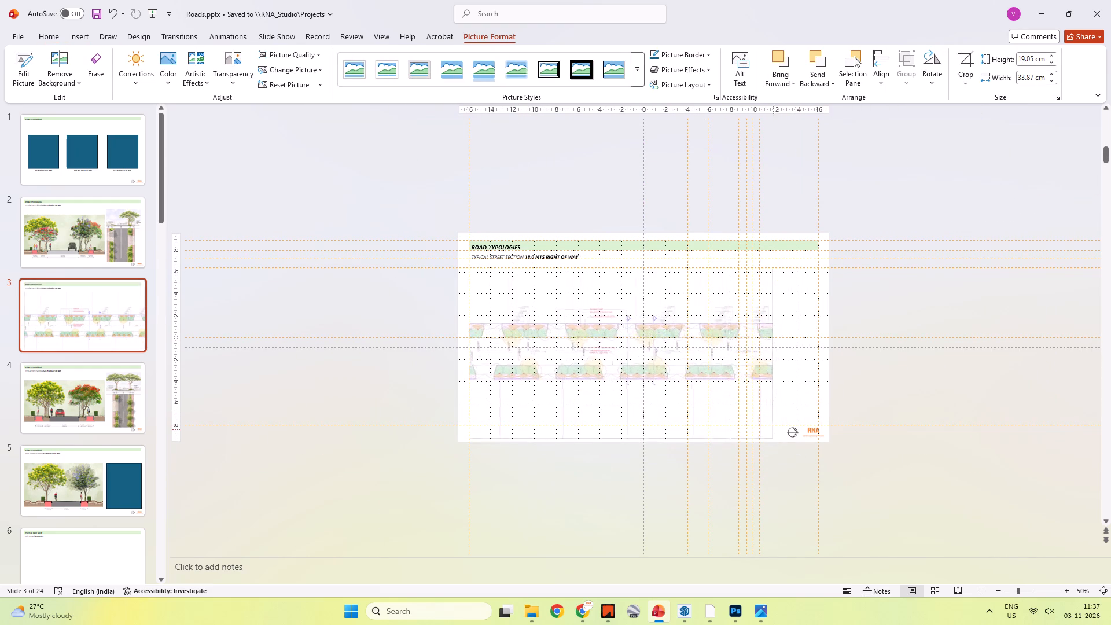
left_click_drag(772, 429, 742, 425)
scroll(728, 411, "up", 4, "ctrl")
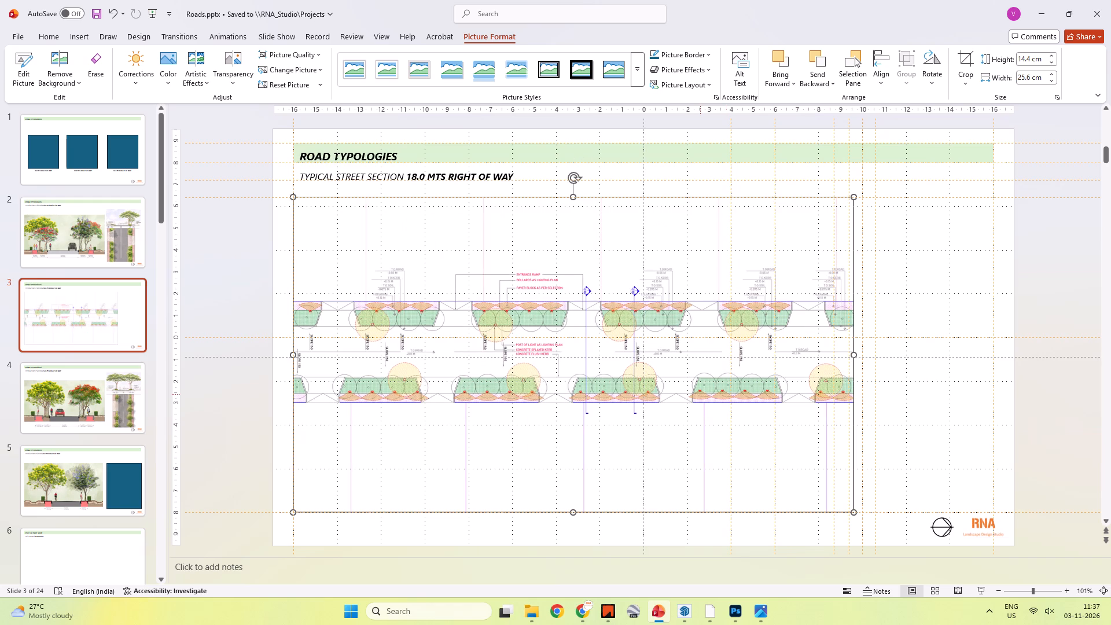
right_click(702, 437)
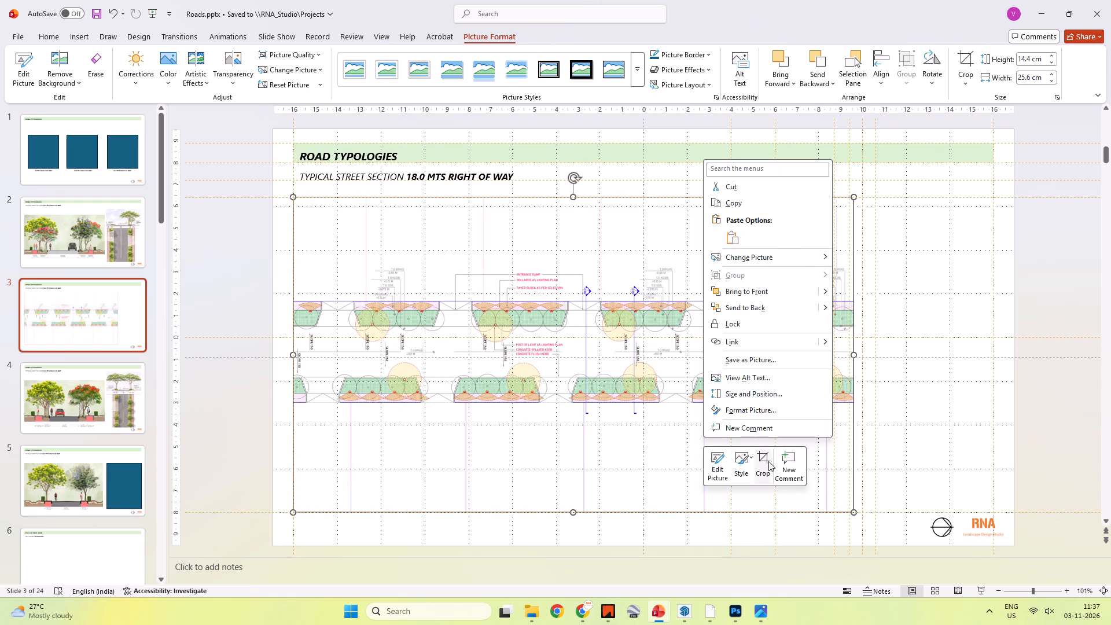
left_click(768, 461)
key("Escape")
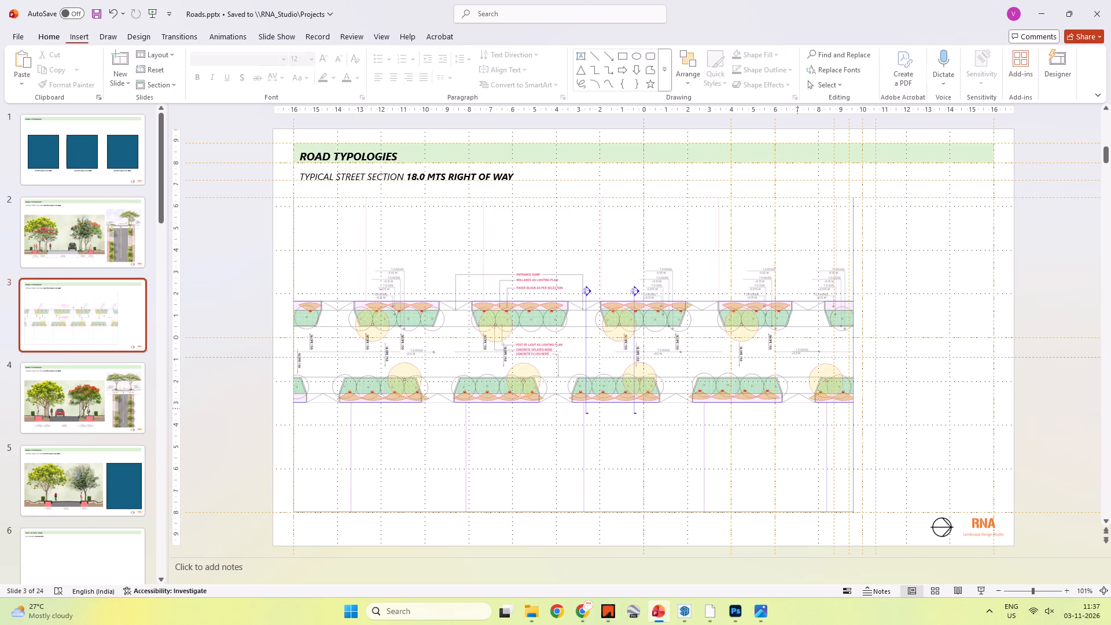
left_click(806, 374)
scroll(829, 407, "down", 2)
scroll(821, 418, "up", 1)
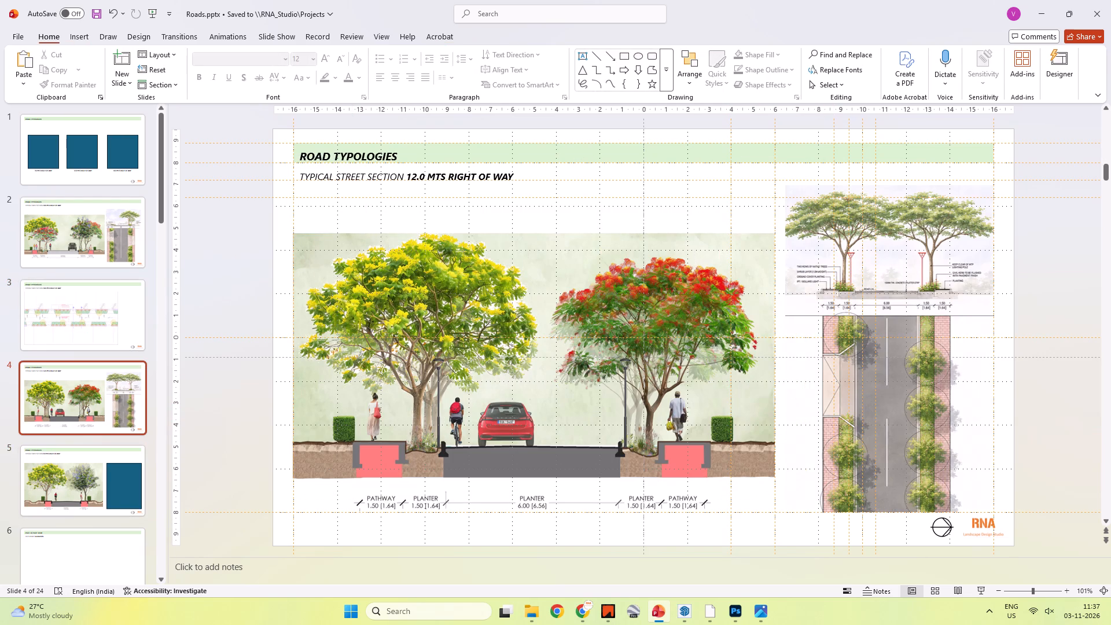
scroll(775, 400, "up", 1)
Enlarge the plan image proportionally to about 32 cm wide so it spans the slide's left and right margin guides.
left_click(781, 459)
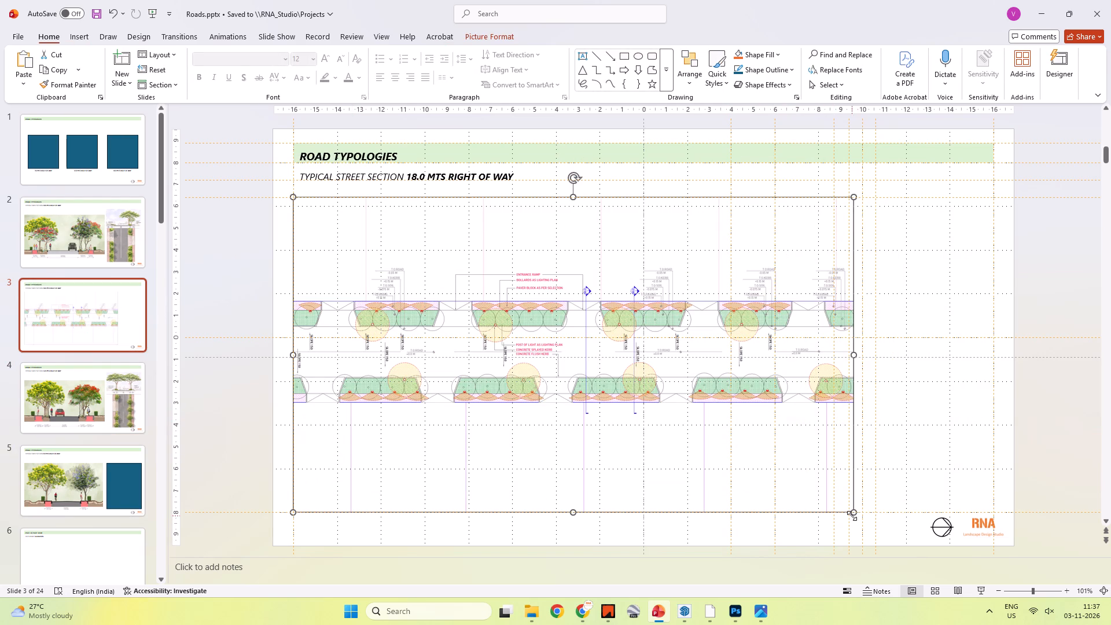
left_click_drag(854, 512, 992, 464, "shift")
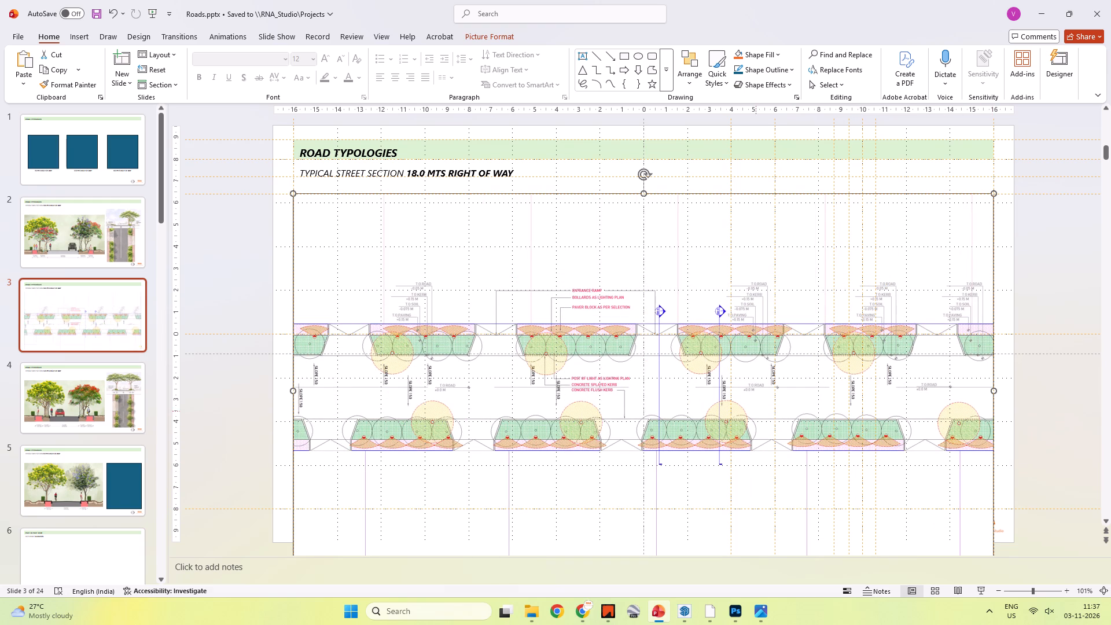
scroll(677, 391, "down", 2, "ctrl")
left_click(658, 418)
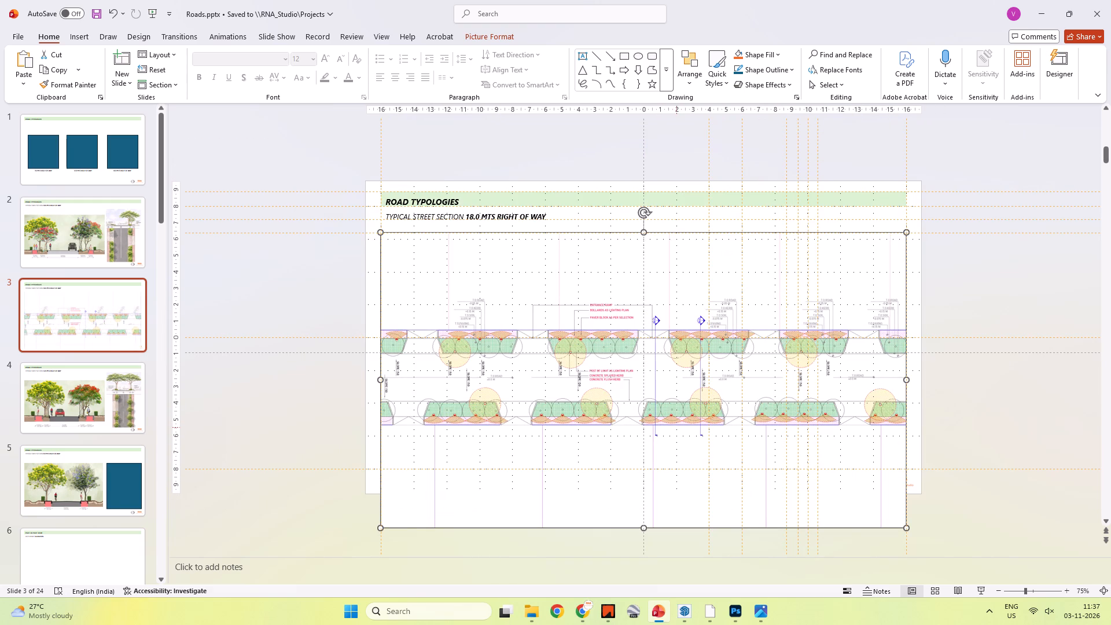
key("Escape")
Crop the plan image's bottom edge to the slide's lower margin guide and shift the drawing up within the crop frame.
right_click(712, 413)
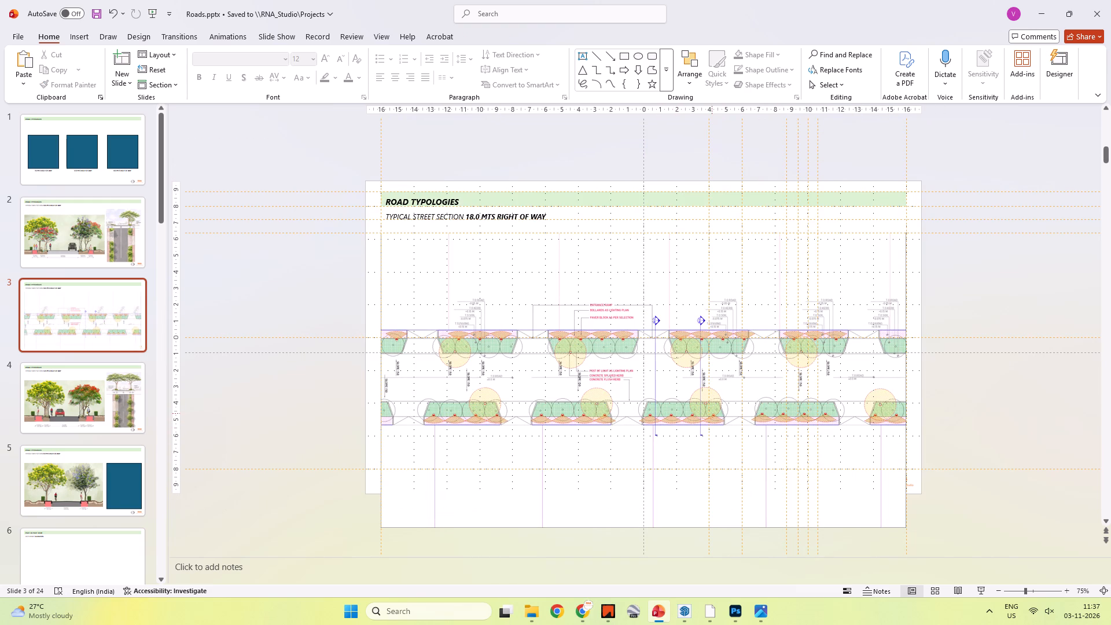
left_click(770, 435)
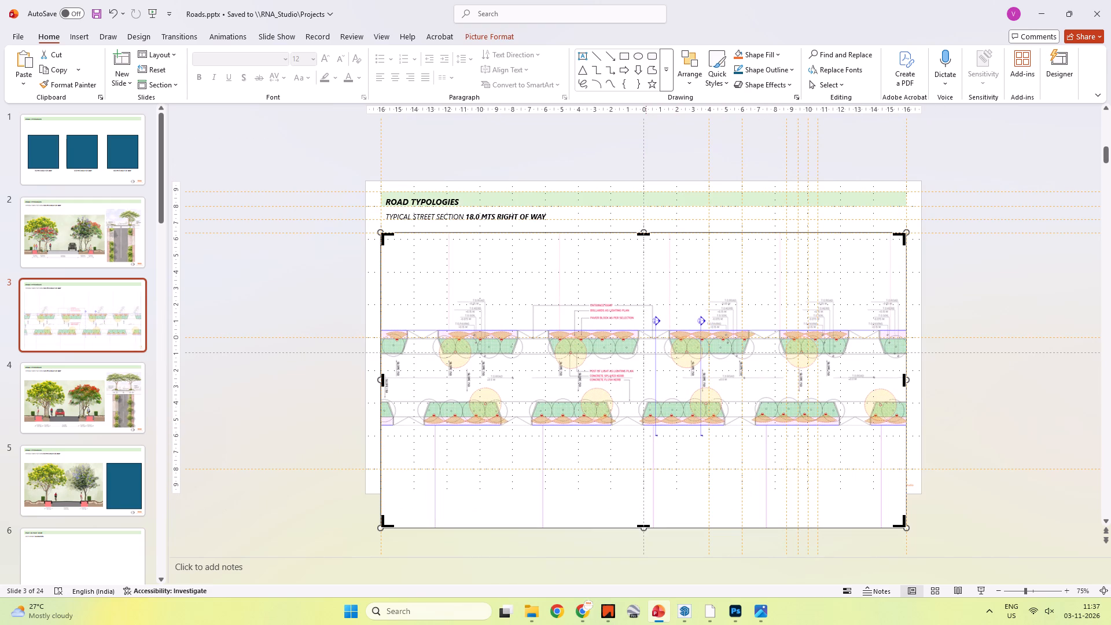
left_click_drag(645, 526, 643, 471)
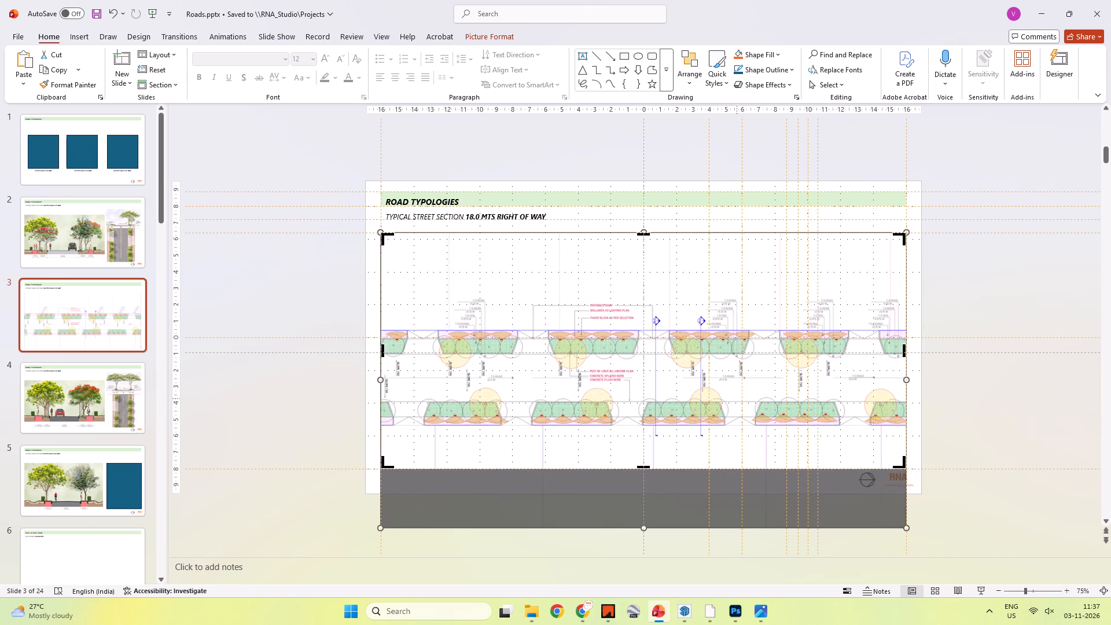
left_click_drag(740, 395, 735, 372, "shift")
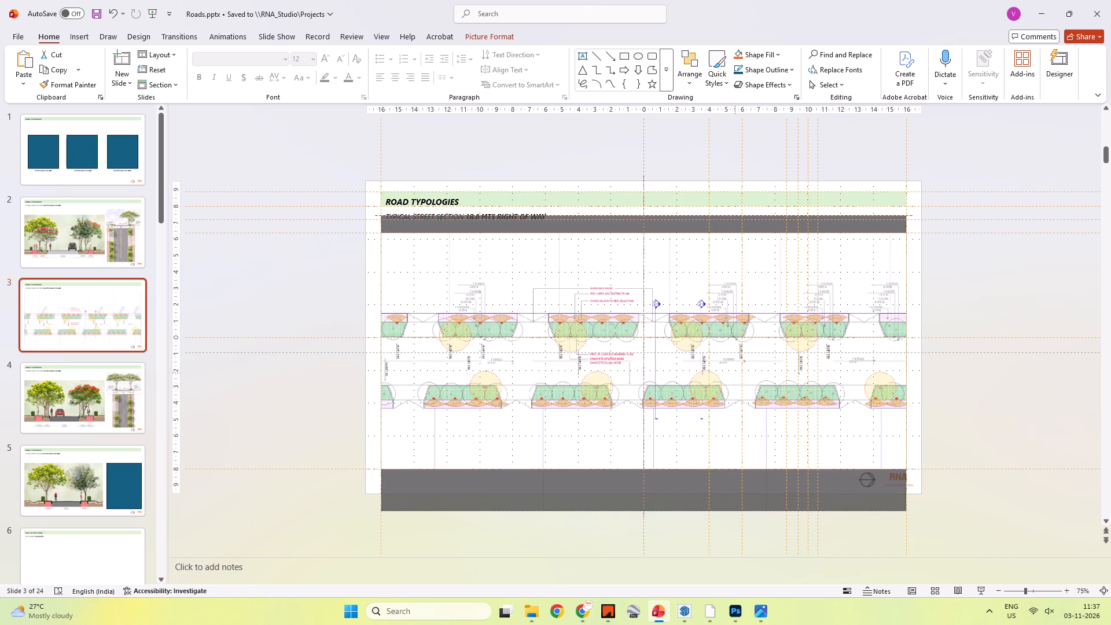
left_click_drag(735, 372, 734, 367, "shift")
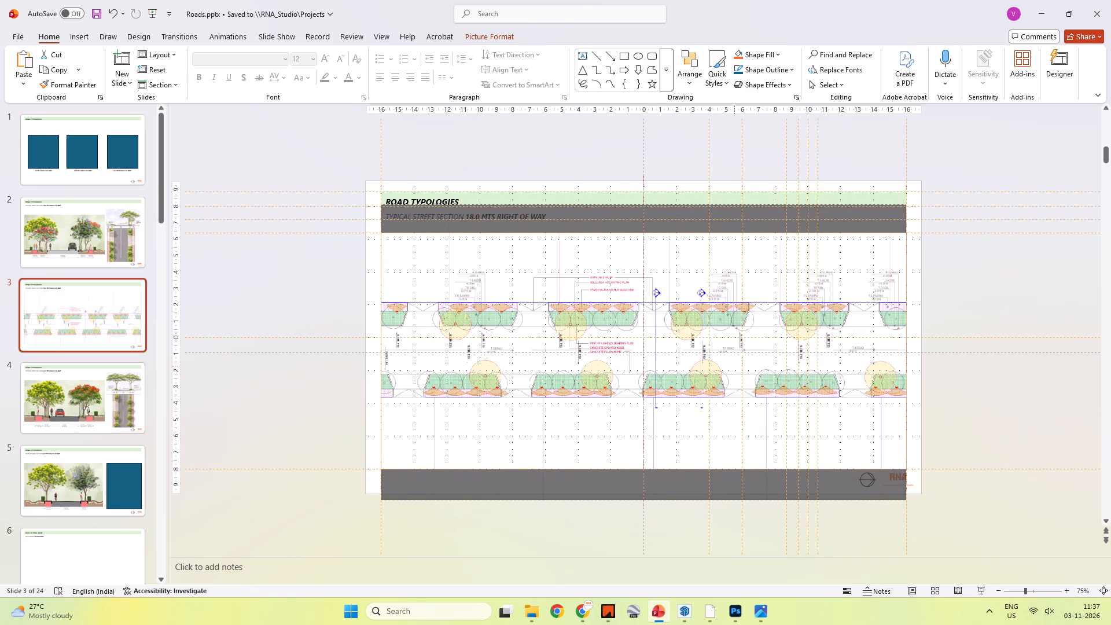
left_click_drag(734, 367, 734, 376, "shift")
left_click(1017, 387)
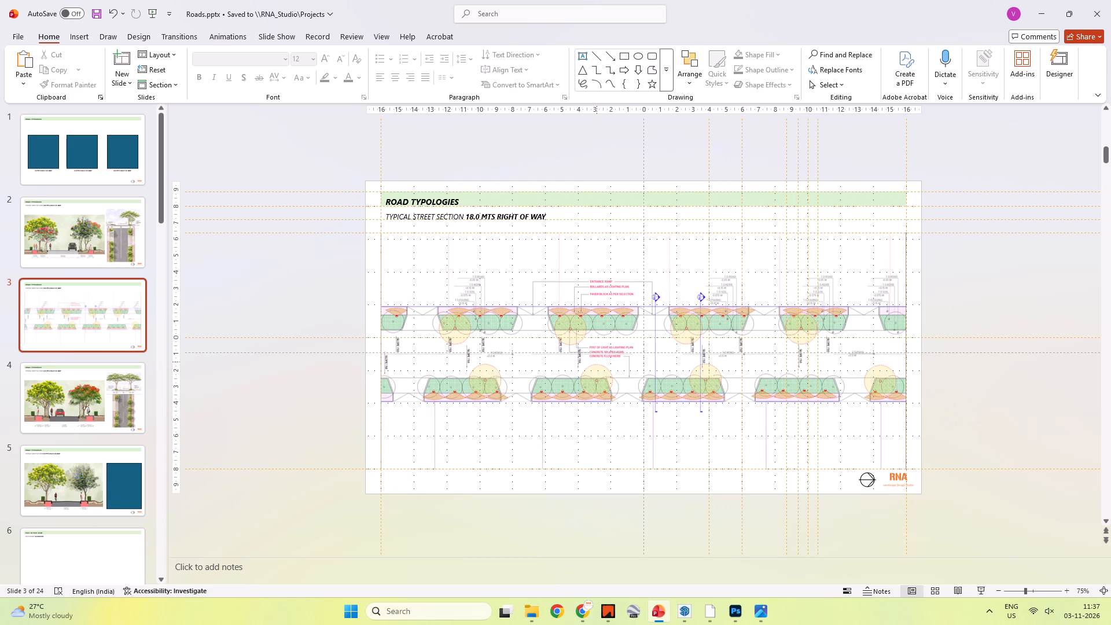
Enlarge the cropped plan beyond the slide's width, centre it across the slide and lower it beneath the ROAD TYPOLOGIES heading.
left_click(597, 362)
left_click_drag(907, 235, 933, 214, "shift")
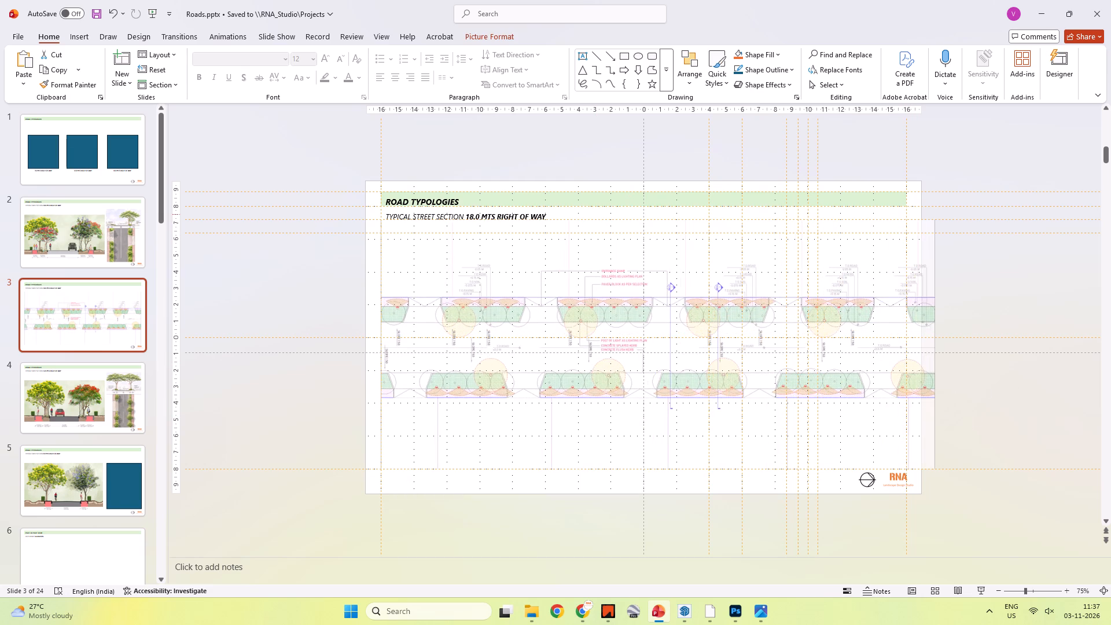
left_click_drag(933, 214, 961, 192, "shift")
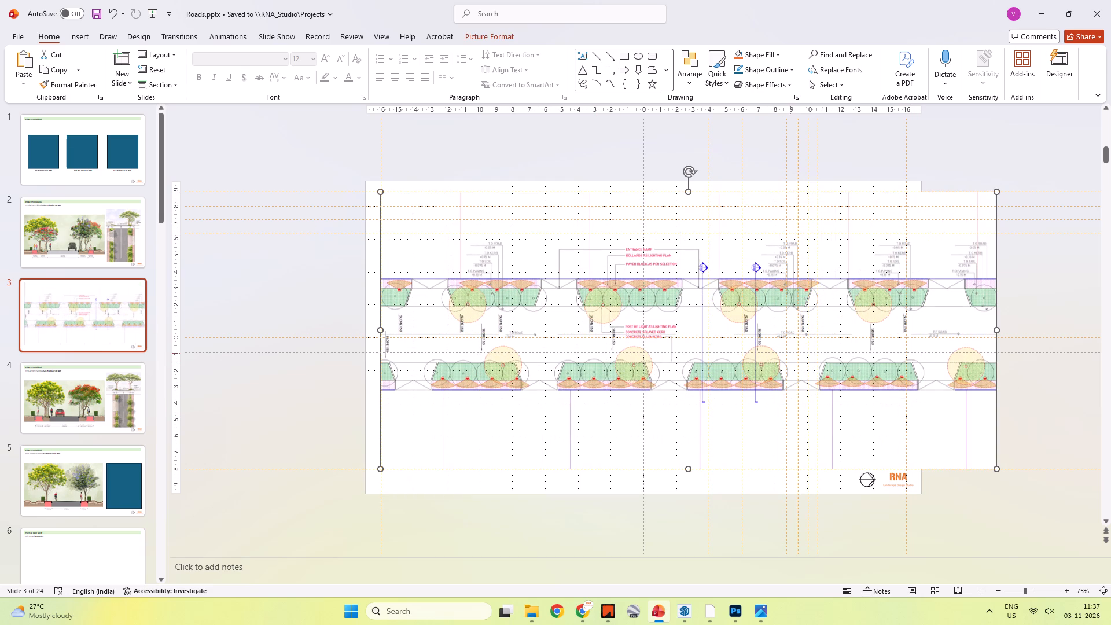
left_click_drag(780, 351, 742, 359, "shift")
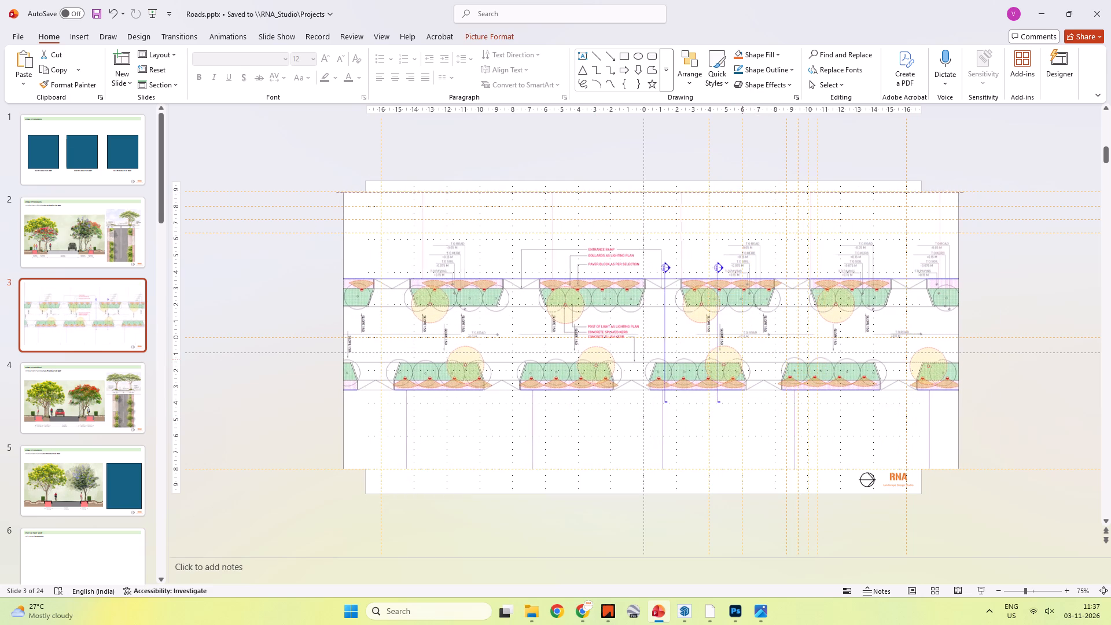
left_click_drag(742, 359, 744, 358, "shift")
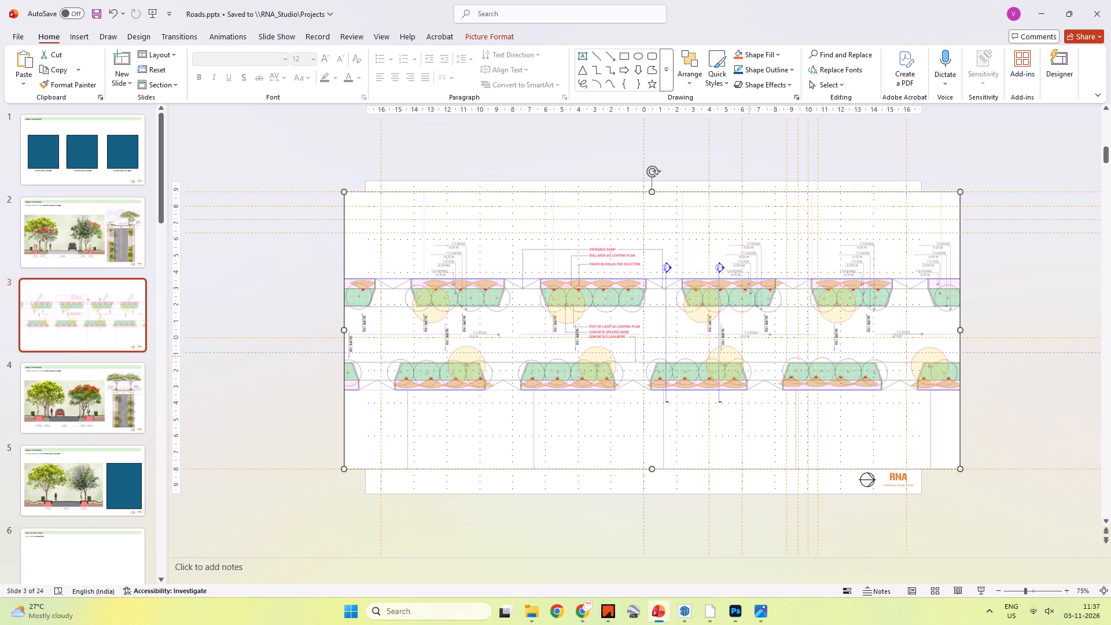
left_click_drag(722, 344, 721, 365, "shift")
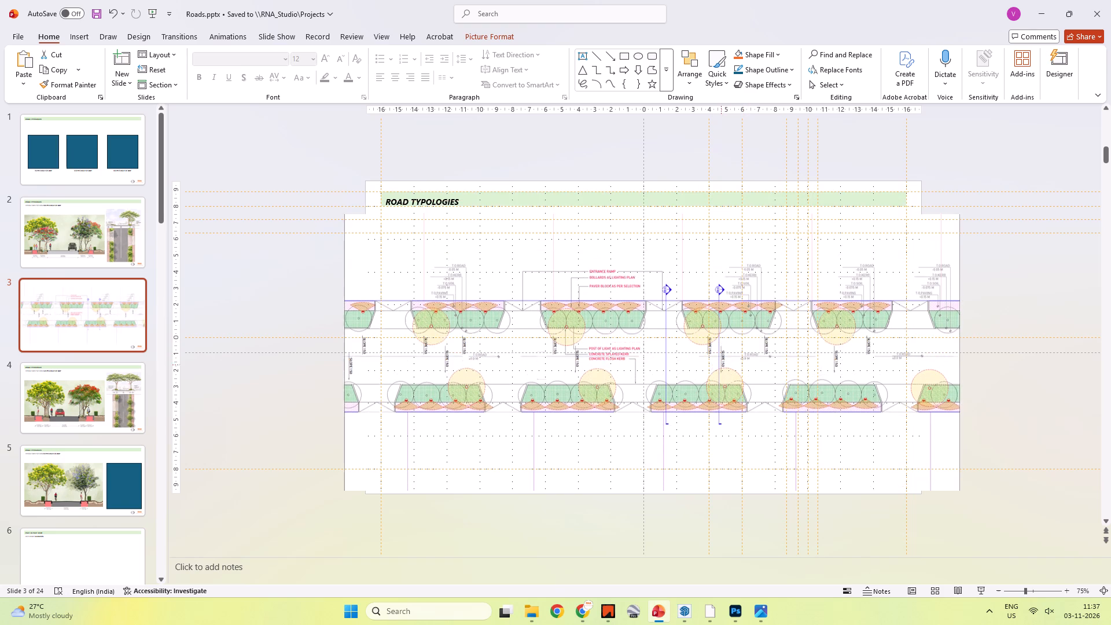
left_click_drag(721, 365, 721, 370, "shift")
Crop the enlarged plan on all four sides to the slide's margin guides, below the subtitle and above the logo.
right_click(736, 364)
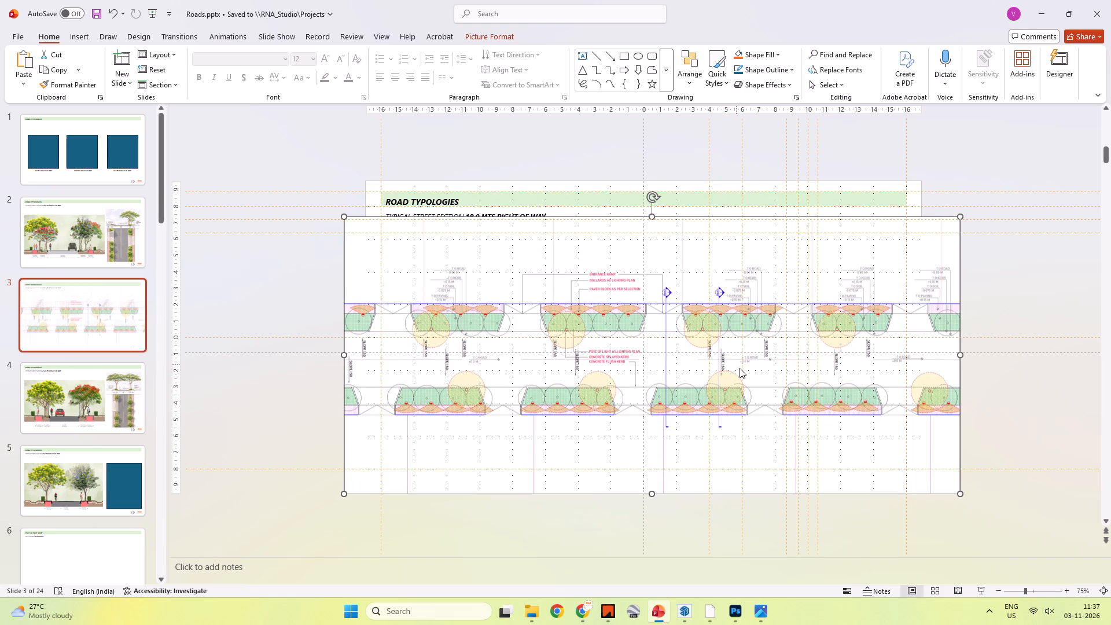
left_click(795, 391)
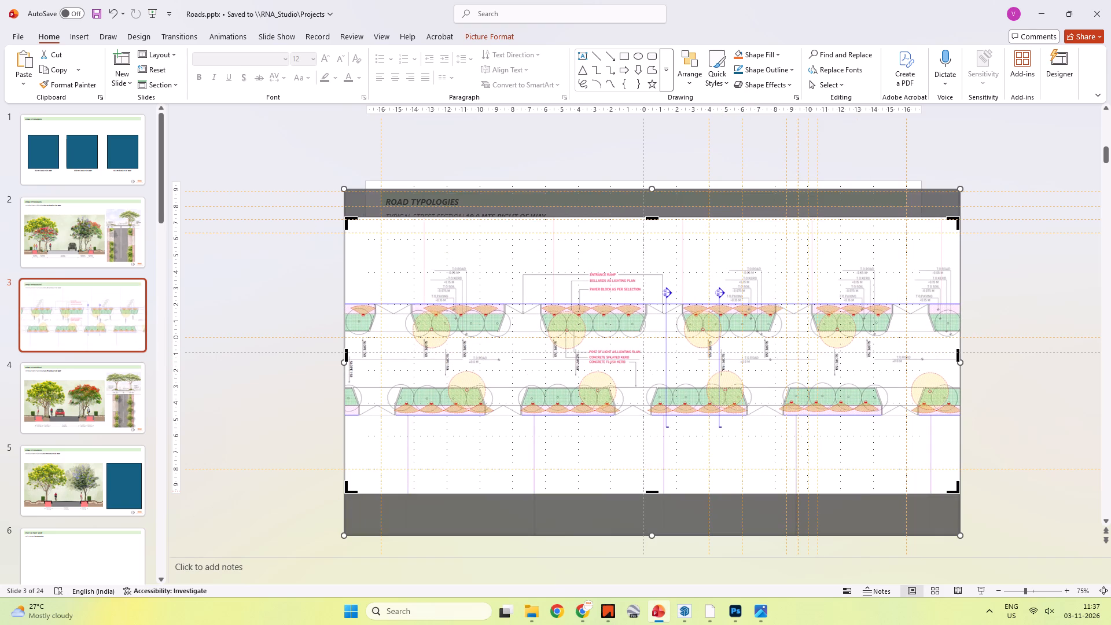
left_click_drag(958, 492, 905, 469)
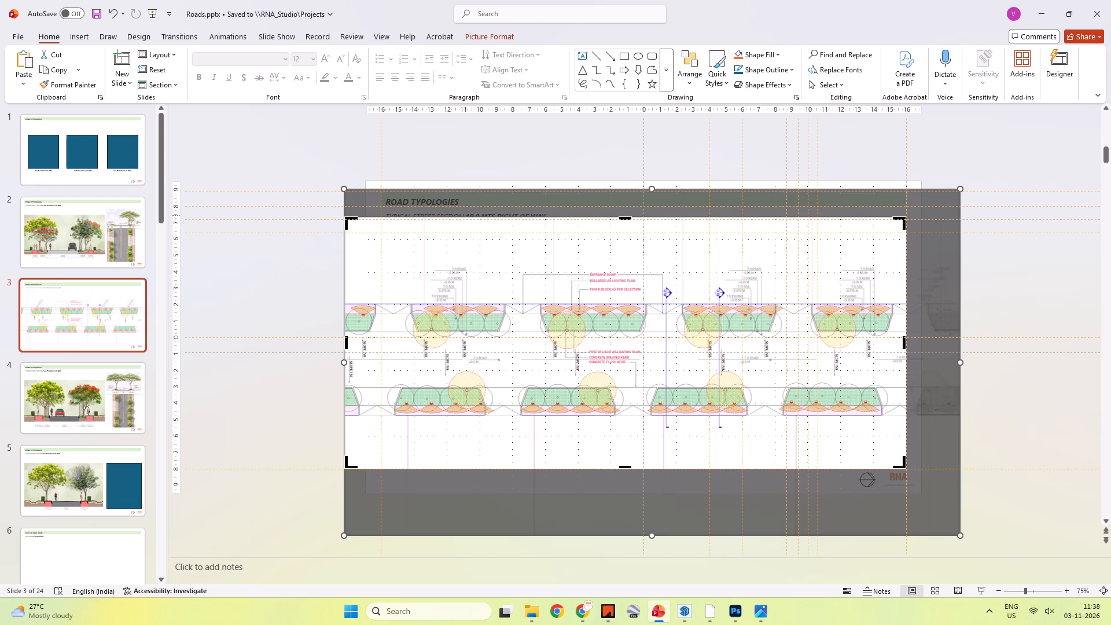
left_click_drag(344, 218, 380, 234)
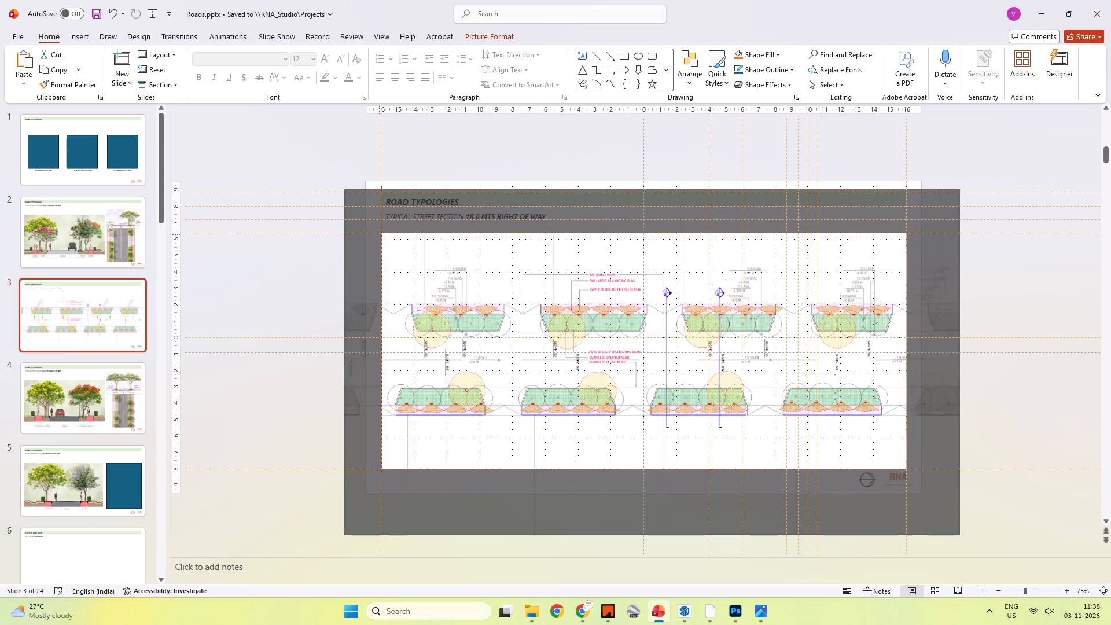
left_click_drag(380, 234, 381, 234)
left_click(296, 158)
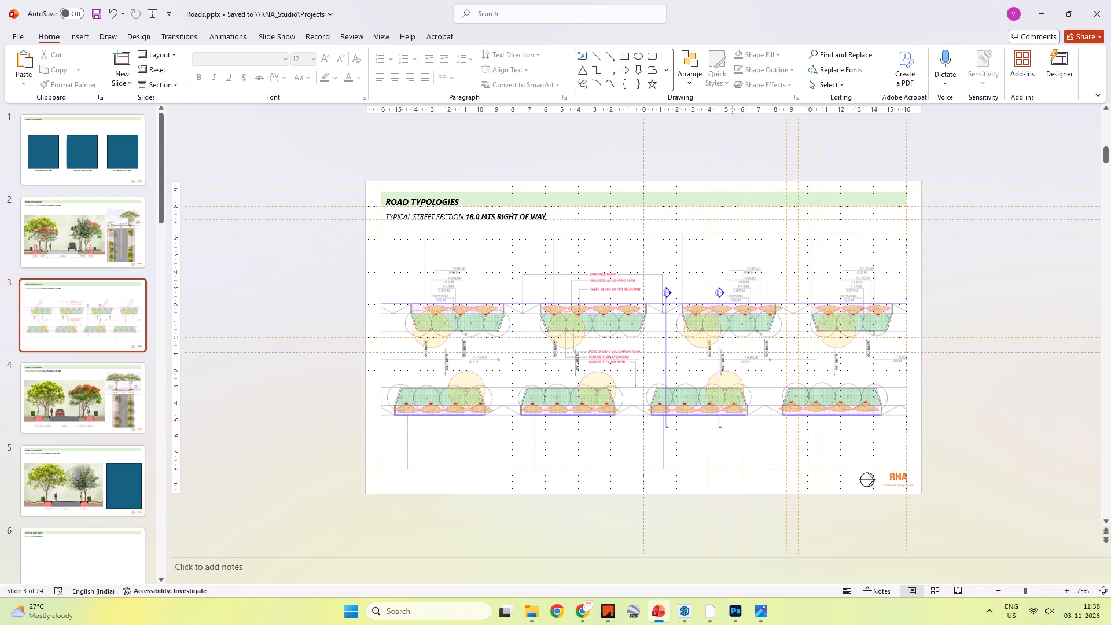
left_click(999, 351)
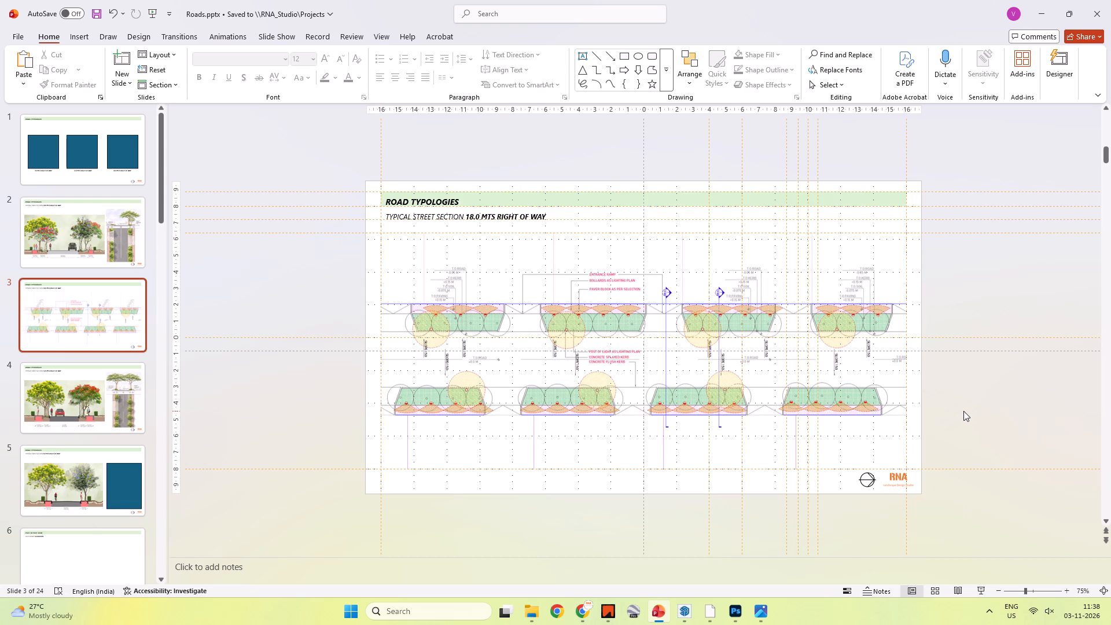
left_click(947, 383)
Move the plan up over the subtitle and crop its top edge down to the guide below the subtitle.
scroll(616, 418, "up", 5, "ctrl")
scroll(615, 382, "down", 2, "ctrl")
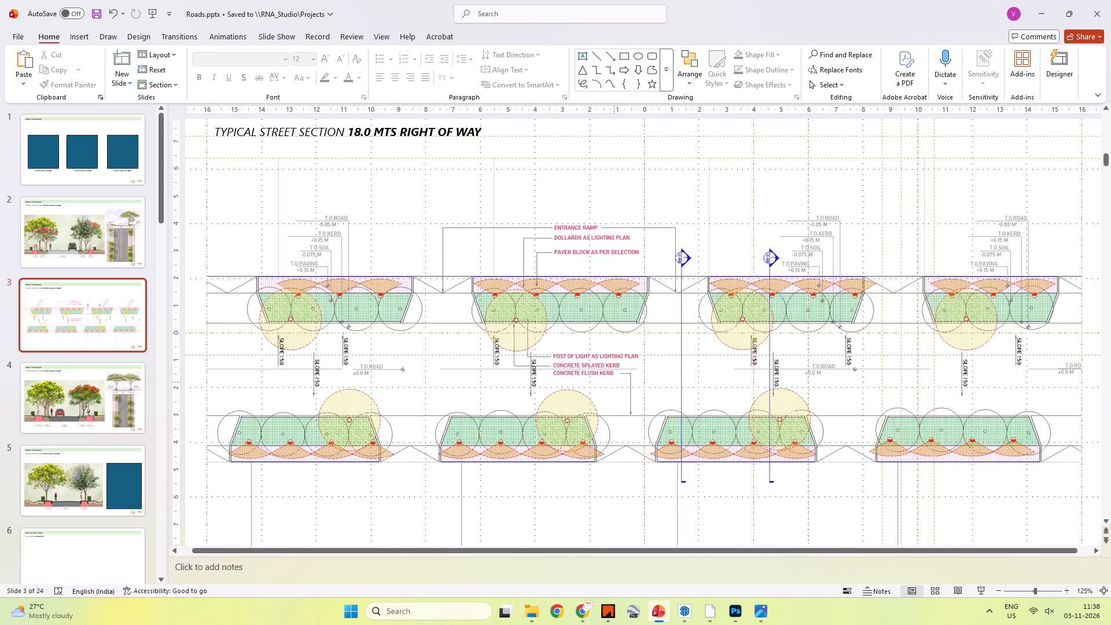
scroll(611, 377, "down", 1, "ctrl")
left_click(662, 356)
left_click_drag(704, 378, 701, 342, "shift")
right_click(822, 357)
left_click(884, 383)
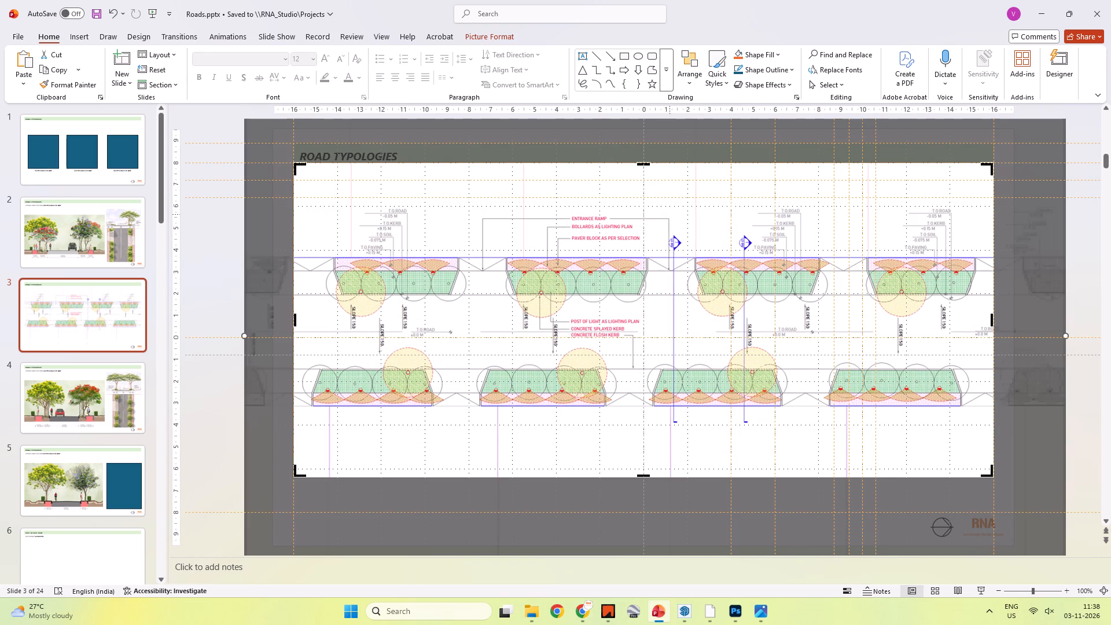
left_click_drag(645, 166, 634, 197)
left_click(1080, 291)
Nudge the cropped plan slightly upward beneath the 18.0 MTS RIGHT OF WAY subtitle.
left_click(760, 337, "shift")
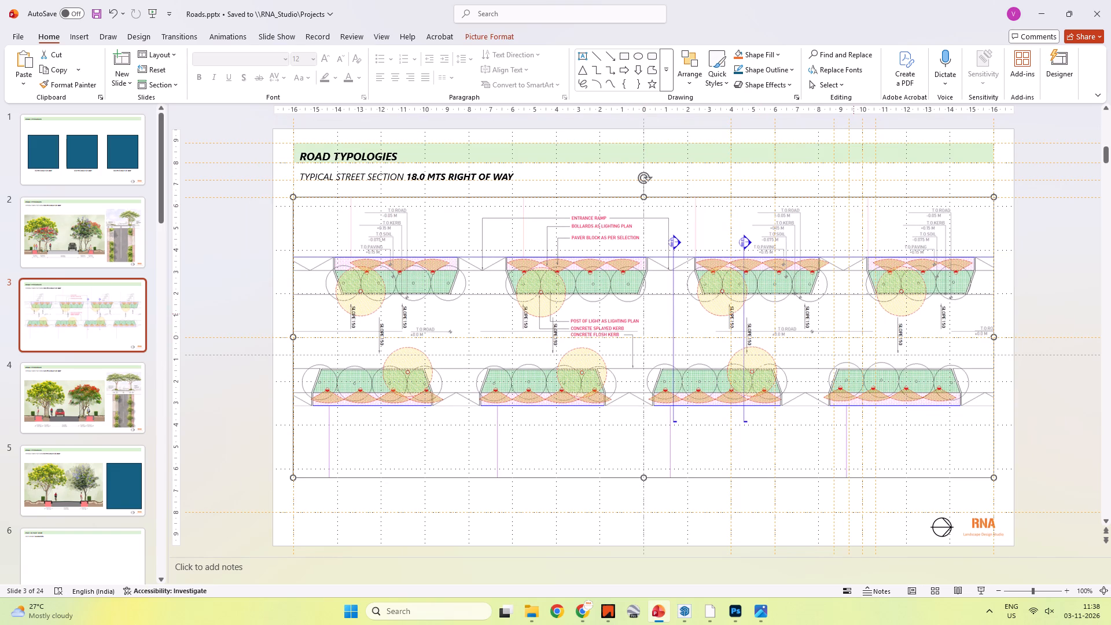
left_click_drag(783, 314, 784, 306, "shift")
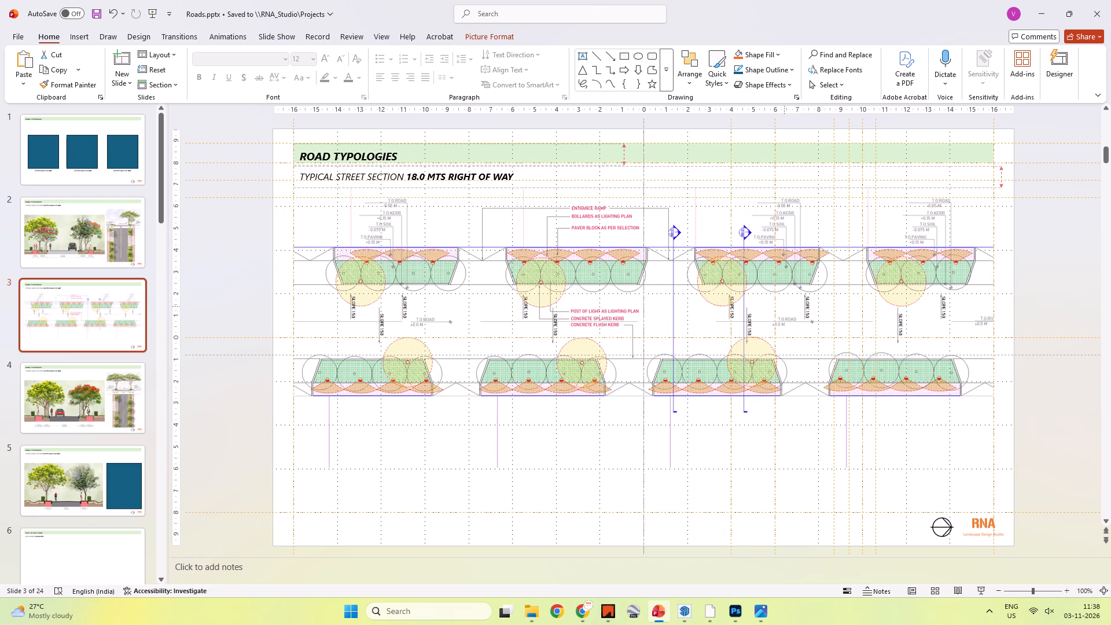
left_click_drag(784, 306, 784, 313, "shift")
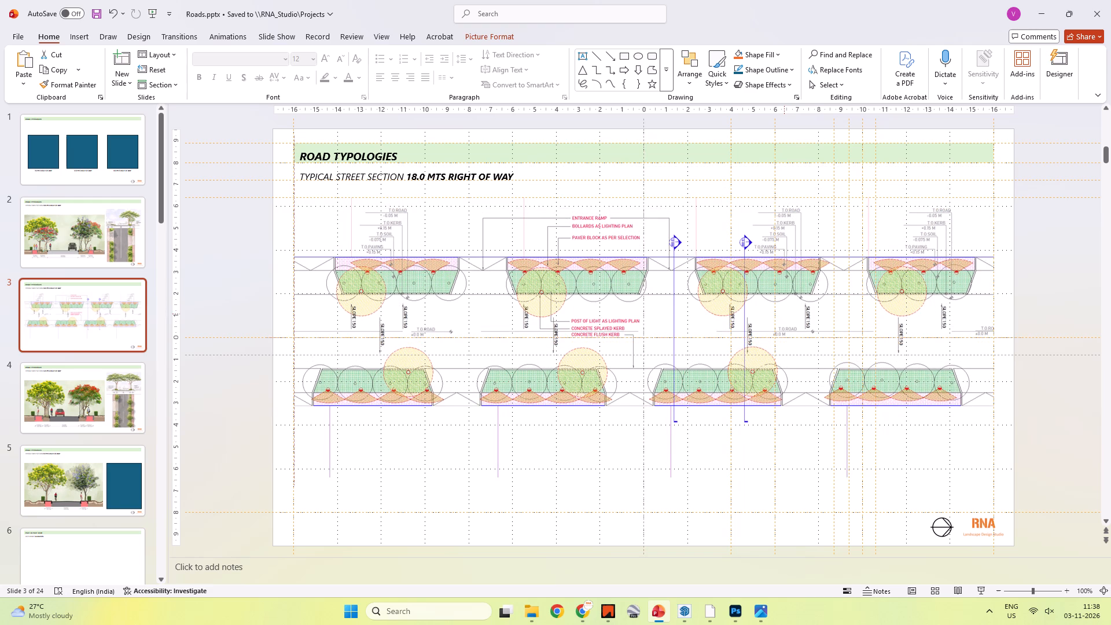
left_click_drag(784, 313, 784, 308, "shift")
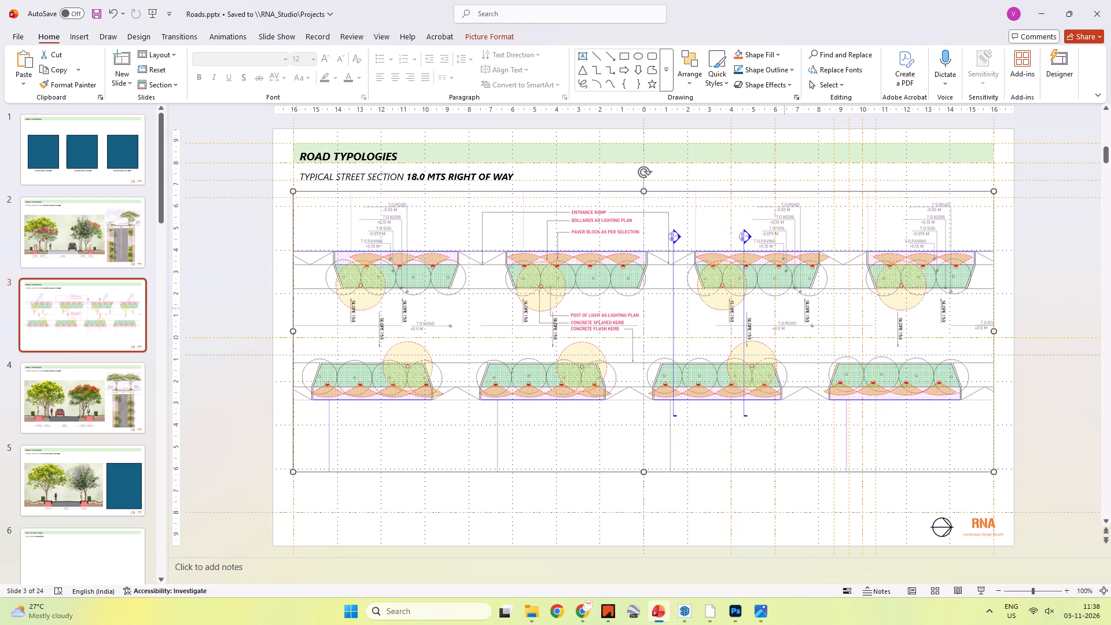
Crop the top edge of the 18M road plan down to the guide below the subtitle.
right_click(774, 301)
left_click(827, 274)
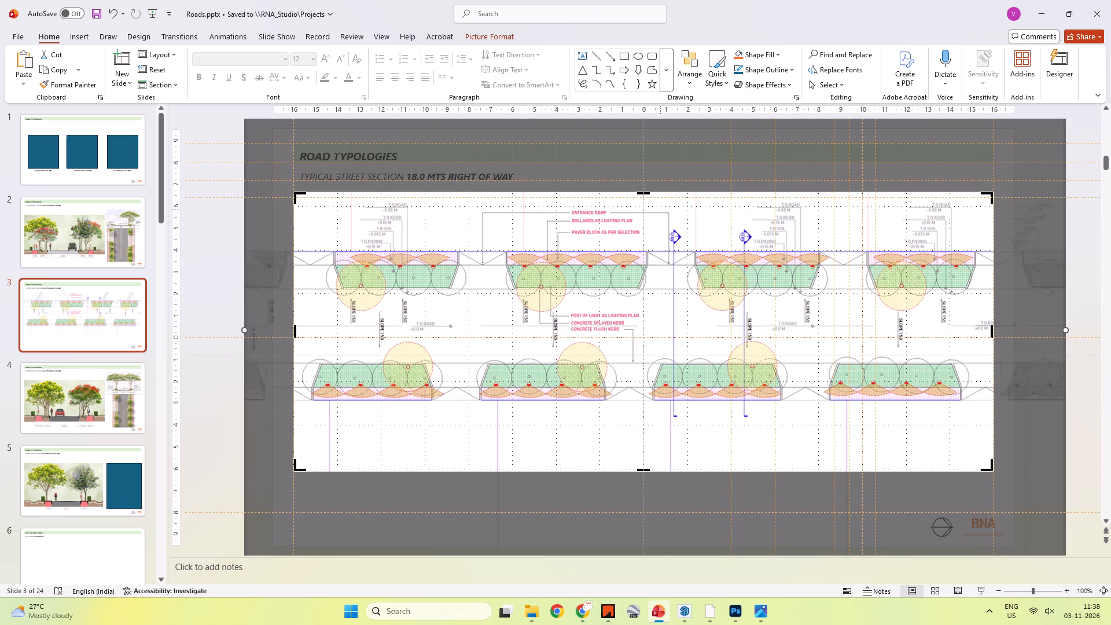
left_click_drag(646, 194, 642, 200)
left_click(209, 196)
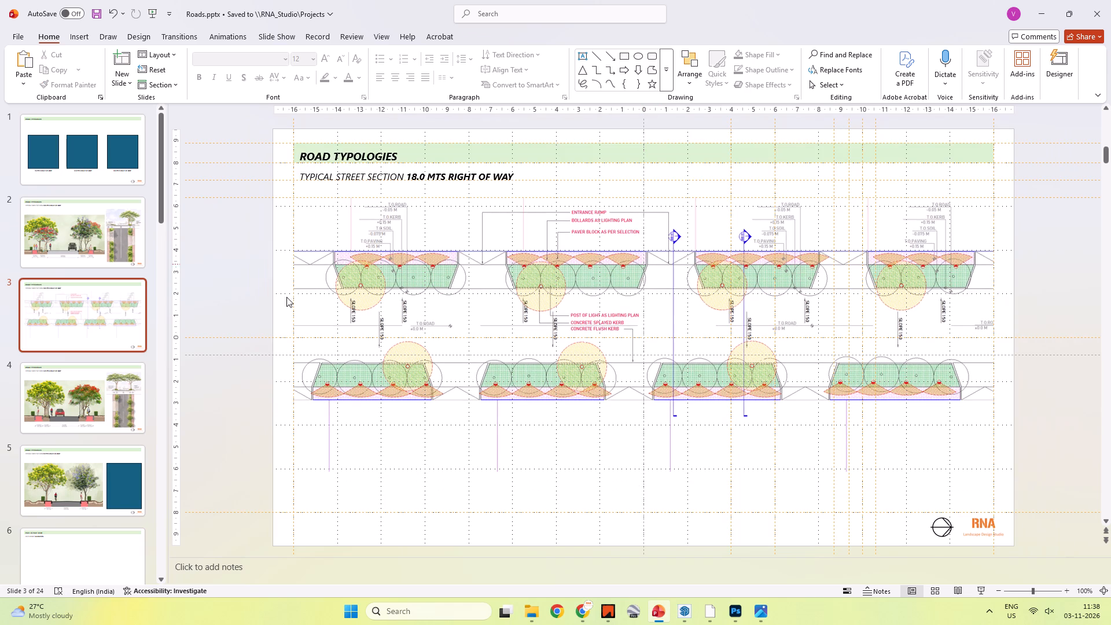
Crop the plan's bottom edge up to just below the blue section markers, removing the empty area beneath the lower planting strip.
right_click(566, 322)
key("Escape")
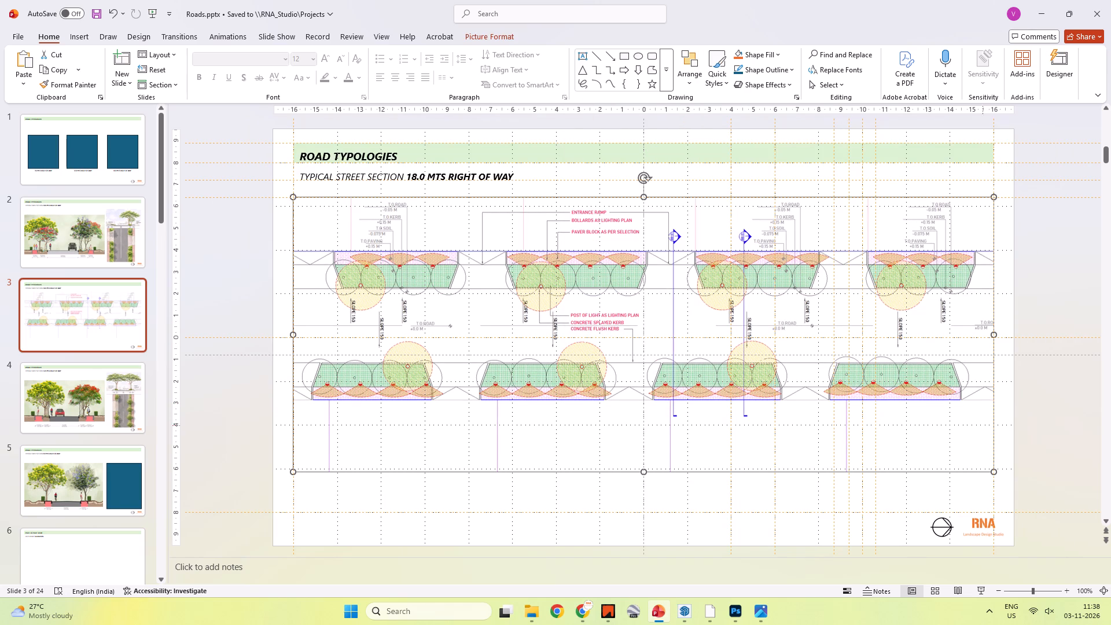
left_click(553, 428)
right_click(556, 427)
key("Escape")
left_click(576, 420)
right_click(581, 422)
left_click(641, 448)
left_click_drag(644, 468, 639, 448)
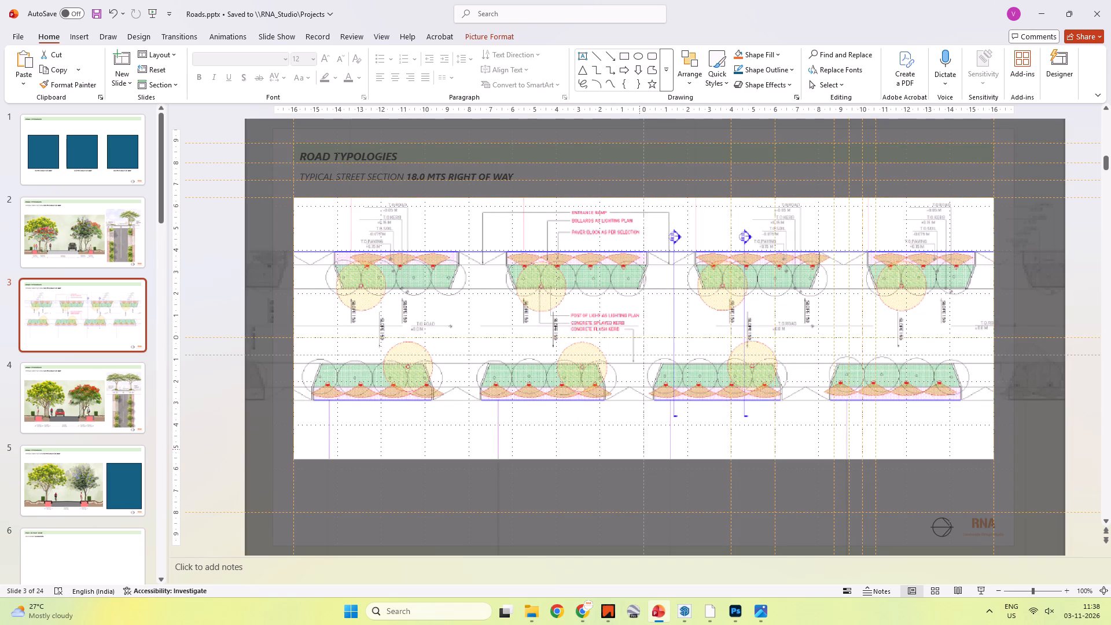
left_click_drag(639, 448, 627, 419)
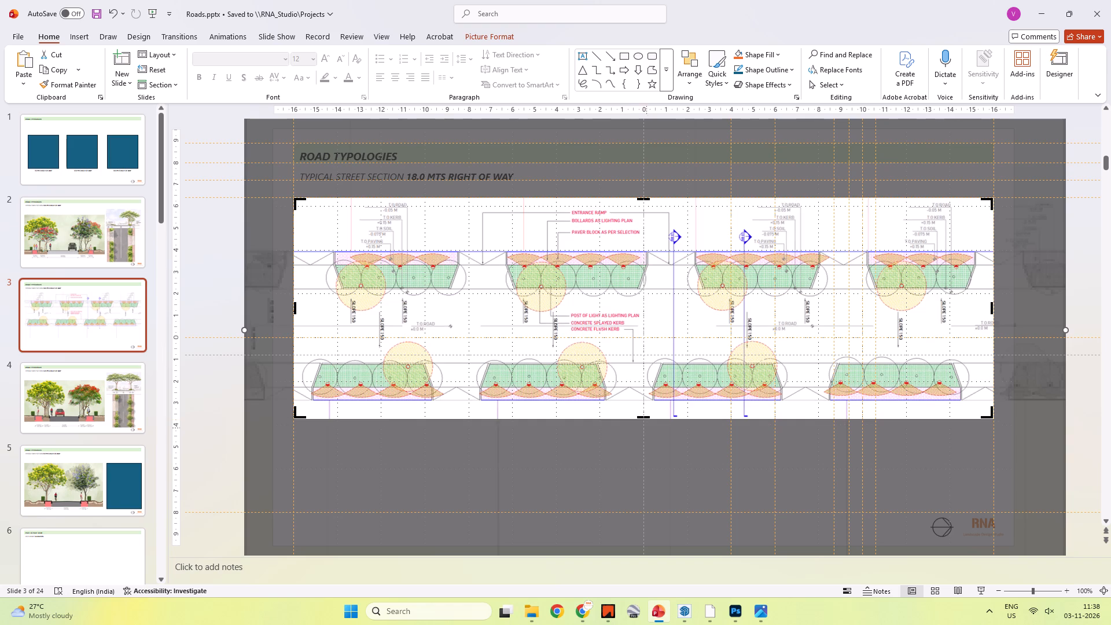
left_click(1021, 449)
left_click(1035, 438)
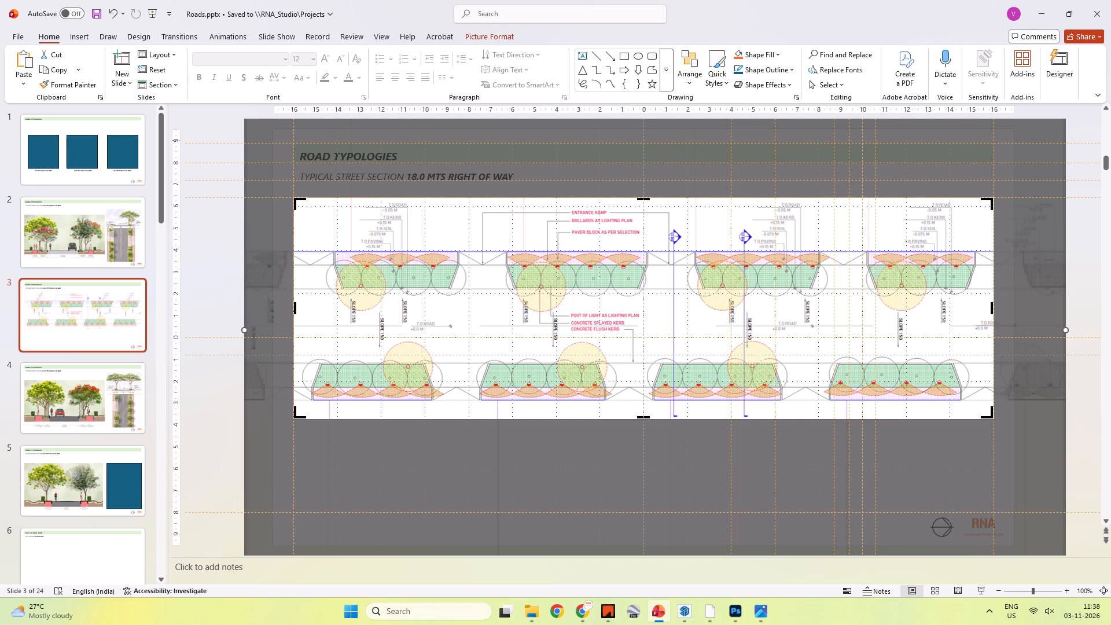
left_click(1040, 138)
scroll(297, 323, "down", 1, "ctrl")
left_click(260, 286)
key("Escape")
key("Escape")
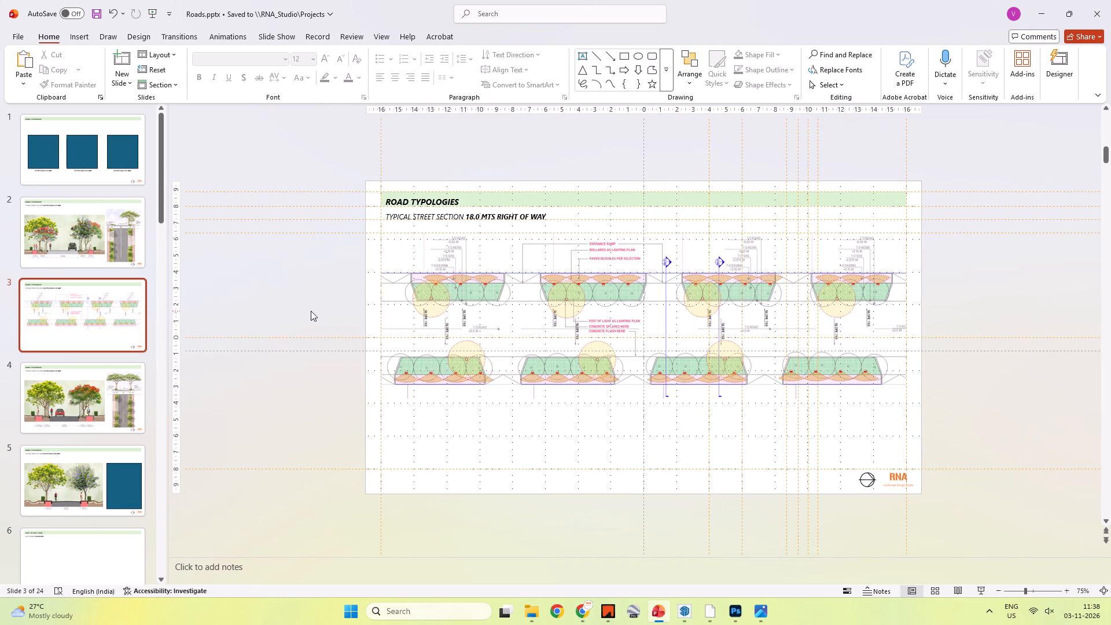
Nudge the cropped plan one increment downward.
left_click(523, 293)
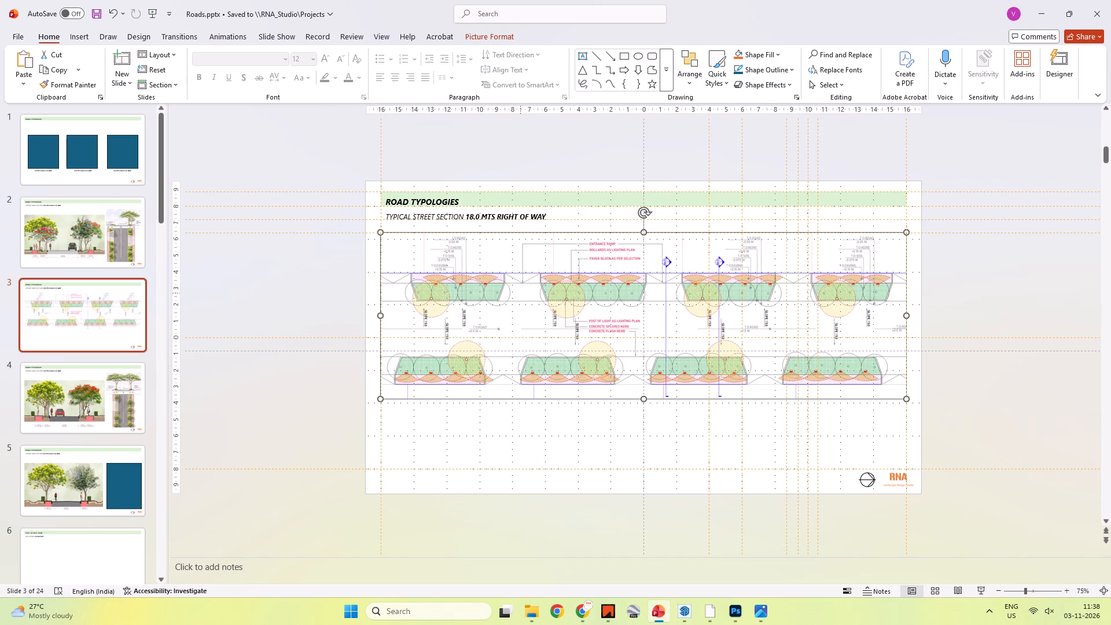
key("Down")
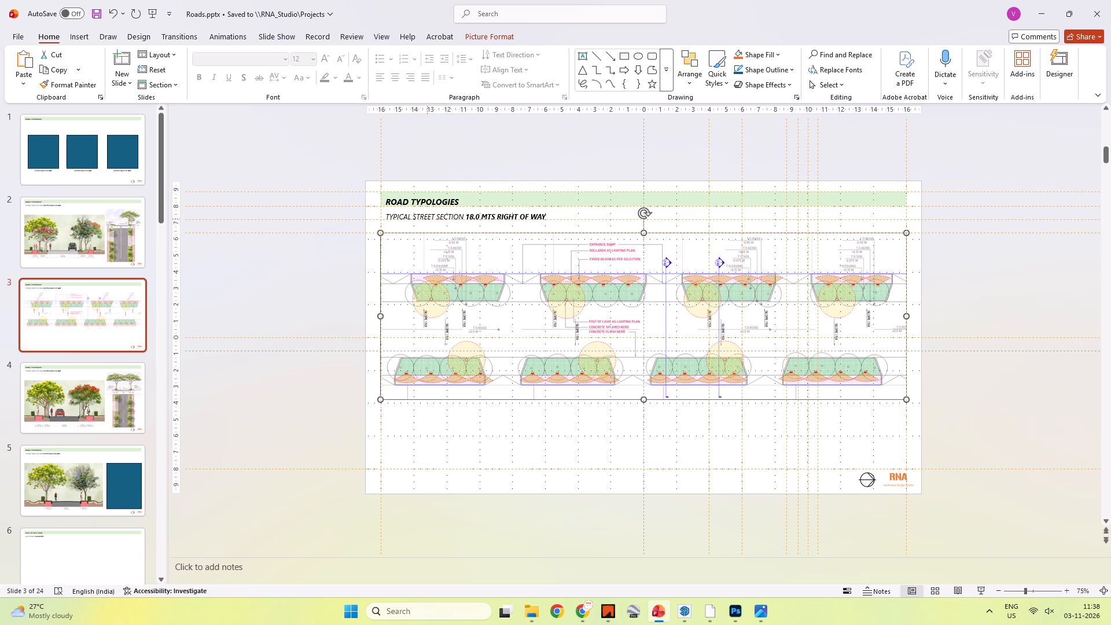
Insert "PLAN & " before SECTION in the subtitle so it reads TYPICAL STREET PLAN & SECTION 18.0 MTS RIGHT OF WAY.
left_click(428, 218)
left_click(434, 216)
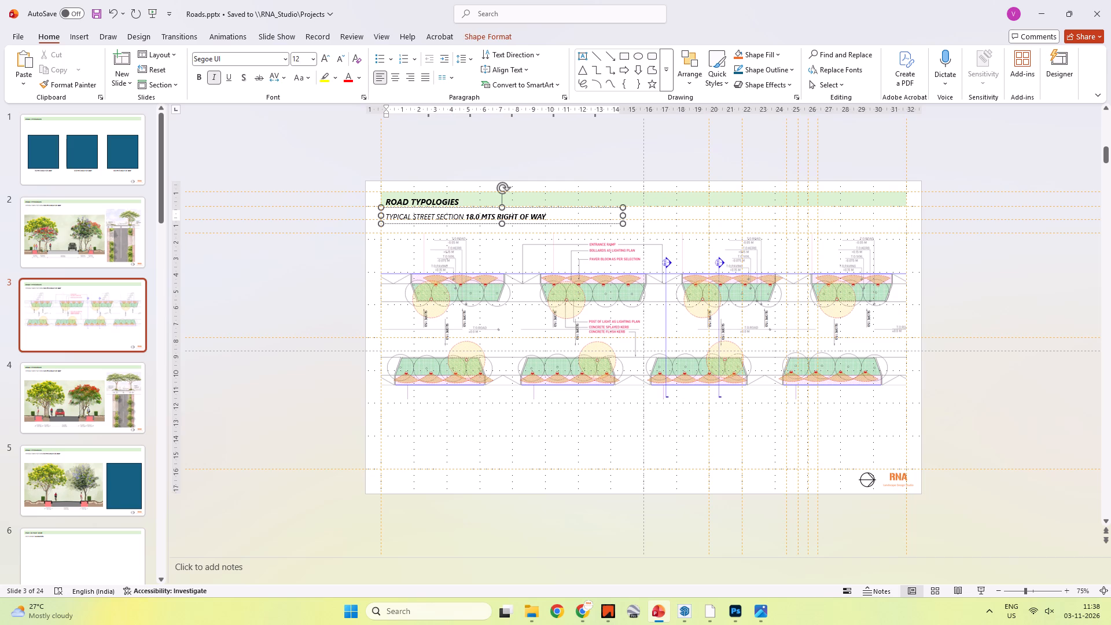
key("Right")
key("Right")
key("Left")
key("Right")
key("Left")
type("planm")
key("BackSpace")
key("BackSpace")
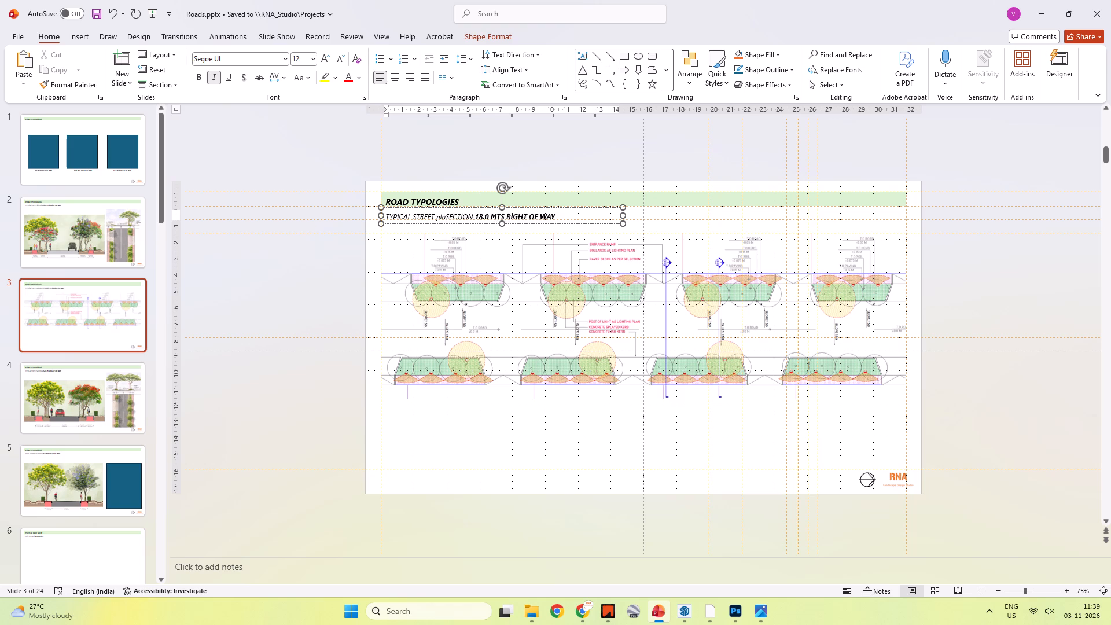
key("BackSpace")
key("BackSpace")
key("BackSpace")
type("PLA")
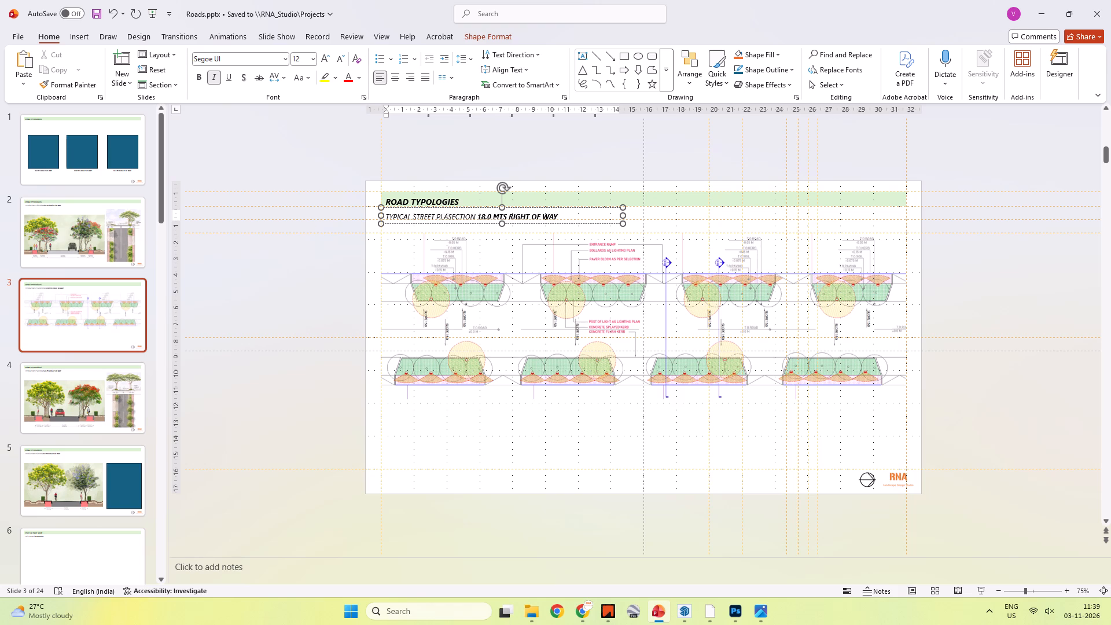
type("N")
key("space")
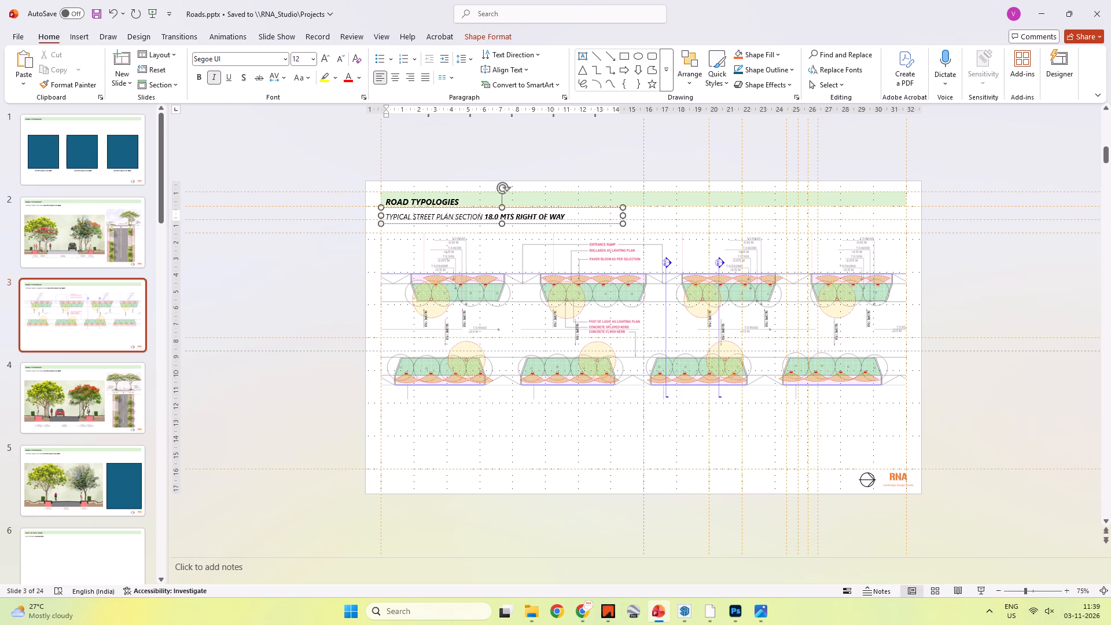
type("&")
key("space")
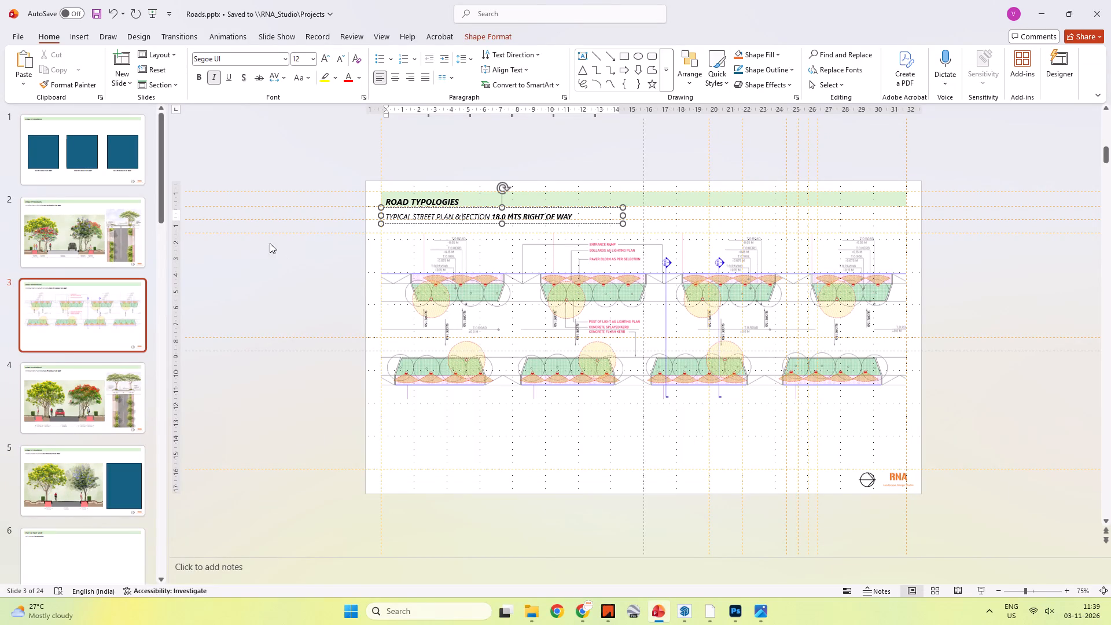
left_click(289, 144)
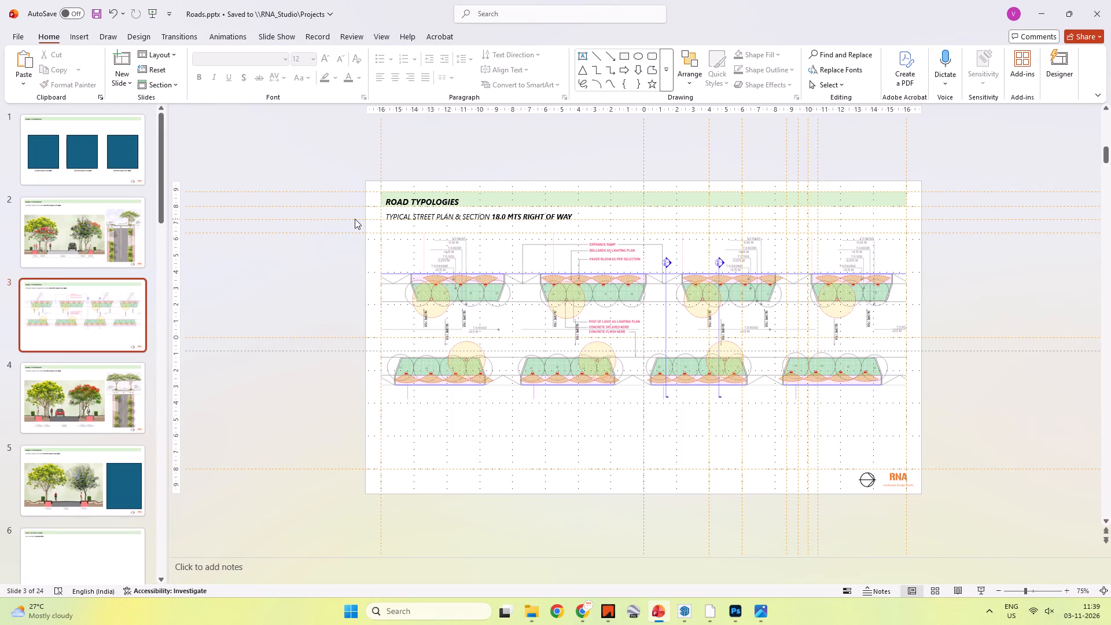
Check slide 2, return to slide 3, add "DETAILED " at the start of its subtitle and set the whole line in uppercase.
left_click(57, 258)
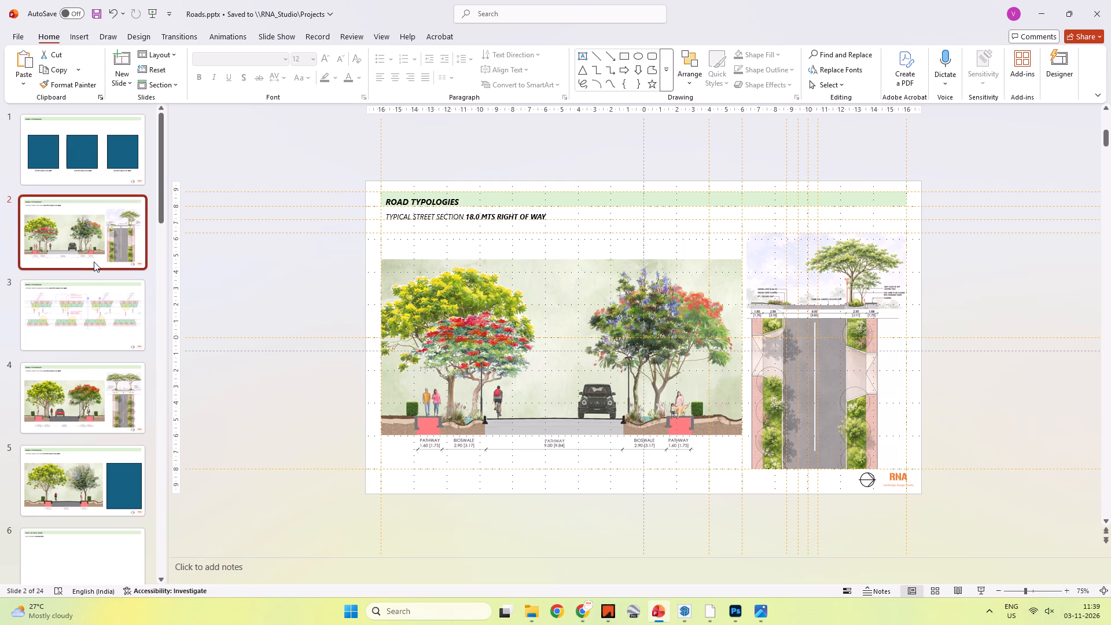
left_click(95, 326)
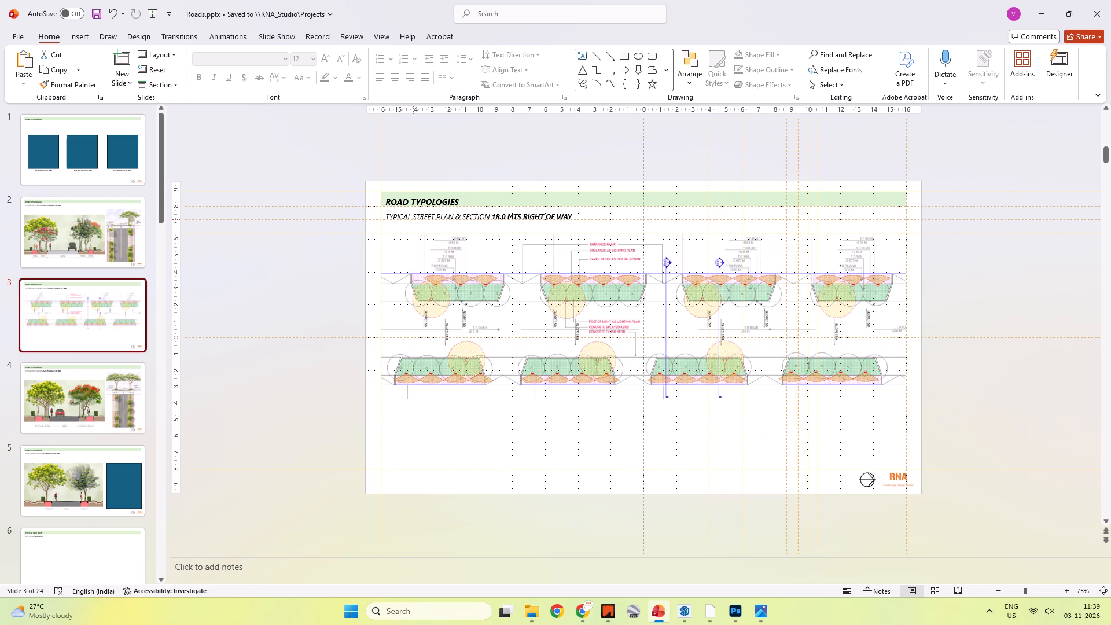
left_click(387, 218)
type("detailed")
key("space")
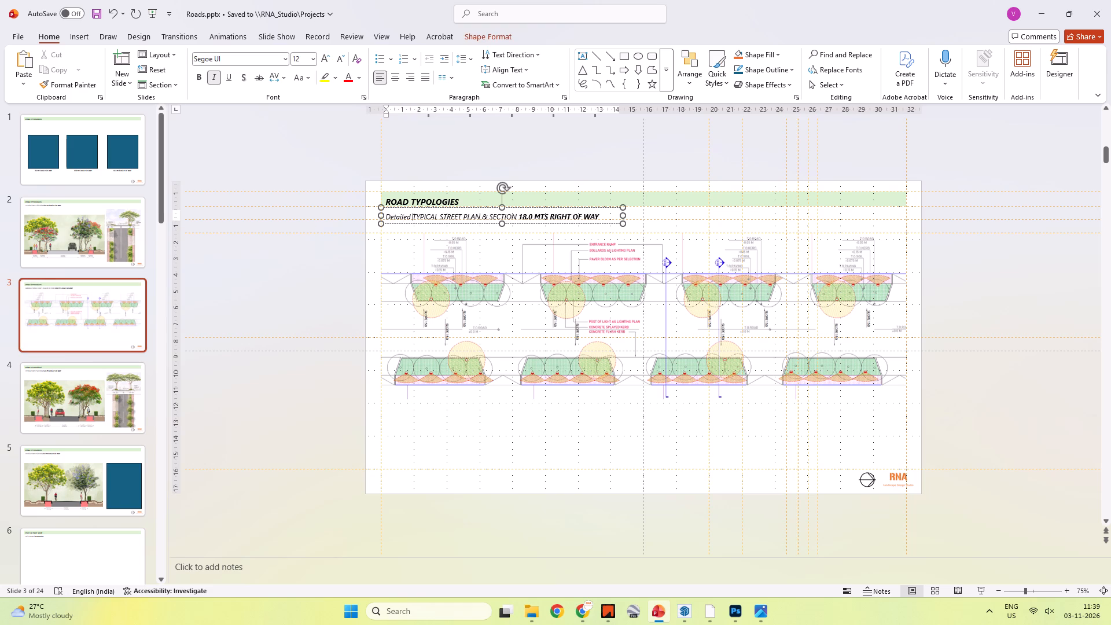
key("ctrl+a")
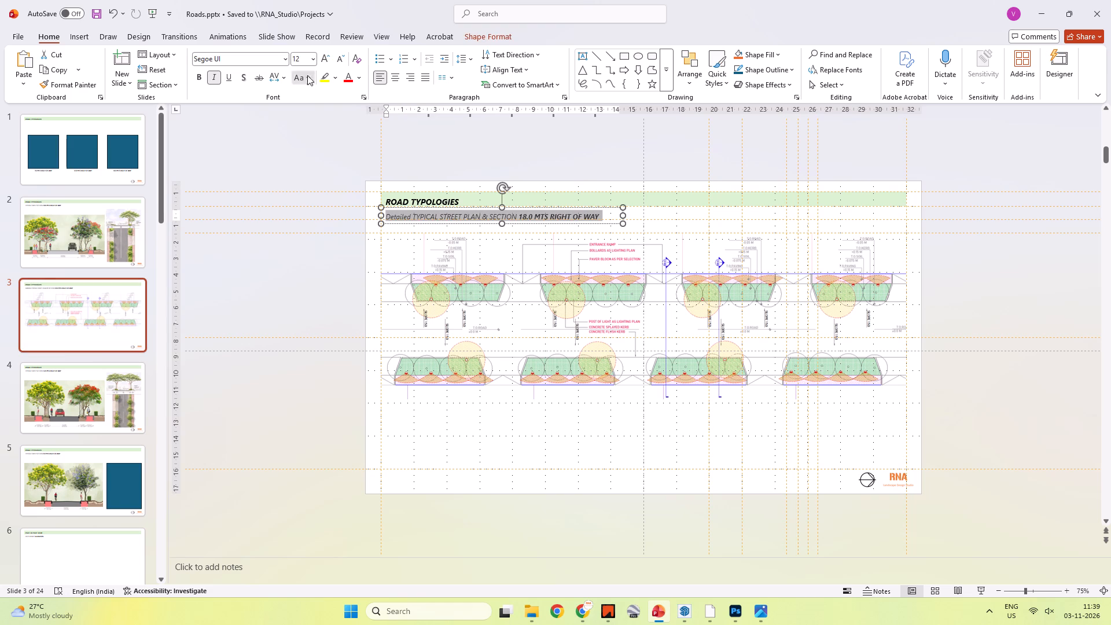
left_click(307, 75)
left_click(332, 128)
left_click(293, 188)
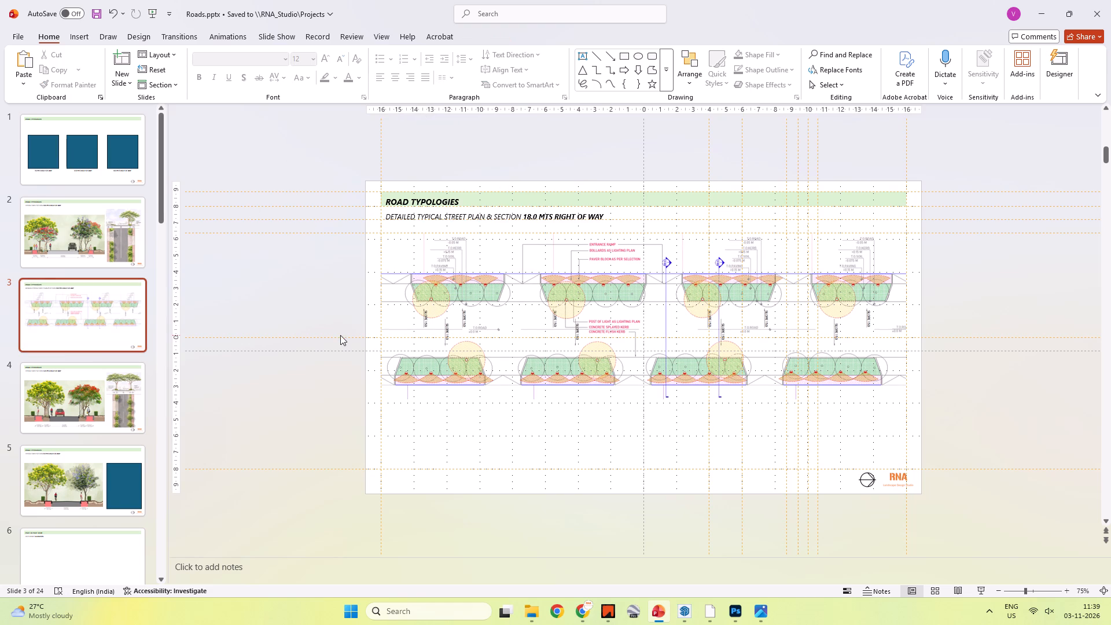
Save the Roads.pptx presentation.
key("ctrl+s")
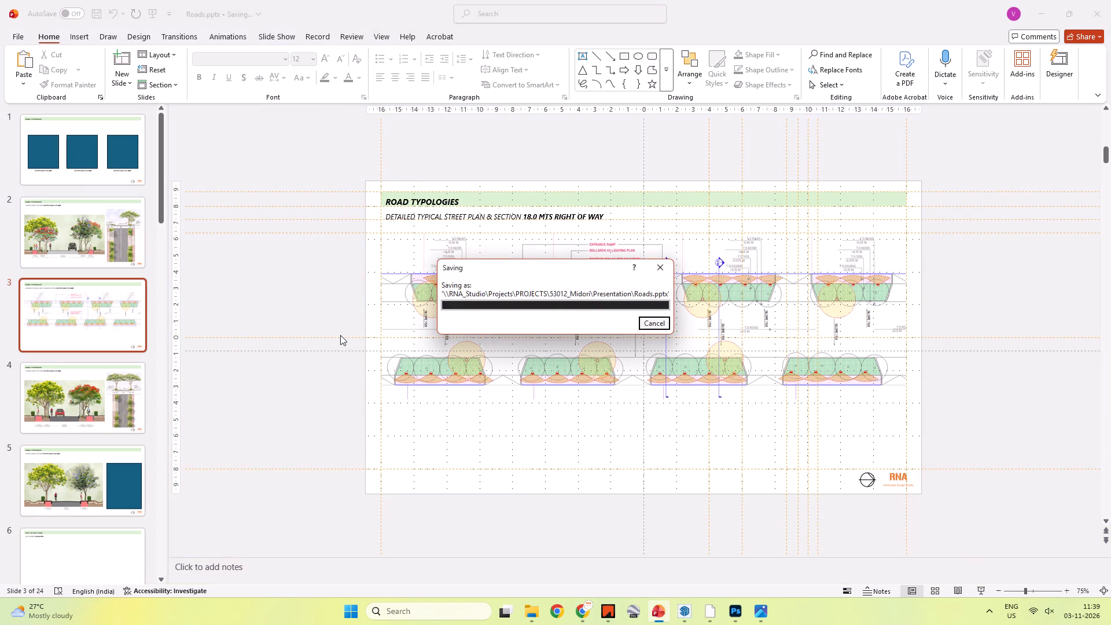
Switch to the Road Sections drawing in IIACAD and examine the two street sections with trees beneath the vertical road plan.
key("alt+Tab")
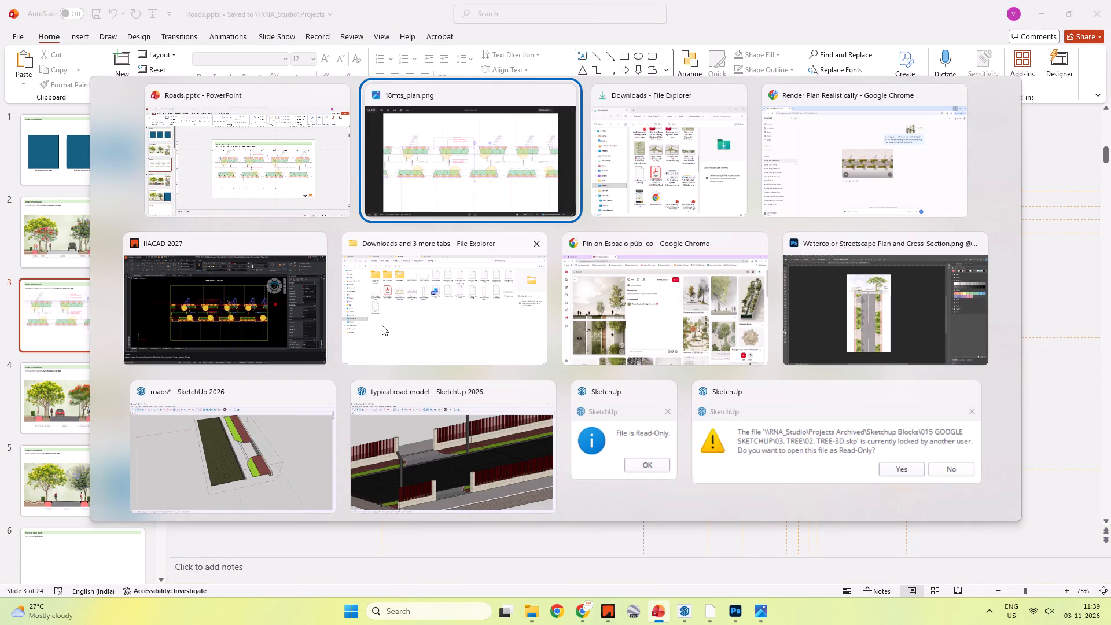
left_click(227, 314, "alt")
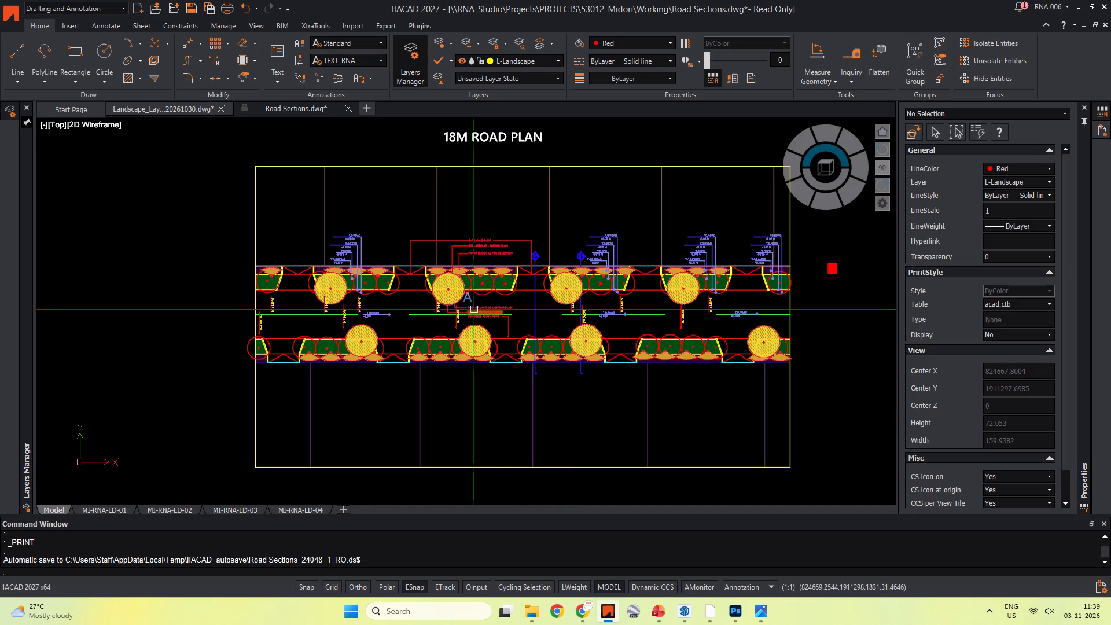
scroll(556, 306, "down", 4)
middle_click_drag(575, 308, 282, 272)
middle_click_drag(693, 318, 487, 295)
scroll(501, 285, "up", 3)
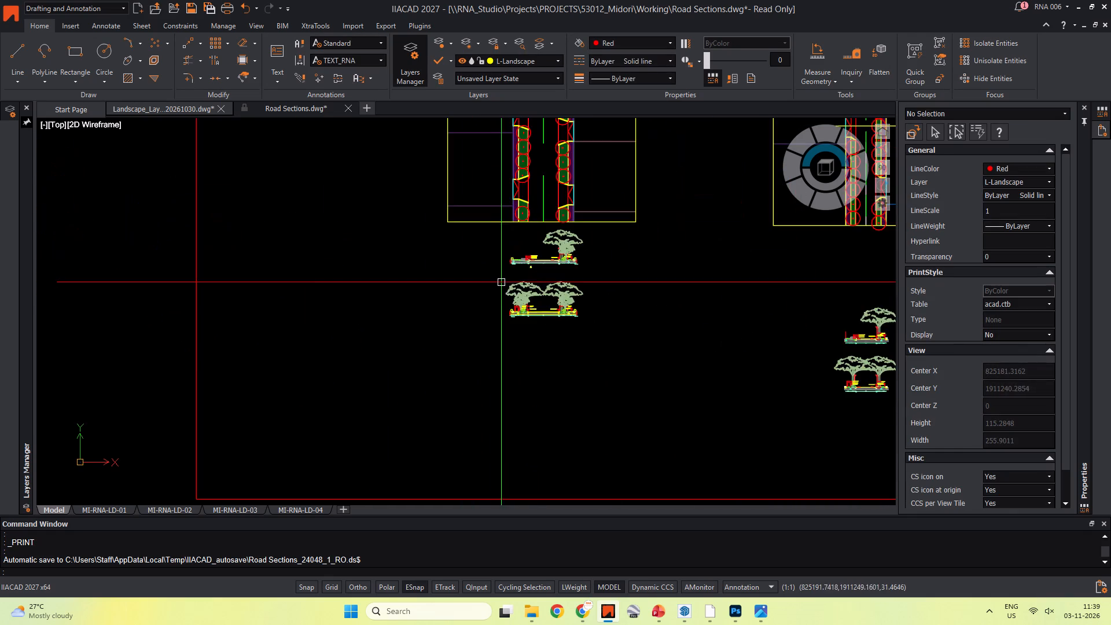
scroll(531, 269, "up", 3)
middle_click_drag(522, 267, 435, 372)
scroll(509, 262, "down", 3)
middle_click_drag(507, 264, 507, 293)
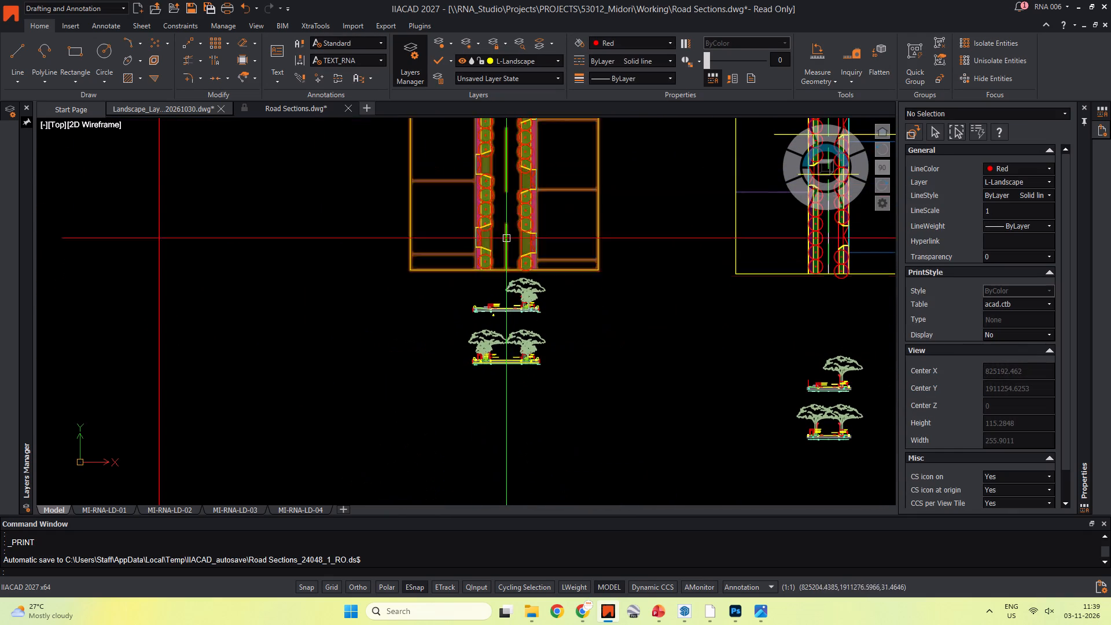
scroll(505, 313, "up", 4)
middle_click_drag(469, 350, 445, 378)
scroll(440, 342, "down", 3)
middle_click_drag(440, 340, 430, 252)
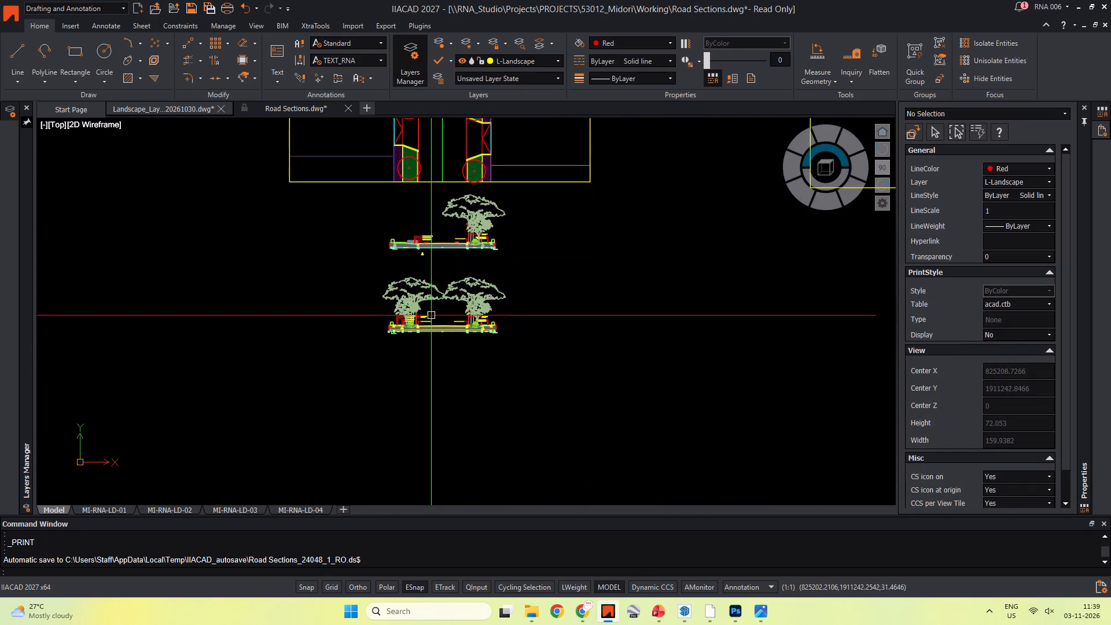
scroll(433, 327, "up", 4)
scroll(371, 274, "down", 3)
middle_click_drag(370, 274, 395, 392)
middle_click_drag(442, 241, 451, 279)
key("Escape")
key("Escape")
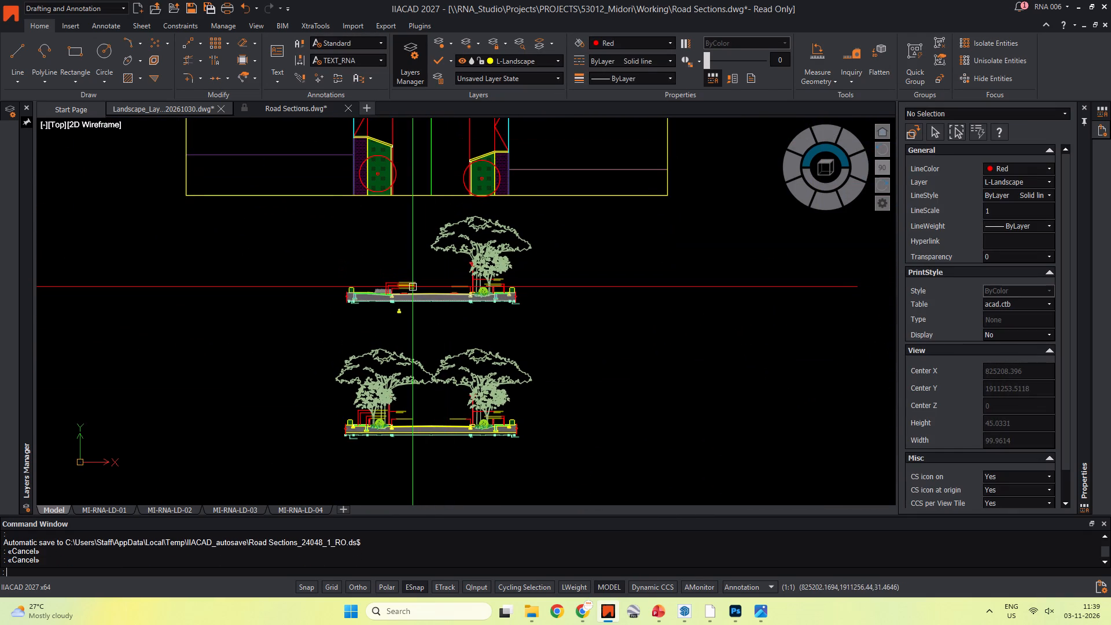
Set up a print with the previous PNG settings and a print window enclosing both street sections below the vertical road plan.
key("ctrl+p")
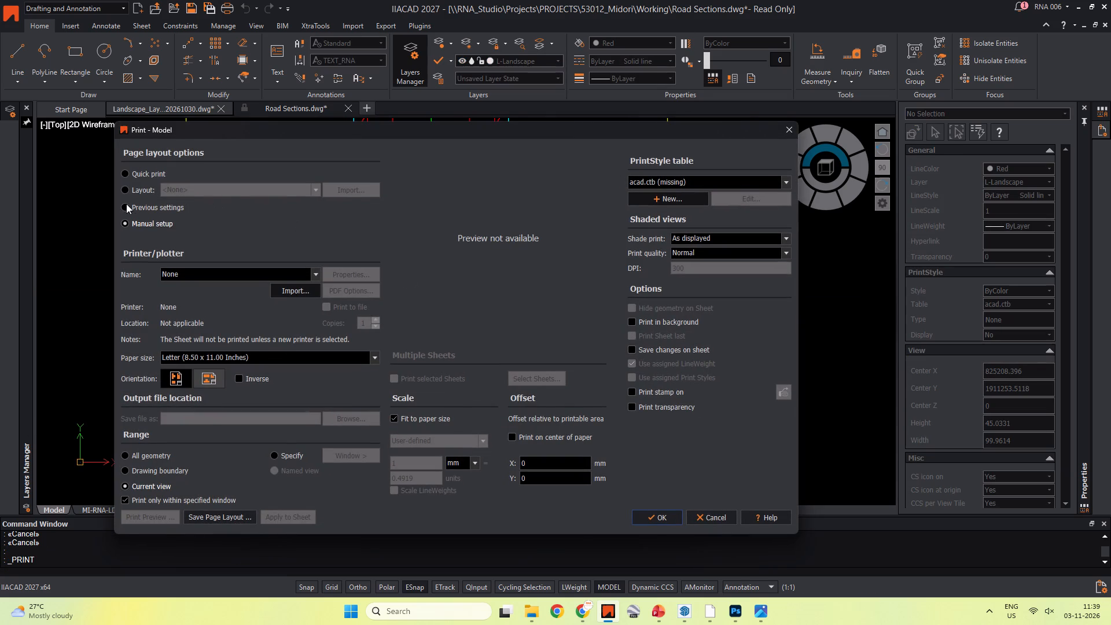
left_click(126, 204)
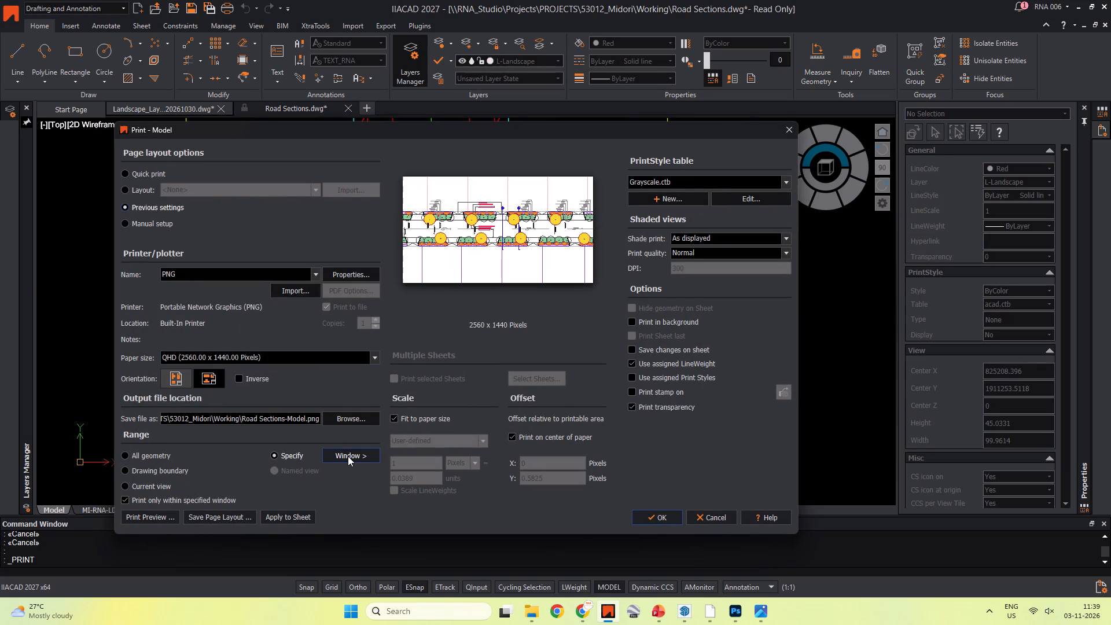
left_click(348, 456)
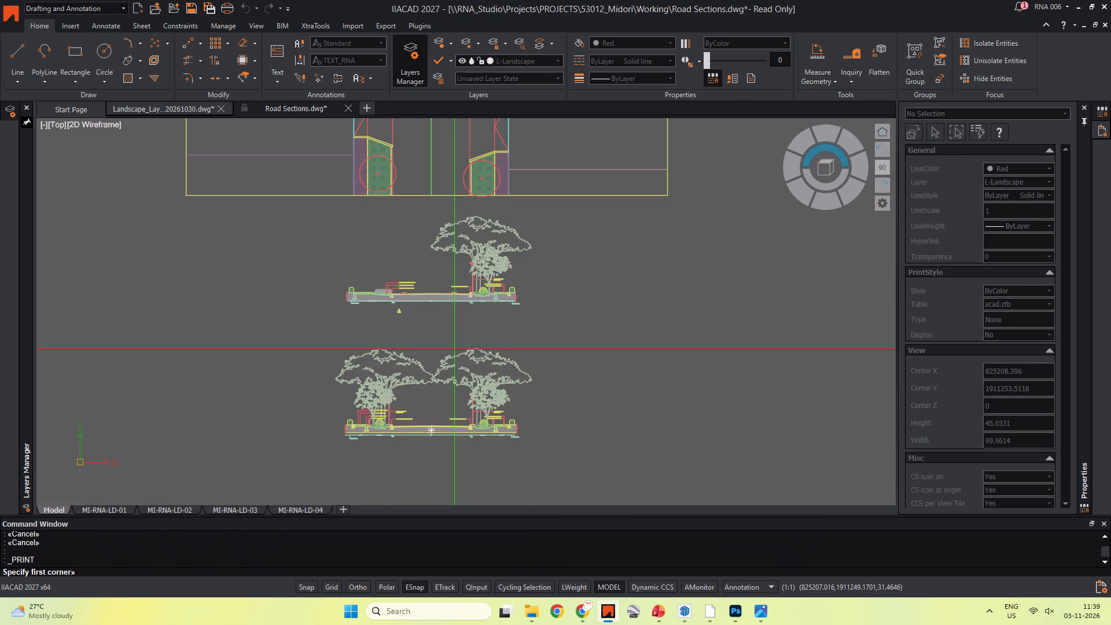
scroll(454, 353, "down", 1)
left_click(374, 259)
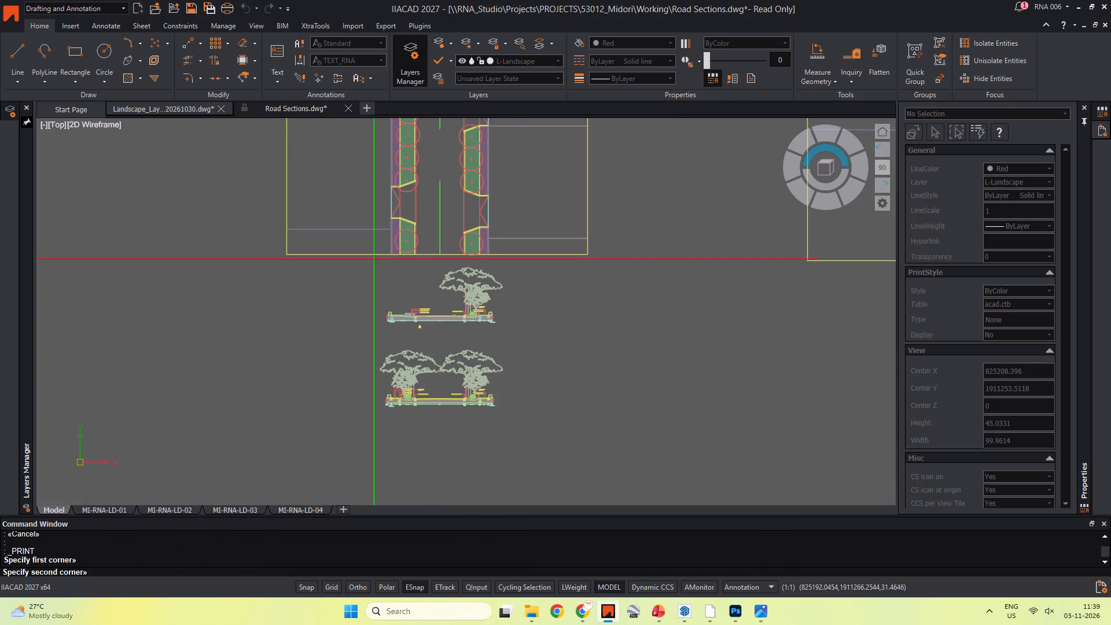
left_click(507, 414)
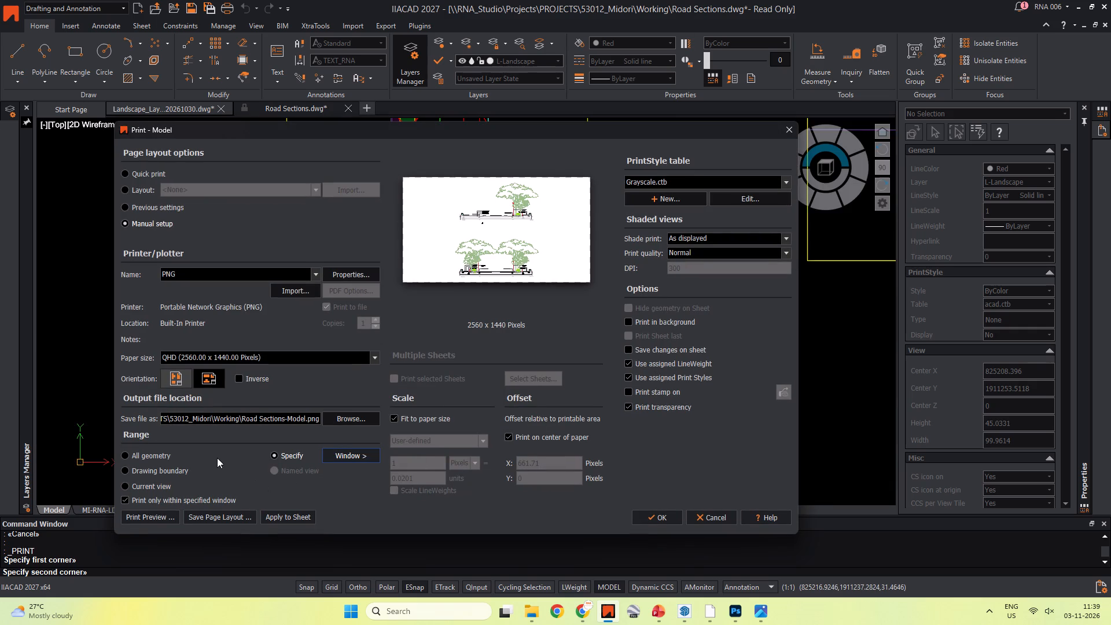
Preview the street sections print with print transparency on and off, and leave the print setup without printing.
left_click(142, 515)
scroll(546, 446, "up", 4)
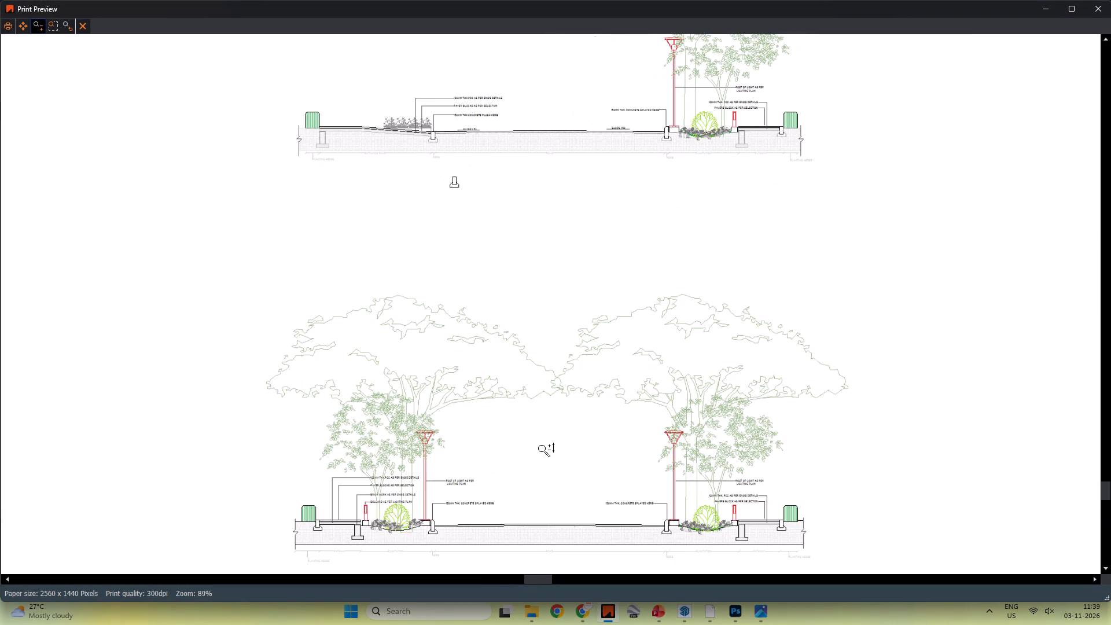
scroll(533, 391, "up", 4)
key("Escape")
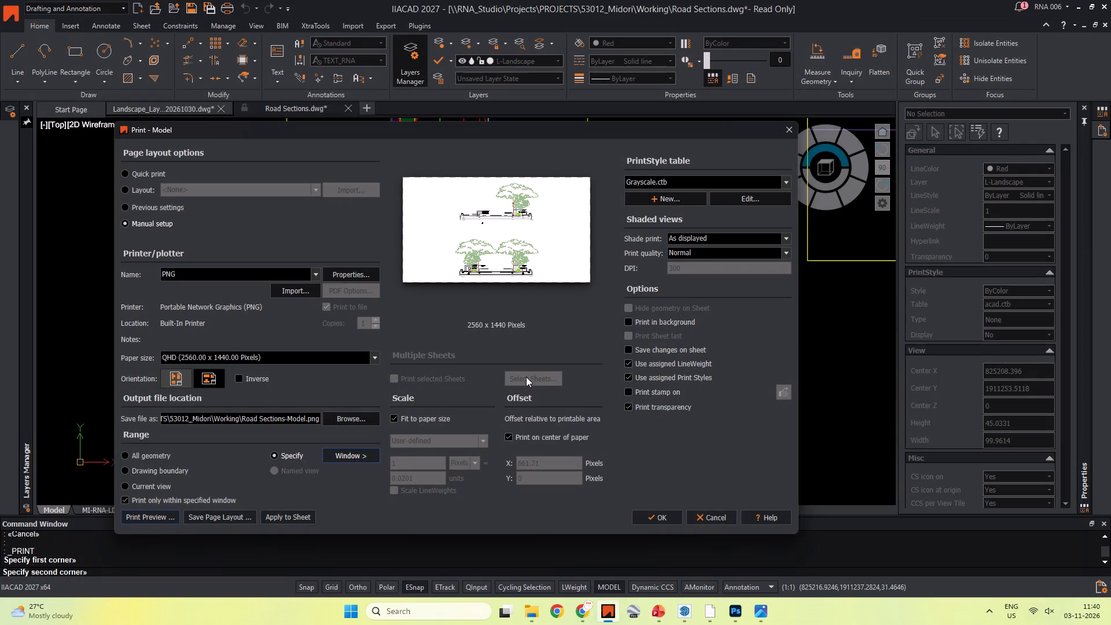
left_click(626, 403)
left_click(152, 518)
scroll(580, 392, "up", 7)
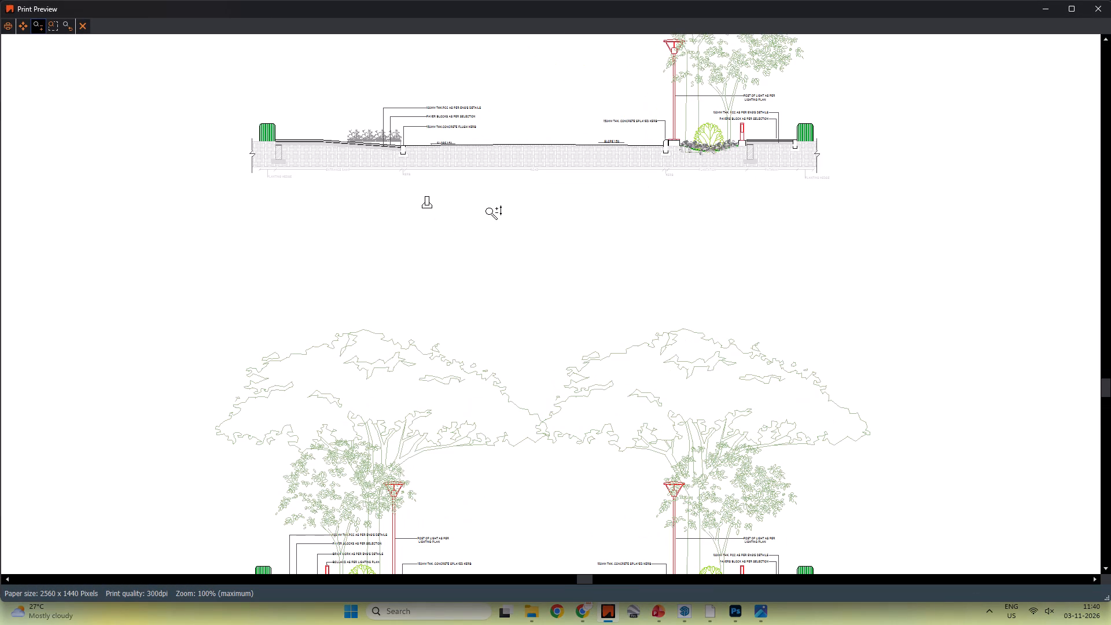
scroll(492, 219, "down", 3)
middle_click_drag(492, 220, 482, 150)
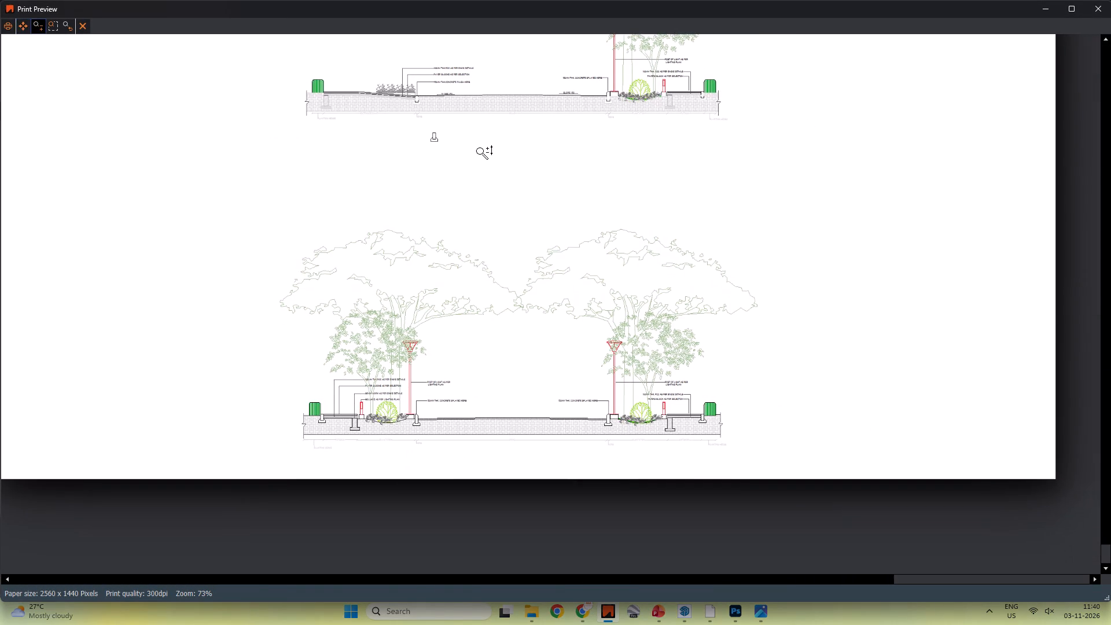
key("Escape")
key("Escape")
Delete the right-hand PLANTING HEDGE dimension and both KERB dimensions beneath the upper street section.
scroll(420, 329, "up", 7)
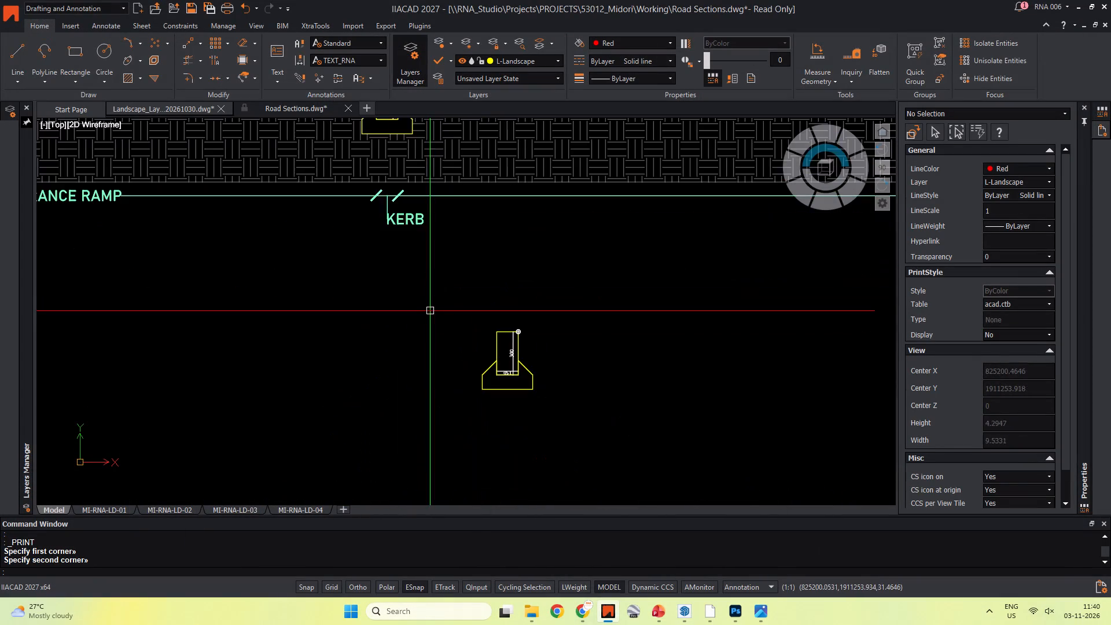
scroll(439, 269, "down", 3)
middle_click(438, 269)
middle_click_drag(615, 268, 307, 259)
left_click_drag(648, 262, 641, 262)
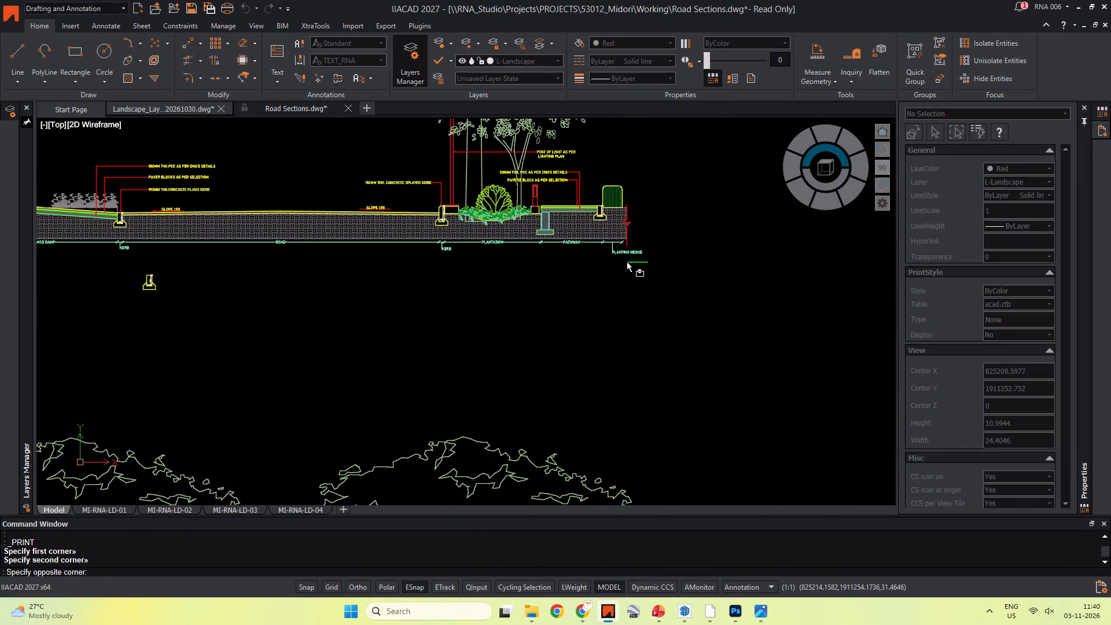
left_click(384, 253)
middle_click_drag(488, 297, 567, 295)
key("Delete")
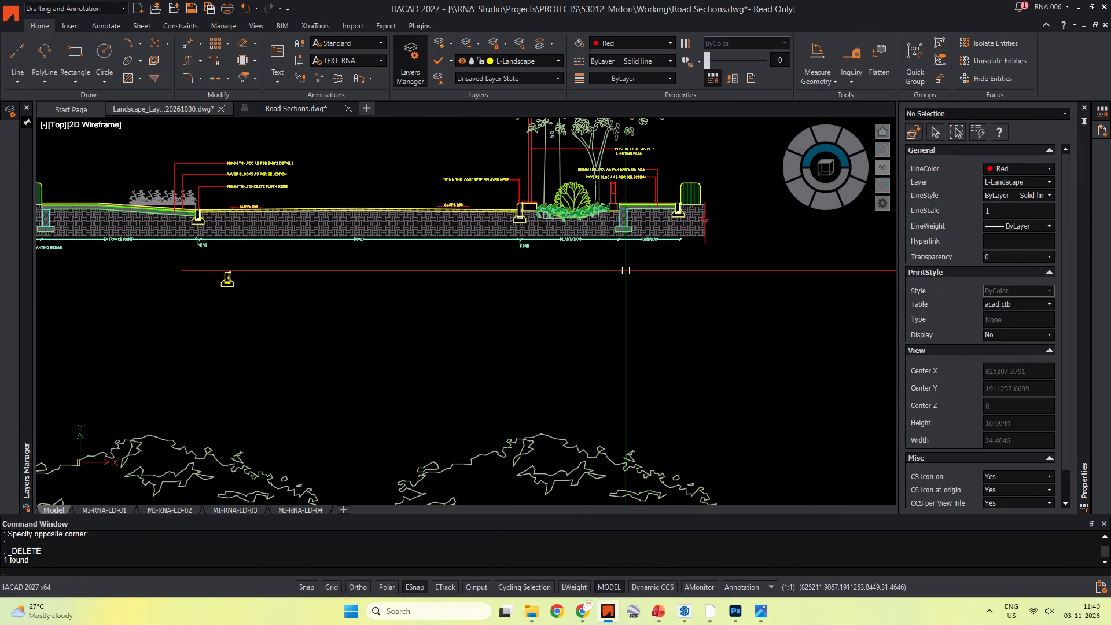
scroll(659, 251, "up", 3)
left_click_drag(531, 287, 517, 281)
scroll(176, 226, "down", 2)
middle_click_drag(176, 226, 720, 226)
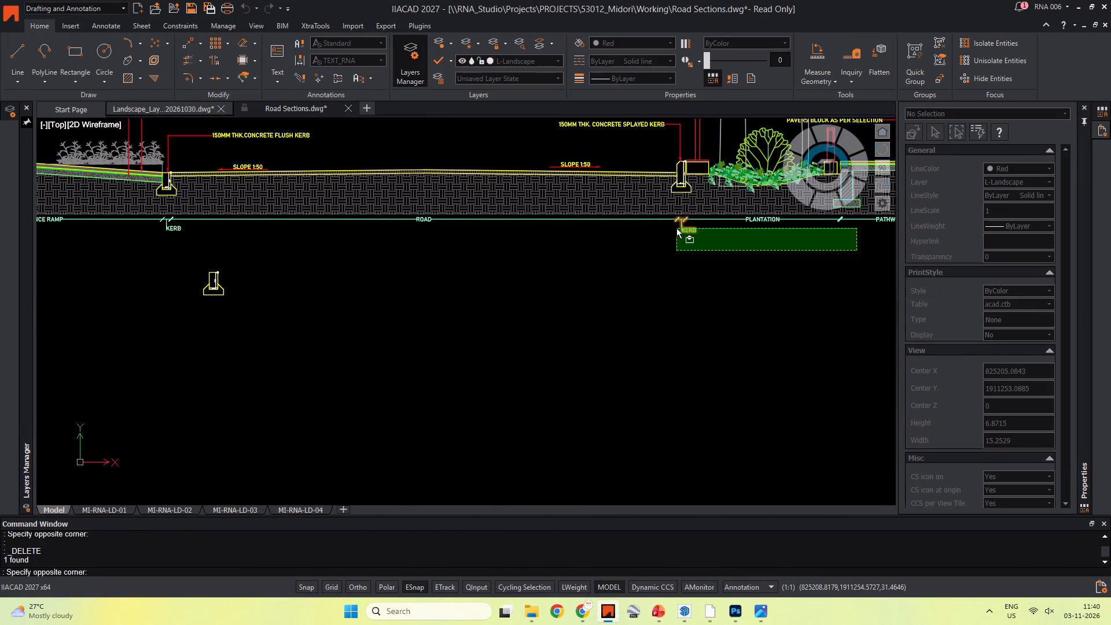
left_click(105, 223)
key("Delete")
Delete the ENTRANCE RAMP, ROAD and remaining PLANTING HEDGE dimensions beneath the upper street section.
middle_click_drag(267, 253, 489, 254)
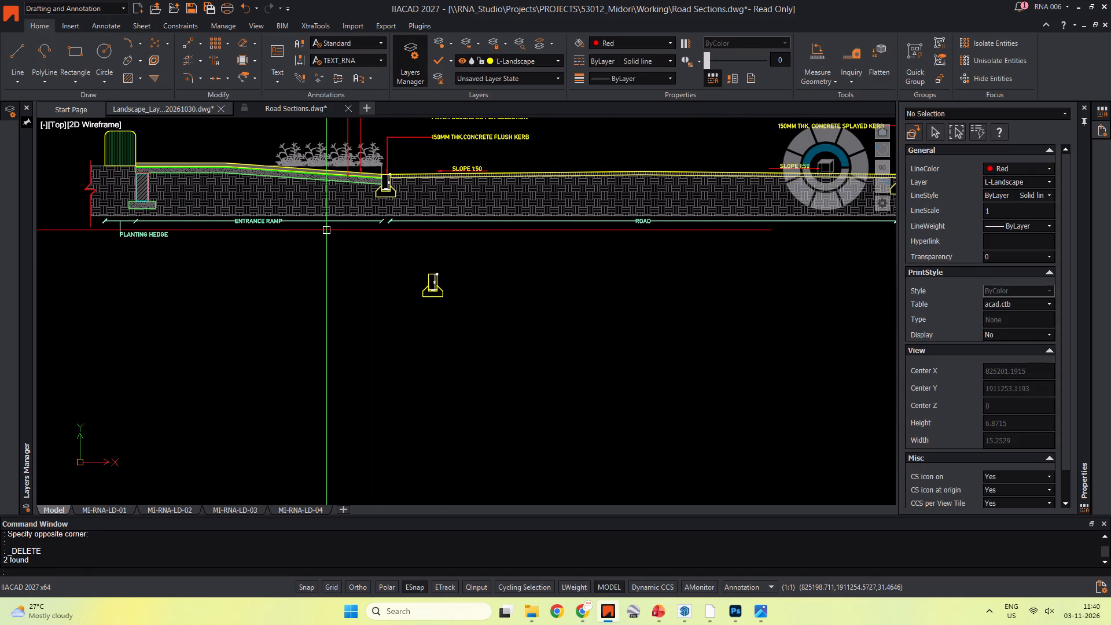
left_click(322, 223)
key("Delete")
left_click(402, 223)
key("Delete")
middle_click_drag(297, 251, 372, 258)
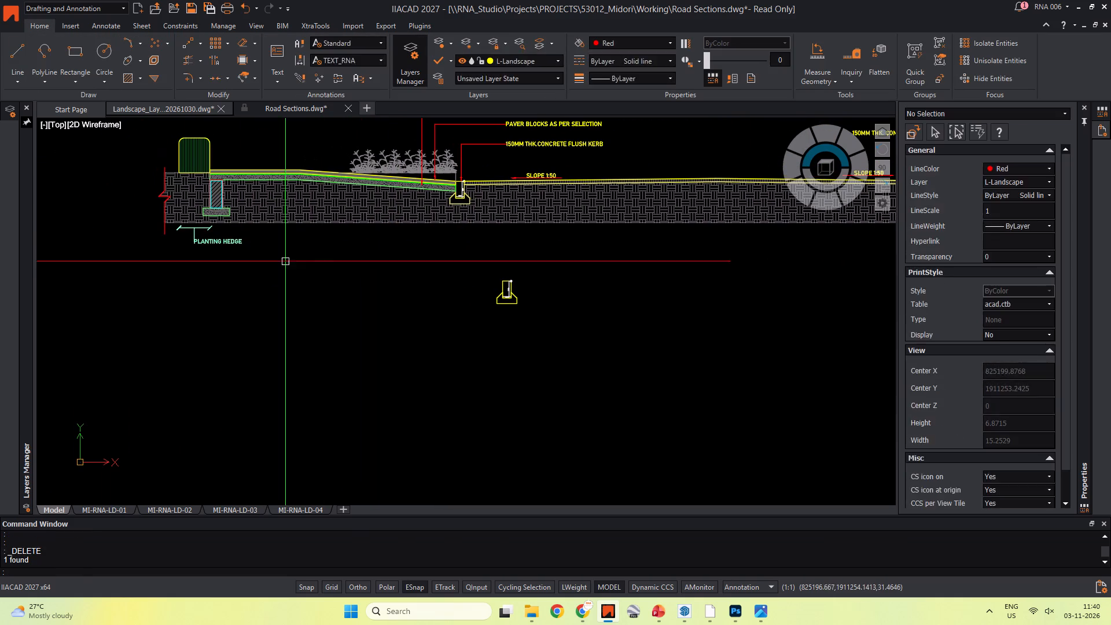
left_click_drag(250, 263, 217, 253)
left_click(187, 236)
key("Delete")
Delete the PLANTATION and PATHWAY dimensions beneath the upper street section.
scroll(380, 268, "down", 4)
middle_click_drag(381, 268, 328, 270)
scroll(399, 259, "up", 2)
scroll(470, 278, "up", 2)
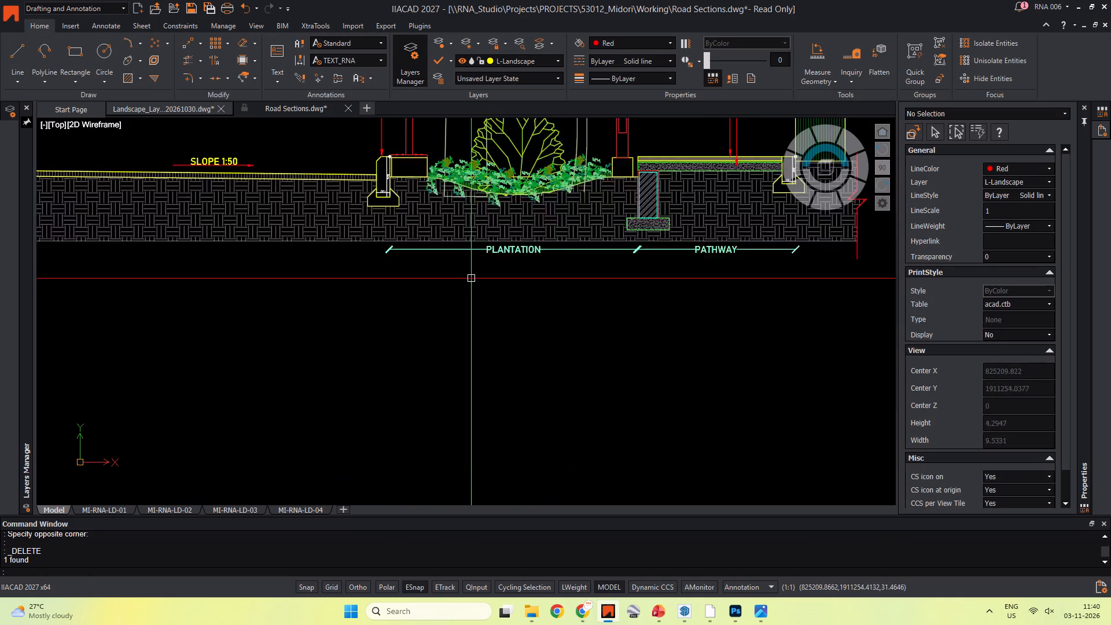
scroll(471, 278, "up", 2)
left_click_drag(768, 259, 755, 252)
left_click(705, 229)
scroll(683, 288, "down", 2)
middle_click_drag(682, 291, 582, 284)
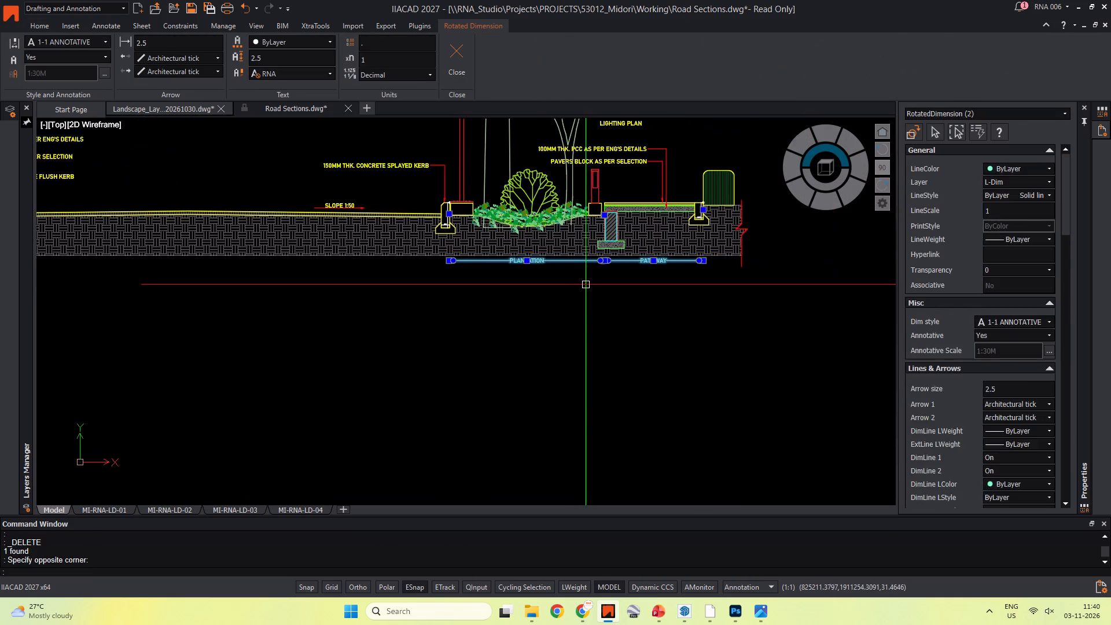
key("Delete")
key("Insert")
Delete the stray kerb block lying between the upper and lower street sections.
scroll(594, 289, "down", 3)
middle_click_drag(594, 291, 588, 311)
scroll(568, 310, "down", 2)
key("Escape")
middle_click_drag(465, 326, 458, 389)
scroll(464, 356, "down", 1)
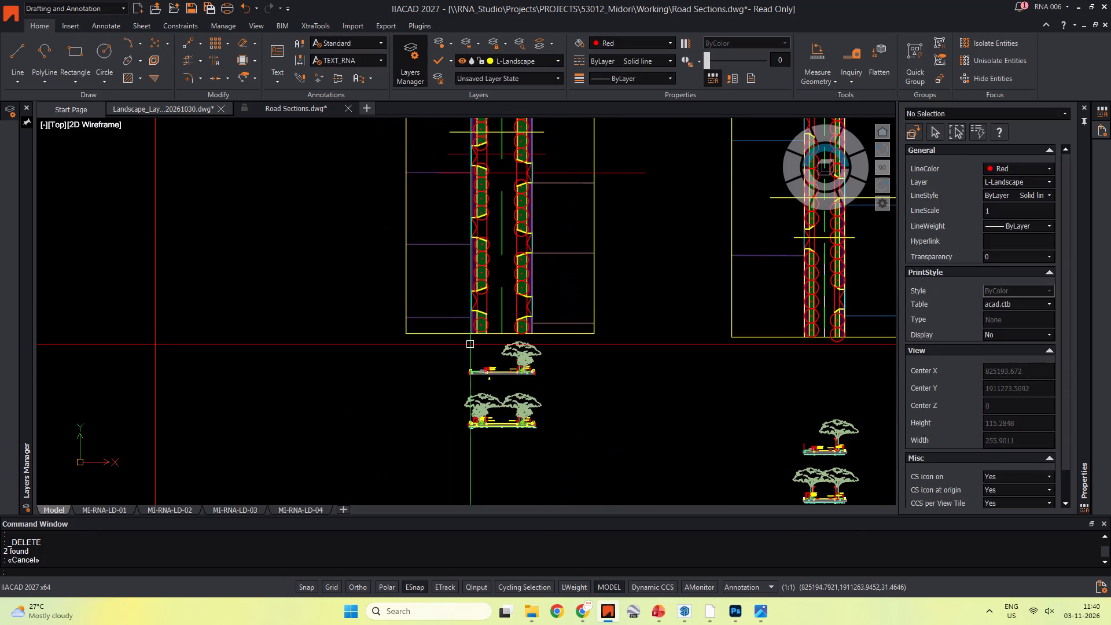
scroll(492, 305, "down", 3)
middle_click_drag(493, 303, 454, 291)
key("Escape")
scroll(462, 264, "up", 5)
scroll(433, 264, "down", 3)
middle_click_drag(434, 279, 504, 178)
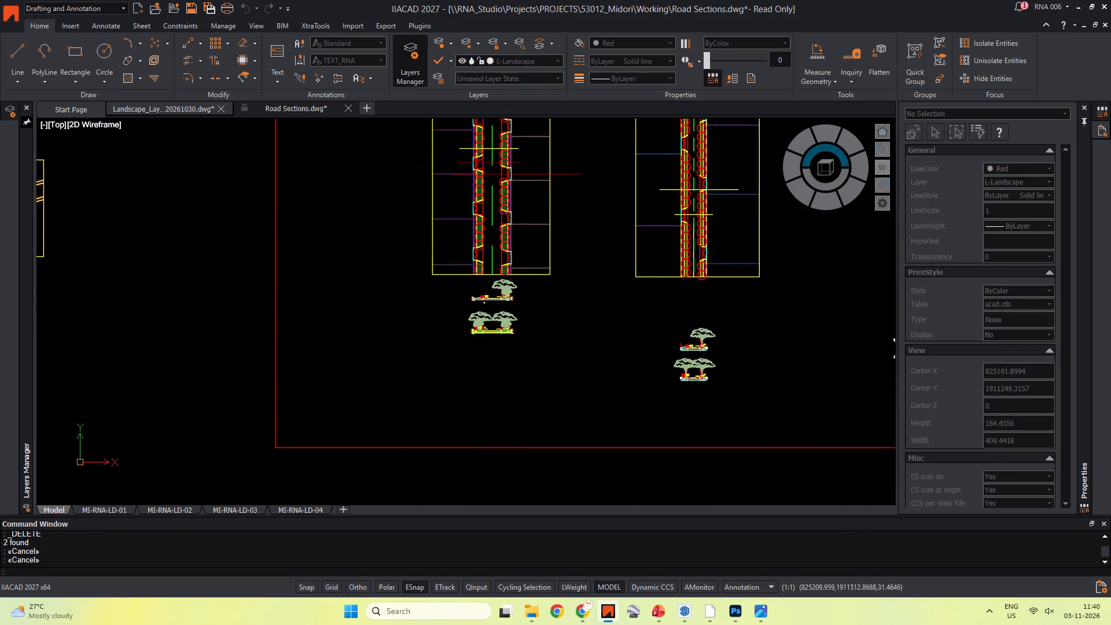
scroll(461, 315, "up", 5)
middle_click_drag(576, 247, 407, 369)
key("Escape")
left_click(455, 308)
left_click(508, 351)
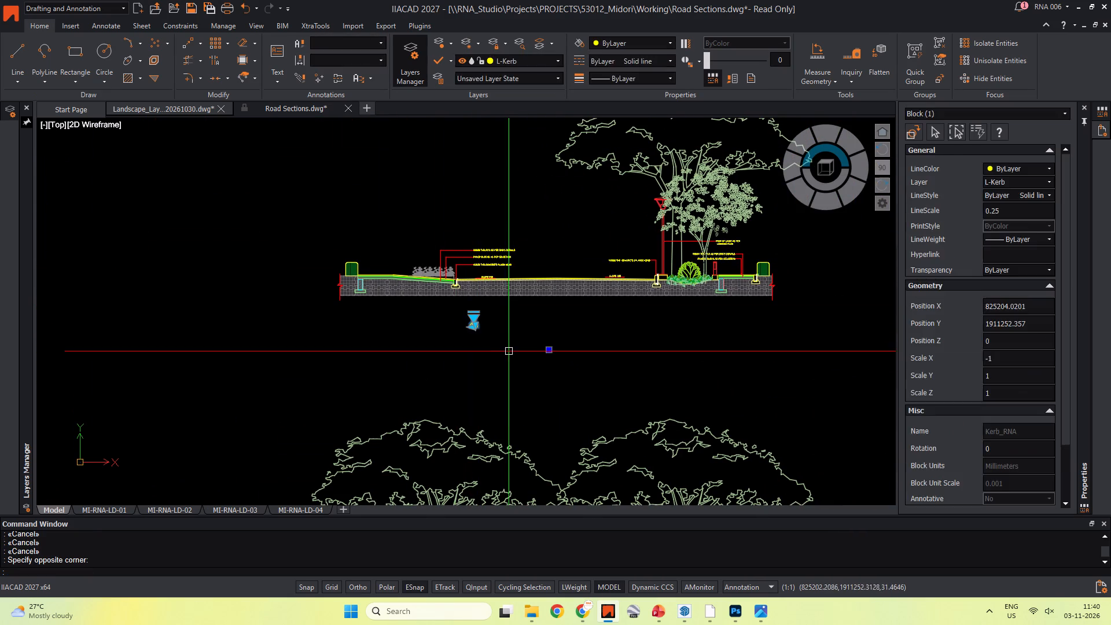
middle_click_drag(510, 347, 465, 348)
key("Delete")
middle_click_drag(439, 337, 419, 349)
key("Escape")
key("Escape")
key("Escape")
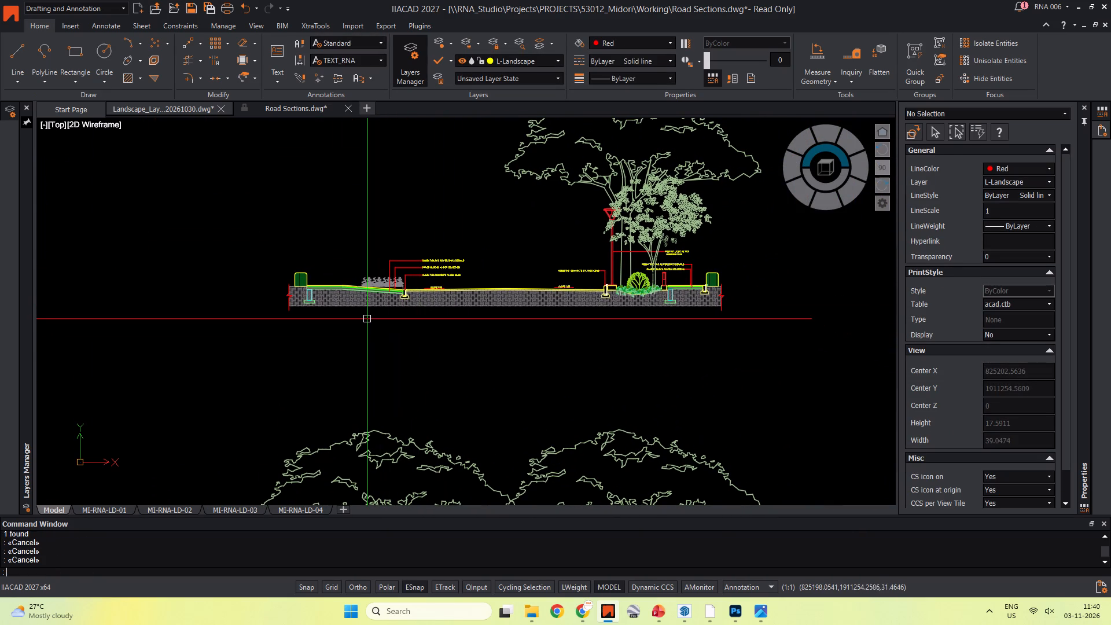
key("Escape")
Delete the whole row of labelled dimensions beneath the lower street section.
scroll(424, 336, "down", 3)
middle_click_drag(444, 340, 437, 227)
scroll(426, 316, "up", 4)
middle_click_drag(541, 304, 440, 333)
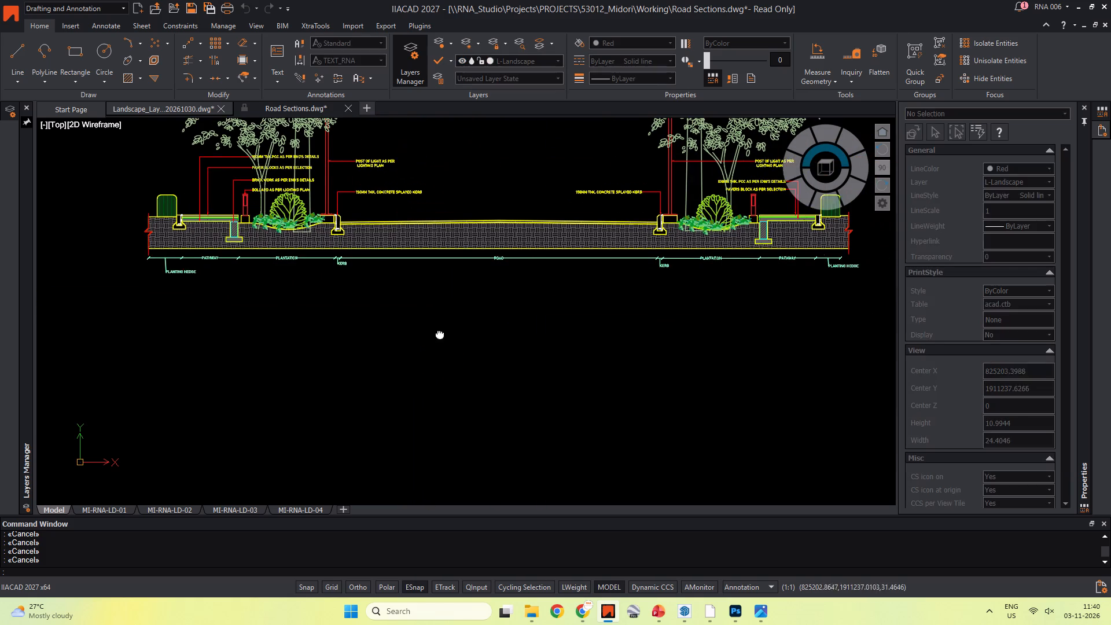
middle_click_drag(440, 333, 433, 333)
left_click_drag(811, 302, 804, 296)
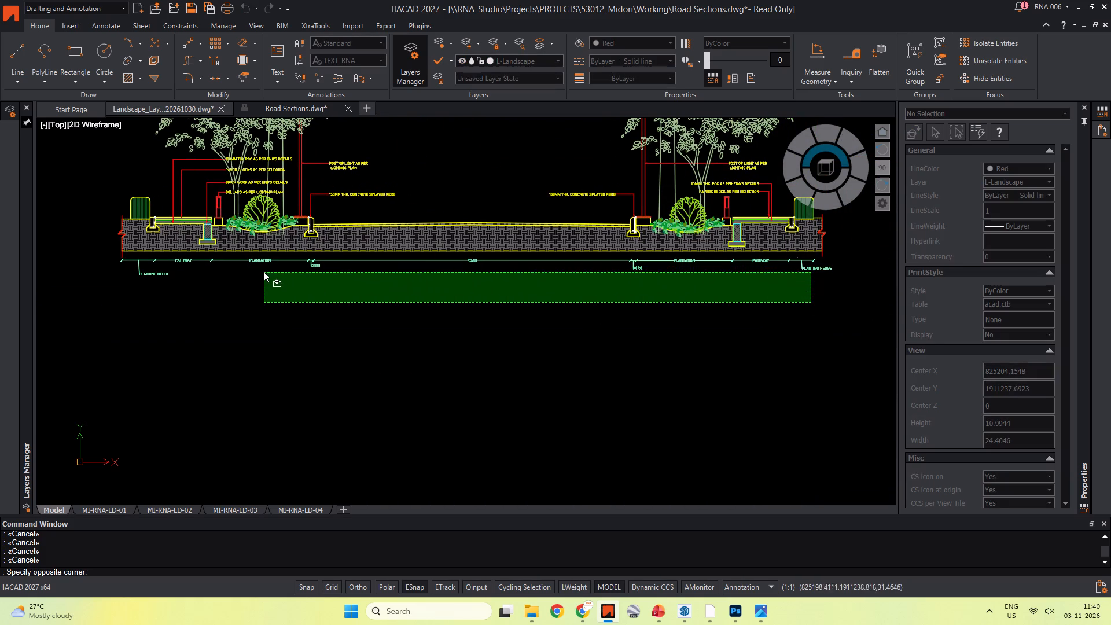
left_click(128, 257)
key("Delete")
middle_click_drag(311, 335, 314, 345)
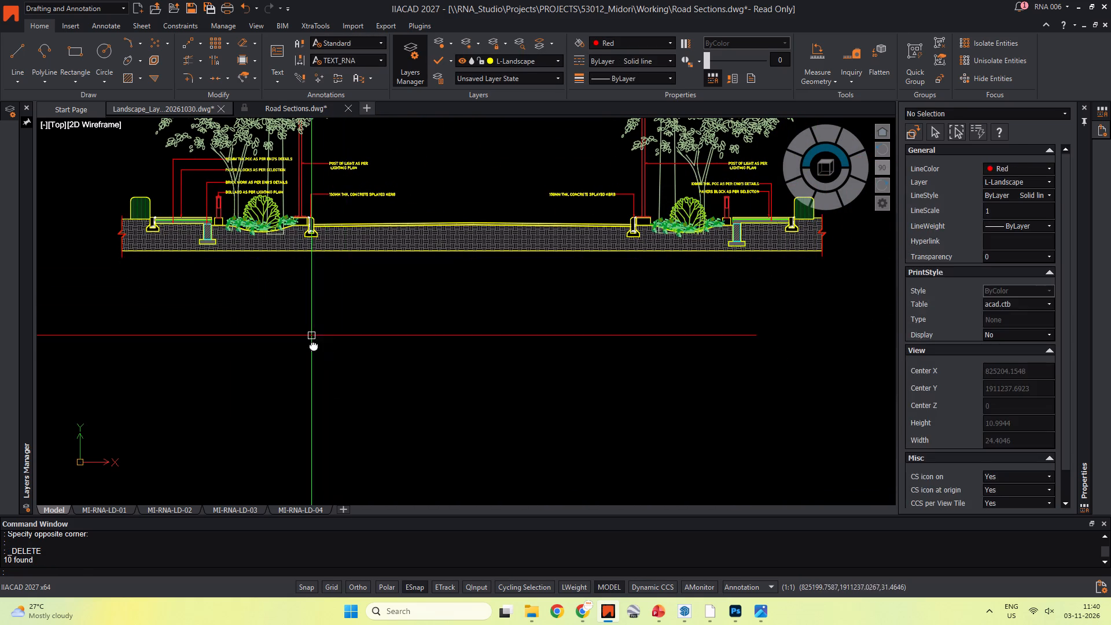
middle_click_drag(314, 345, 332, 394)
key("Escape")
key("Escape")
key("Escape")
Add a linear dimension across the right-hand pathway of the lower street section, with its dimension line below the ground.
key("d")
type("li")
key("space")
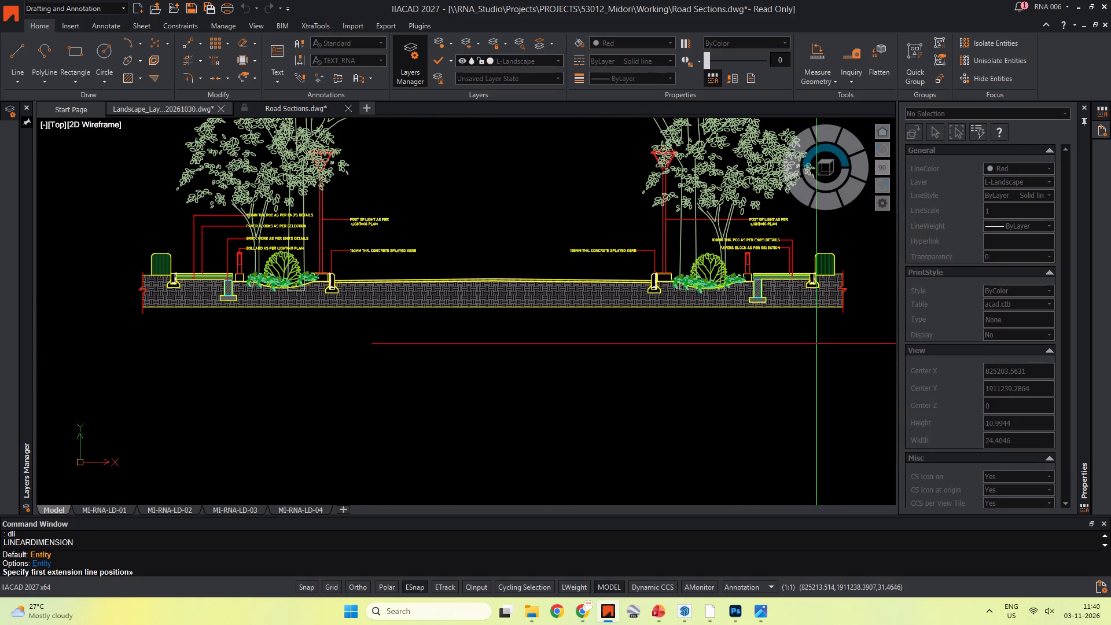
scroll(813, 304, "up", 4)
middle_click_drag(803, 252, 652, 344)
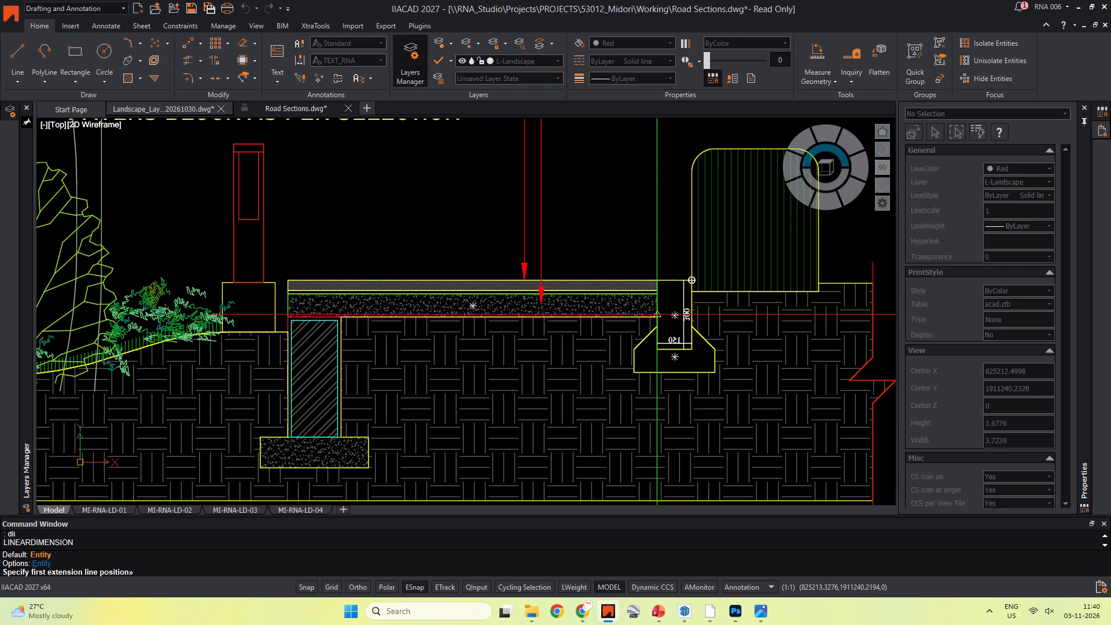
left_click(658, 311)
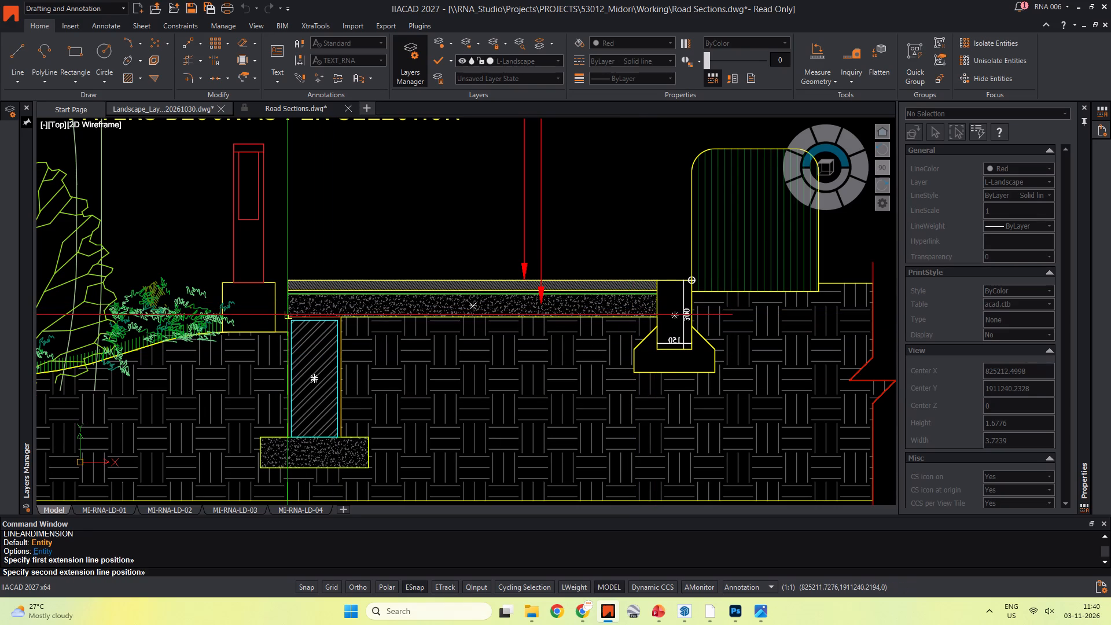
left_click(286, 314)
scroll(273, 427, "down", 4)
middle_click_drag(273, 425, 326, 251)
left_click(332, 325)
key("Escape")
Match the new pathway dimension's properties to an existing swaDIM - Metric dimension in the separate group of road drawings far to the left.
scroll(436, 312, "down", 3)
middle_click_drag(437, 312, 456, 322)
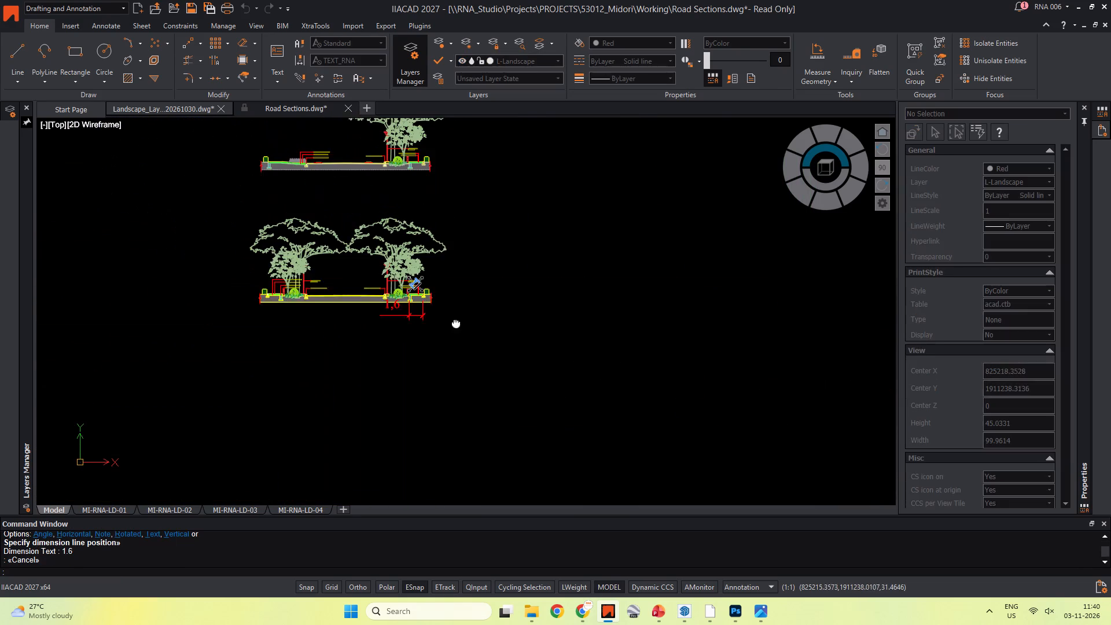
middle_click_drag(456, 322, 512, 350)
key("m")
key("a")
key("space")
scroll(463, 361, "down", 3)
middle_click_drag(462, 358, 553, 378)
scroll(591, 380, "down", 3)
middle_click_drag(525, 377, 649, 391)
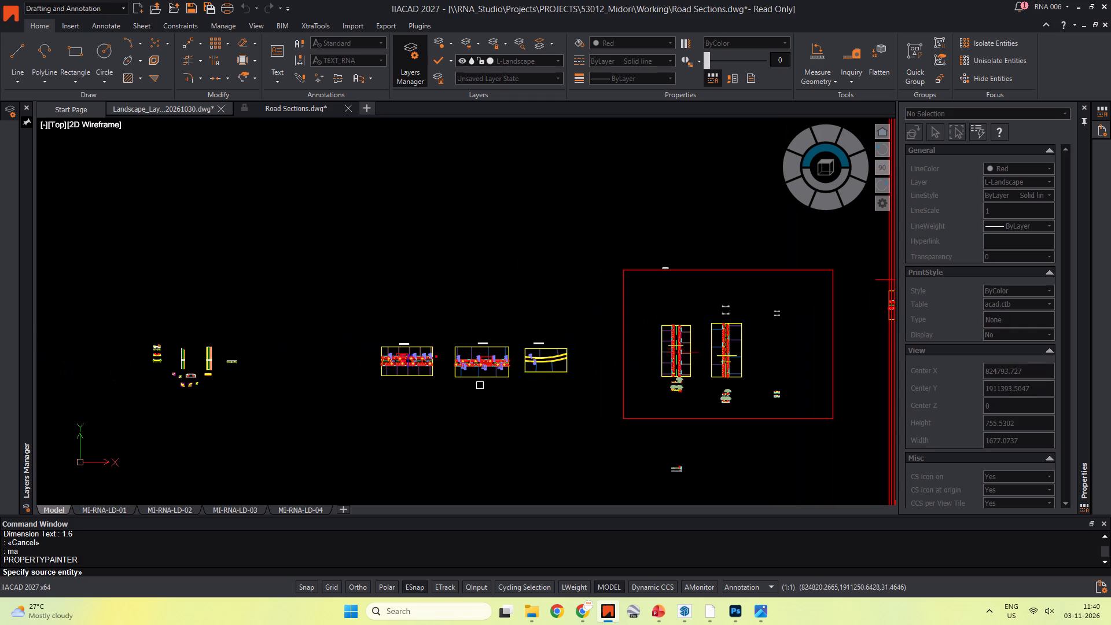
scroll(369, 375, "up", 2)
middle_click_drag(223, 383, 633, 371)
scroll(314, 378, "up", 4)
scroll(301, 371, "down", 4)
middle_click_drag(300, 368, 636, 369)
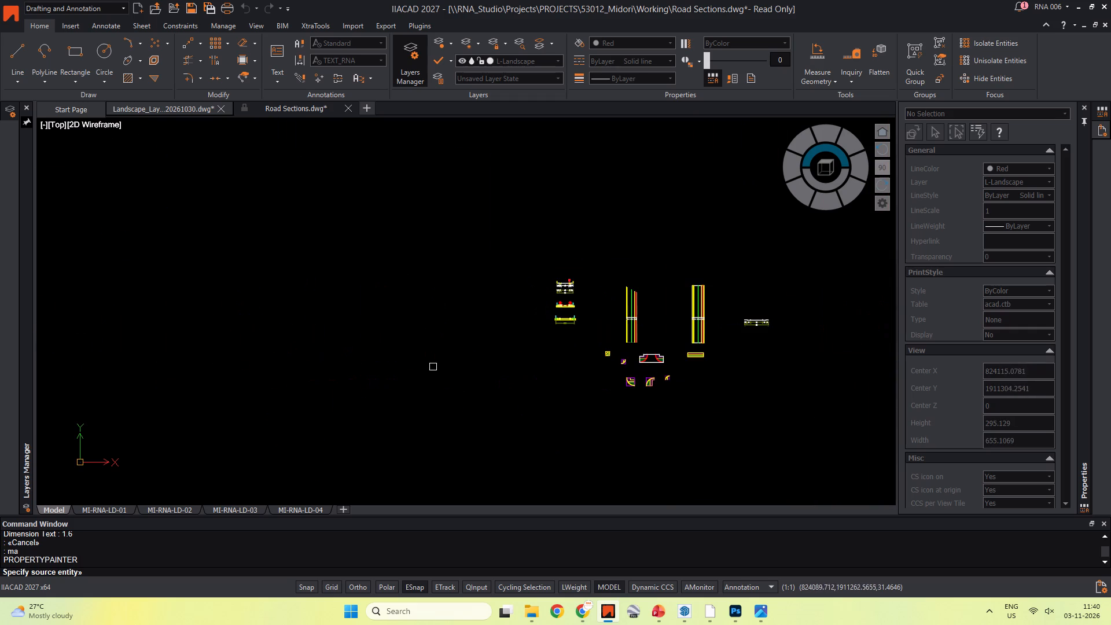
middle_click(250, 355)
scroll(547, 280, "up", 6)
left_click(621, 317)
scroll(658, 347, "down", 4)
middle_click_drag(657, 348, 164, 248)
scroll(685, 299, "down", 3)
middle_click_drag(680, 299, 293, 267)
middle_click_drag(670, 311, 257, 286)
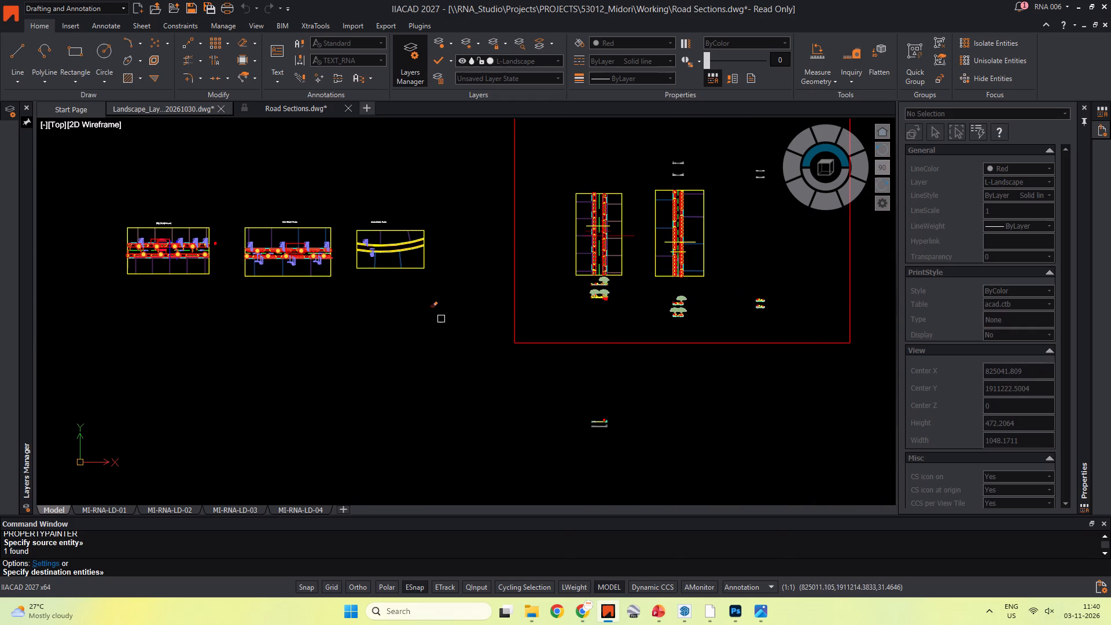
scroll(621, 300, "up", 5)
scroll(463, 297, "up", 4)
left_click_drag(465, 298, 411, 262)
left_click(331, 221)
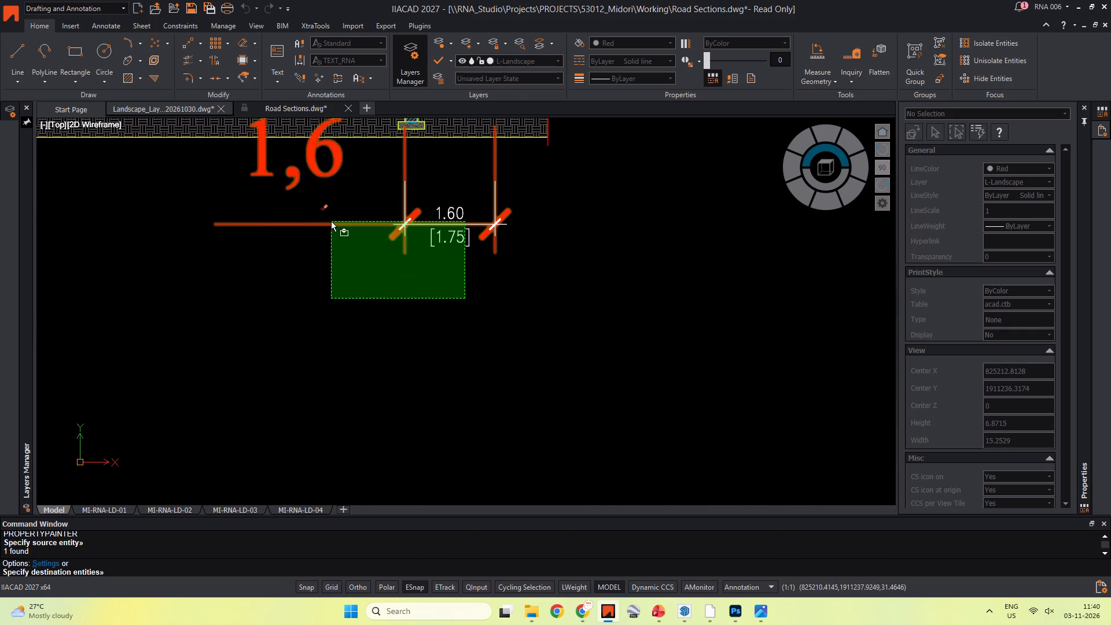
middle_click_drag(340, 237, 447, 307)
key("Escape")
Stretch the pathway dimension upward so it sits closer to the lower street section.
left_click_drag(626, 234, 548, 297)
left_click(446, 362)
key("s")
key("space")
left_click_drag(683, 381, 682, 366)
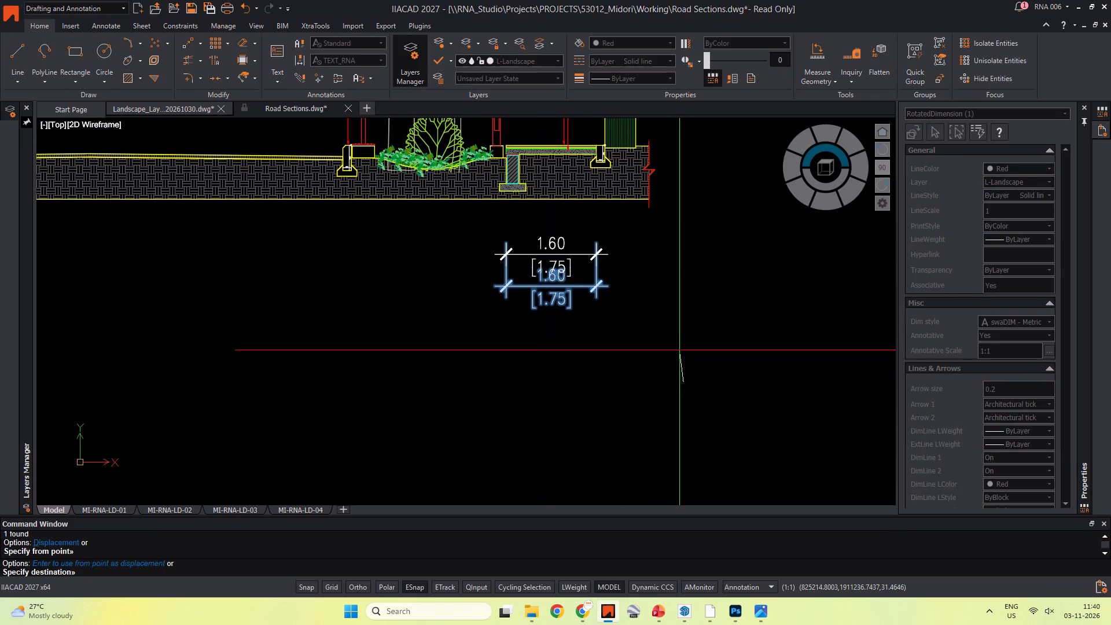
left_click(683, 339)
key("Escape")
middle_click_drag(322, 338, 466, 374)
key("Escape")
key("Escape")
key("Escape")
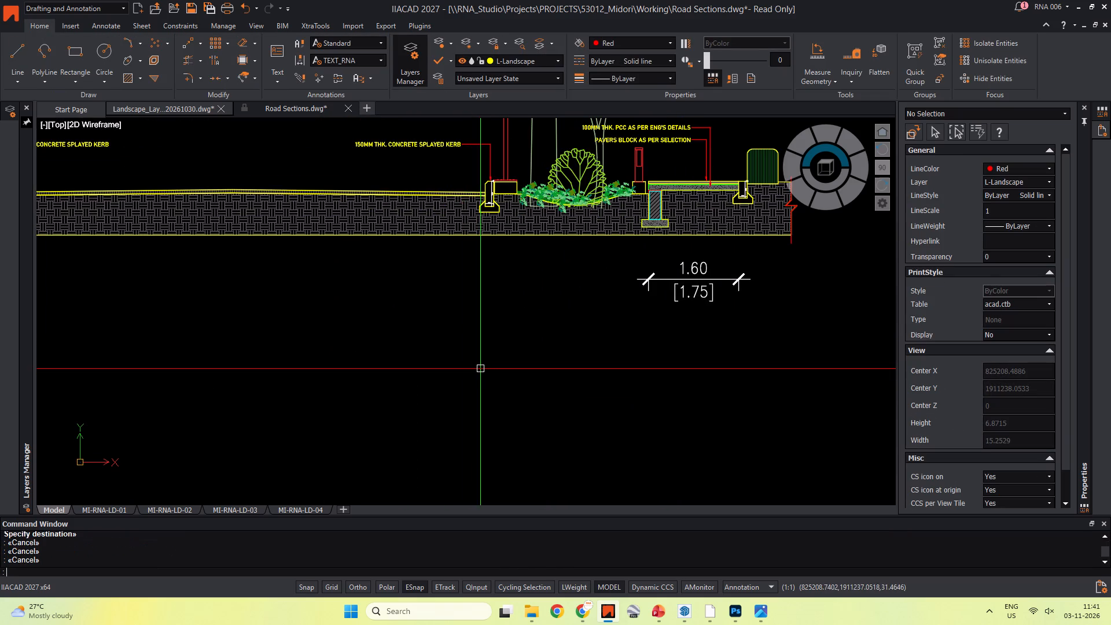
key("Escape")
Continue the pathway dimension across the adjoining planting strip and the full carriageway of the lower street section, kerb face to kerb face.
type("dc")
key("o")
key("space")
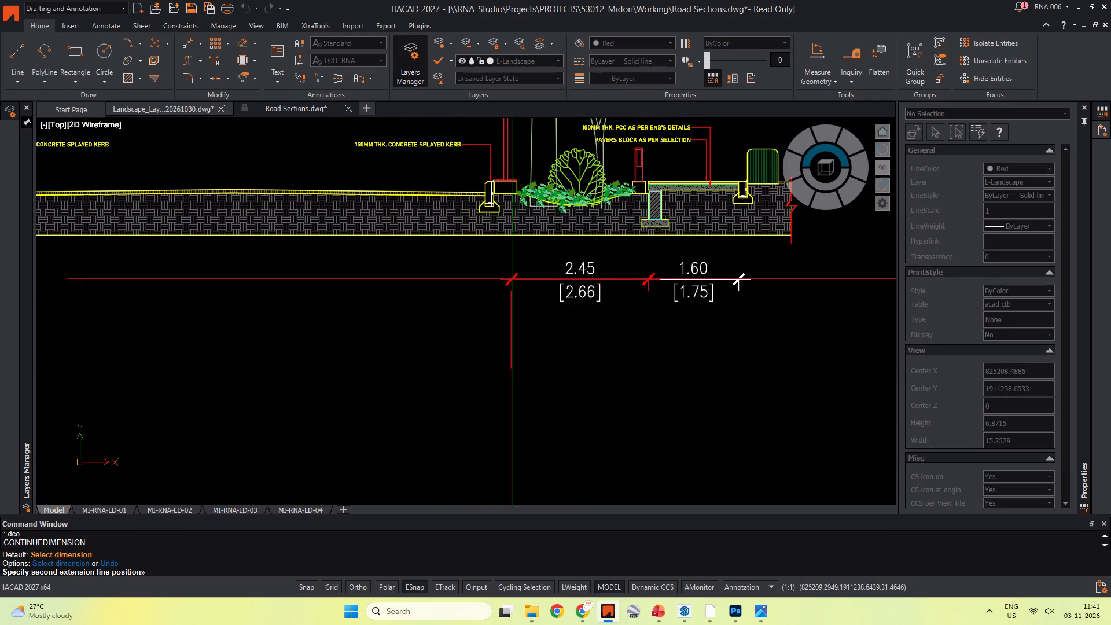
scroll(497, 181, "up", 3)
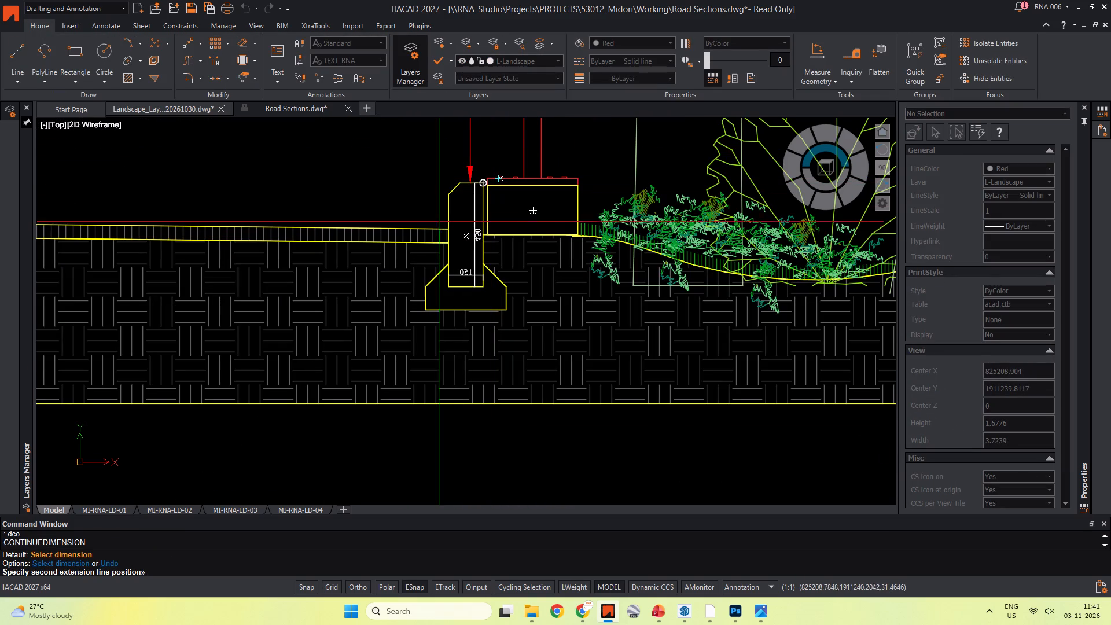
left_click(447, 216)
scroll(337, 310, "down", 4)
middle_click_drag(339, 311, 506, 282)
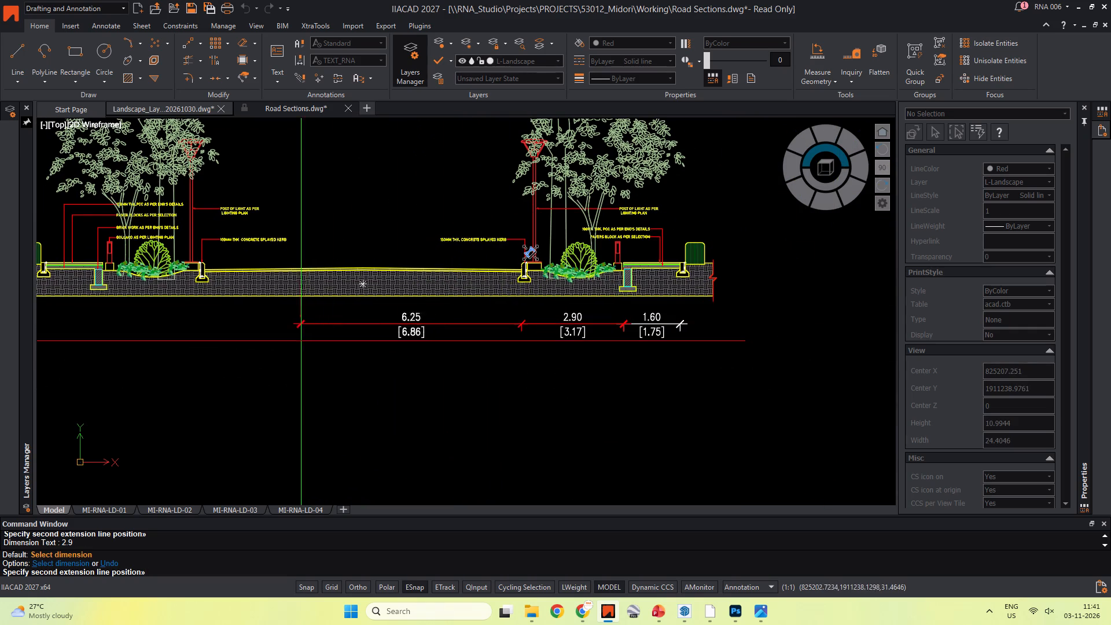
scroll(212, 300, "up", 4)
middle_click_drag(176, 144, 210, 260)
left_click(201, 205)
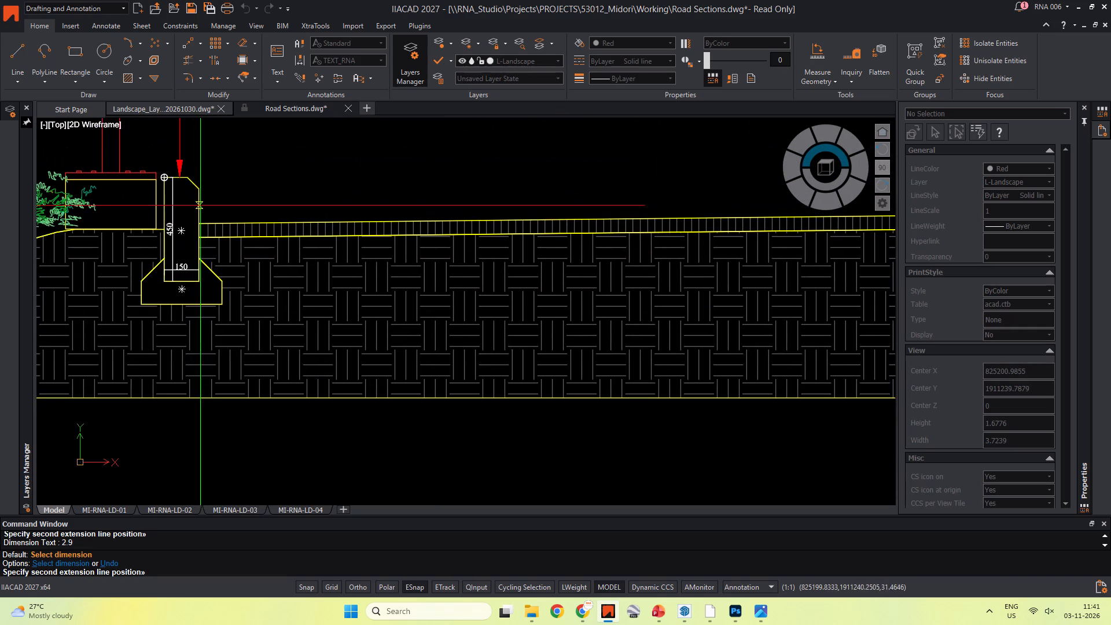
Continue the dimension chain across the opposite planting strip and pathway, ending at the outer pathway kerb.
scroll(138, 247, "down", 3)
middle_click_drag(138, 248, 395, 276)
scroll(241, 255, "up", 4)
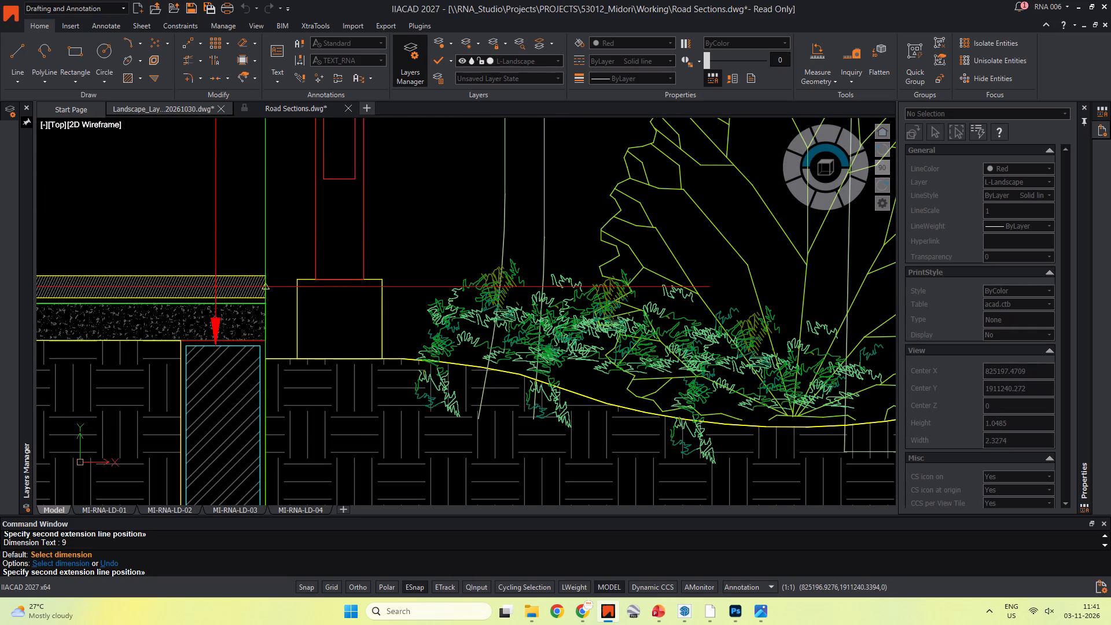
left_click(267, 285)
scroll(247, 313, "down", 4)
middle_click_drag(246, 316, 379, 271)
scroll(266, 275, "up", 3)
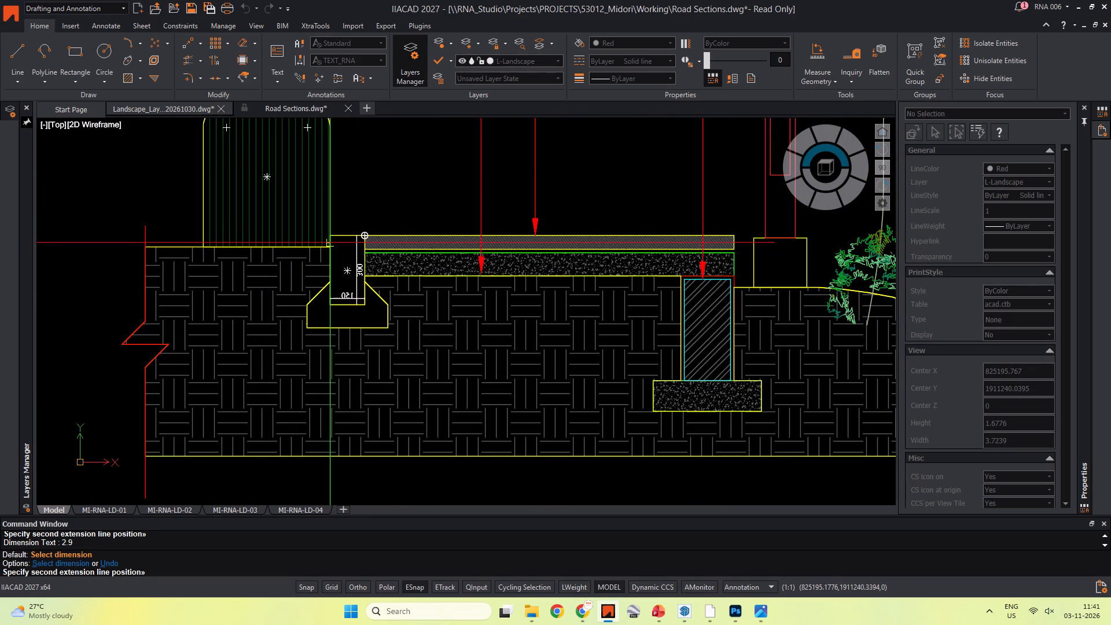
left_click(366, 242)
key("Escape")
scroll(421, 321, "down", 4)
middle_click_drag(426, 324, 379, 299)
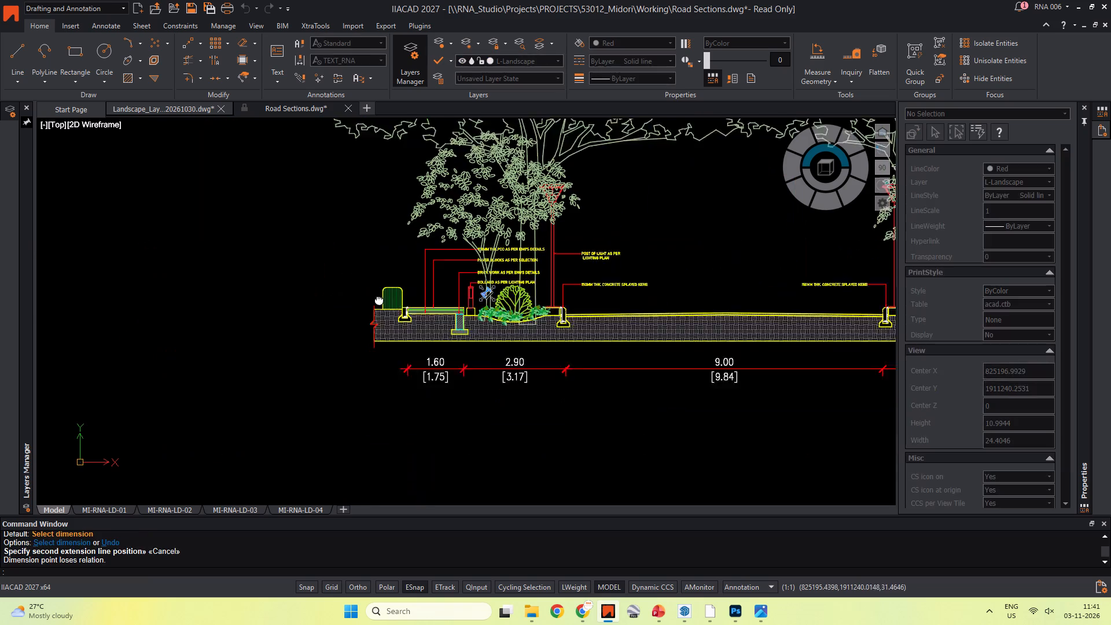
middle_click_drag(379, 299, 333, 273)
key("Escape")
key("Escape")
middle_click_drag(500, 385, 411, 391)
key("Escape")
key("Escape")
key("Escape")
Add an overall linear dimension between the two outer pathway edges of the lower street section, placed below the dimension chain.
key("d")
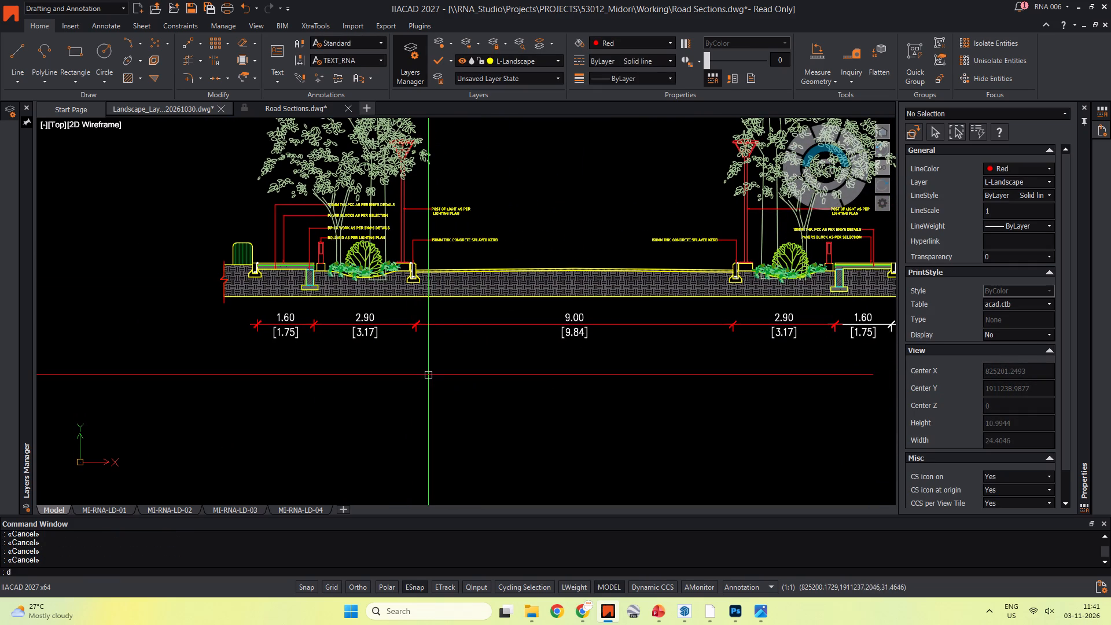
type("li")
key("space")
scroll(234, 342, "up", 2)
middle_click_drag(248, 295, 237, 407)
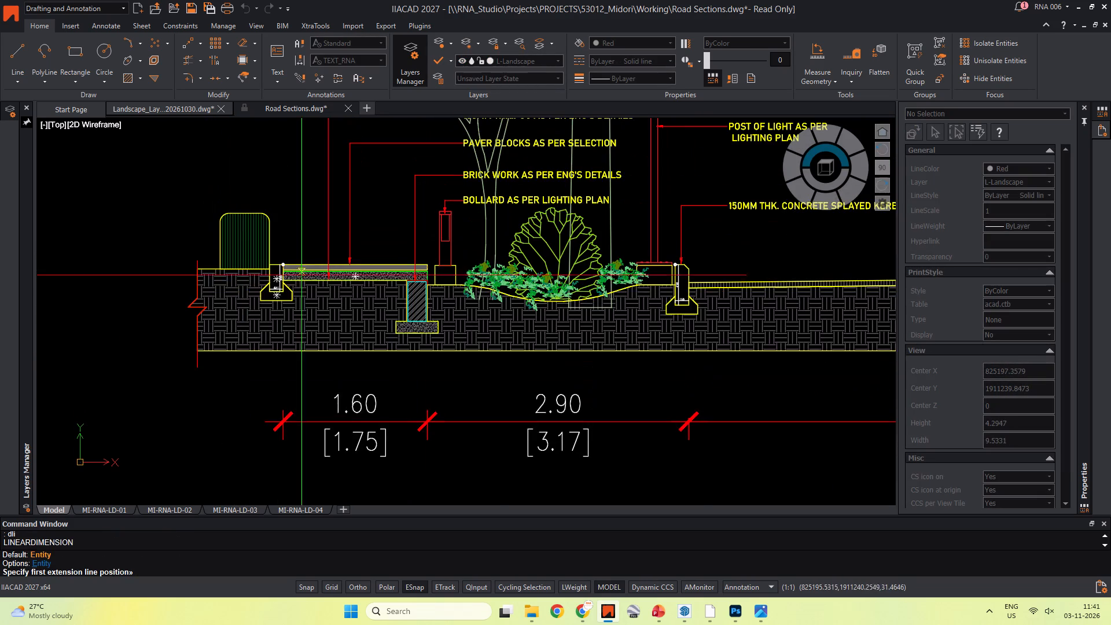
scroll(297, 269, "up", 4)
left_click(207, 246)
scroll(447, 346, "down", 5)
scroll(526, 325, "down", 2)
middle_click_drag(645, 329, 288, 312)
scroll(465, 301, "up", 2)
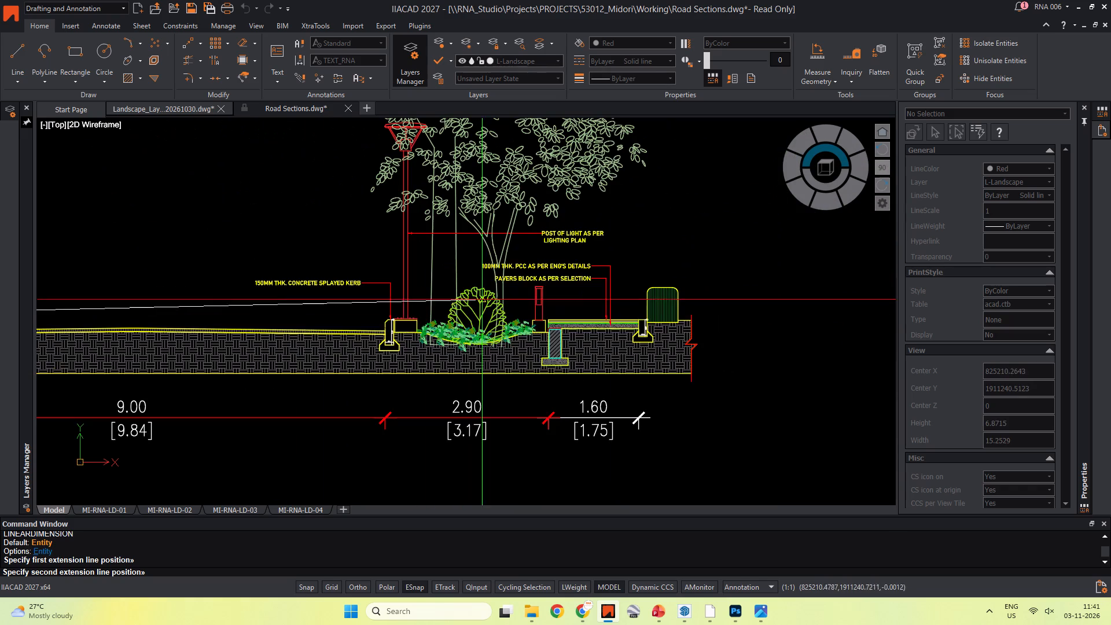
scroll(649, 319, "up", 4)
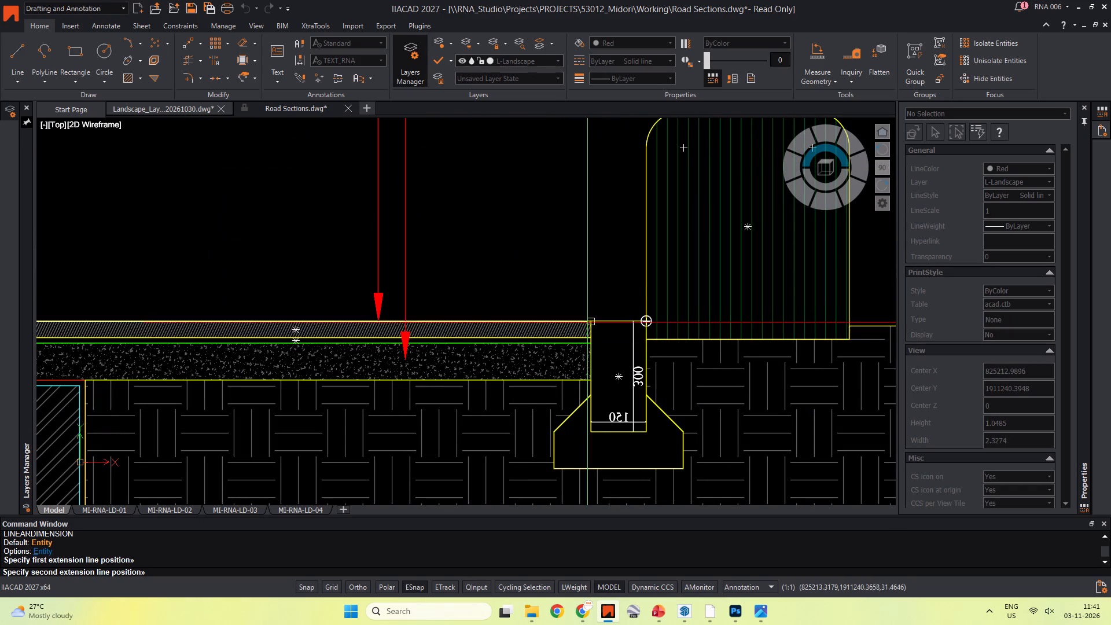
left_click(590, 321)
scroll(561, 408, "down", 5)
middle_click_drag(561, 409, 600, 273)
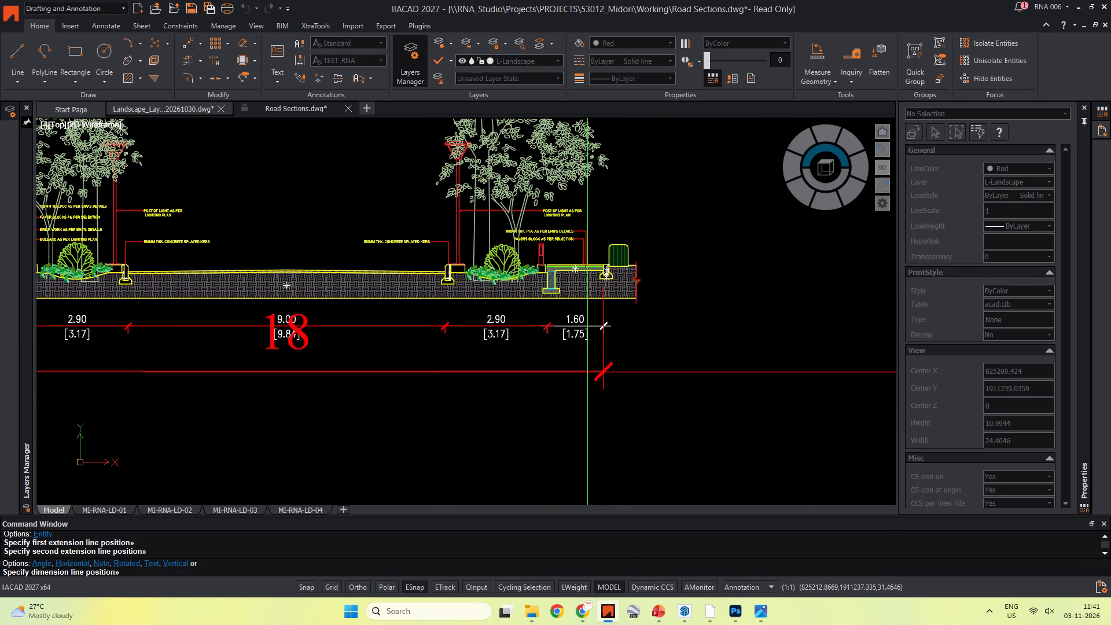
left_click(590, 365)
key("Escape")
Match the overall dimension's properties to the white 1.60 pathway dimension at the end of the chain.
middle_click_drag(459, 416, 573, 407)
key("m")
key("a")
key("space")
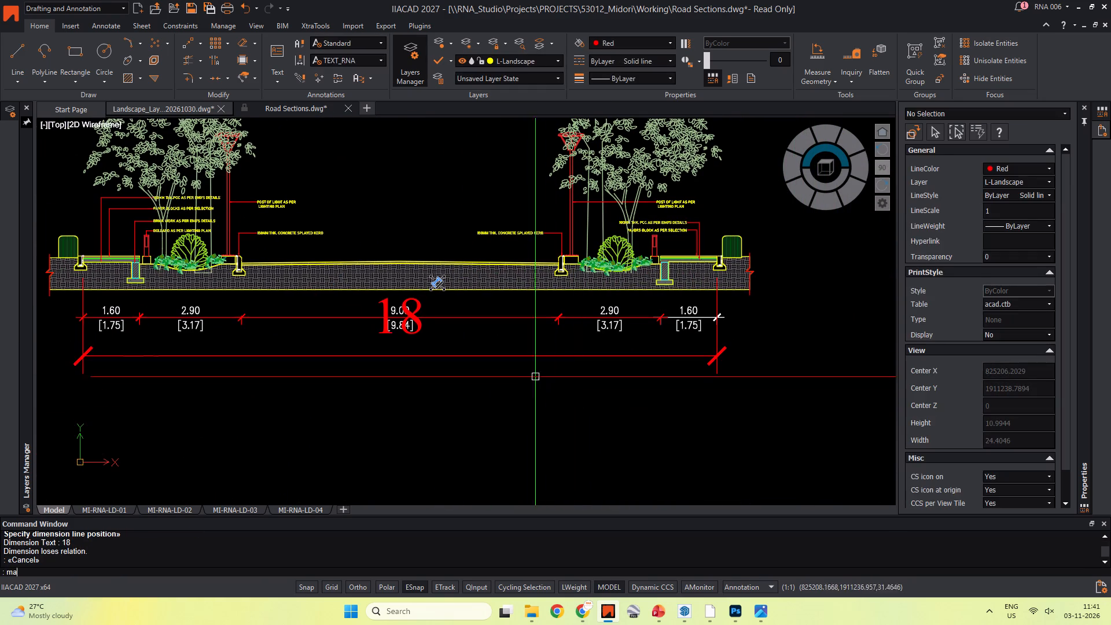
left_click(599, 316)
key("Escape")
key("space")
left_click(691, 318)
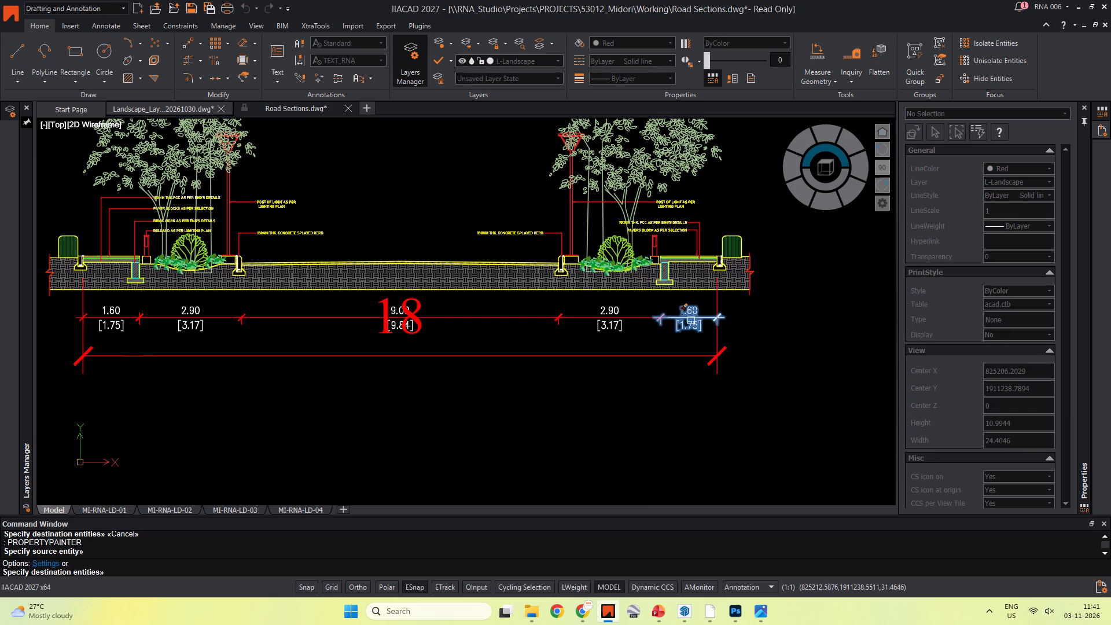
left_click(684, 339)
left_click(639, 377)
middle_click_drag(591, 400, 658, 442)
key("Escape")
key("Escape")
key("Escape")
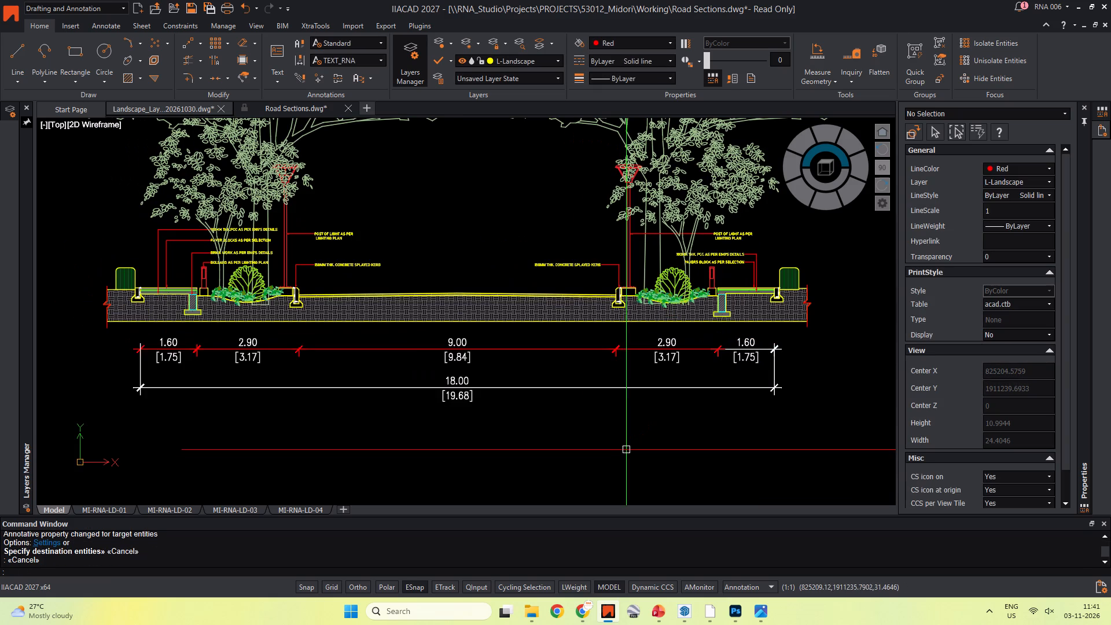
Match the four remaining red chain dimensions to the properties of the white 1.60 pathway dimension.
key("m")
key("a")
key("space")
left_click(740, 358)
left_click_drag(689, 370, 680, 366)
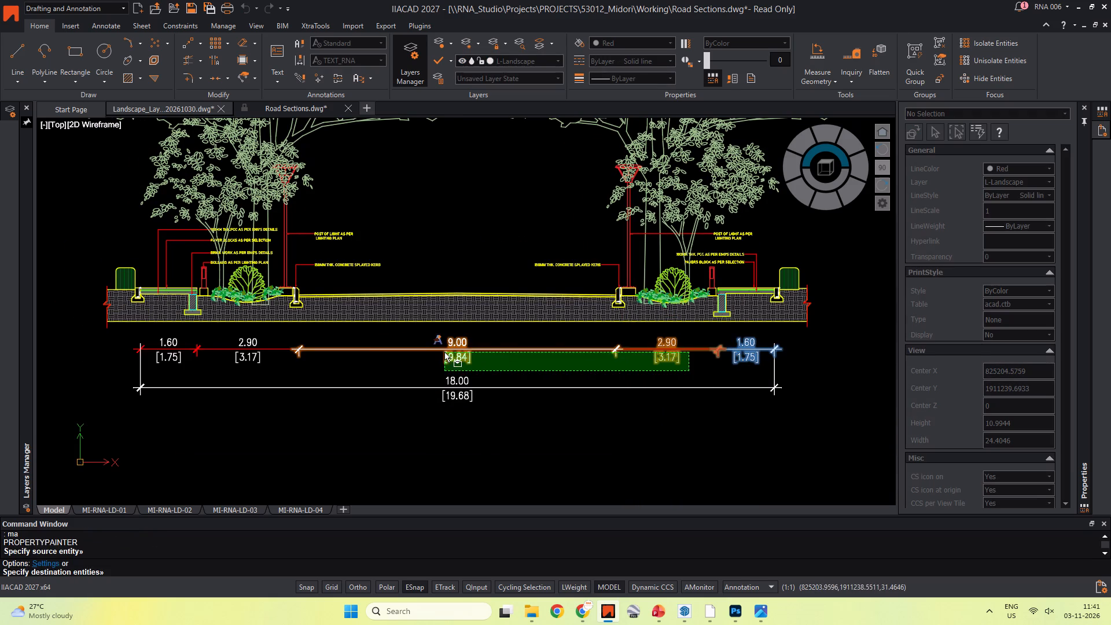
left_click(168, 340)
key("Escape")
scroll(399, 439, "down", 1)
middle_click_drag(400, 440, 462, 450)
key("Escape")
key("Escape")
Copy all six dimensions of the lower street section to the same position beneath the upper street section, using the pathway wall footing as reference.
middle_click(562, 424)
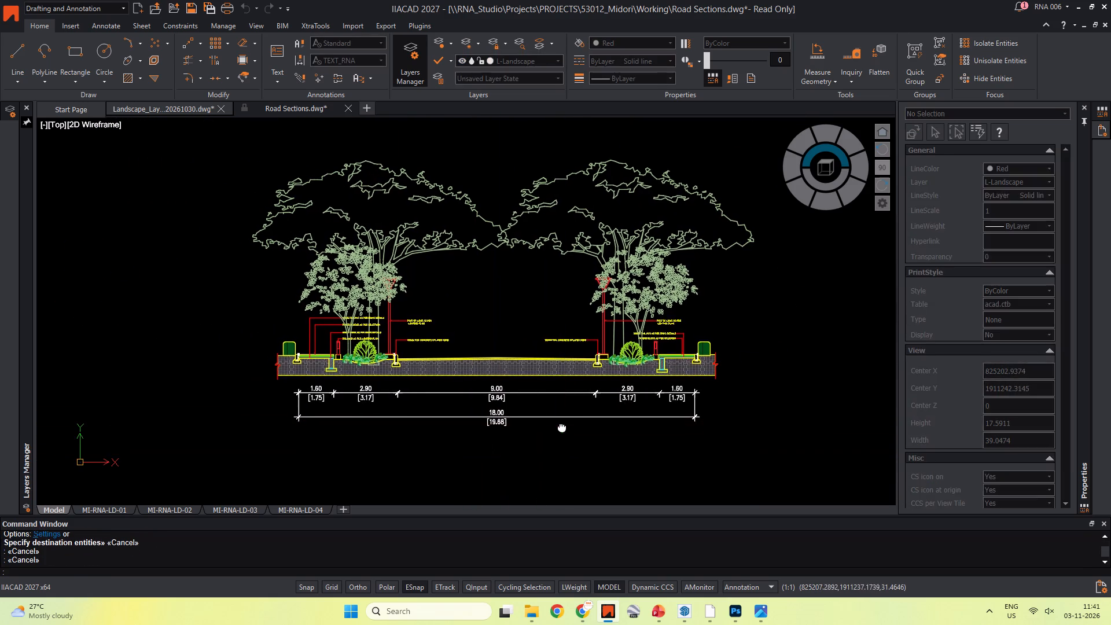
key("Escape")
key("Escape")
scroll(584, 431, "down", 2)
middle_click(590, 429)
key("Escape")
scroll(641, 440, "up", 2)
left_click_drag(654, 443, 566, 420)
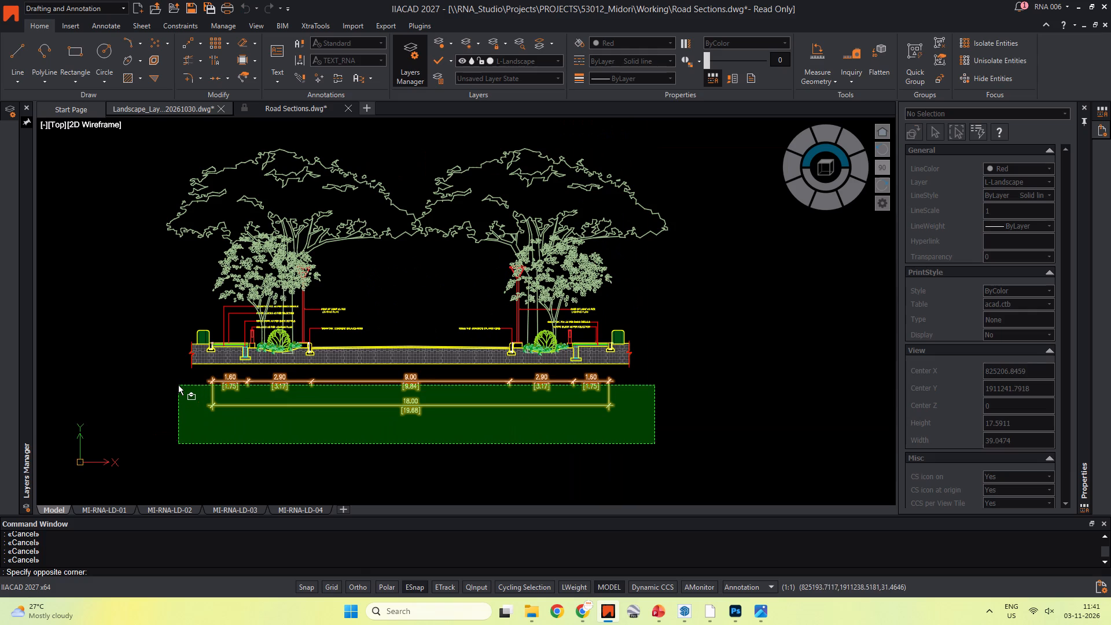
left_click(170, 373)
key("c")
key("o")
key("space")
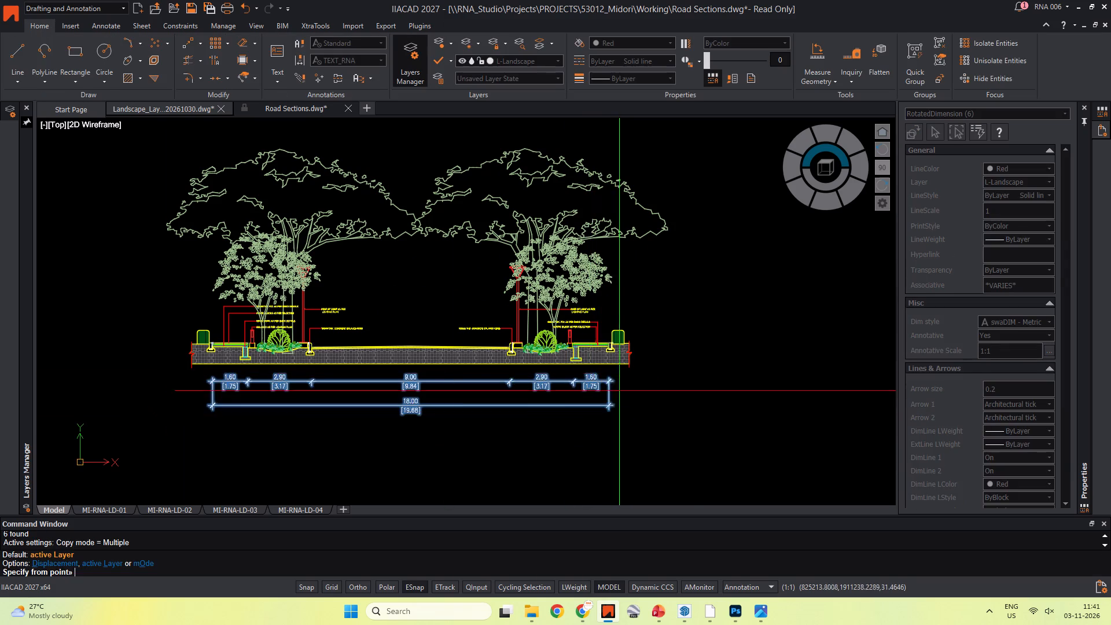
scroll(589, 359, "up", 3)
left_click(582, 358)
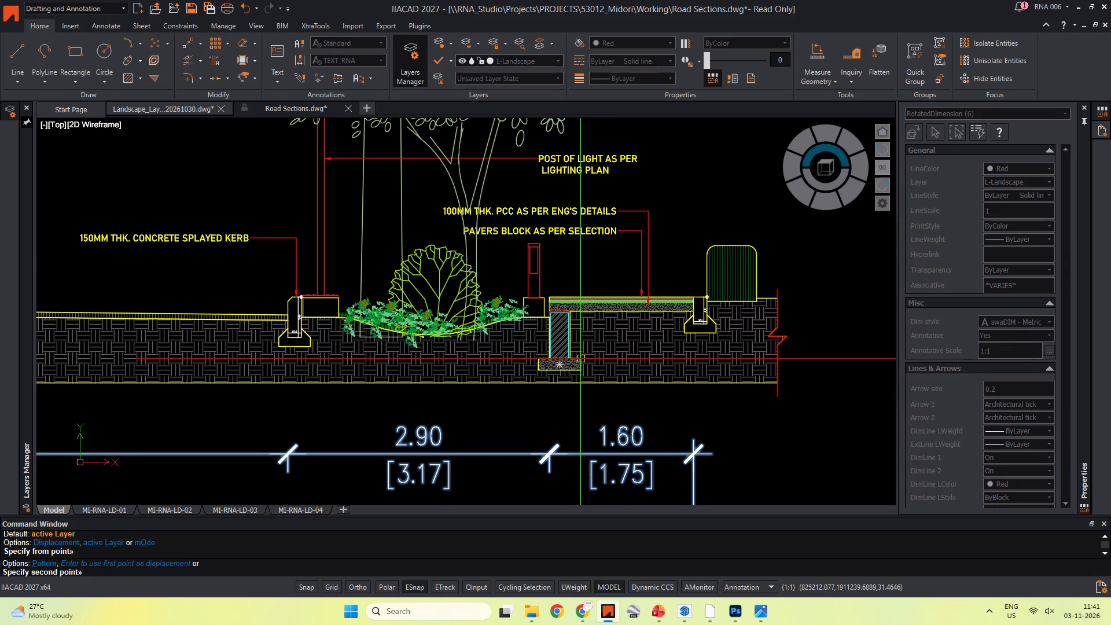
scroll(601, 274, "down", 4)
middle_click_drag(599, 272, 587, 461)
scroll(577, 275, "up", 4)
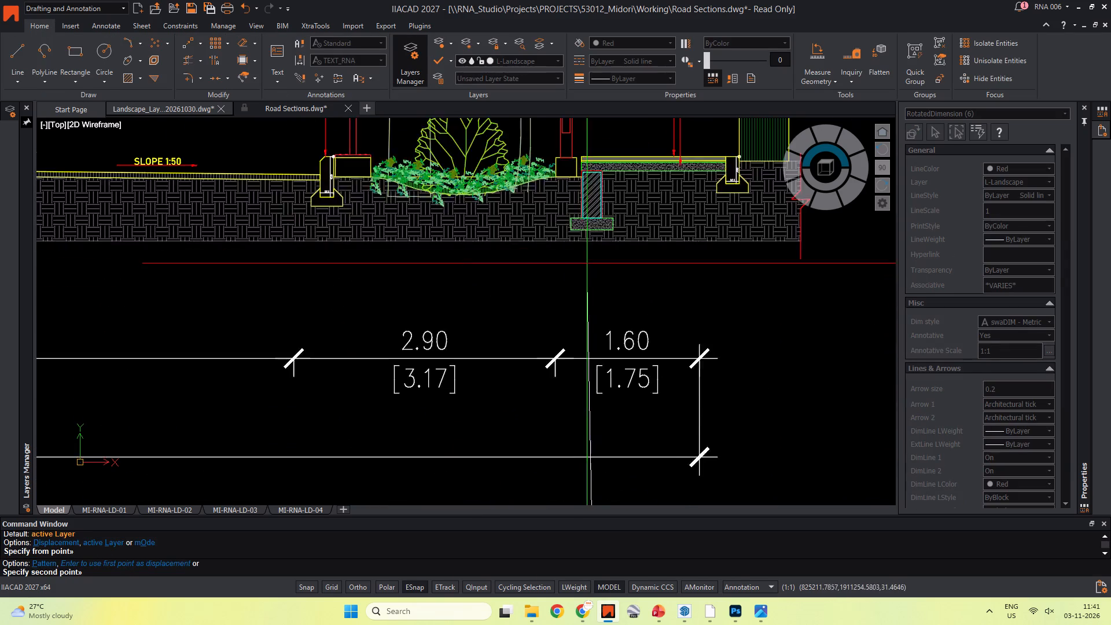
scroll(588, 262, "up", 1)
left_click(630, 193)
key("Escape")
Examine both dimensioned street sections and their placement among the neighbouring road plans and sections.
scroll(640, 263, "down", 5)
middle_click_drag(643, 271, 640, 276)
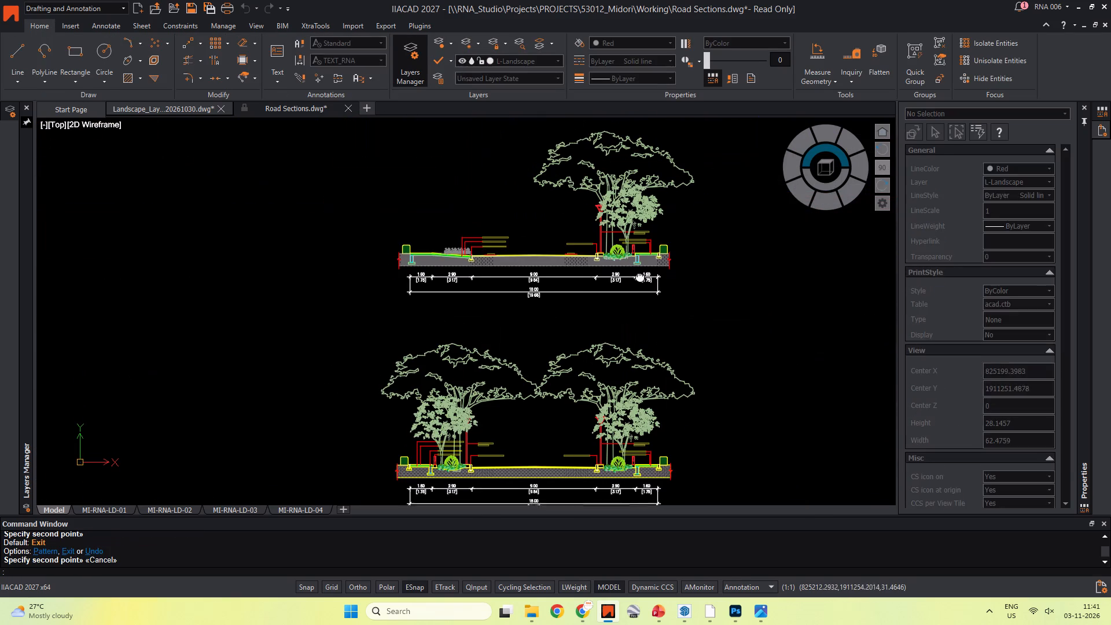
middle_click_drag(640, 276, 619, 271)
key("Escape")
key("Escape")
scroll(685, 315, "down", 2)
middle_click_drag(685, 315, 679, 329)
key("Escape")
key("Escape")
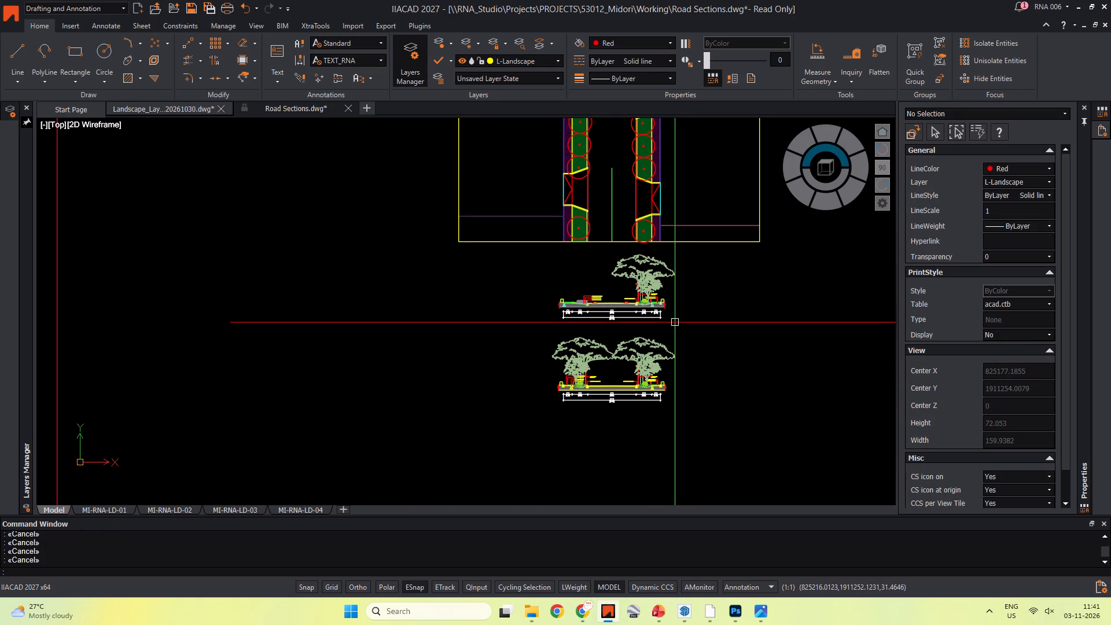
scroll(676, 332, "down", 1)
middle_click_drag(678, 332, 570, 326)
scroll(657, 319, "down", 2)
middle_click_drag(652, 322, 529, 314)
key("Escape")
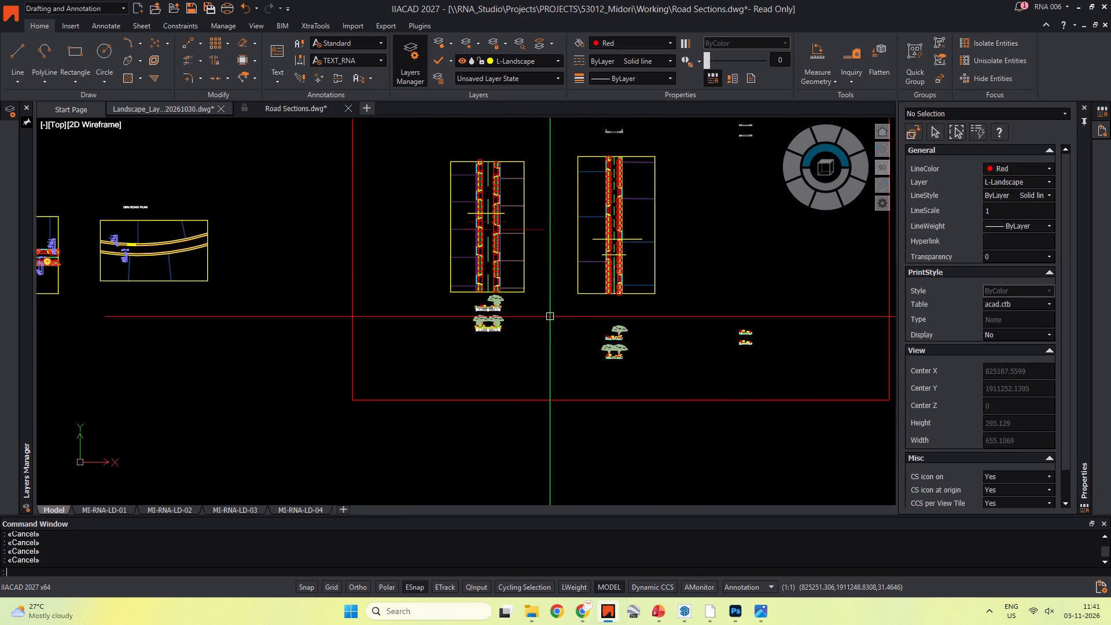
key("Escape")
Set up a PNG print with the previous print settings, limiting the print window to the lower street section and its dimensions.
scroll(479, 329, "up", 4)
scroll(539, 319, "up", 3)
middle_click_drag(538, 321, 535, 324)
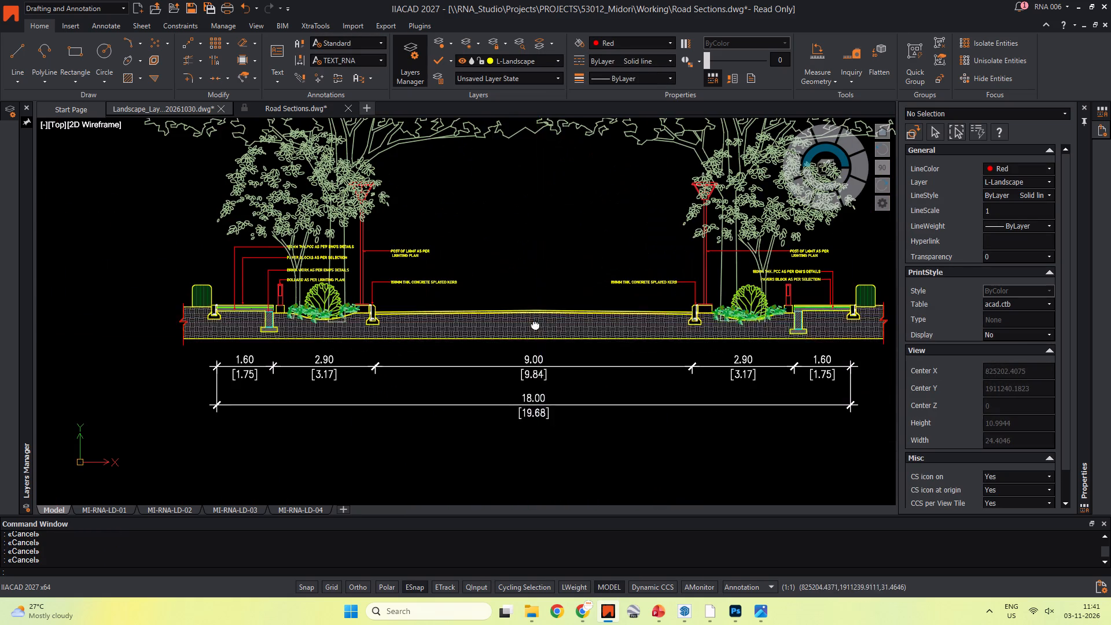
middle_click_drag(535, 324, 523, 420)
scroll(527, 376, "down", 2)
middle_click_drag(528, 367, 494, 343)
key("Escape")
key("Escape")
key("Escape")
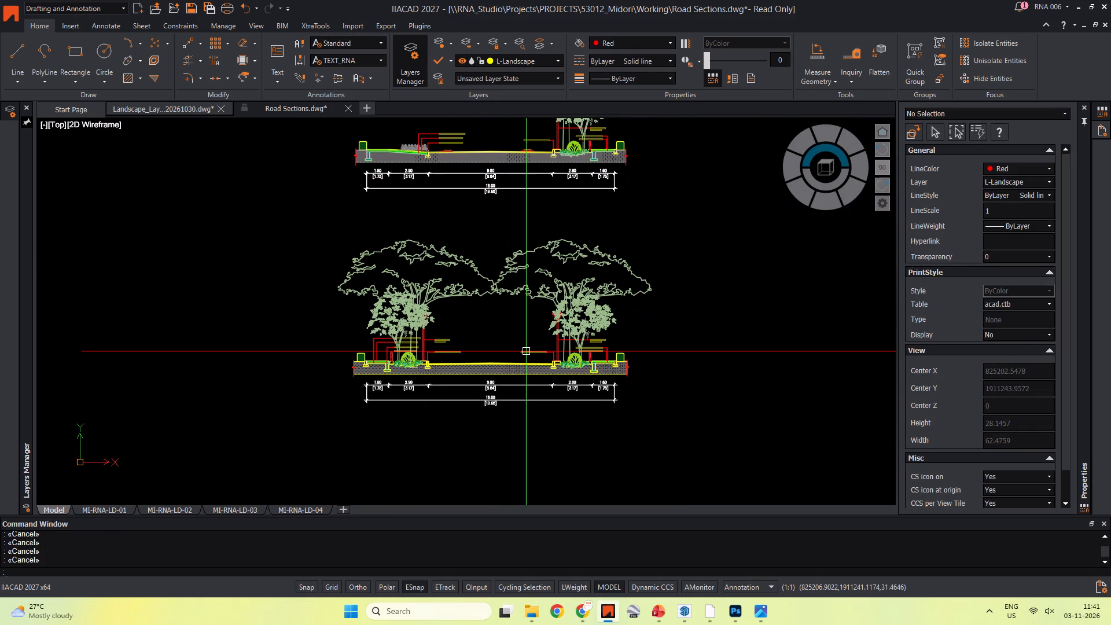
key("ctrl+p")
left_click(137, 204)
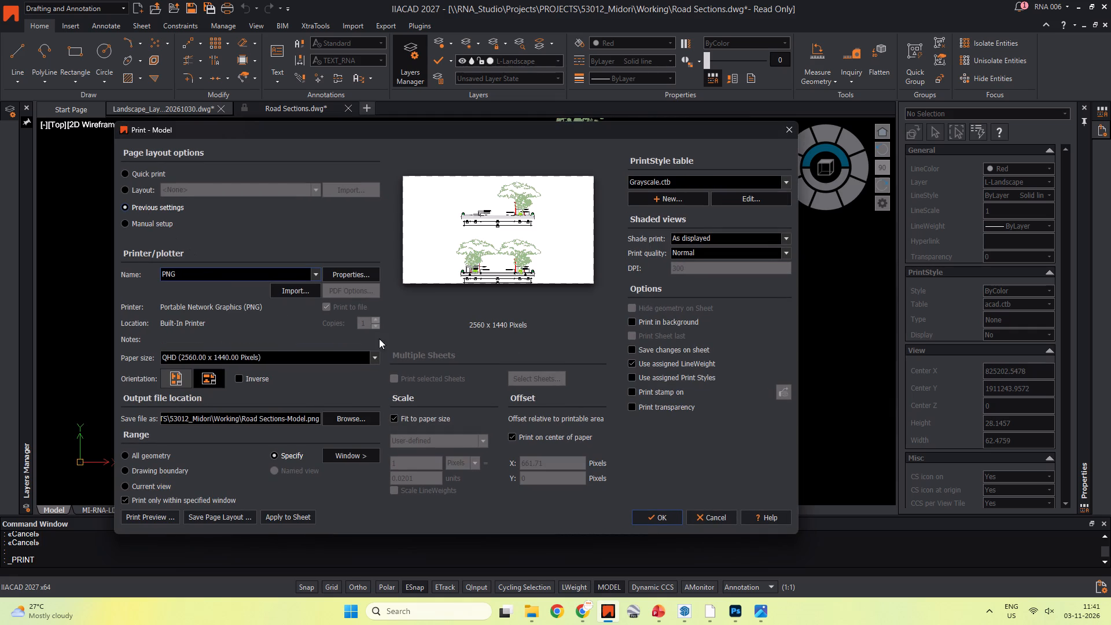
left_click(349, 454)
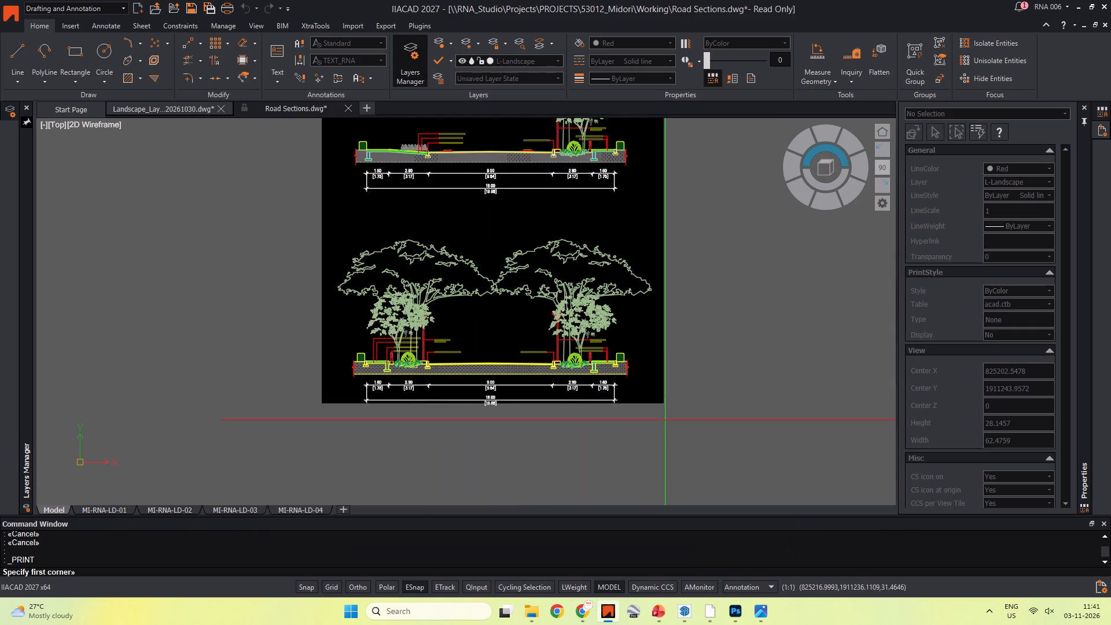
left_click(663, 406)
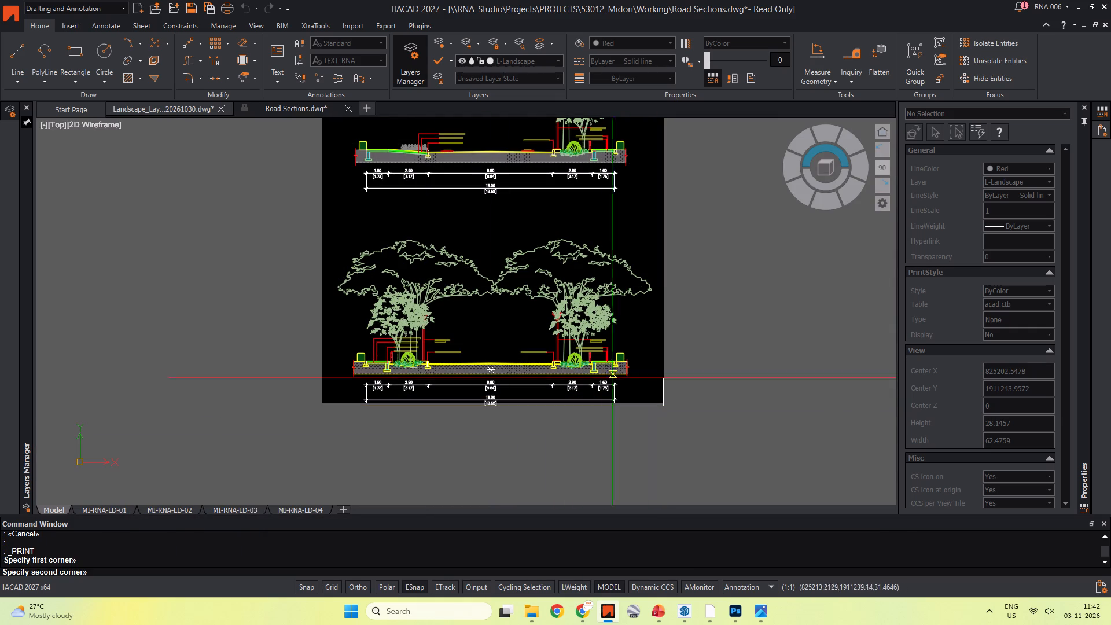
left_click(319, 233)
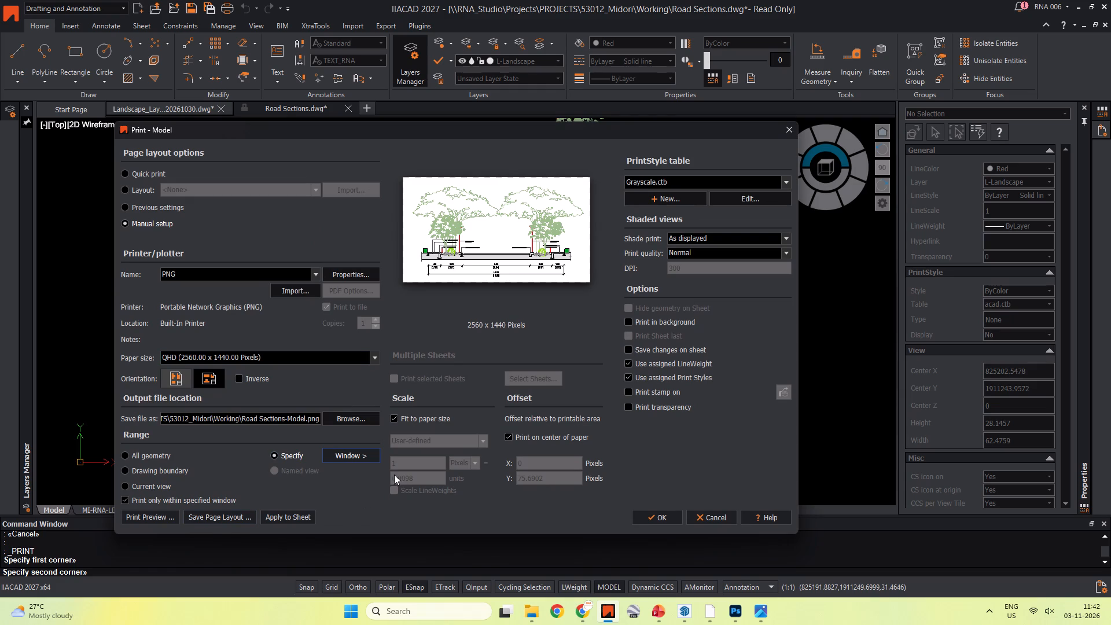
left_click(658, 520)
key("Escape")
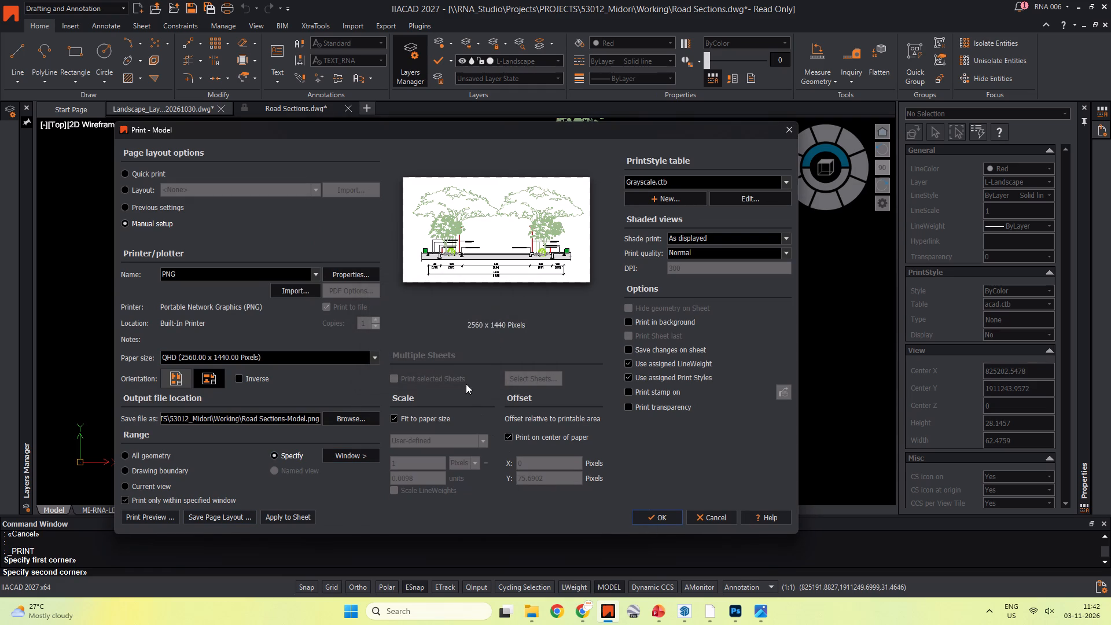
Name the output file 18mts_Section_A in the Working folder and print the lower street section to PNG.
left_click(364, 416)
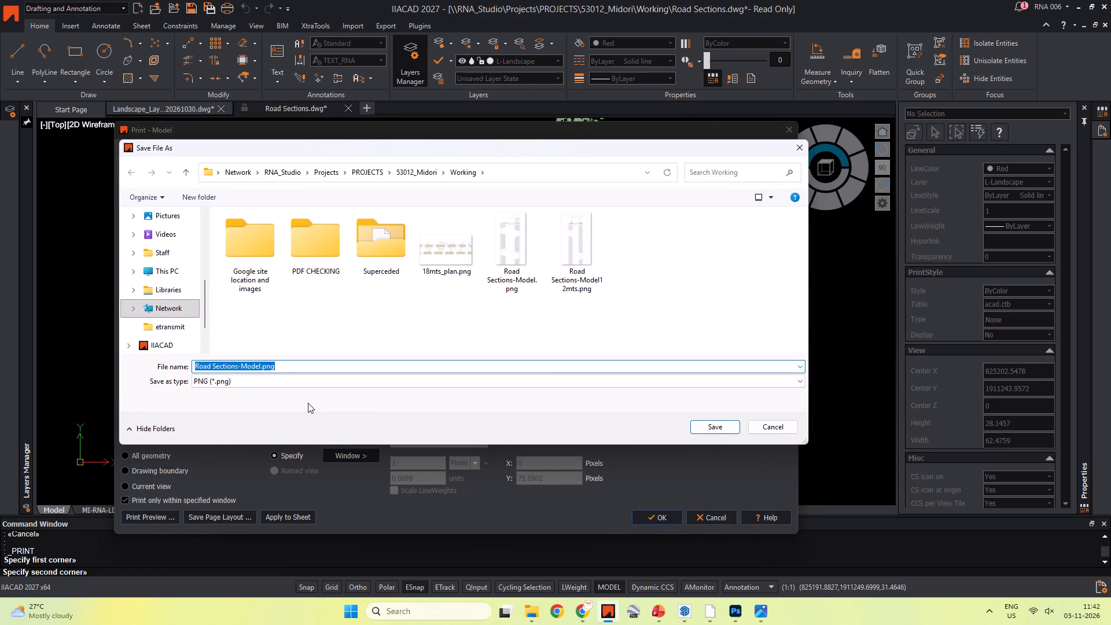
type("18")
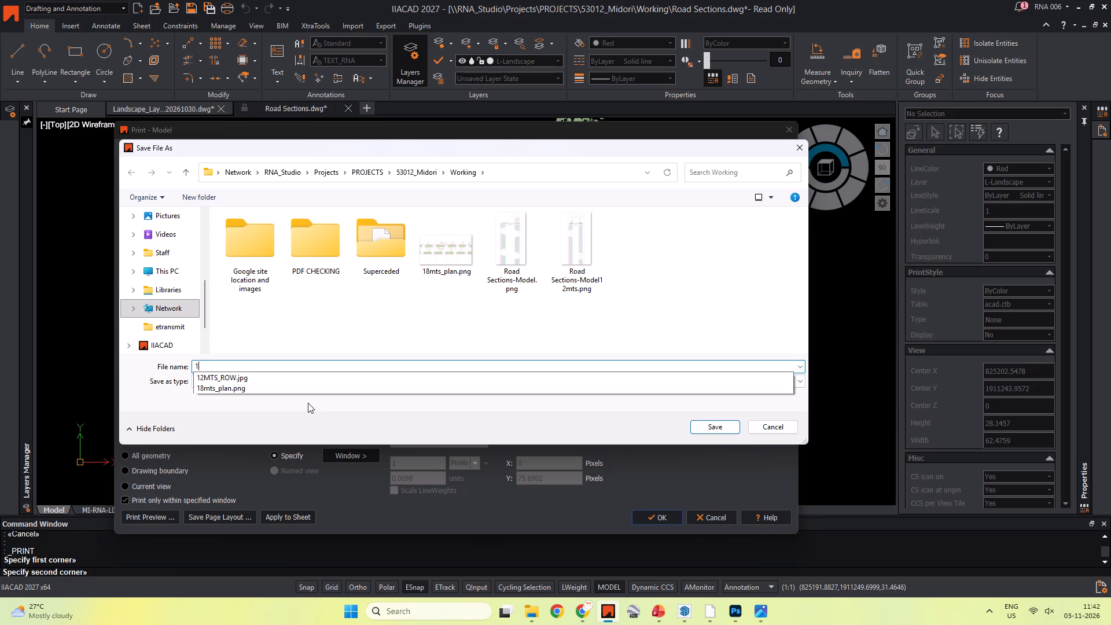
type("mts")
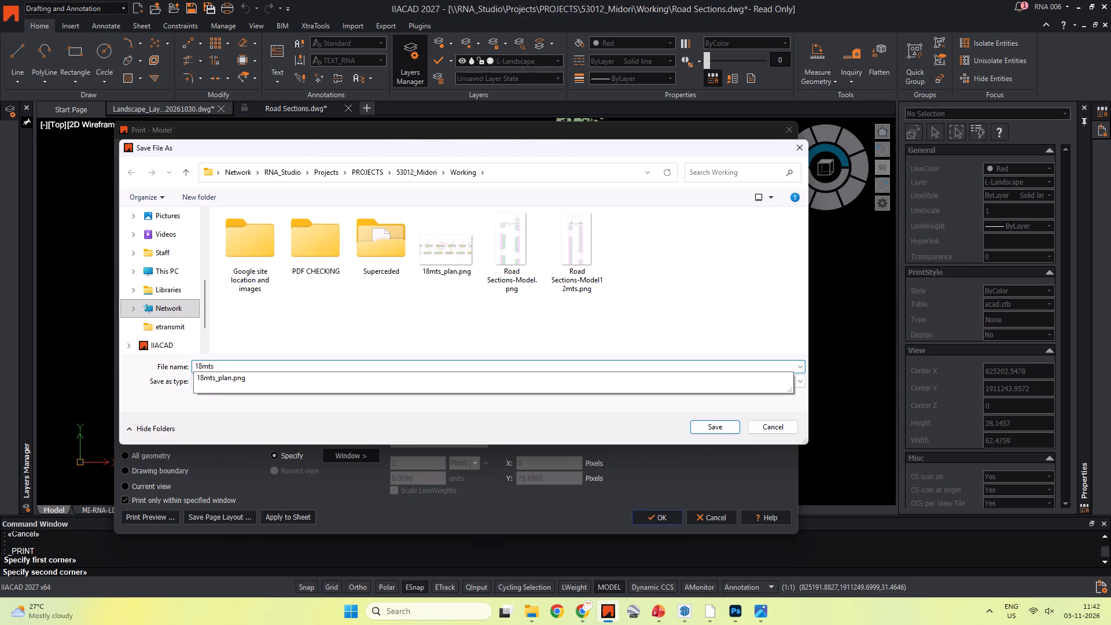
key("shift+a")
key("BackSpace")
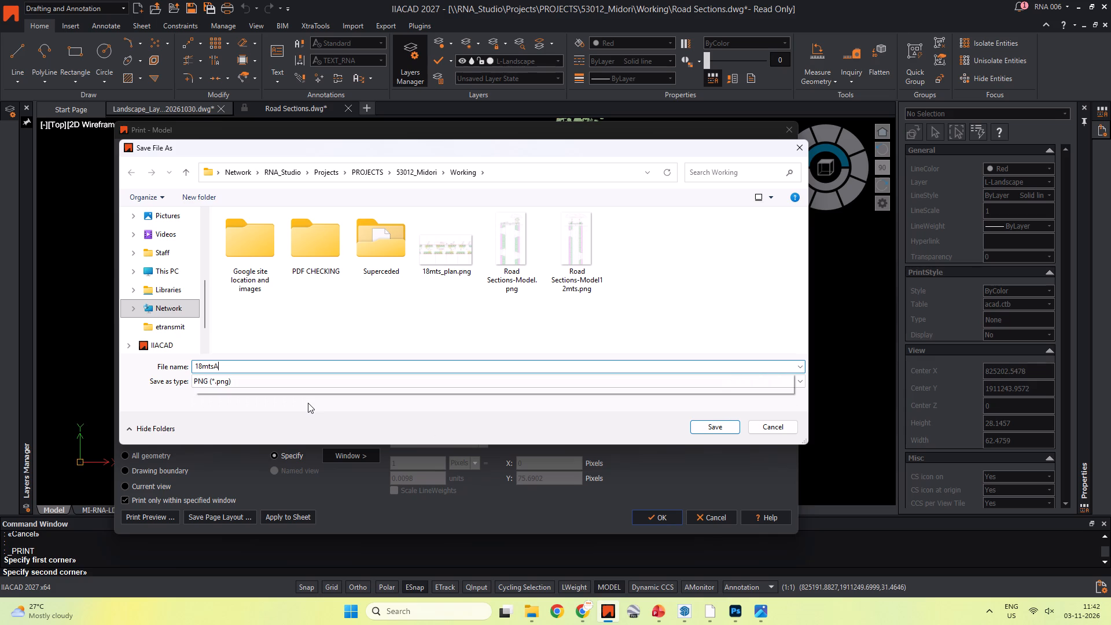
key("shift+a")
key("BackSpace")
key("shift+underscore")
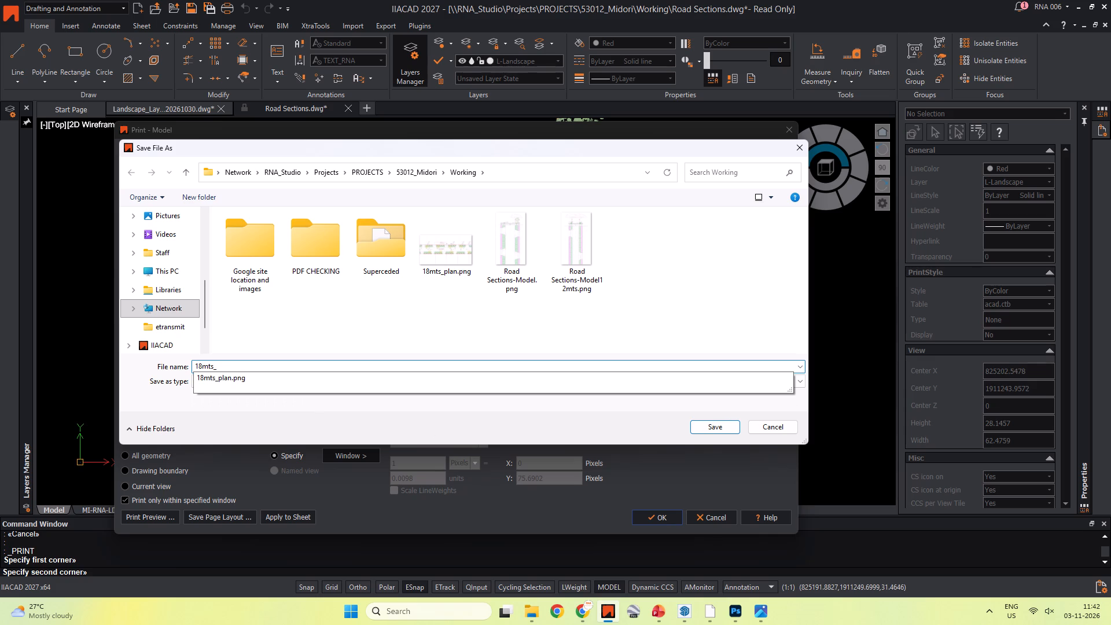
type("Section")
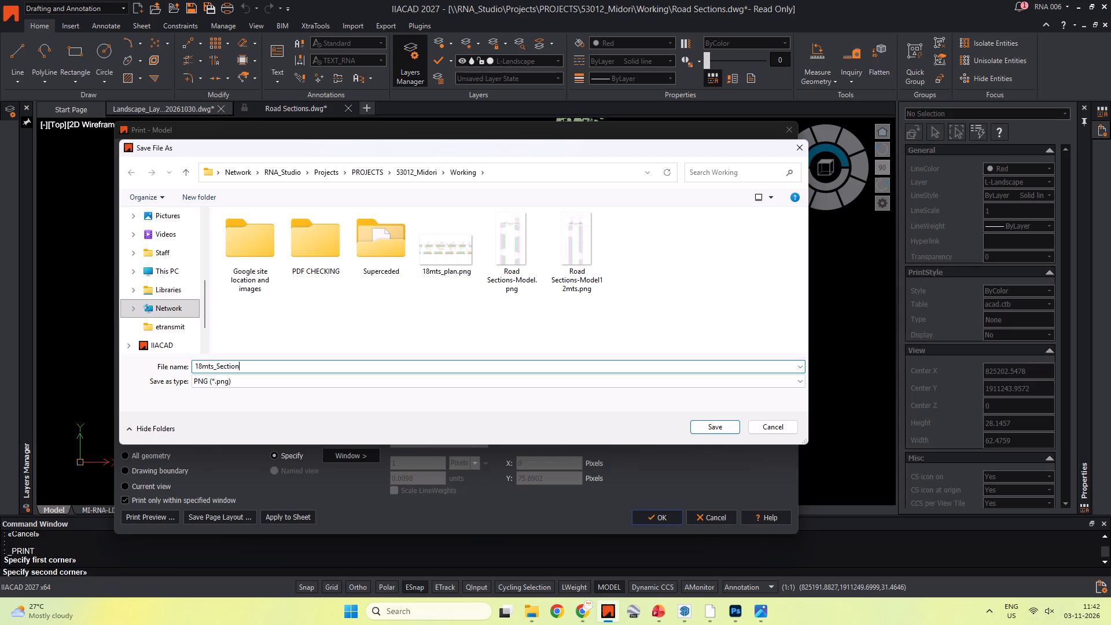
type("_A")
key("Return")
left_click(643, 510)
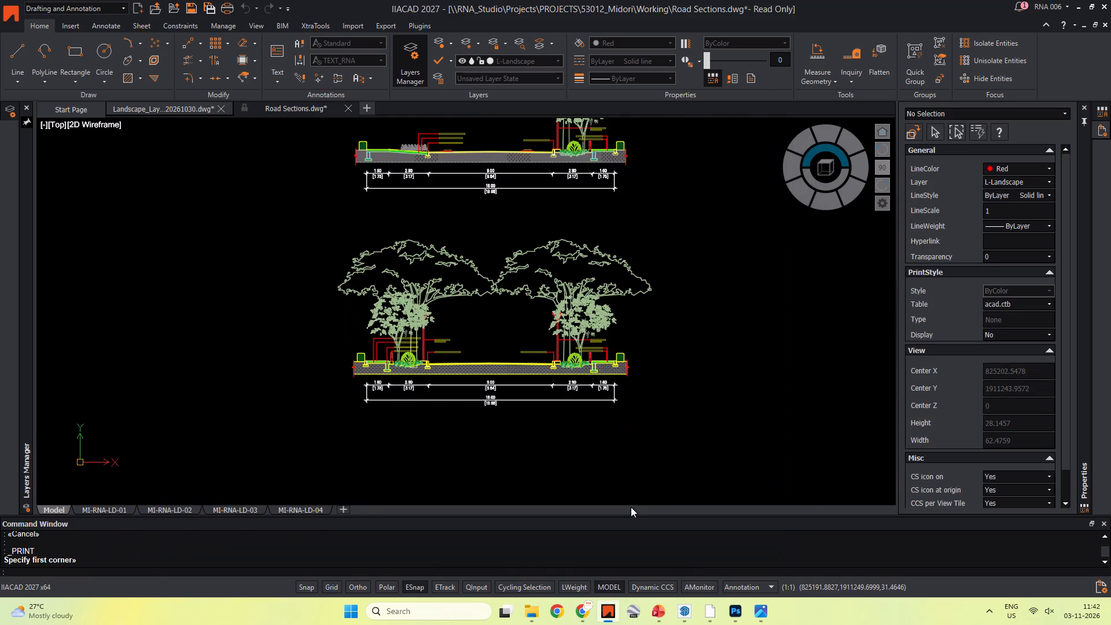
Reuse the previous PNG print settings, limit the print window to the upper street section with its dimensions, and preview the print.
scroll(452, 386, "down", 2)
scroll(519, 308, "up", 2)
middle_click_drag(519, 309, 559, 351)
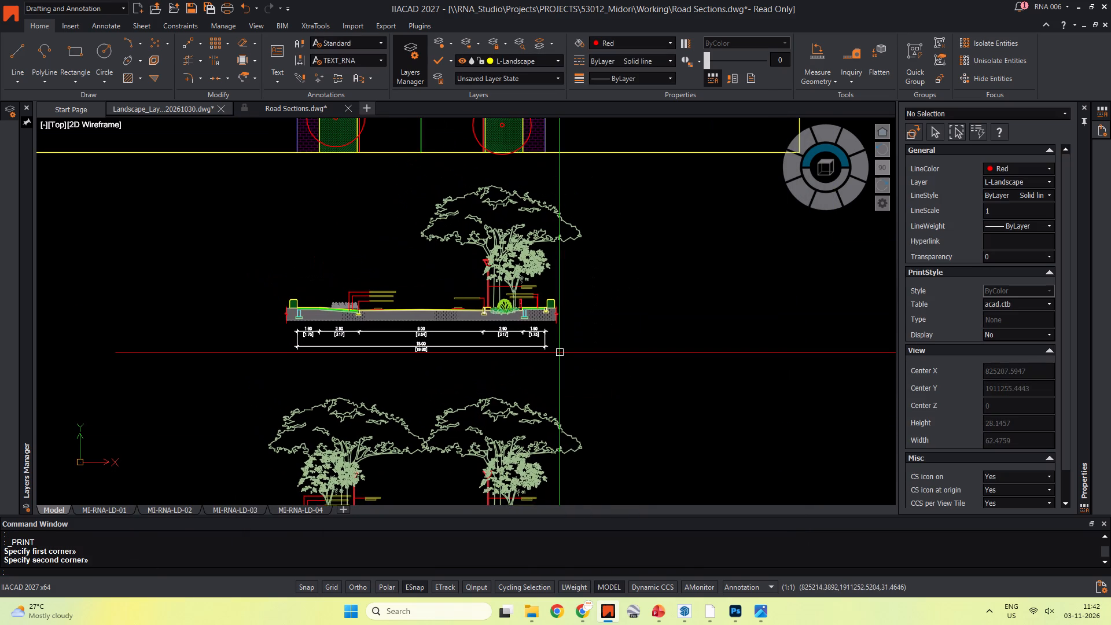
key("ctrl+p")
left_click(124, 204)
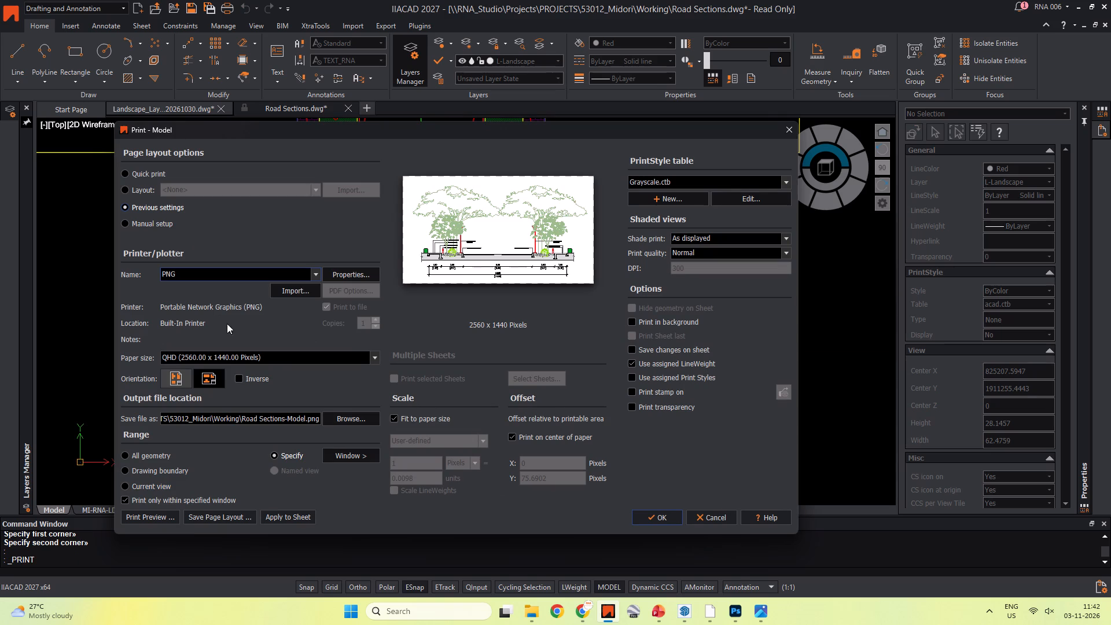
left_click(357, 455)
scroll(551, 340, "up", 1)
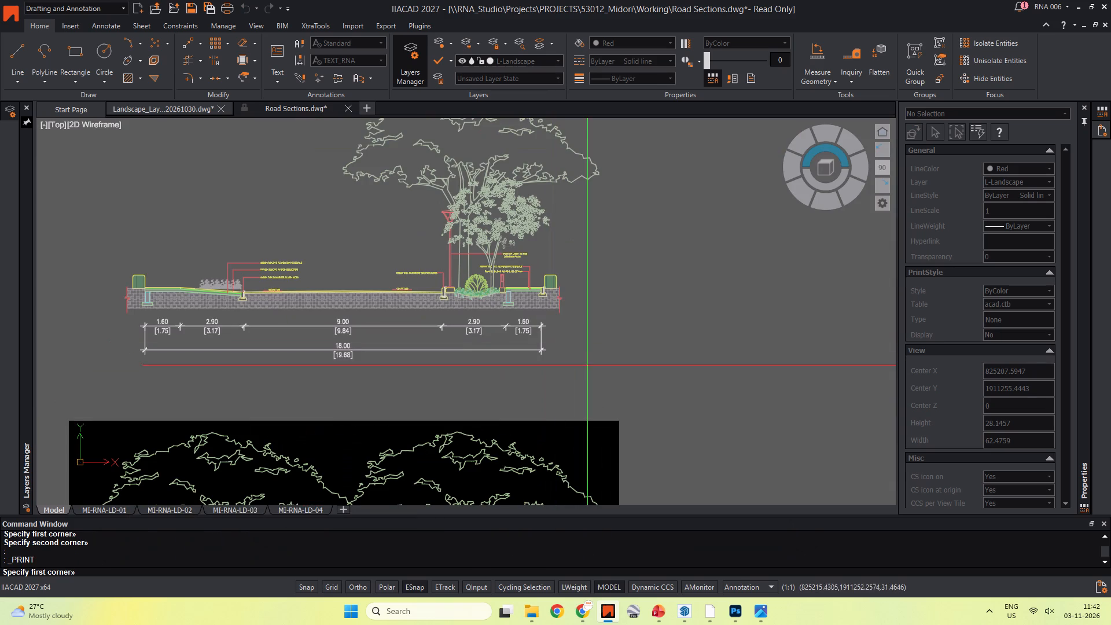
left_click(612, 365)
middle_click_drag(332, 269, 553, 386)
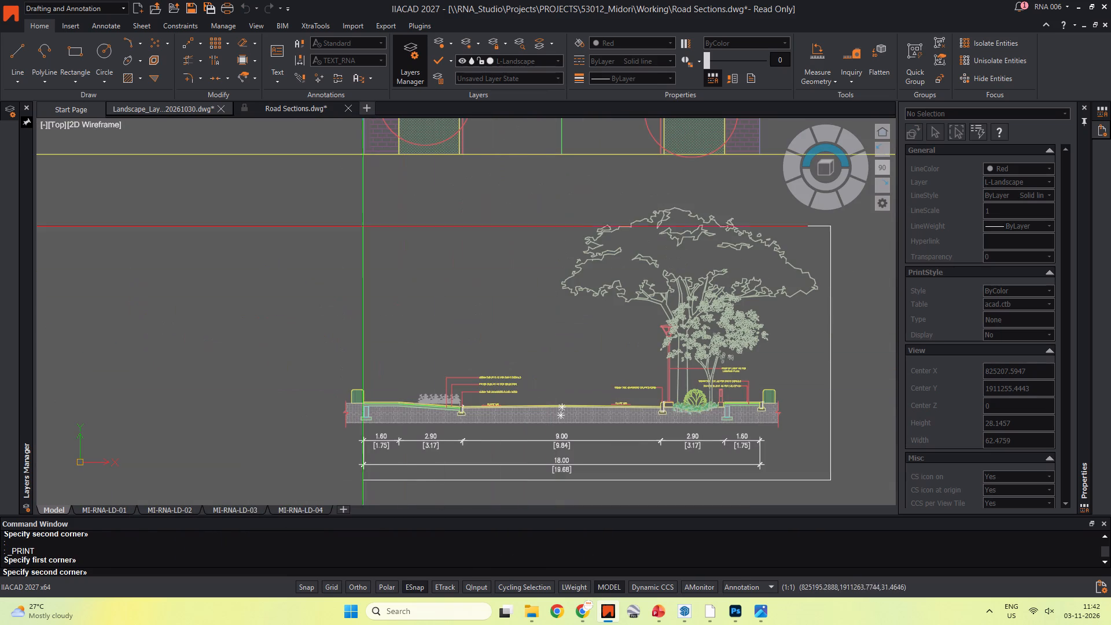
scroll(358, 208, "down", 1)
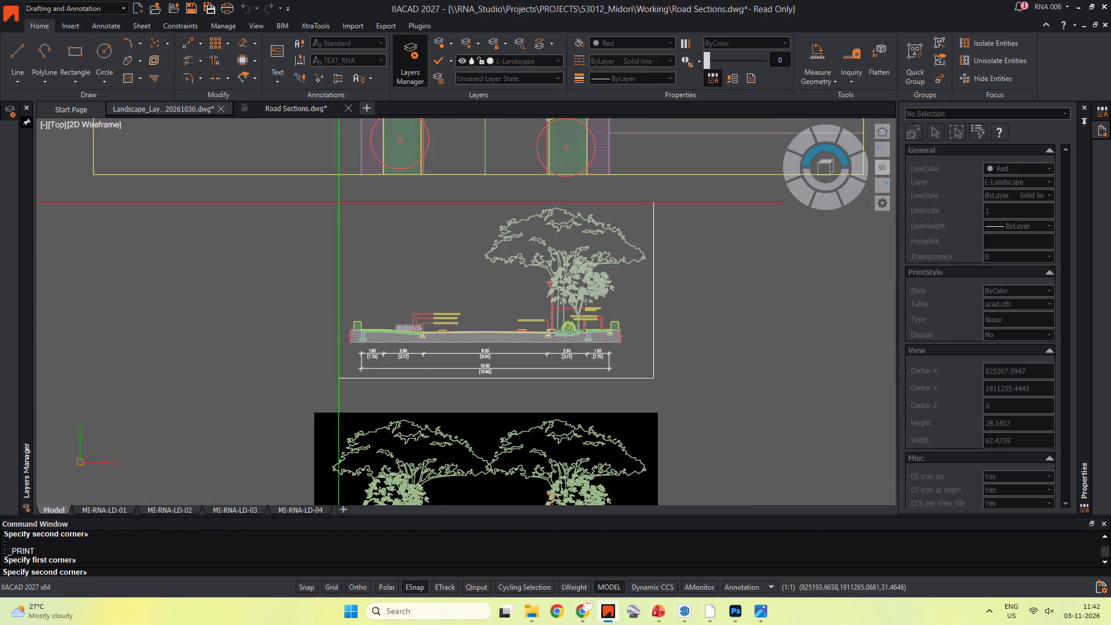
left_click(345, 201)
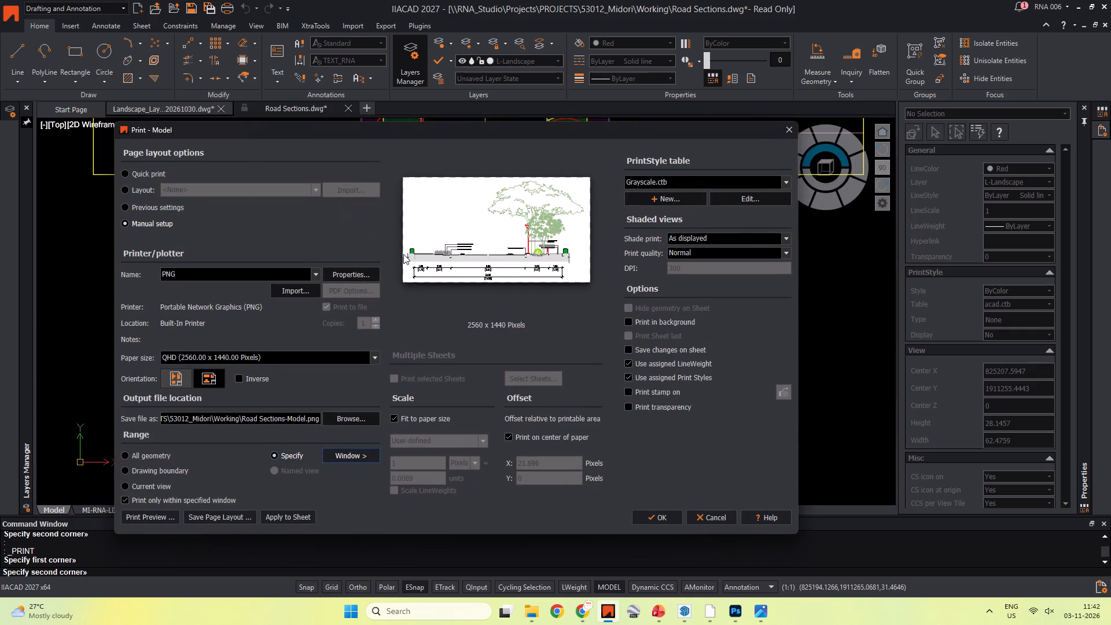
left_click(149, 520)
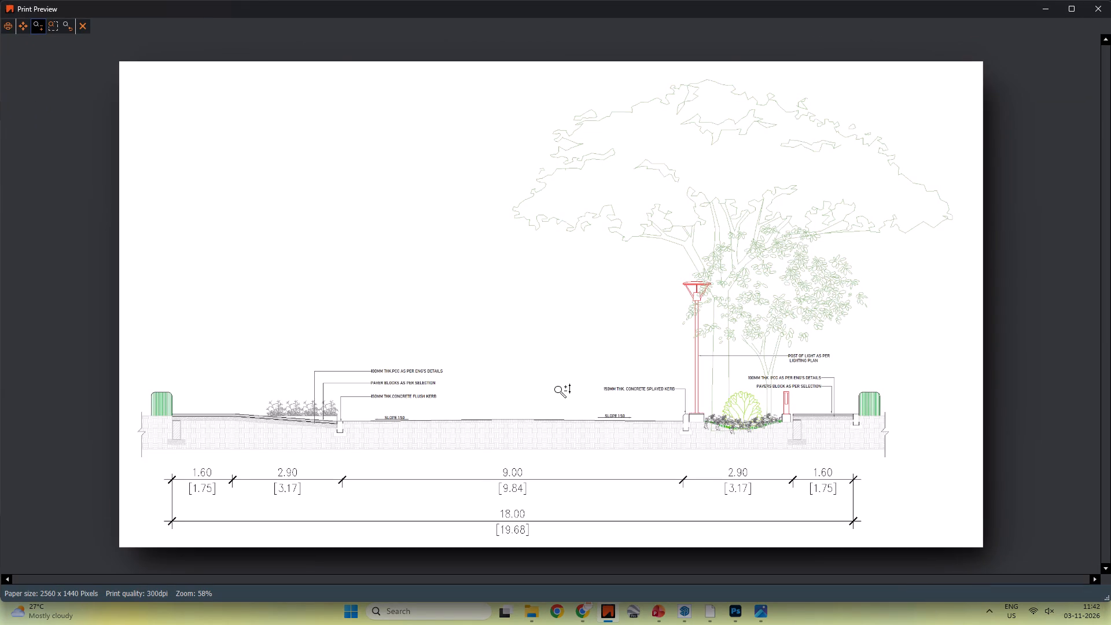
key("Escape")
scroll(563, 388, "down", 3)
key("Escape")
Examine the upper street section's notes and dimensions and compare it with the lower section and the adjoining road plan.
scroll(527, 339, "up", 4)
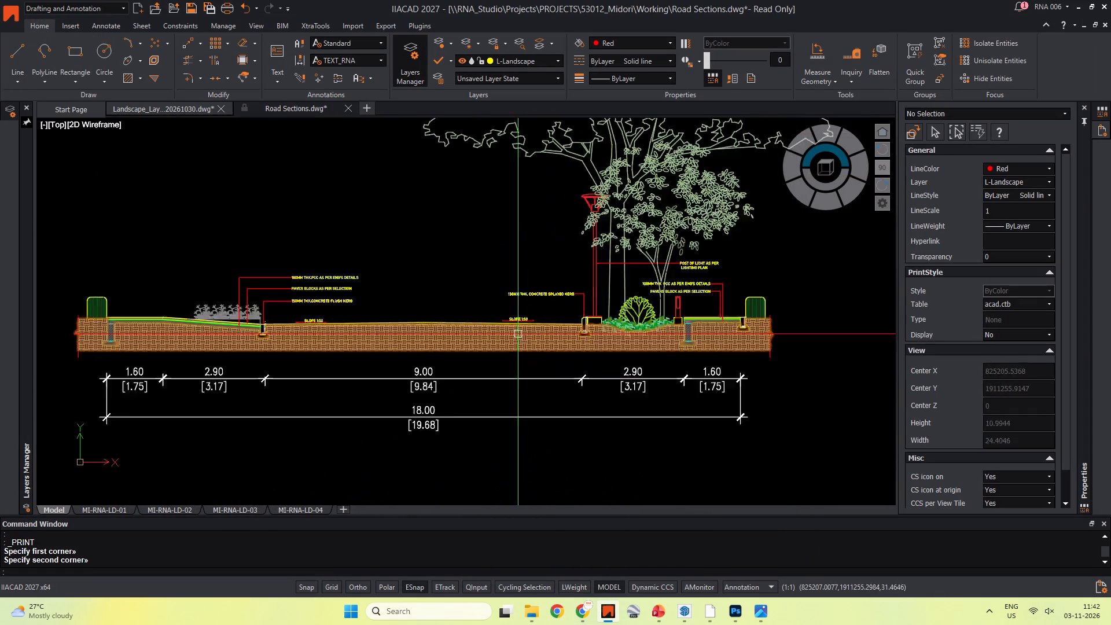
middle_click_drag(477, 345, 339, 362)
scroll(523, 337, "up", 3)
scroll(516, 346, "down", 5)
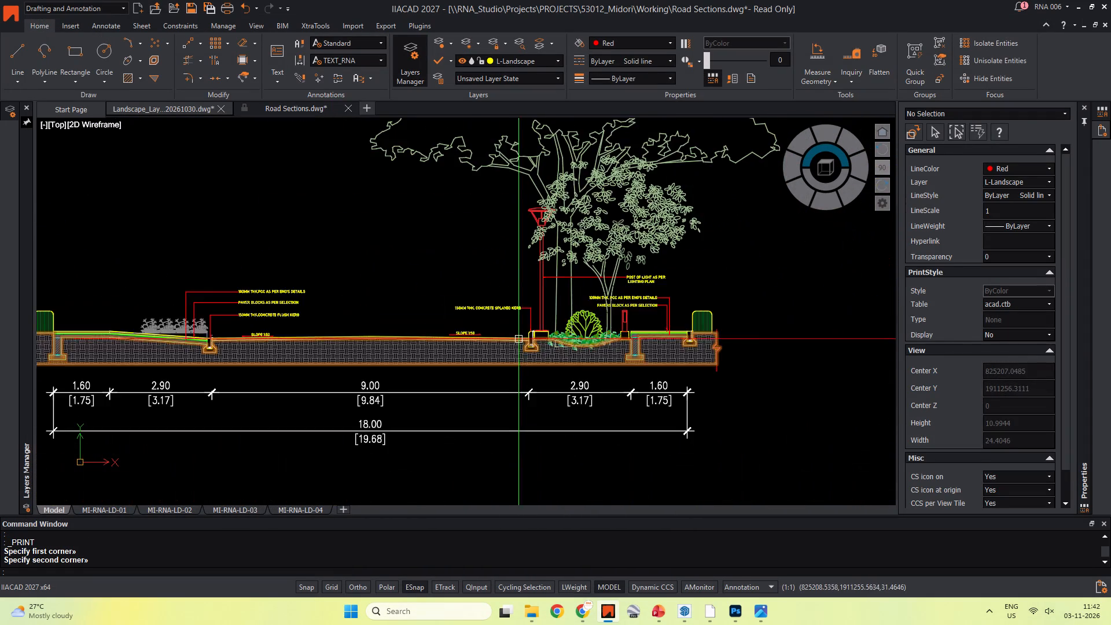
scroll(525, 341, "down", 2)
middle_click_drag(538, 341, 623, 208)
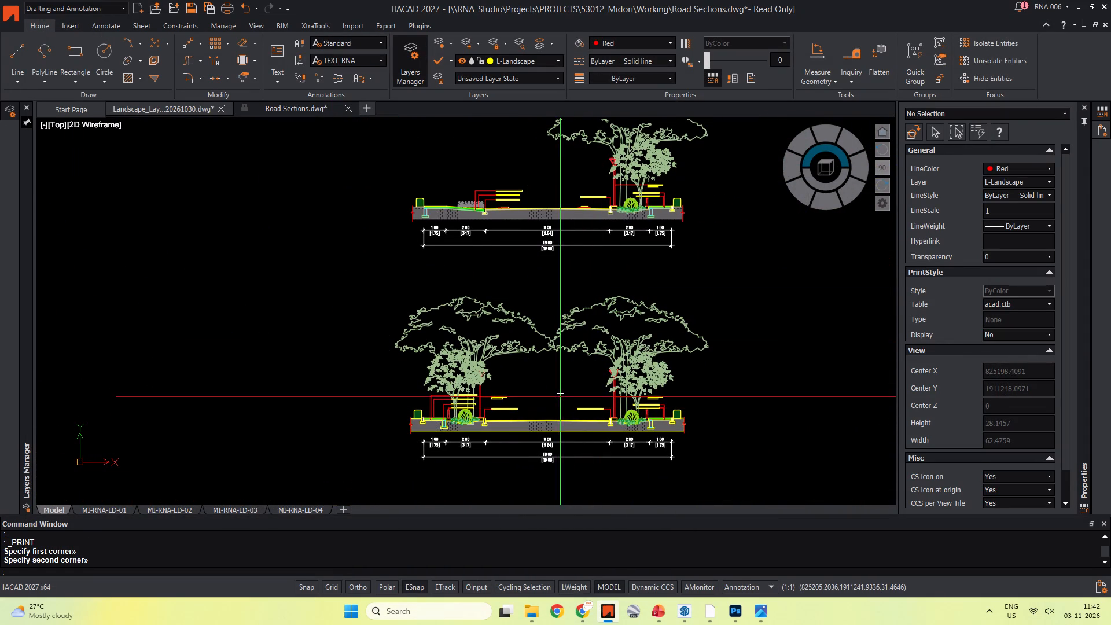
key("ctrl+p")
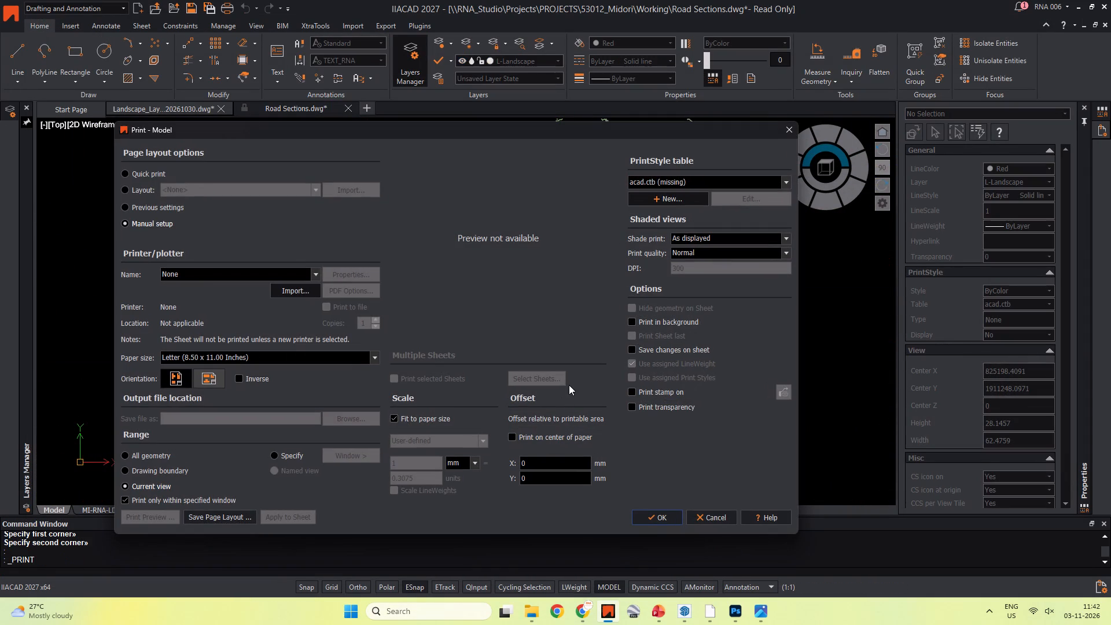
key("Escape")
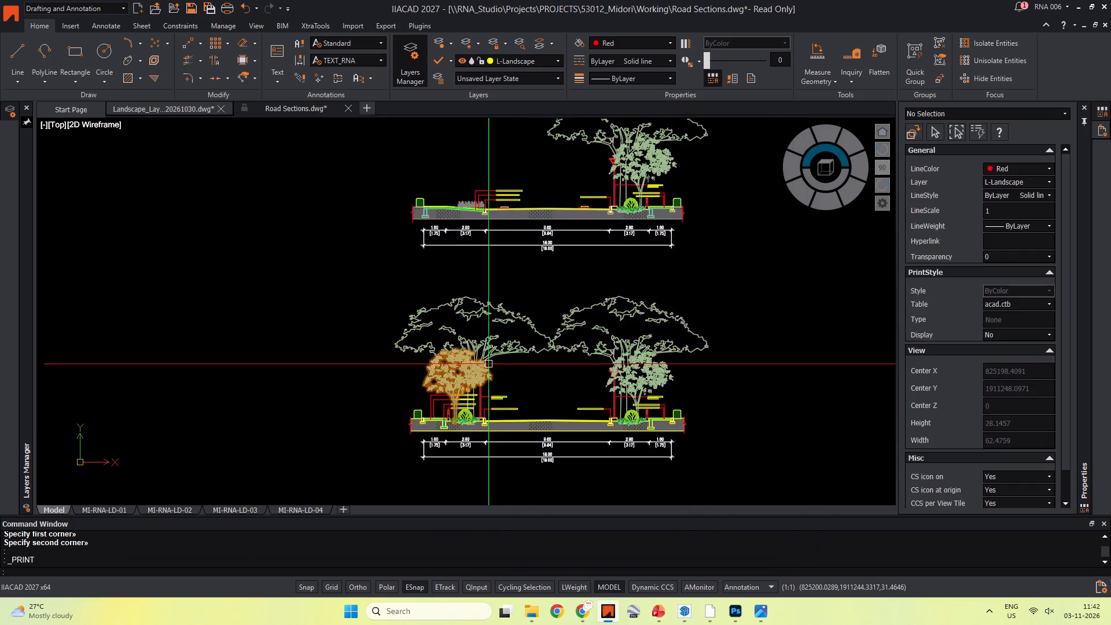
scroll(488, 370, "down", 2)
middle_click_drag(501, 373, 558, 293)
key("Escape")
scroll(562, 299, "up", 4)
scroll(539, 268, "down", 4)
middle_click_drag(536, 262, 513, 336)
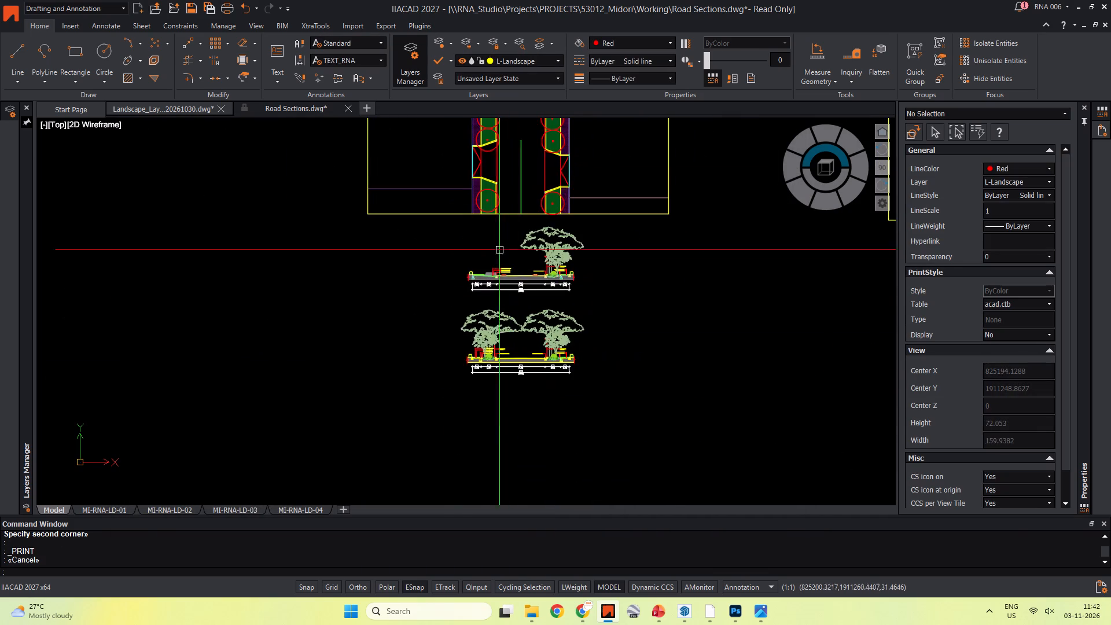
scroll(496, 242, "up", 2)
middle_click_drag(512, 289, 516, 305)
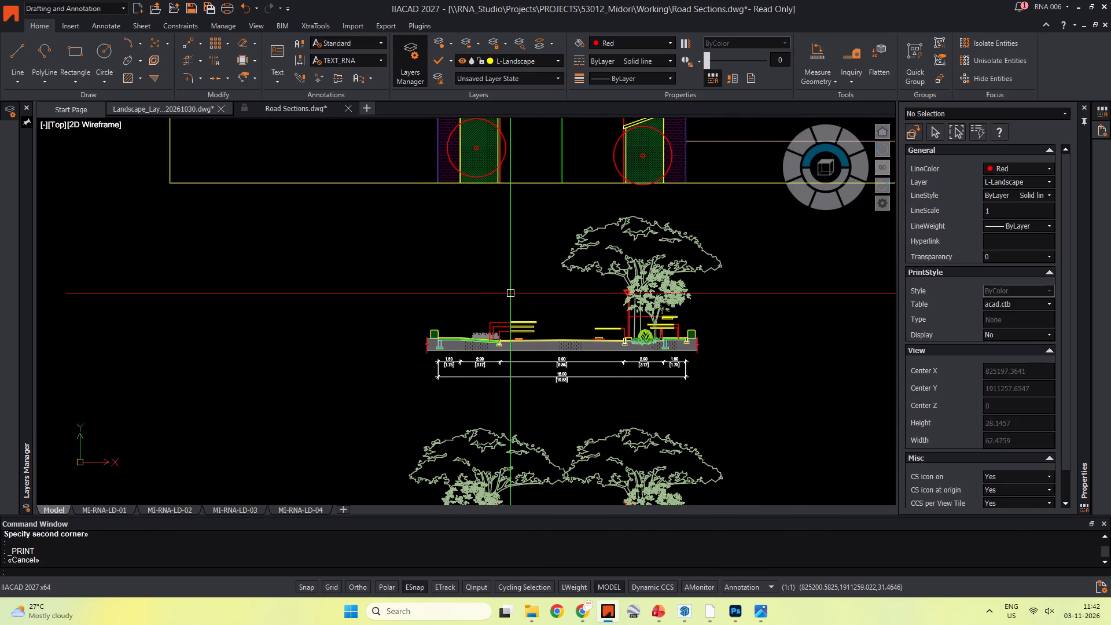
key("alt+Tab")
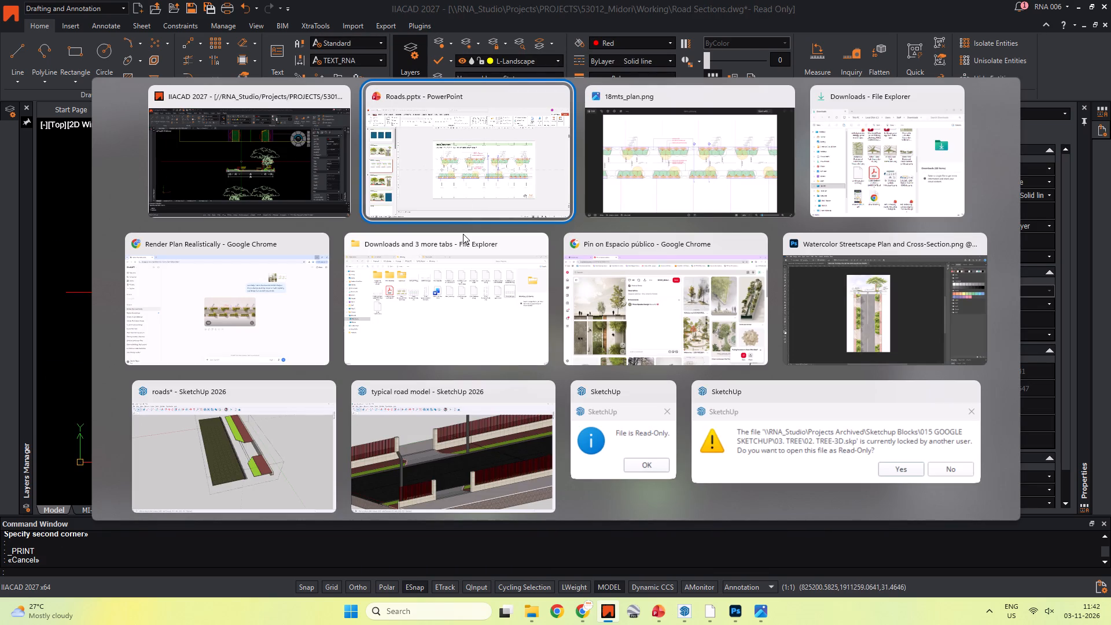
key("alt+Escape")
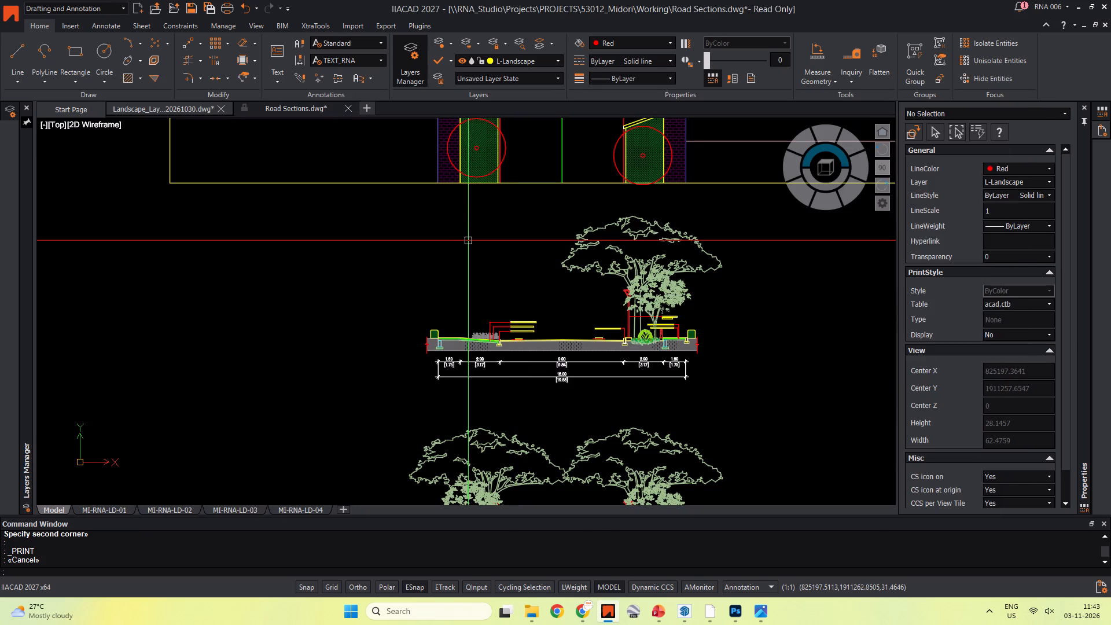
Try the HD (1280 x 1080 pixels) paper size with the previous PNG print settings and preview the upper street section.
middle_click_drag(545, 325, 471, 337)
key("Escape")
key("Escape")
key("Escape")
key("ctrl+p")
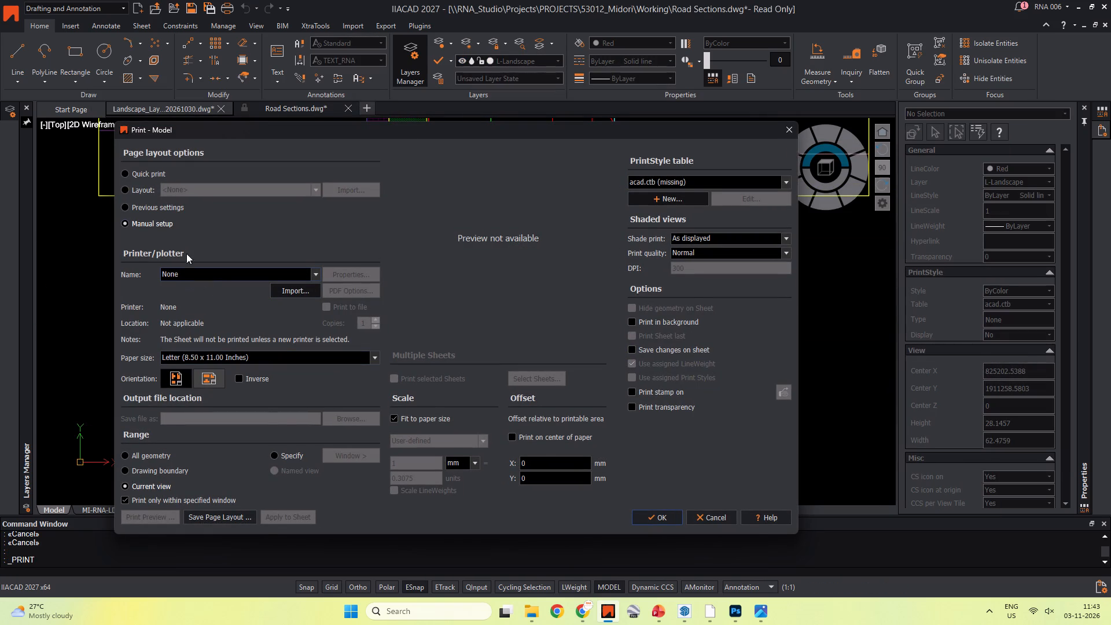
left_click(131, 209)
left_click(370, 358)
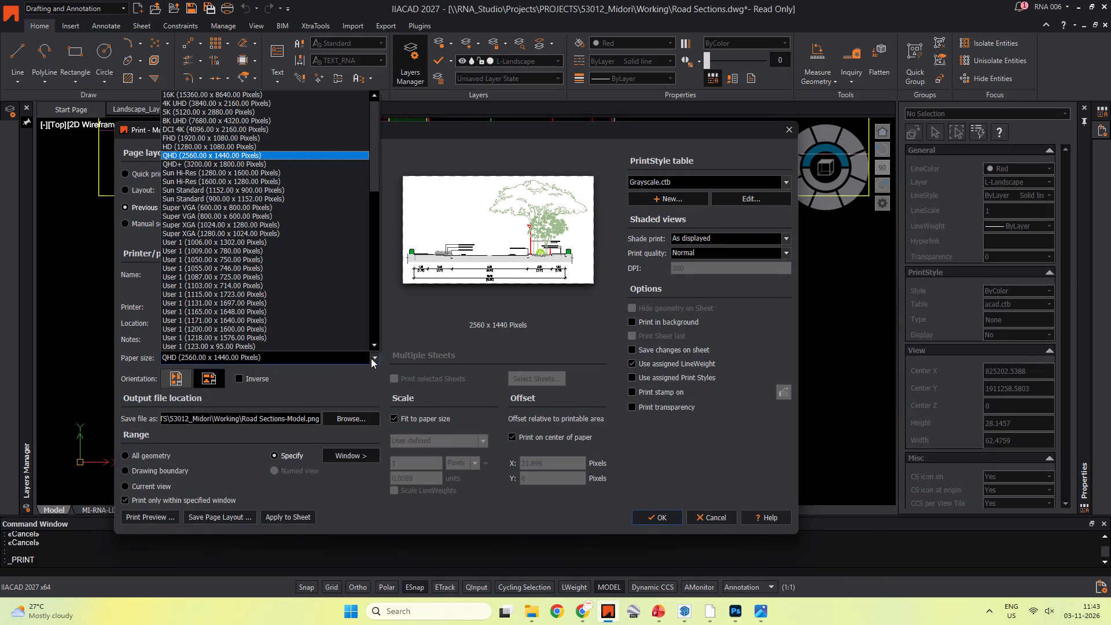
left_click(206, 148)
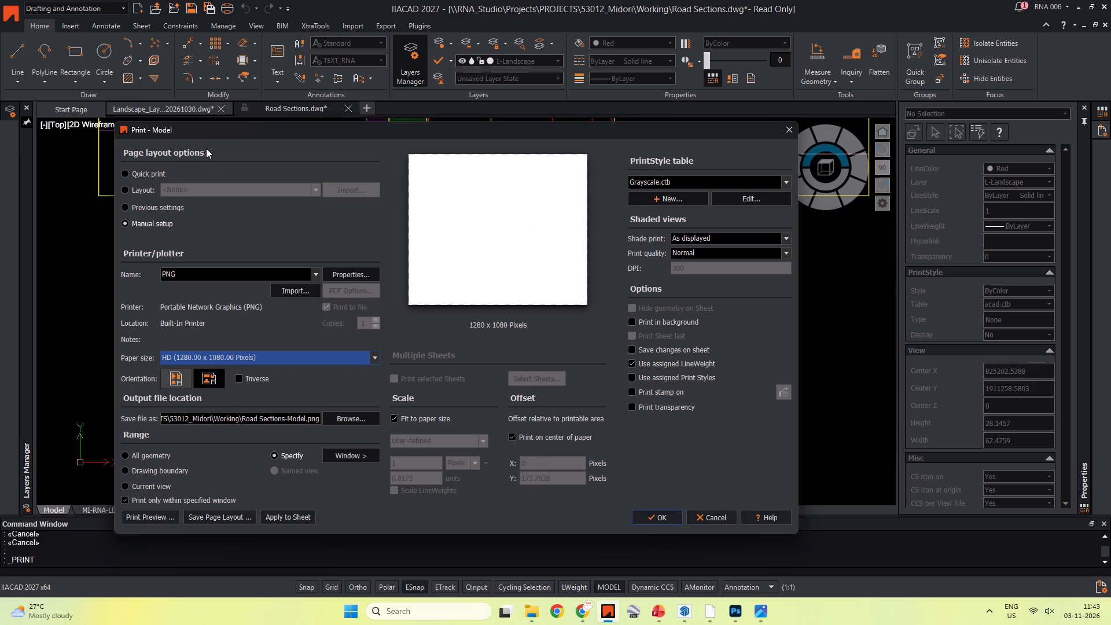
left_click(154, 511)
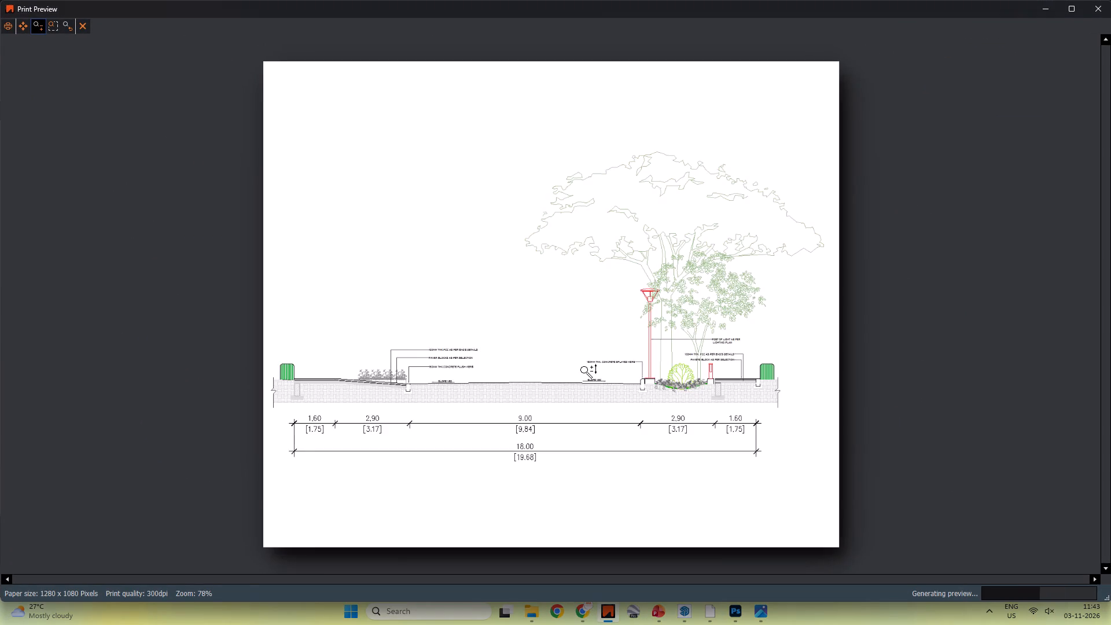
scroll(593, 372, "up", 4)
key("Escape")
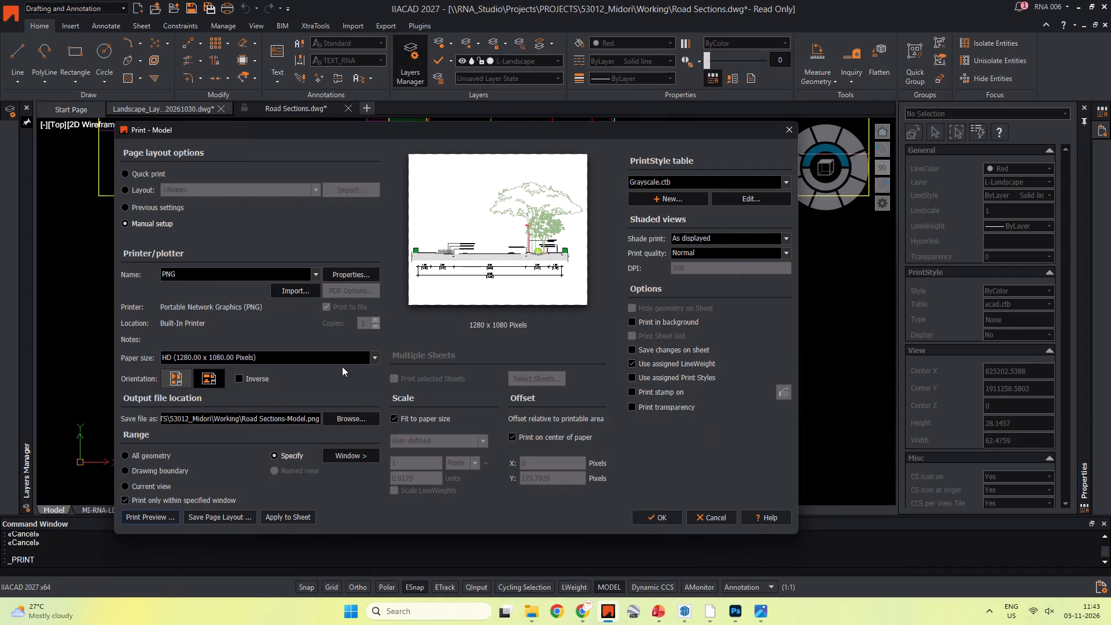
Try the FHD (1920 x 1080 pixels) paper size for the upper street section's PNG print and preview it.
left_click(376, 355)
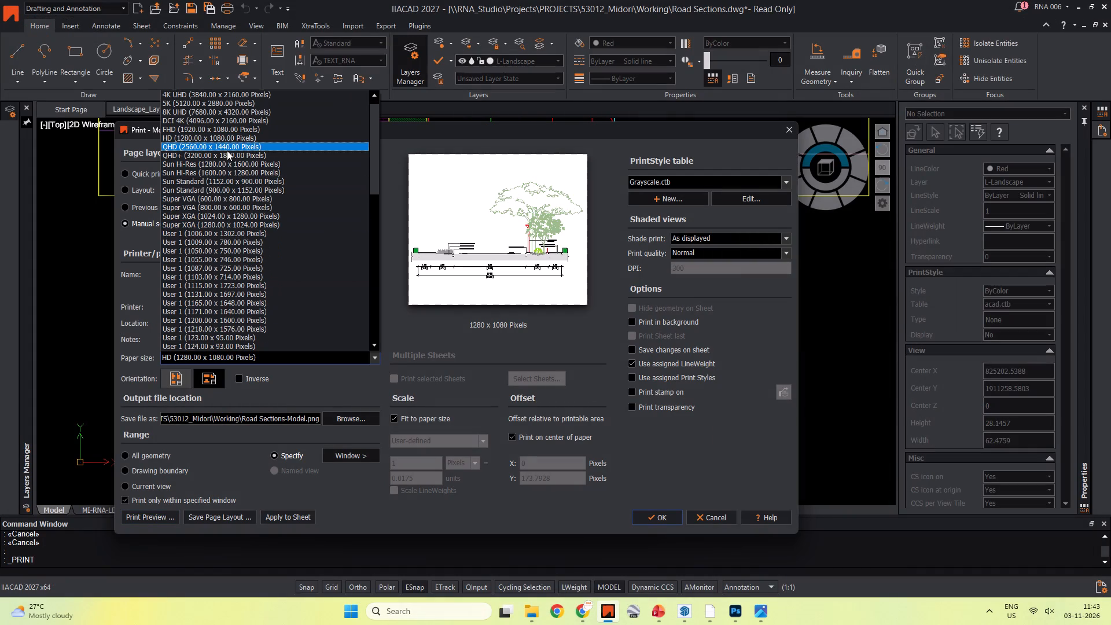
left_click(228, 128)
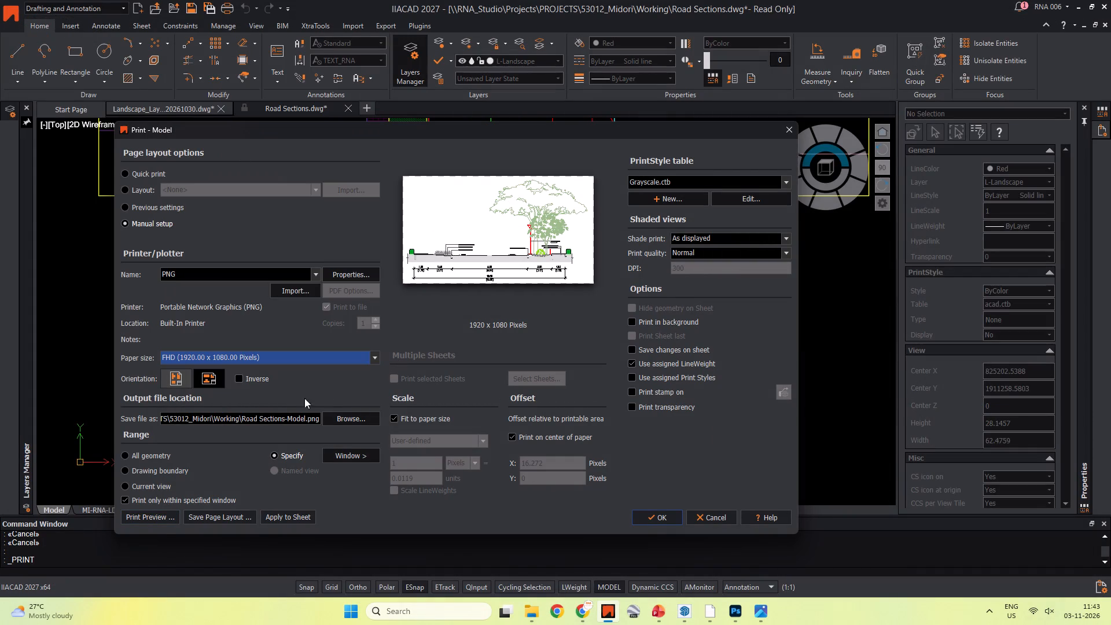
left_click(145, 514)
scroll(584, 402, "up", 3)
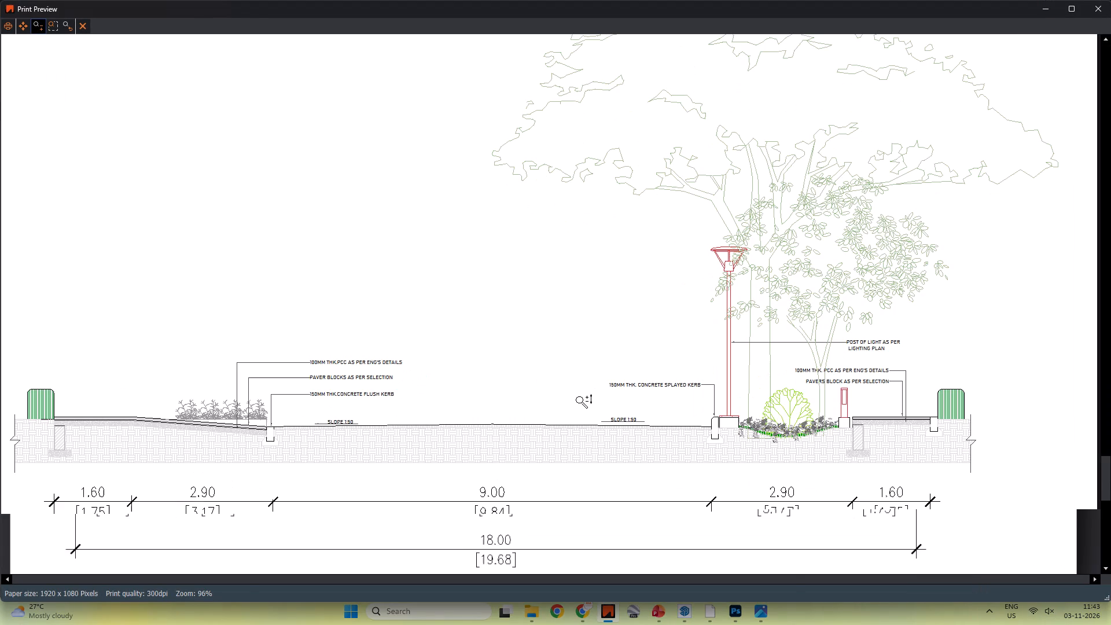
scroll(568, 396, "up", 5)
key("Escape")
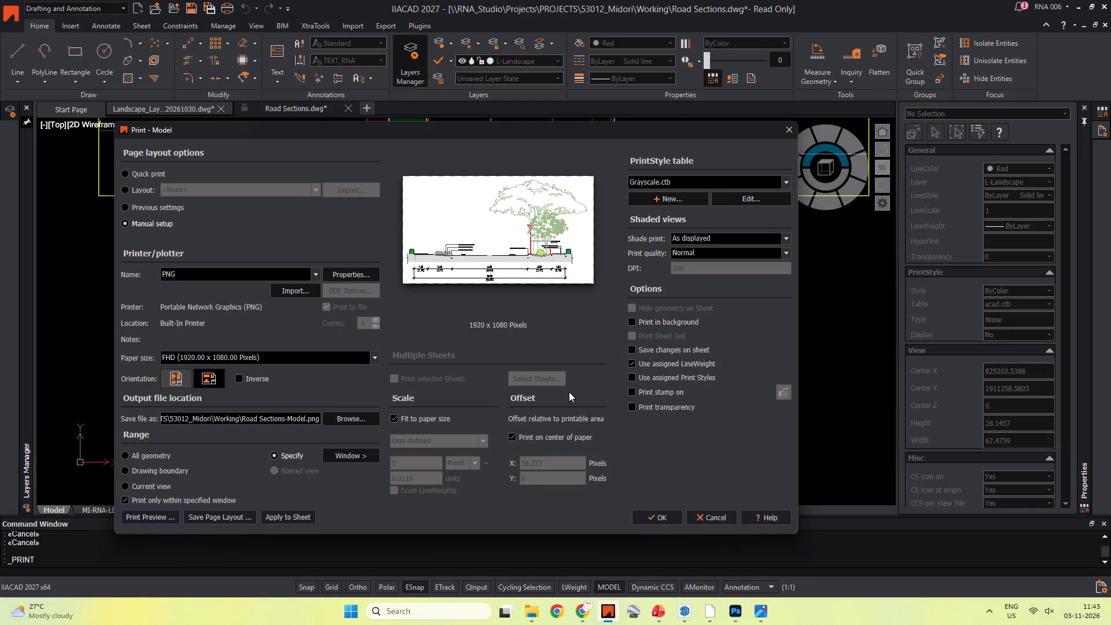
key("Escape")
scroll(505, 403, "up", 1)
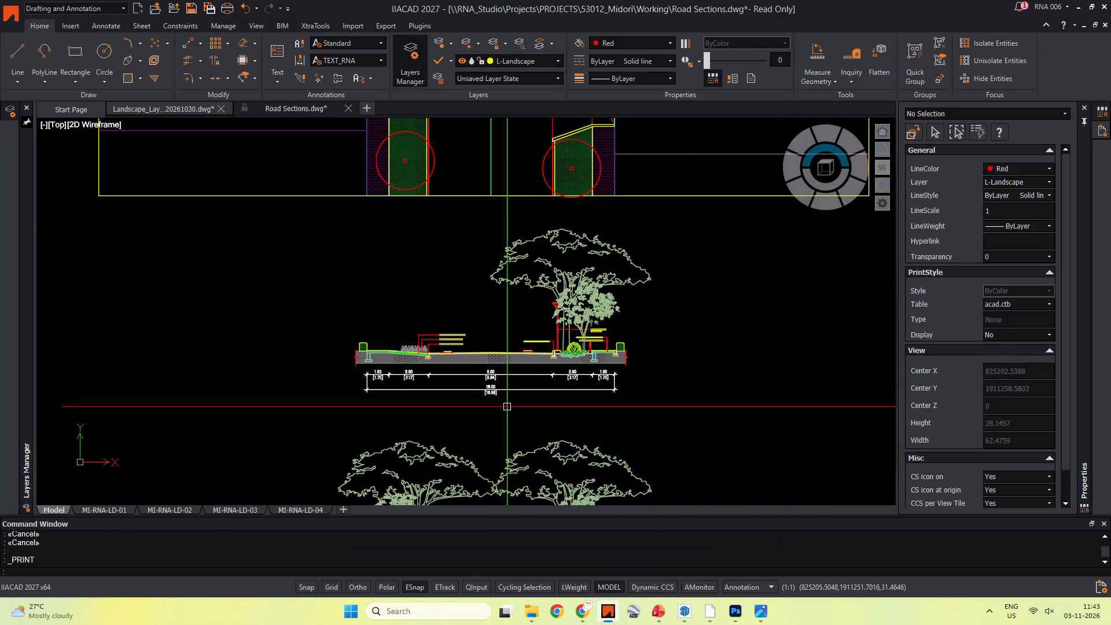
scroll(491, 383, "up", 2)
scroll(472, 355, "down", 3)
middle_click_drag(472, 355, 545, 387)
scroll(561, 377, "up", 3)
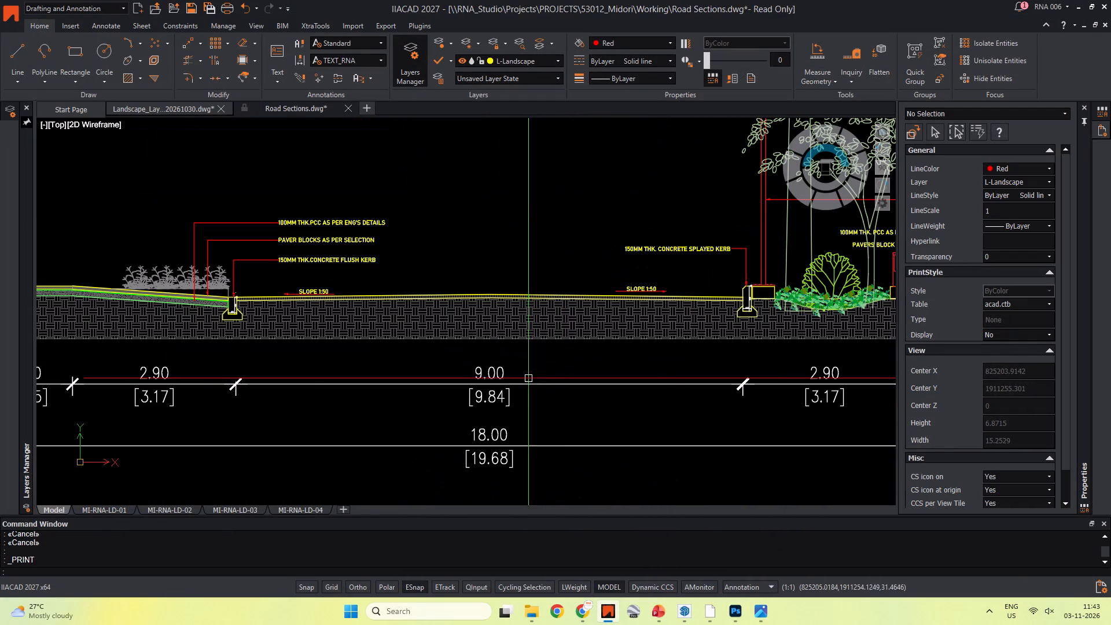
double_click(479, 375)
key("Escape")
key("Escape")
Change the text style of all the upper street section's dimensions to Standard.
scroll(505, 409, "down", 1)
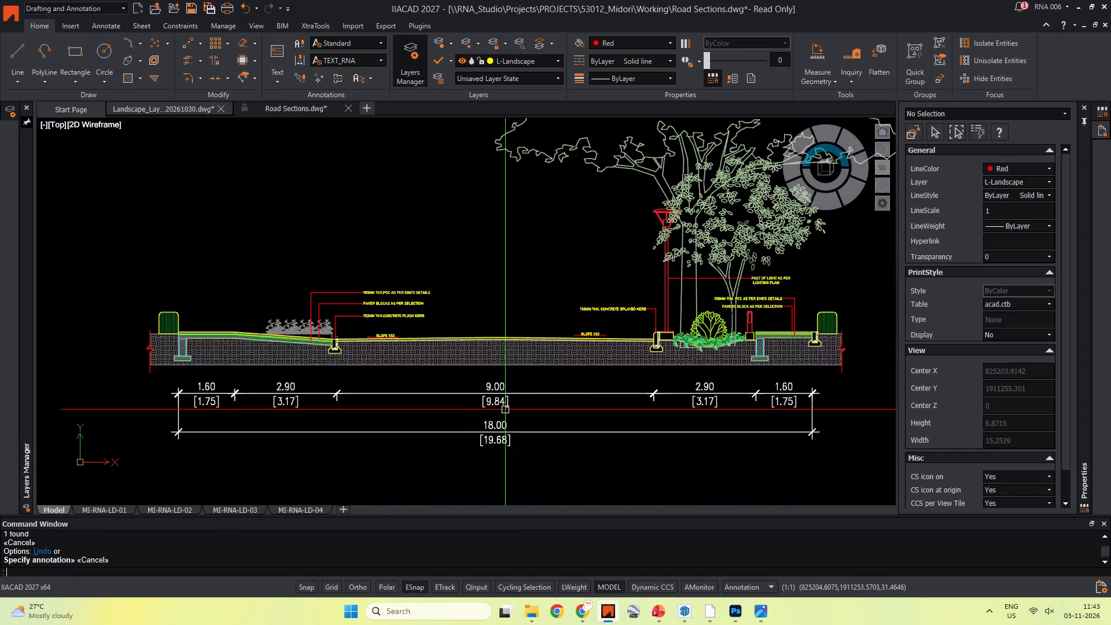
scroll(505, 409, "down", 2)
middle_click_drag(505, 399, 494, 386)
key("Escape")
left_click_drag(631, 421, 613, 416)
left_click(340, 384)
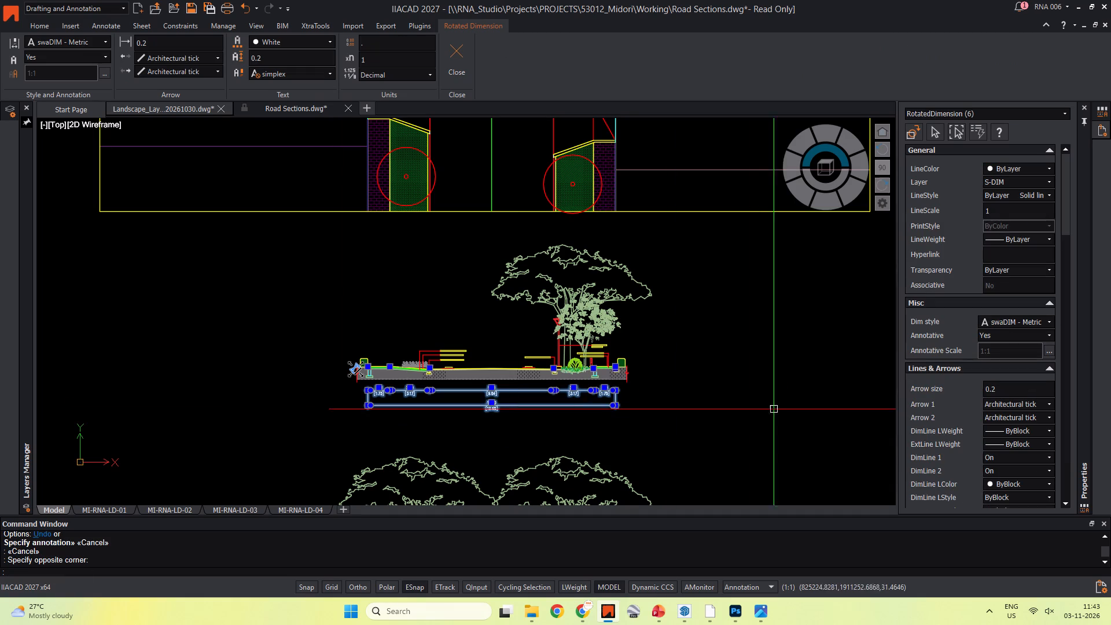
scroll(945, 389, "down", 11)
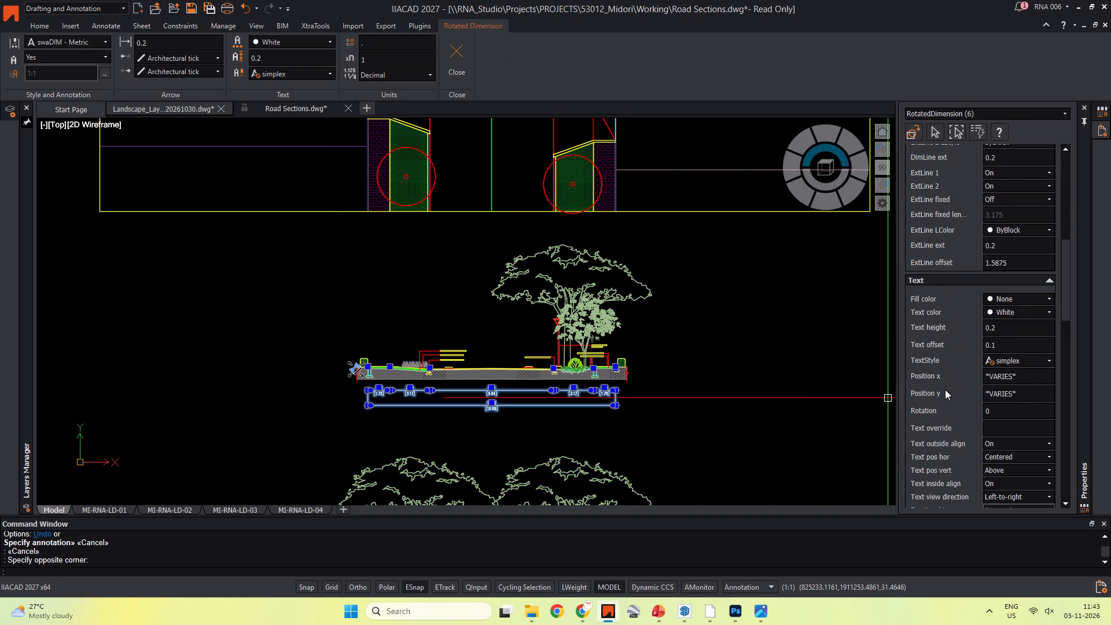
left_click(1049, 363)
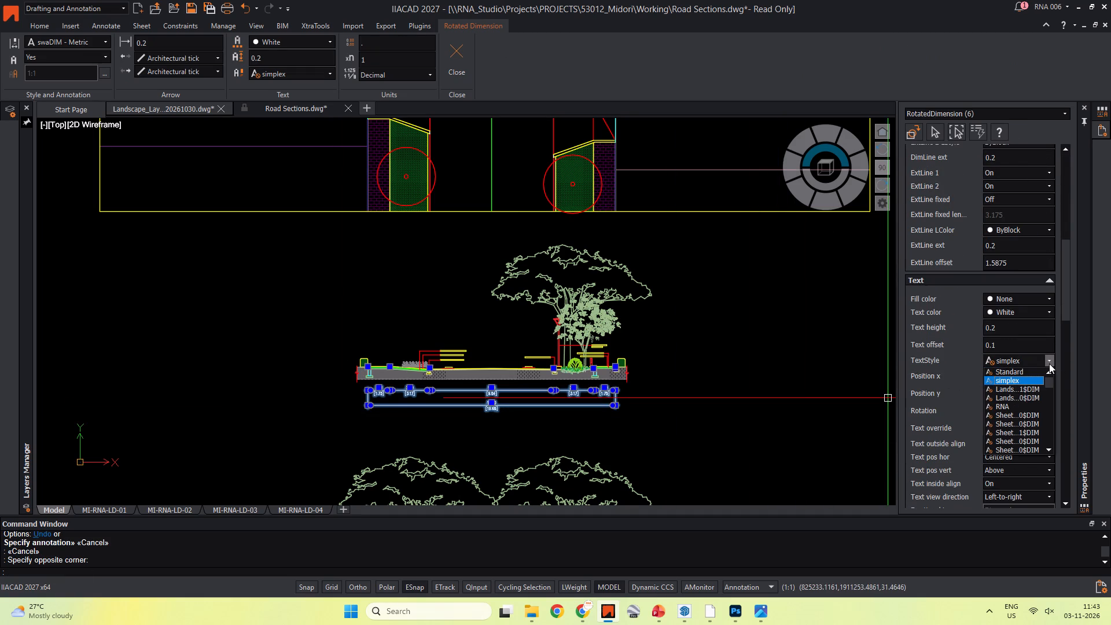
left_click(1013, 373)
scroll(673, 391, "up", 2)
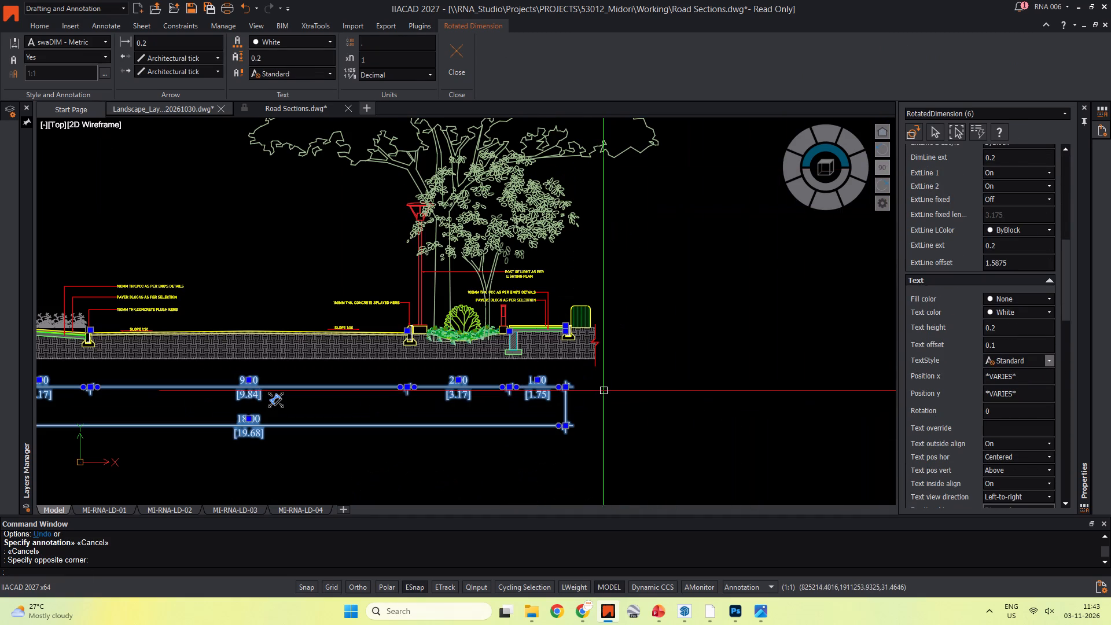
key("Escape")
Match the lower street section's dimensions to the upper section's dimension properties with the property painter.
middle_click_drag(594, 400, 794, 297)
key("Escape")
scroll(781, 300, "down", 1)
key("Escape")
type("ma")
key("space")
left_click(711, 322)
middle_click_drag(775, 354, 661, 109)
left_click(688, 383)
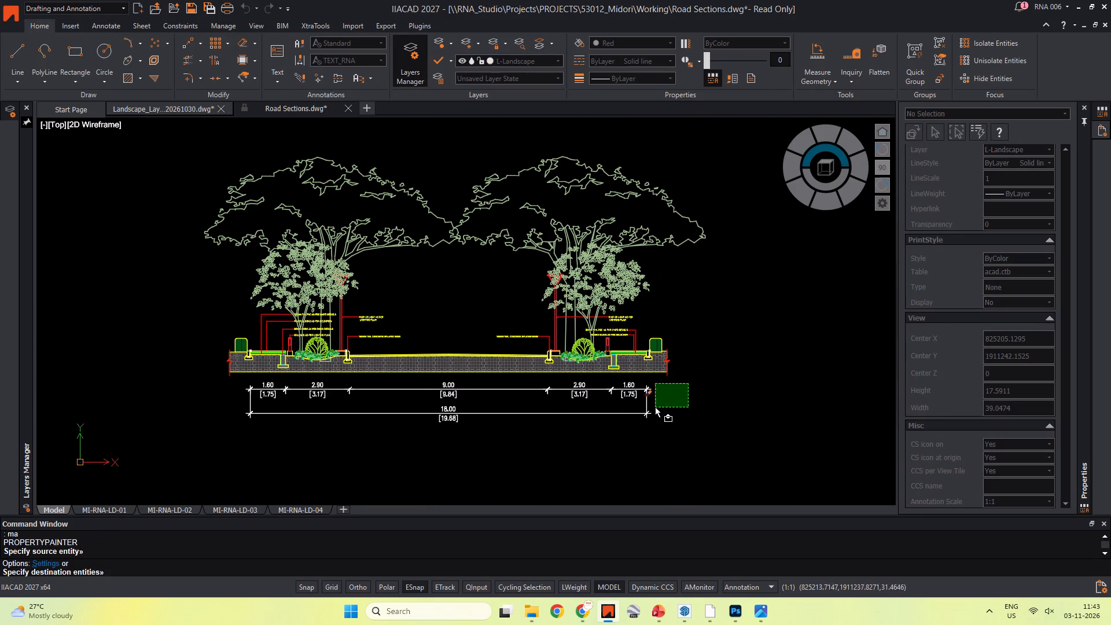
middle_click_drag(598, 435, 644, 398)
left_click(283, 411)
key("Escape")
middle_click_drag(392, 387, 409, 410)
key("Escape")
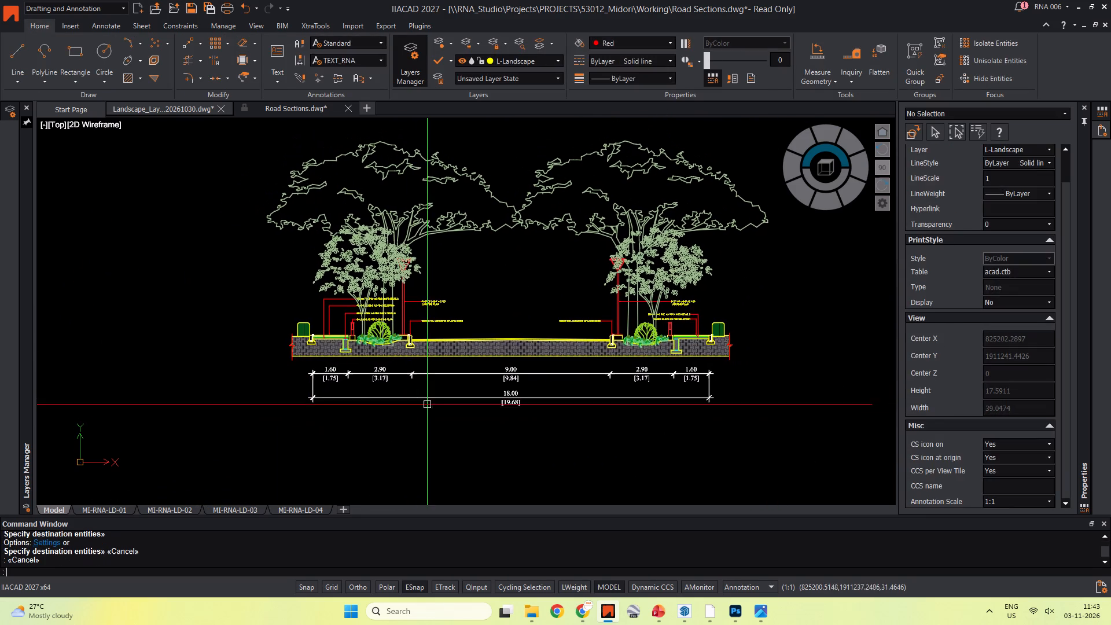
key("Escape")
Reuse the previous PNG print settings with the HD (1280 x 1080 pixels) paper size and preview the upper street section.
scroll(453, 336, "down", 2)
middle_click_drag(468, 304, 478, 372)
key("Escape")
scroll(494, 266, "up", 2)
middle_click_drag(524, 322, 554, 365)
key("Escape")
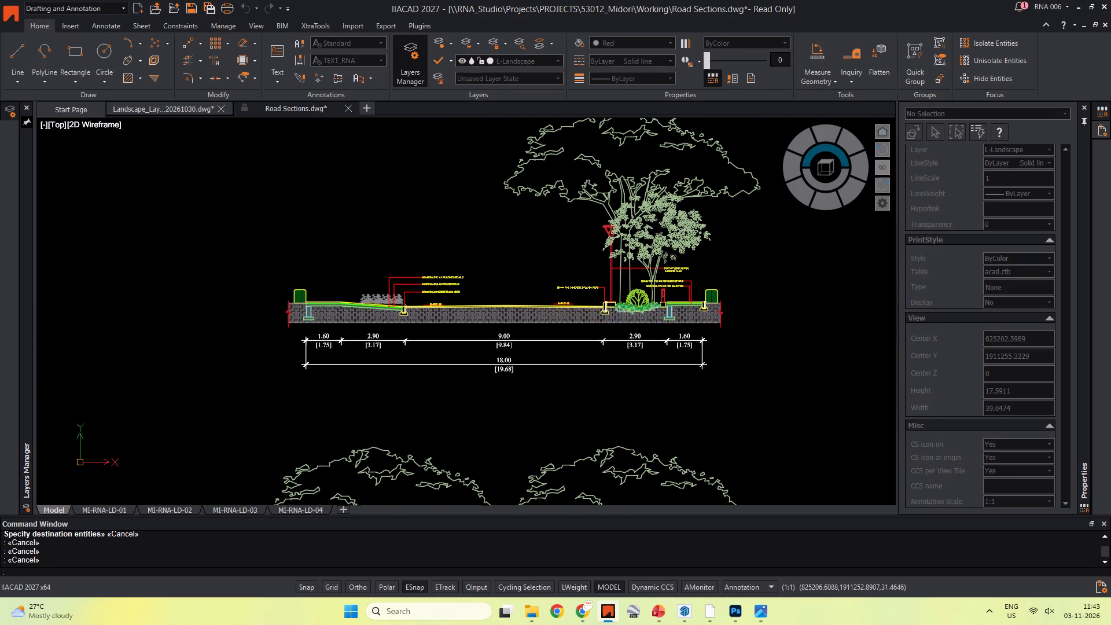
key("Escape")
key("ctrl+p")
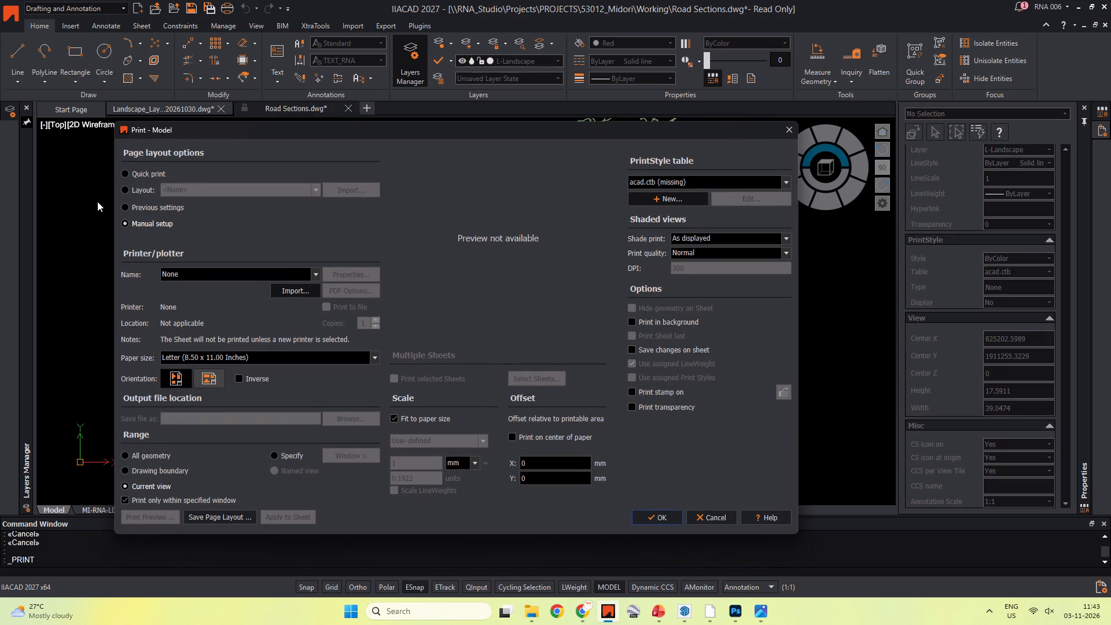
left_click(131, 205)
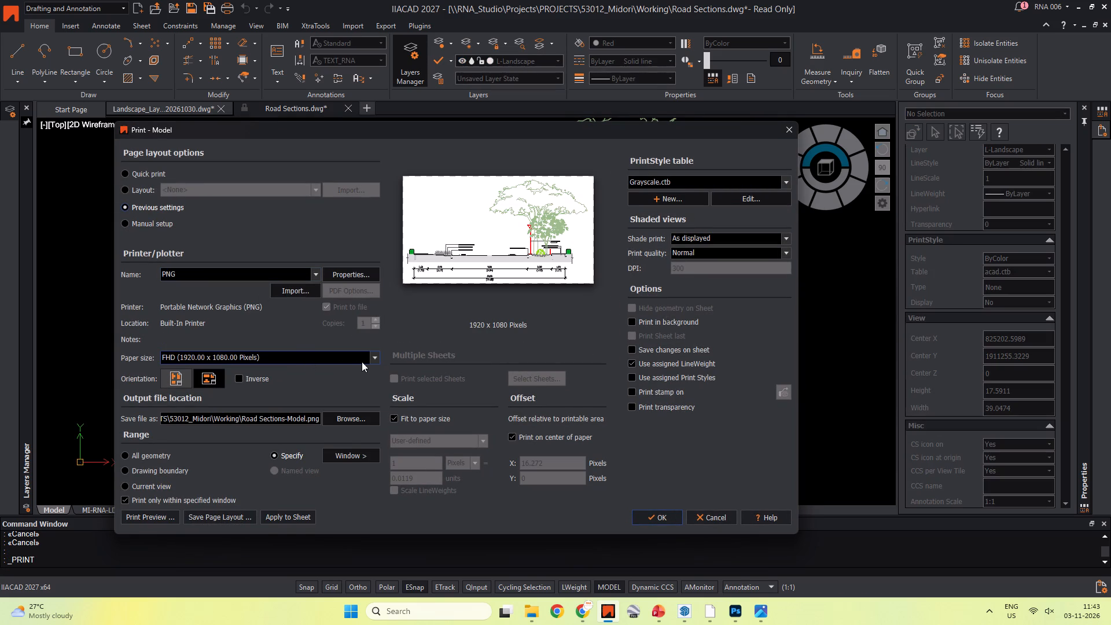
left_click(376, 360)
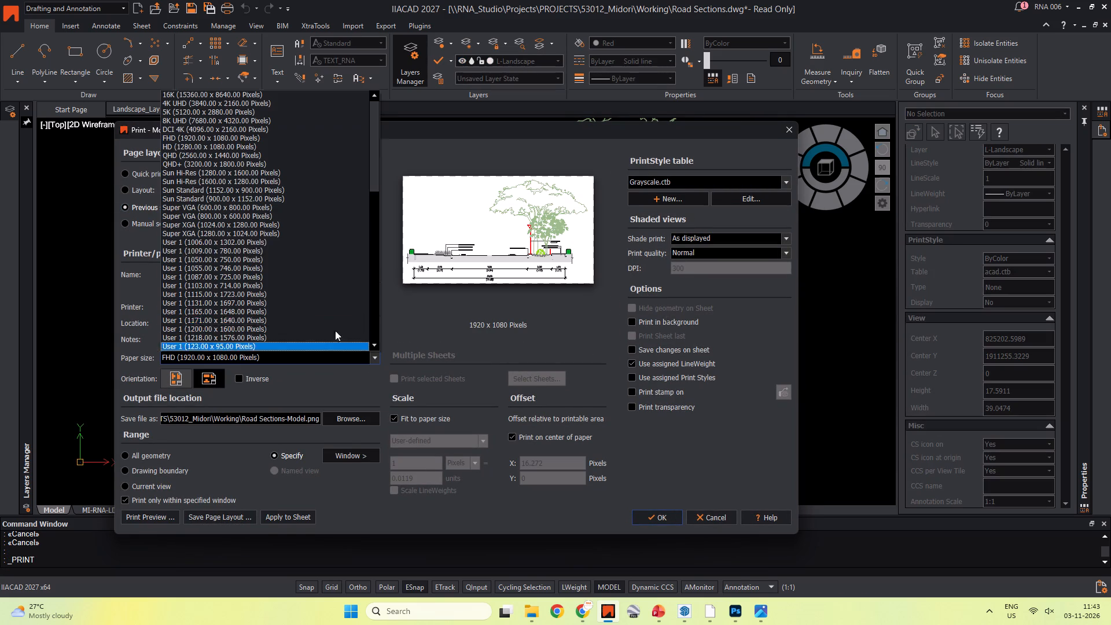
left_click(215, 147)
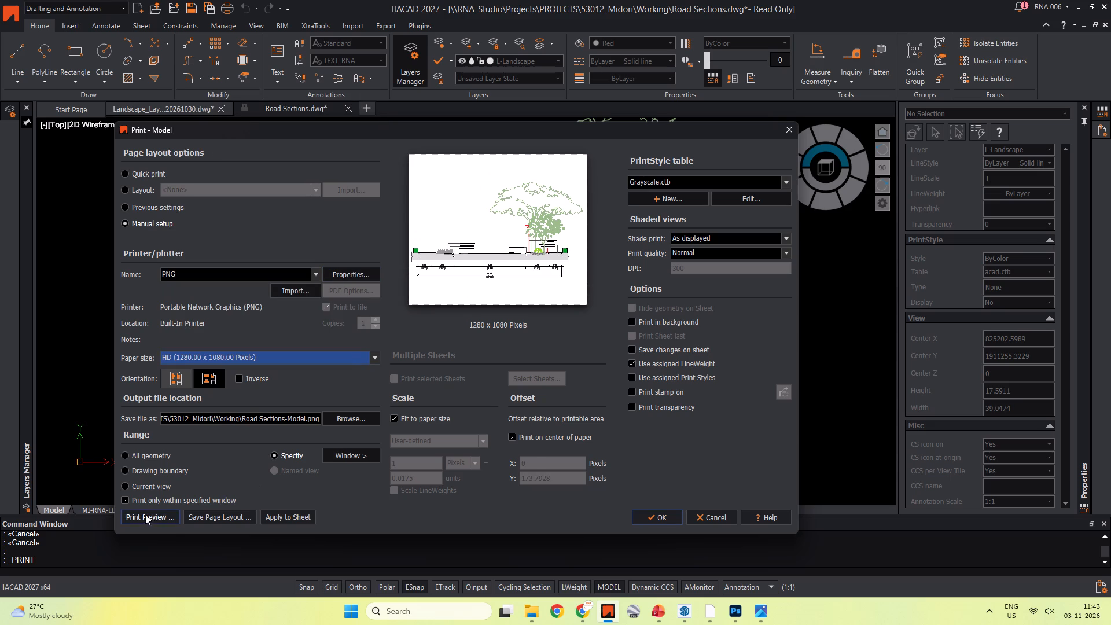
left_click(145, 514)
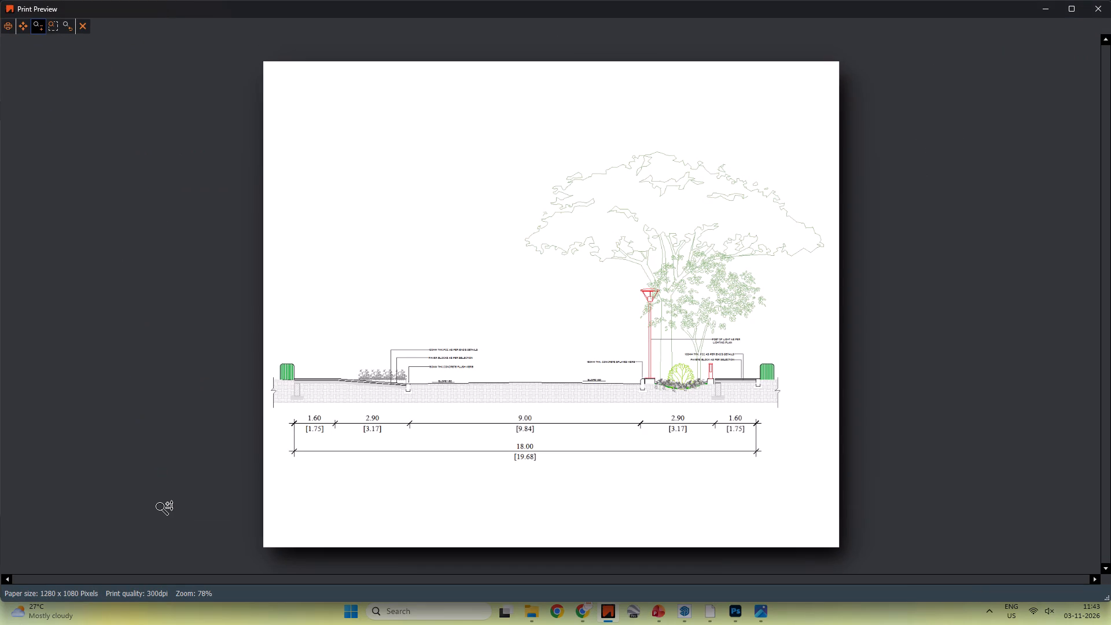
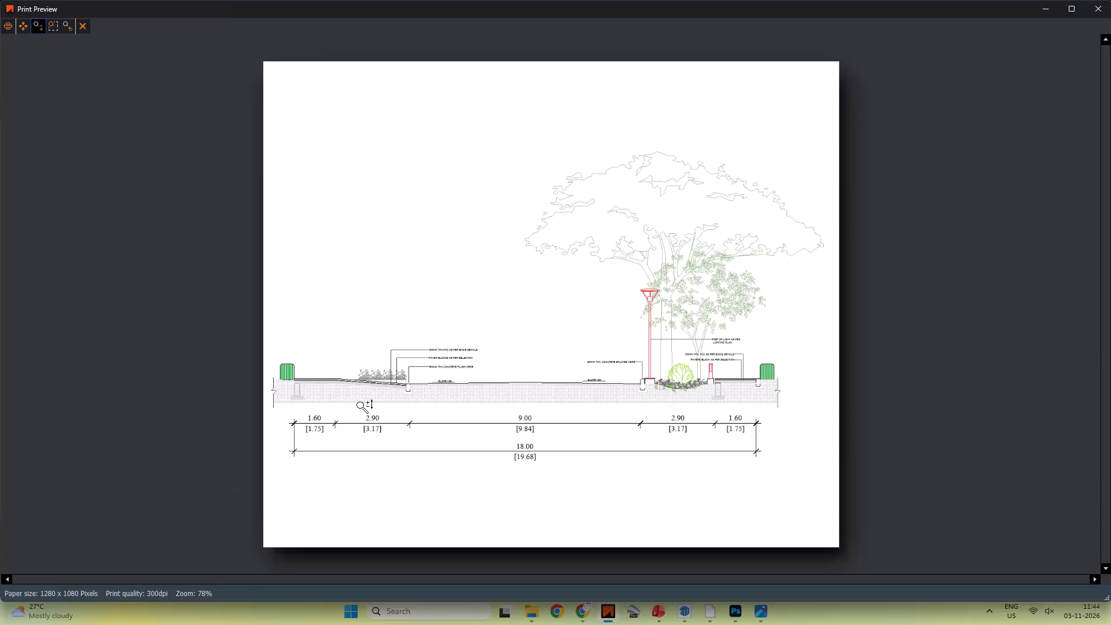
Enable print transparency for the upper street section's PNG print and preview it.
scroll(402, 381, "up", 7)
key("Escape")
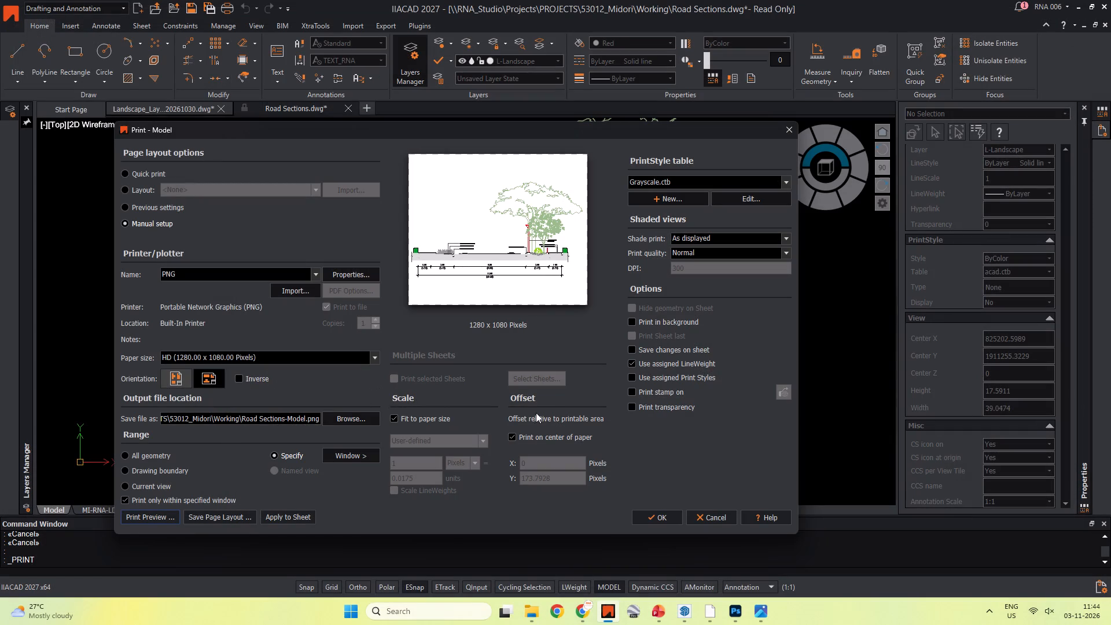
left_click(633, 403)
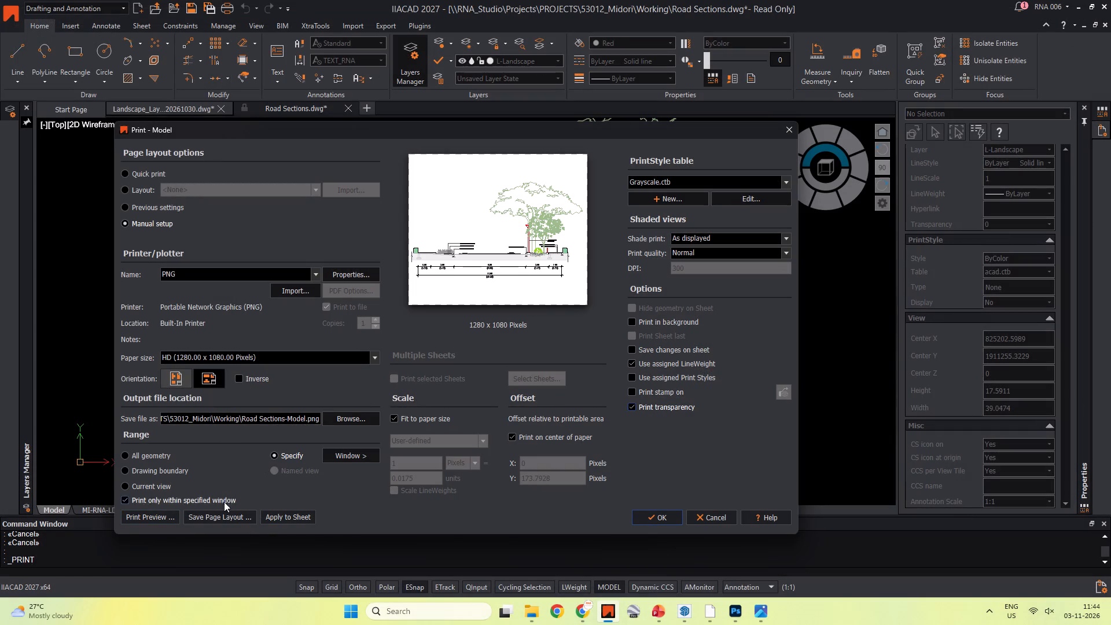
left_click(156, 525)
left_click(154, 521)
scroll(474, 417, "up", 3)
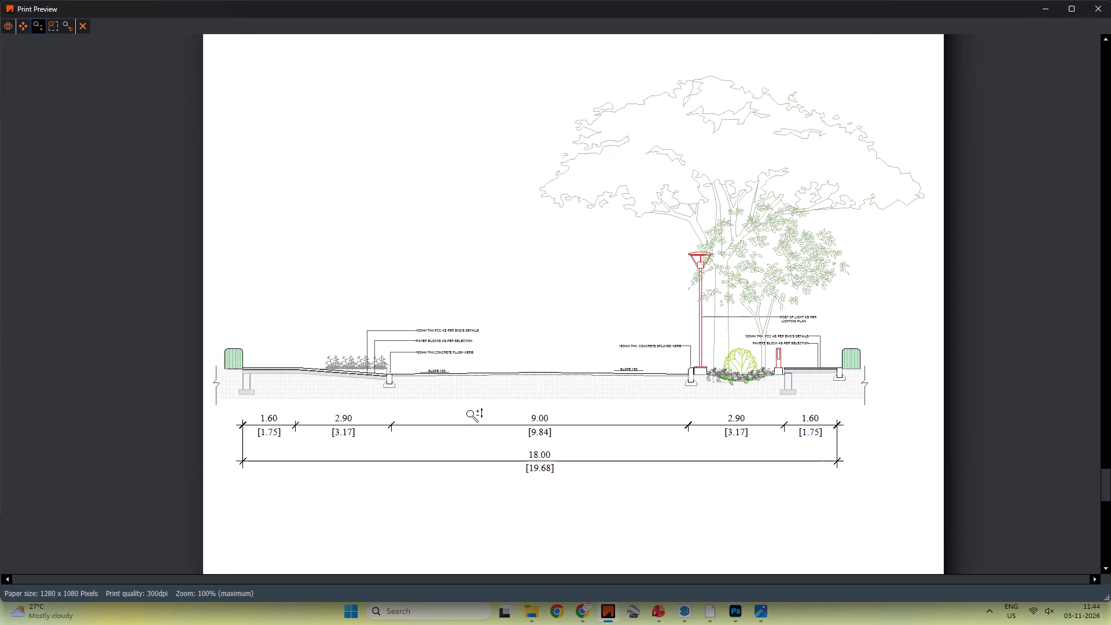
key("Escape")
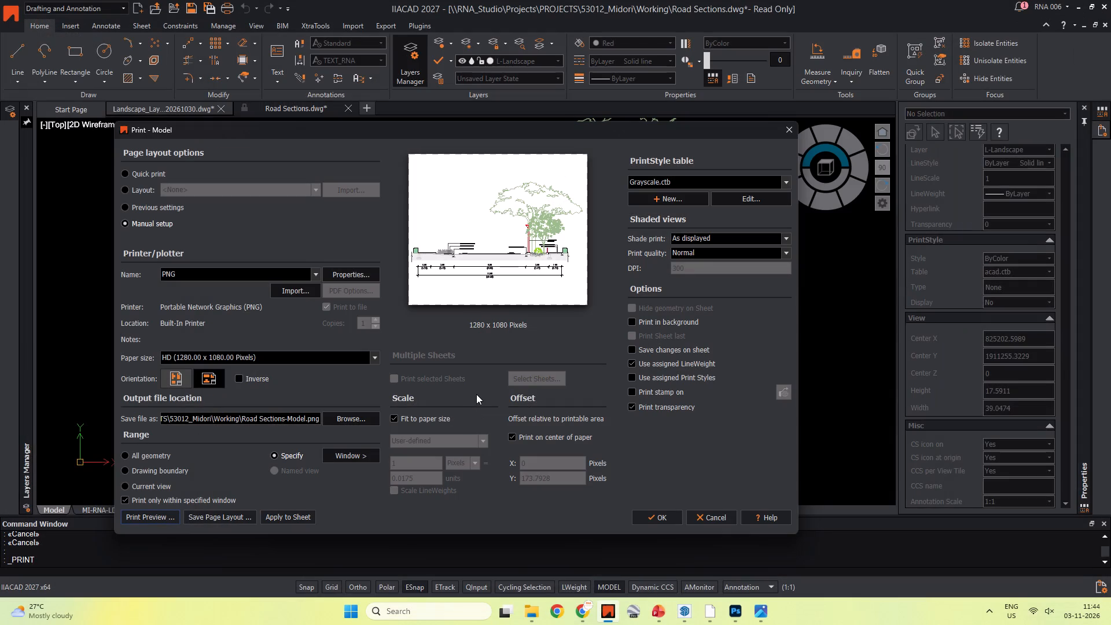
key("Escape")
Lower the transparency of the EARTH ground hatch in the upper street section.
scroll(381, 374, "down", 2)
middle_click_drag(381, 374, 532, 363)
scroll(536, 354, "up", 4)
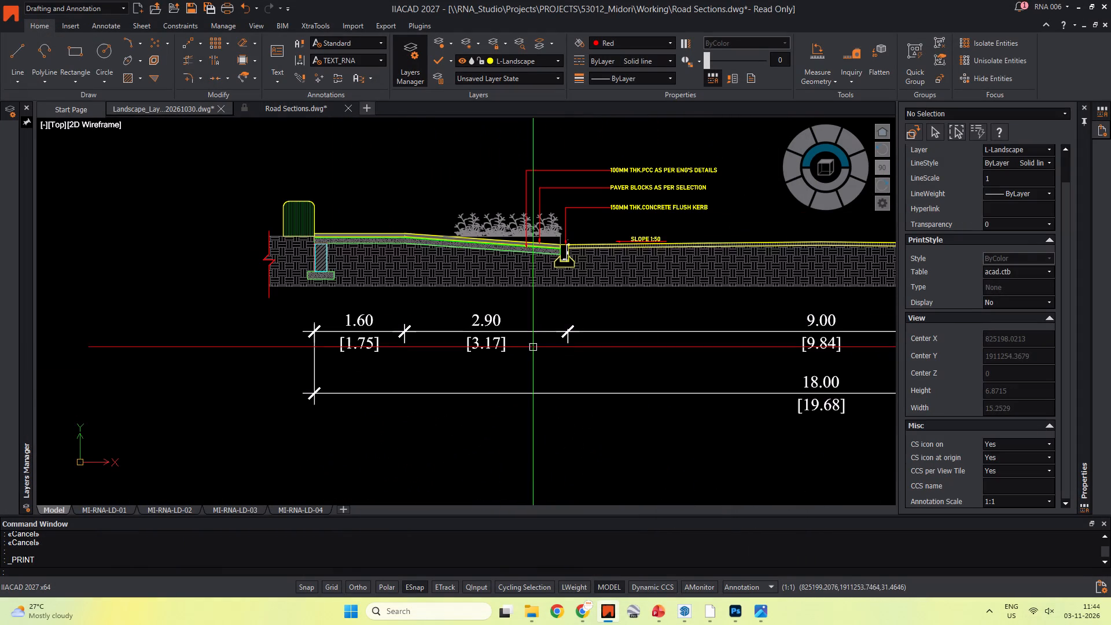
left_click(495, 271)
middle_click_drag(509, 274, 418, 307)
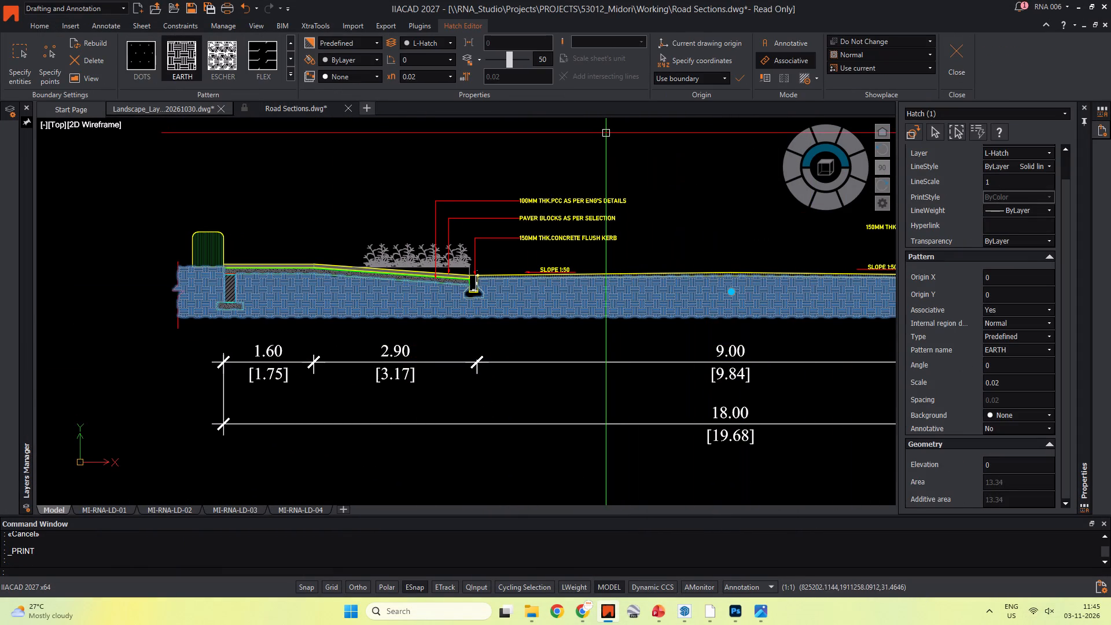
left_click_drag(510, 58, 468, 62)
key("Escape")
key("Escape")
scroll(624, 223, "down", 2)
middle_click_drag(621, 226, 558, 234)
key("Escape")
key("Escape")
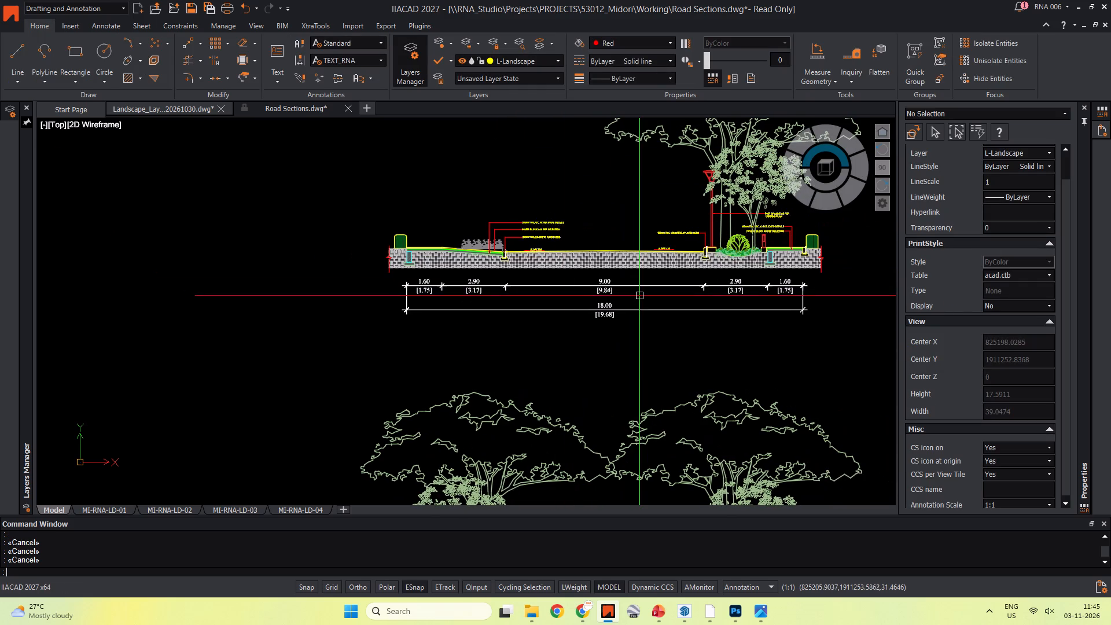
Match the lower street section's ground hatch to the upper section's ground hatch with the property painter.
scroll(639, 297, "down", 2)
middle_click_drag(639, 299, 604, 236)
key("Escape")
scroll(607, 240, "up", 2)
key("Escape")
type("ma")
key("space")
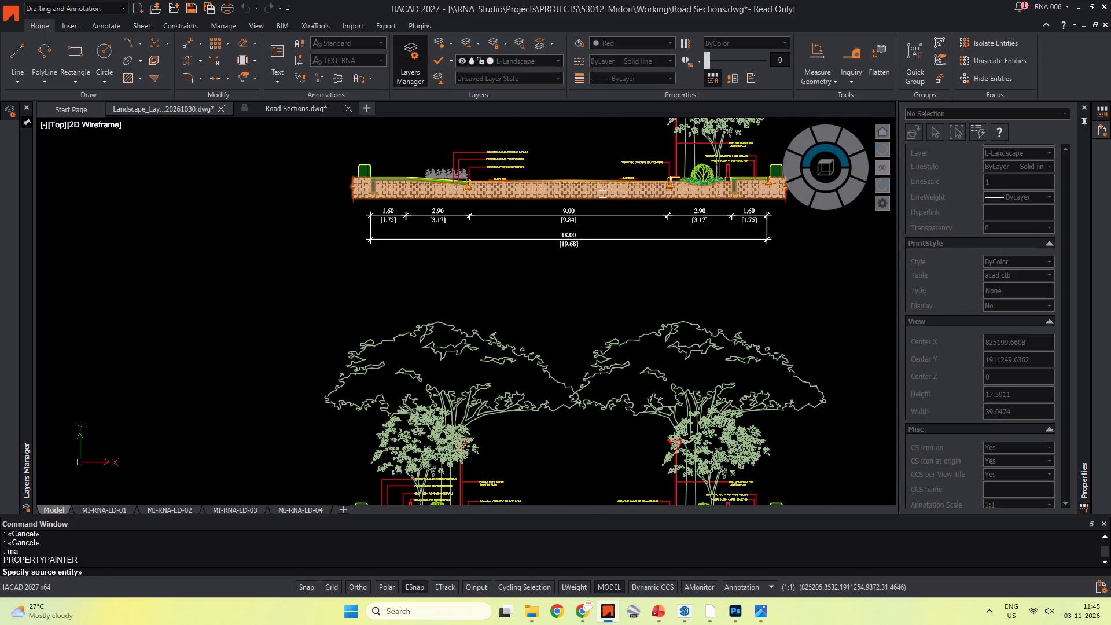
left_click(603, 192)
middle_click_drag(627, 328, 570, 151)
scroll(510, 355, "up", 3)
left_click(506, 344)
key("Escape")
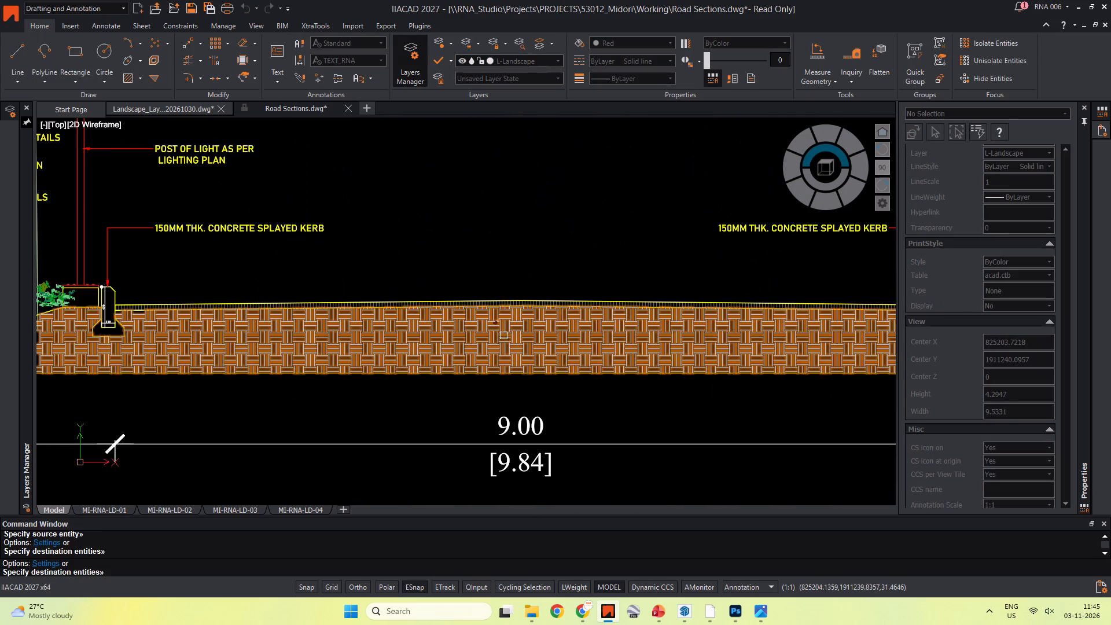
scroll(511, 228, "down", 4)
middle_click_drag(511, 227, 529, 329)
key("Escape")
key("Escape")
key("Escape")
Reuse the previous PNG print settings and preview the upper street section again with print transparency on.
key("ctrl+p")
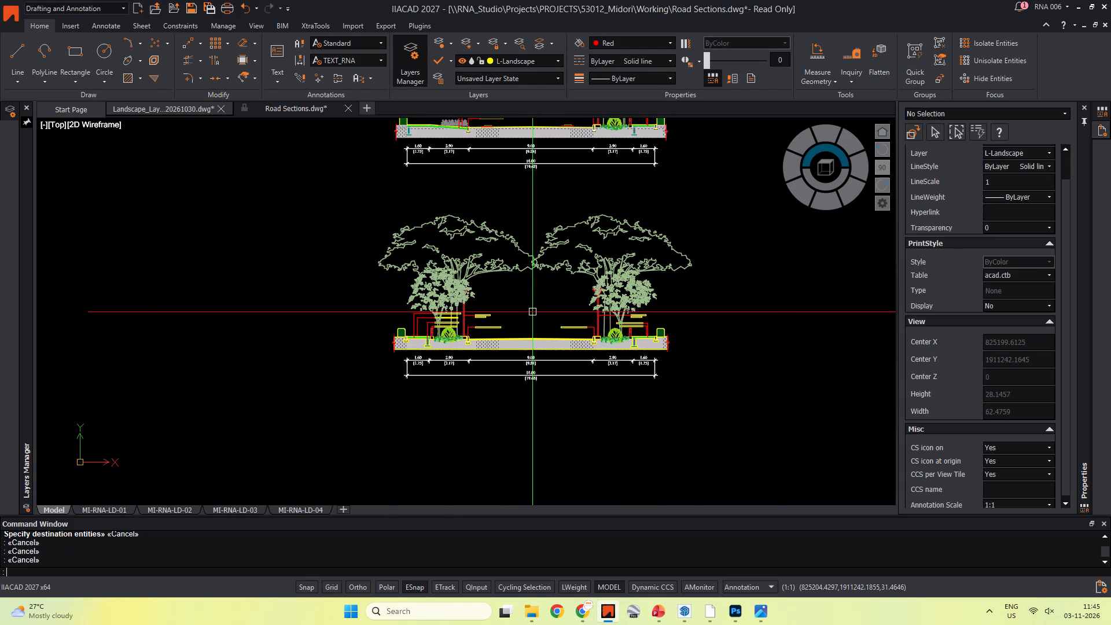
left_click(120, 205)
left_click(127, 213)
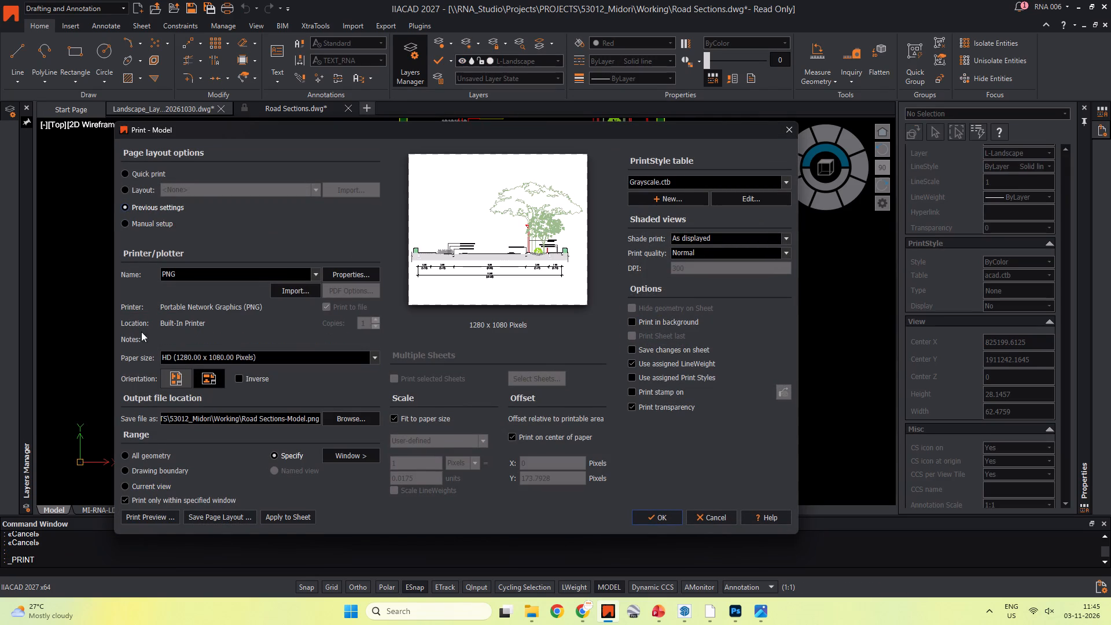
left_click(137, 512)
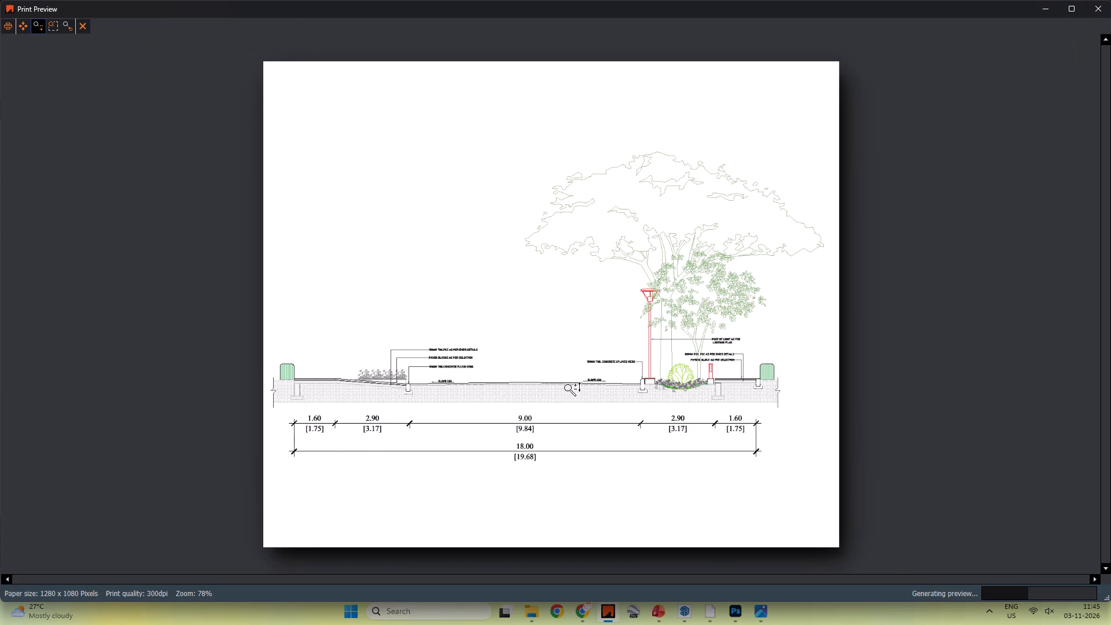
scroll(573, 390, "up", 4)
key("Escape")
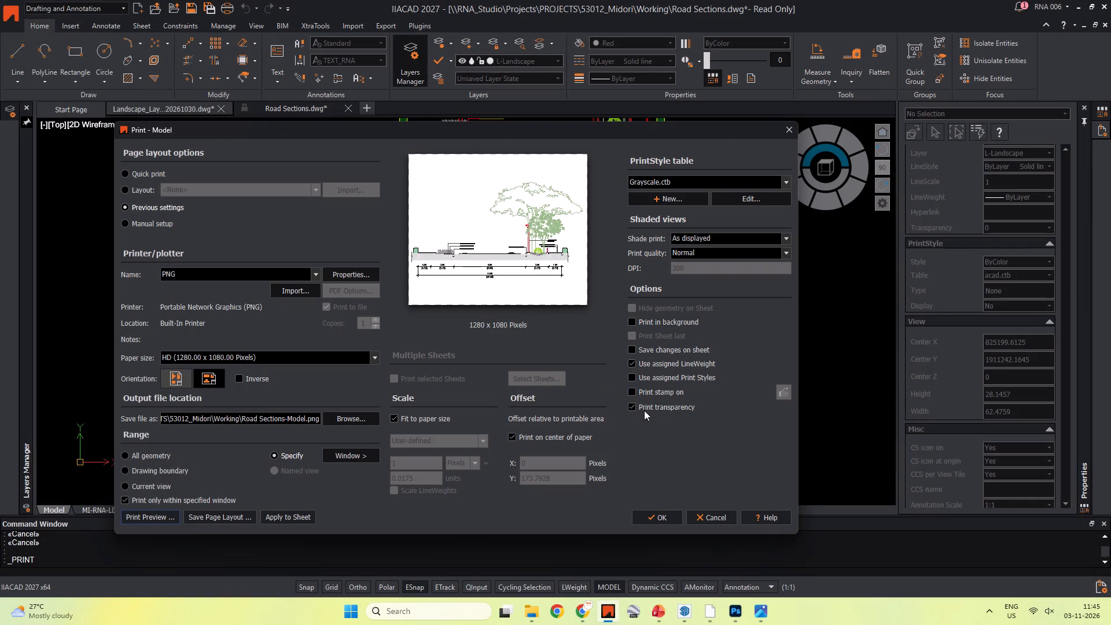
left_click(634, 405)
left_click(634, 403)
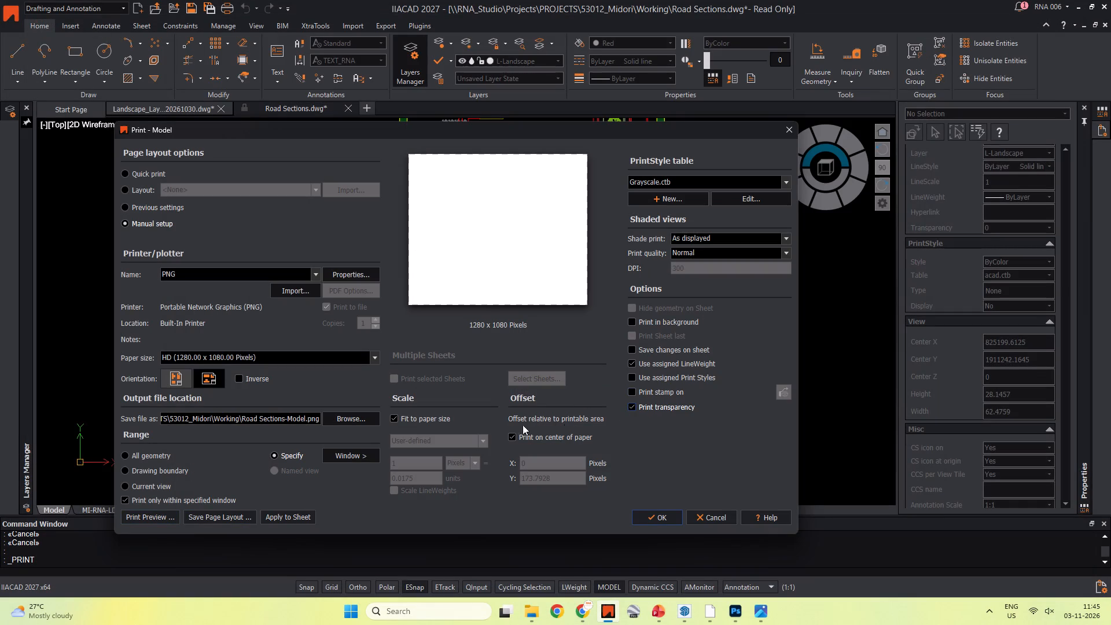
left_click(157, 507)
left_click(152, 514)
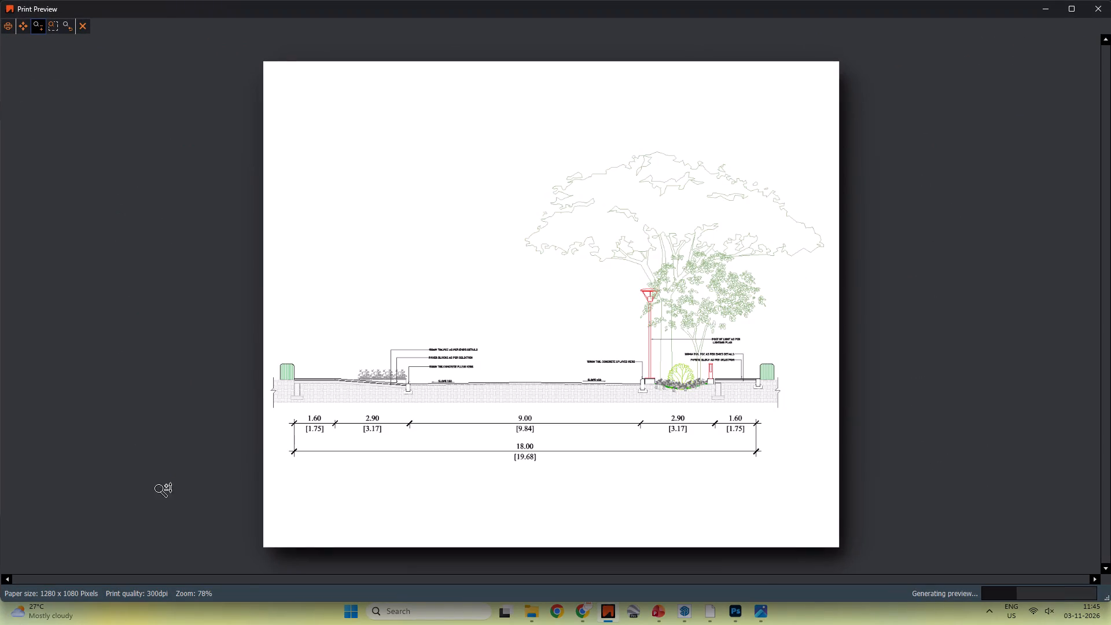
scroll(415, 368, "up", 4)
scroll(415, 420, "up", 12)
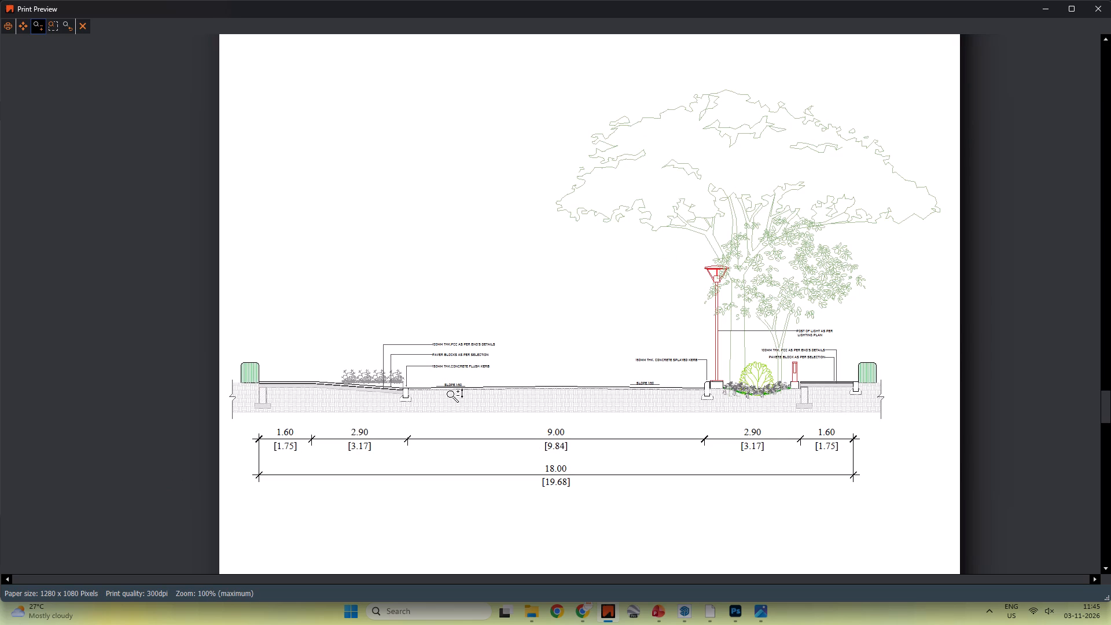
key("Escape")
key("Escape")
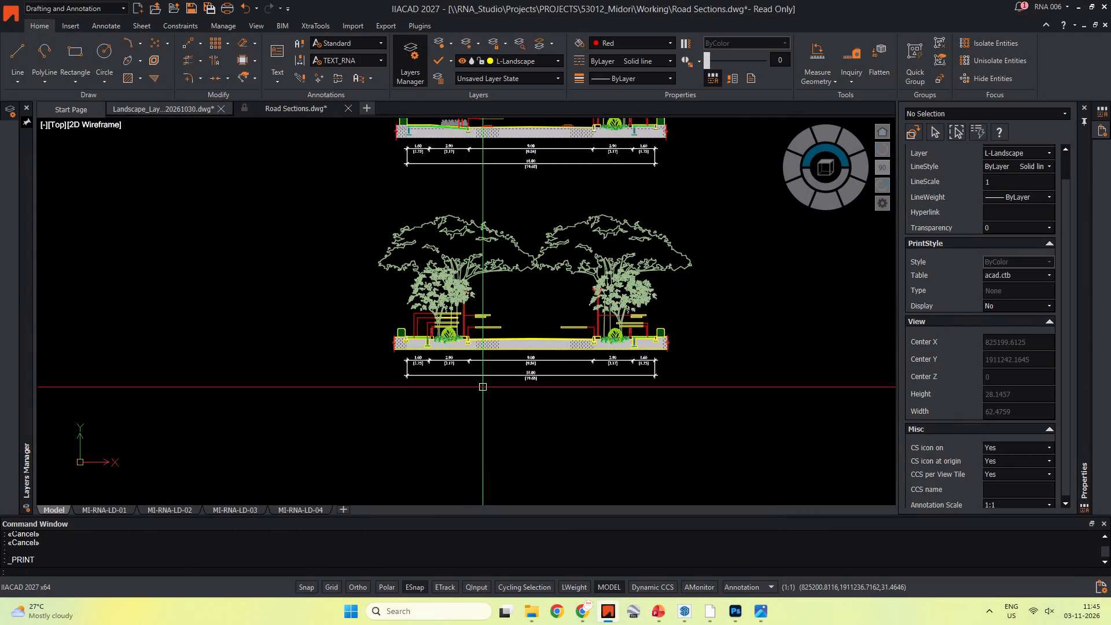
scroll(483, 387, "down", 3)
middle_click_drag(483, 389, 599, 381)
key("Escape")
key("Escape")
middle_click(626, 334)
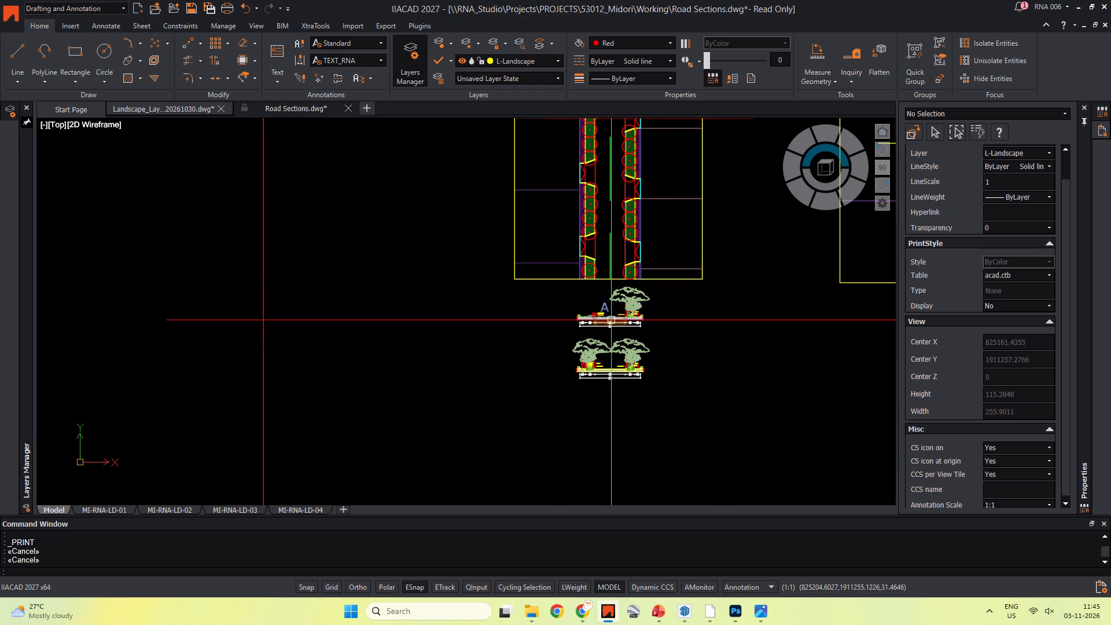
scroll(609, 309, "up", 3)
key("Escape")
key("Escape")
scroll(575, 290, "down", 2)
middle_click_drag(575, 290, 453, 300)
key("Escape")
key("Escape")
Check the 18.0 MTS right-of-way slide in PowerPoint and examine both street sections back in IIACAD.
key("alt+Tab")
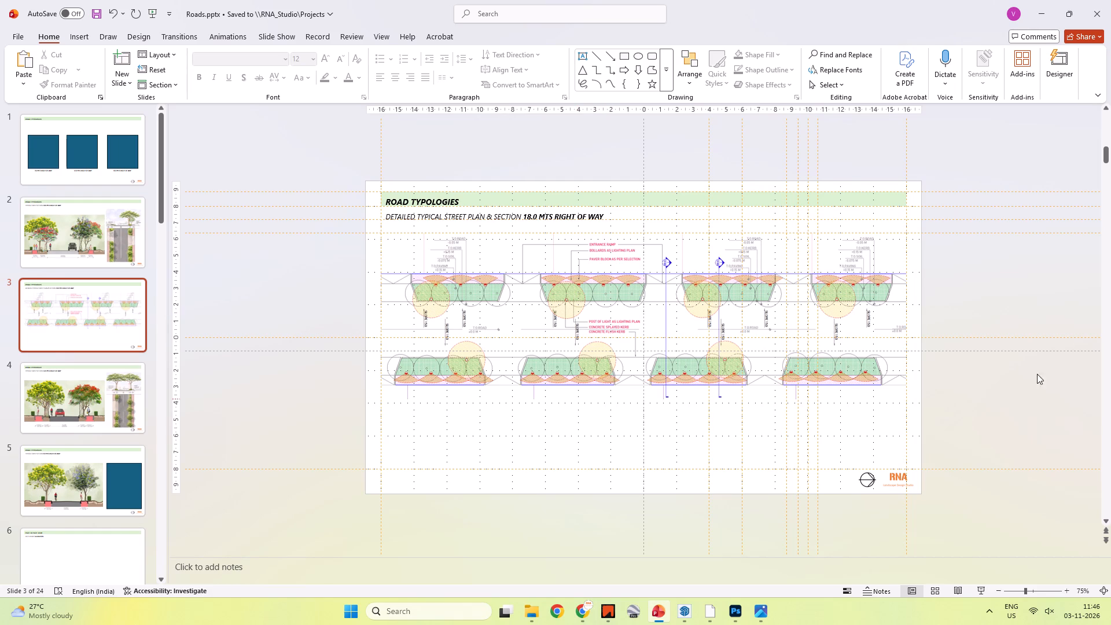
left_click(972, 293)
key("alt+Tab")
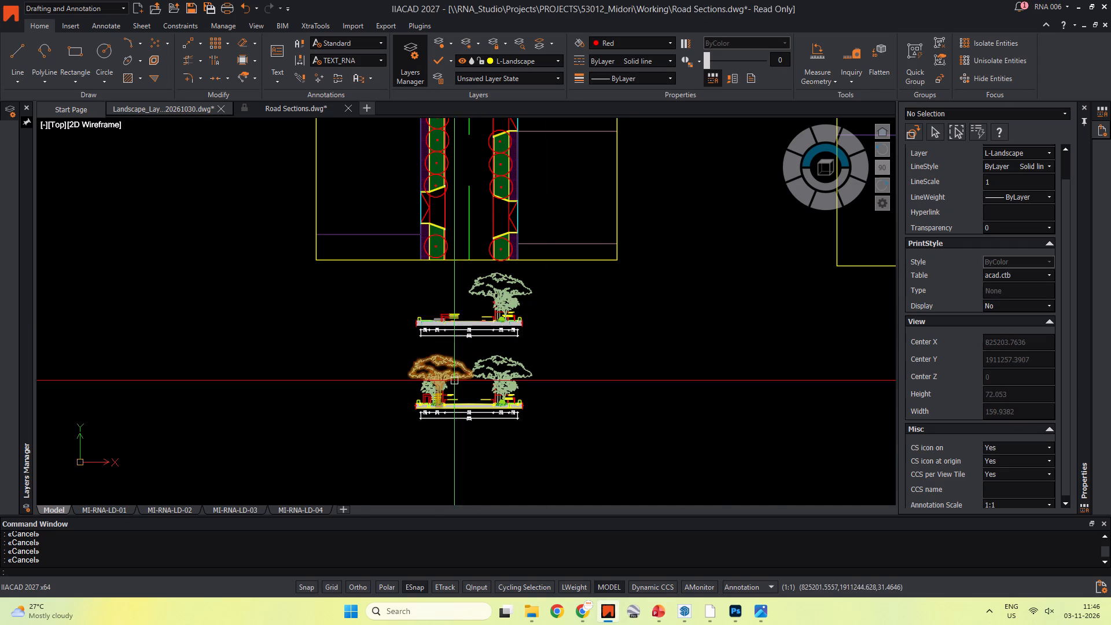
scroll(435, 370, "up", 3)
middle_click_drag(545, 391, 486, 219)
scroll(462, 329, "up", 2)
scroll(446, 311, "down", 3)
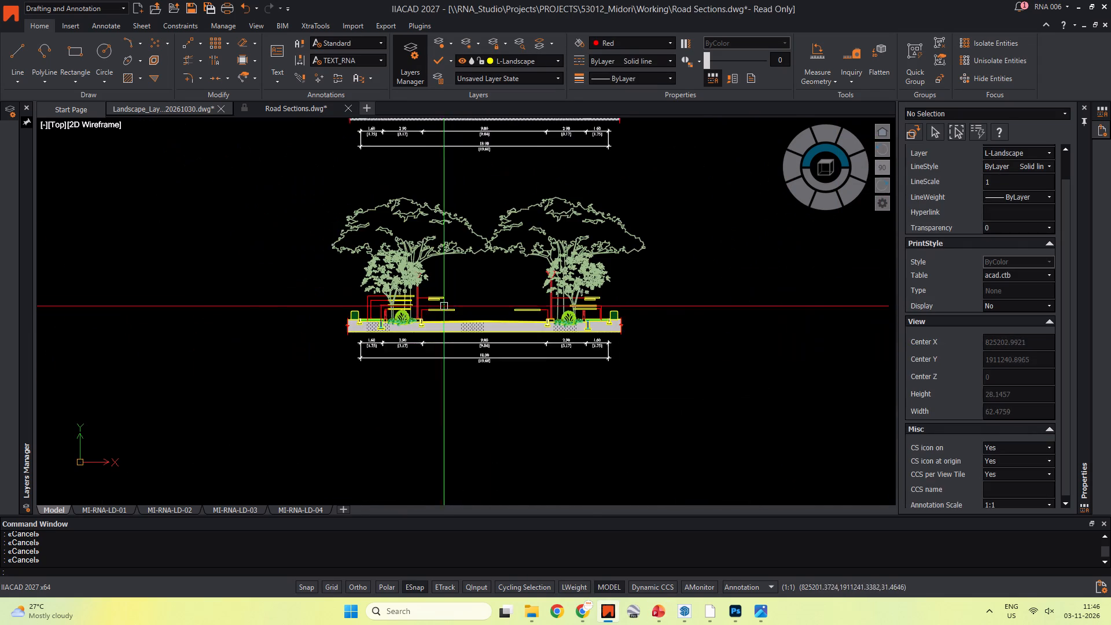
middle_click_drag(443, 305, 446, 341)
middle_click_drag(516, 226, 519, 342)
scroll(531, 222, "up", 3)
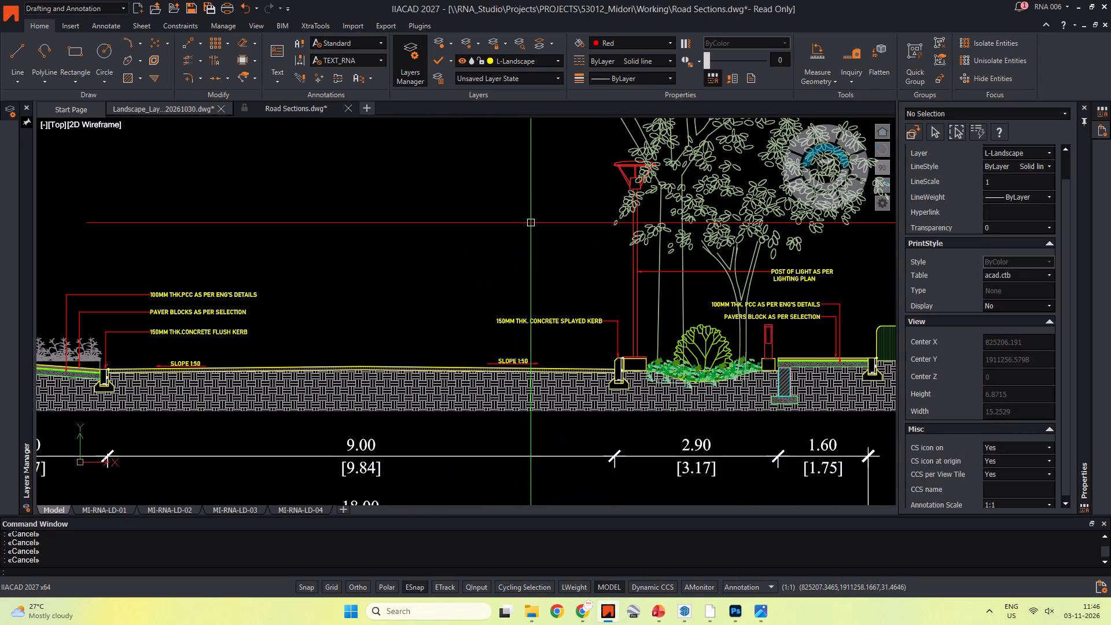
scroll(527, 222, "down", 3)
middle_click_drag(522, 222, 525, 262)
key("alt+Tab")
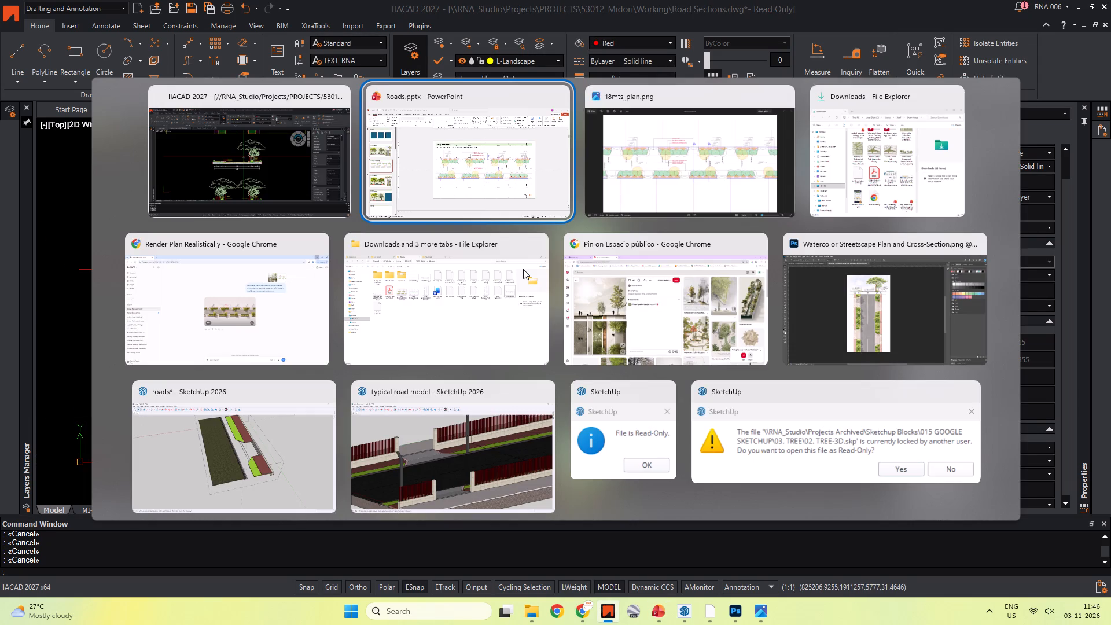
left_click(262, 161, "alt")
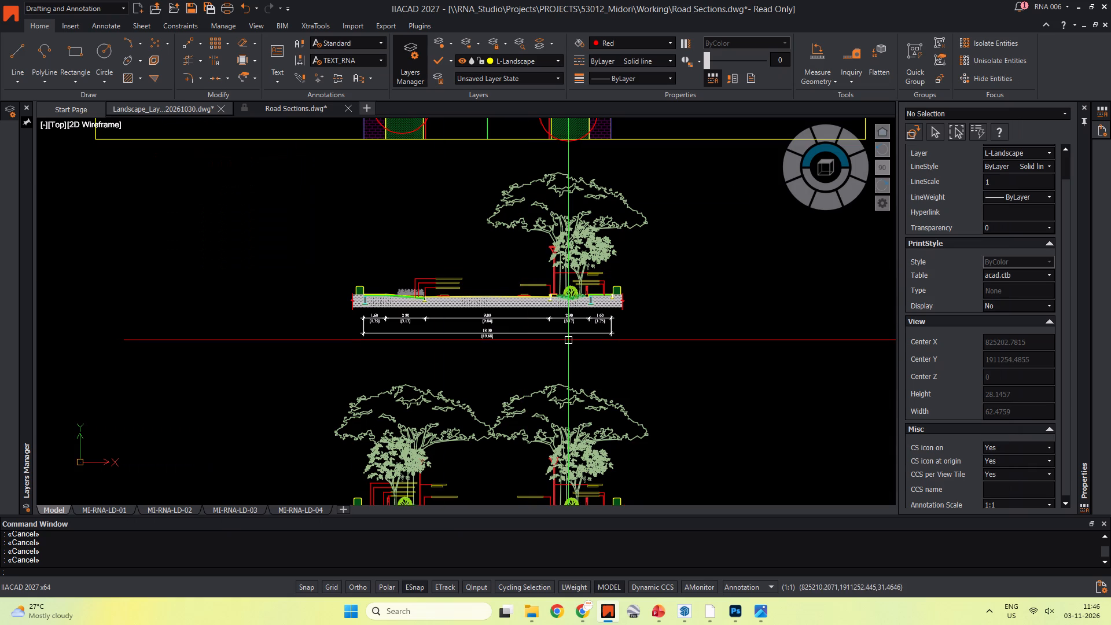
Reuse the previous PNG print settings and set the print style table to default.ctb.
key("ctrl+p")
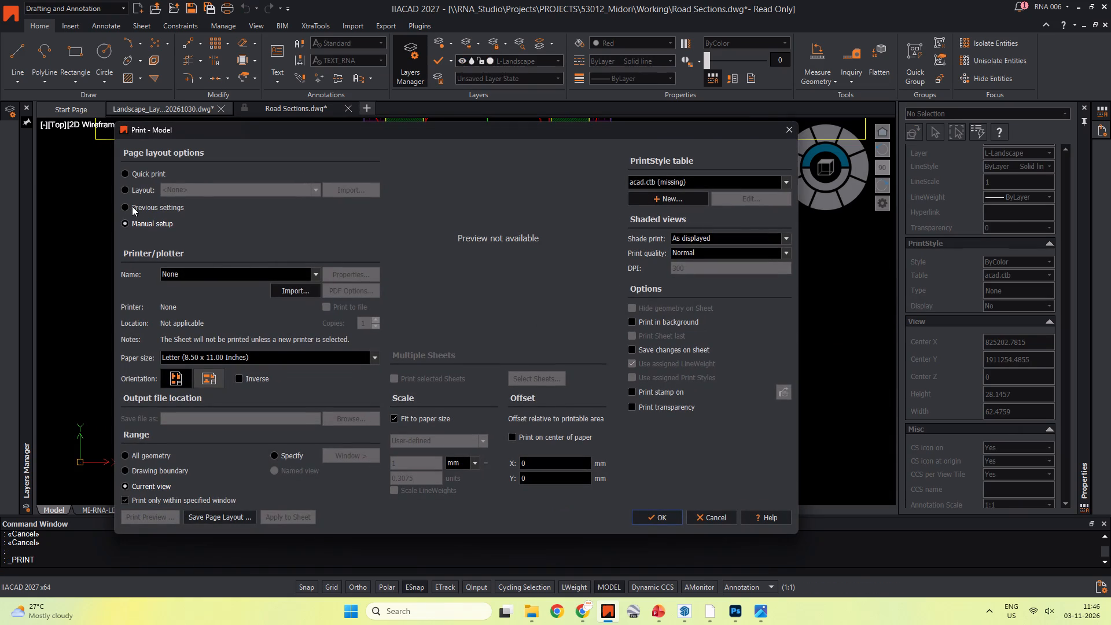
left_click(129, 206)
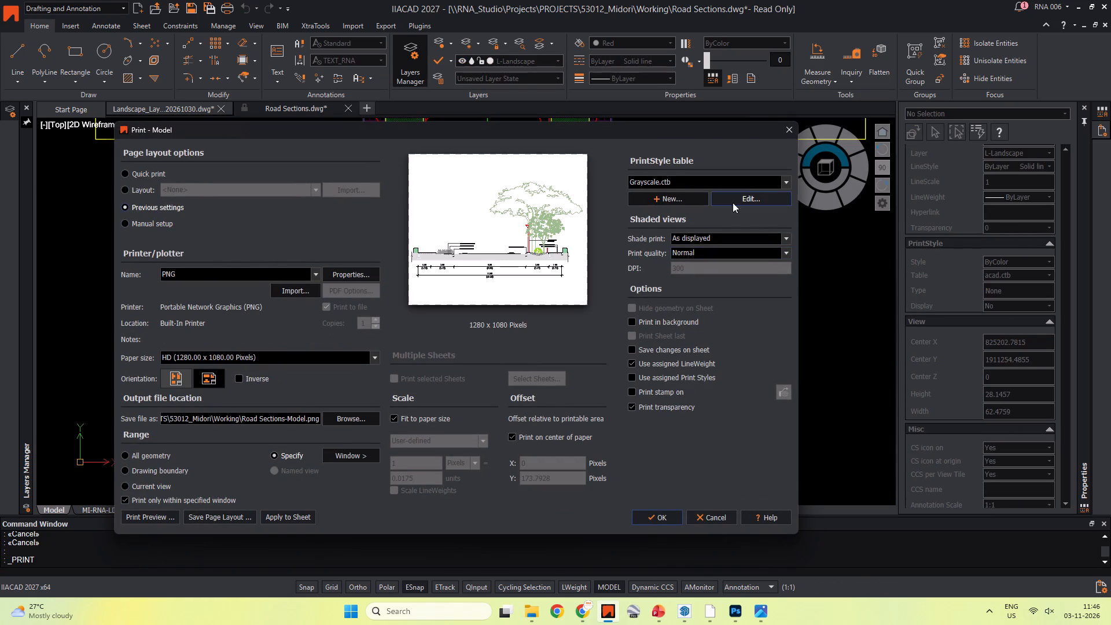
left_click(790, 181)
left_click(668, 196)
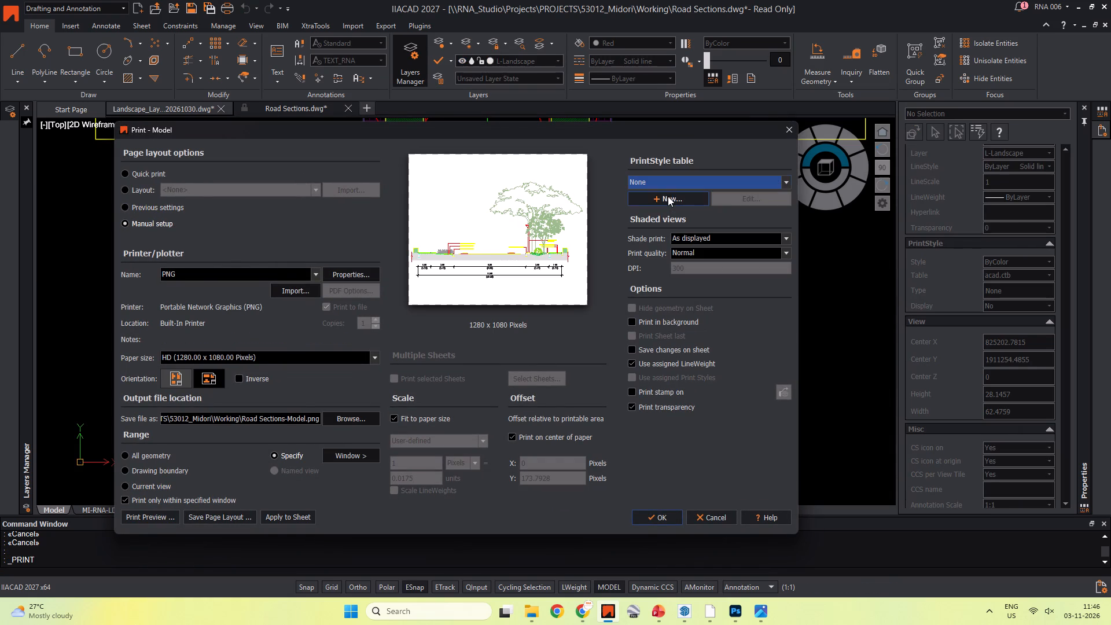
left_click(786, 181)
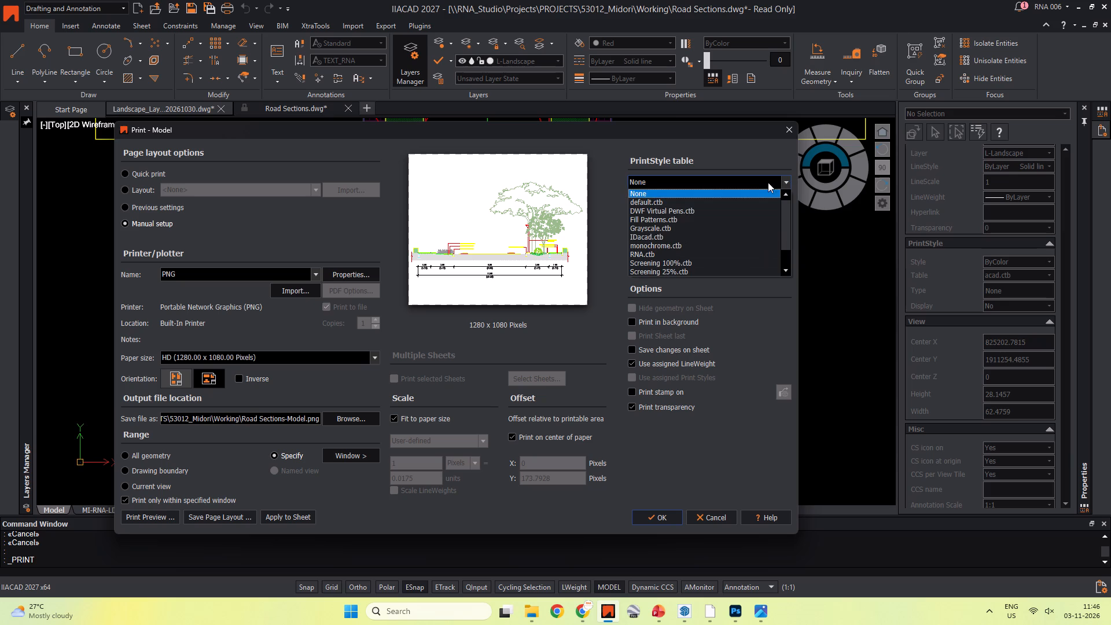
left_click(672, 201)
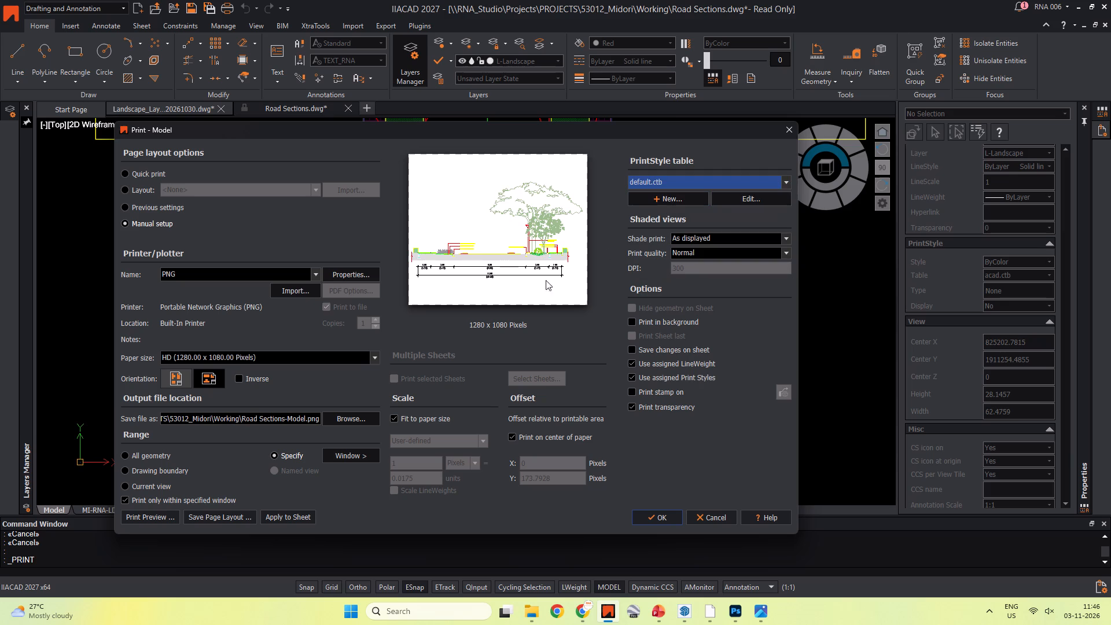
scroll(489, 256, "up", 4)
Edit the default.ctb print style table so Color_2 prints with a Black line colour, and save it.
left_click(745, 200)
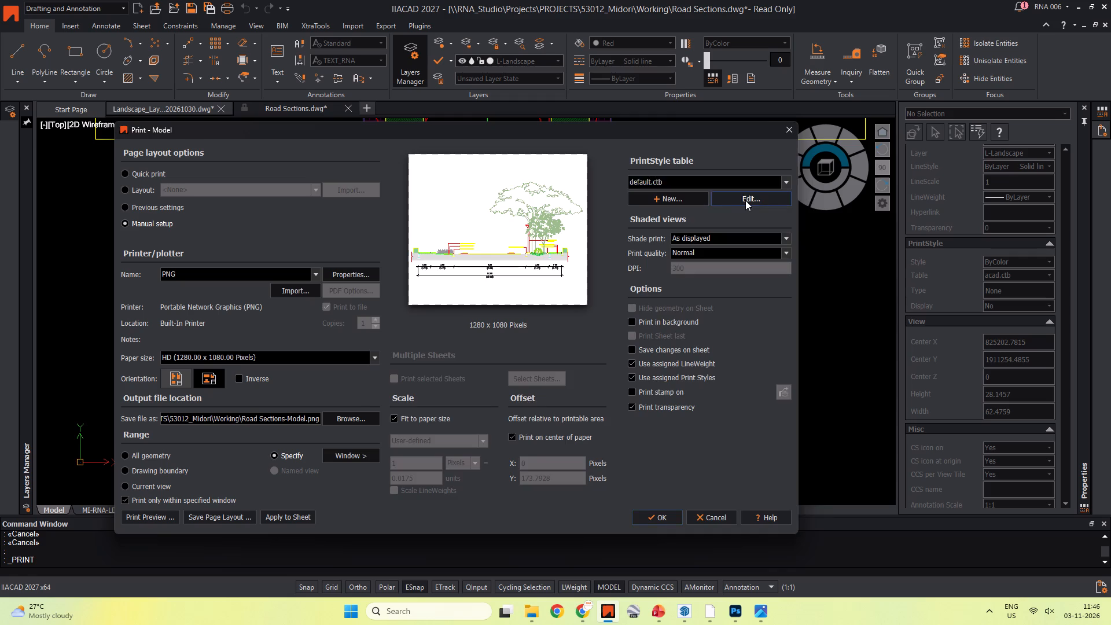
left_click(356, 312)
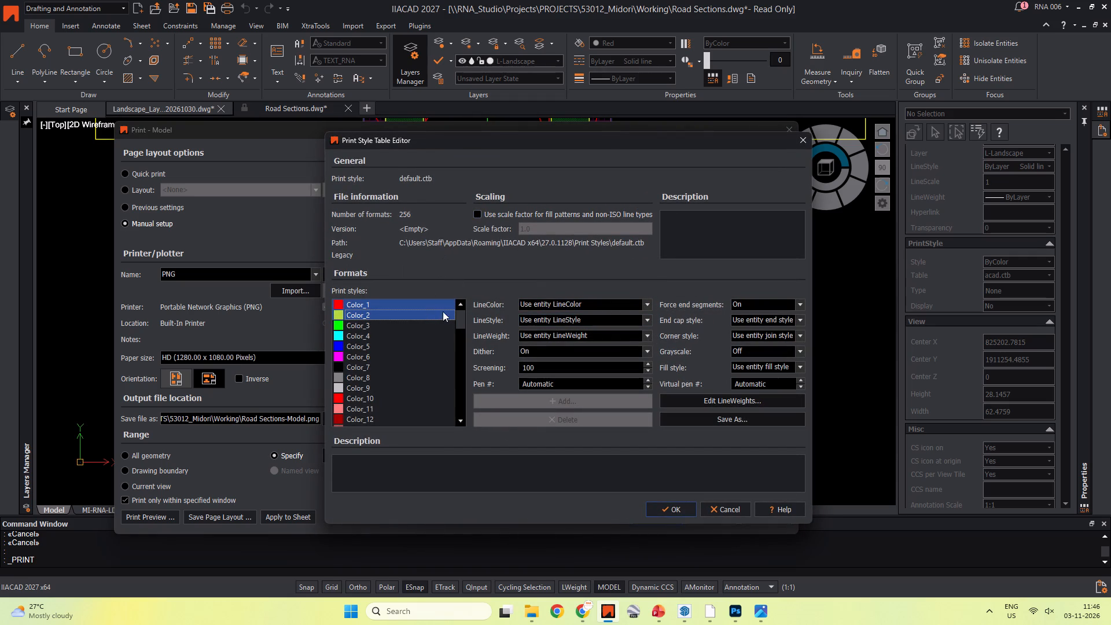
double_click(348, 312)
double_click(337, 314)
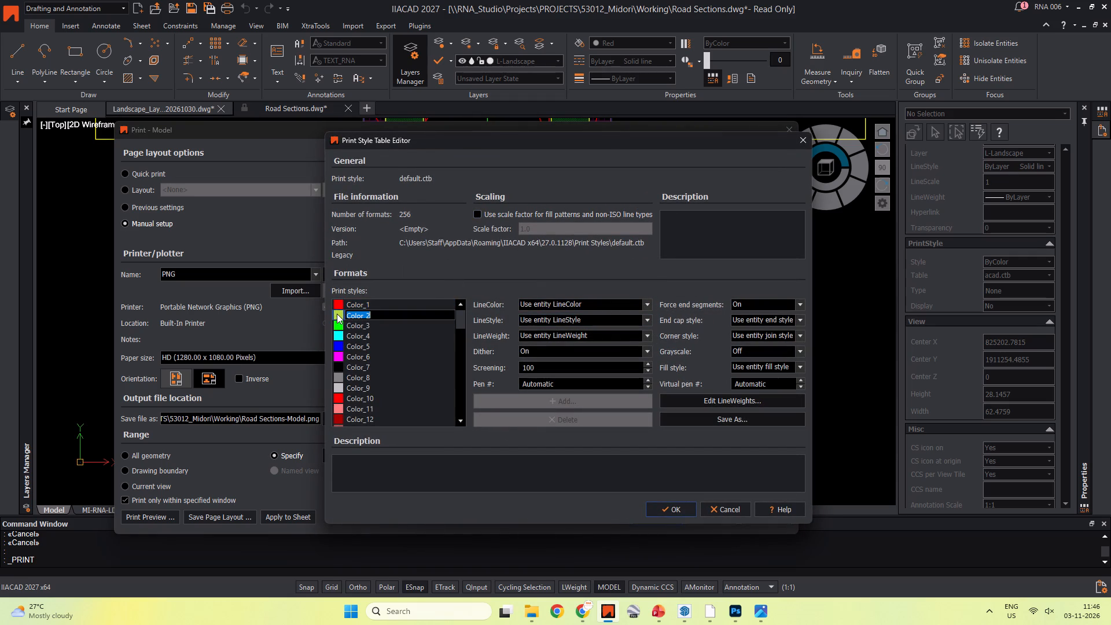
scroll(377, 341, "down", 4)
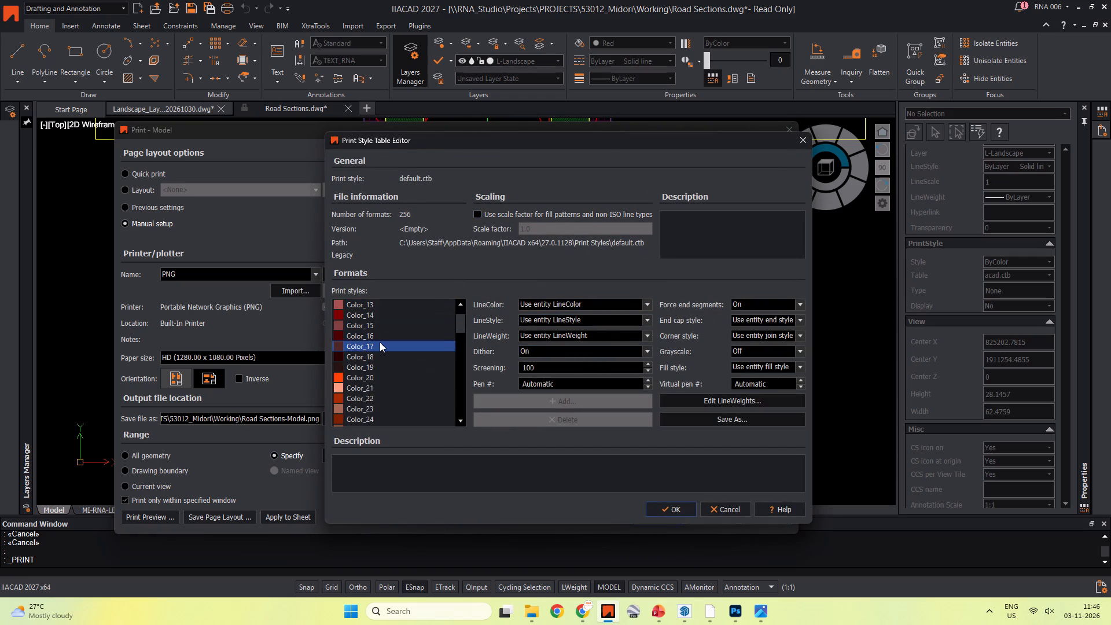
scroll(380, 342, "down", 6)
scroll(382, 344, "up", 19)
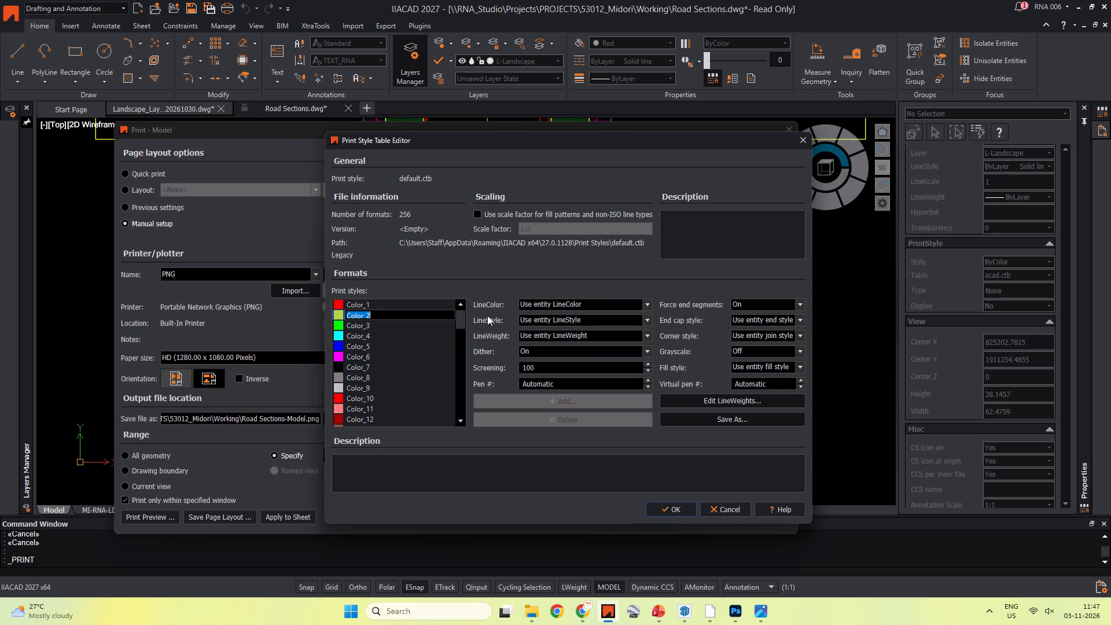
left_click(643, 304)
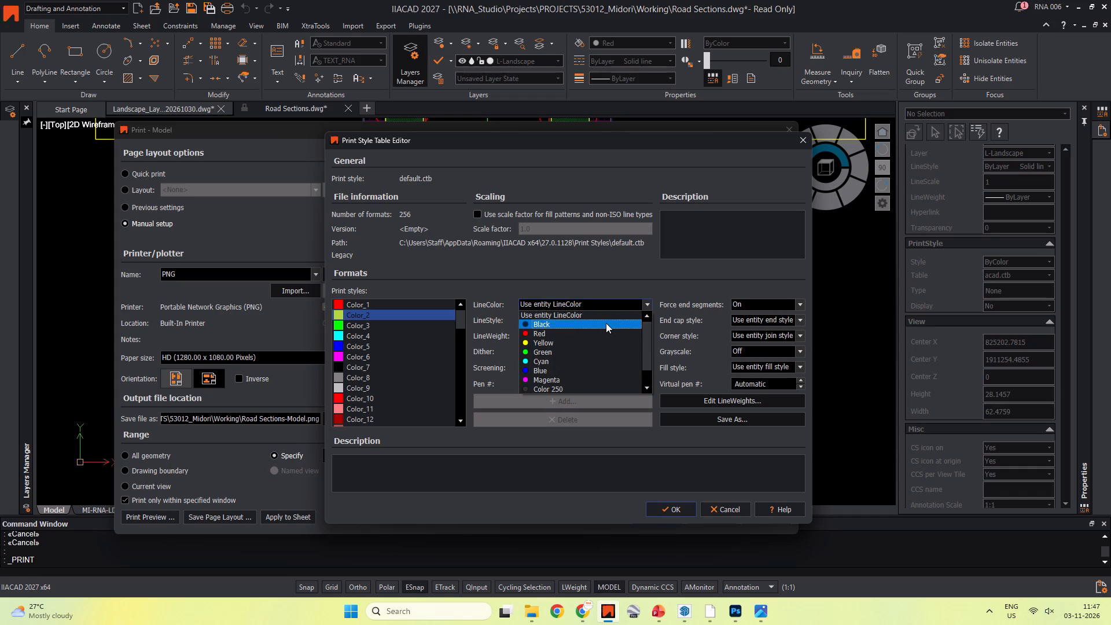
left_click(606, 323)
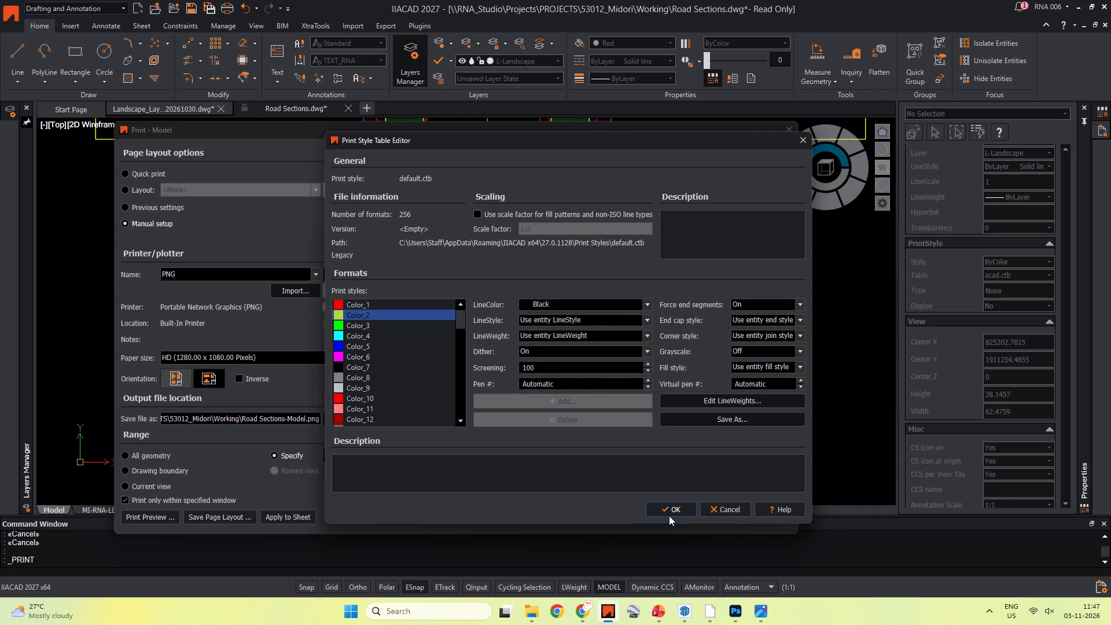
left_click(669, 516)
Preview the upper street section's print and examine its labels, linework and dimensions at full zoom.
scroll(507, 269, "up", 3)
left_click(130, 516)
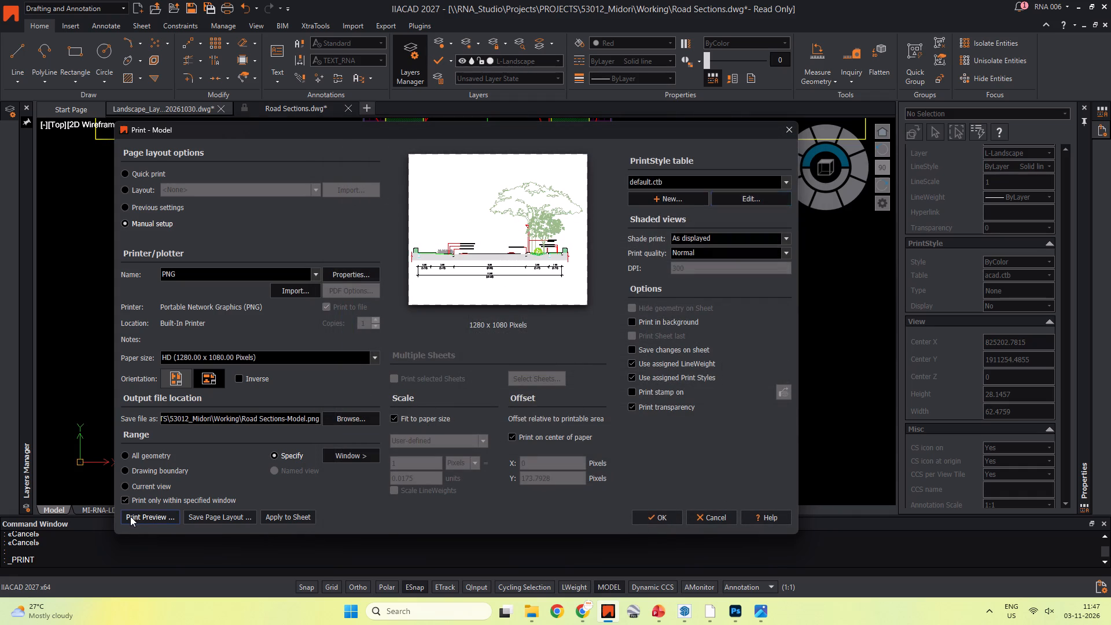
scroll(383, 415, "up", 5)
scroll(422, 370, "up", 4)
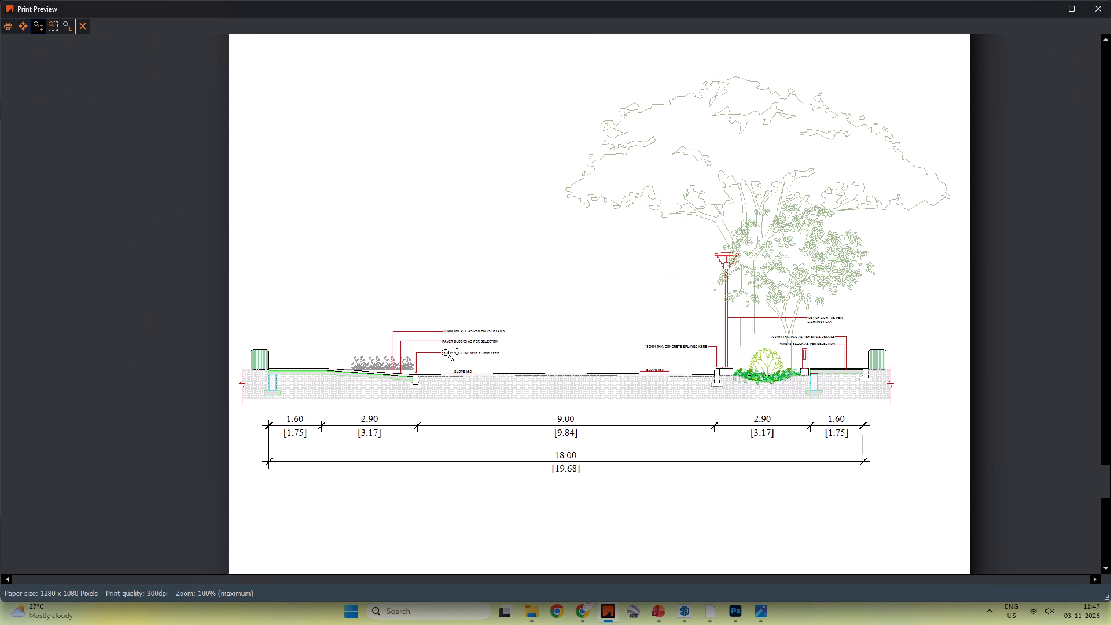
key("Escape")
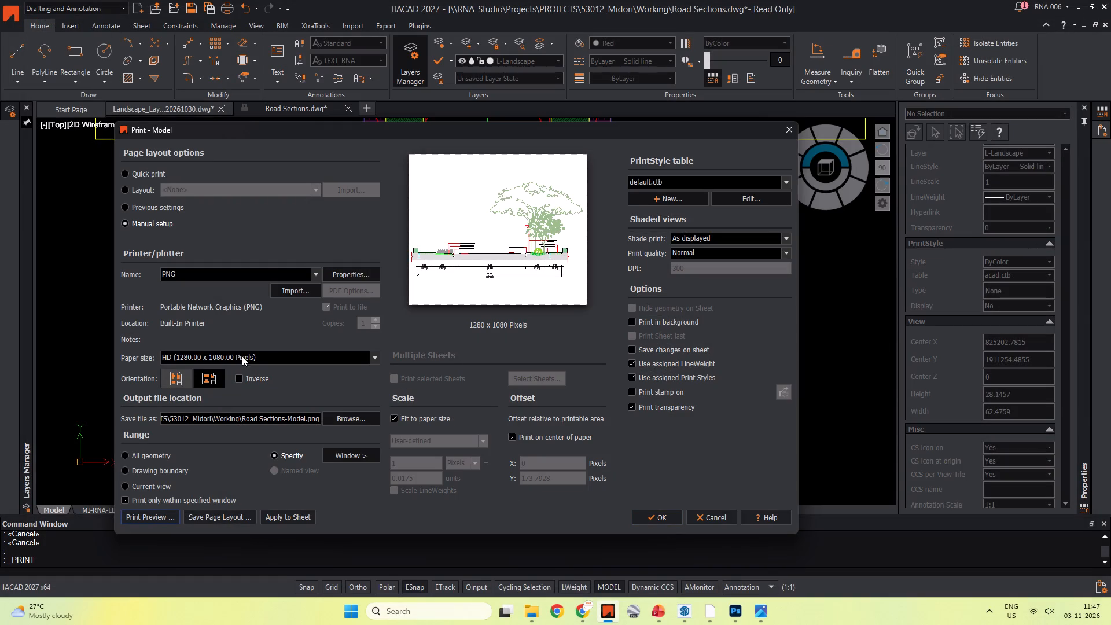
left_click(497, 250)
left_click(143, 516)
scroll(402, 388, "up", 4)
scroll(490, 418, "up", 4)
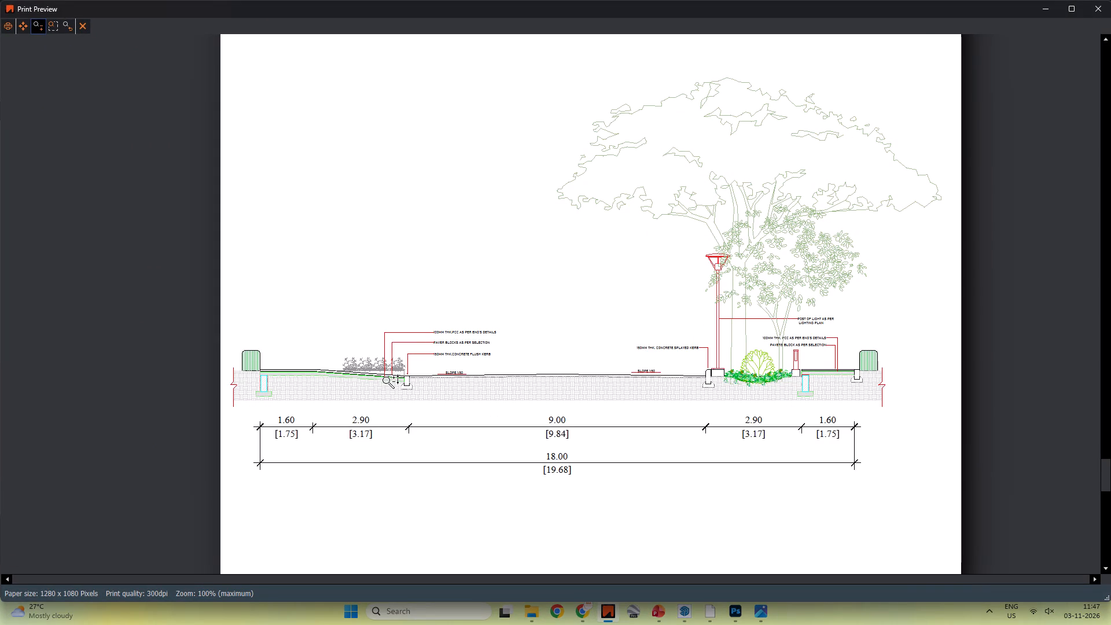
key("Escape")
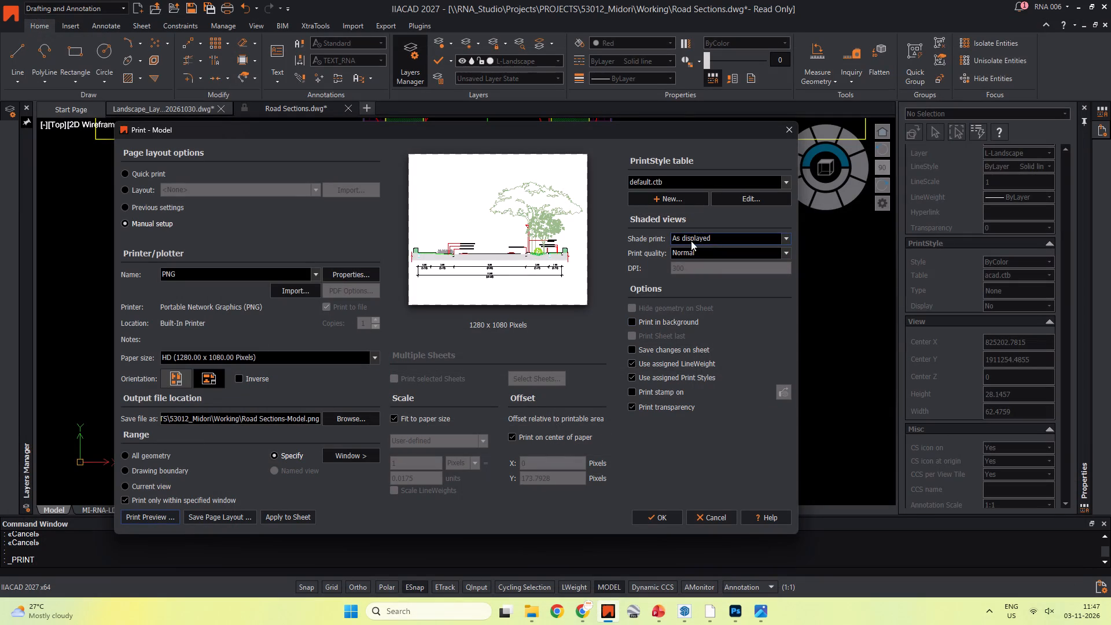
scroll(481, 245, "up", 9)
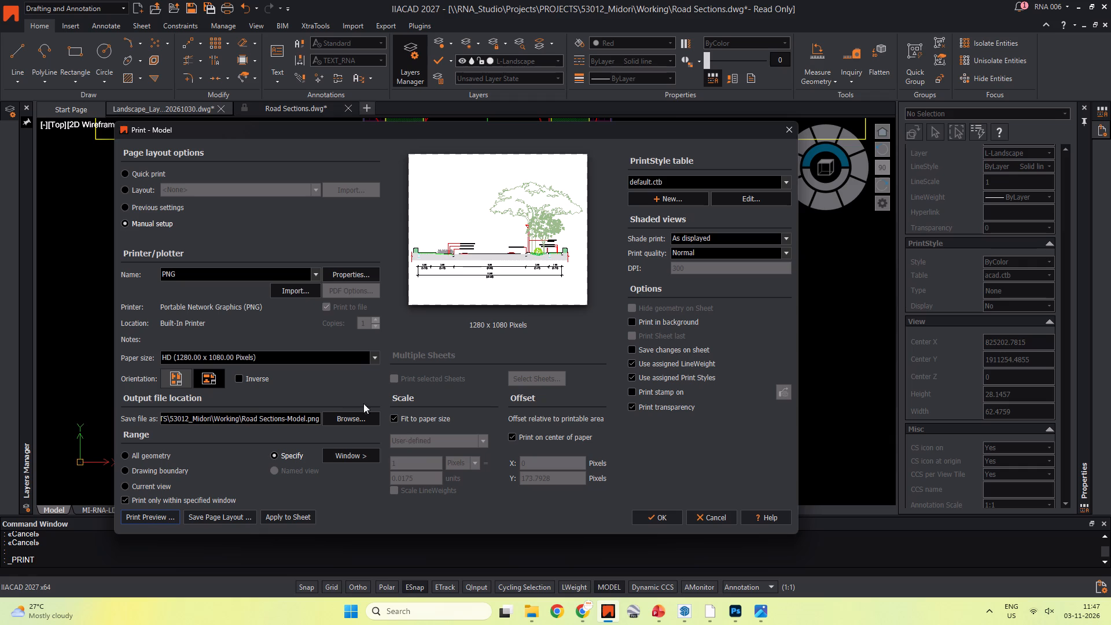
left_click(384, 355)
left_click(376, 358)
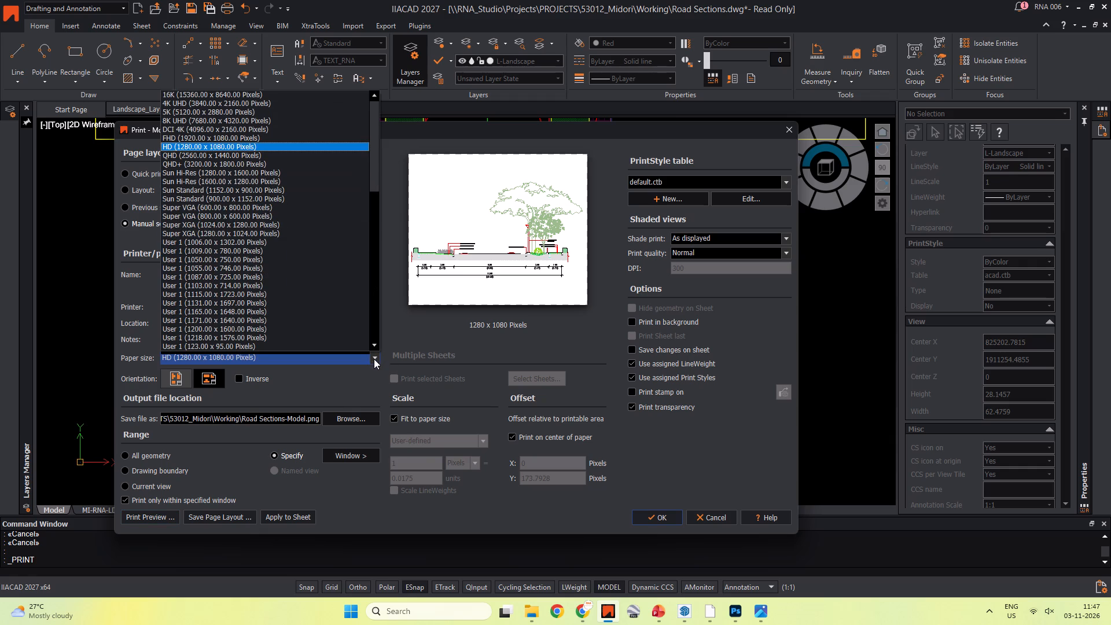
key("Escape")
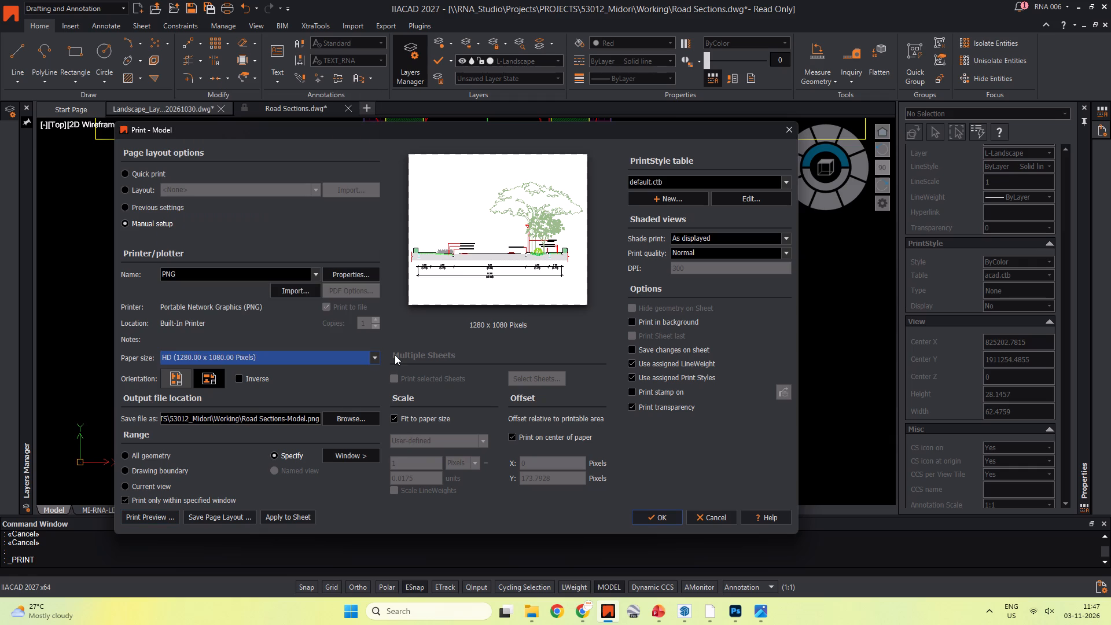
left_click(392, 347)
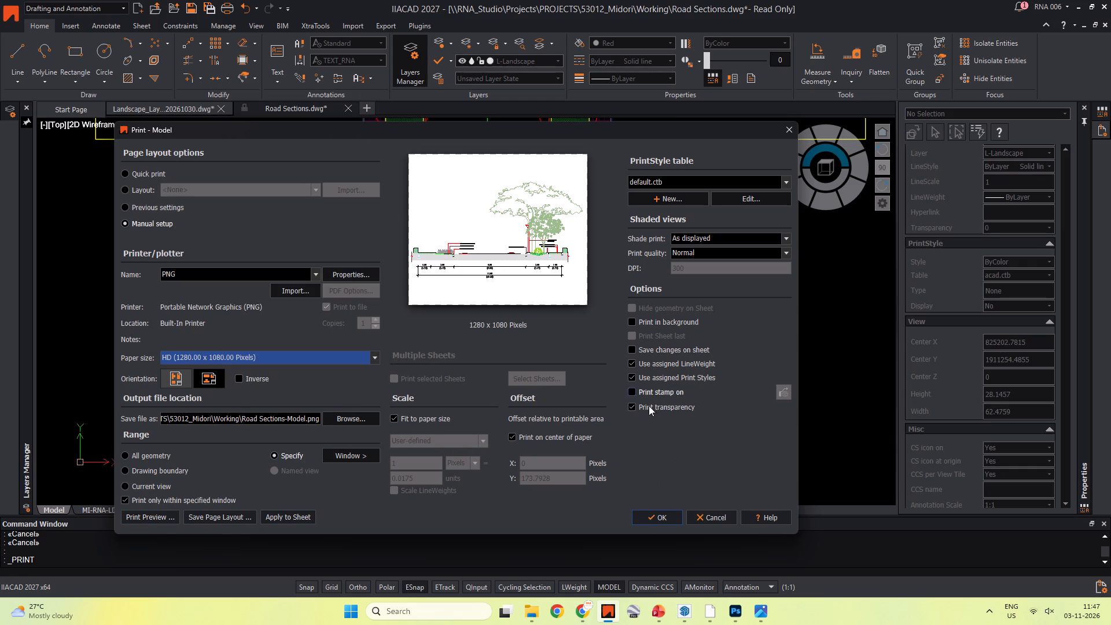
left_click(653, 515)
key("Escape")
Export the upper street section as 18mts_Section_B.png in the Working folder.
left_click(354, 427)
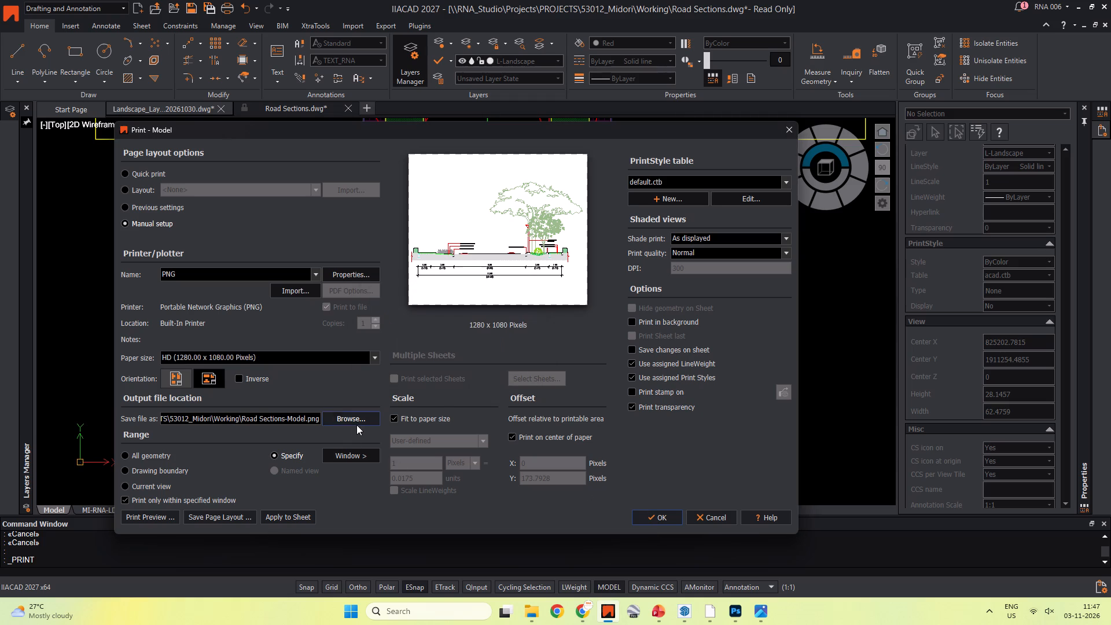
left_click(358, 421)
left_click(499, 317)
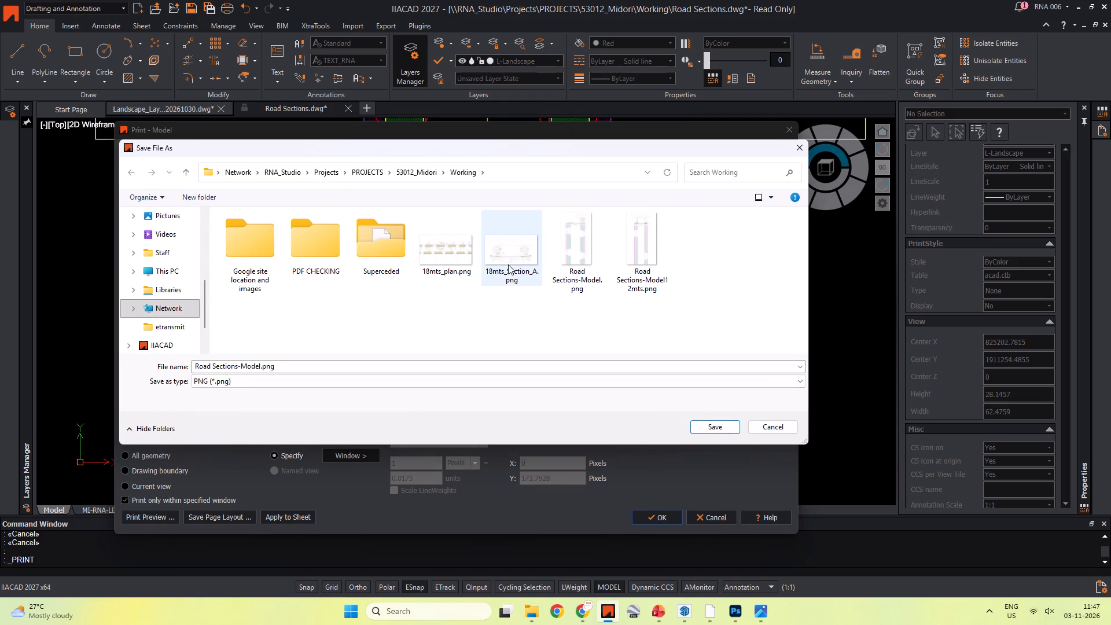
left_click(508, 264)
left_click(248, 366)
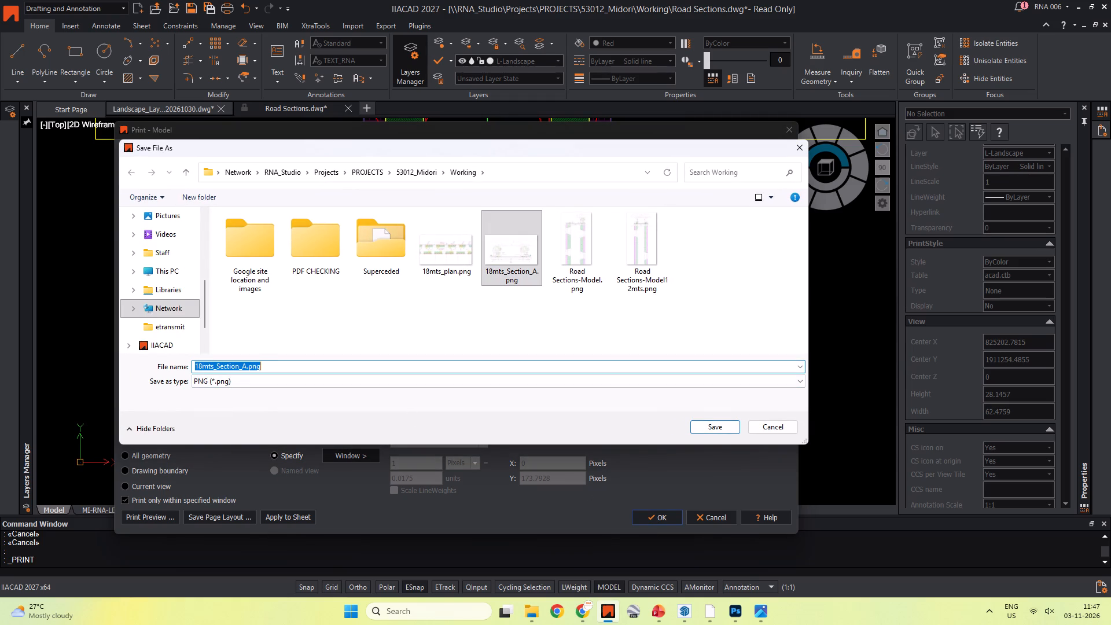
left_click(246, 366)
key("BackSpace")
key("shift+b")
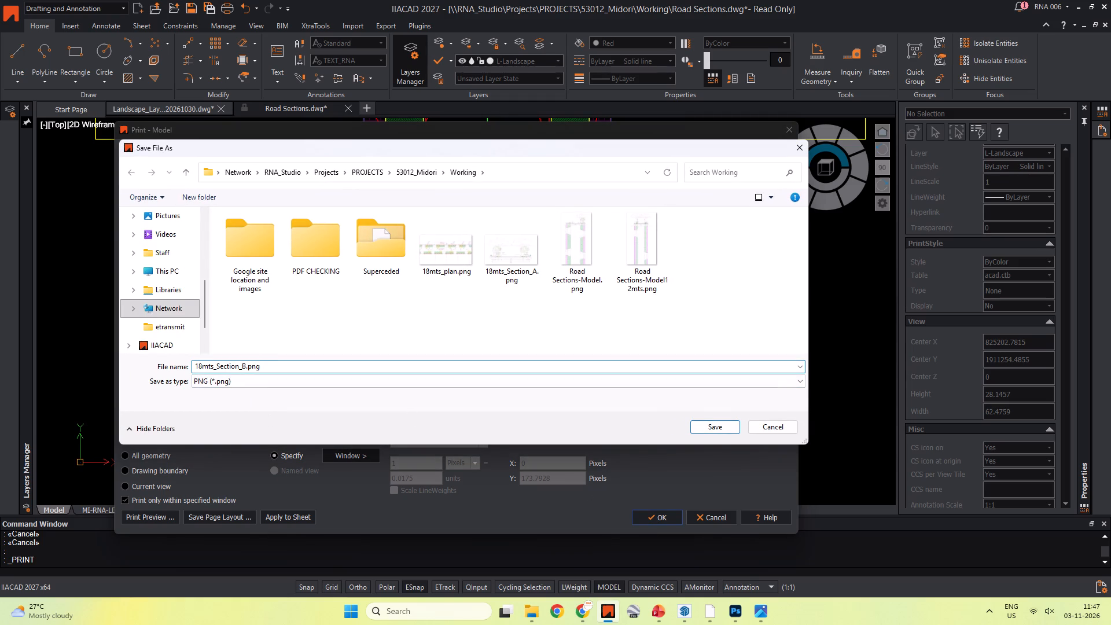
left_click(710, 428)
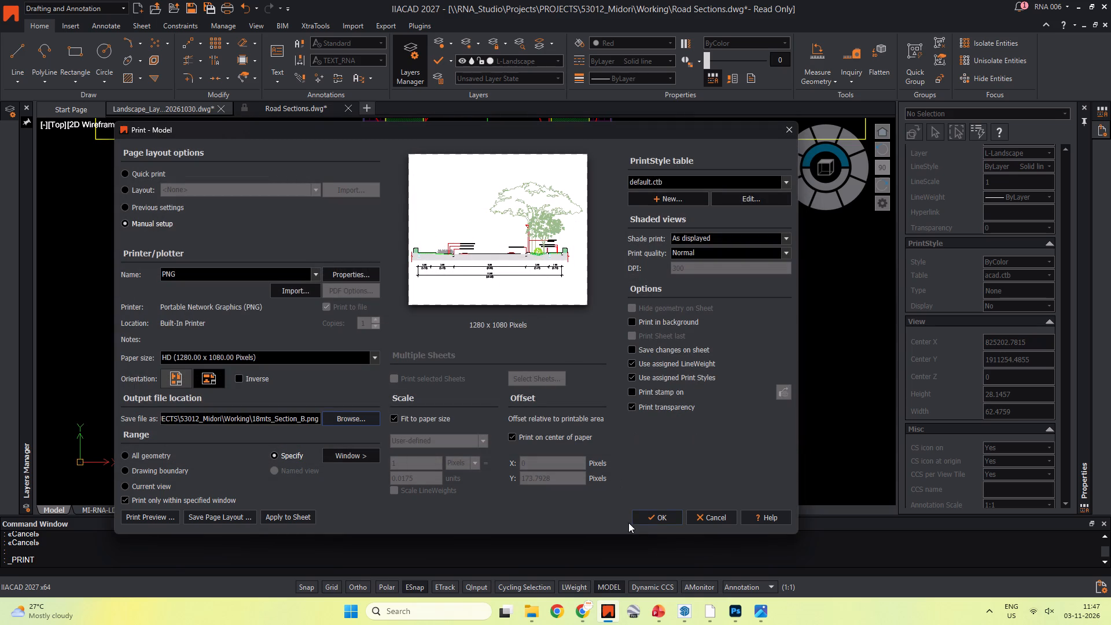
left_click(646, 513)
Reuse the previous PNG print settings with the print window set around the lower street section, and preview it.
scroll(512, 365, "down", 2)
middle_click_drag(532, 359, 525, 288)
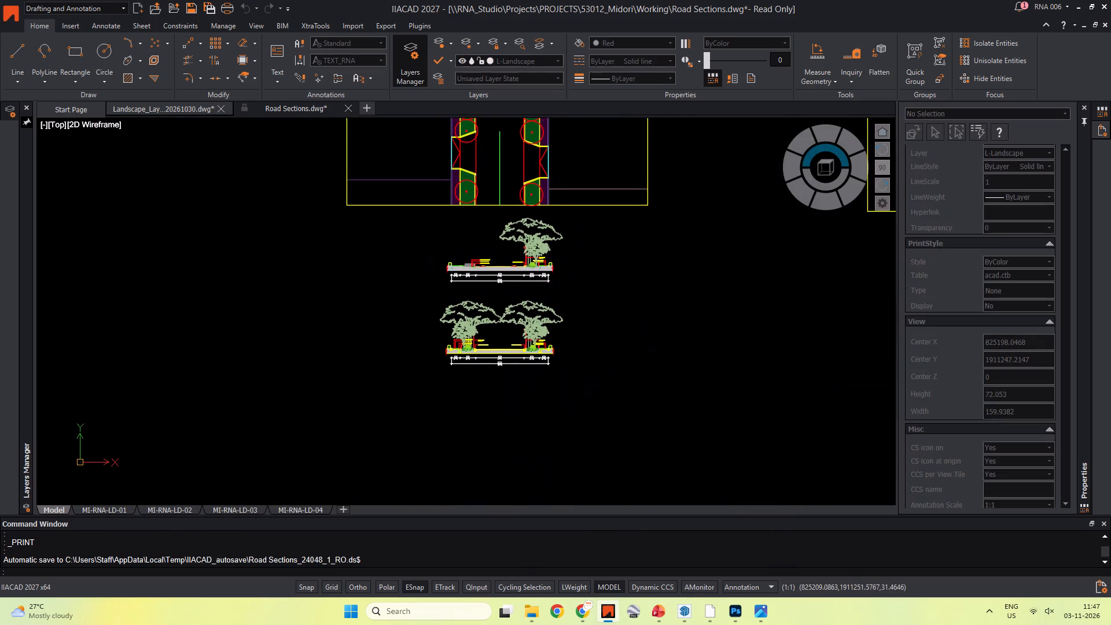
scroll(520, 318, "up", 3)
key("ctrl+p")
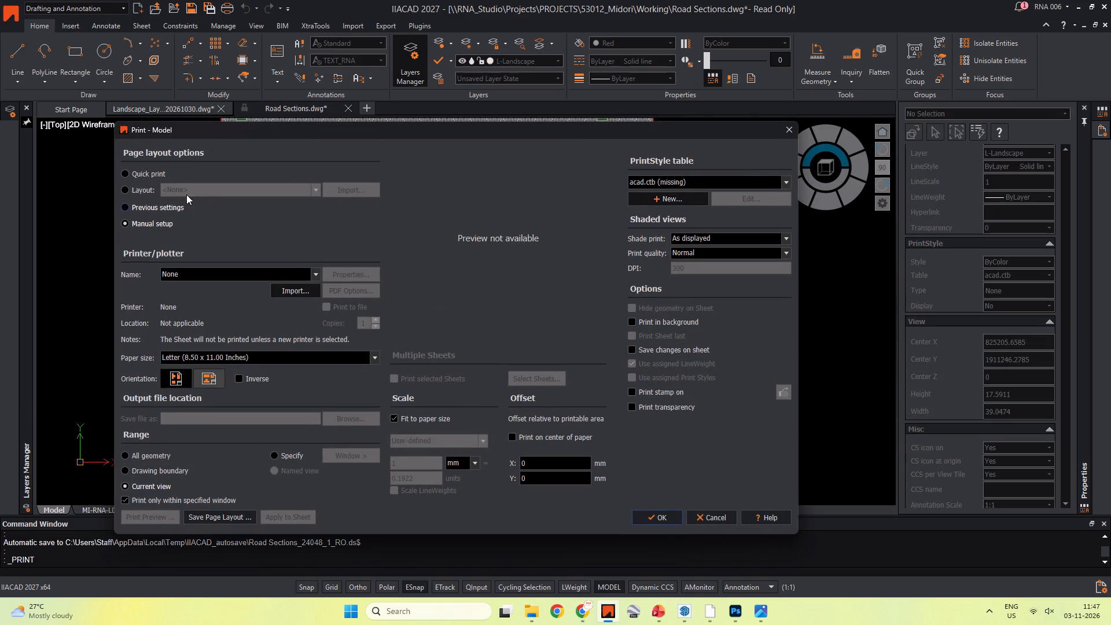
left_click(128, 203)
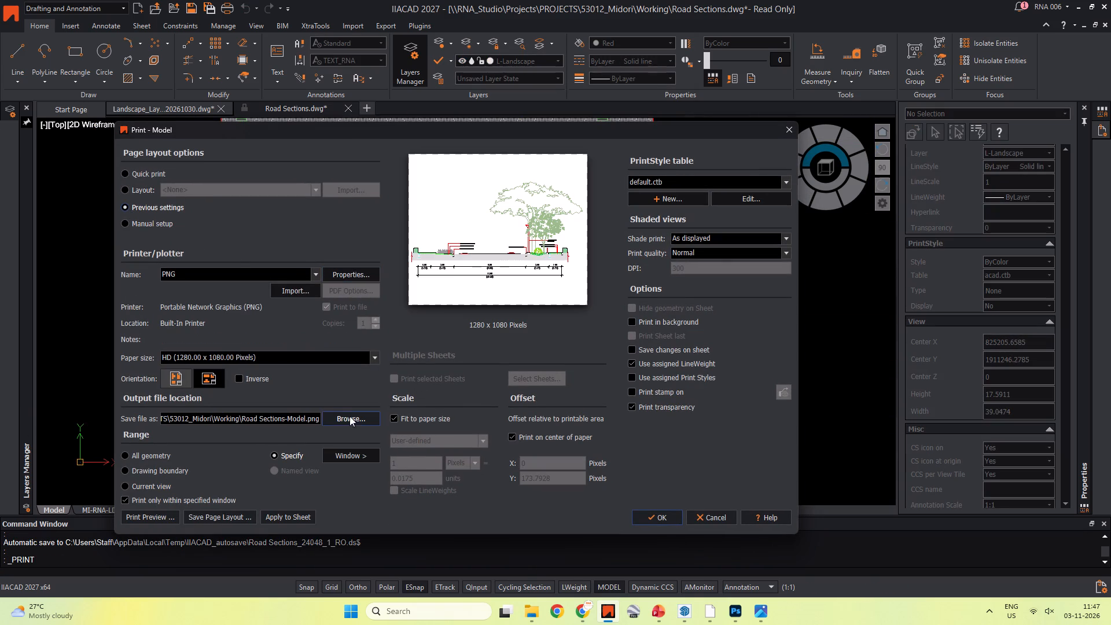
left_click(348, 455)
scroll(400, 402, "down", 1)
middle_click_drag(409, 392, 473, 308)
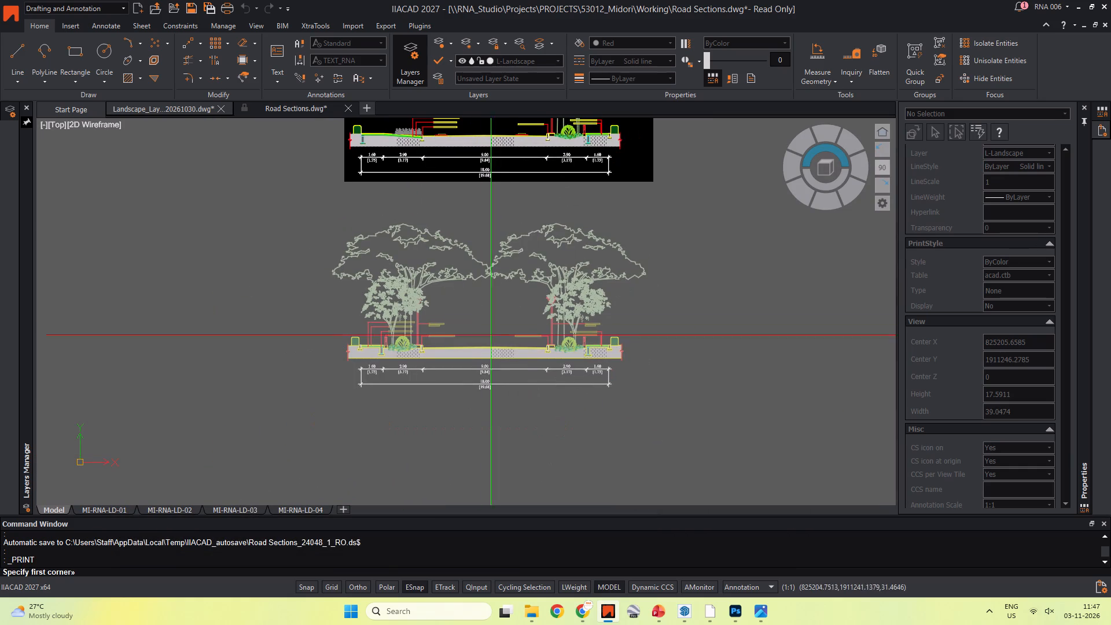
left_click(652, 391)
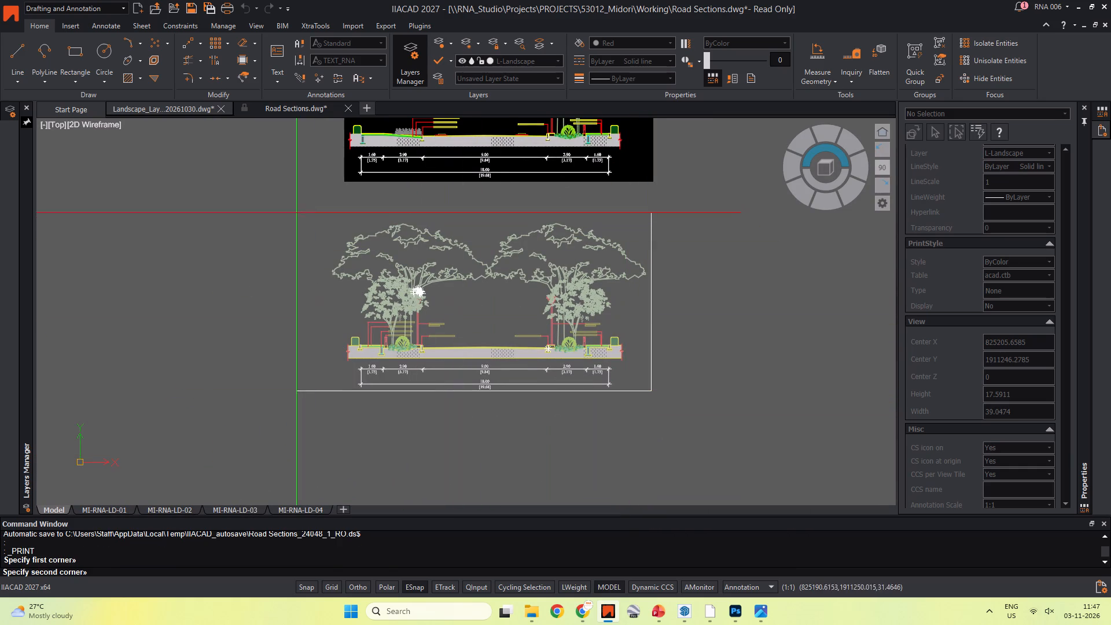
left_click(324, 217)
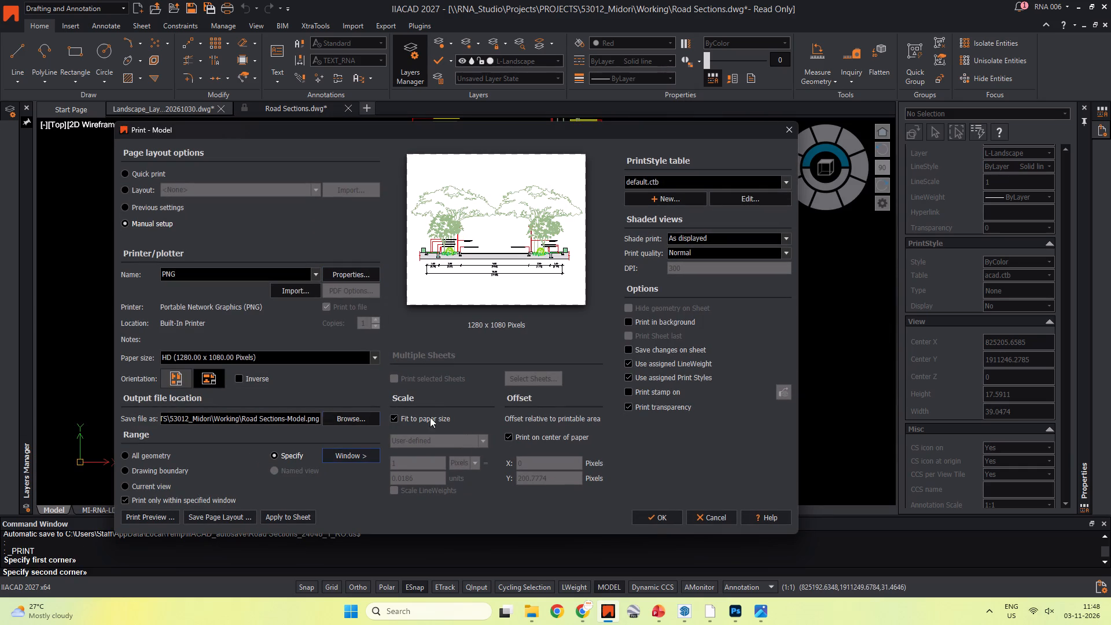
left_click(145, 514)
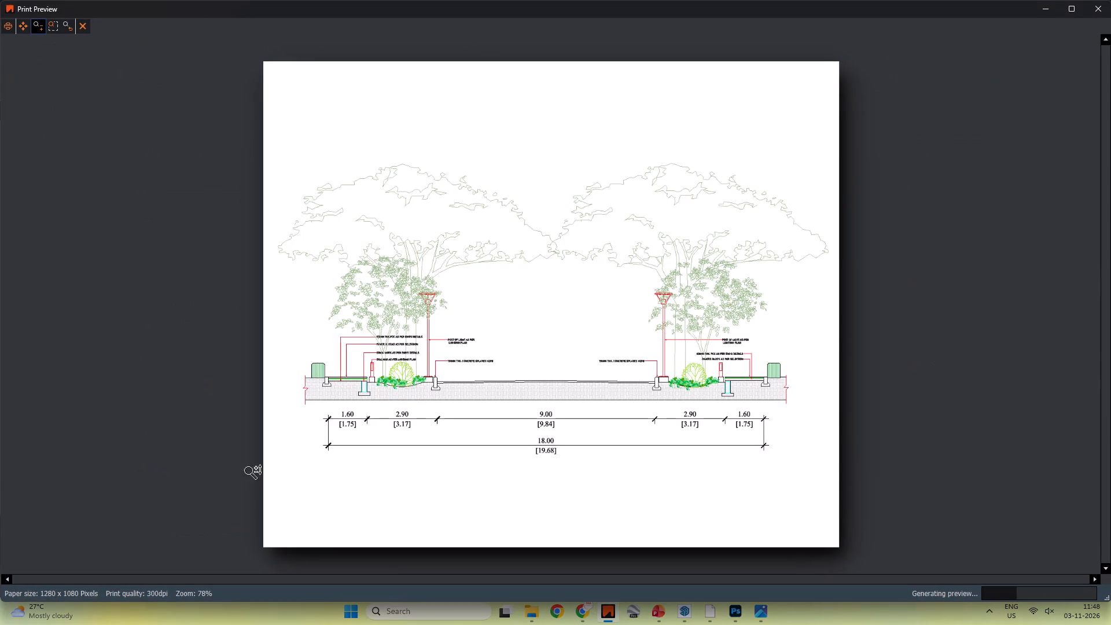
scroll(495, 380, "up", 3)
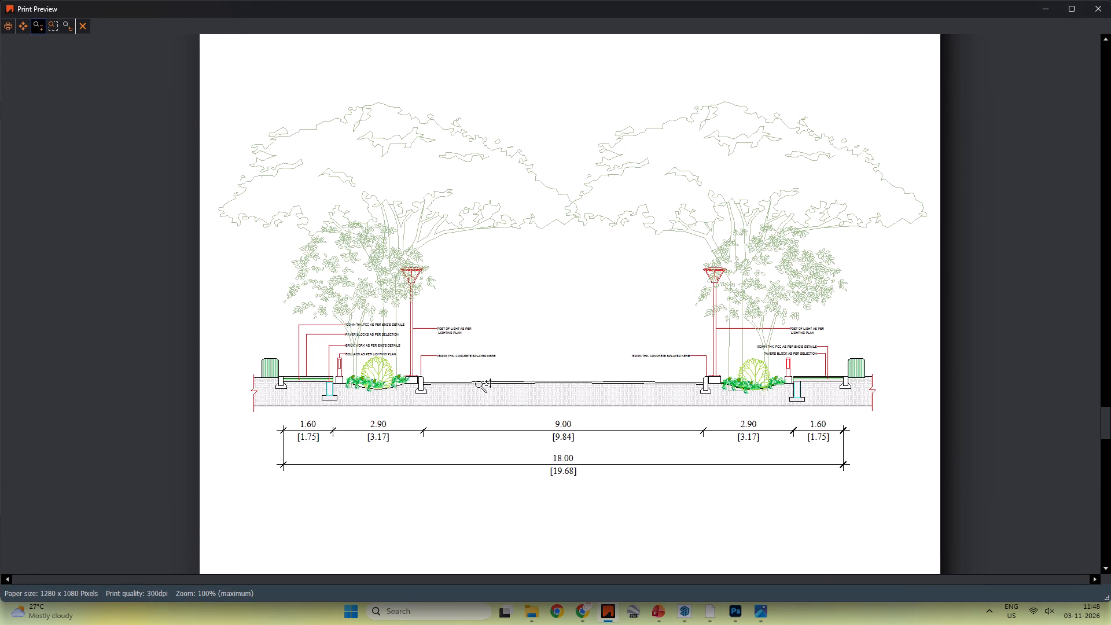
key("Escape")
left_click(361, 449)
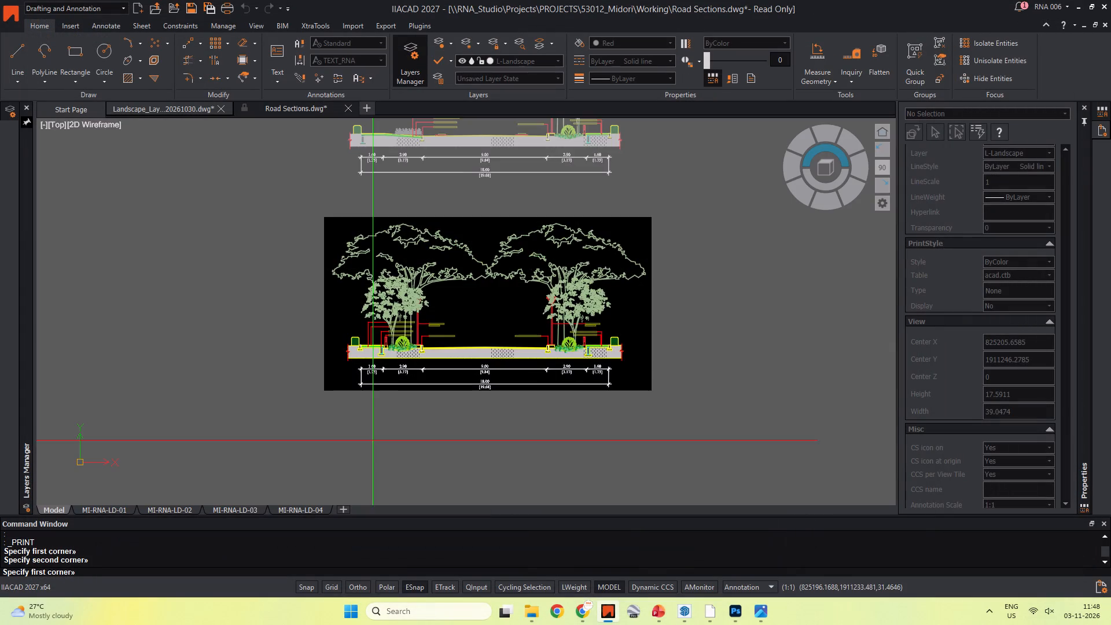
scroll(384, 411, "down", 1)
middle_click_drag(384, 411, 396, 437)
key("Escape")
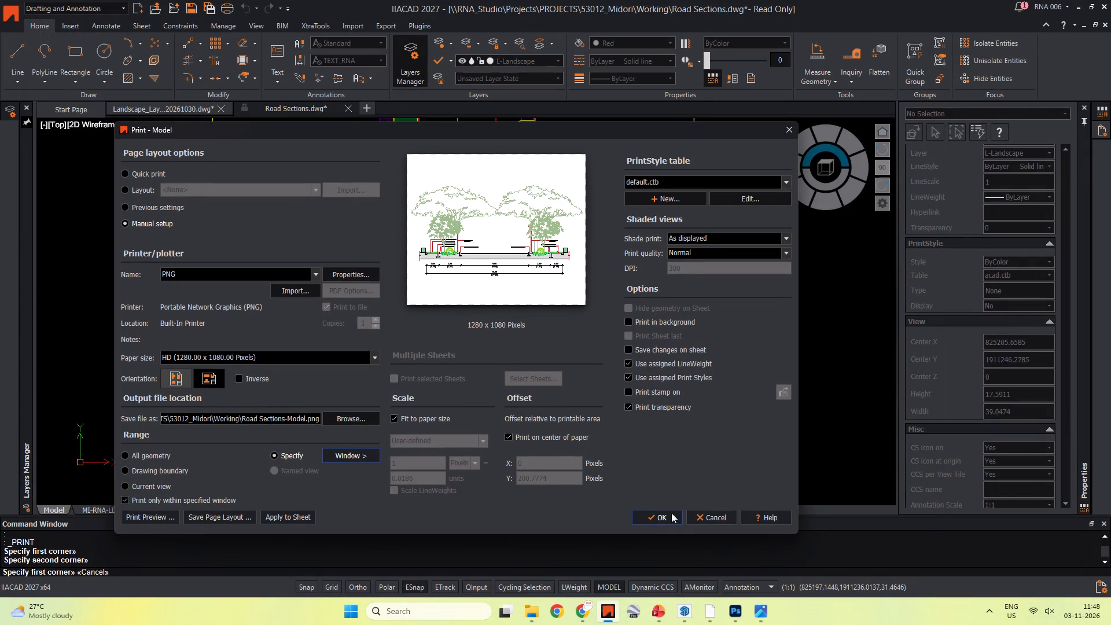
Set the lower street section's print output file to 18mts_Section_A.png in the Working folder, accepting replacement of the existing file.
left_click(665, 515)
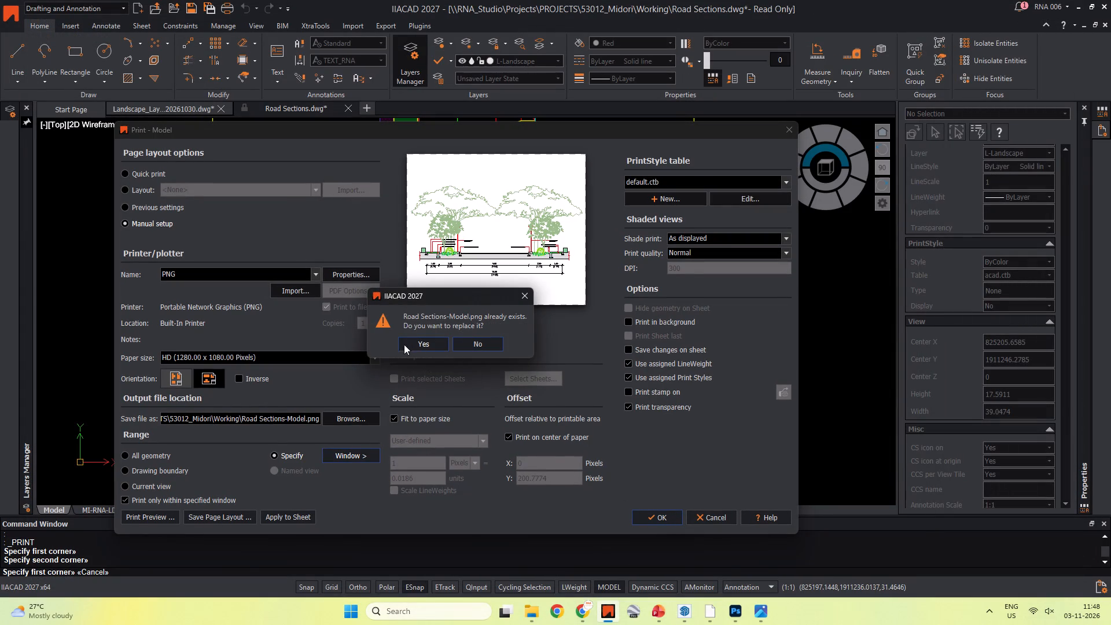
key("Escape")
left_click(354, 414)
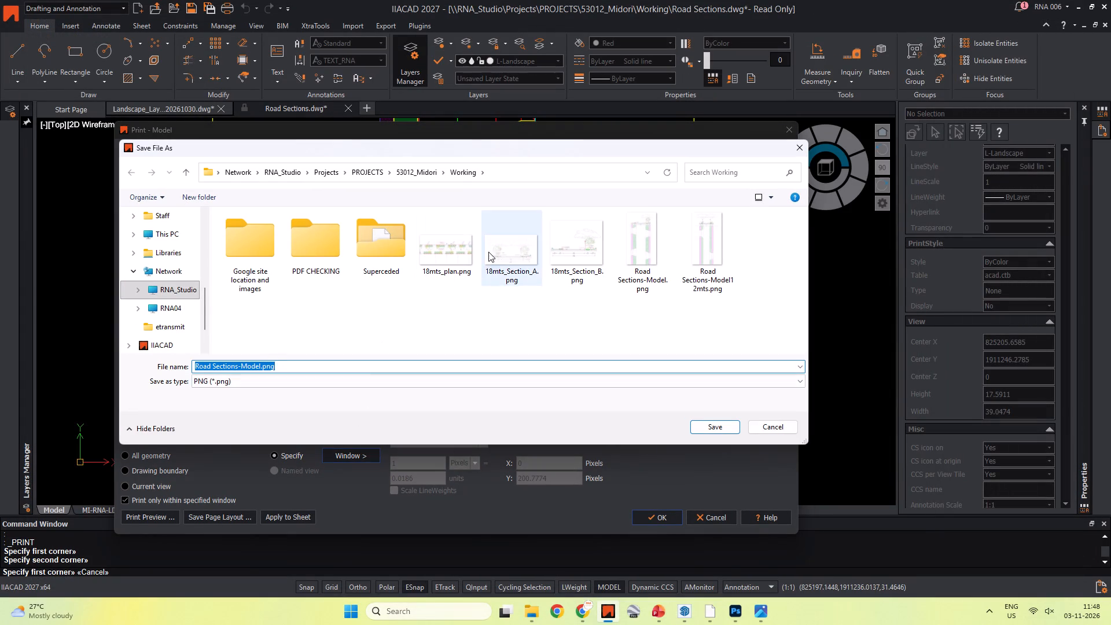
left_click(488, 252)
left_click(696, 427)
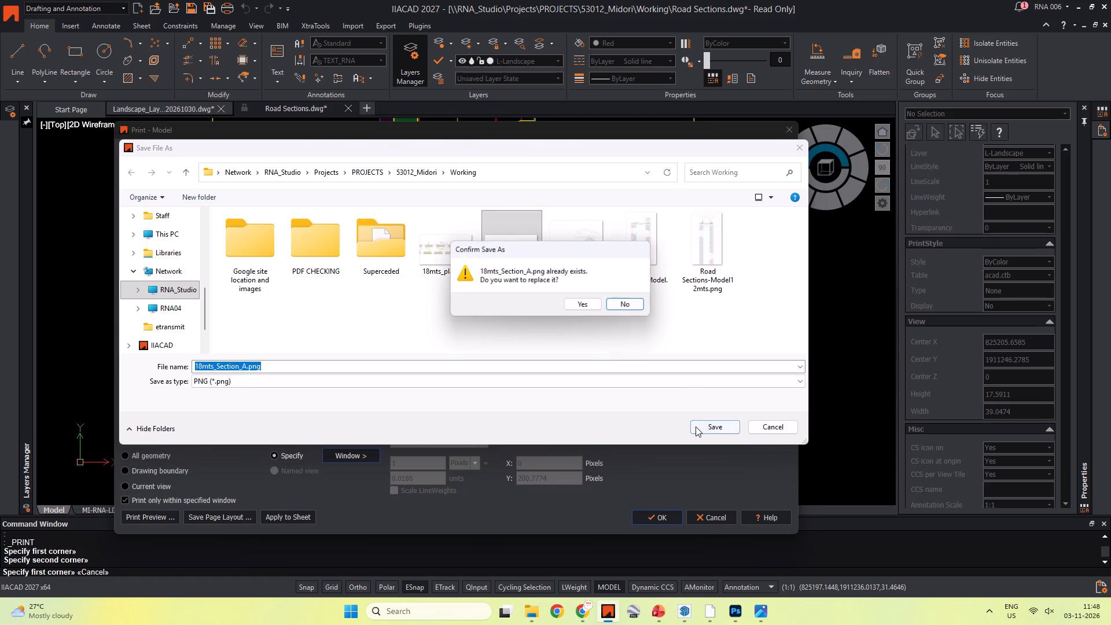
left_click(568, 303)
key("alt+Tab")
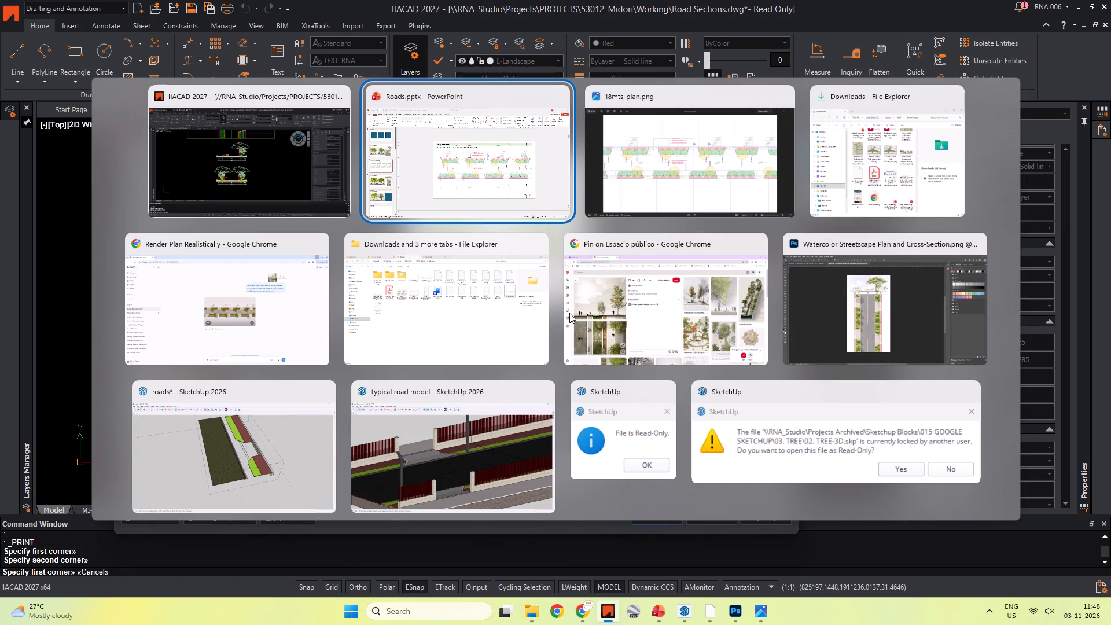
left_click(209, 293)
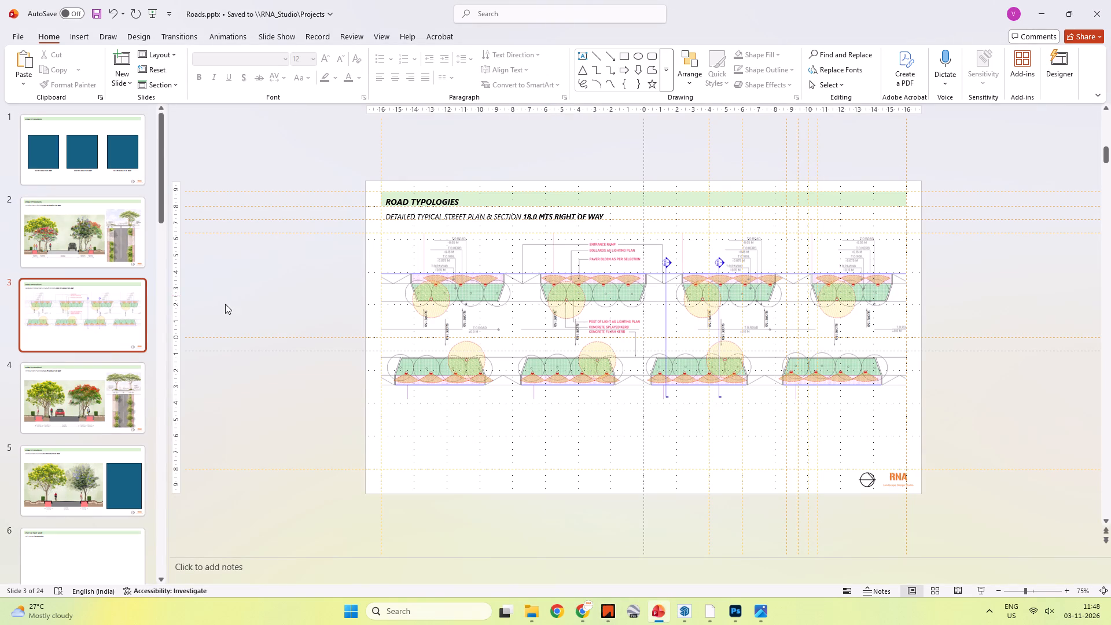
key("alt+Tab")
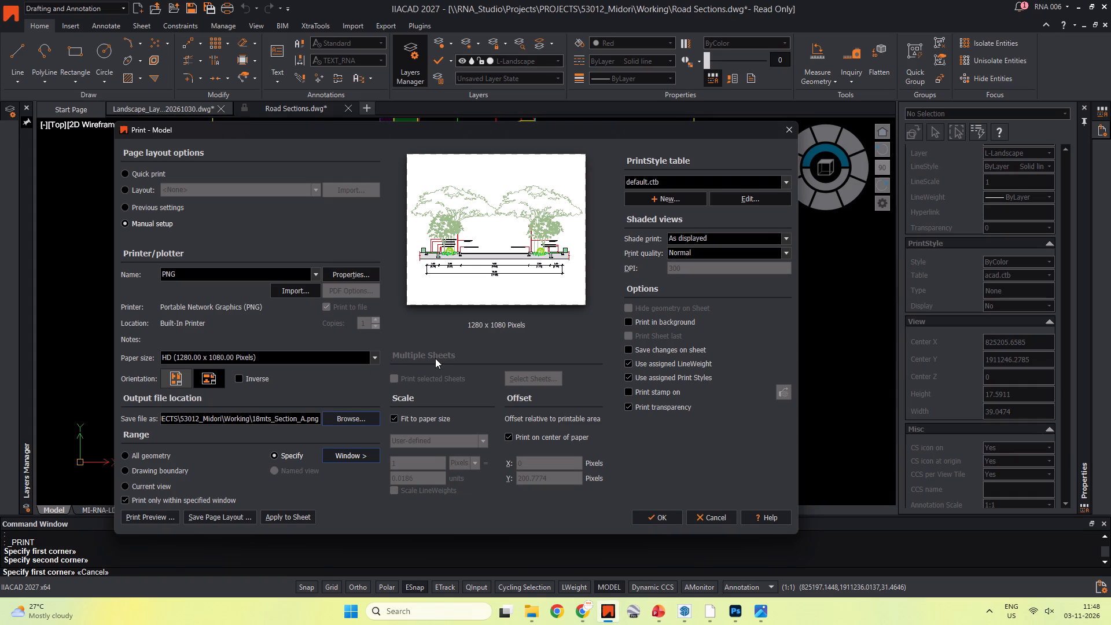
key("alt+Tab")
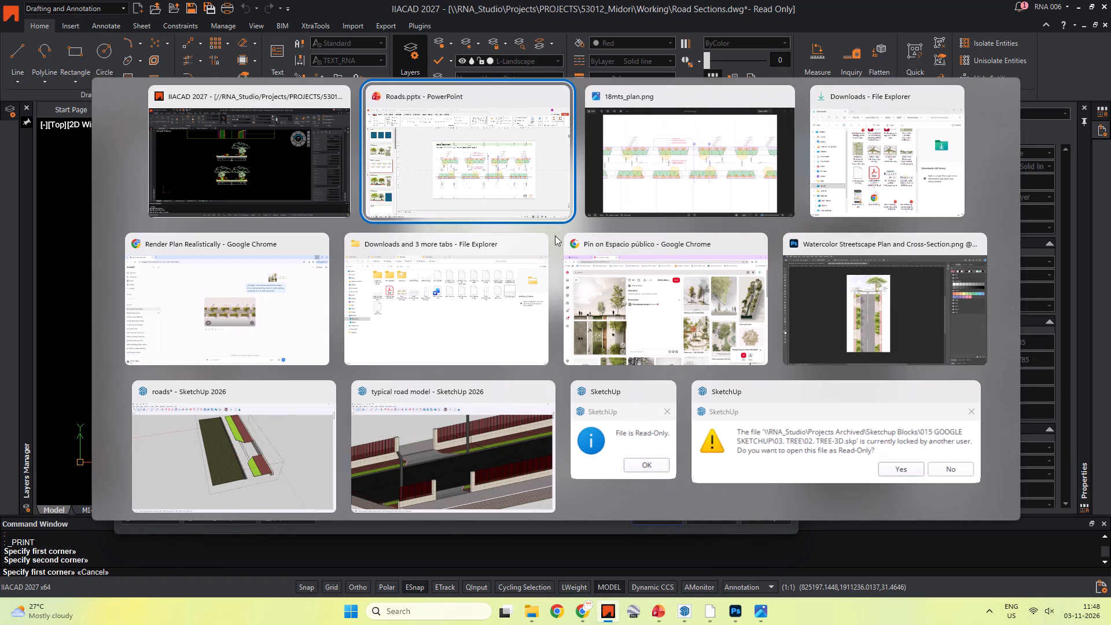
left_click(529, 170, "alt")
Open 18mts_Section_B.png and 18mts_Section_A.png from the Working folder and compare their linework, labels and dimensions.
key("alt+Tab")
key("alt+Tab")
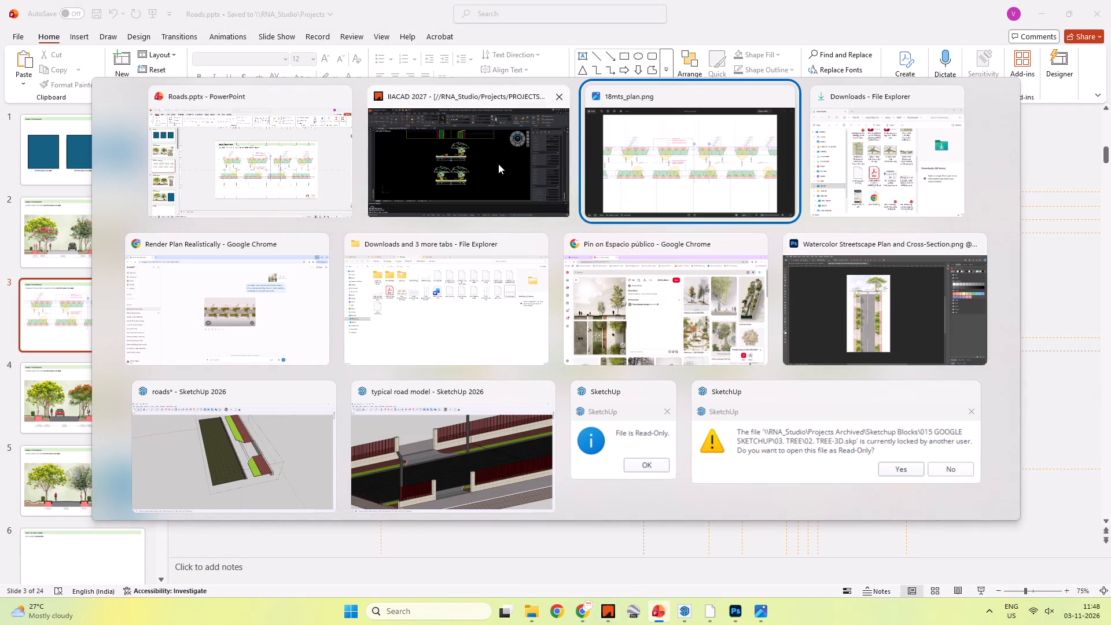
left_click(418, 337, "alt")
left_click(415, 338, "alt")
left_click(319, 284)
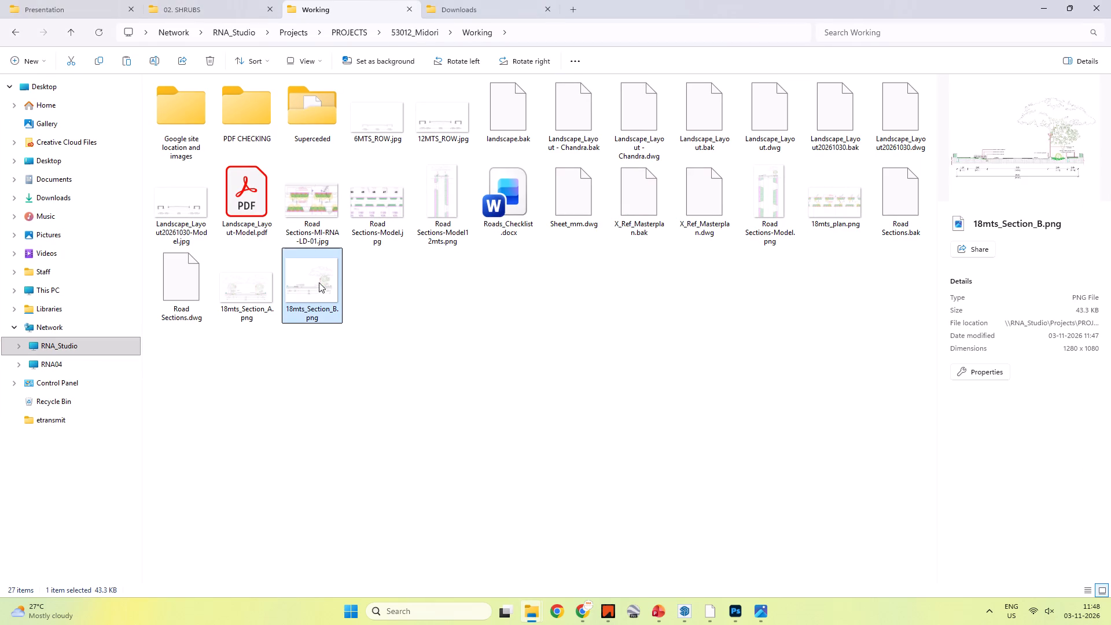
double_click(319, 282)
scroll(628, 392, "up", 5)
scroll(628, 388, "down", 5)
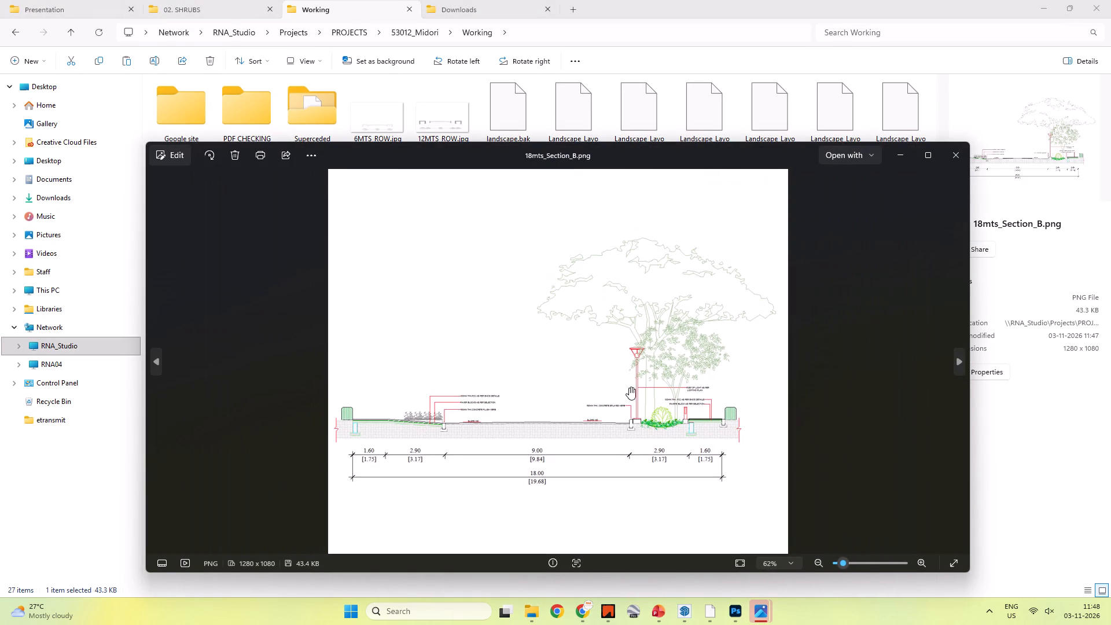
key("Escape")
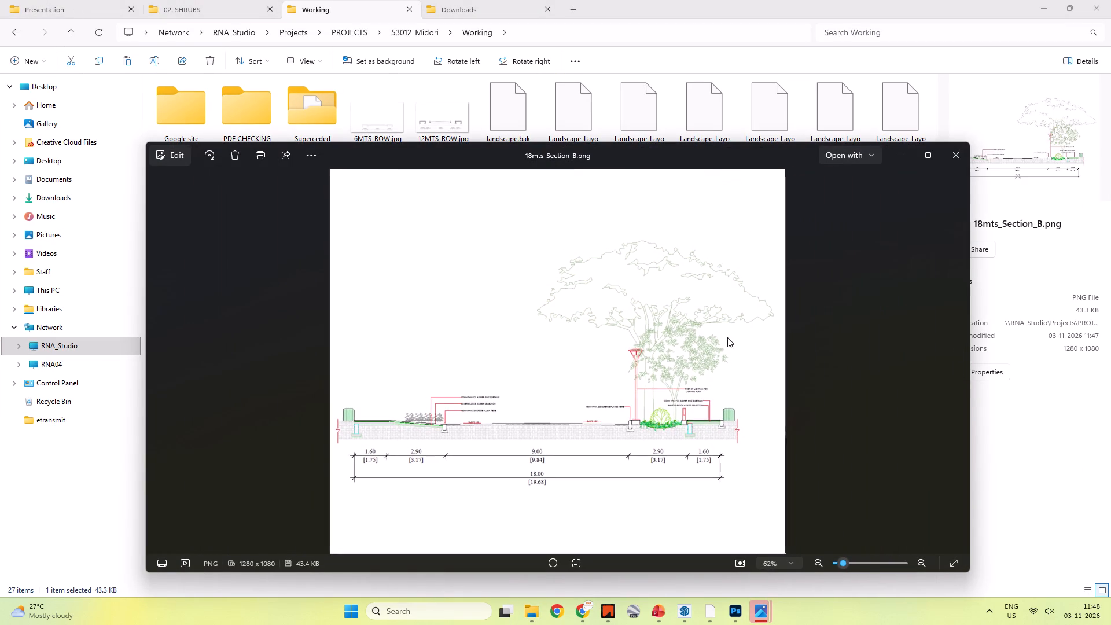
key("Escape")
left_click(270, 293)
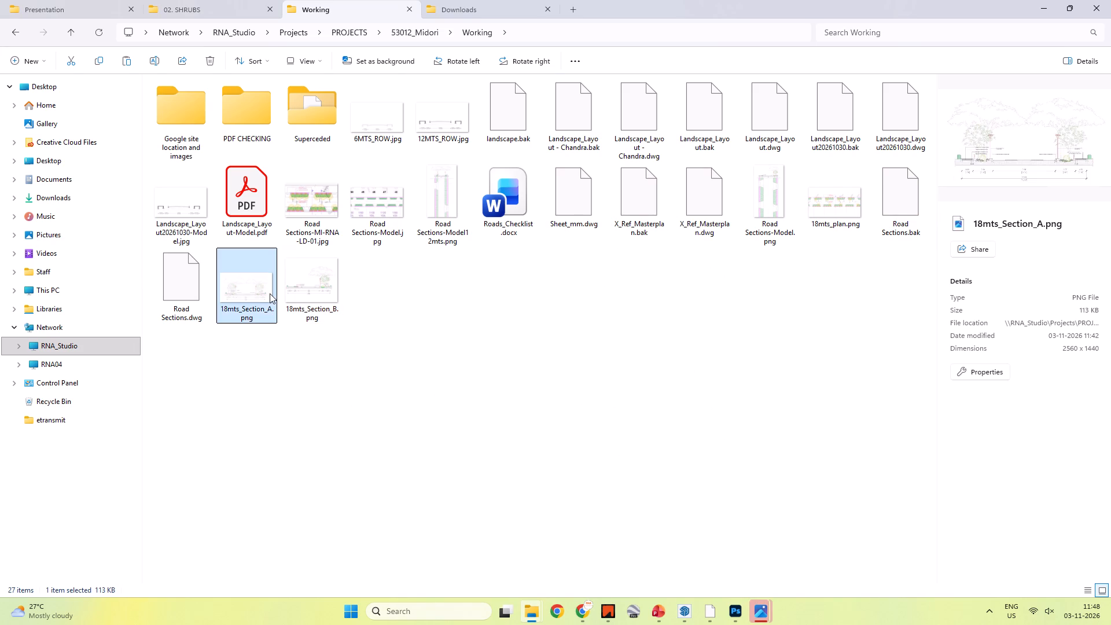
double_click(252, 293)
key("Escape")
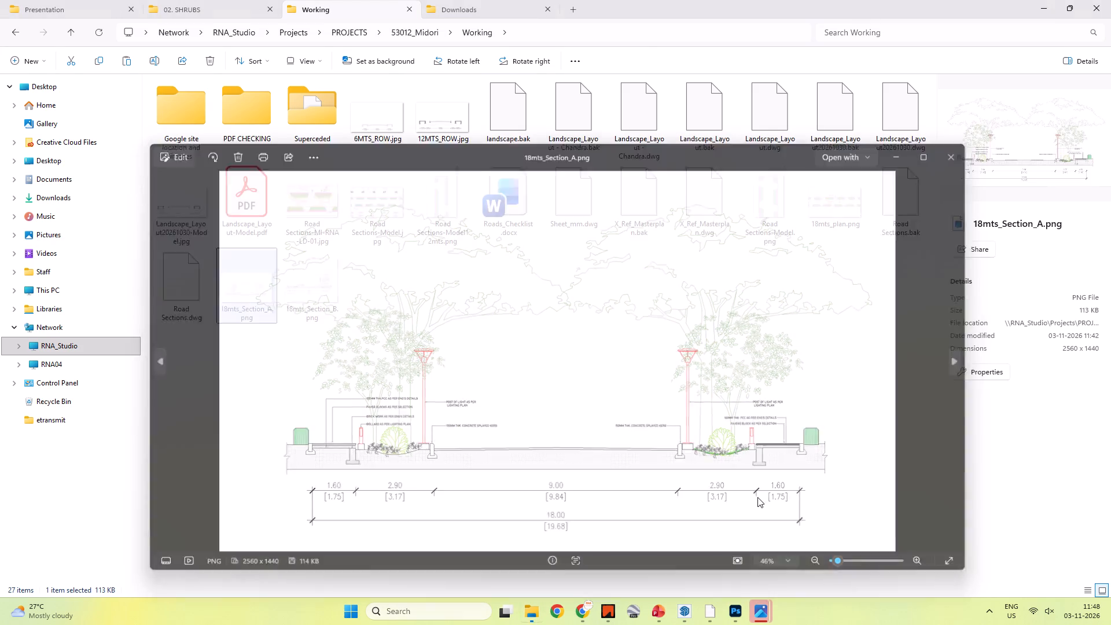
double_click(291, 266)
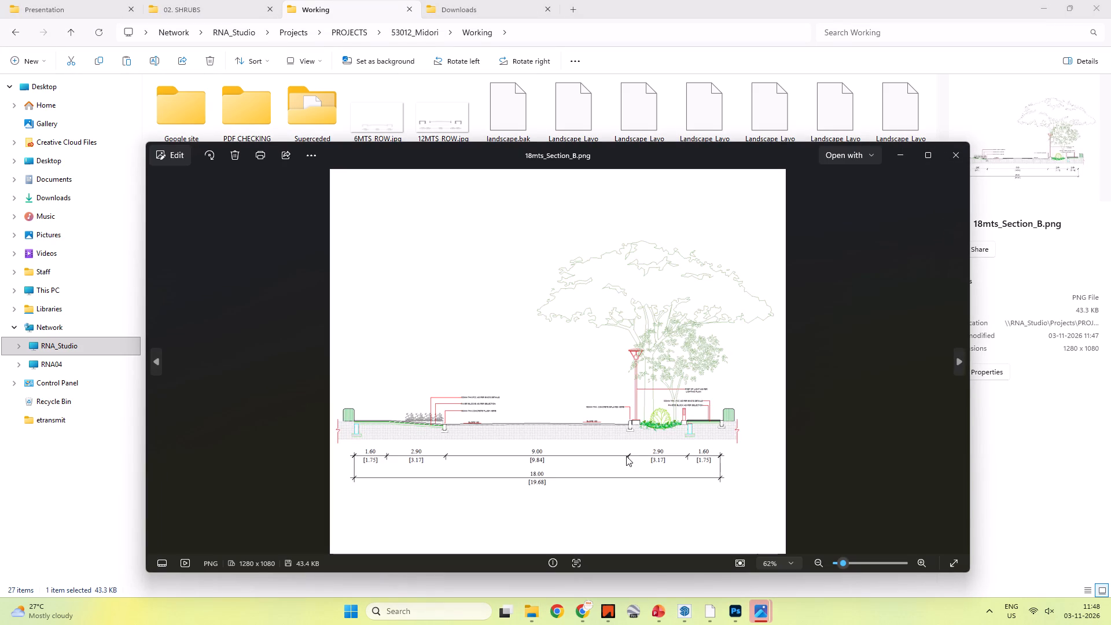
key("Escape")
Copy 18mts_Section_A.png from the Working folder and paste it onto slide 3 of Roads.pptx.
left_click(224, 296)
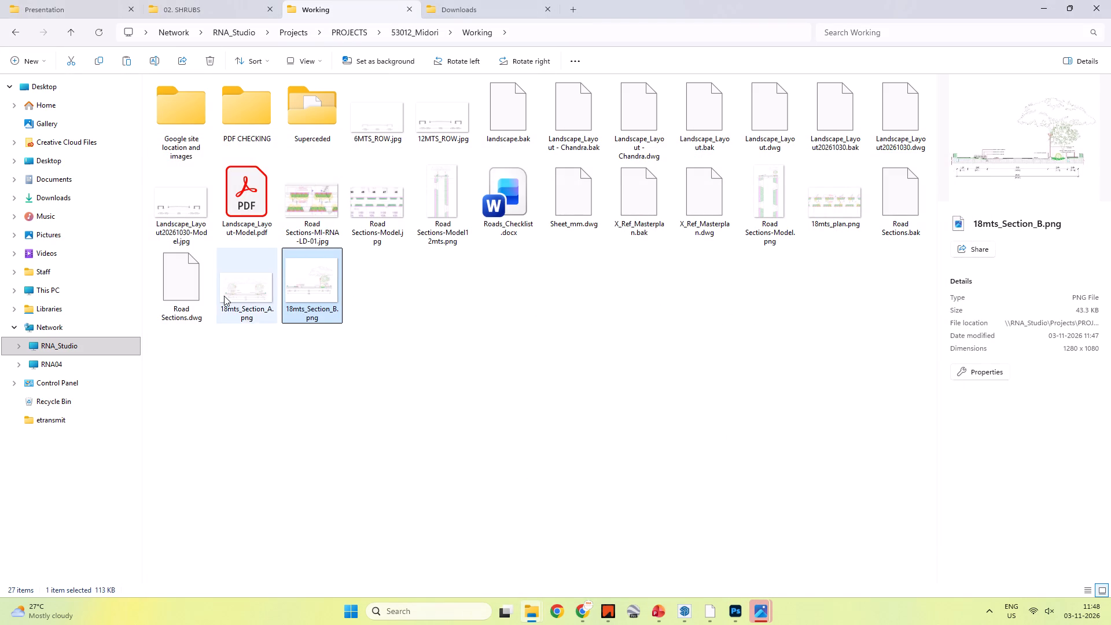
key("ctrl+c")
key("alt+Tab")
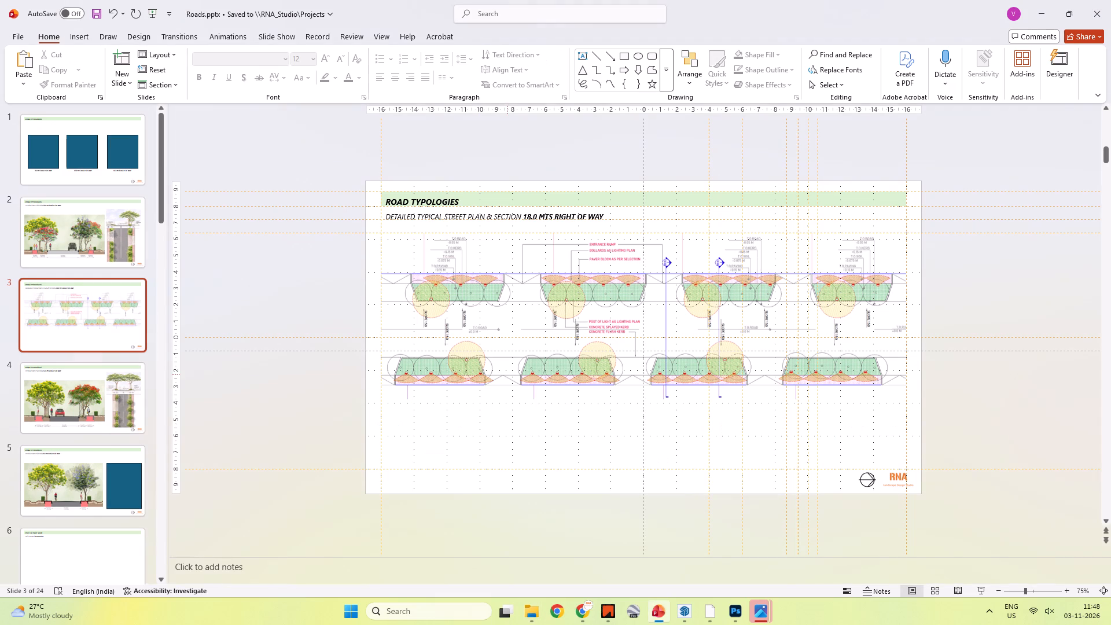
left_click(632, 432)
key("ctrl+v")
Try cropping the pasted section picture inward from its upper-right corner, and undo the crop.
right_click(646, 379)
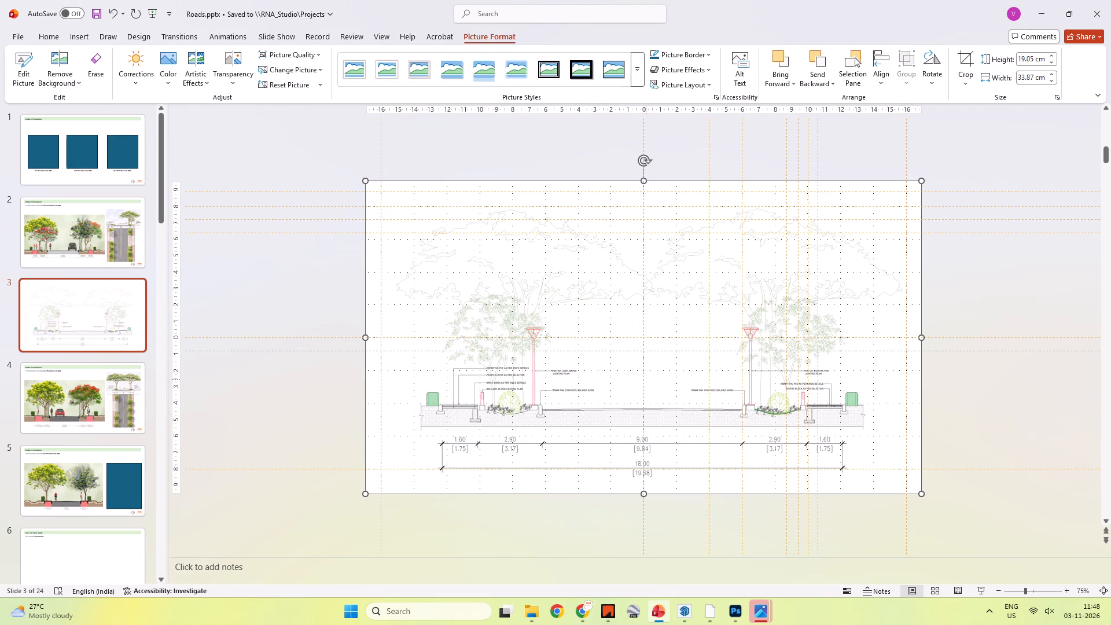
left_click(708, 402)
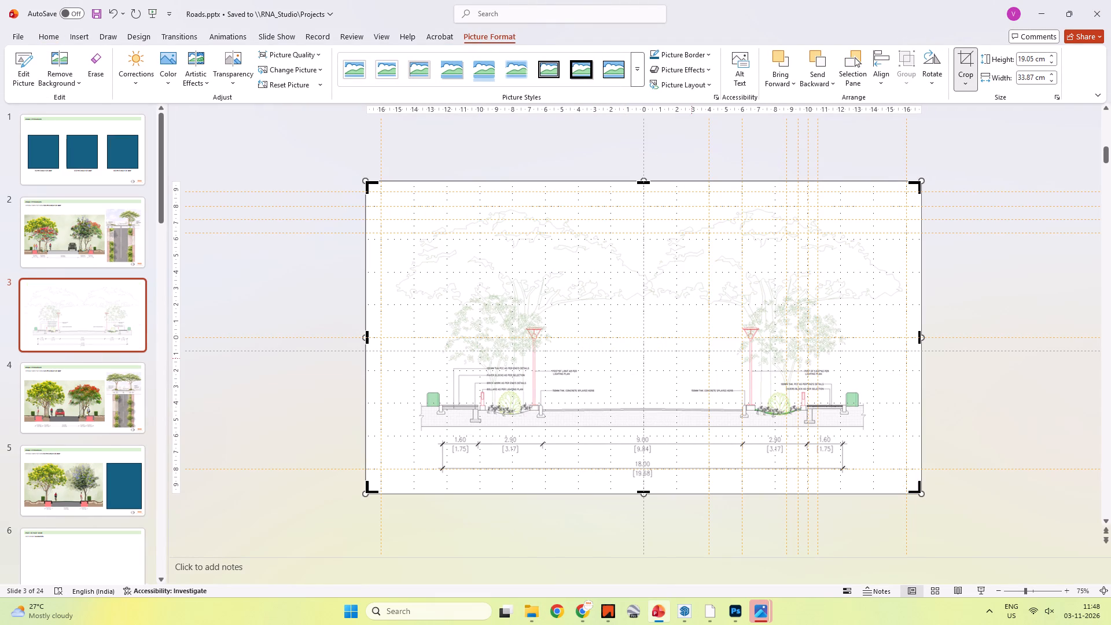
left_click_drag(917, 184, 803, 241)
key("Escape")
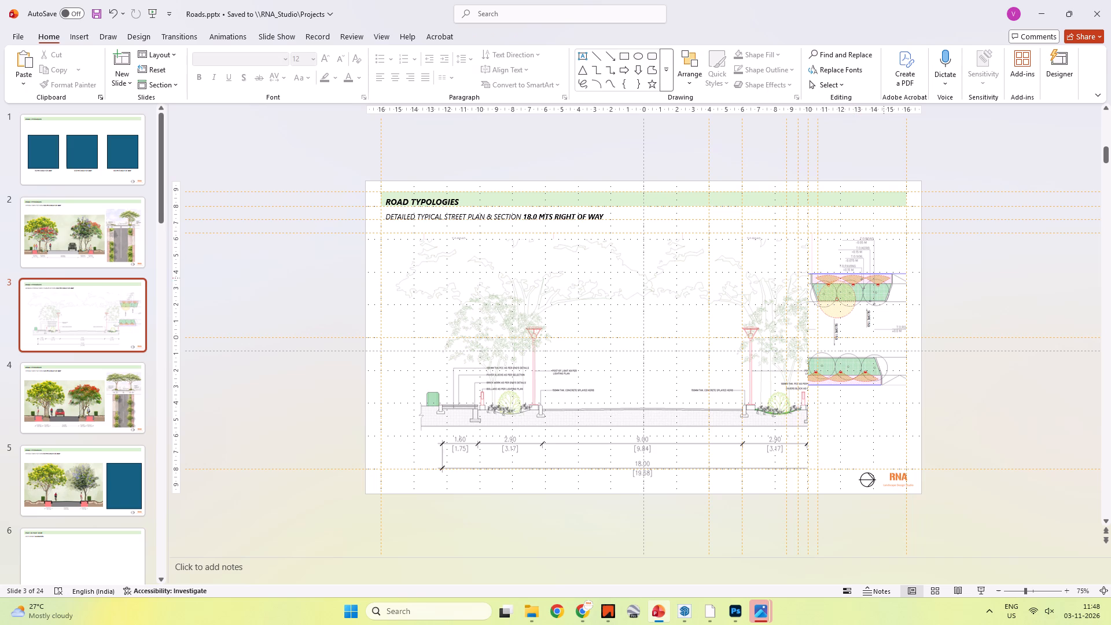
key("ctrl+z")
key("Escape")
Crop the section picture to the 8 cm guide above the trees, both side margin guides, and just below the overall dimension.
left_click(808, 281)
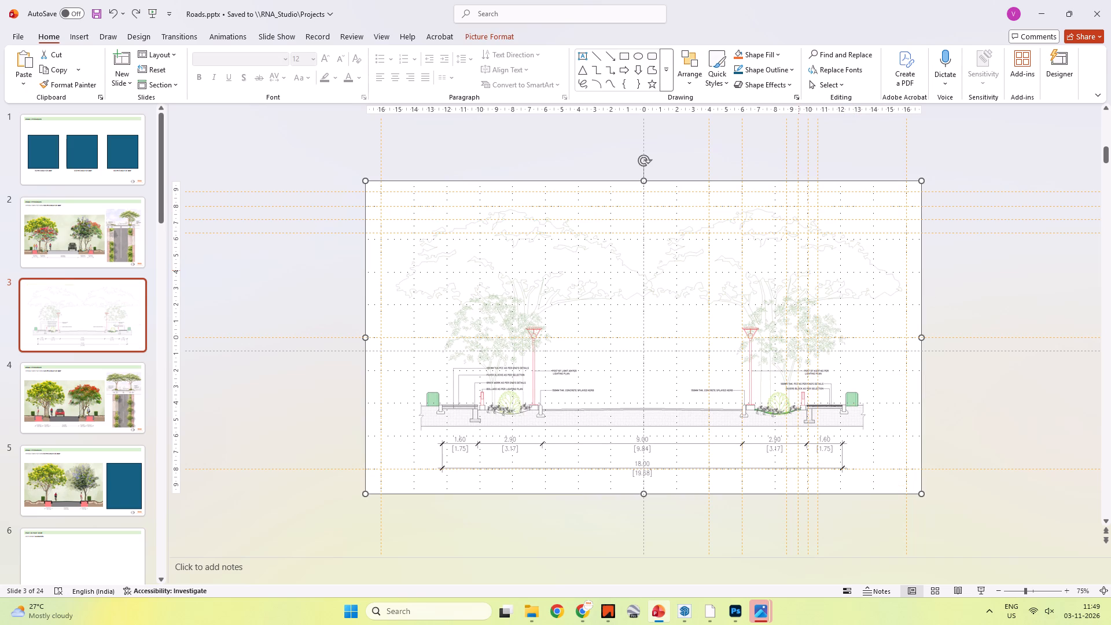
scroll(766, 326, "up", 3, "ctrl")
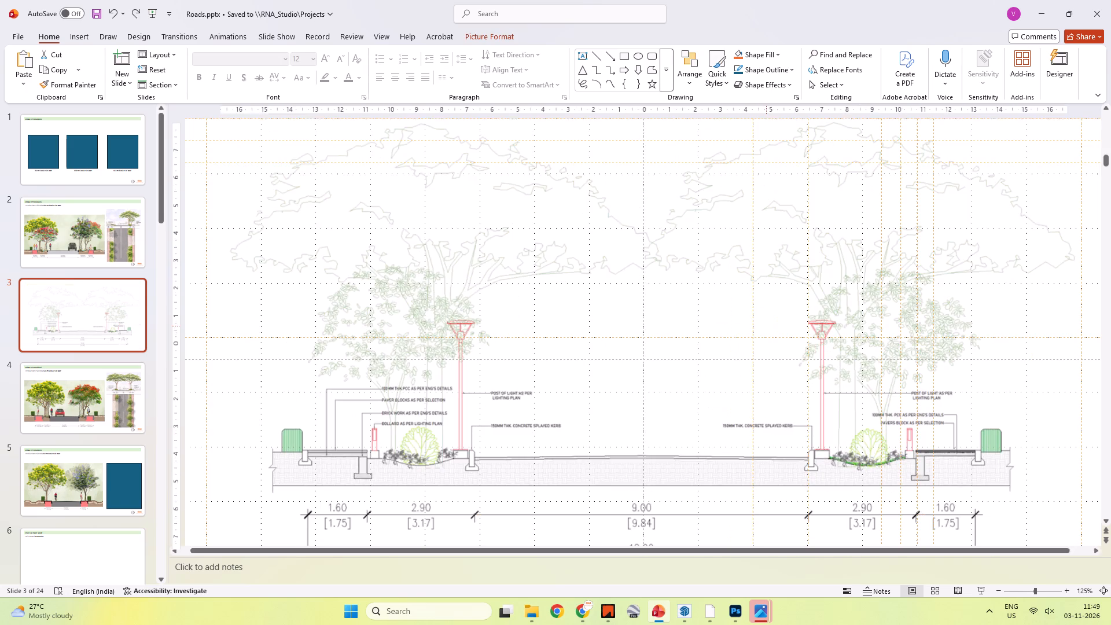
scroll(766, 326, "down", 1, "ctrl")
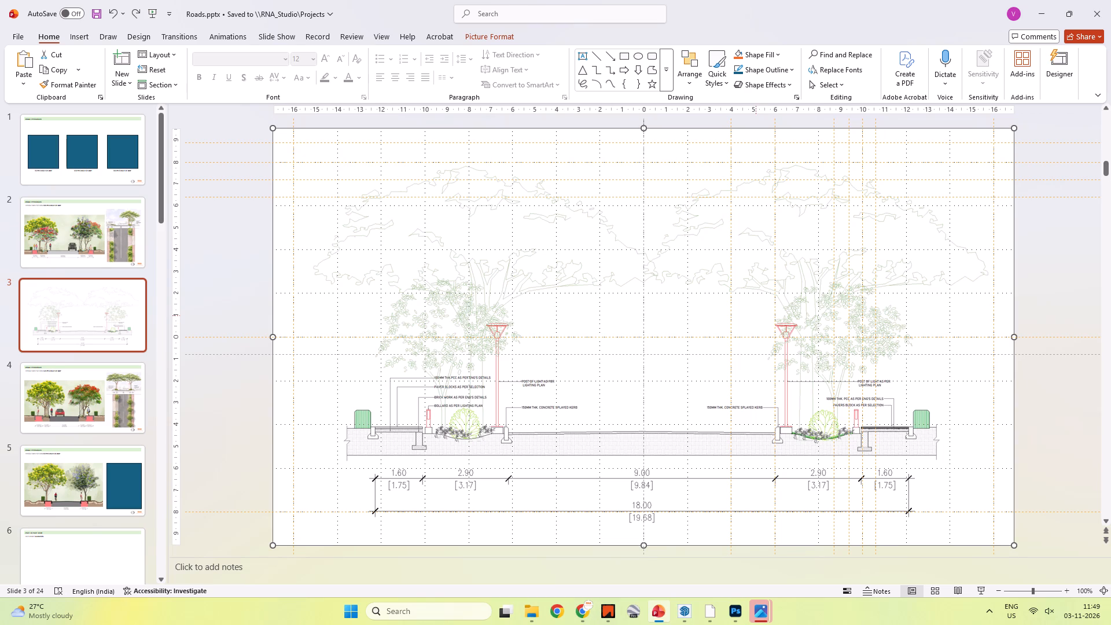
right_click(755, 316)
left_click(816, 286)
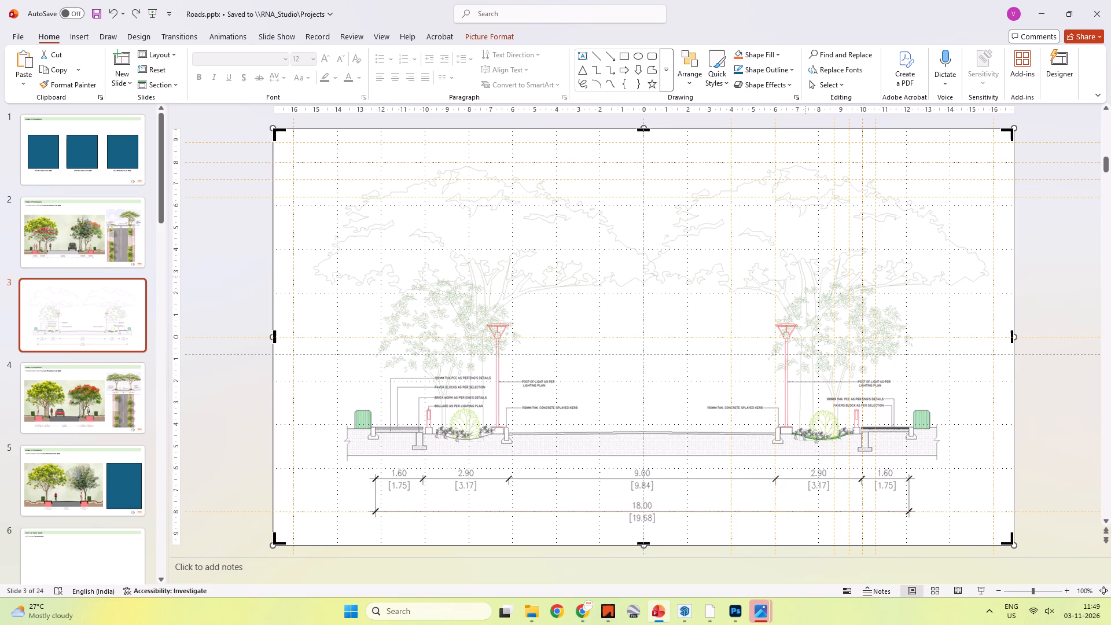
left_click_drag(641, 130, 635, 159)
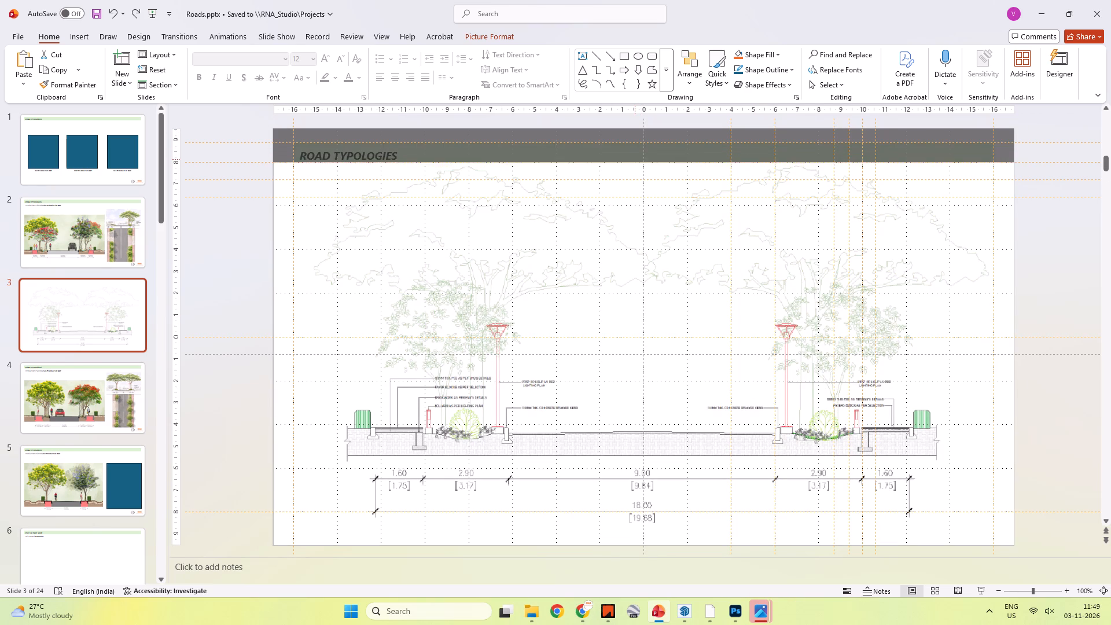
left_click_drag(635, 159, 637, 160)
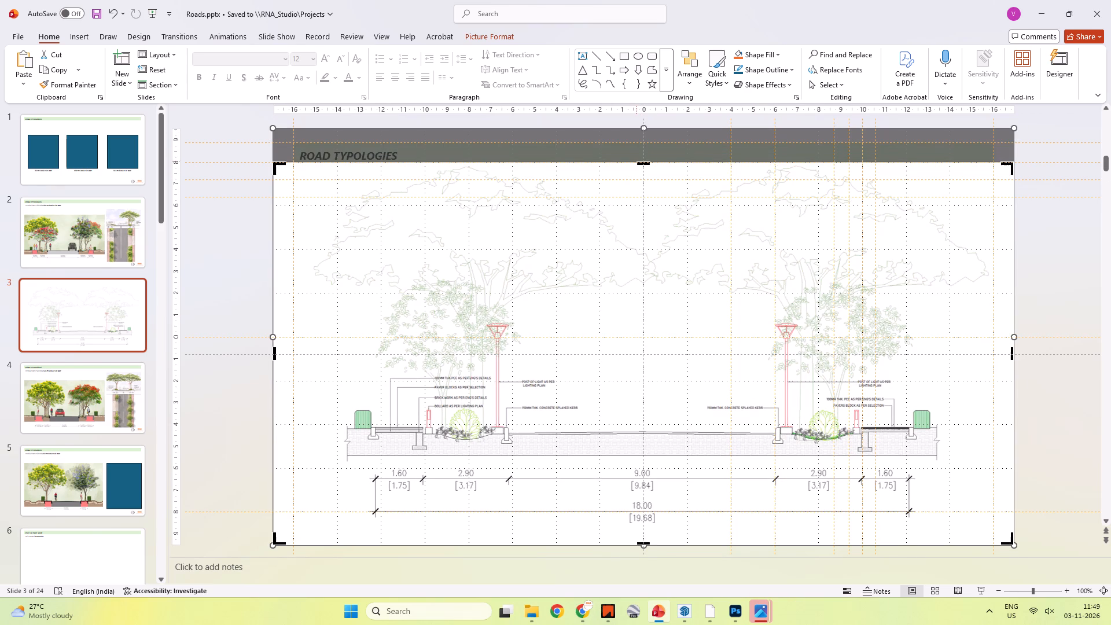
left_click_drag(1011, 355, 995, 354)
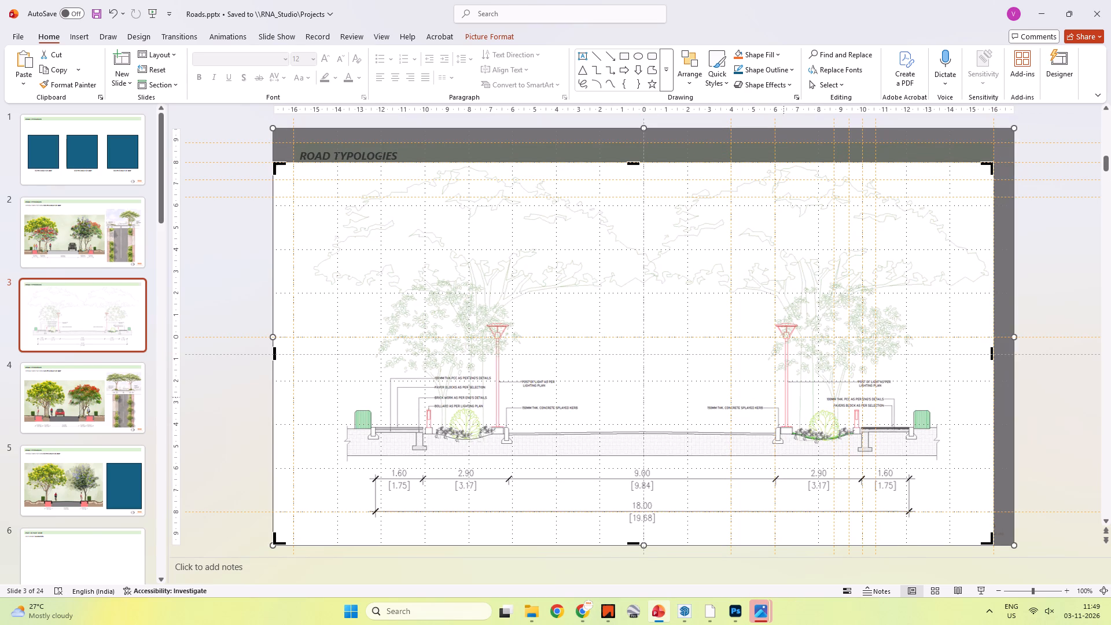
left_click_drag(274, 355, 294, 351)
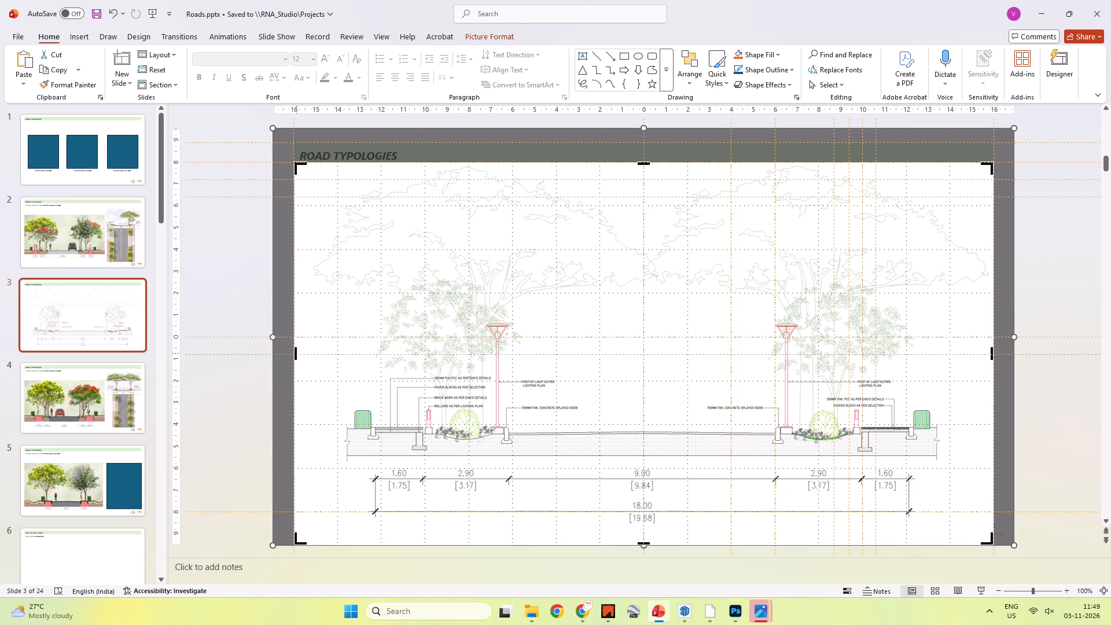
left_click_drag(643, 543, 641, 526)
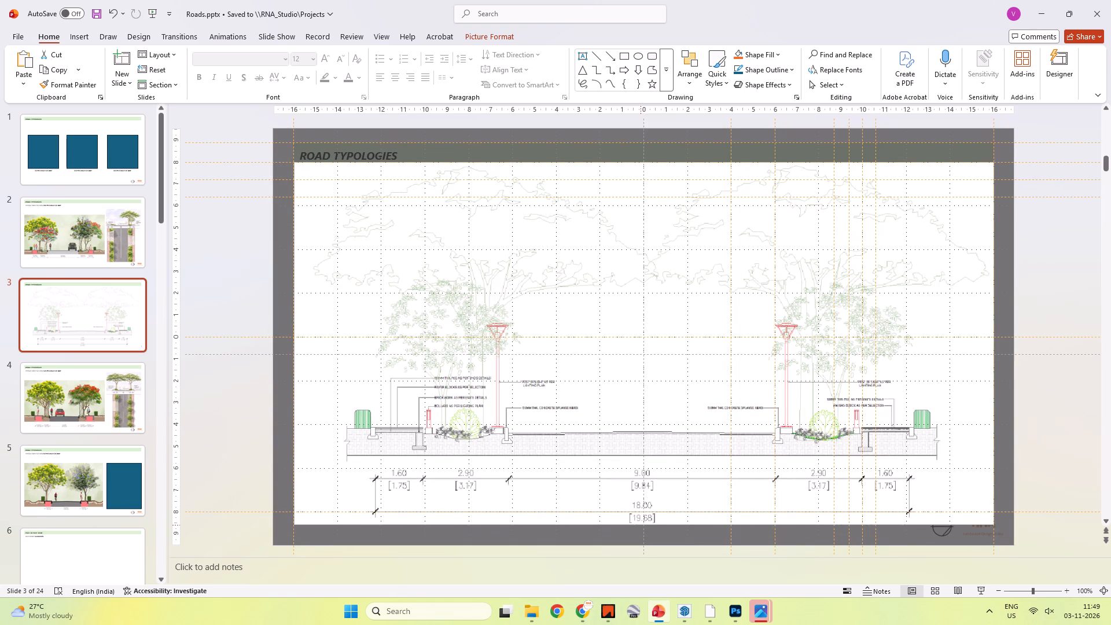
left_click_drag(641, 526, 641, 527)
left_click(1007, 437)
left_click(1032, 428)
Shrink the cropped section picture to about 13 cm wide and place it at the slide's lower right, against the right margin guide.
left_click_drag(599, 413, 581, 378)
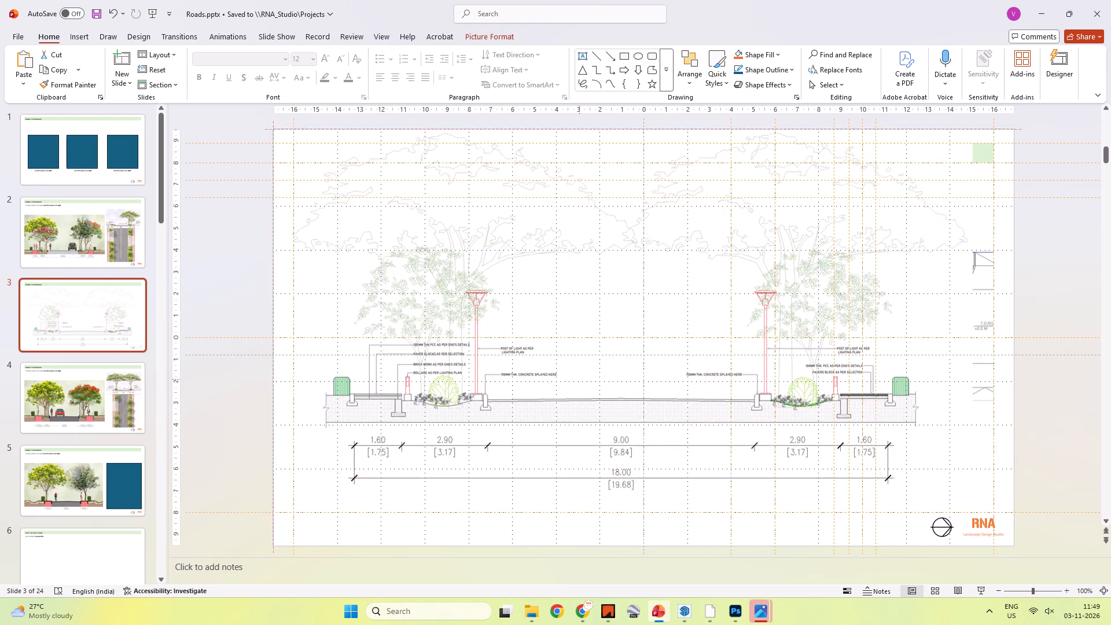
left_click_drag(581, 378, 596, 392)
left_click_drag(991, 144, 918, 202, "shift")
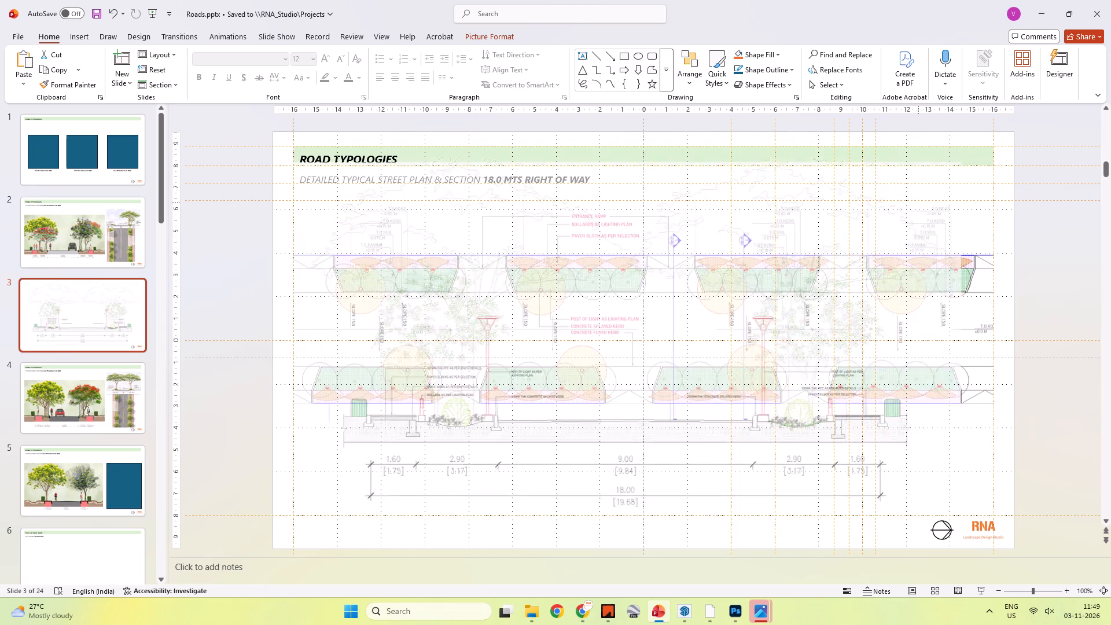
left_click_drag(918, 202, 583, 358, "shift")
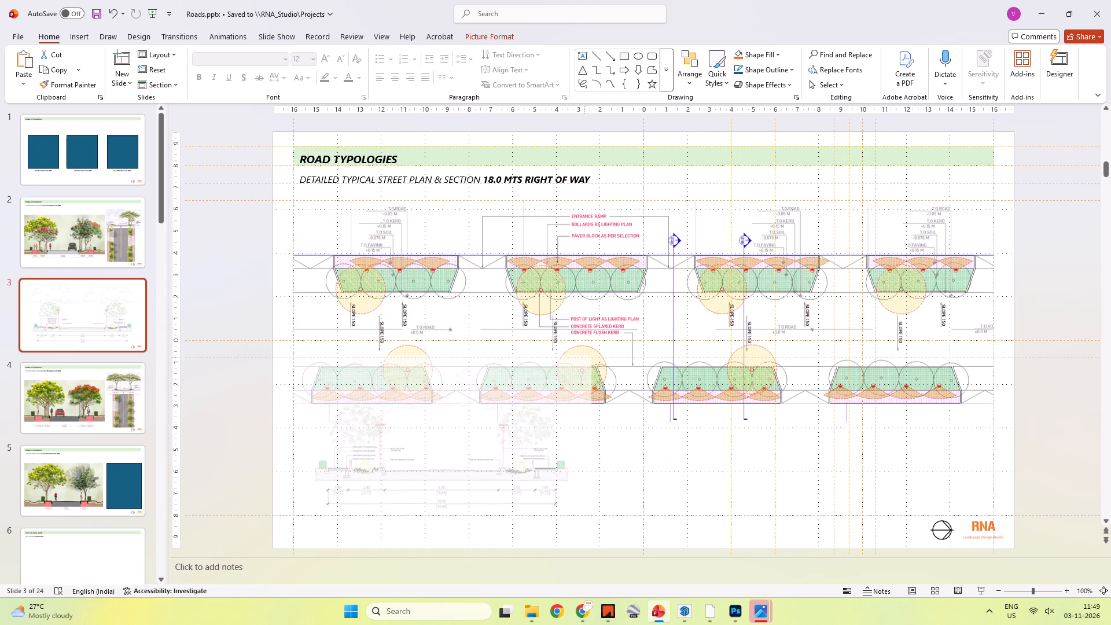
left_click_drag(583, 358, 560, 361, "shift")
left_click_drag(461, 436, 828, 443)
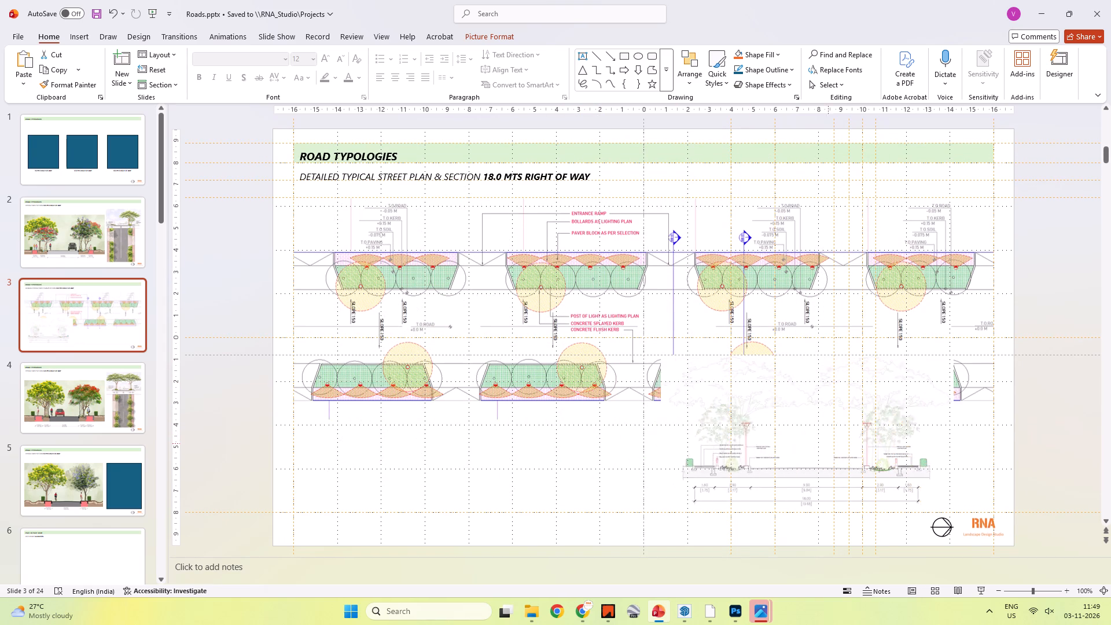
left_click_drag(828, 443, 870, 437)
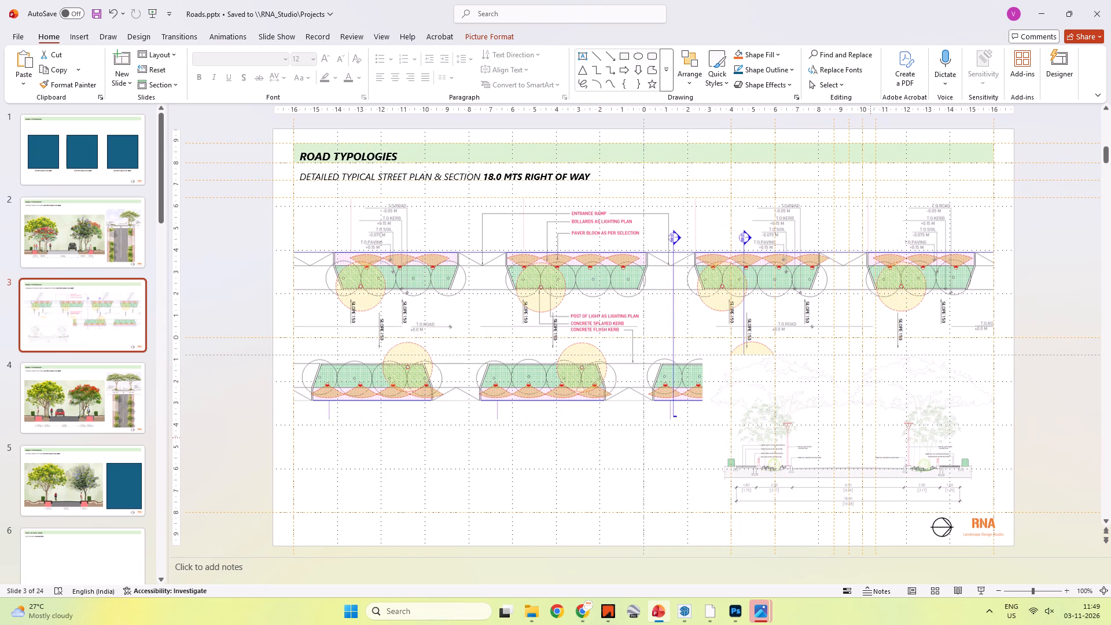
left_click_drag(870, 437, 864, 437)
Nudge the section picture down so its bottom edge meets the horizontal guide above the RNA logo.
left_click(766, 440)
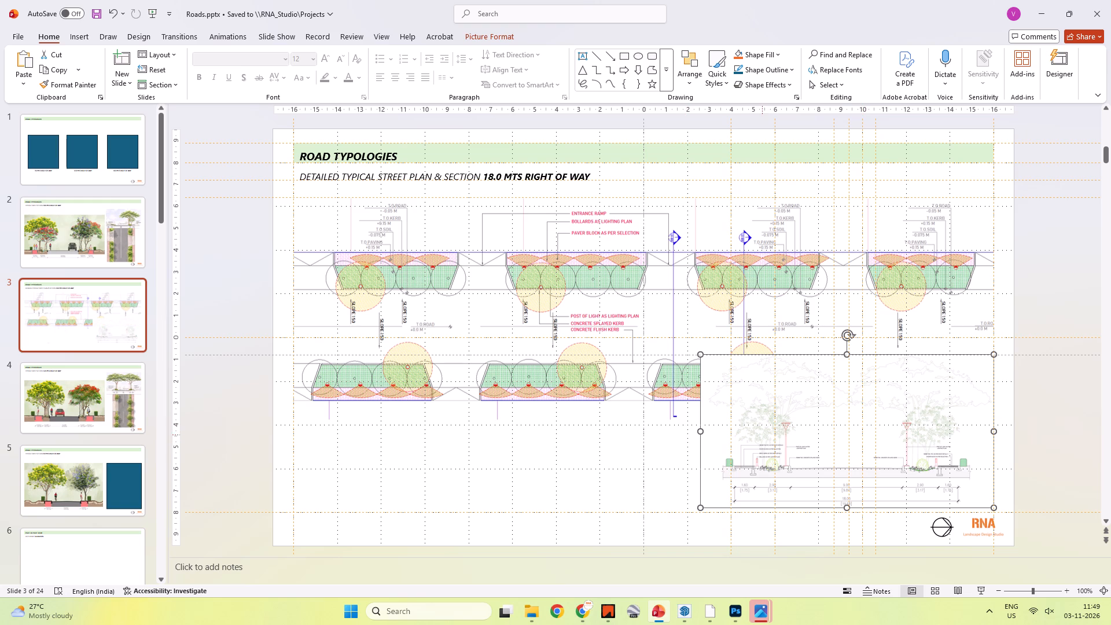
key("Down")
key("Down")
key("Down")
key("Down")
key("Down")
key("Down")
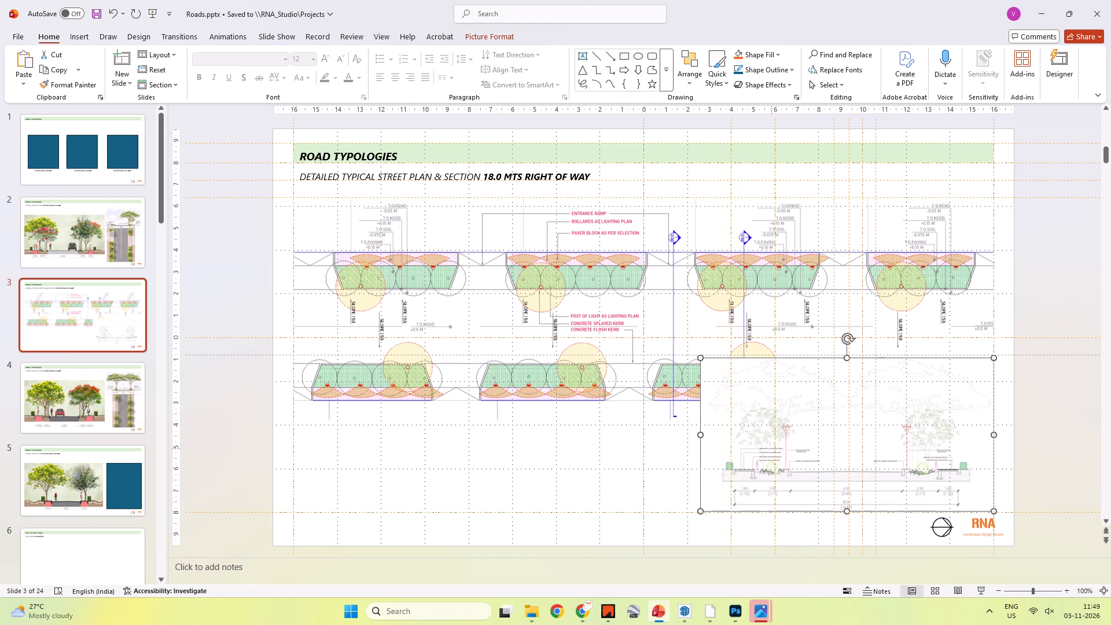
Nudge the section picture slightly further down onto the horizontal guide above the RNA logo.
key("Down")
key("Down")
left_click(1094, 464)
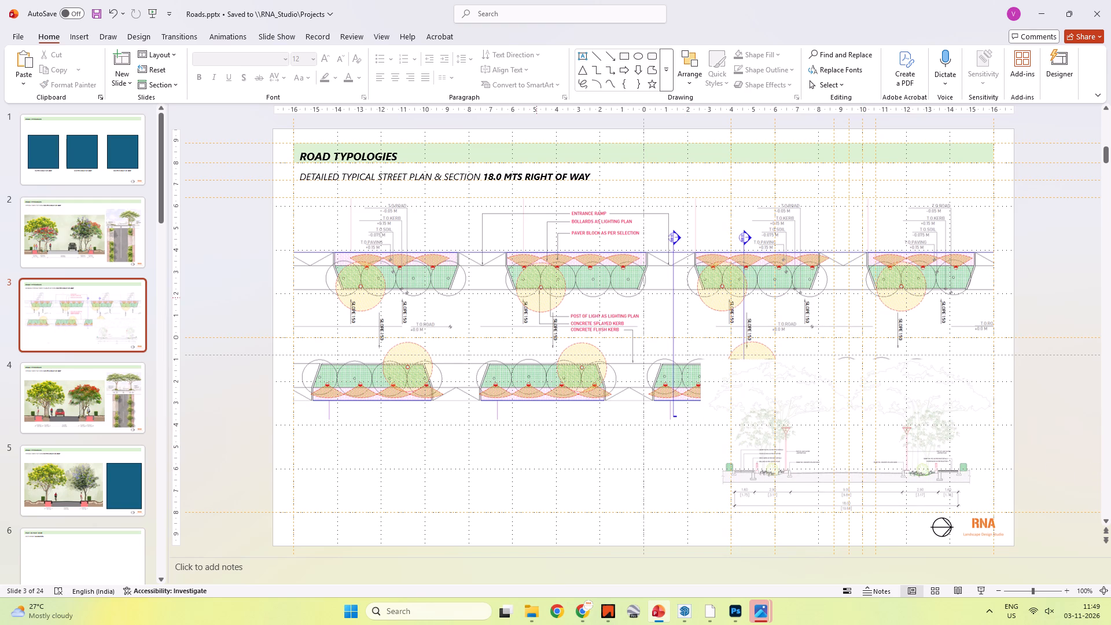
Move the street plan picture left so that it overhangs the left margin guide by about 8 cm.
left_click(535, 296)
left_click_drag(604, 299, 347, 293, "shift")
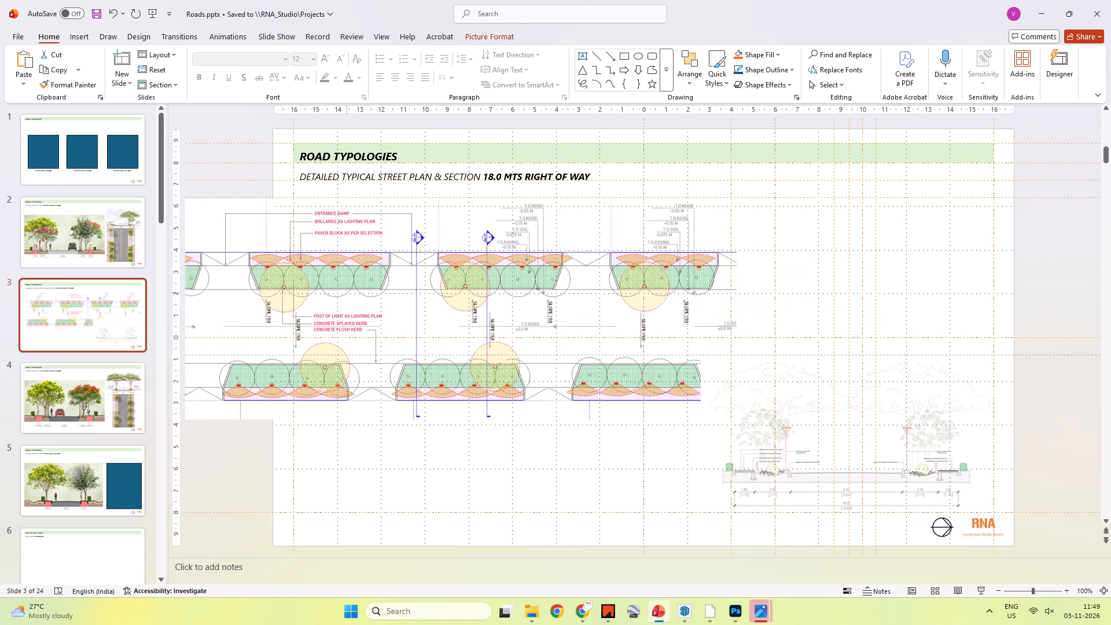
left_click_drag(347, 293, 474, 299, "shift")
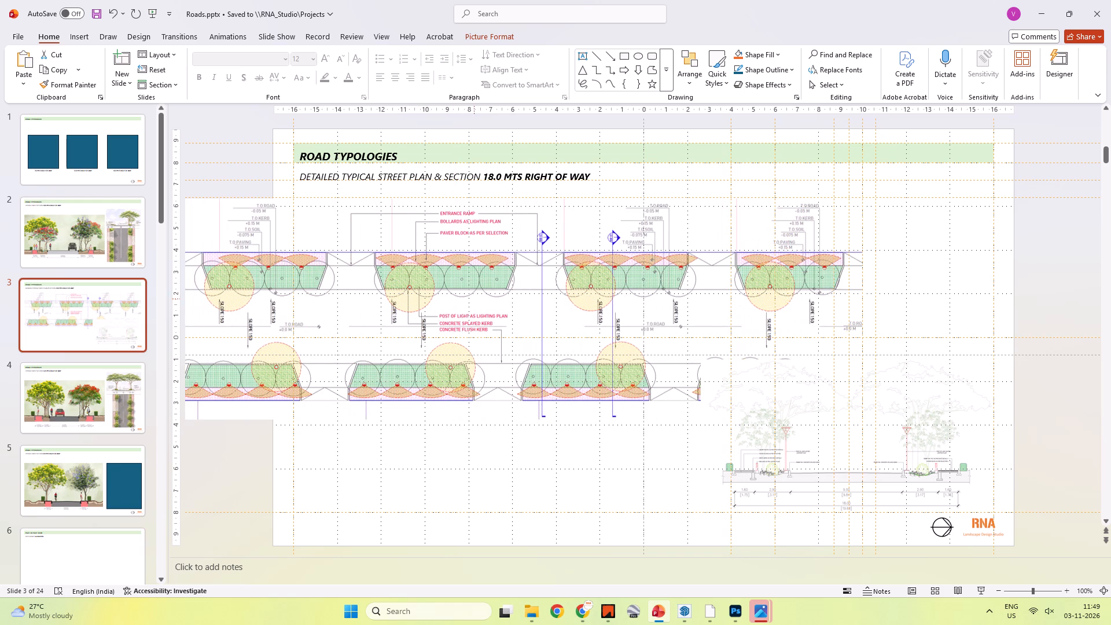
left_click_drag(474, 299, 422, 300, "shift")
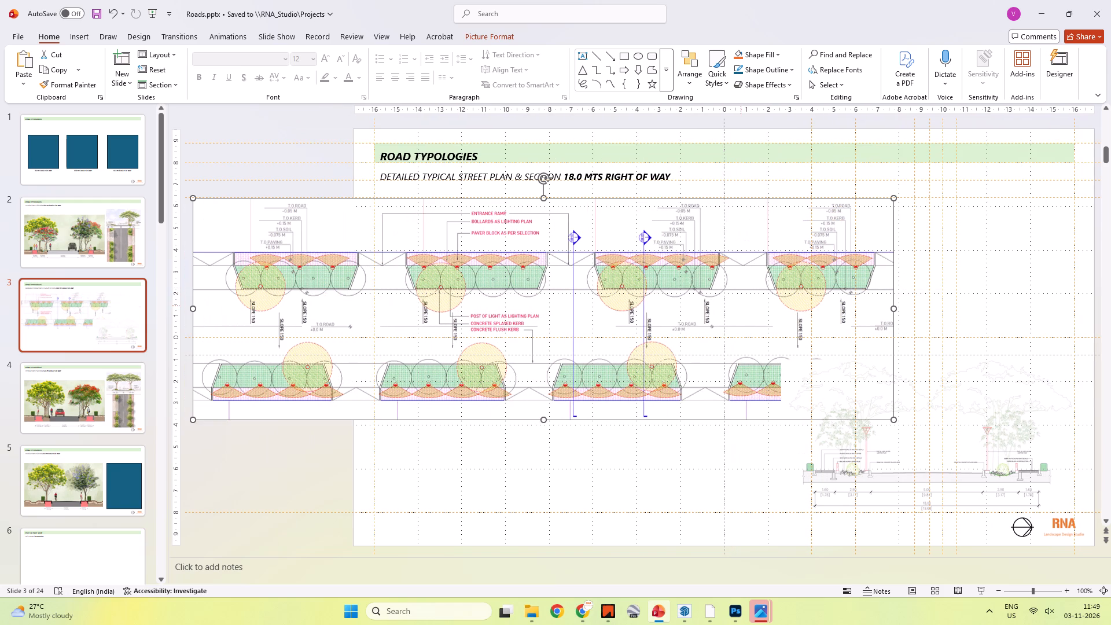
Crop the street plan to about 18.6 cm wide, from the left margin guide to the section's left edge, framing both section markers and labels.
right_click(744, 306)
left_click(796, 273)
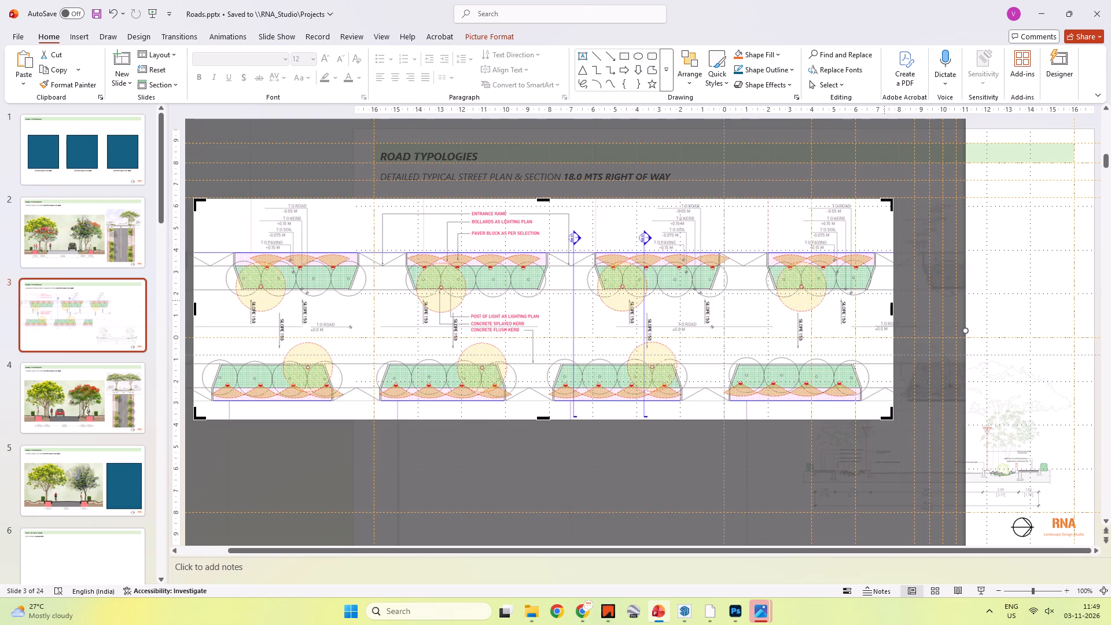
left_click_drag(889, 306, 784, 306)
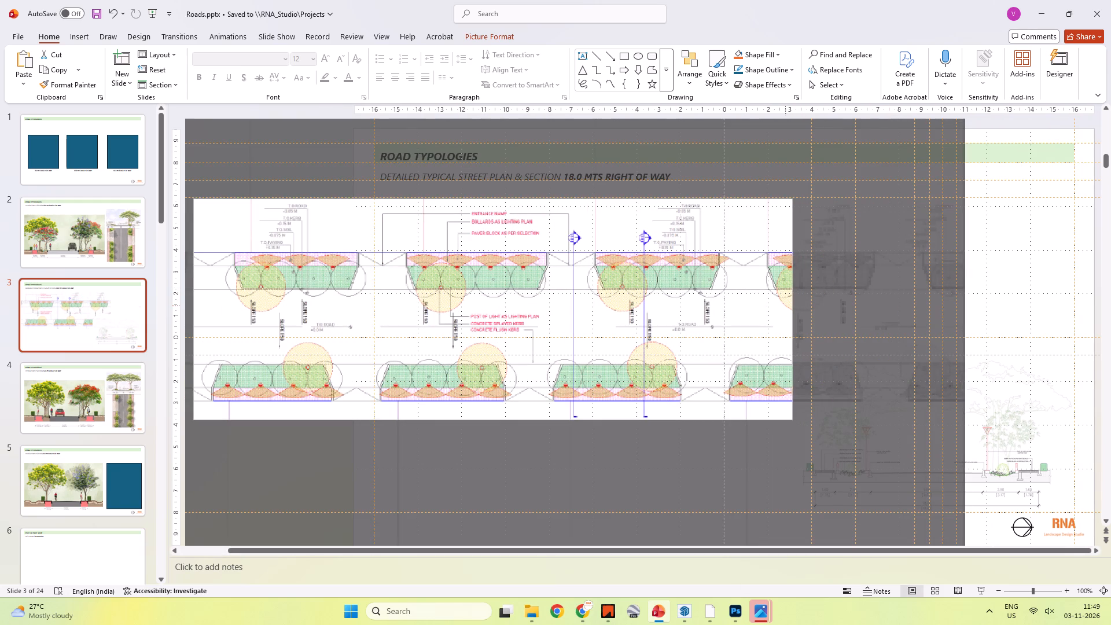
left_click_drag(784, 306, 781, 311)
left_click_drag(194, 306, 196, 306)
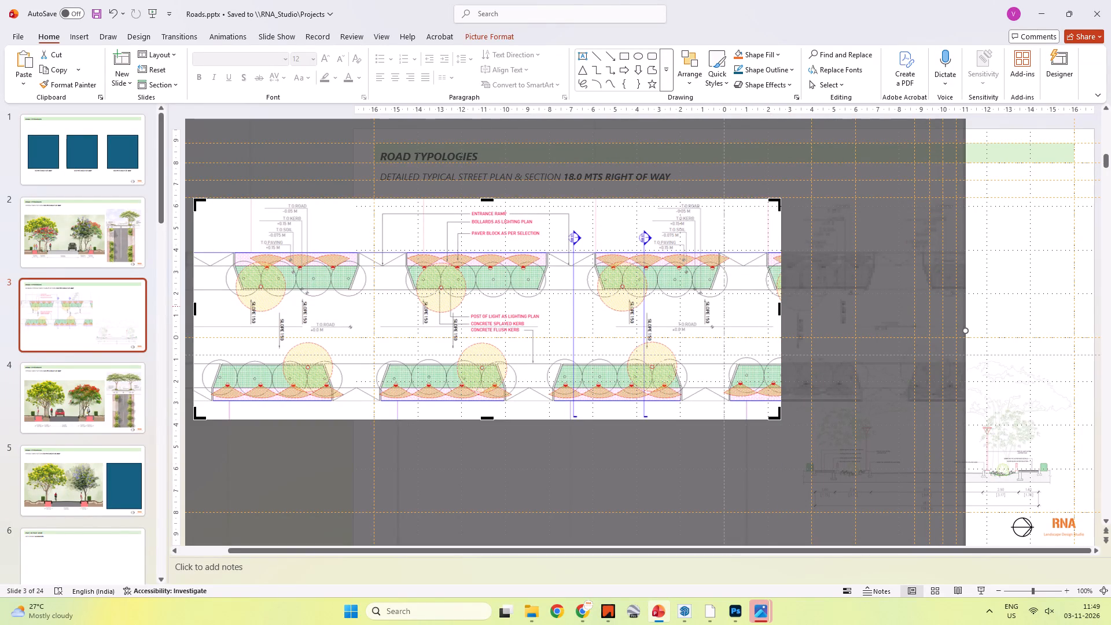
left_click_drag(196, 306, 373, 298)
left_click_drag(545, 321, 550, 321, "shift")
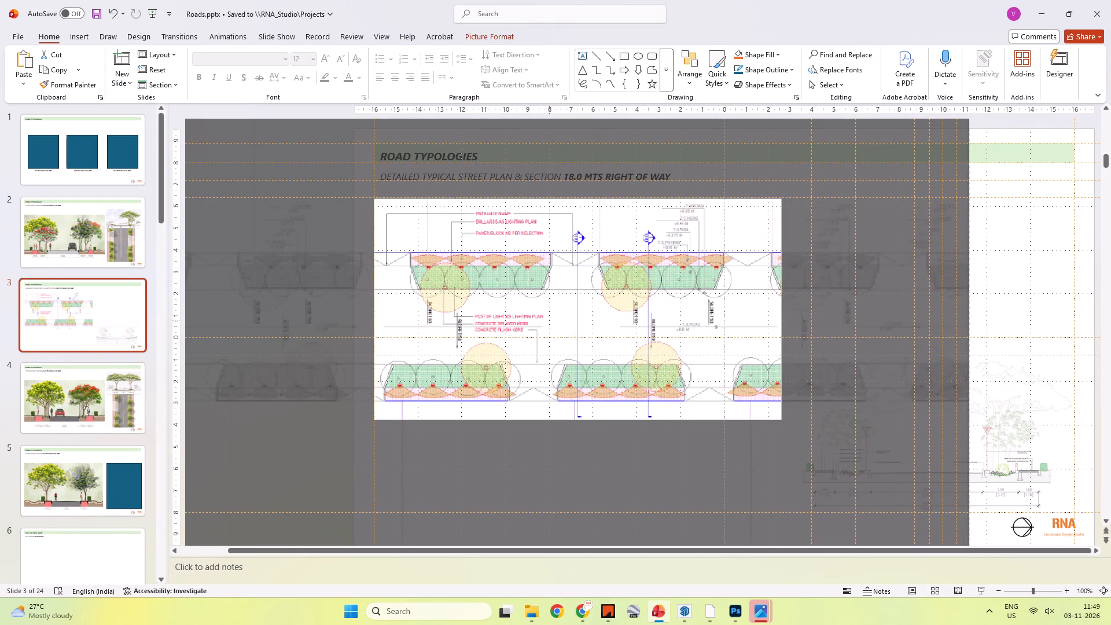
left_click_drag(550, 321, 568, 321, "shift")
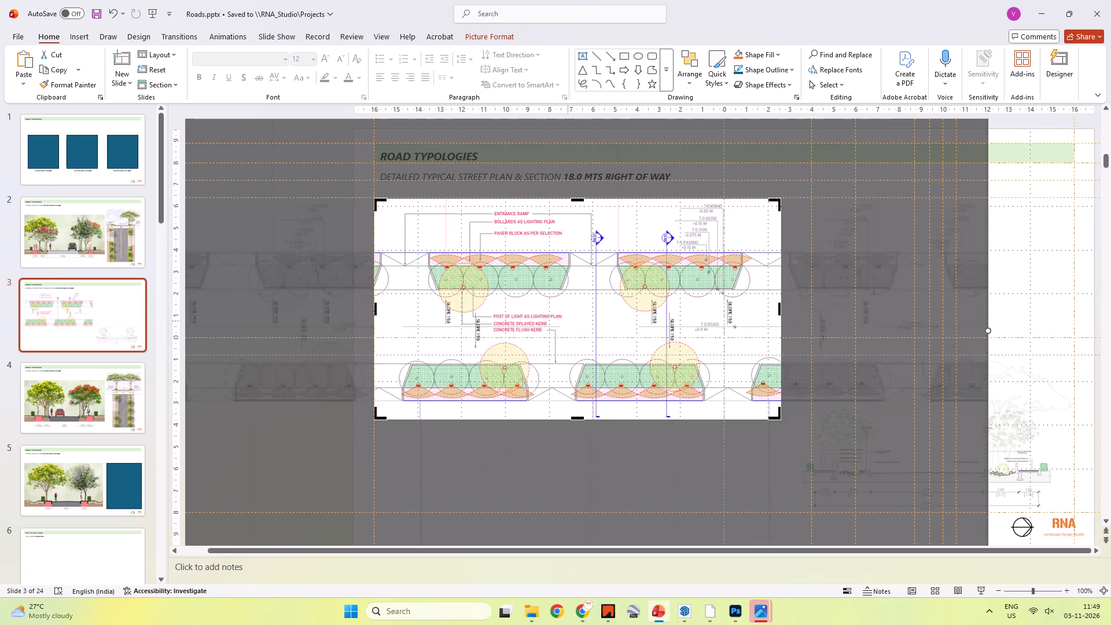
left_click(301, 127)
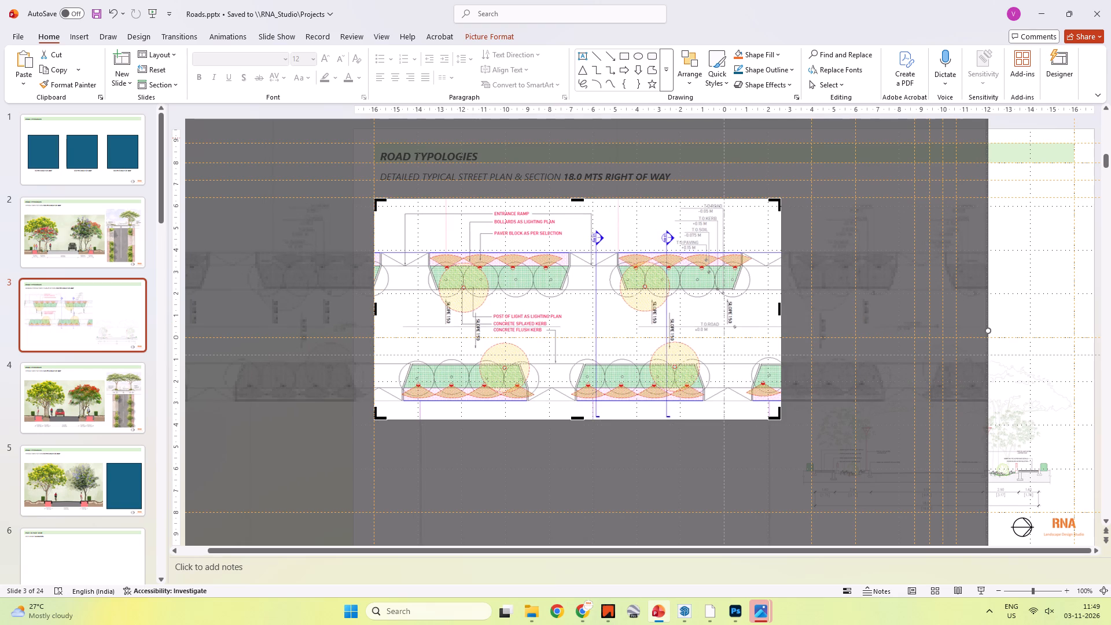
left_click(307, 134)
key("Escape")
Move the cropped street plan down about 2.3 cm, keeping its left edge on the left margin guide.
left_click(445, 297)
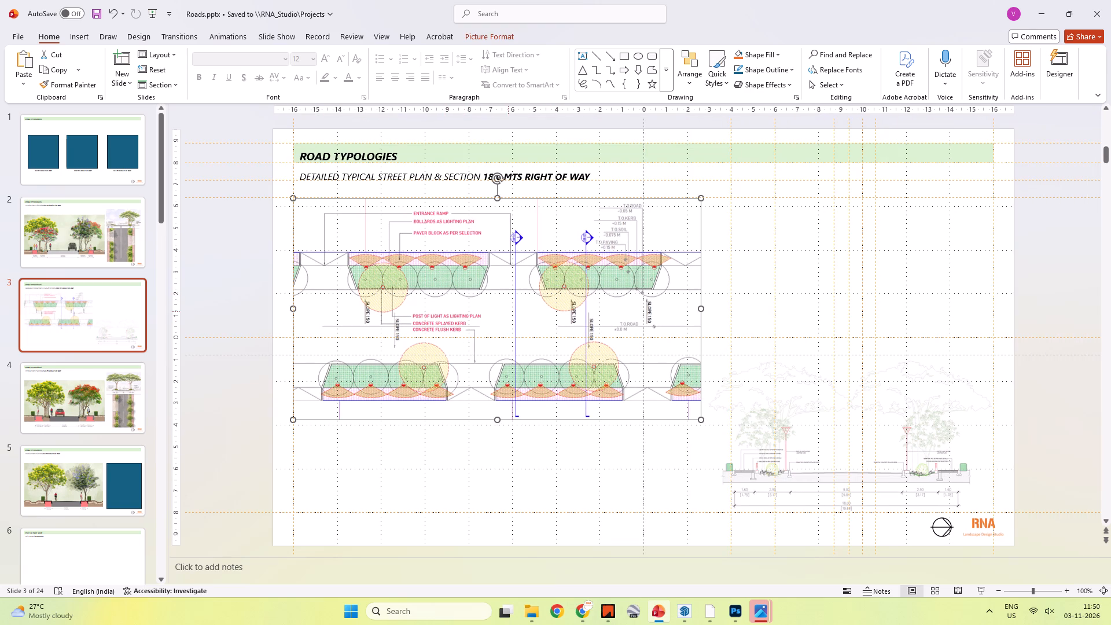
left_click_drag(513, 307, 513, 357, "shift")
left_click(235, 229)
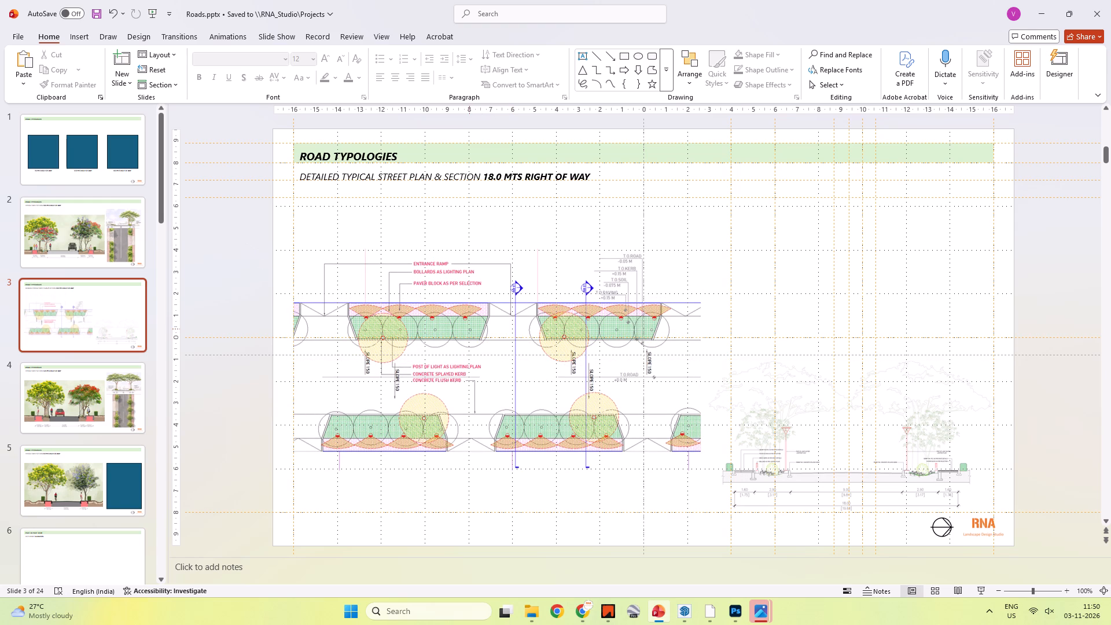
left_click(749, 307)
Crop both sides of the section picture close to the drawing, leaving it about 11.6 cm wide.
left_click(816, 393)
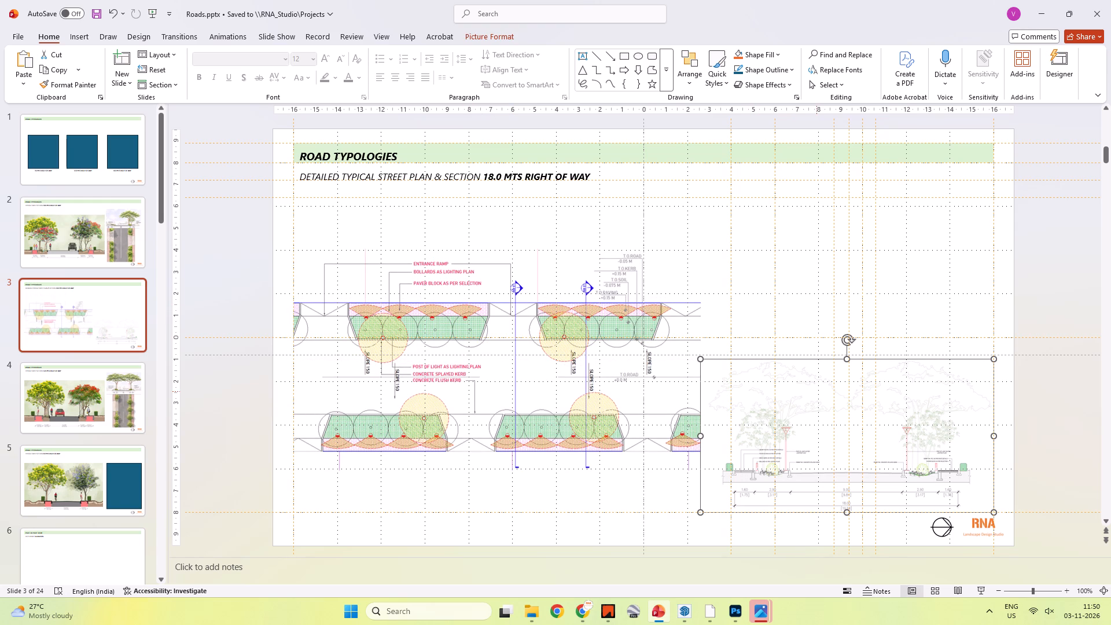
right_click(812, 391)
left_click(866, 416)
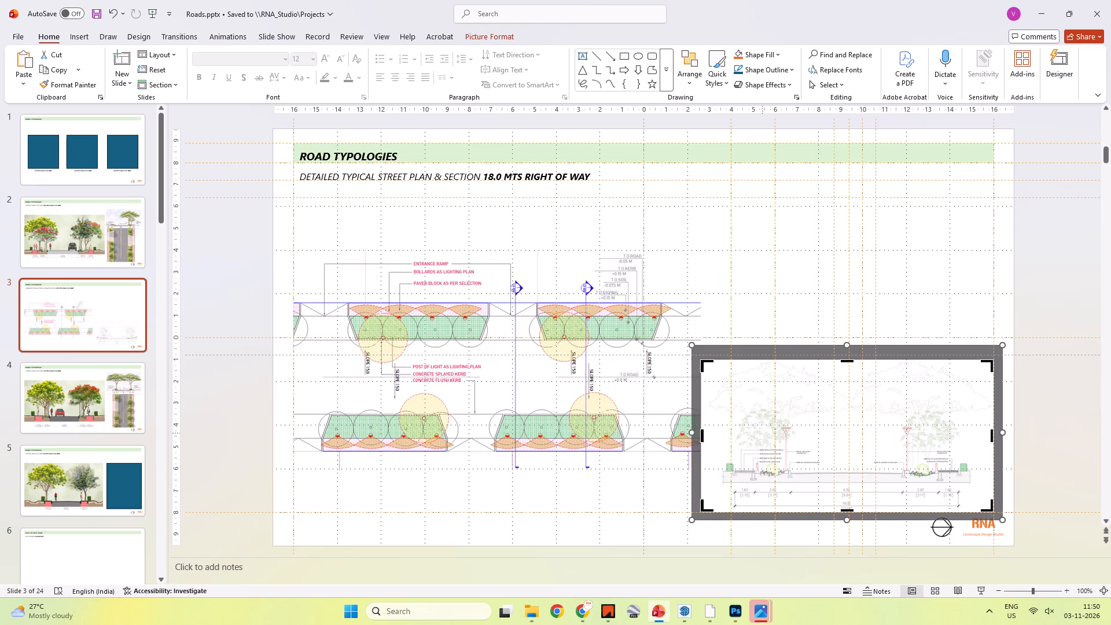
left_click(705, 433)
left_click_drag(702, 433, 715, 436)
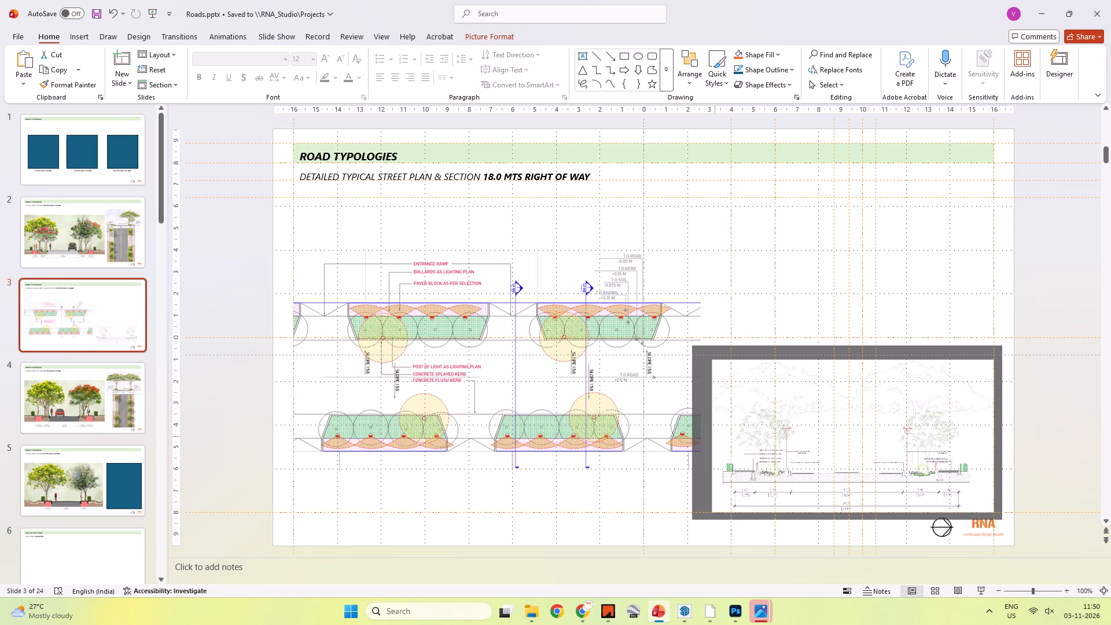
left_click_drag(715, 436, 720, 436)
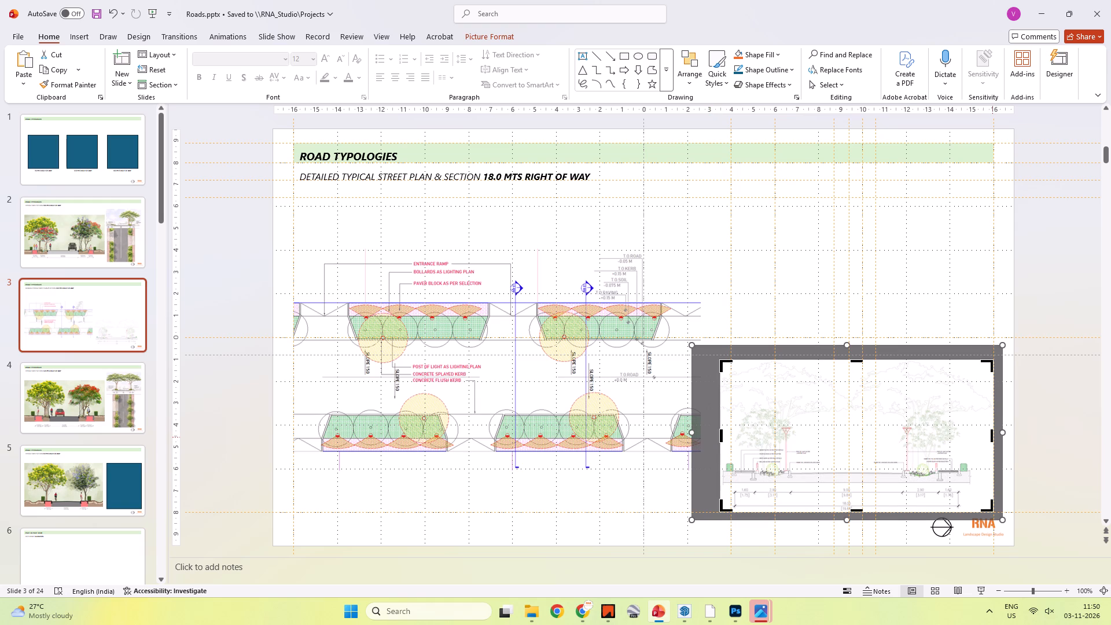
left_click_drag(992, 437, 972, 438)
left_click(1046, 428)
Move the cropped section picture right until its edge meets the right margin guide.
left_click_drag(818, 432, 832, 432)
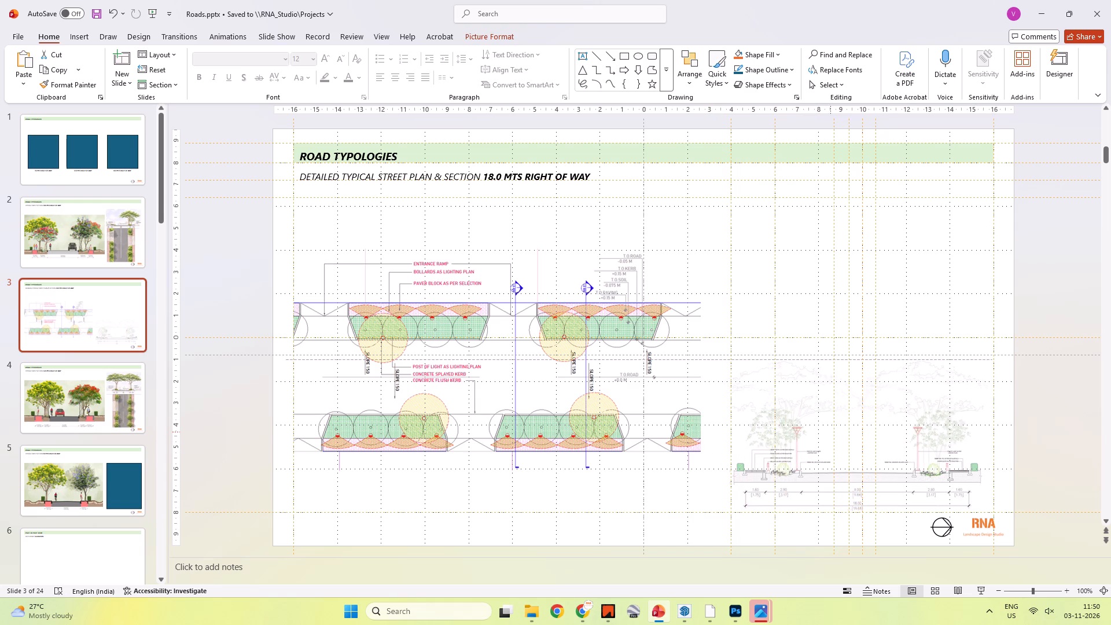
left_click_drag(832, 432, 841, 431)
Reposition and enlarge the street plan to about 20 cm wide, spanning from the left margin guide to the 4 cm vertical guide.
left_click(599, 368)
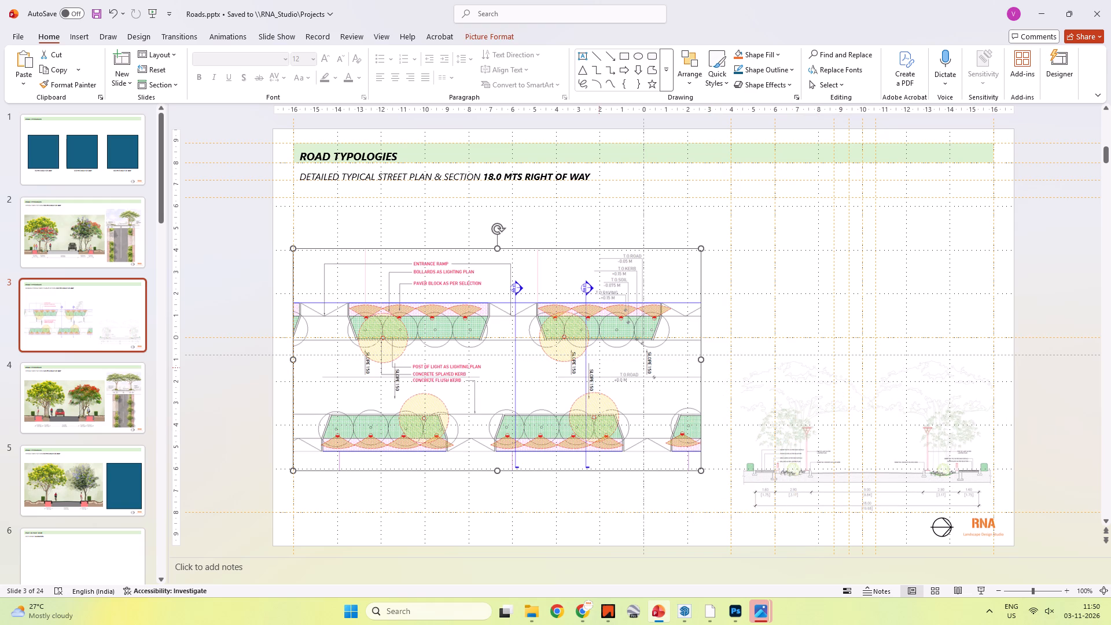
left_click_drag(554, 367, 562, 366)
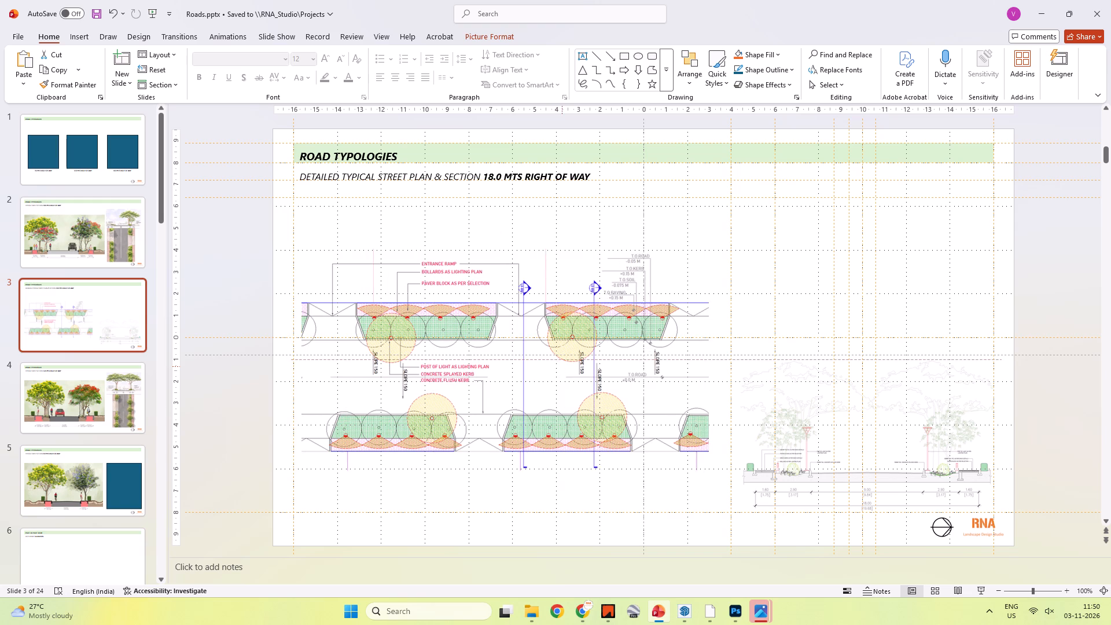
left_click_drag(562, 366, 555, 359)
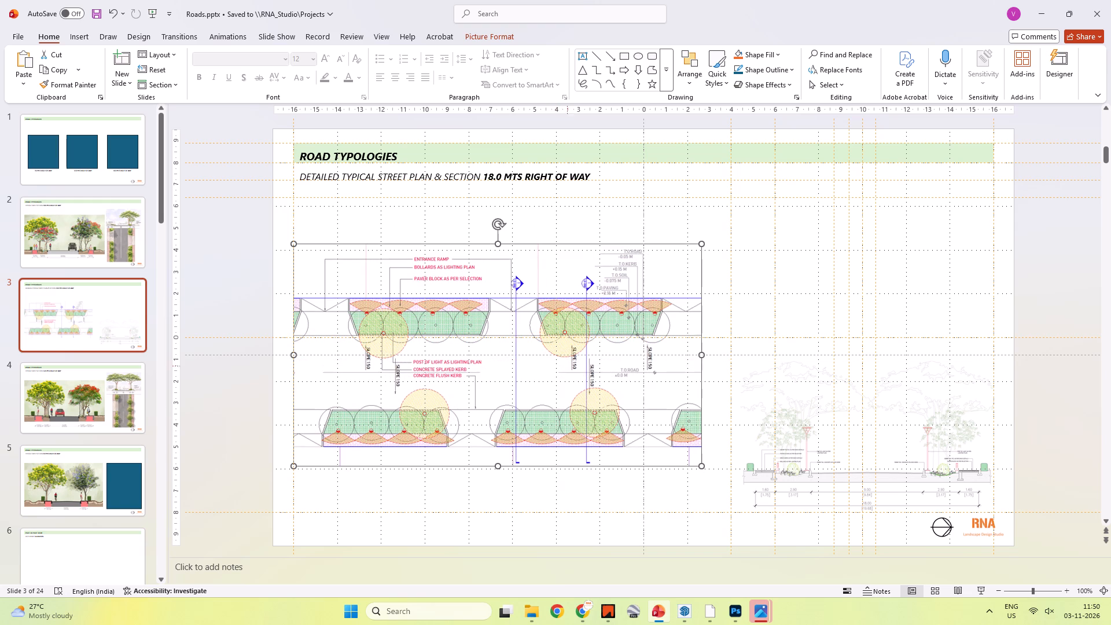
left_click(702, 470, "shift")
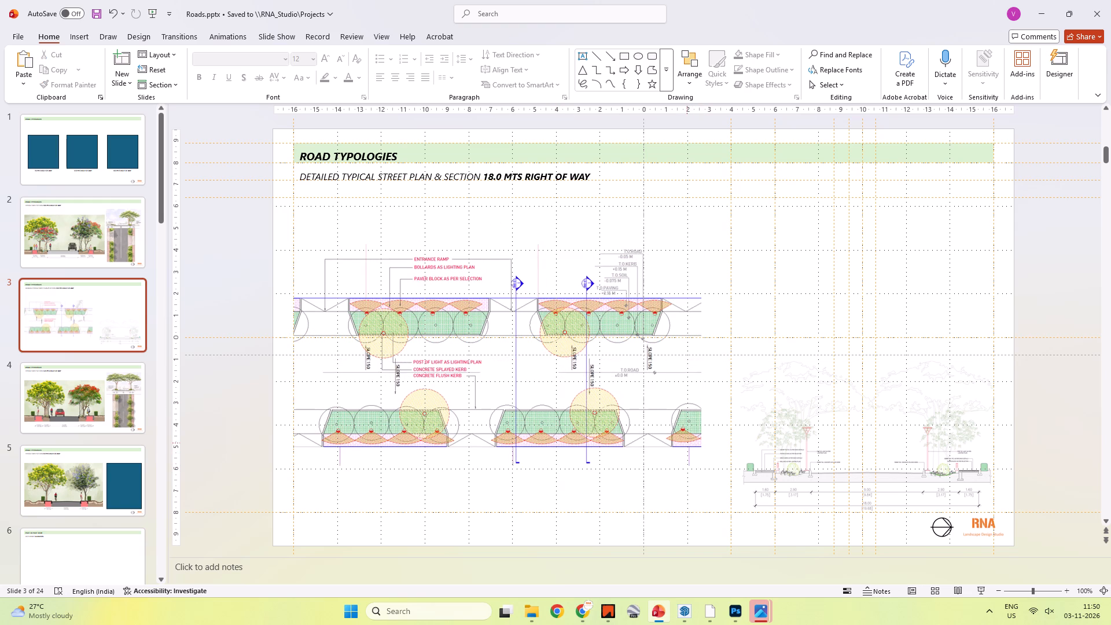
left_click(687, 443)
left_click_drag(698, 466, 729, 454, "shift")
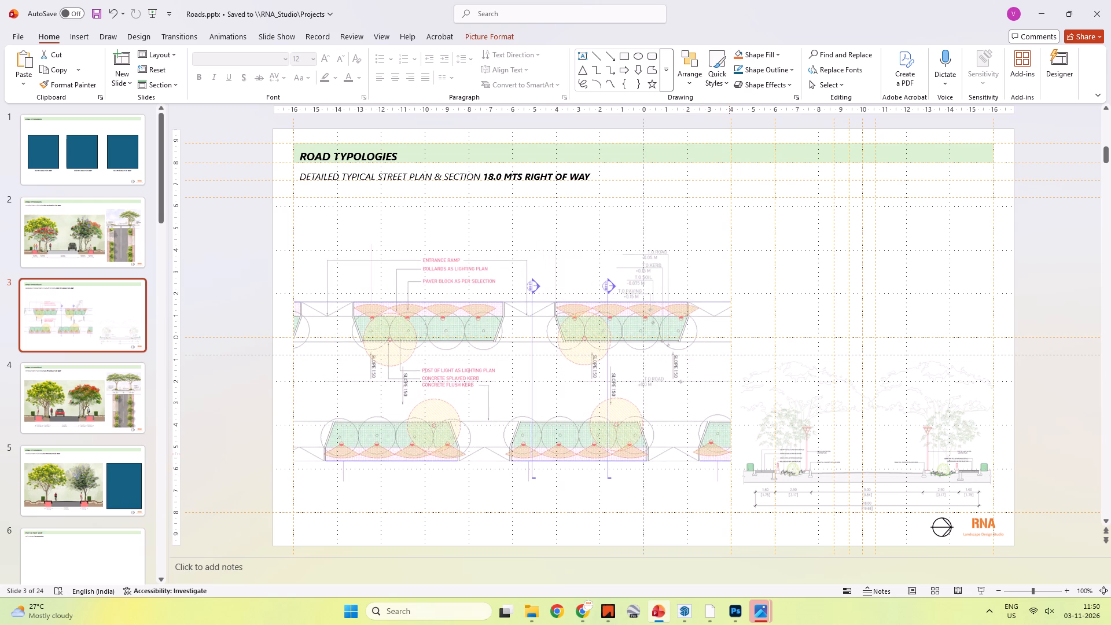
left_click_drag(729, 454, 729, 446, "shift")
left_click(629, 378, "shift")
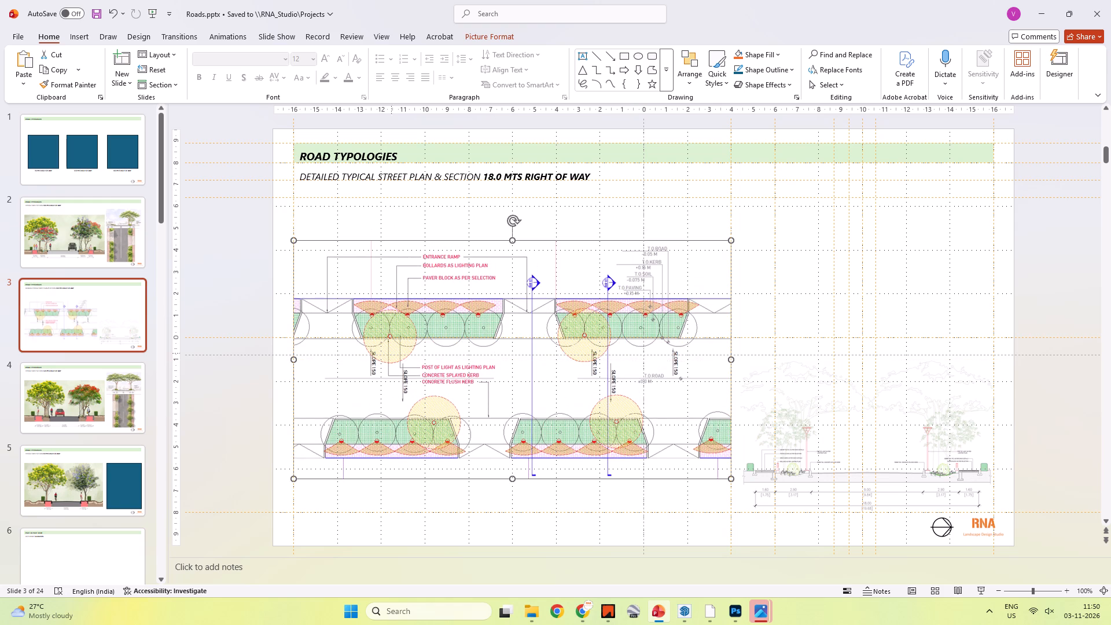
Save the Roads presentation.
left_click(204, 250)
key("ctrl+s")
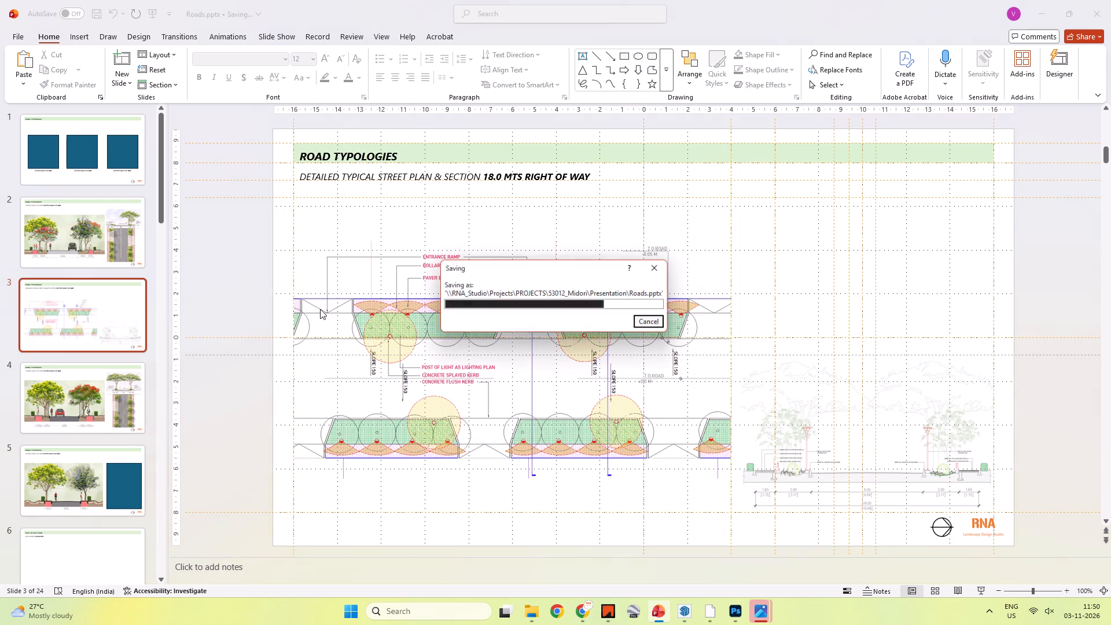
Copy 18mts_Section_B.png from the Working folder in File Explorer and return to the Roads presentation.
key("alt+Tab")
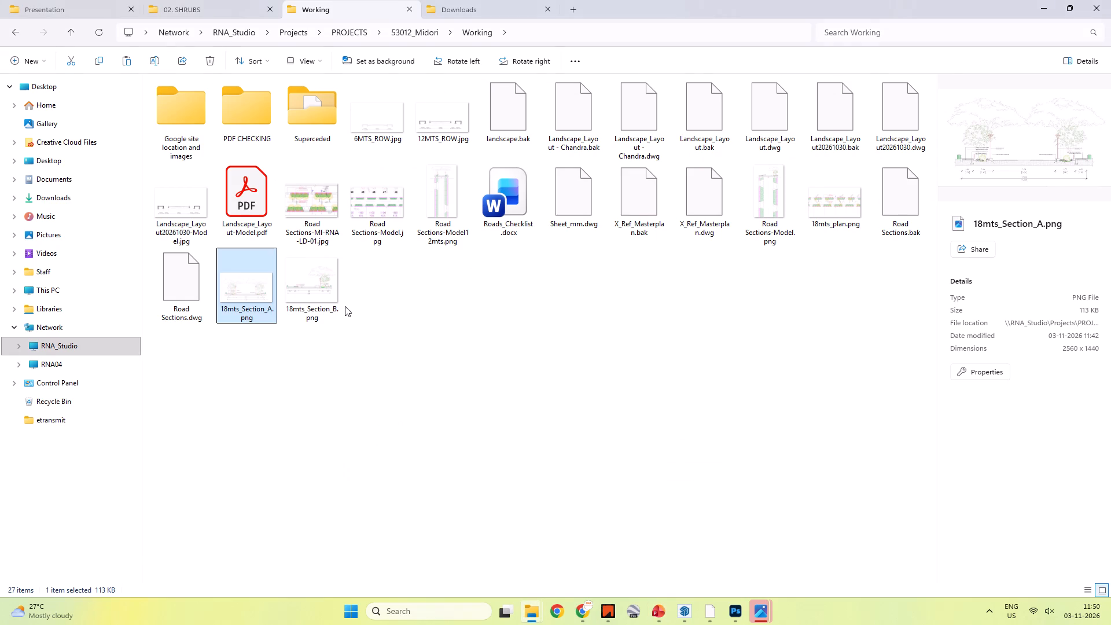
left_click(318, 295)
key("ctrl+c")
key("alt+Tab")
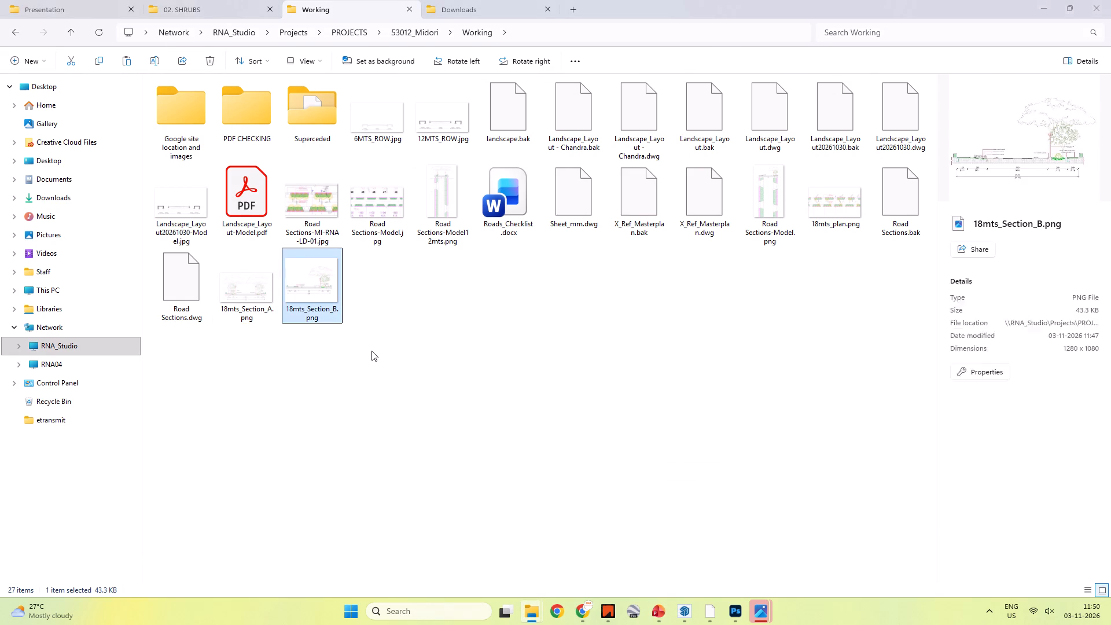
Move the section picture up beside the street plan, against the right margin guide and the guide below the slide subtitle.
left_click(821, 399, "shift")
left_click_drag(814, 435, 803, 352, "shift")
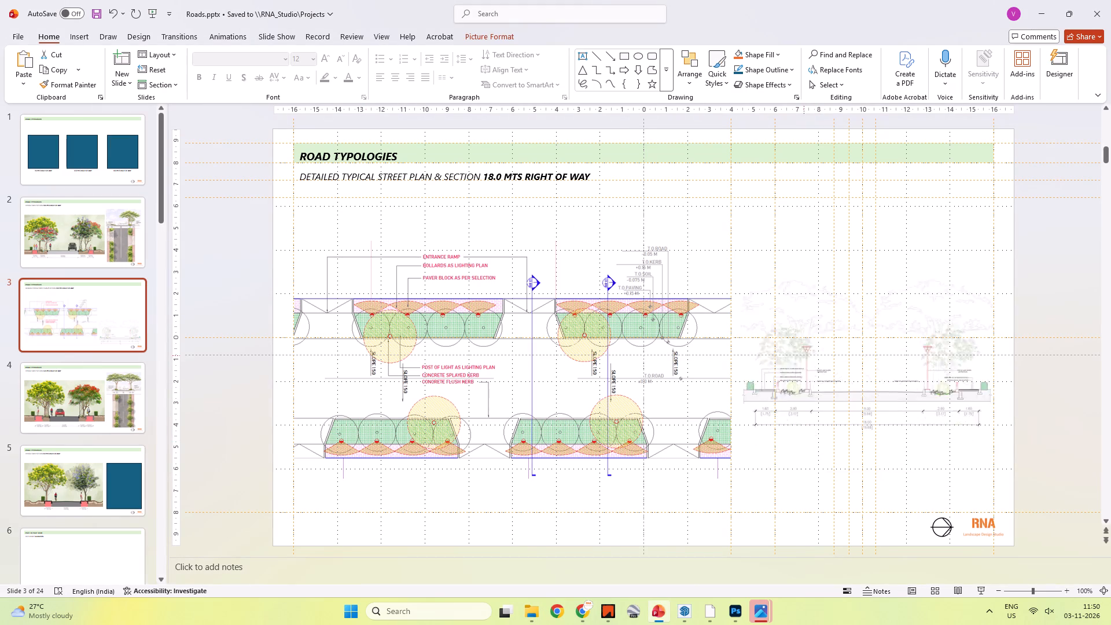
left_click_drag(803, 352, 803, 271, "shift")
left_click(808, 297)
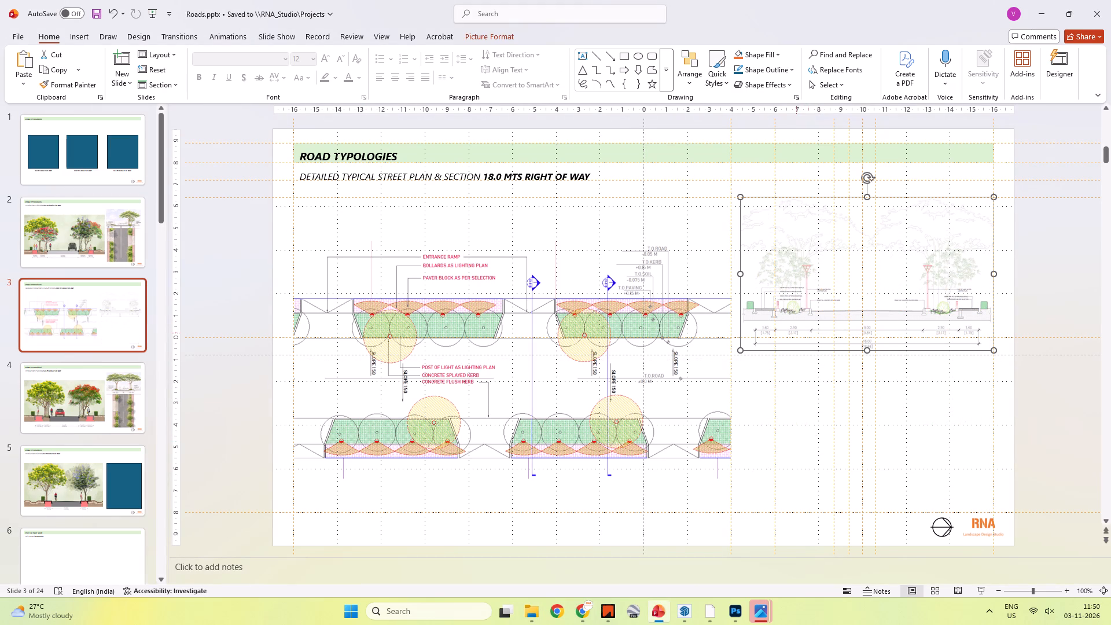
left_click(830, 388)
left_click(801, 277)
key("ctrl+c")
key("alt+Tab")
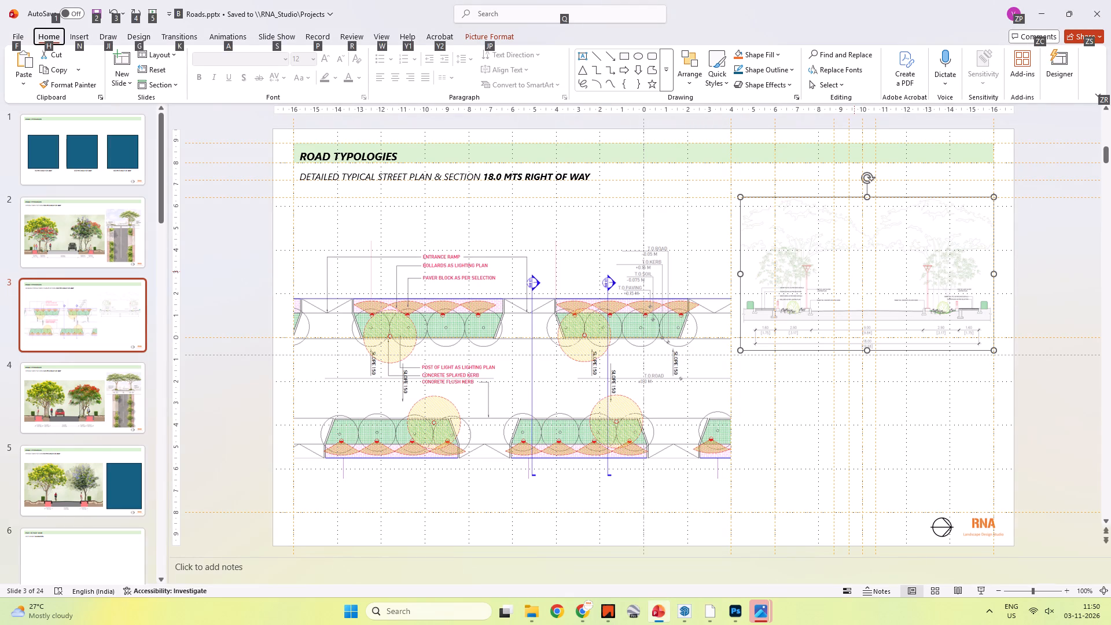
left_click(854, 271)
right_click(854, 271)
left_click(900, 530)
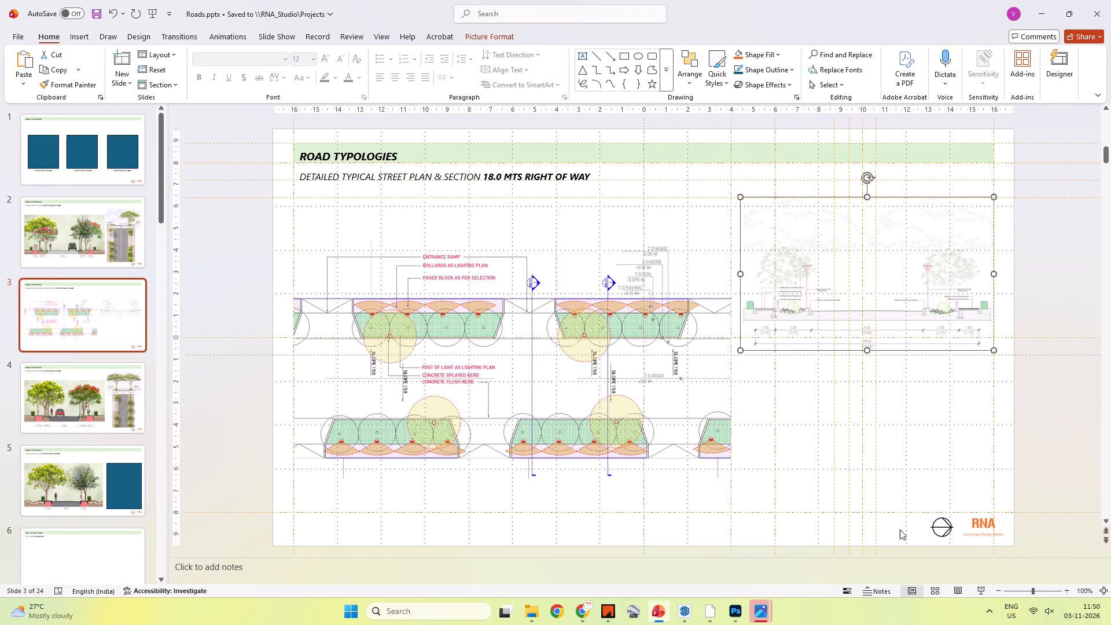
left_click(1033, 139)
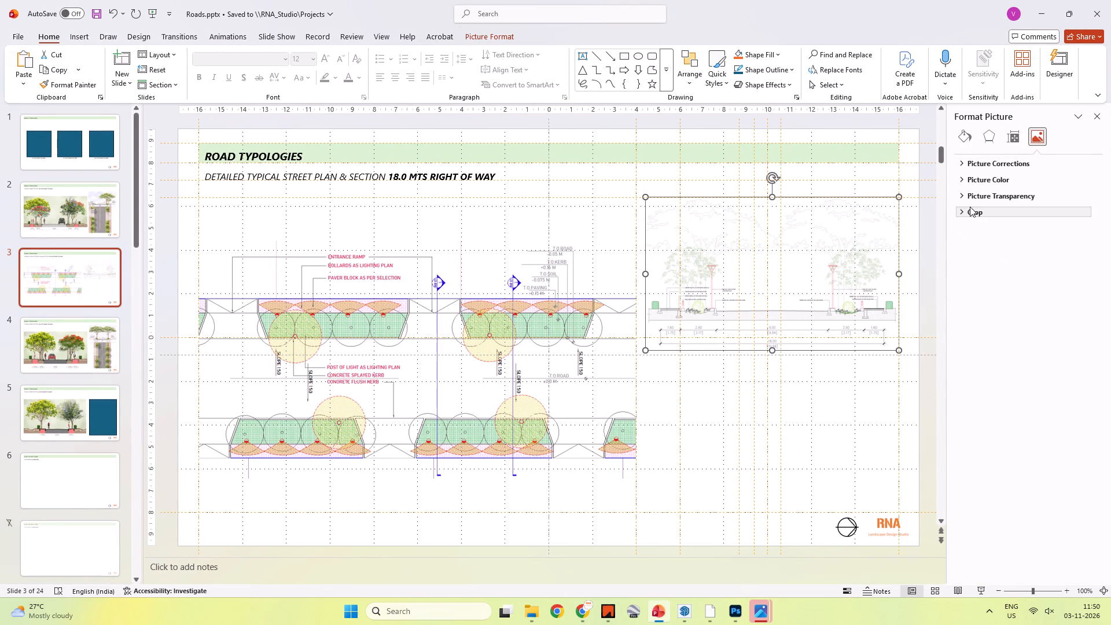
left_click(962, 166)
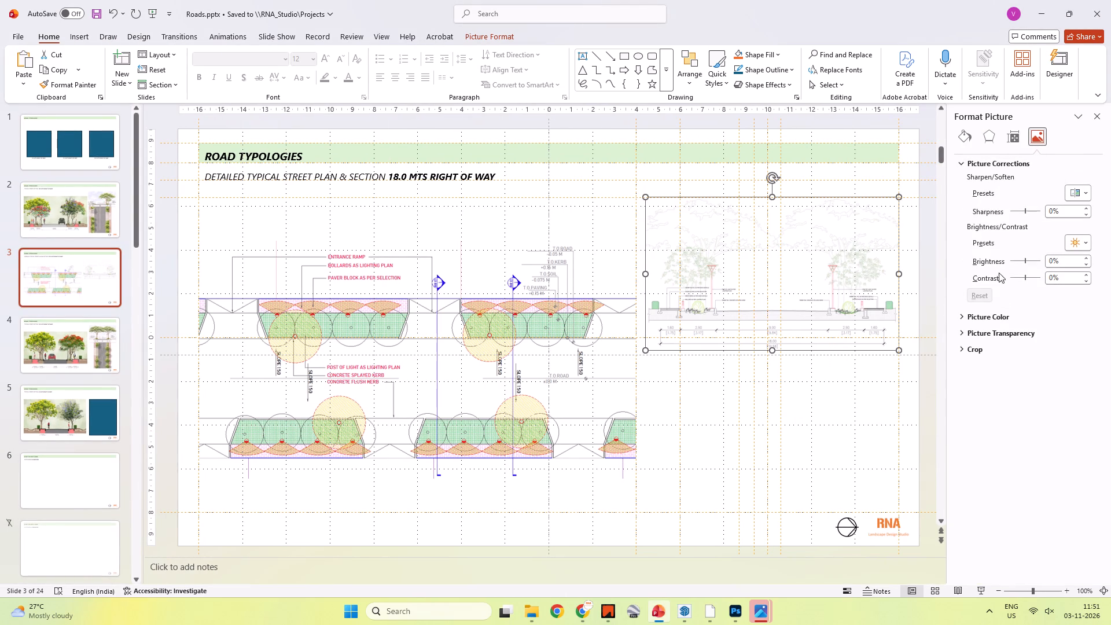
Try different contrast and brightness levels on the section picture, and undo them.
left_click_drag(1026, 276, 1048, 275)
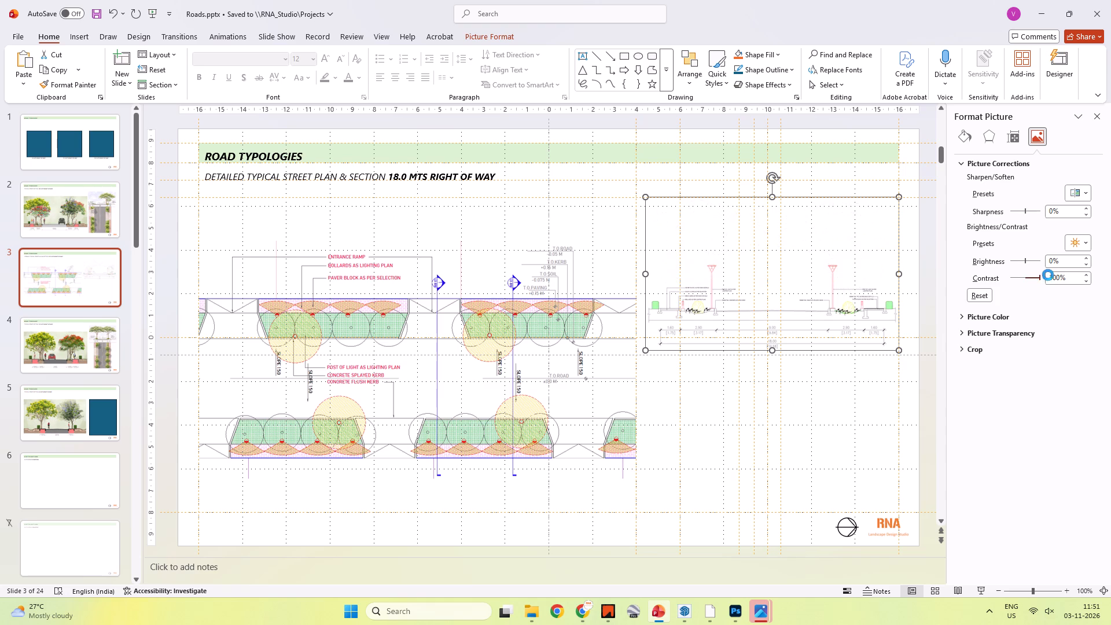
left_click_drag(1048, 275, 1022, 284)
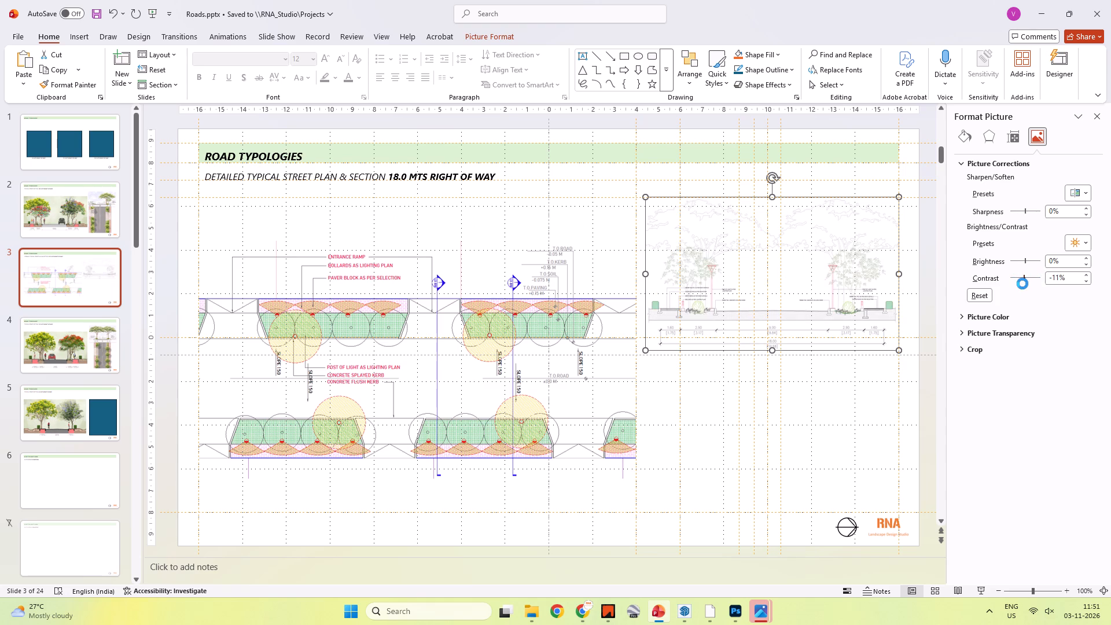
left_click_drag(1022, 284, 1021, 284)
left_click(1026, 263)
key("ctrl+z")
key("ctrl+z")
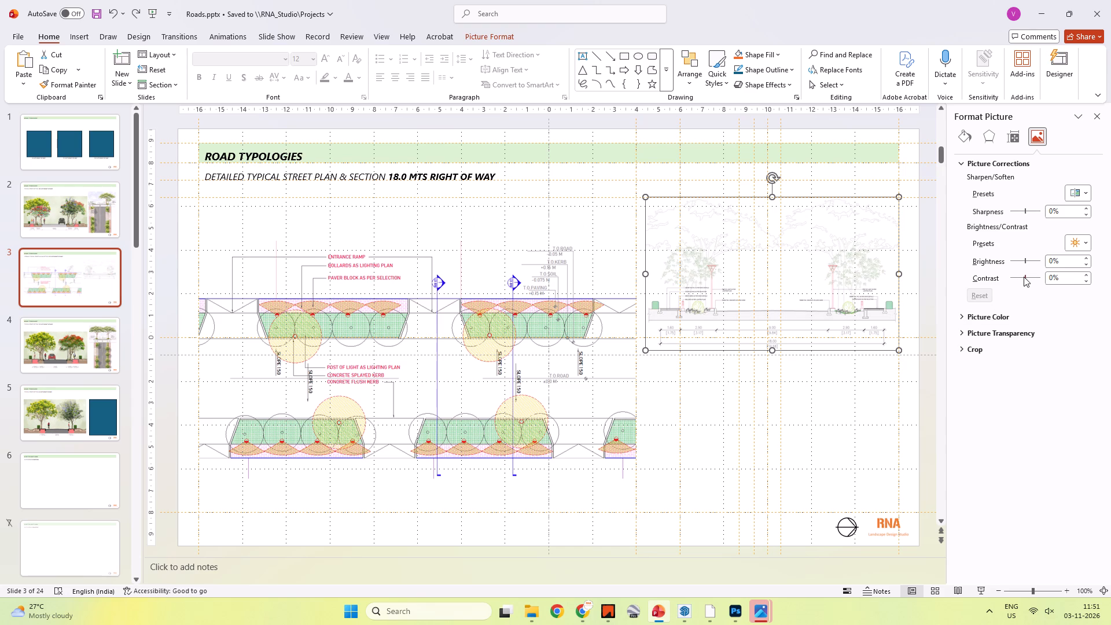
Try contrast values of 10, 15, -30 and -40 on the section picture and settle on -50%.
left_click(1086, 277)
left_click_drag(1066, 277, 1022, 278)
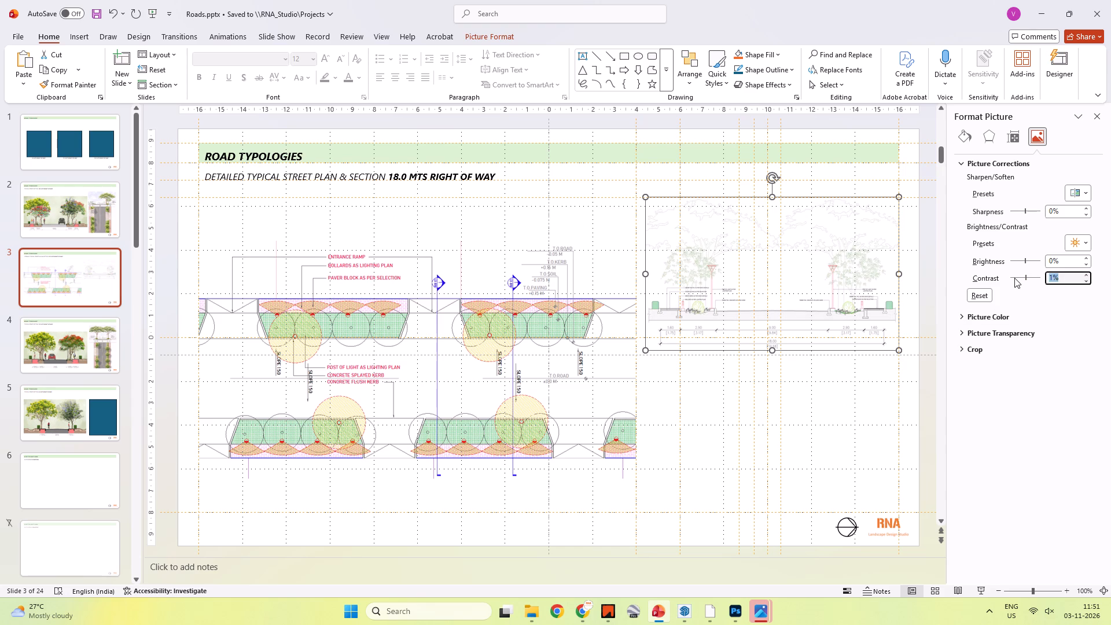
key("1")
key("0")
left_click_drag(1058, 279, 1039, 278)
type("15")
left_click_drag(1058, 278, 1023, 280)
type("-30")
left_click_drag(1063, 278, 1031, 279)
key("minus")
type("40")
left_click_drag(1064, 279, 1022, 280)
key("minus")
type("50")
key("Return")
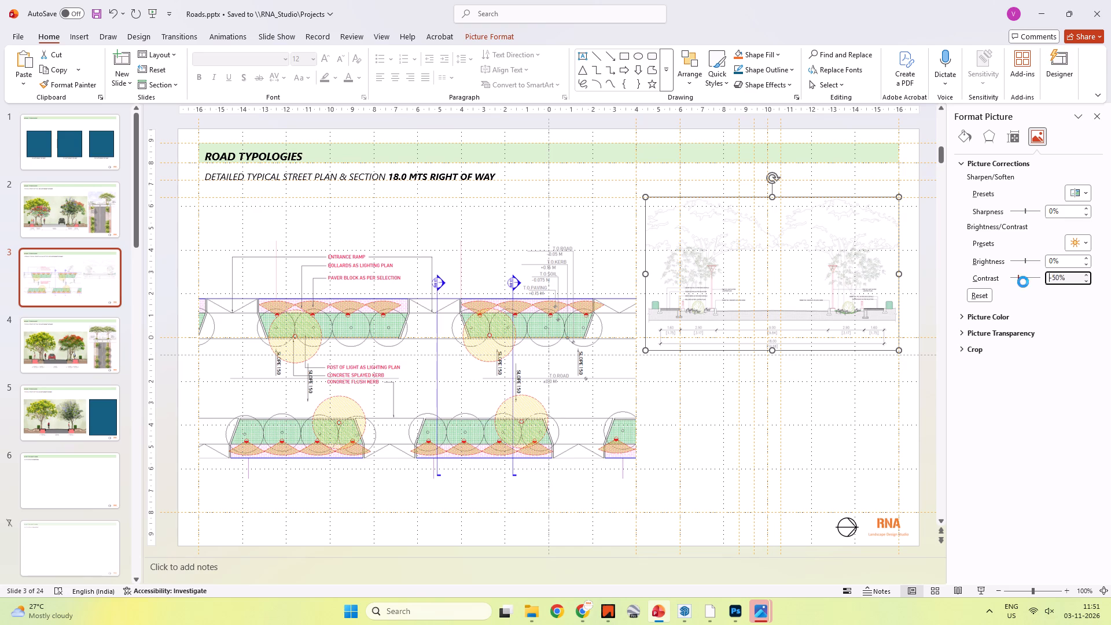
left_click(1035, 399)
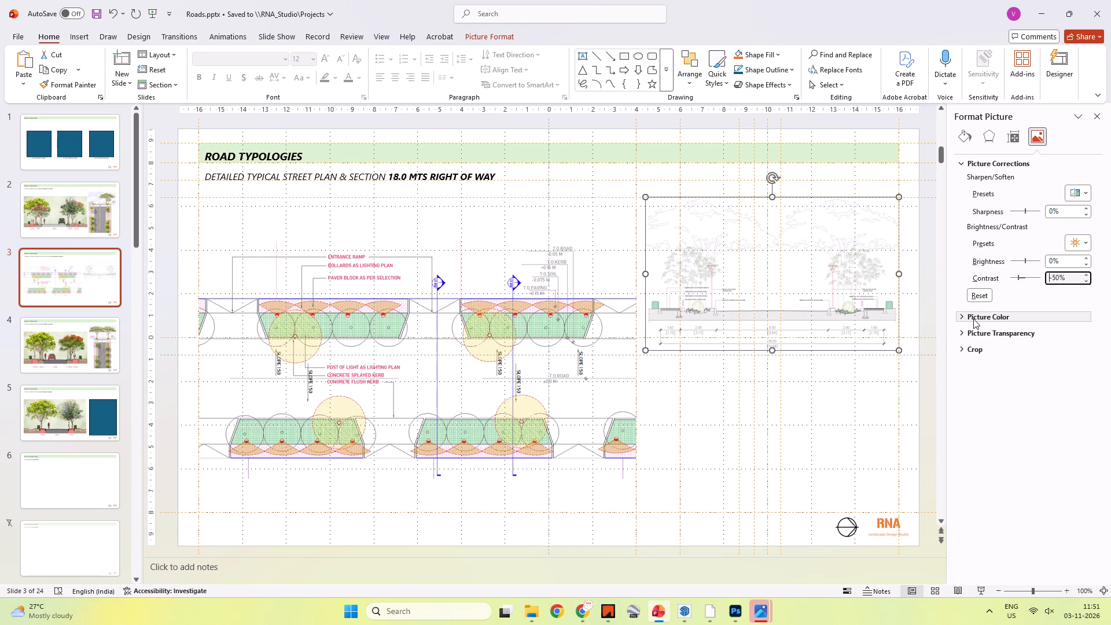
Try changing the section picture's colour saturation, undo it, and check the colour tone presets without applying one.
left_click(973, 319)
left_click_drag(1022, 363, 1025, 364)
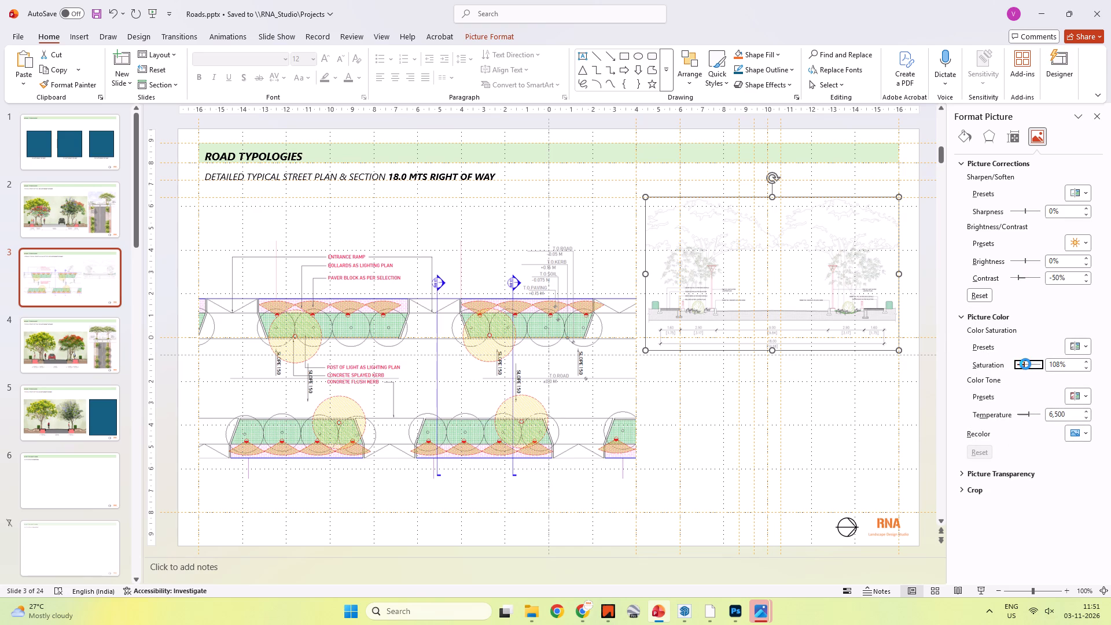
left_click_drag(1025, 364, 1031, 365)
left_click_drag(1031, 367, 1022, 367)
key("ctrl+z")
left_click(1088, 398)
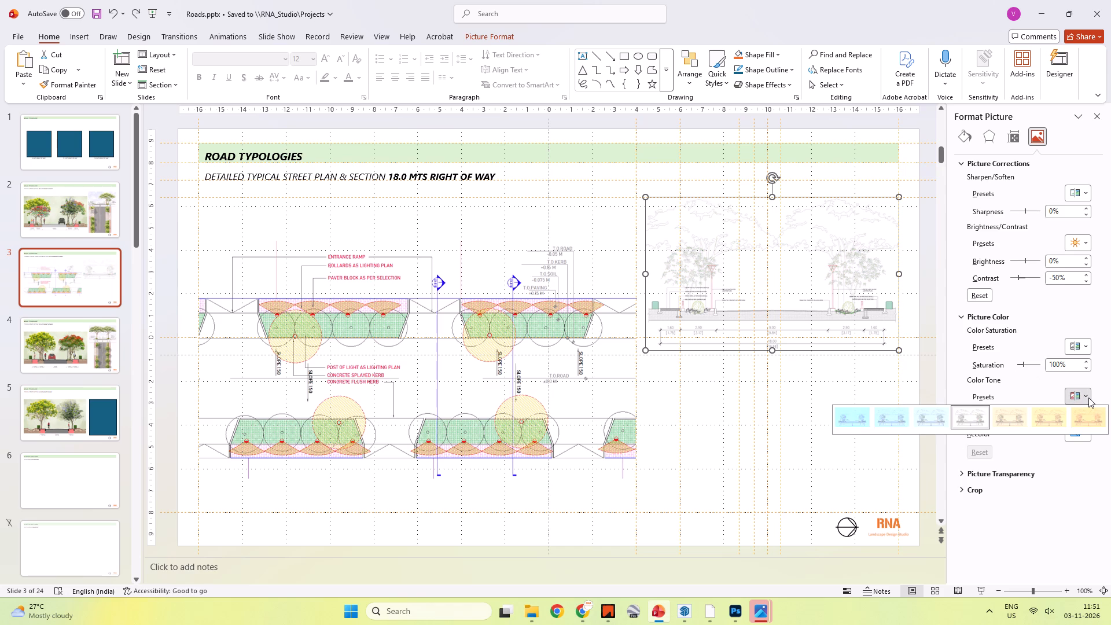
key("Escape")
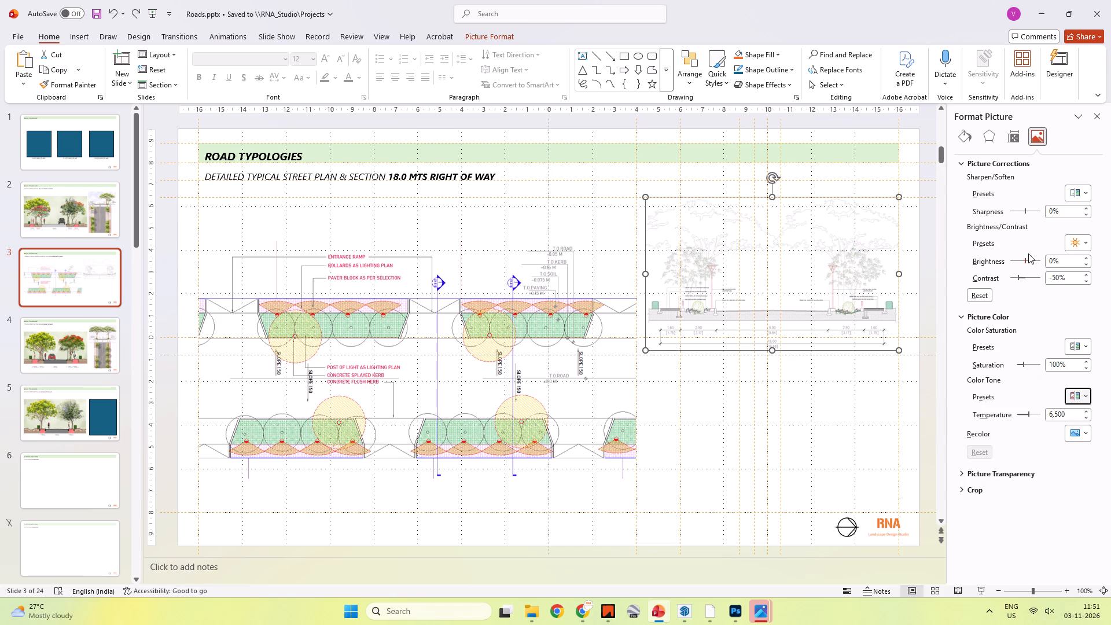
Try full sharpness on the section picture and set its sharpness to 25%.
left_click_drag(1026, 212, 1046, 214)
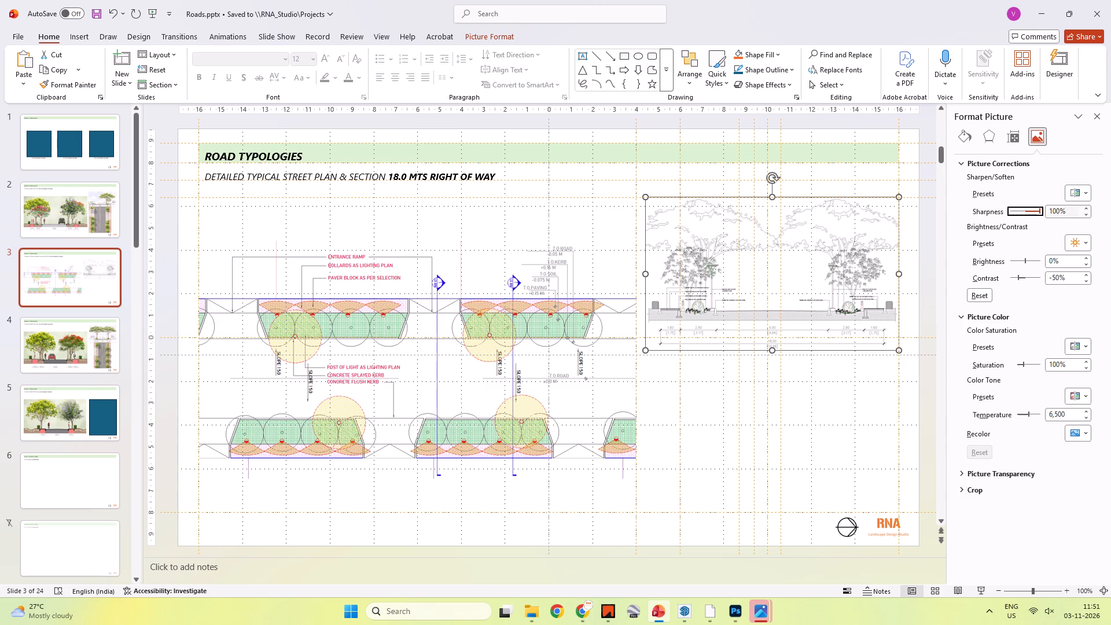
left_click_drag(1065, 211, 1048, 211)
type("25")
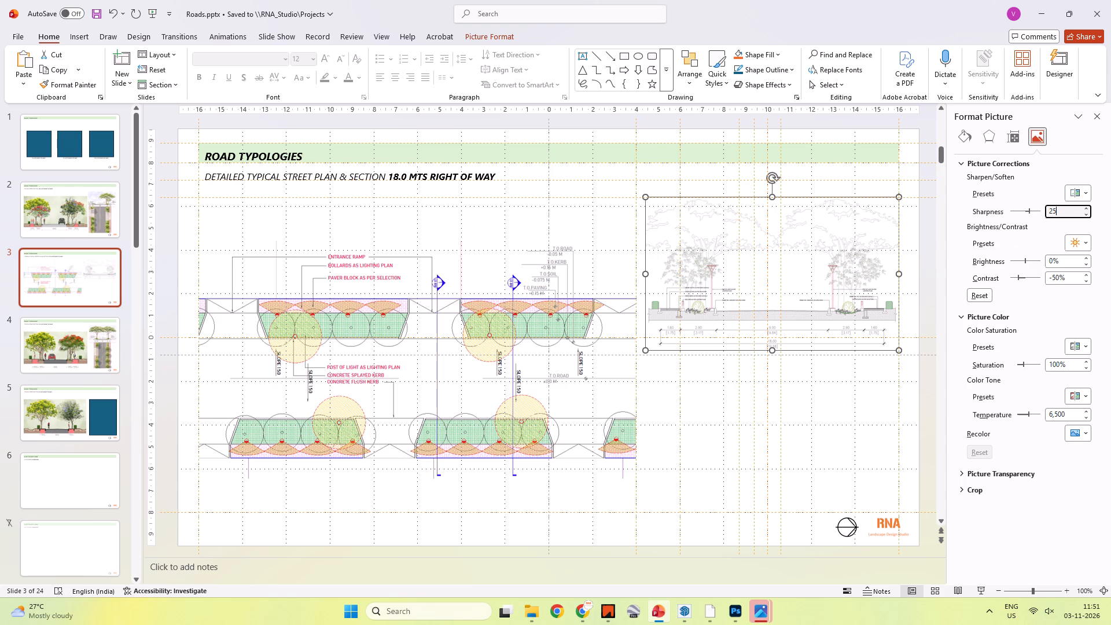
left_click(940, 243)
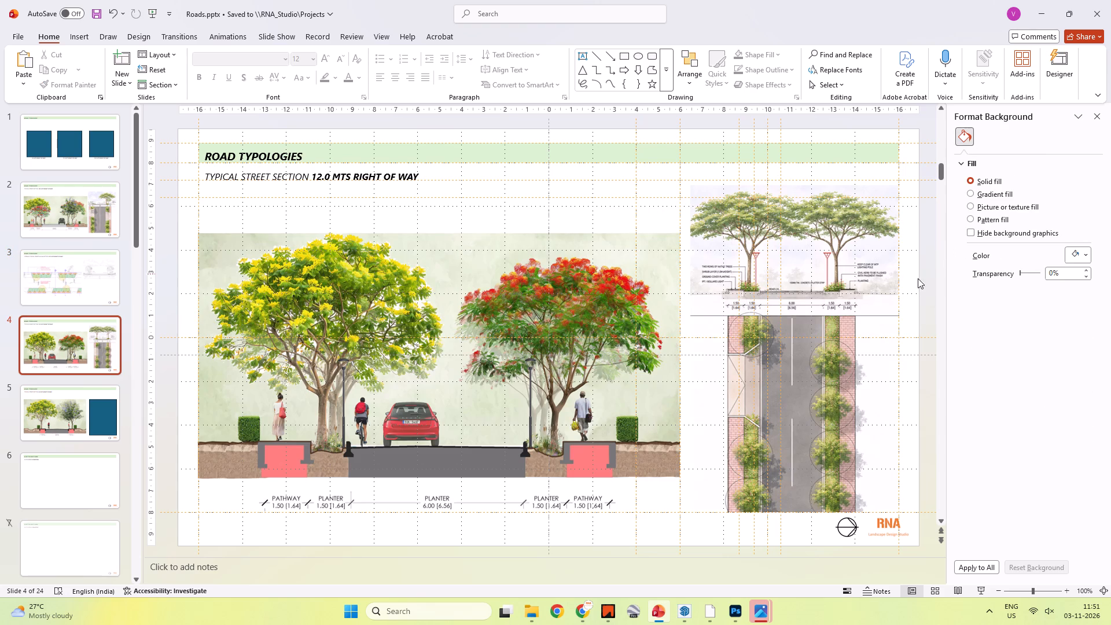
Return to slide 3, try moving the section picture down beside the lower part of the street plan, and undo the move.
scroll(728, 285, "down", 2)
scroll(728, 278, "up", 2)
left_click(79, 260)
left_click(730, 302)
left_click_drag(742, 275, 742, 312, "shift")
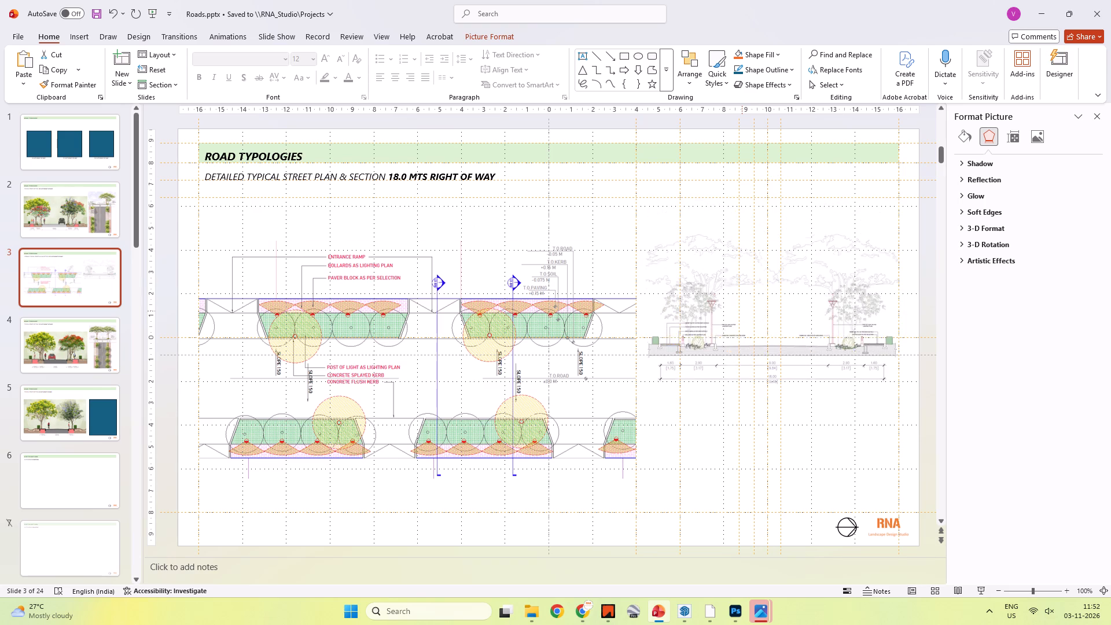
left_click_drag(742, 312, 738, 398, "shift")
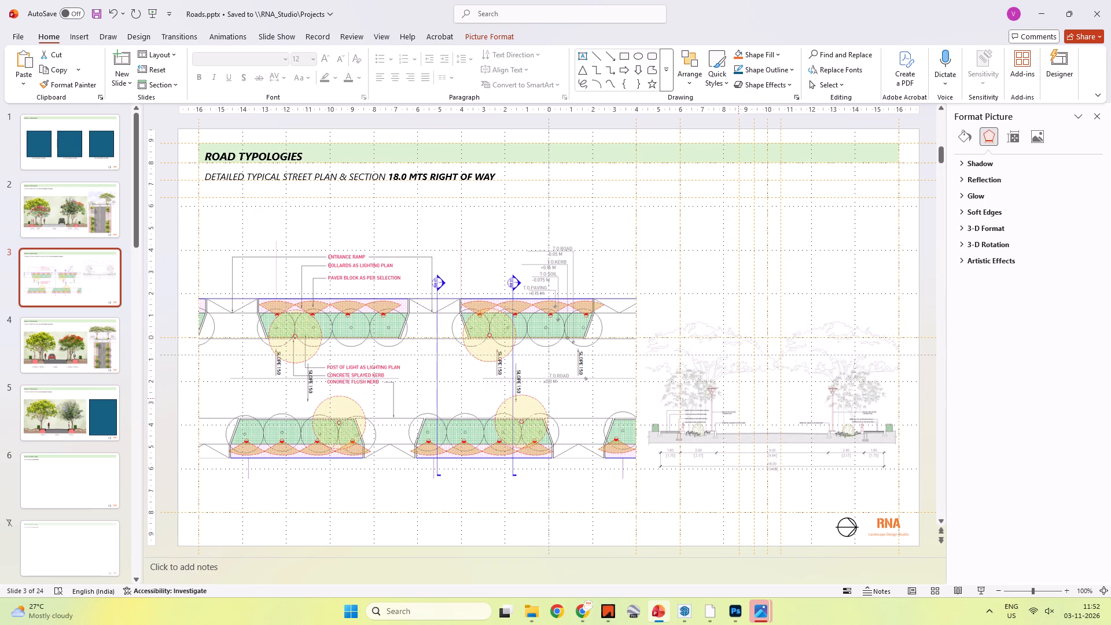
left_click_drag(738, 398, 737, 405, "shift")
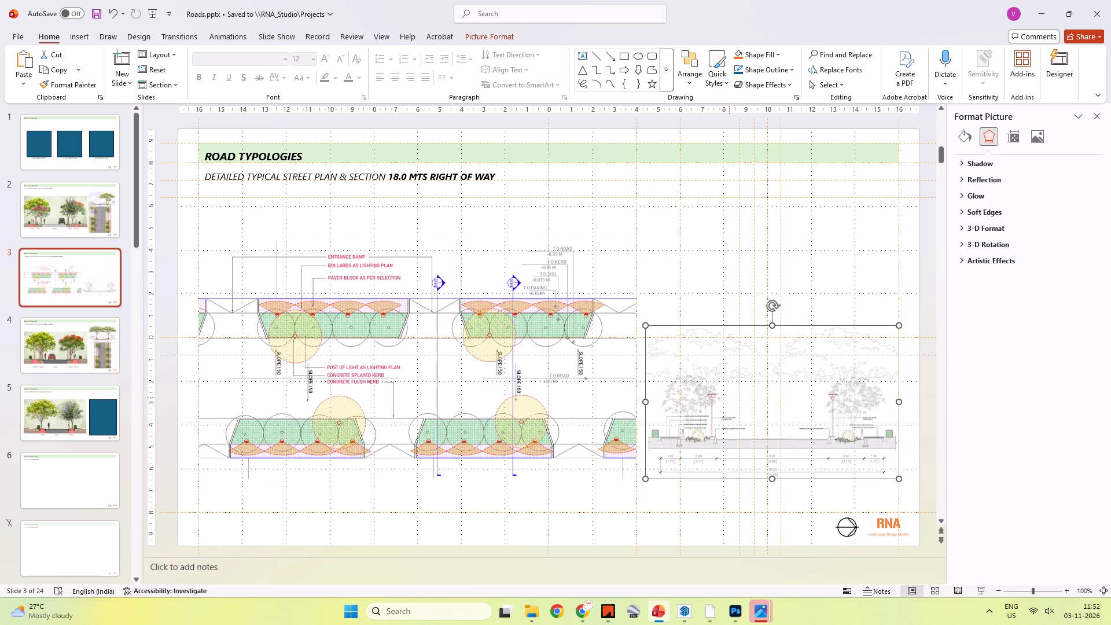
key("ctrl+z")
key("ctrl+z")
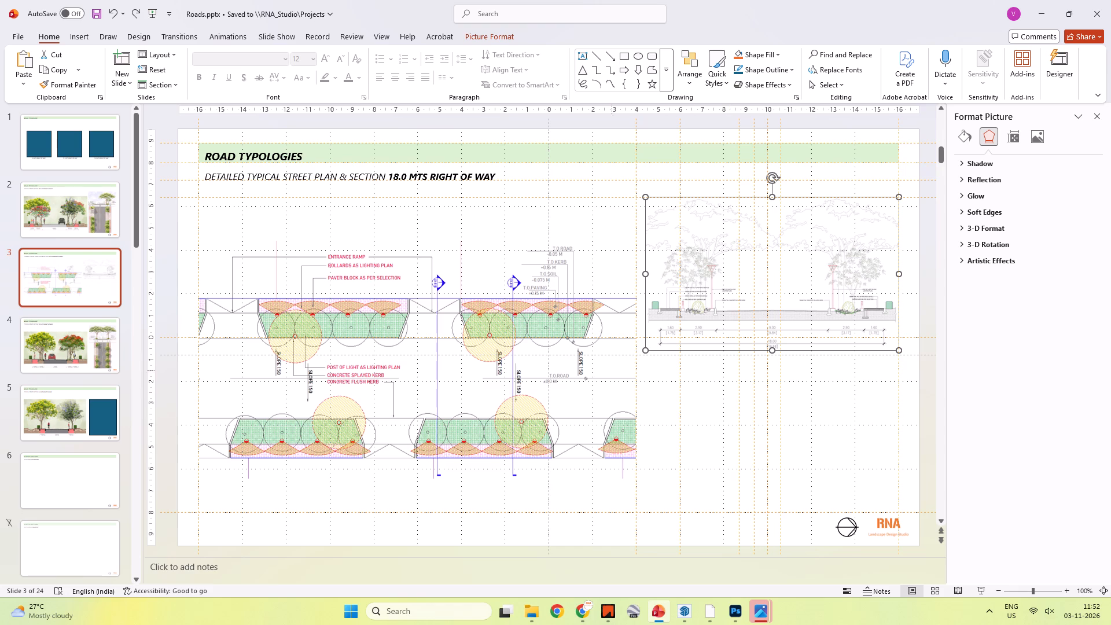
Duplicate slide 3 and delete the street plan from the copy, leaving only the section picture.
right_click(86, 285)
left_click(139, 420)
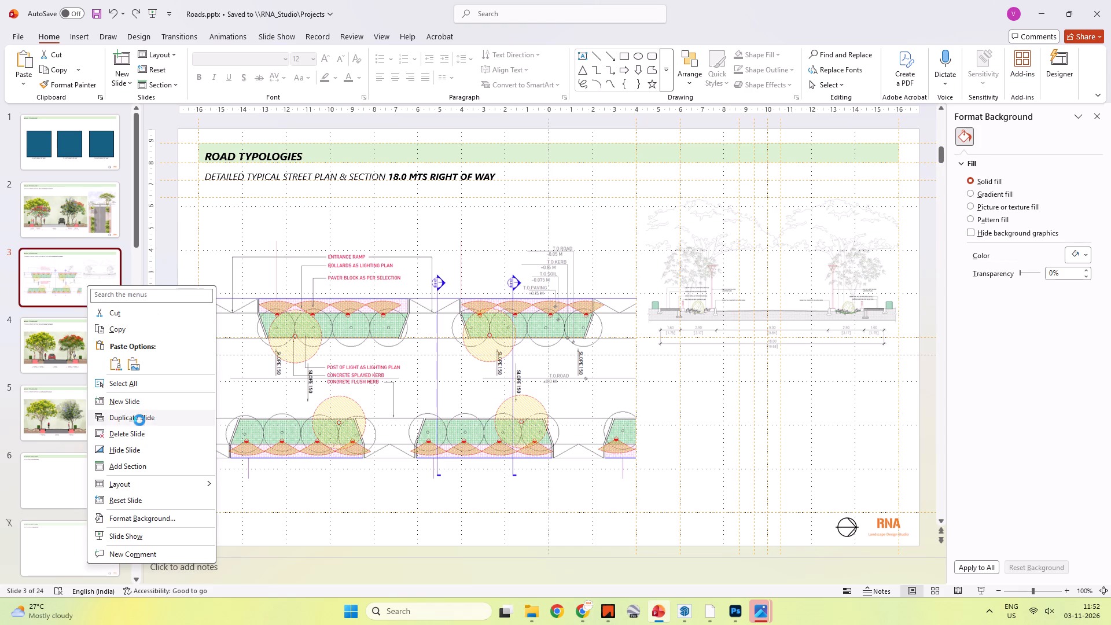
left_click(60, 354)
left_click(499, 343)
key("Delete")
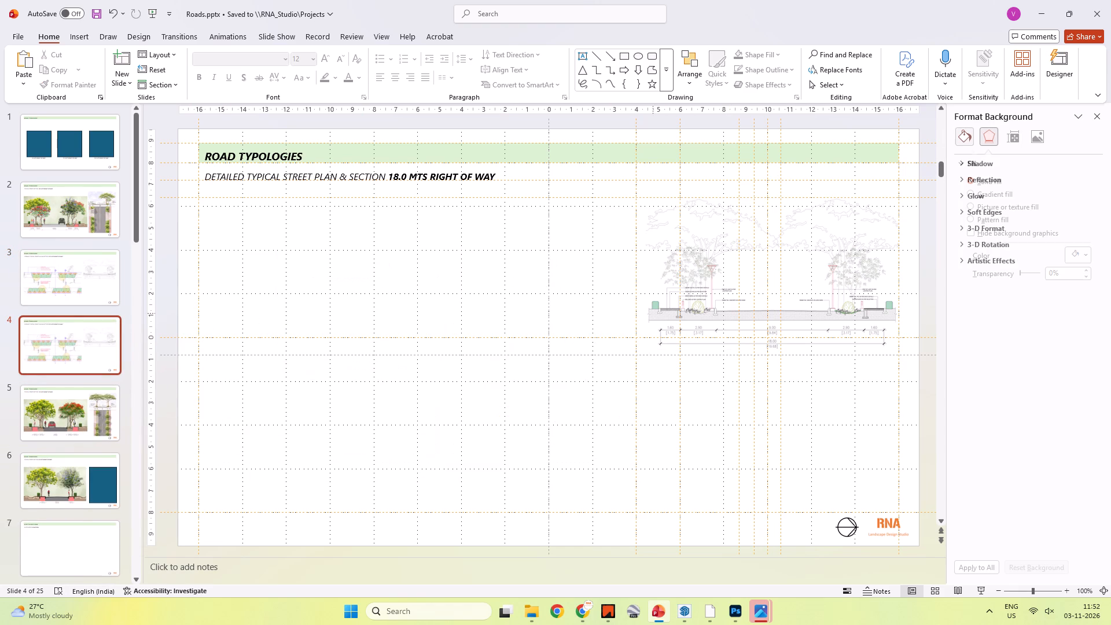
Enlarge the section picture on slide 4 to about 16 cm wide and place it between the left margin guide and the slide's centre.
left_click(667, 295)
left_click_drag(643, 350, 561, 384, "shift")
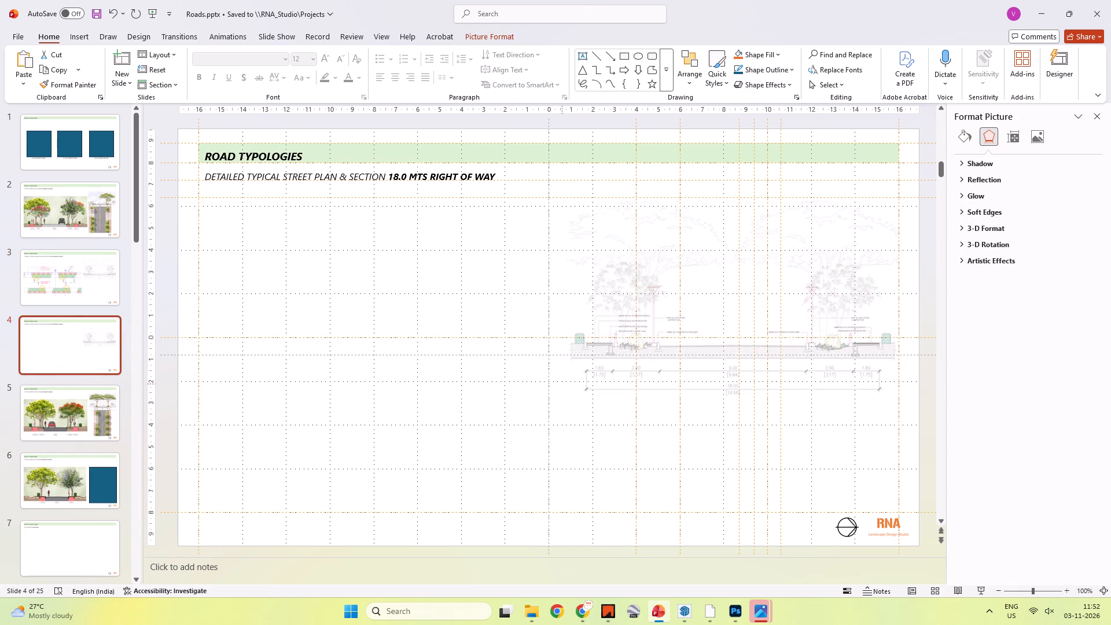
left_click_drag(561, 384, 547, 364, "shift")
left_click_drag(729, 340, 721, 395)
left_click(473, 352)
left_click_drag(664, 355, 333, 352, "shift")
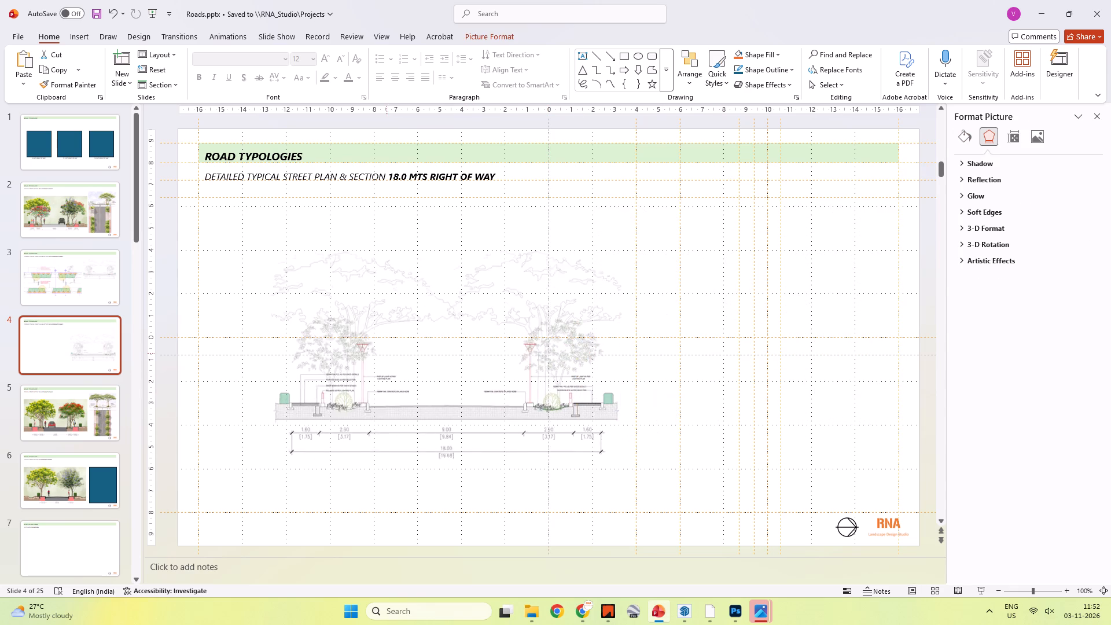
left_click_drag(333, 352, 317, 353, "shift")
left_click(670, 365)
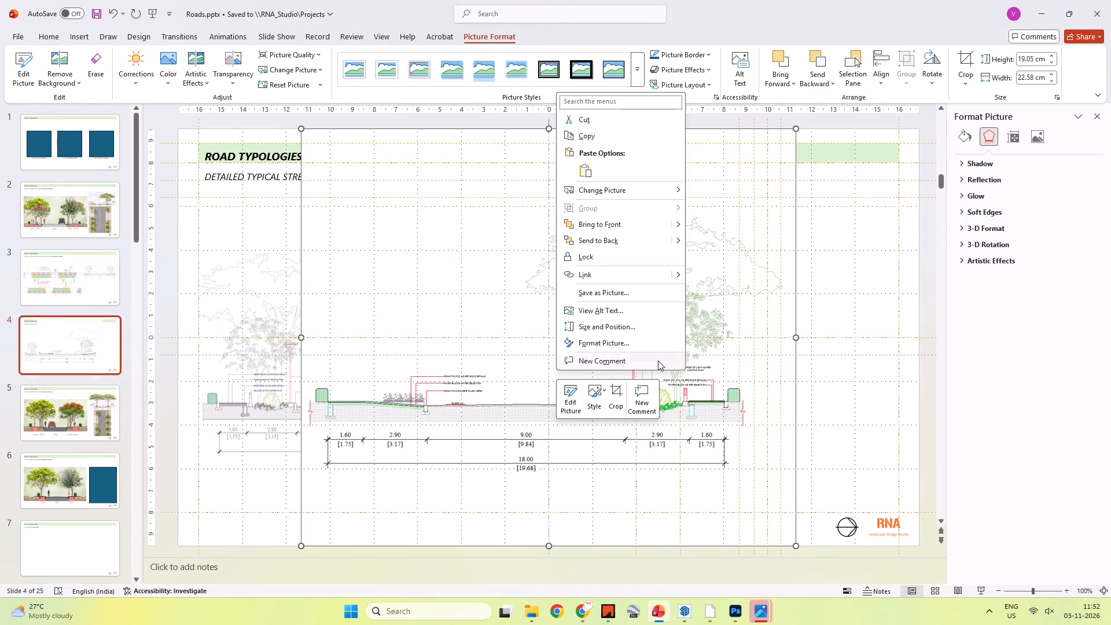
left_click(611, 394)
left_click_drag(793, 339, 751, 343)
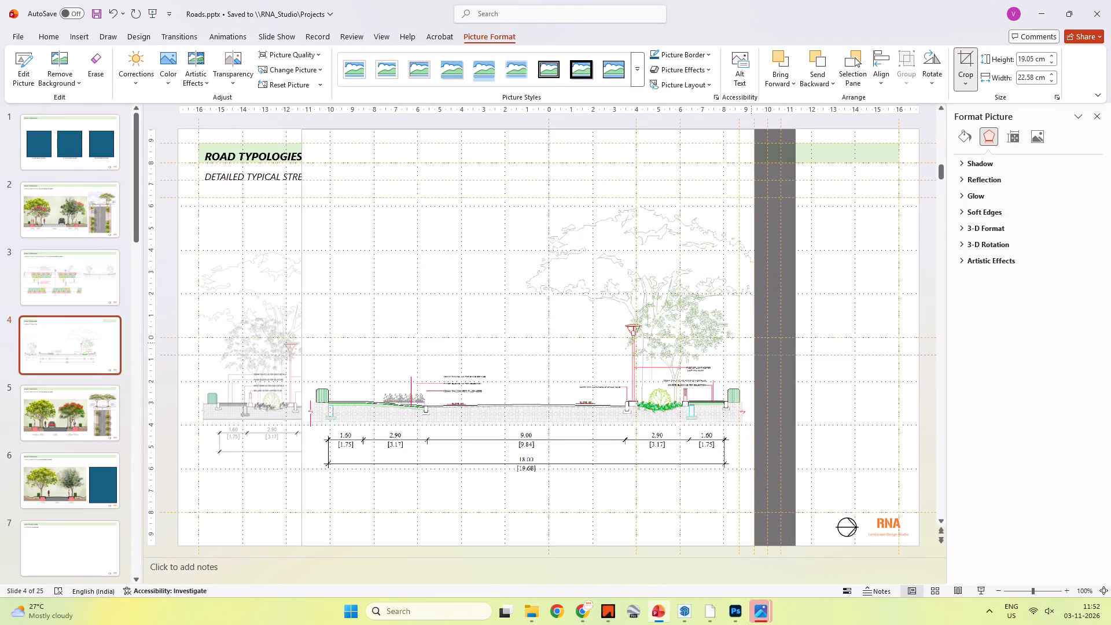
left_click_drag(751, 343, 746, 343)
left_click(909, 360)
left_click_drag(539, 348, 594, 350)
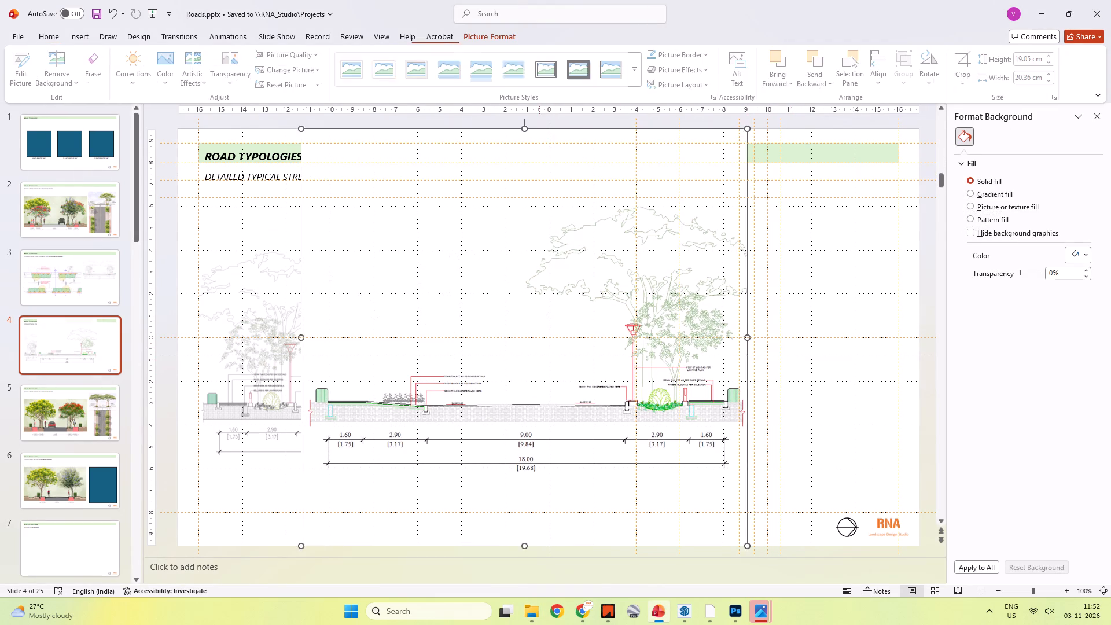
left_click_drag(594, 350, 686, 353)
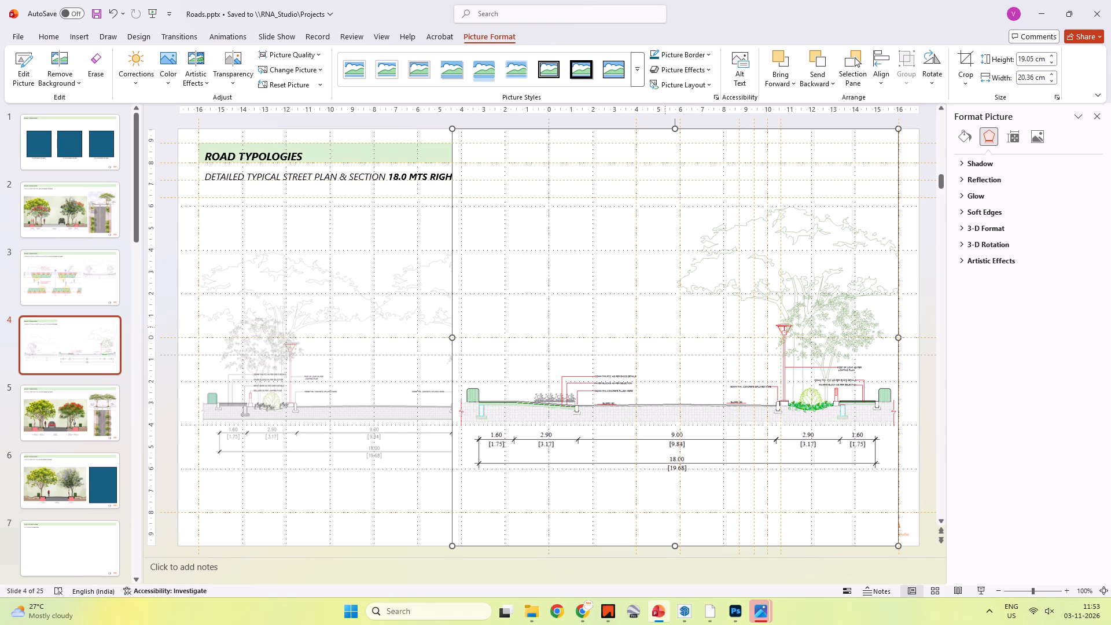
Crop the blank area above the tree off the pasted section, down to the guide below the subtitle, leaving a 15.92 cm height.
right_click(598, 286)
key("Escape")
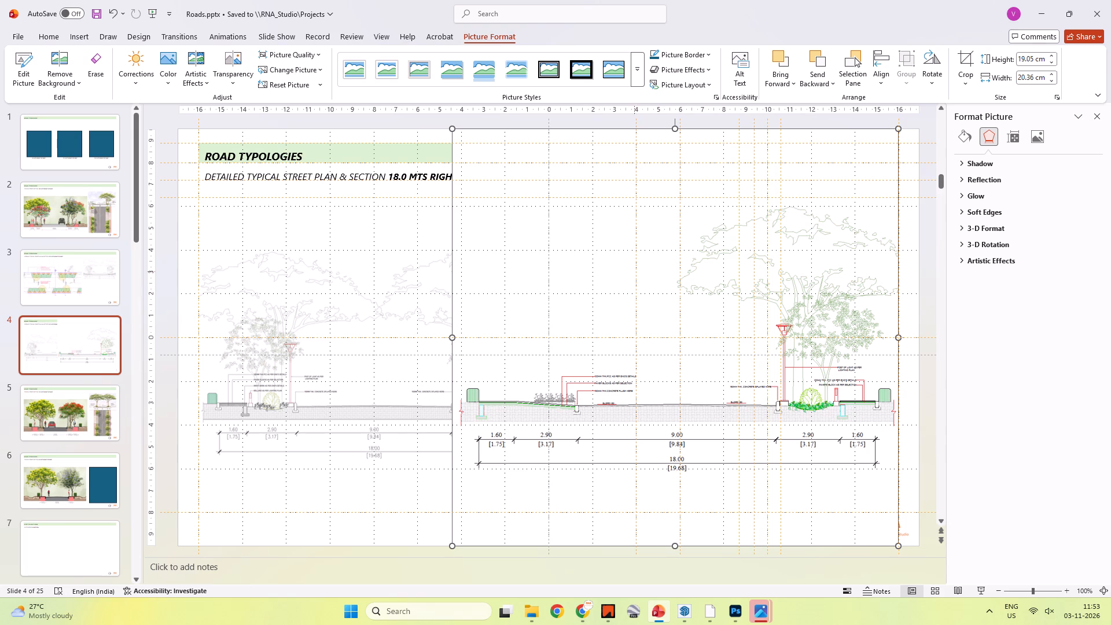
right_click(631, 272)
left_click(693, 234)
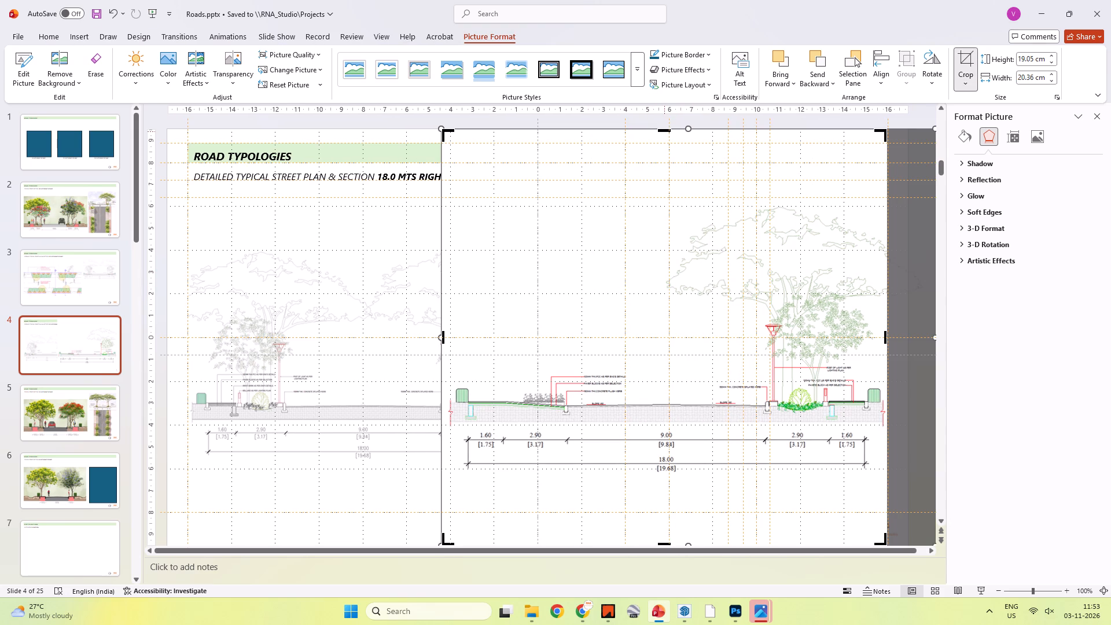
left_click_drag(664, 131, 659, 201)
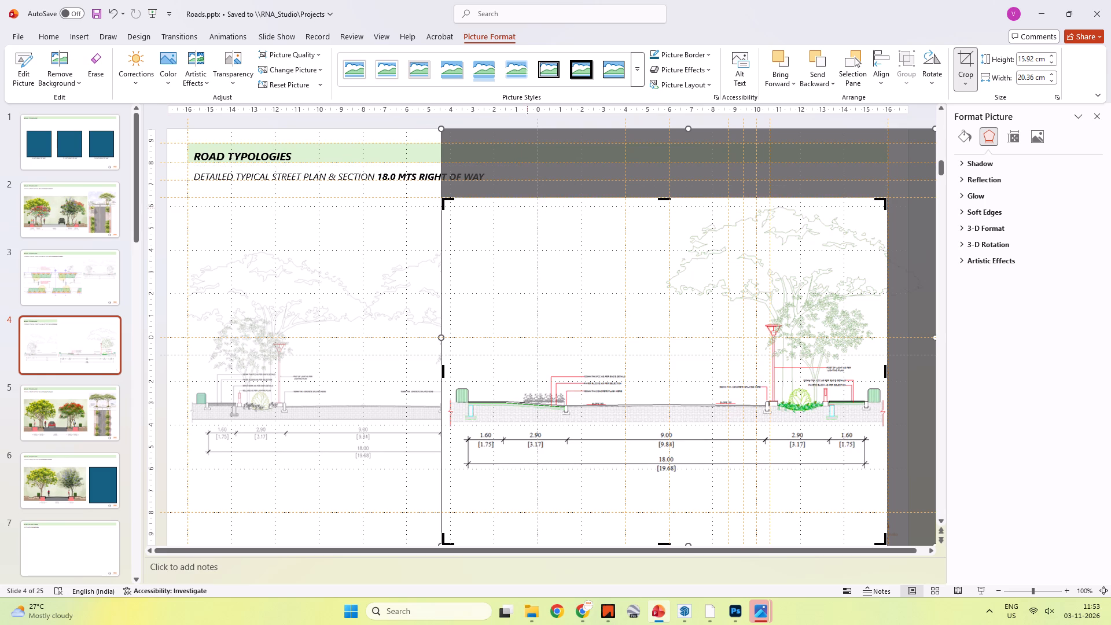
left_click(340, 134)
Crop the blank area below the 18.00 overall dimension off the pasted section.
left_click(631, 352)
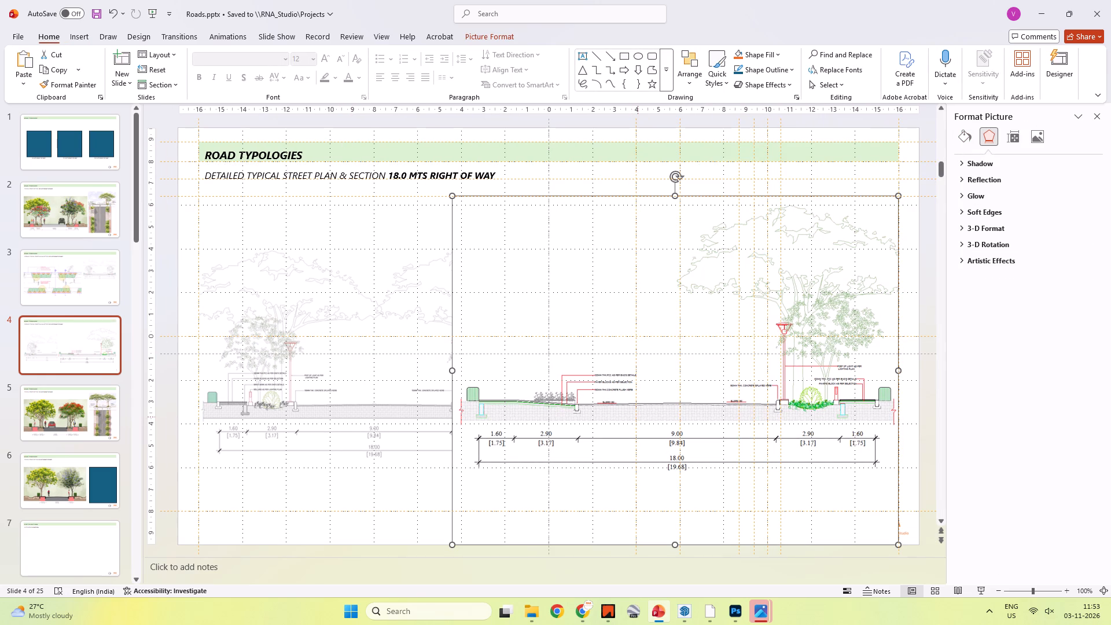
right_click(638, 417)
key("Escape")
left_click(583, 384)
right_click(583, 384)
left_click(644, 410)
left_click_drag(663, 541, 661, 479)
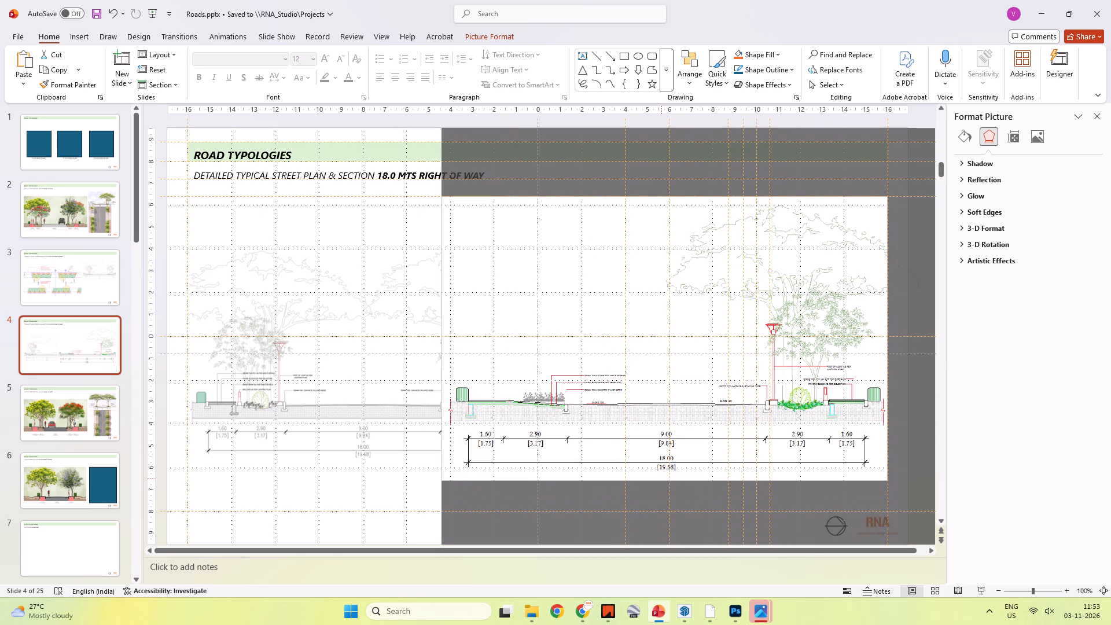
left_click_drag(661, 479, 661, 476)
left_click(409, 488)
Shrink the pasted section to about 15 cm wide and place it beside the first section, with the ground lines level.
left_click(654, 389)
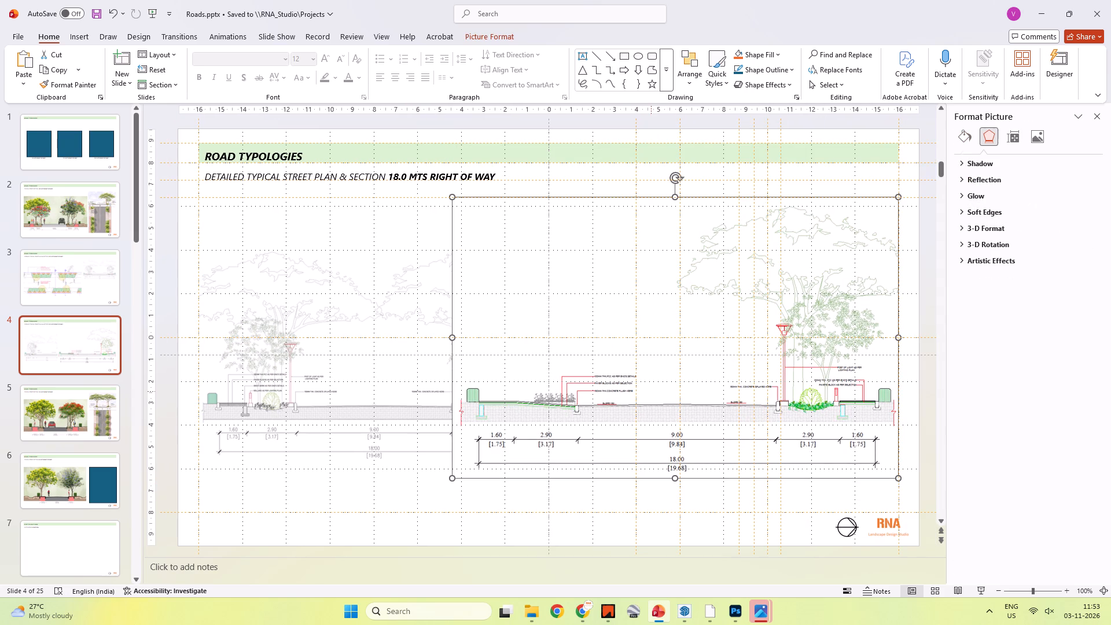
left_click_drag(453, 478, 626, 420, "shift")
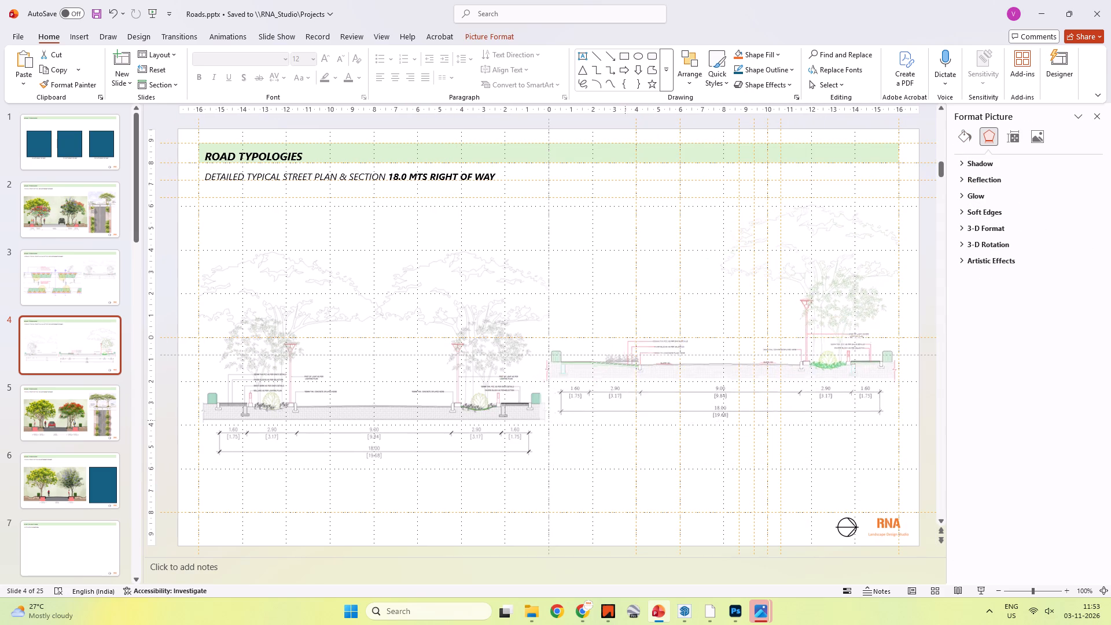
left_click_drag(626, 420, 636, 406, "shift")
left_click_drag(649, 334, 643, 386, "shift")
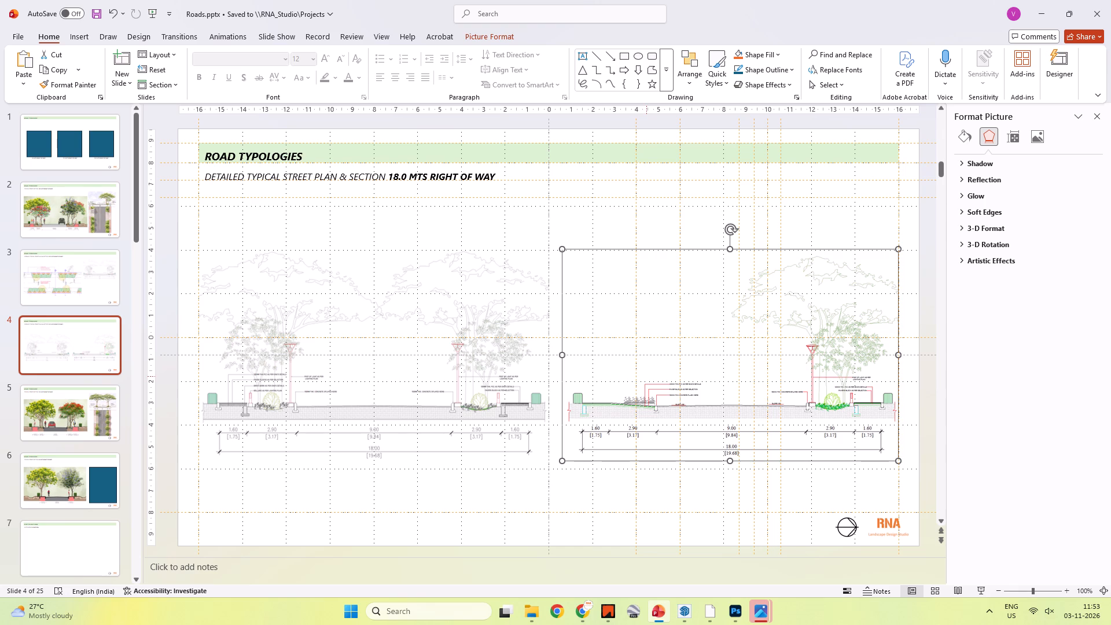
left_click_drag(646, 375, 637, 375, "shift")
left_click(638, 475)
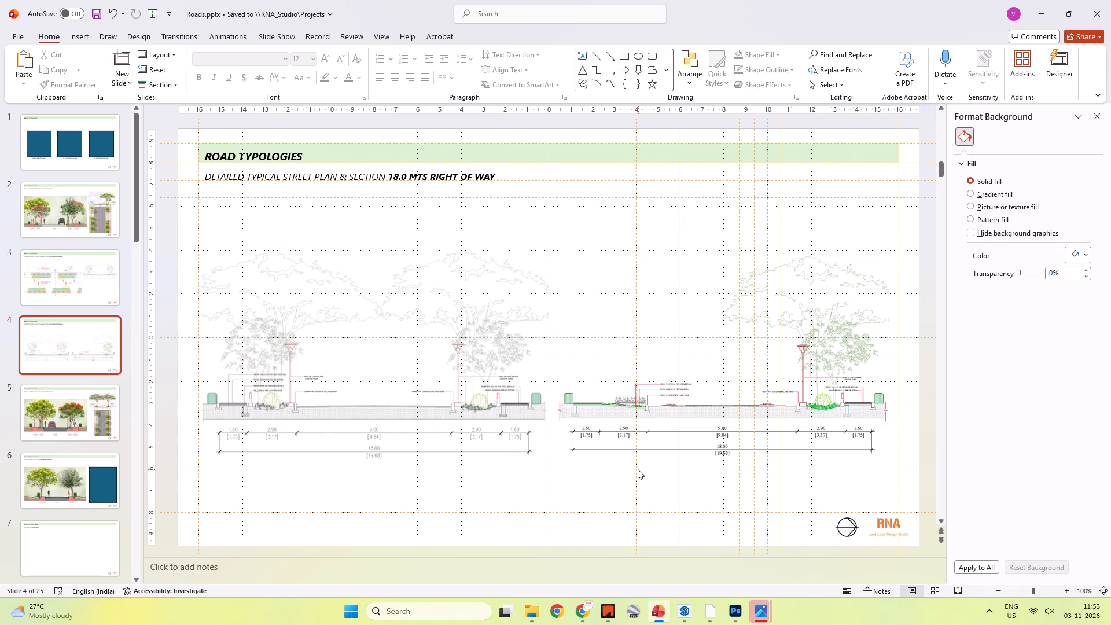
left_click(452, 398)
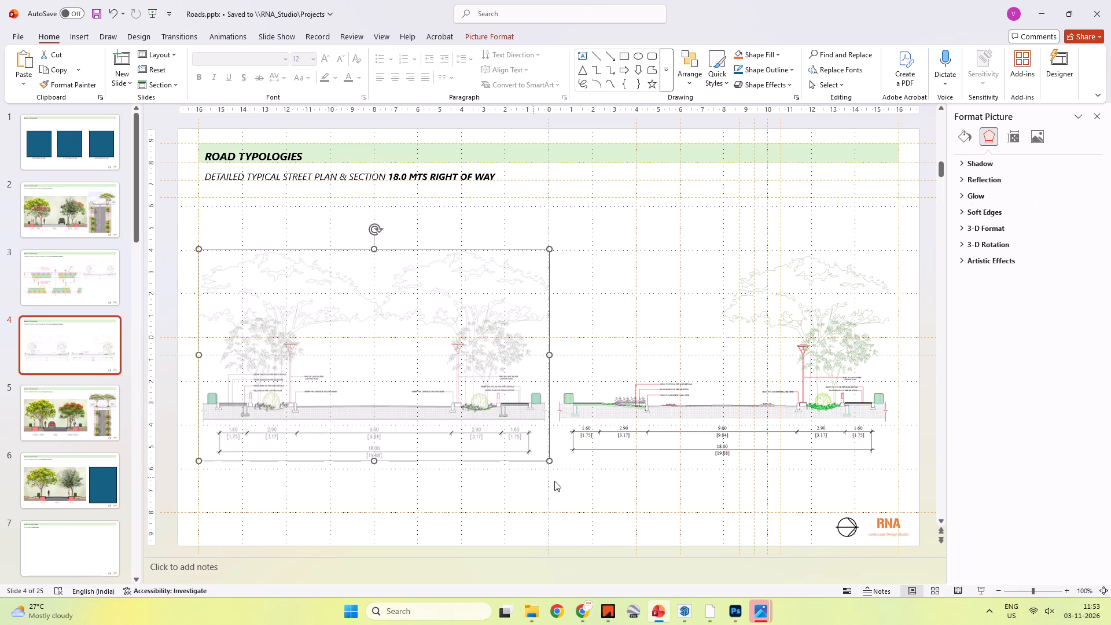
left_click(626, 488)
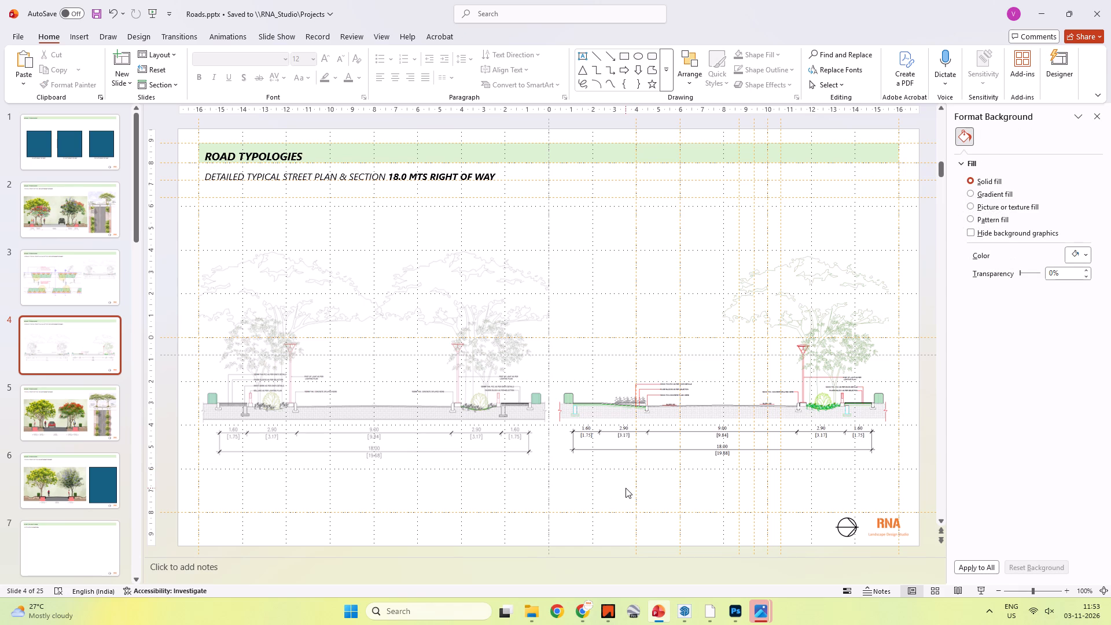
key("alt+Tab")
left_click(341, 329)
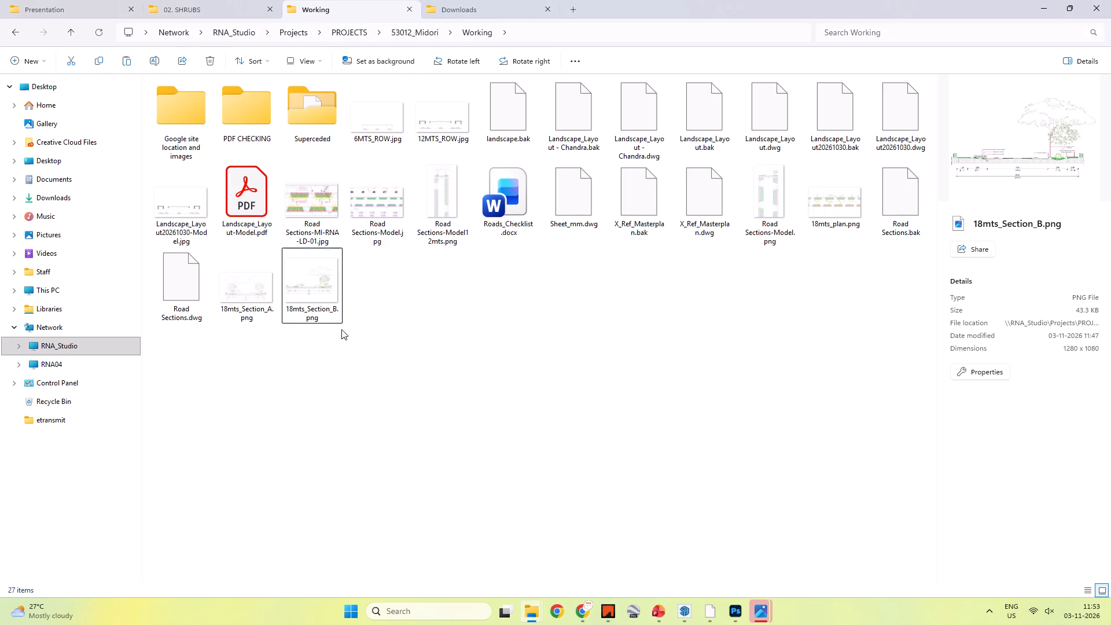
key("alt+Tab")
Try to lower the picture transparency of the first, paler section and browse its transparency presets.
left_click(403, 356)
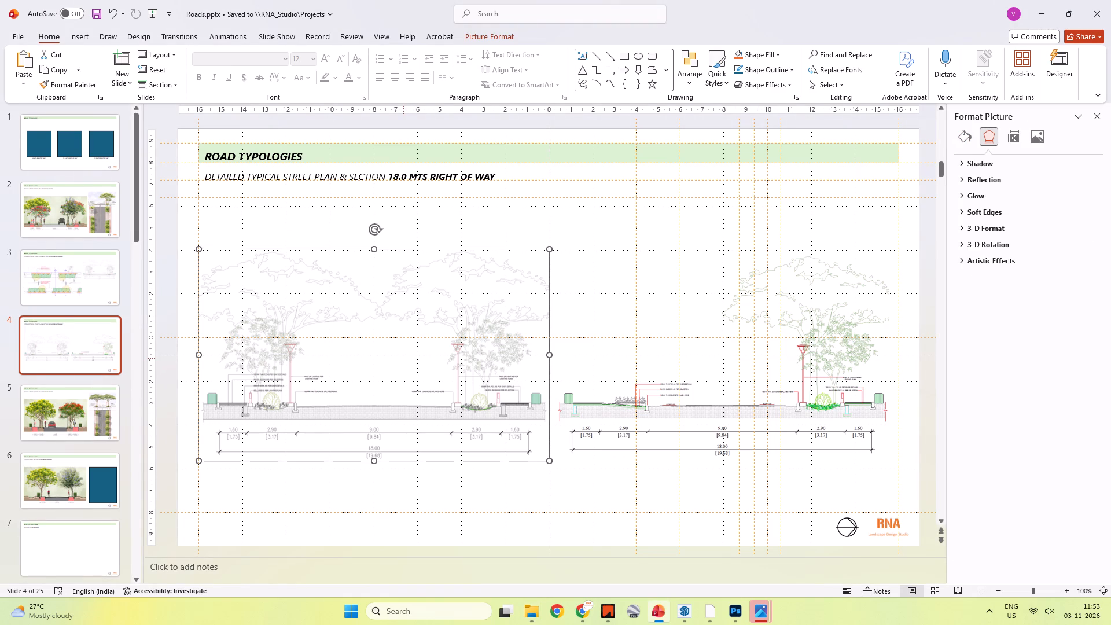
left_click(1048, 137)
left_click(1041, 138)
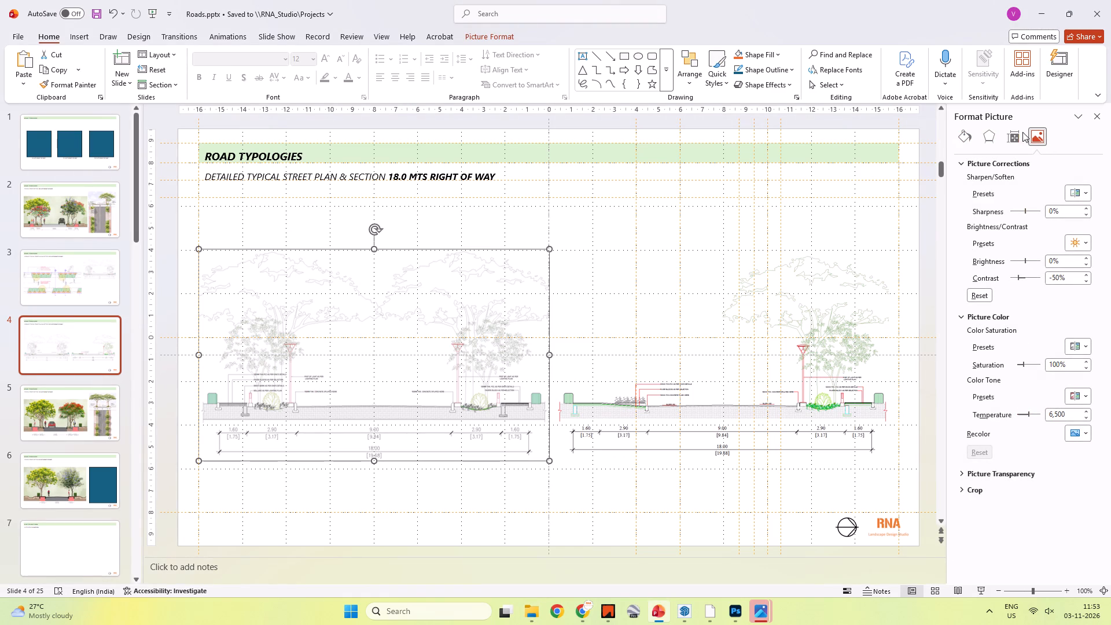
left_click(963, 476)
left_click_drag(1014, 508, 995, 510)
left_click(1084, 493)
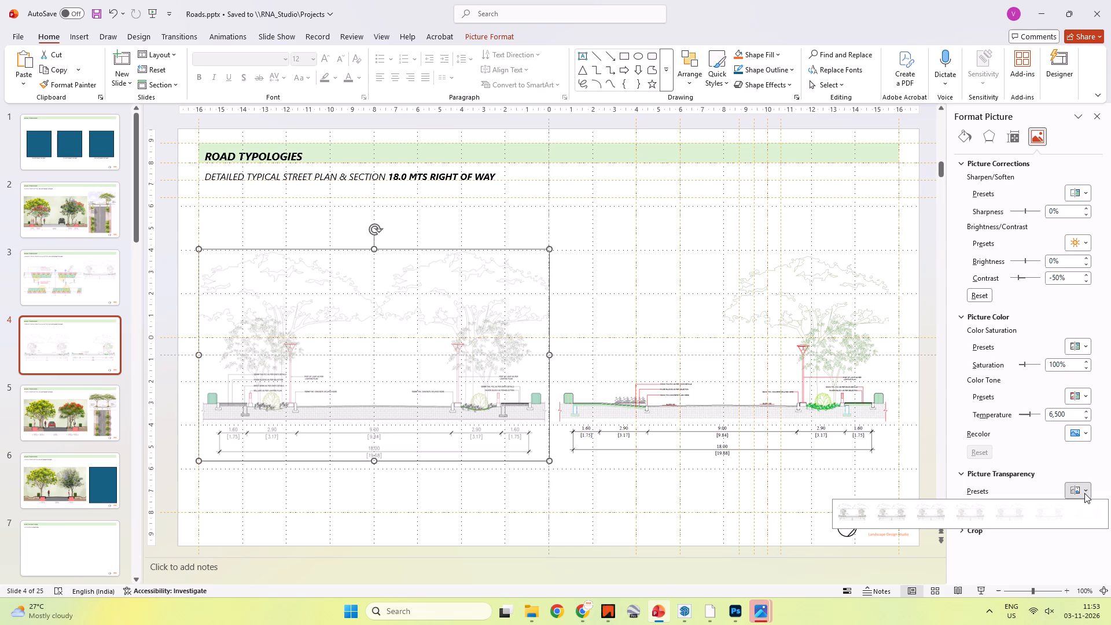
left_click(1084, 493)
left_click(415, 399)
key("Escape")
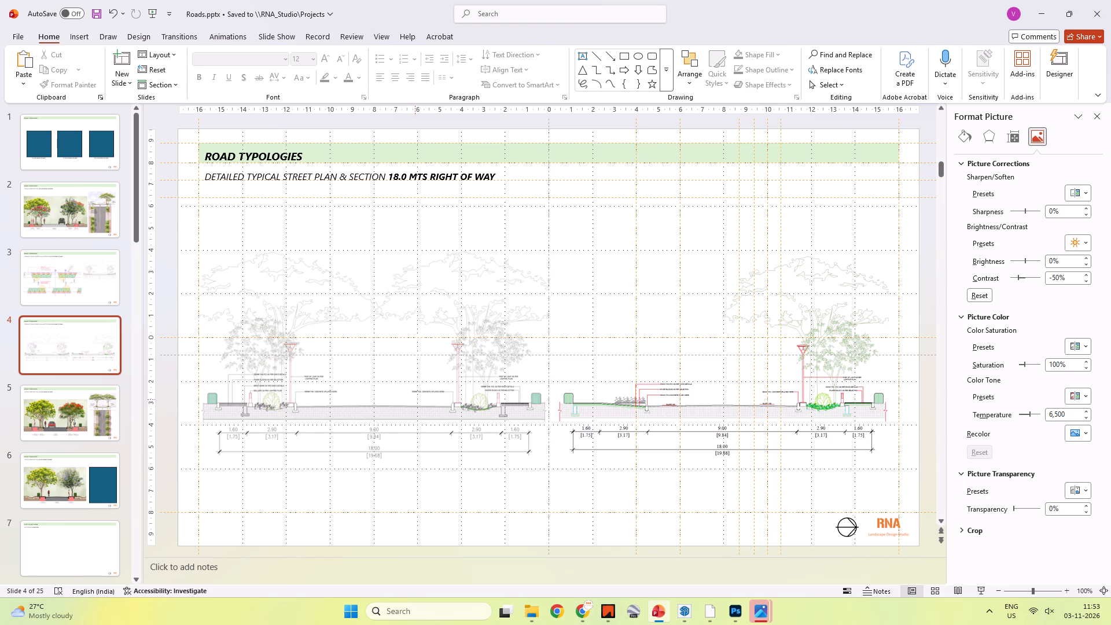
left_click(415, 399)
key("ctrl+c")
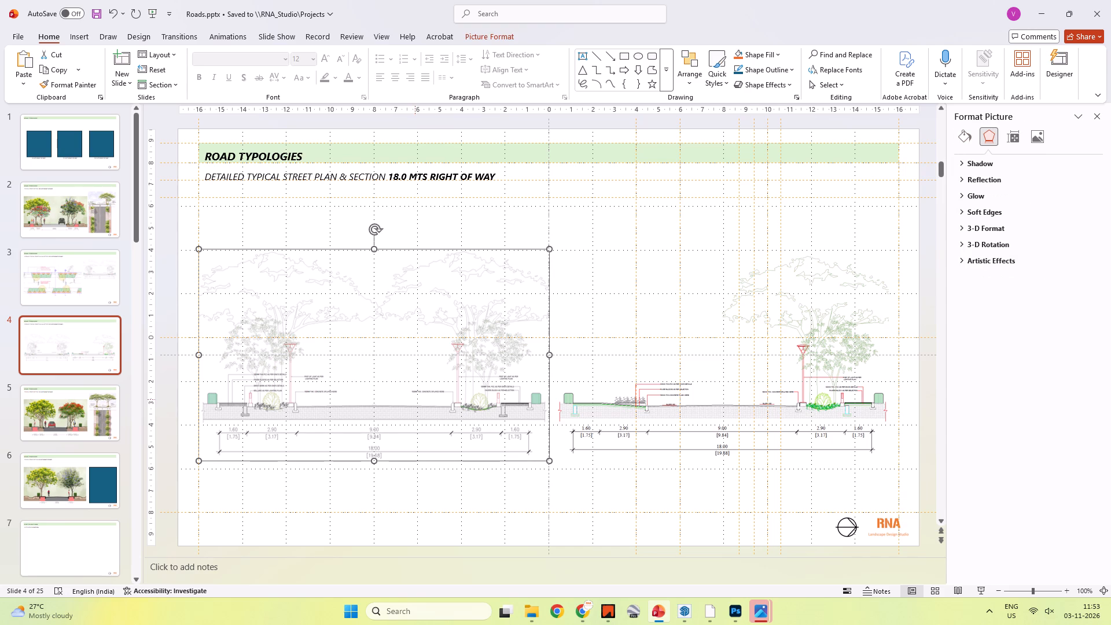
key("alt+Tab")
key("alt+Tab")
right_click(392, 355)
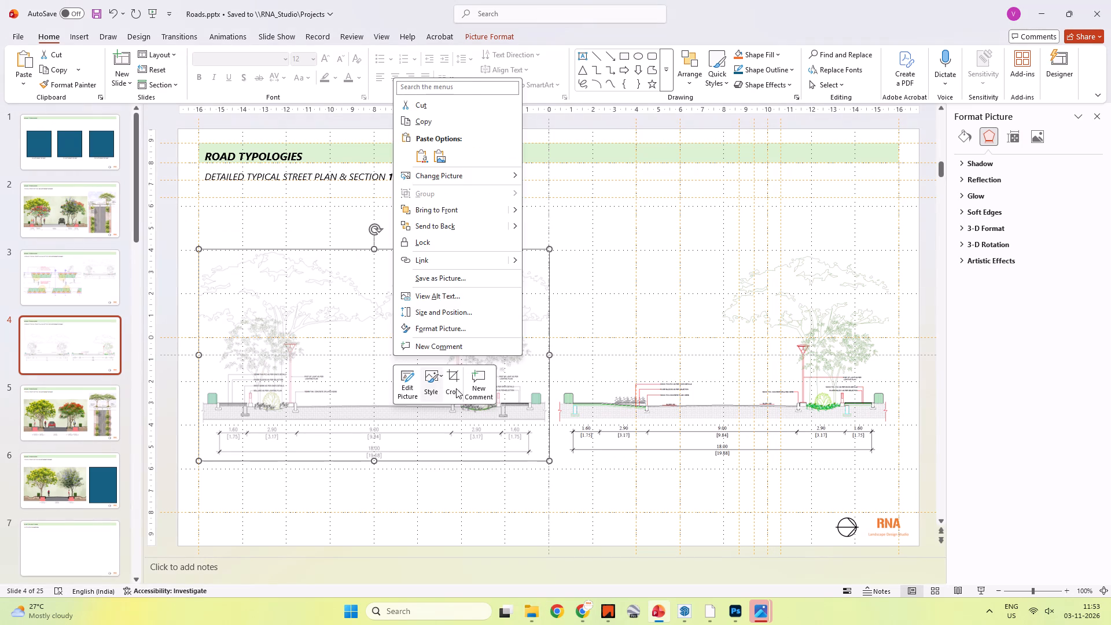
Open 18mts_Section_A.png from the Working folder in Adobe Photoshop 2026.
key("alt+Tab")
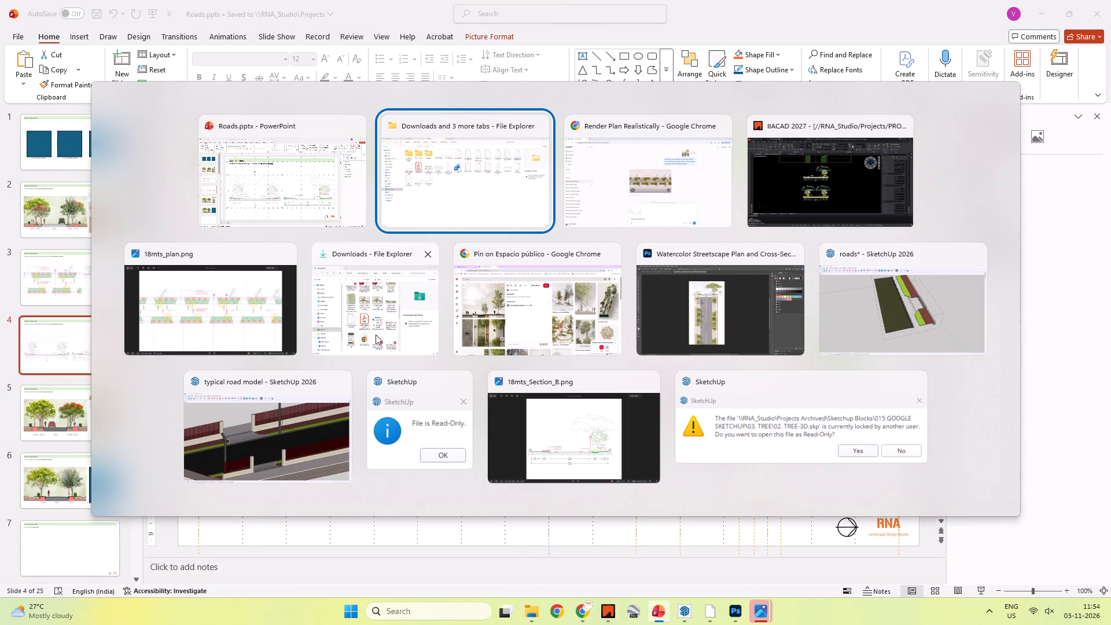
left_click(376, 336, "alt")
key("alt+Tab")
key("alt+Tab")
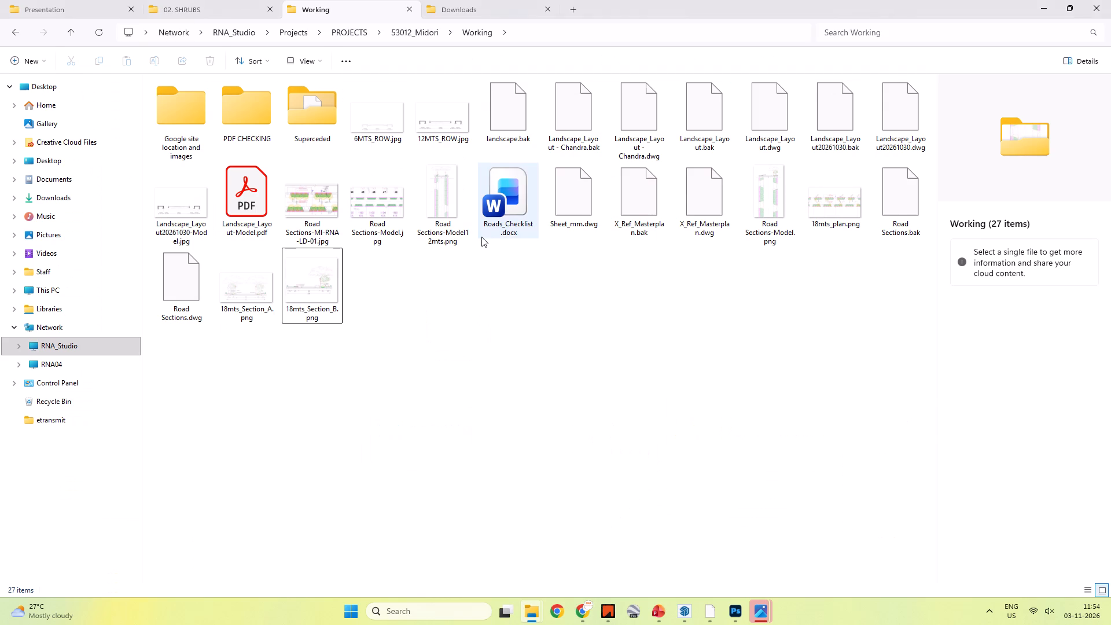
left_click(451, 331)
left_click(249, 275)
right_click(249, 274)
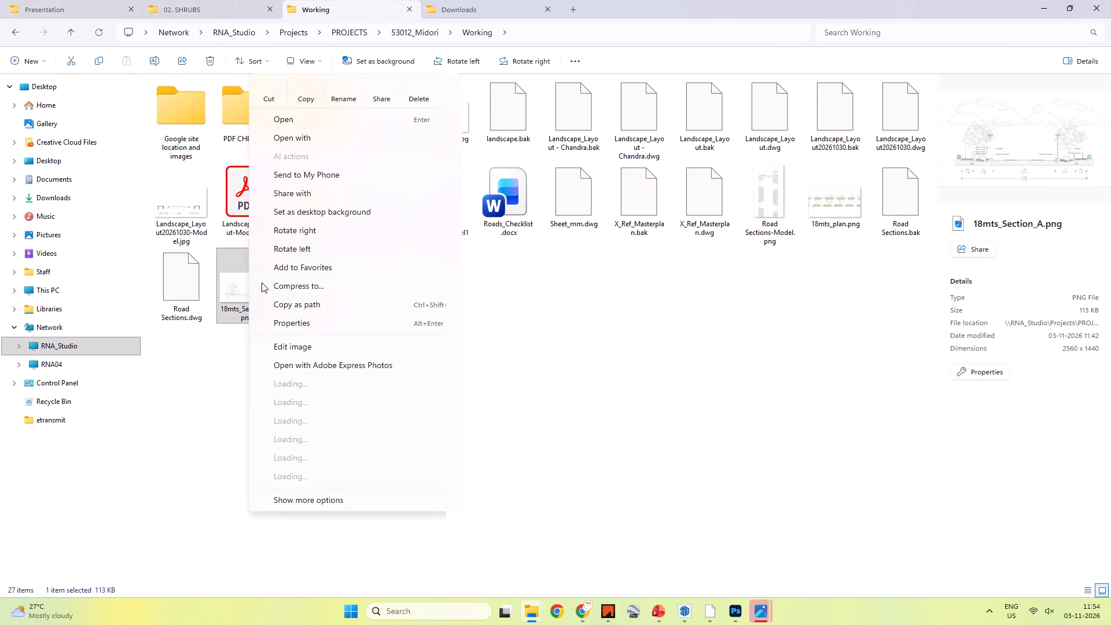
left_click(310, 139)
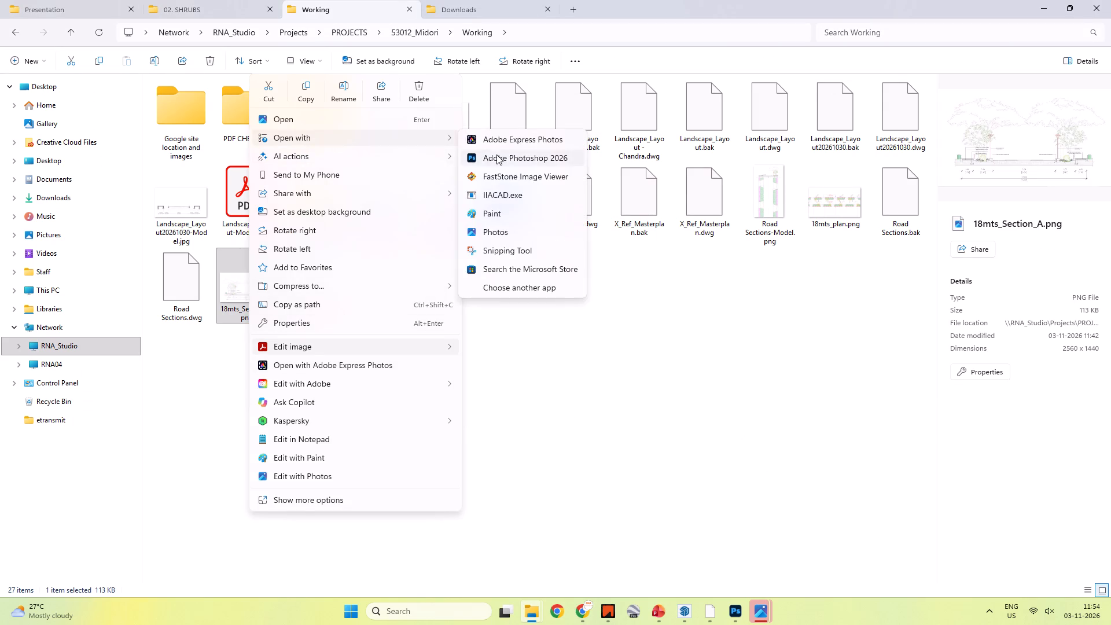
left_click(496, 155)
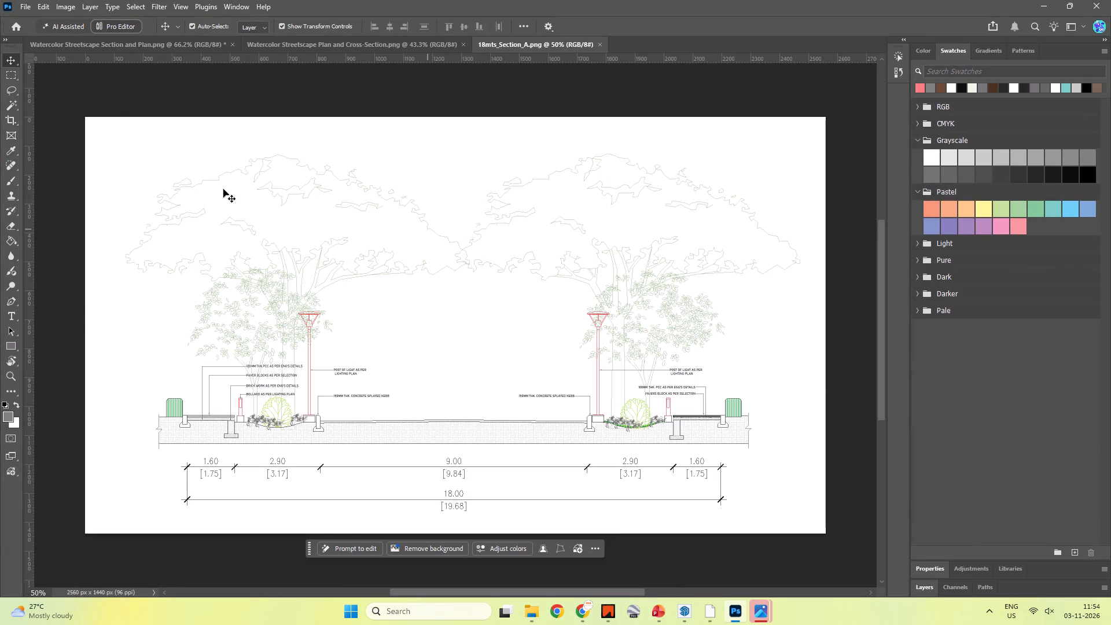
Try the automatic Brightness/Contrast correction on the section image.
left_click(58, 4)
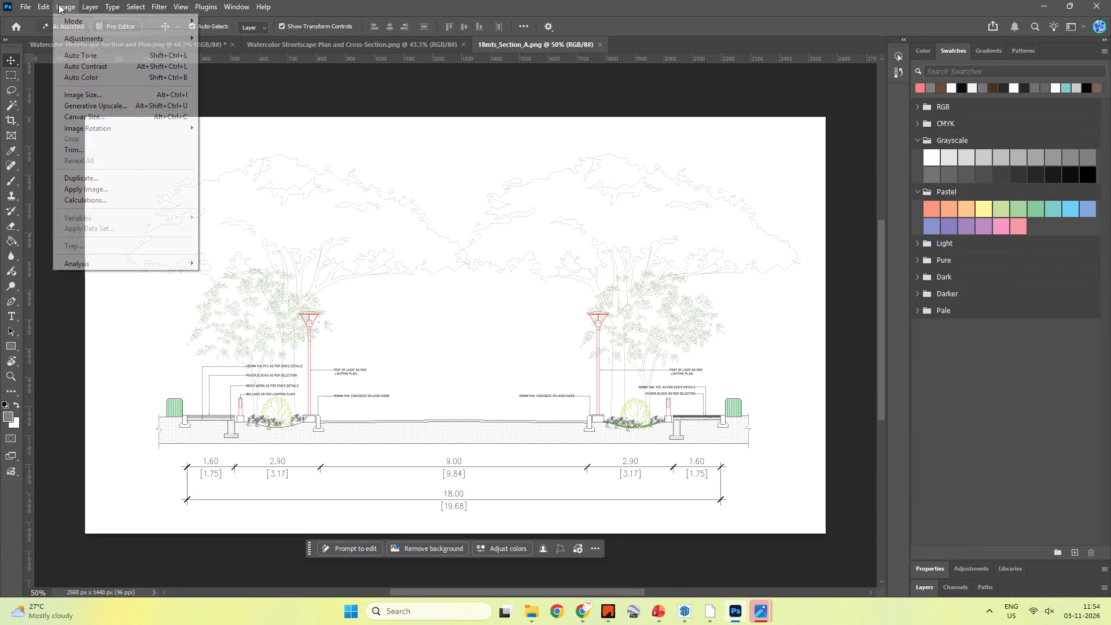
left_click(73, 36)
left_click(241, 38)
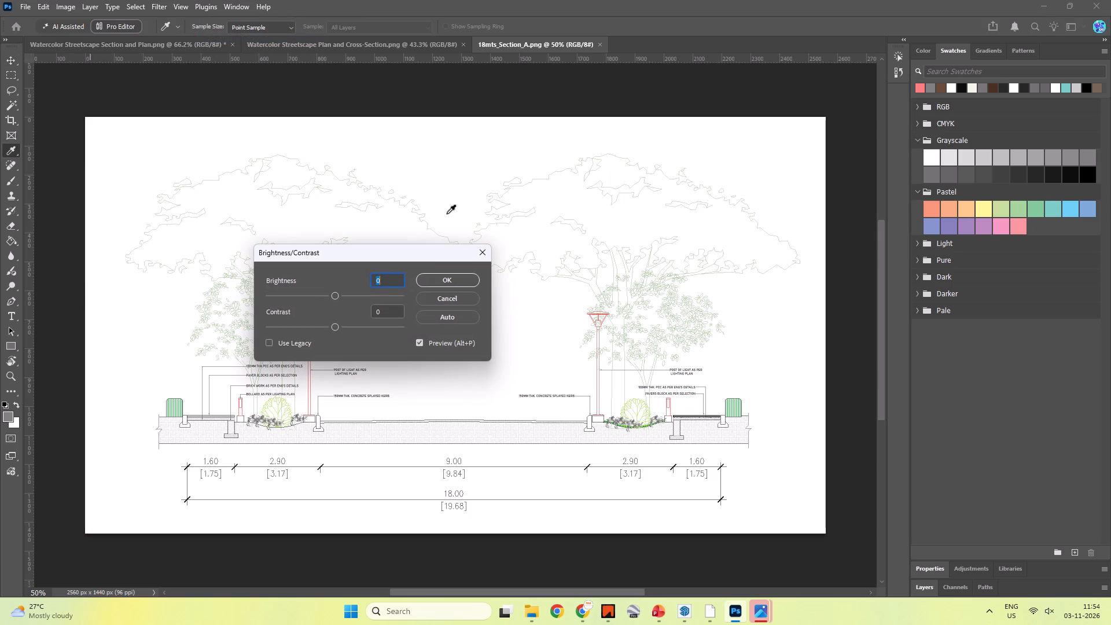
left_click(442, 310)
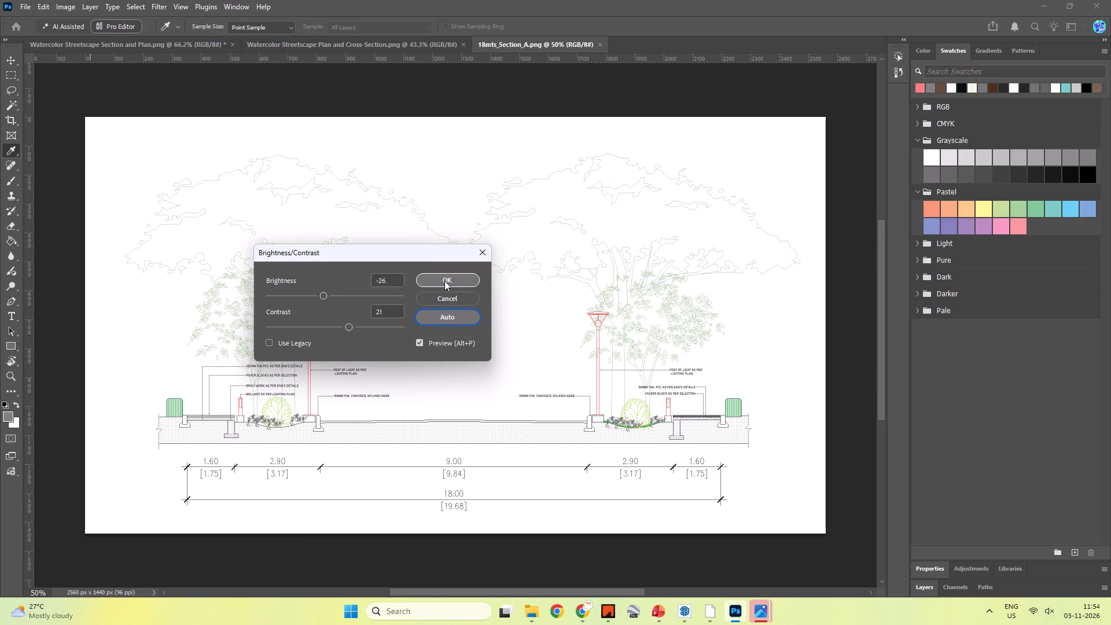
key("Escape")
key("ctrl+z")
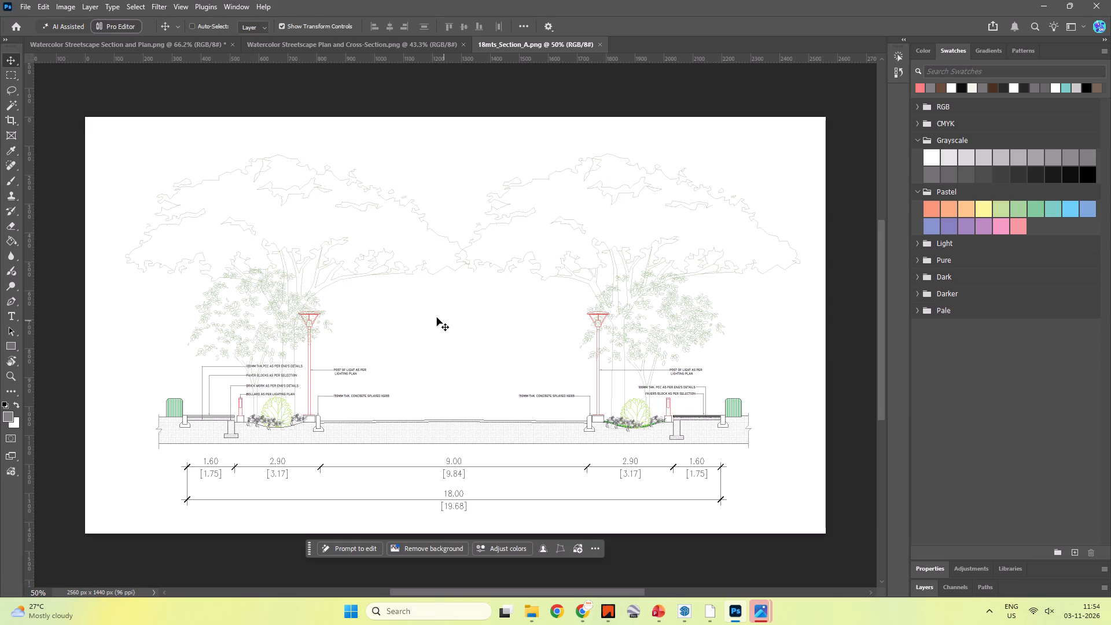
Apply Auto Contrast to the section image.
left_click(61, 1)
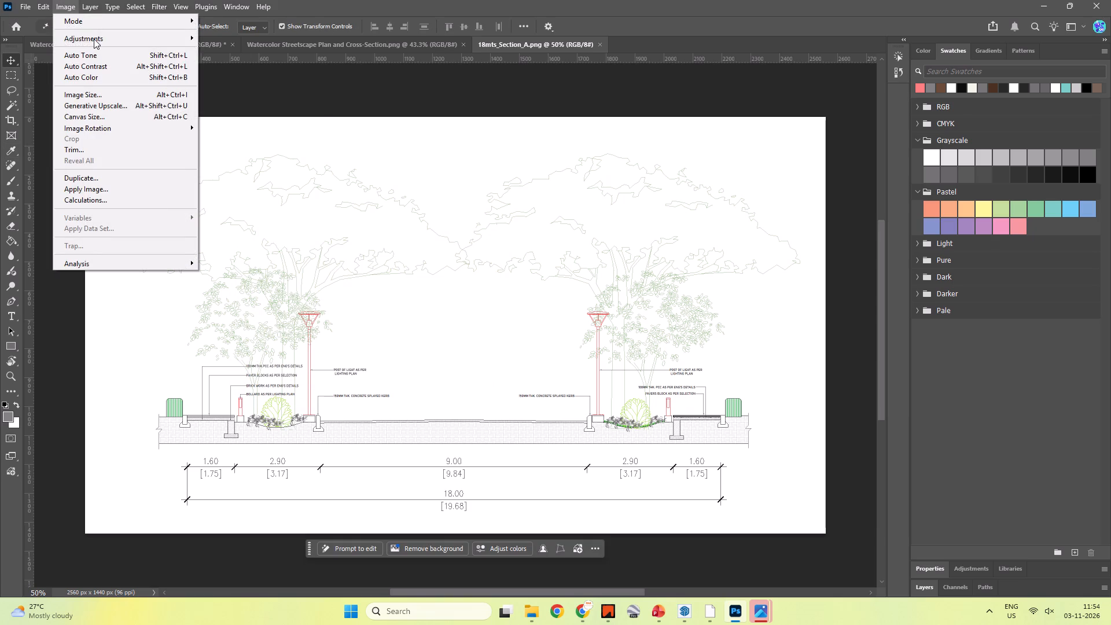
left_click(105, 65)
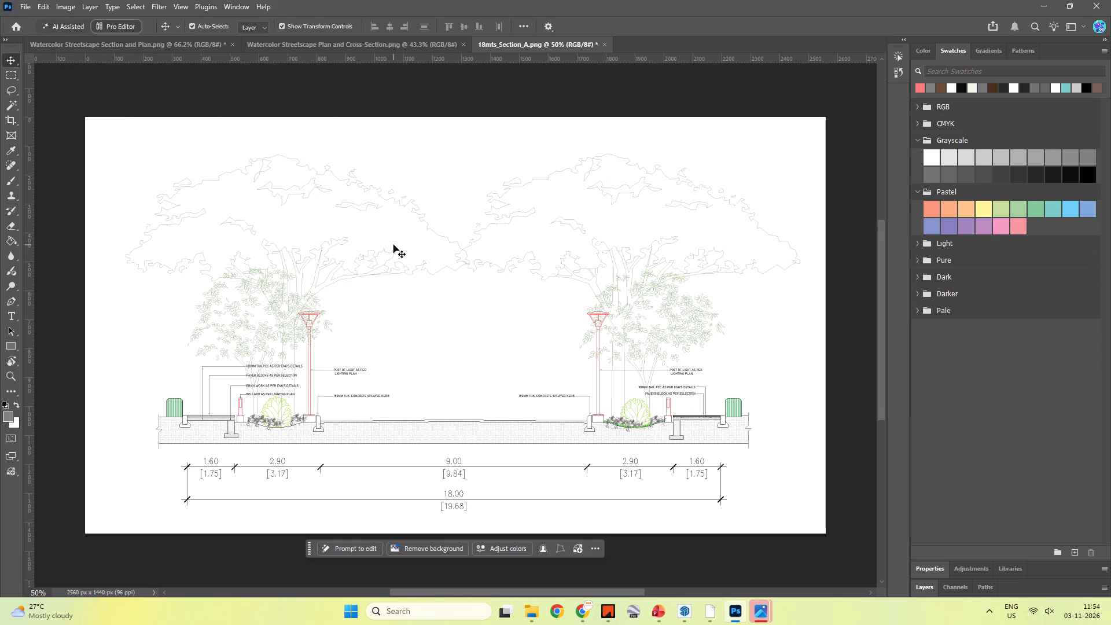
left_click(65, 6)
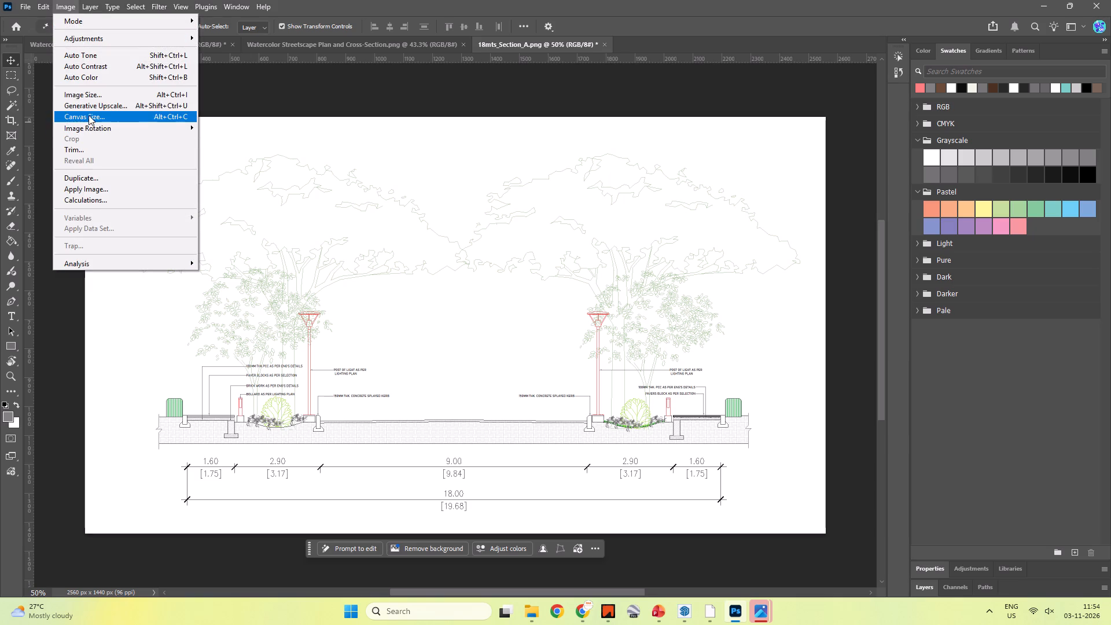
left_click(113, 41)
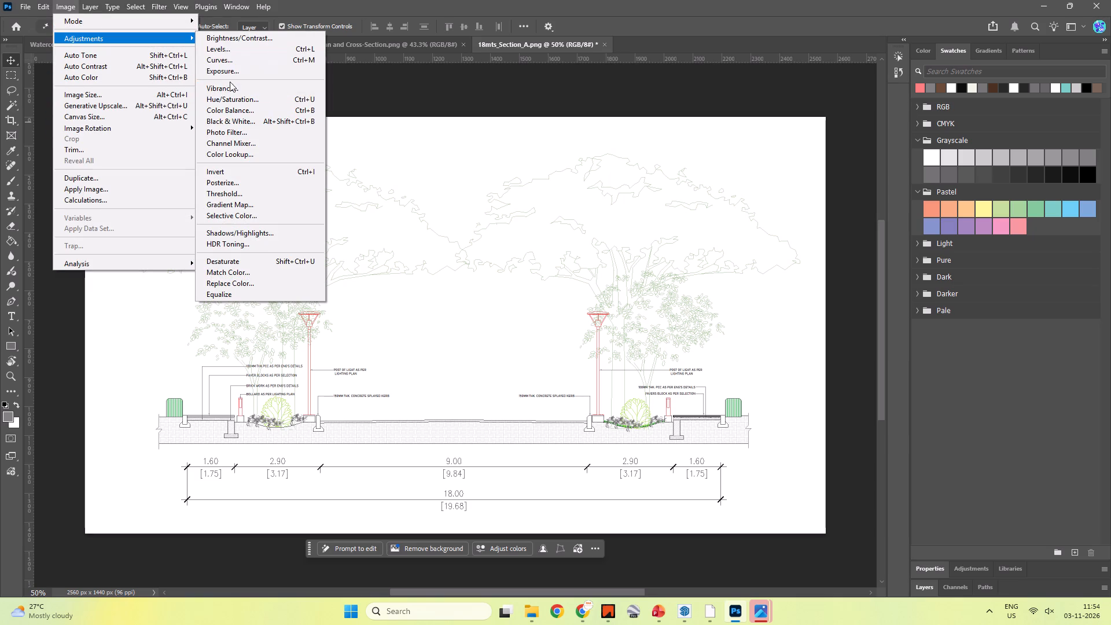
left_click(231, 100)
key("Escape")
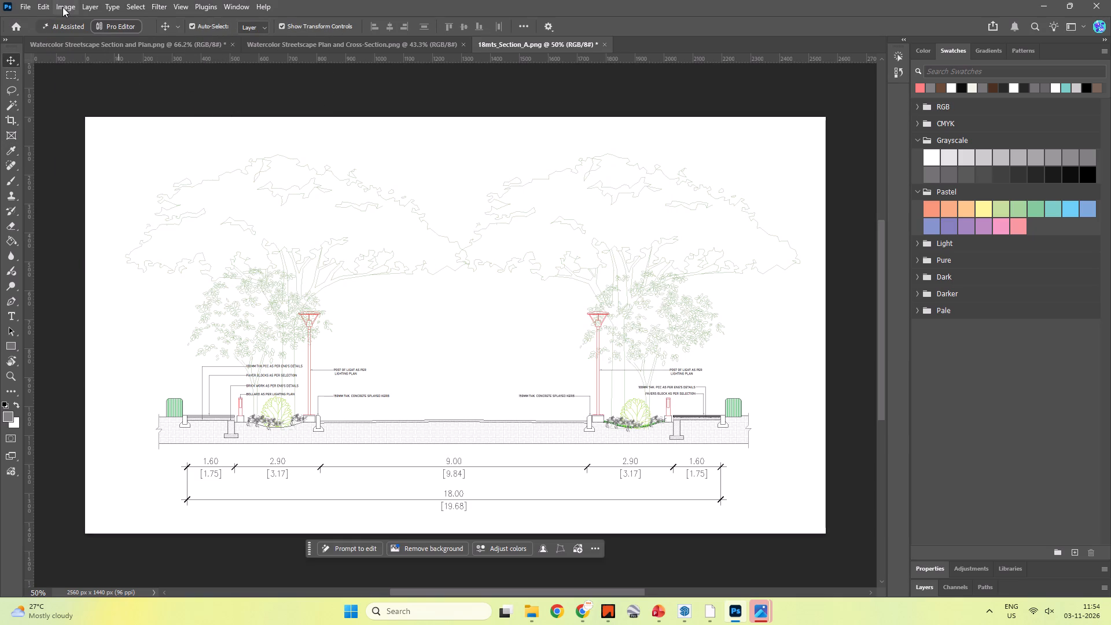
Darken the section's linework with a Curves adjustment on the RGB channel, input 215 to output 177.
left_click(65, 3)
left_click(83, 42)
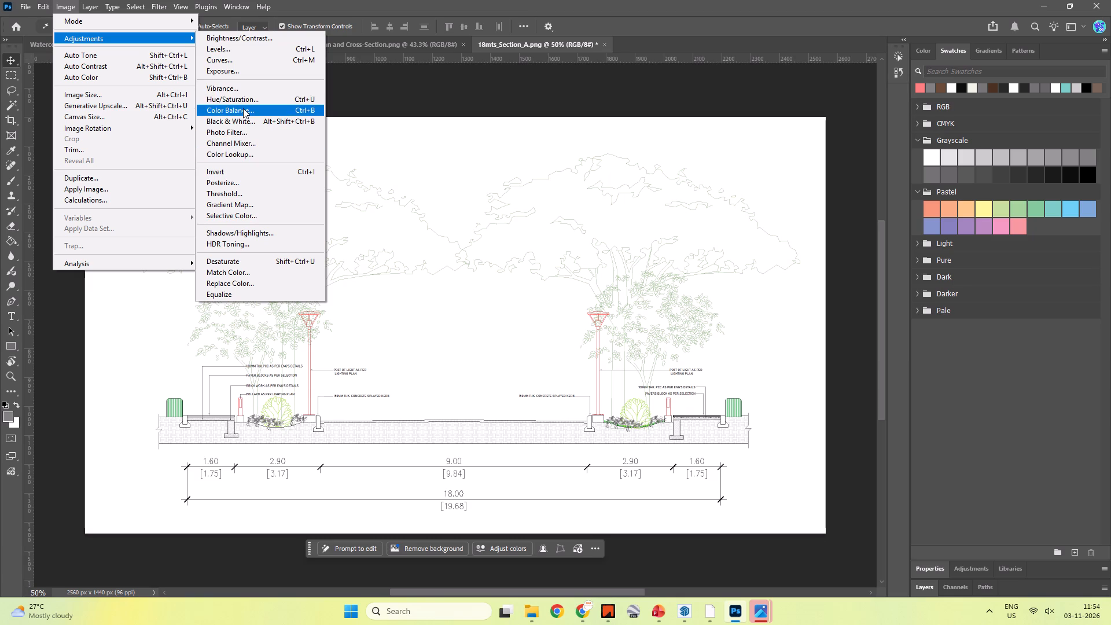
left_click(242, 62)
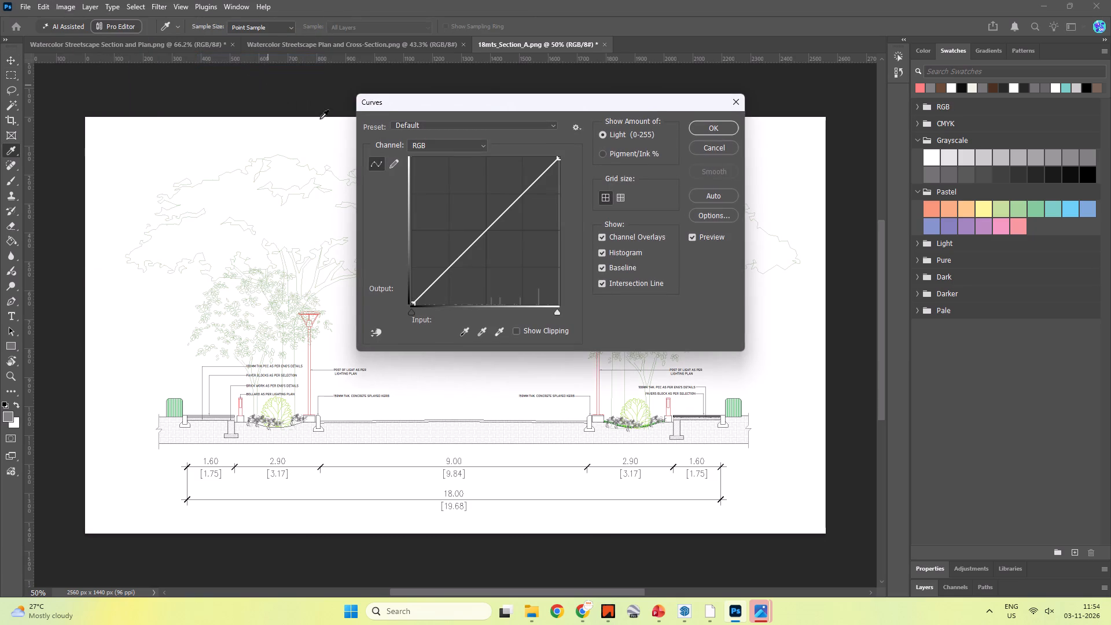
left_click_drag(472, 103, 624, 182)
left_click_drag(660, 287, 660, 294)
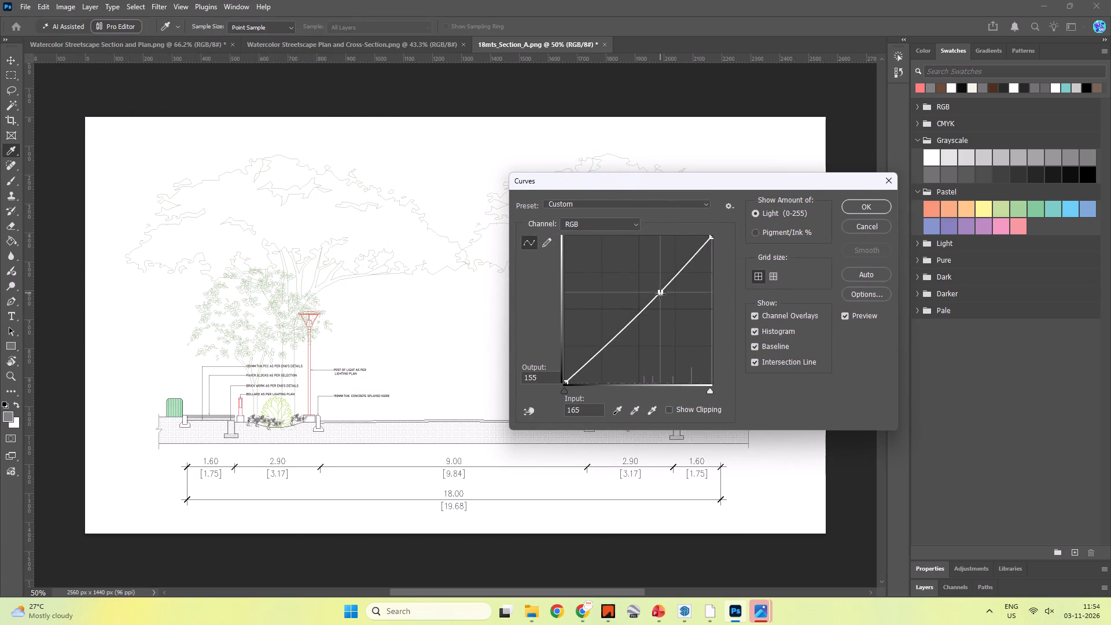
left_click_drag(660, 294, 689, 289)
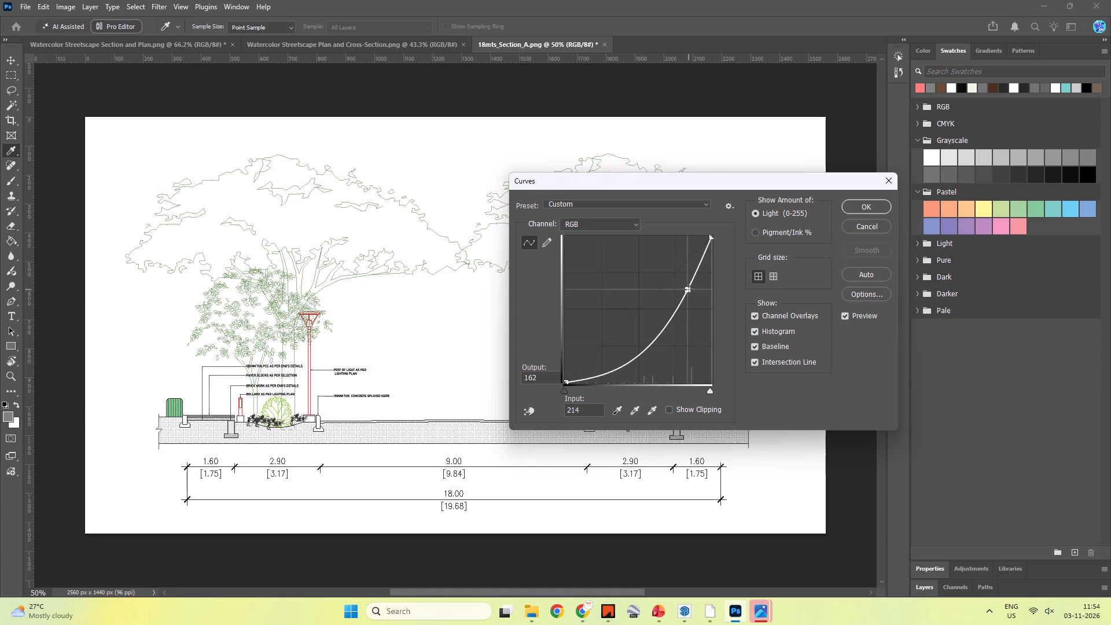
left_click_drag(689, 289, 689, 281)
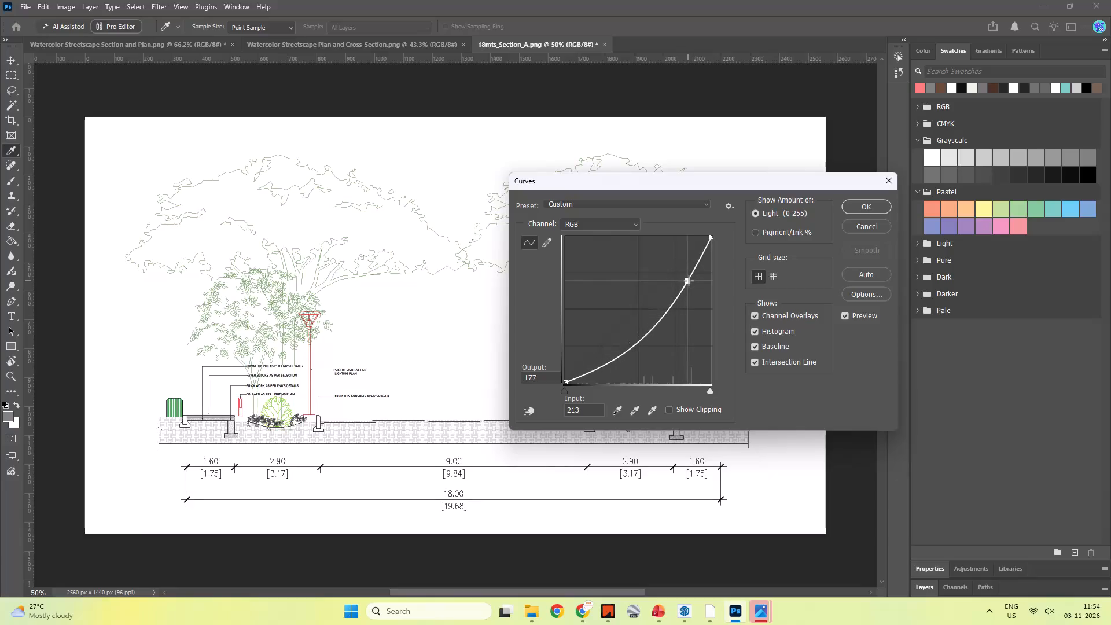
left_click_drag(689, 281, 689, 281)
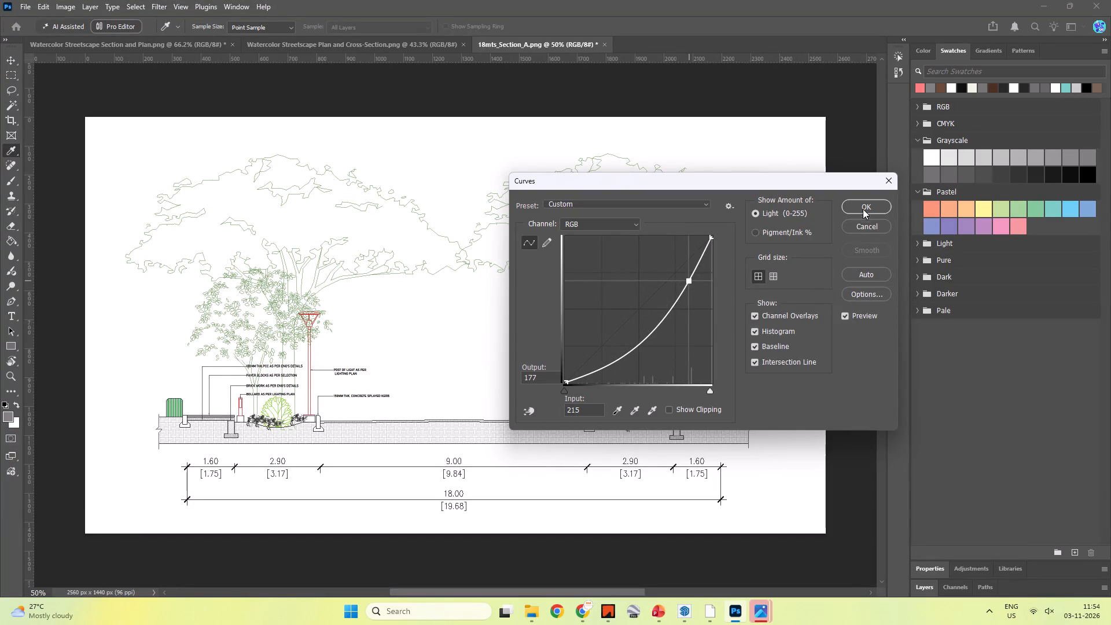
left_click(864, 205)
Save the darkened 18mts_Section_A.png and close it.
key("ctrl+s")
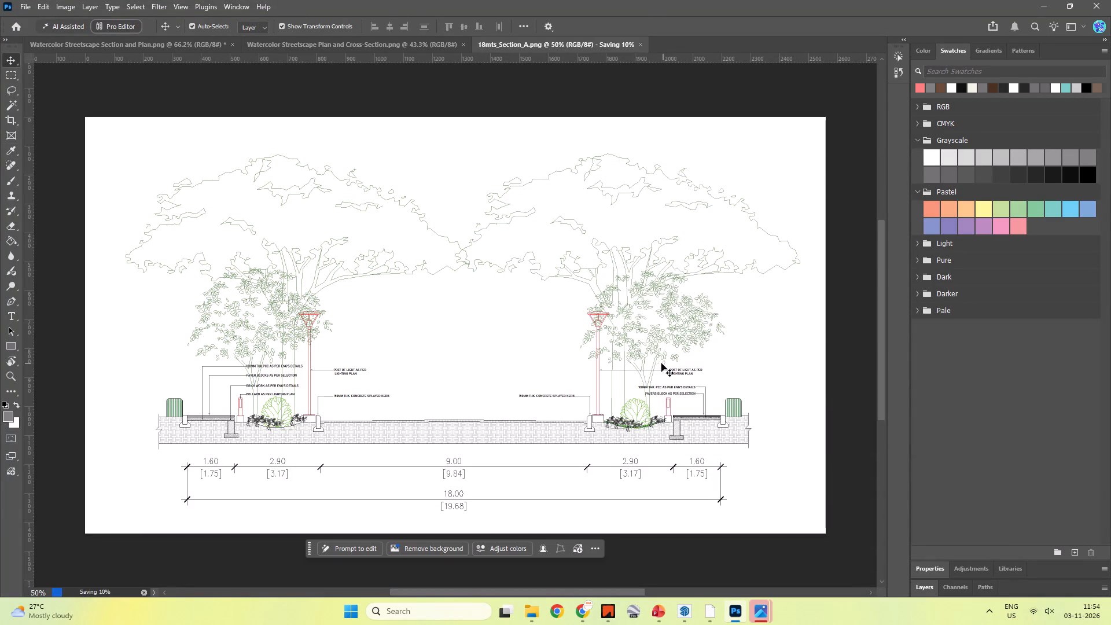
left_click(597, 42)
Switch to File Explorer, preview the updated 18mts_Section_A.png in the Working folder and copy the file.
key("alt+Tab")
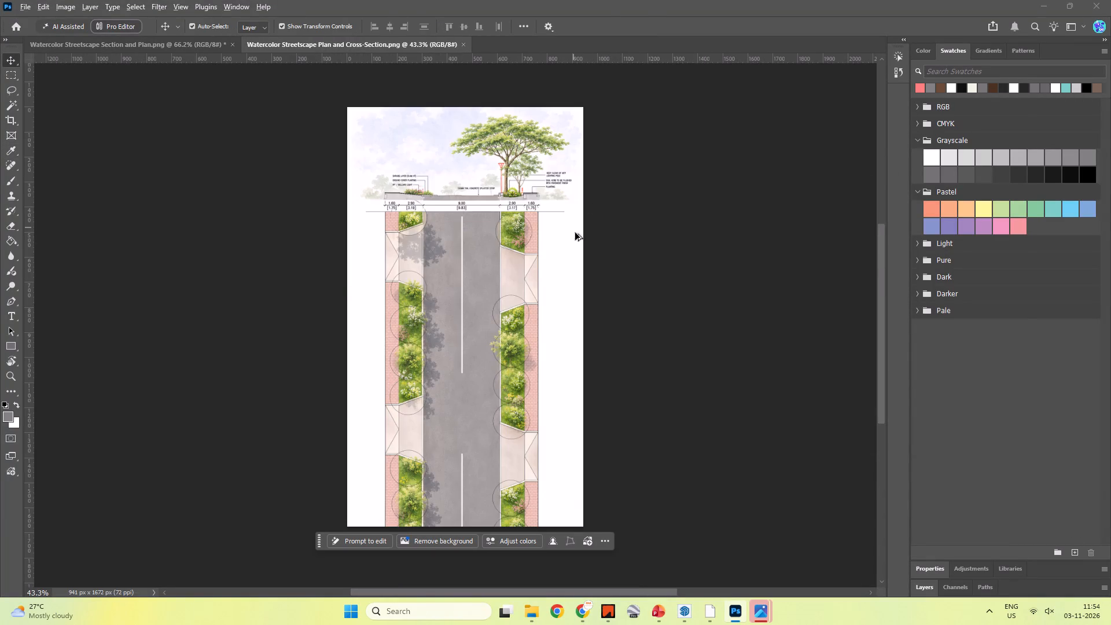
left_click(401, 328)
left_click(268, 282)
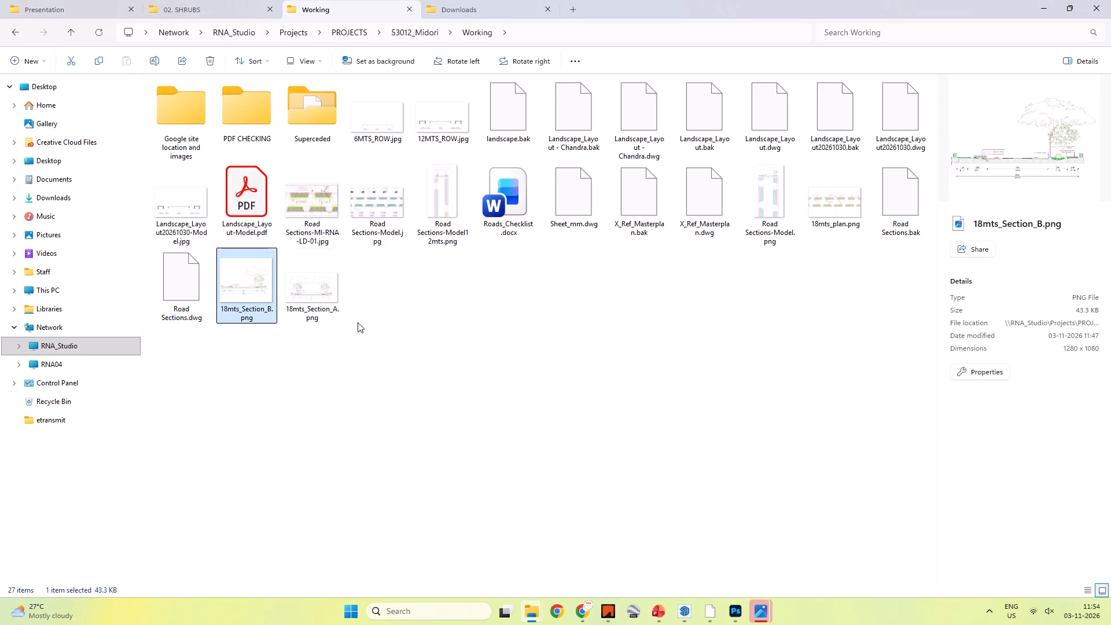
left_click(303, 289)
double_click(323, 304)
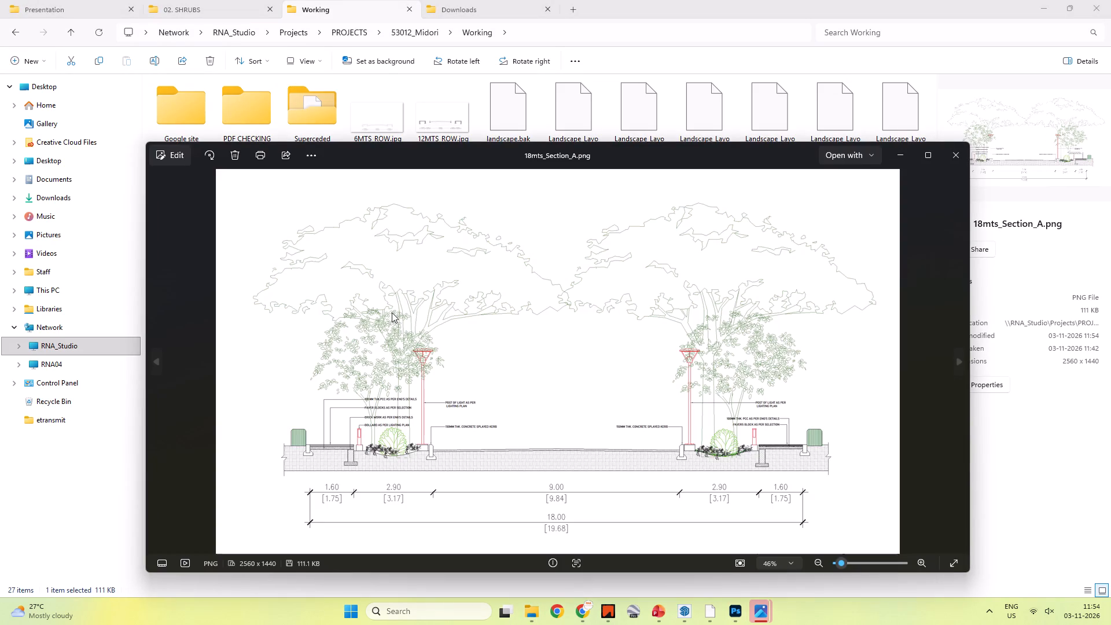
key("Escape")
key("ctrl+c")
Switch to Roads.pptx in PowerPoint and replace the paler section on slide 4 with the copied 18mts_Section_A.png.
key("alt+Tab")
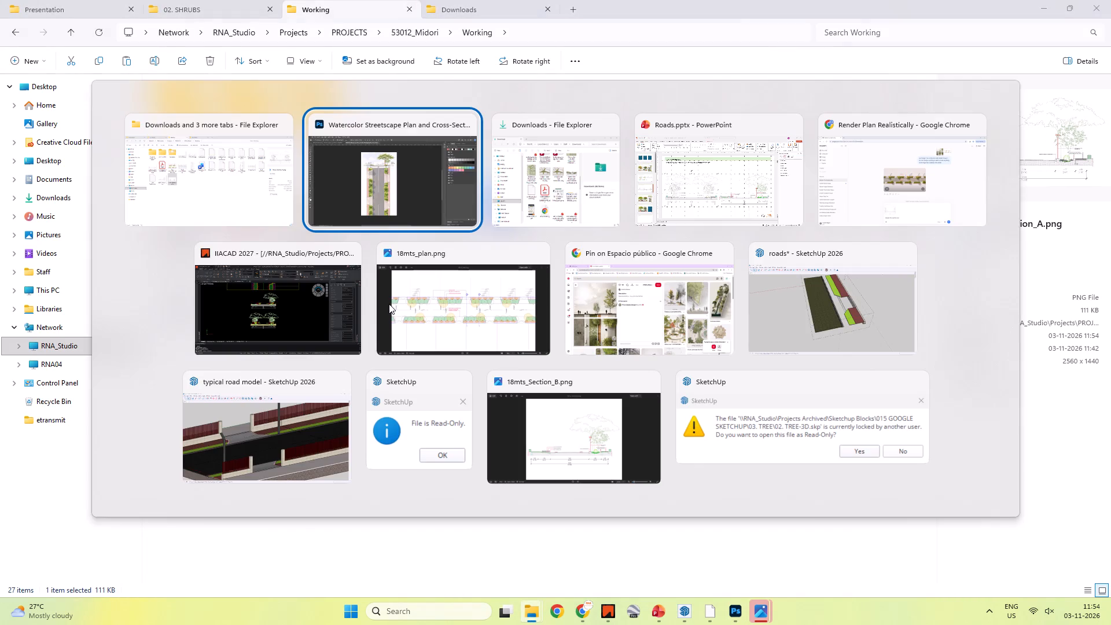
key("alt+Tab")
key("alt+Tab")
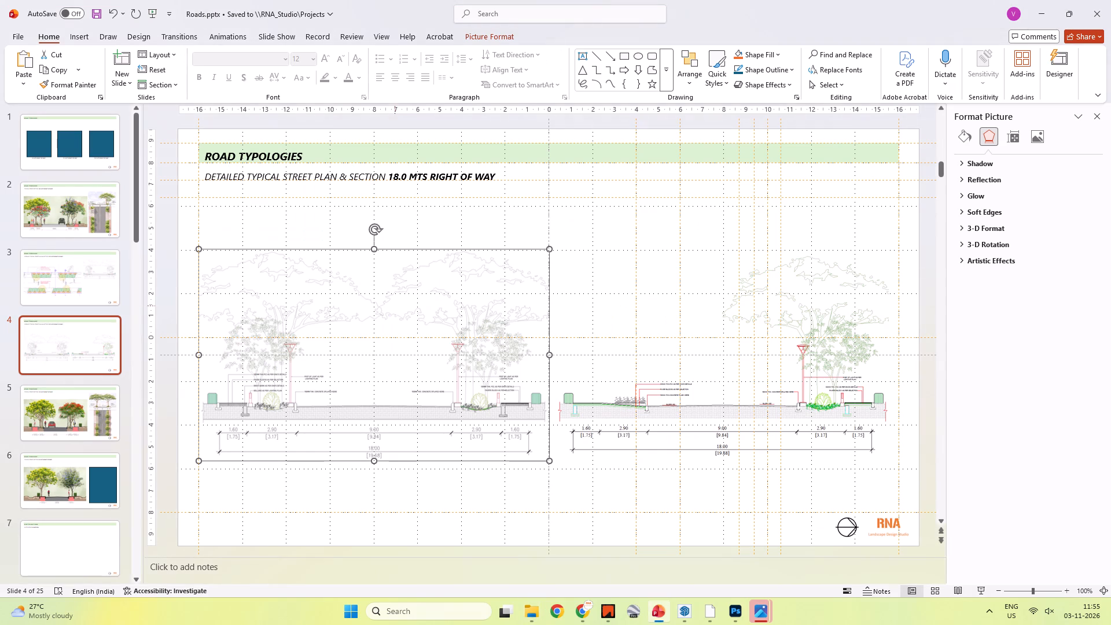
left_click(398, 341)
key("Delete")
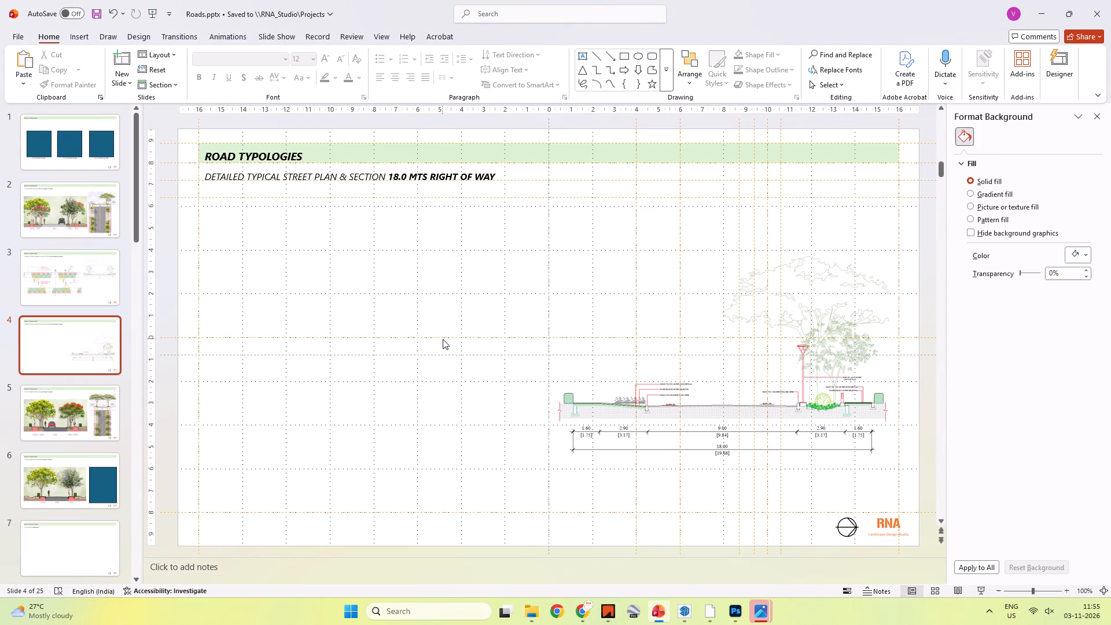
key("ctrl+v")
right_click(451, 340)
key("Escape")
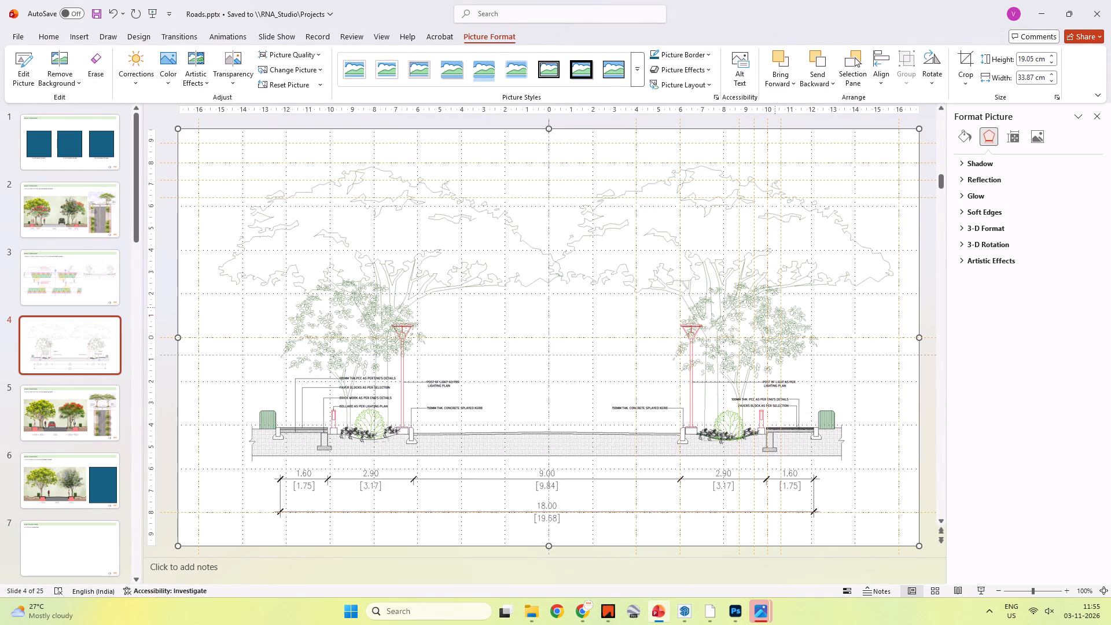
Shrink the pasted section to about 17 cm wide and place it beside the other section, against the slide's edge.
left_click_drag(919, 130, 523, 367, "shift")
left_click_drag(479, 425, 516, 320, "shift")
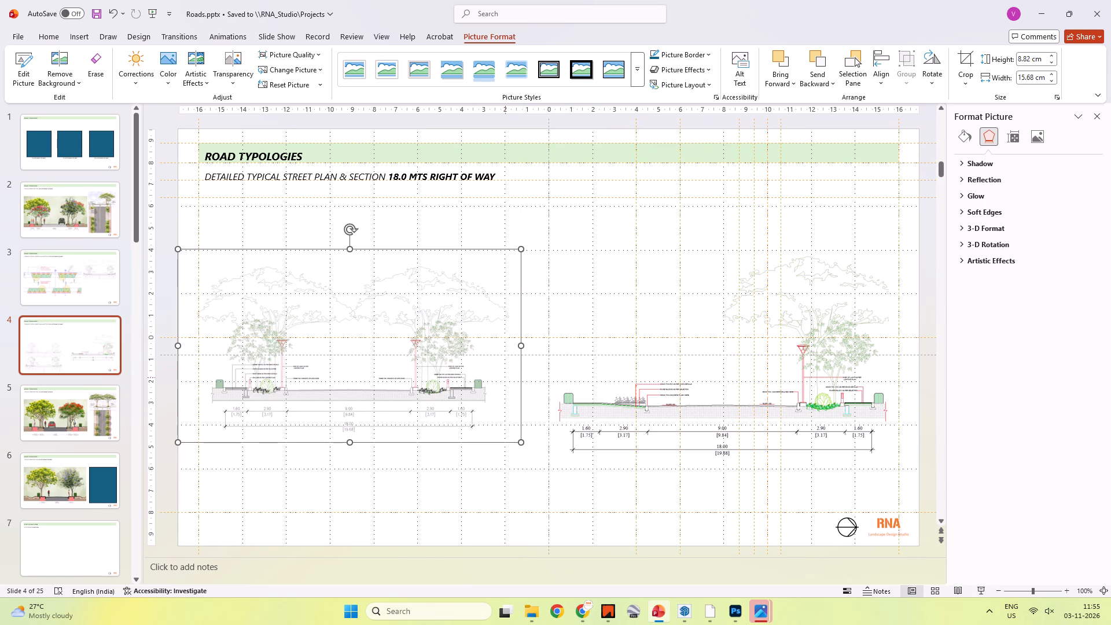
left_click_drag(520, 443, 548, 448, "shift")
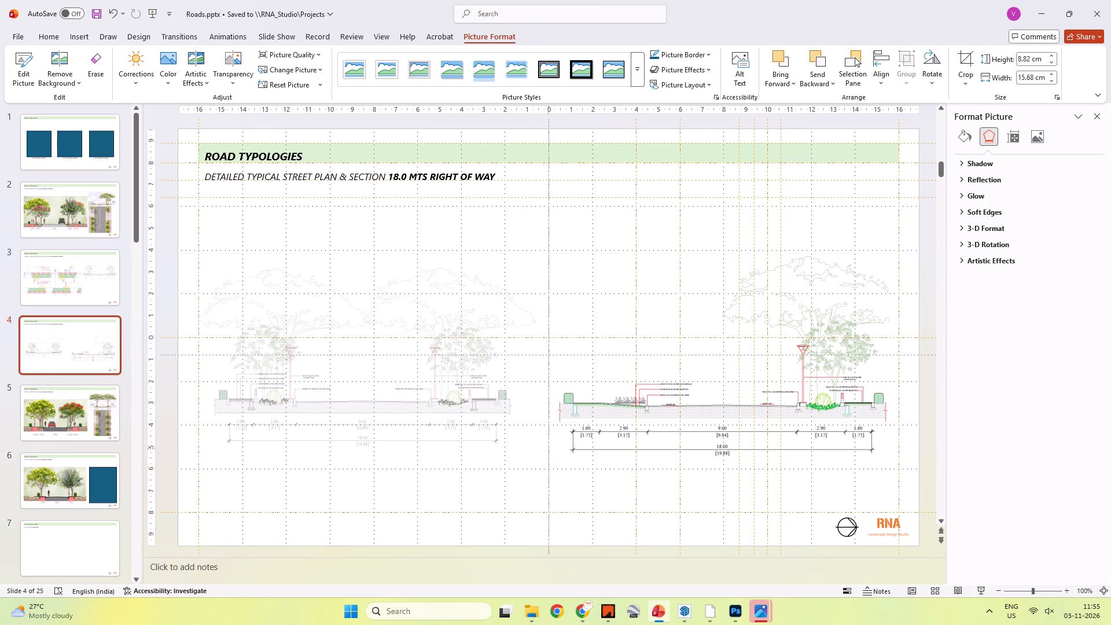
left_click_drag(548, 448, 549, 448, "shift")
left_click(595, 479)
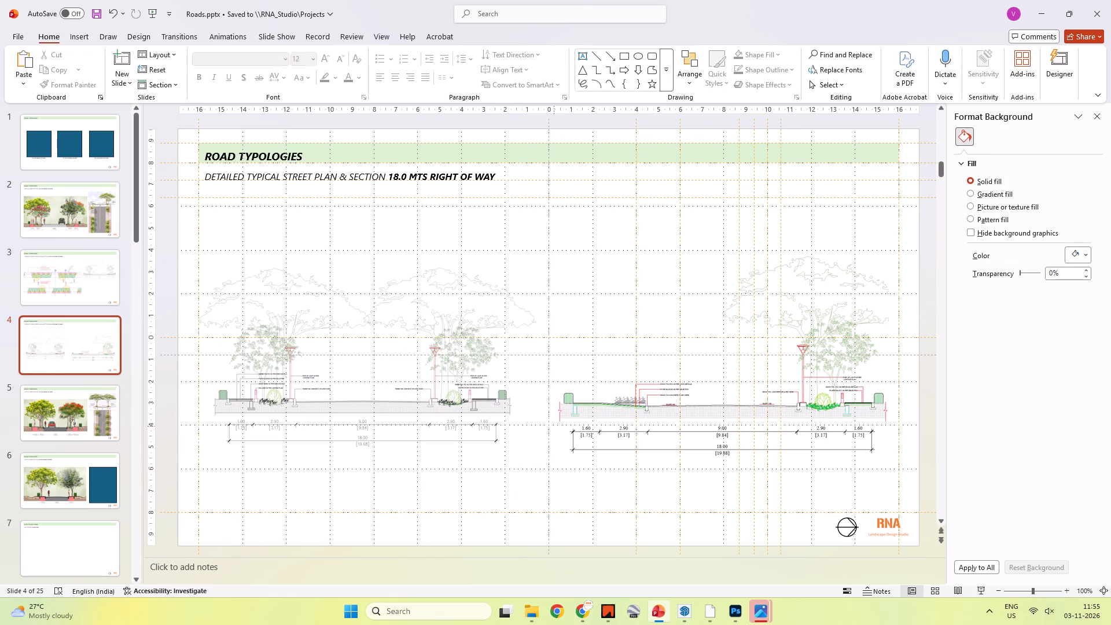
Crop the blank margin off the pasted section's right side, leaving it about 15.3 cm wide.
left_click(523, 385)
right_click(519, 394)
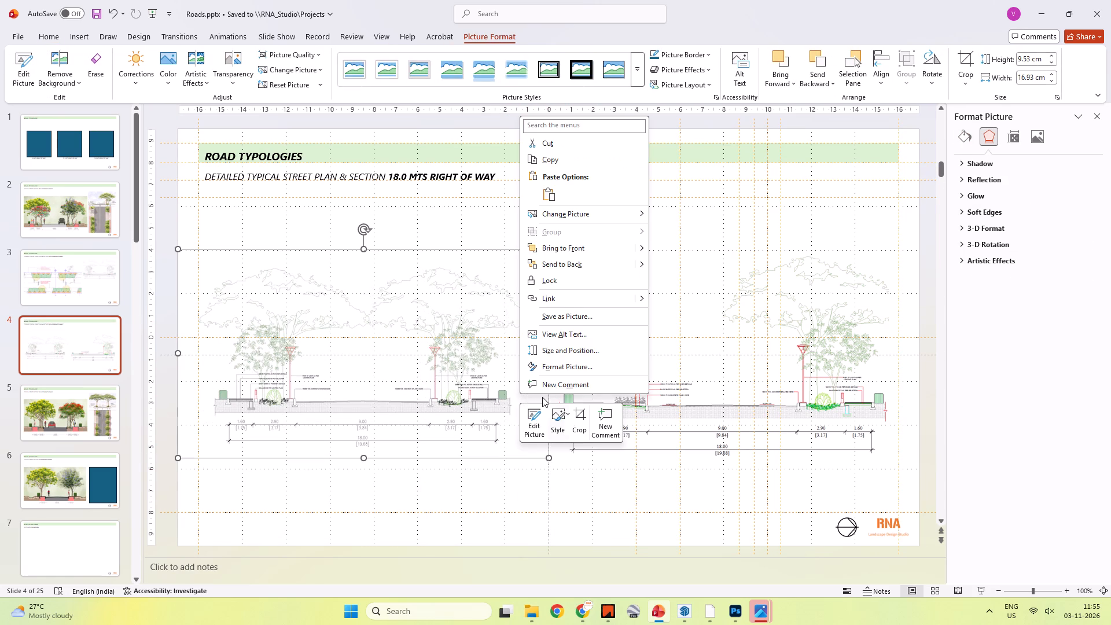
left_click(579, 424)
left_click_drag(545, 352, 517, 352)
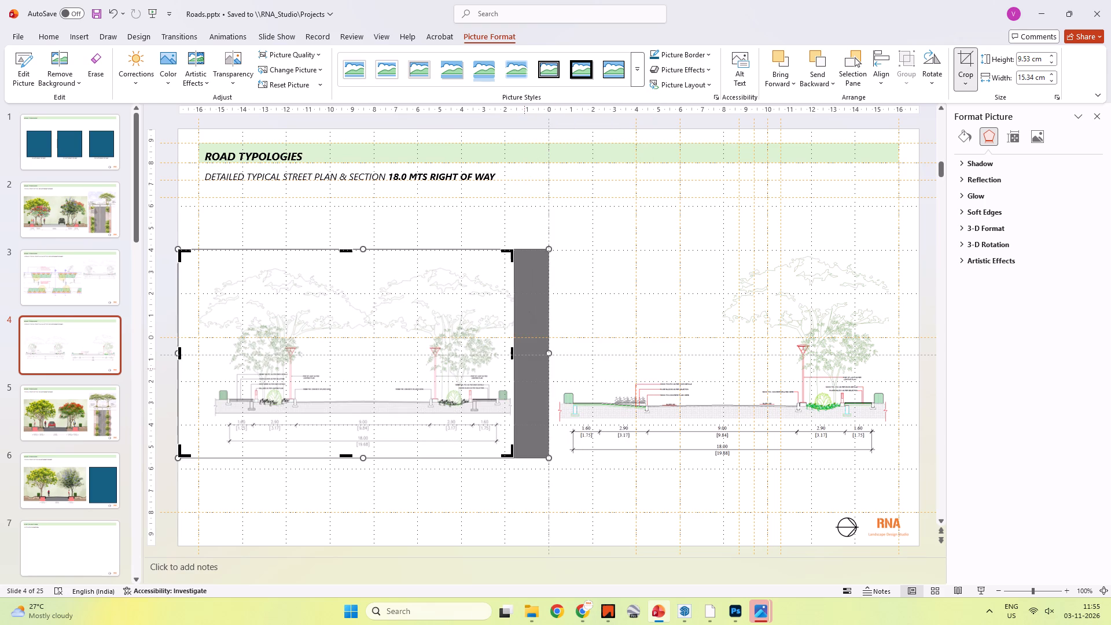
left_click(580, 483)
Enlarge the cropped section to about 16.7 cm wide and level its ground line with the neighbouring section.
left_click(490, 402)
left_click_drag(512, 459, 540, 466, "shift")
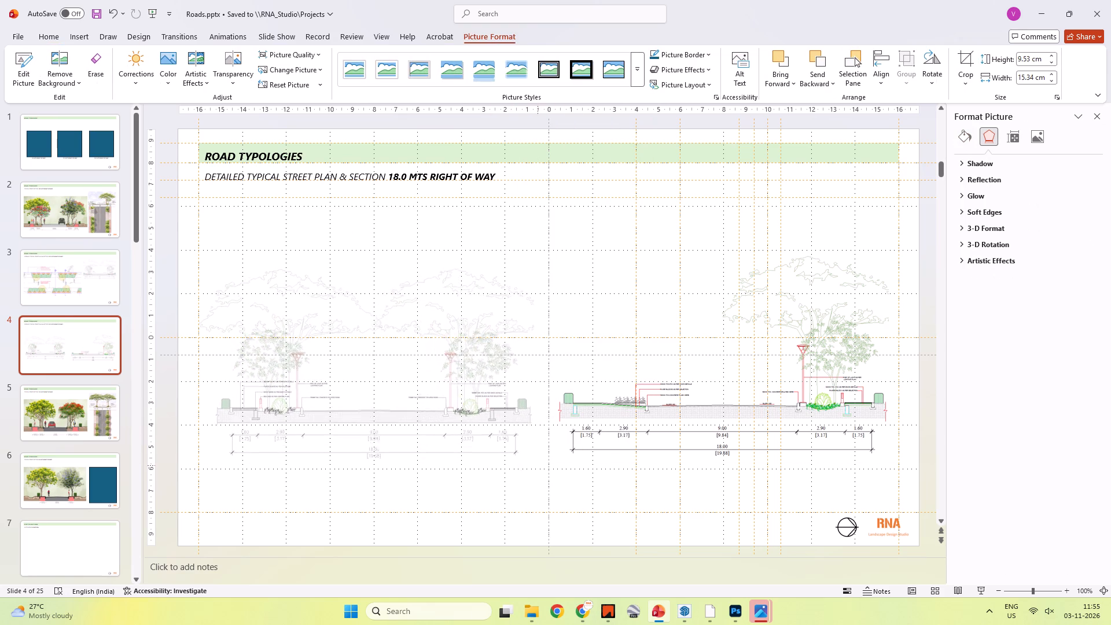
left_click_drag(540, 466, 542, 459, "shift")
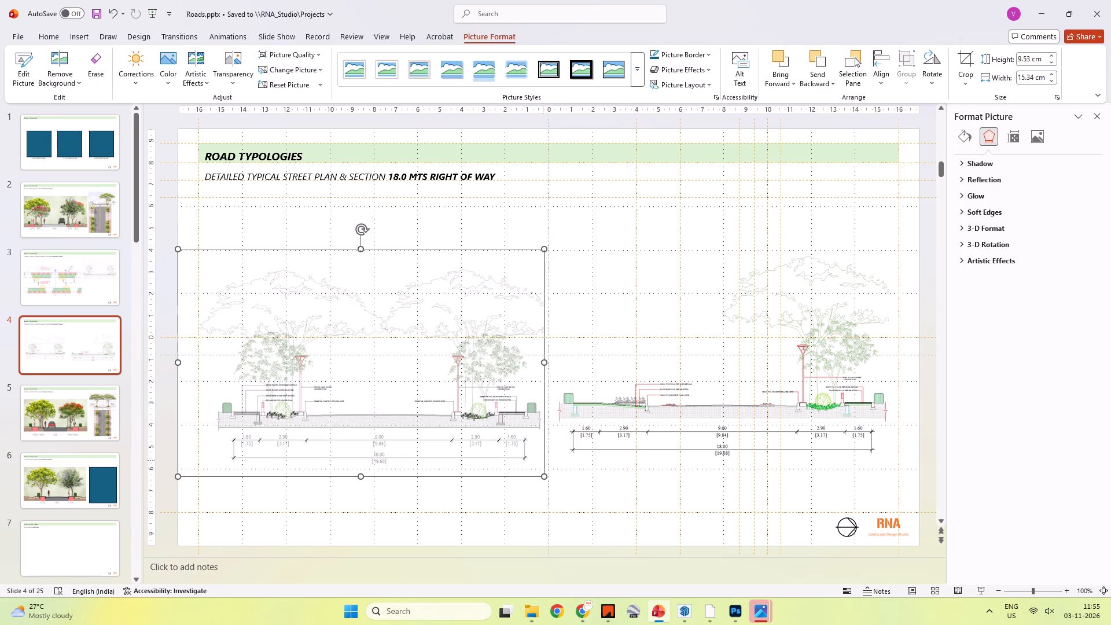
left_click_drag(514, 413, 515, 408, "shift")
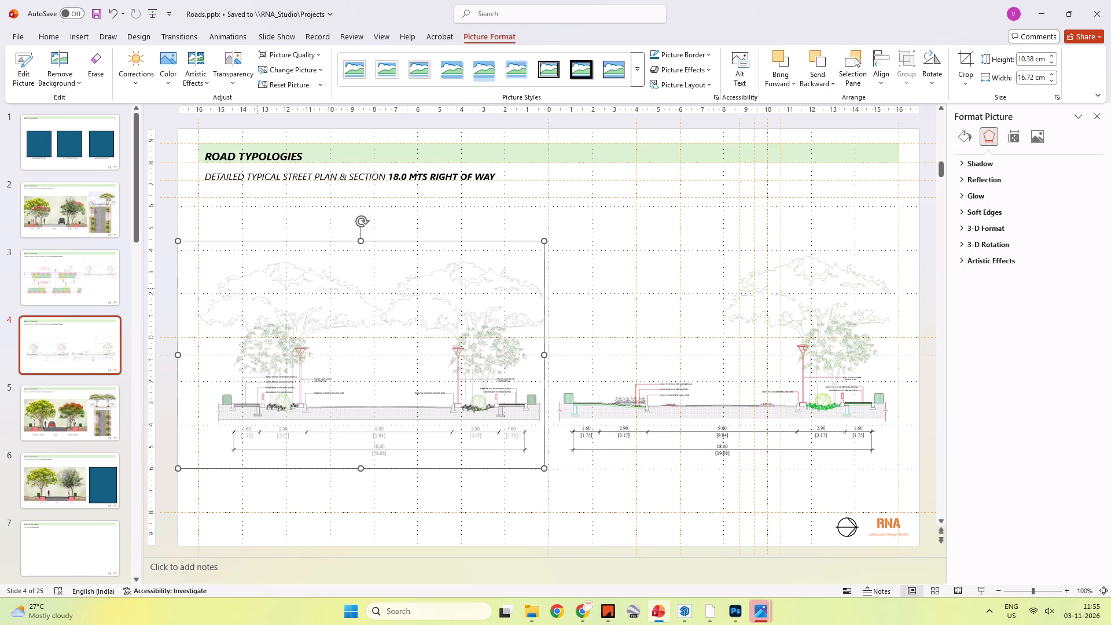
Crop the blank margin off the left side of the two-tree section on slide 4, leaving it about 15.1 cm wide.
right_click(193, 258)
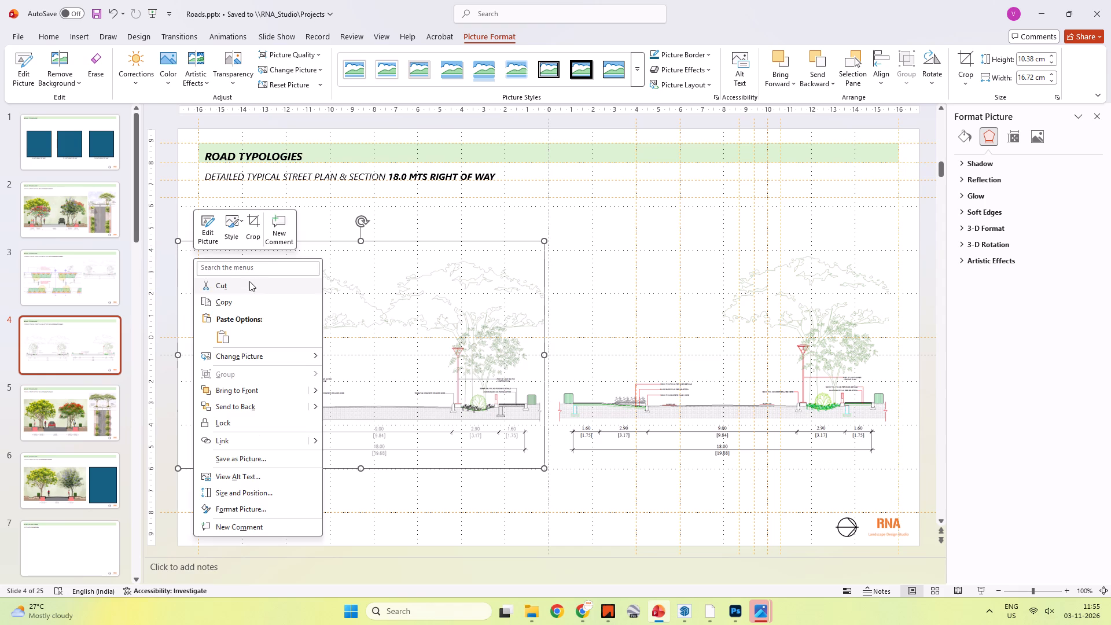
left_click(257, 231)
left_click_drag(181, 351, 196, 351)
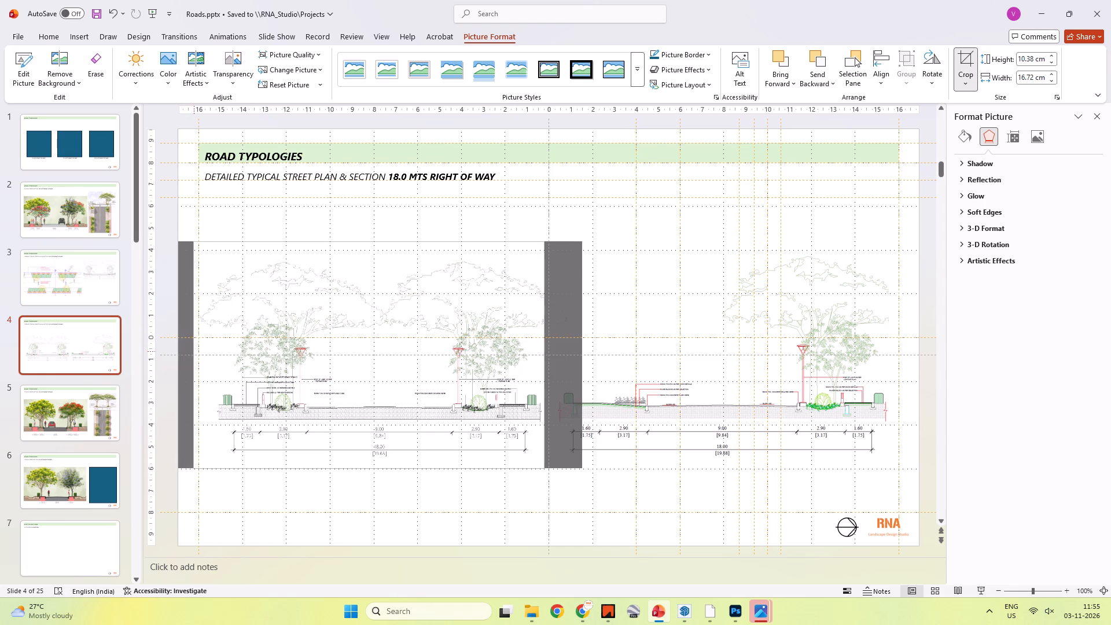
left_click_drag(196, 351, 206, 351)
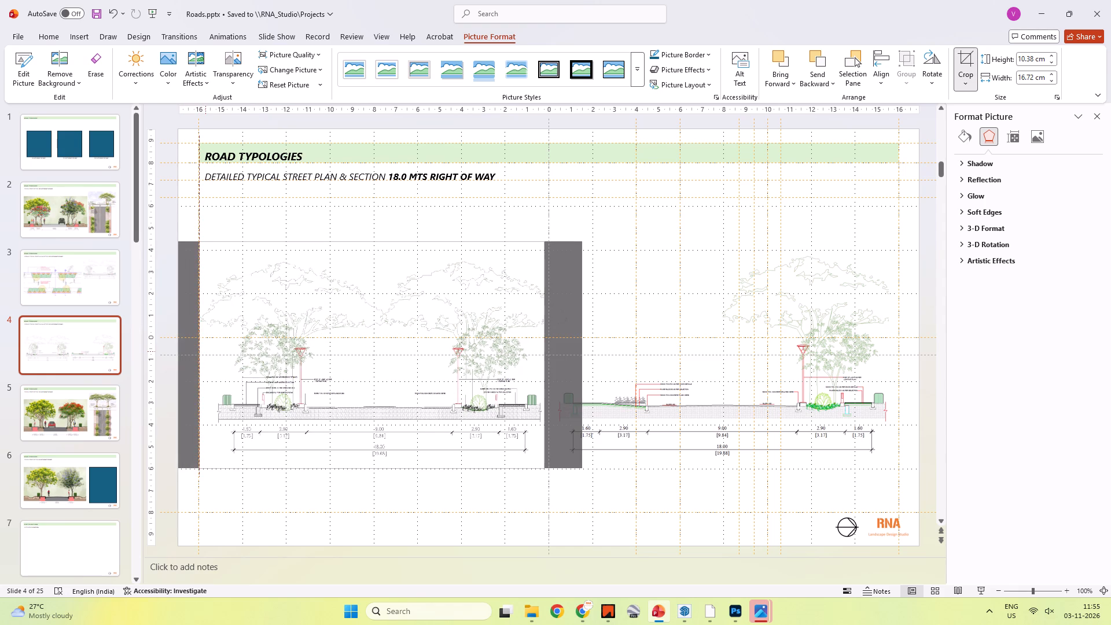
left_click_drag(206, 351, 213, 351)
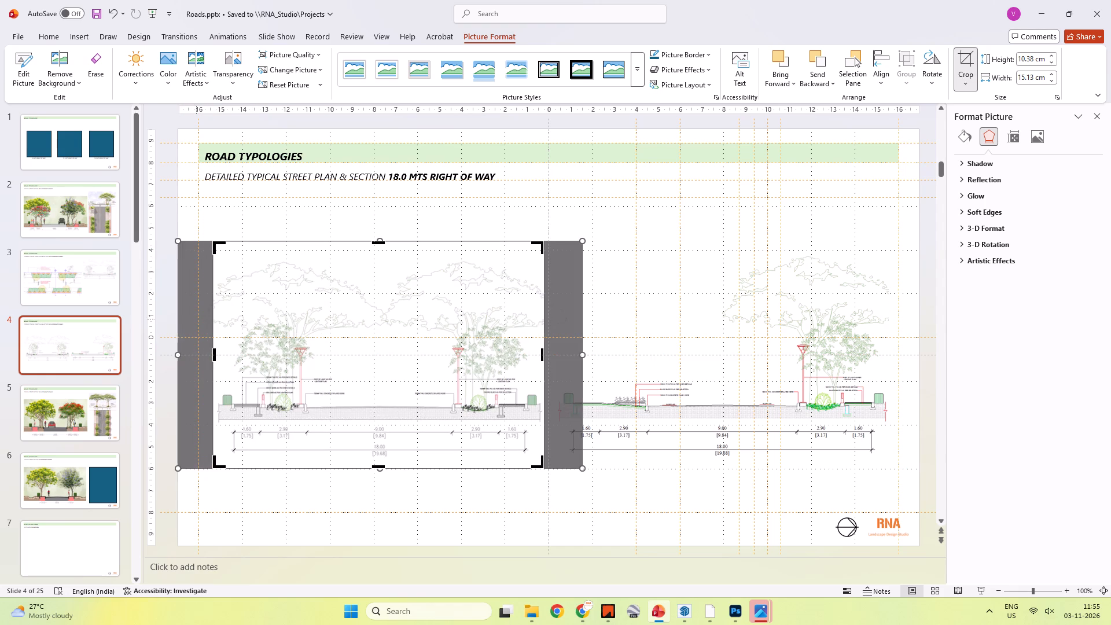
left_click(205, 201)
Enlarge the cropped two-tree section proportionally until its outer edge meets the vertical guide where the green header band starts.
left_click(219, 262)
left_click_drag(214, 242, 207, 236, "shift")
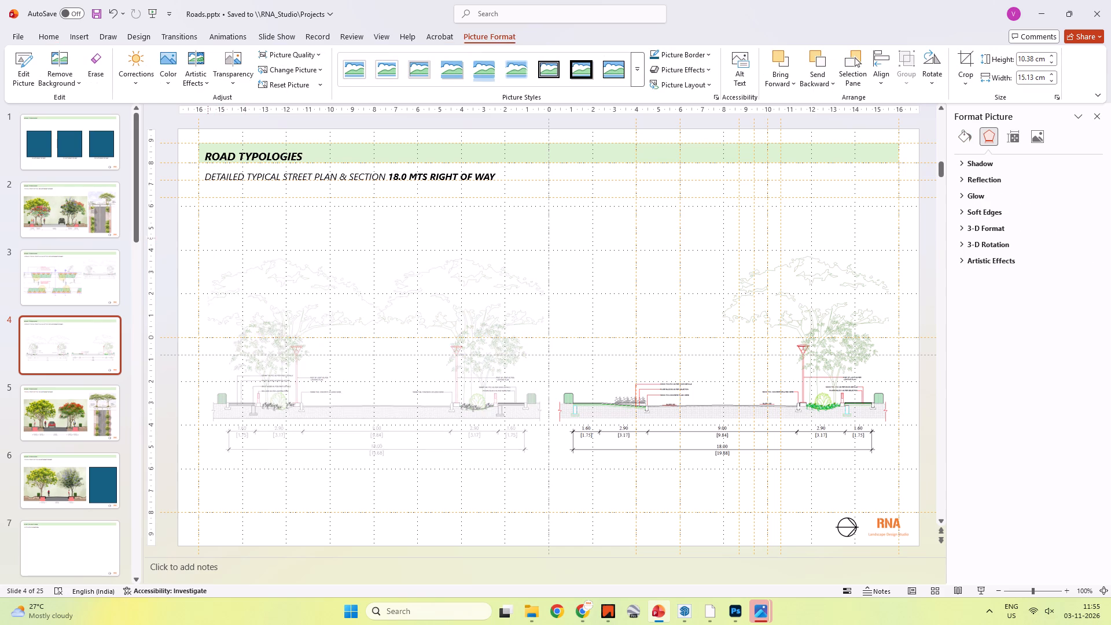
left_click_drag(207, 236, 199, 240, "shift")
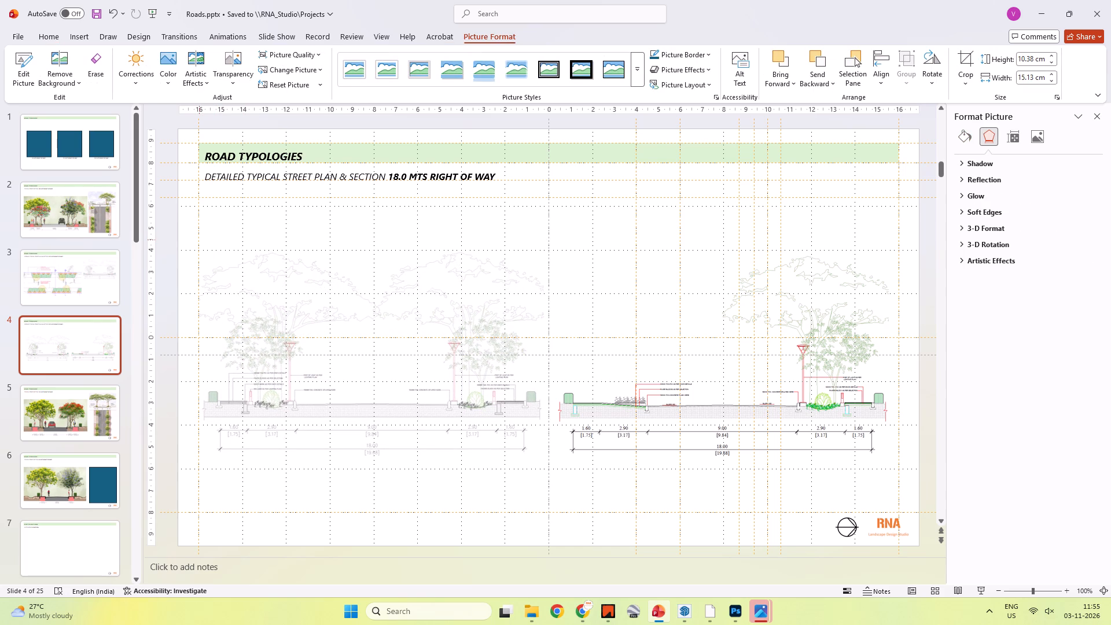
left_click_drag(199, 240, 200, 240, "shift")
left_click(396, 482)
Nudge the two-tree section slightly down and right to level its ground line with the neighbouring section.
left_click(437, 415)
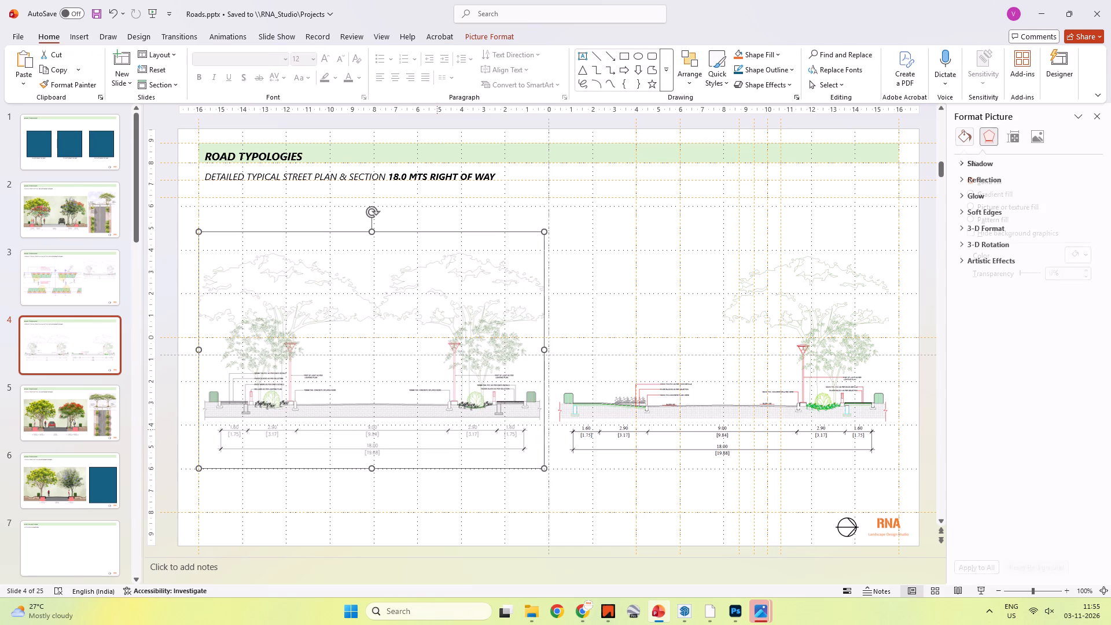
key("Down")
key("Down")
key("Down")
key("Right")
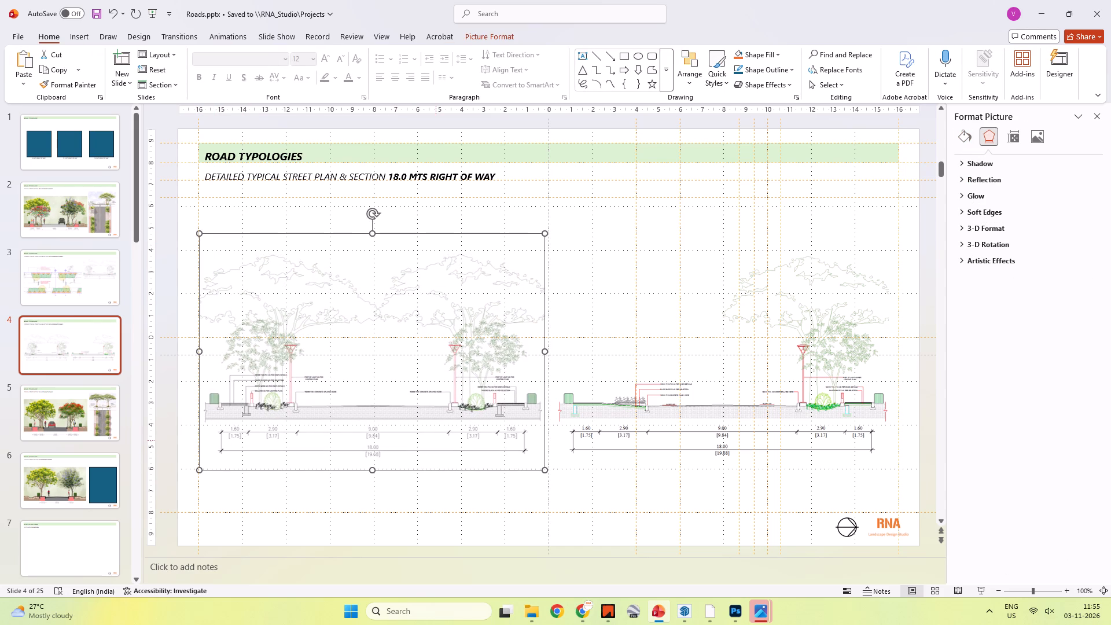
key("Right")
key("Right")
left_click(485, 477)
left_click(515, 490)
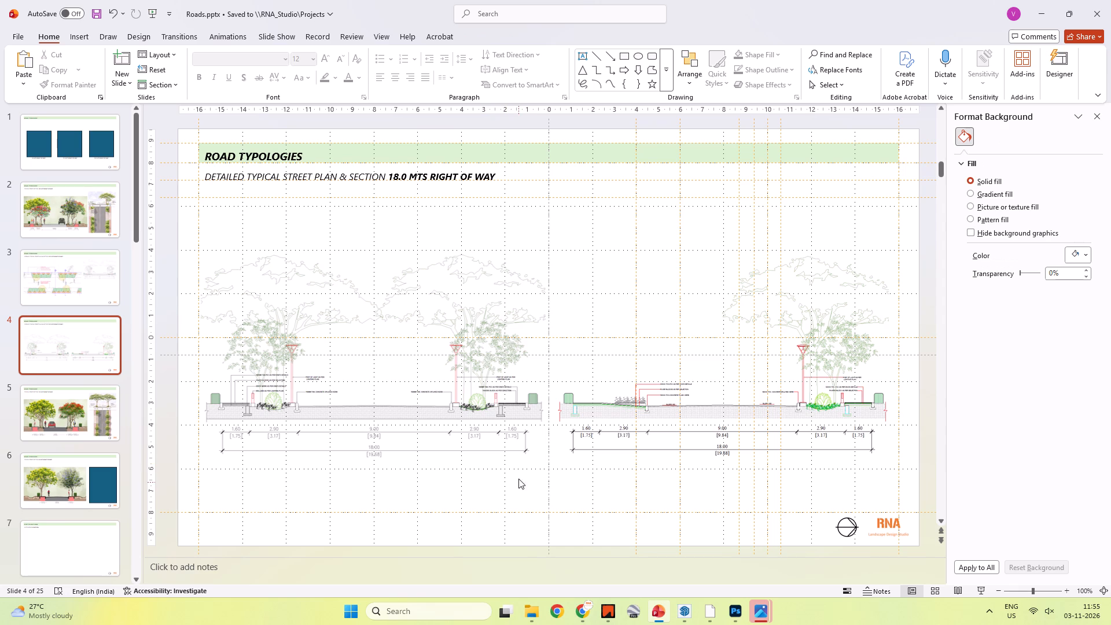
left_click(414, 377)
left_click(463, 502)
Switch to Road Sections.dwg in IIACAD, cancel the pending print setup and bring both 18 m road sections into view.
key("alt+Tab")
key("alt+Tab")
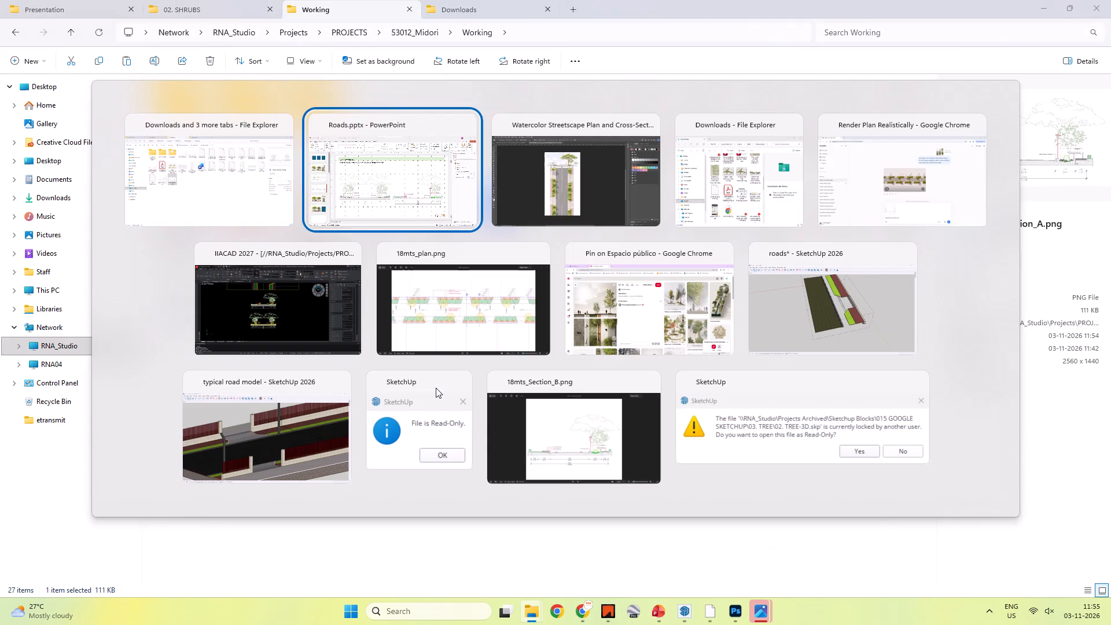
key("alt+Tab")
left_click(286, 300, "alt")
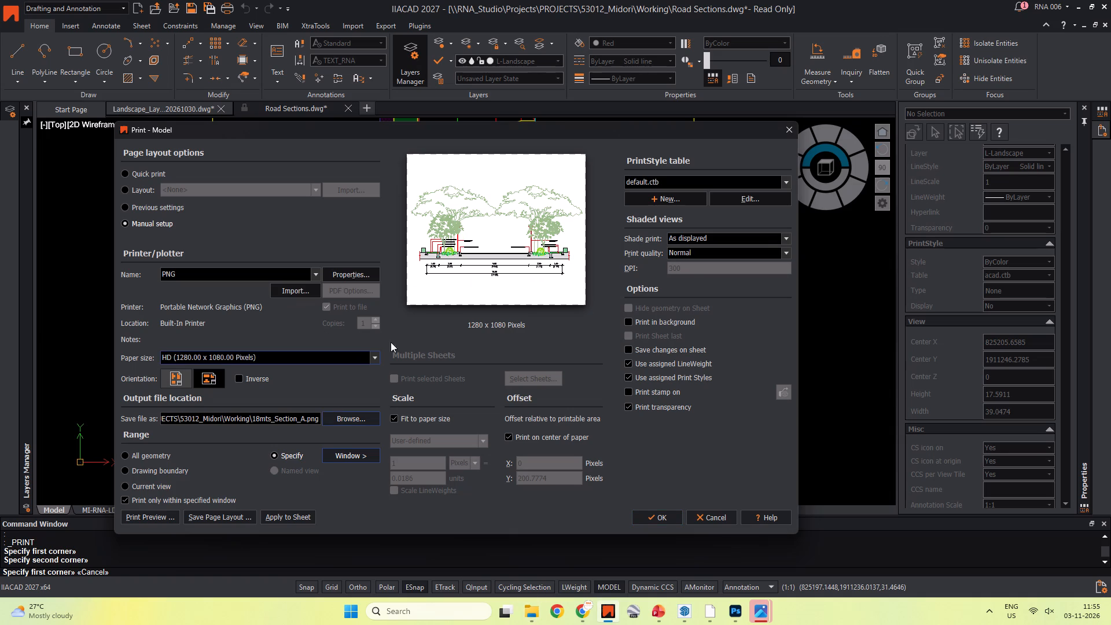
key("Escape")
key("Escape")
scroll(423, 365, "up", 2)
scroll(431, 273, "down", 1)
middle_click_drag(436, 264, 446, 214)
key("Escape")
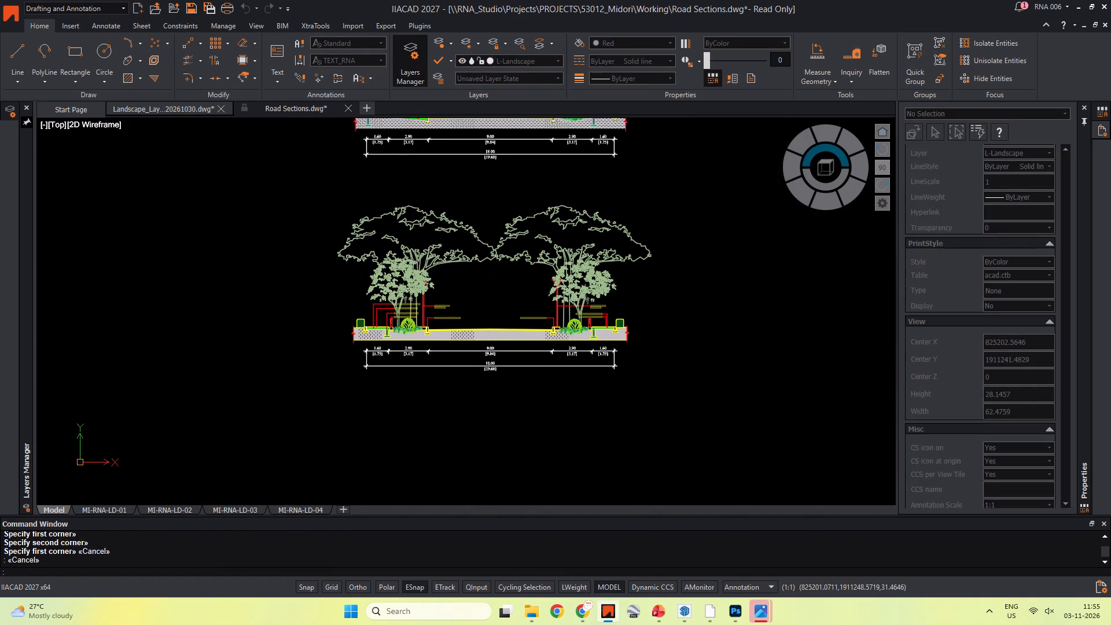
key("Escape")
key("Escape")
middle_click_drag(464, 192, 462, 283)
key("Escape")
key("Escape")
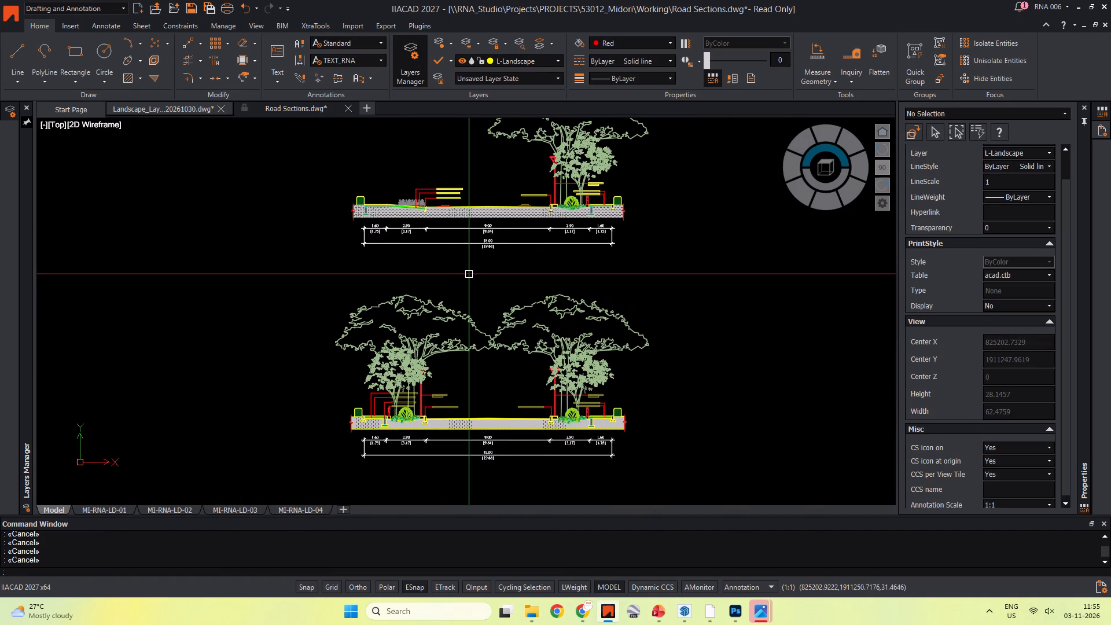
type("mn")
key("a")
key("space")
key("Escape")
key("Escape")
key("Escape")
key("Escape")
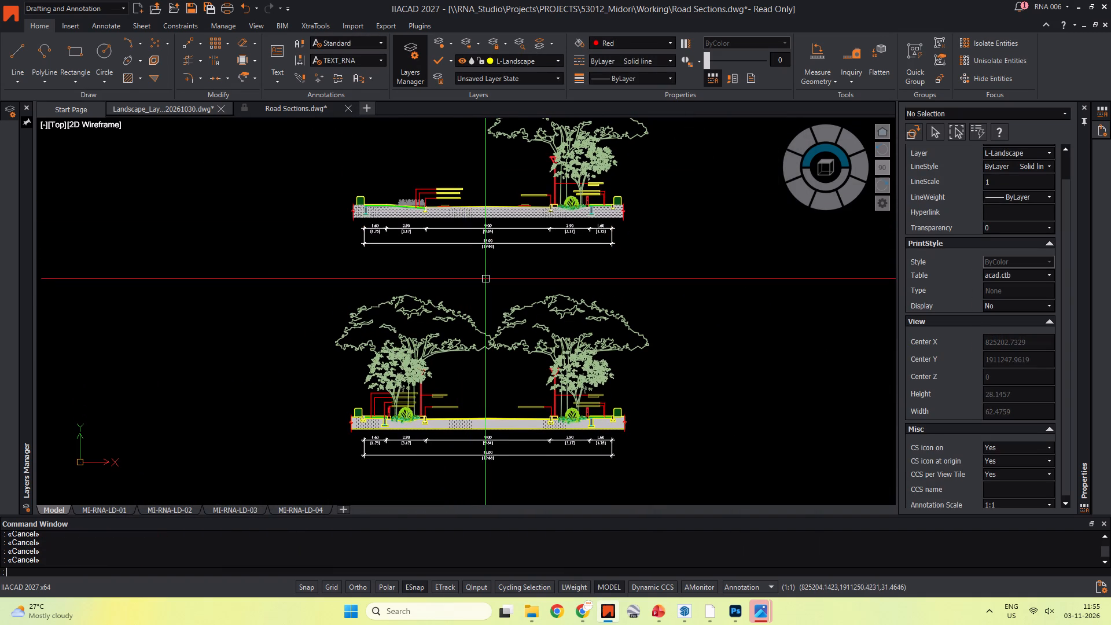
Match the properties of the upper section's overall dimension onto all the dimensions beneath the lower two-tree section.
key("m")
key("a")
key("space")
left_click(493, 243)
middle_click_drag(730, 376, 707, 312)
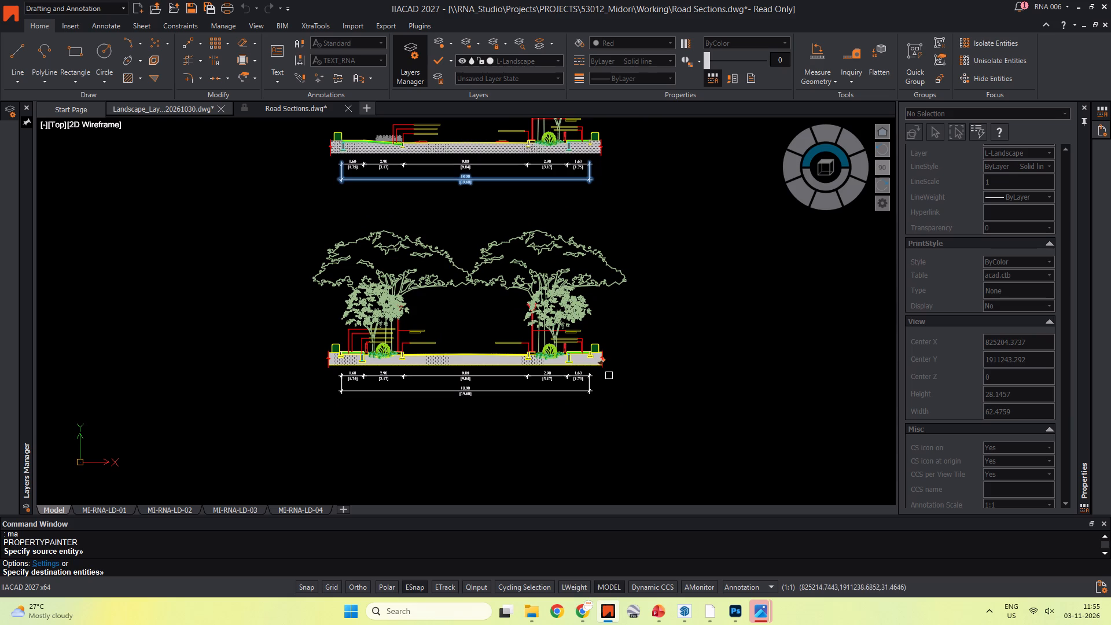
left_click(608, 373)
left_click(323, 424)
key("Escape")
key("Escape")
key("Escape")
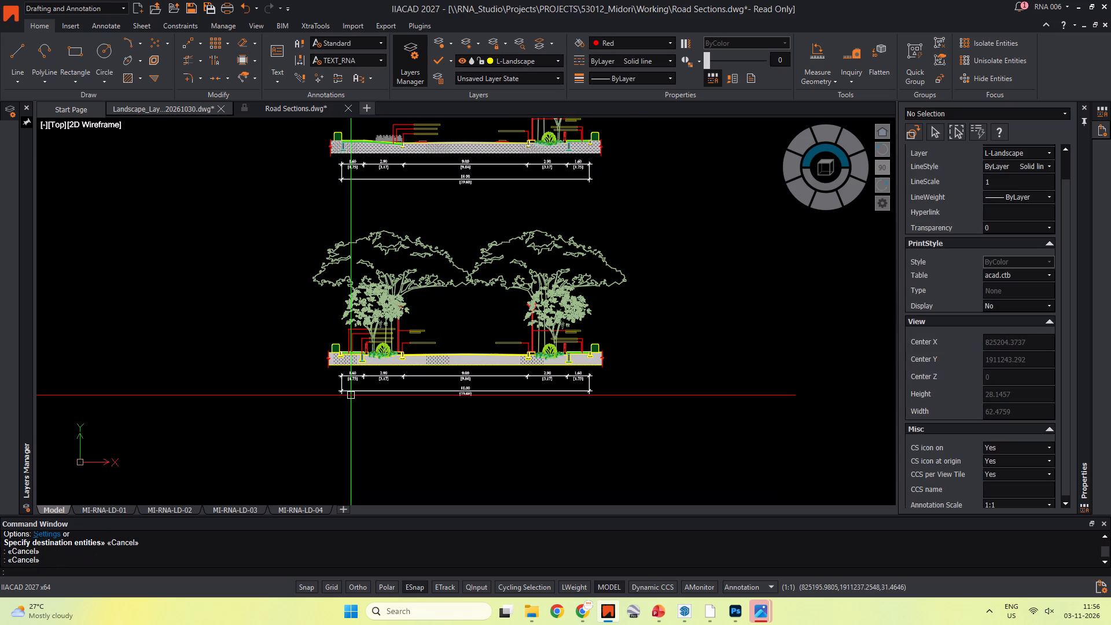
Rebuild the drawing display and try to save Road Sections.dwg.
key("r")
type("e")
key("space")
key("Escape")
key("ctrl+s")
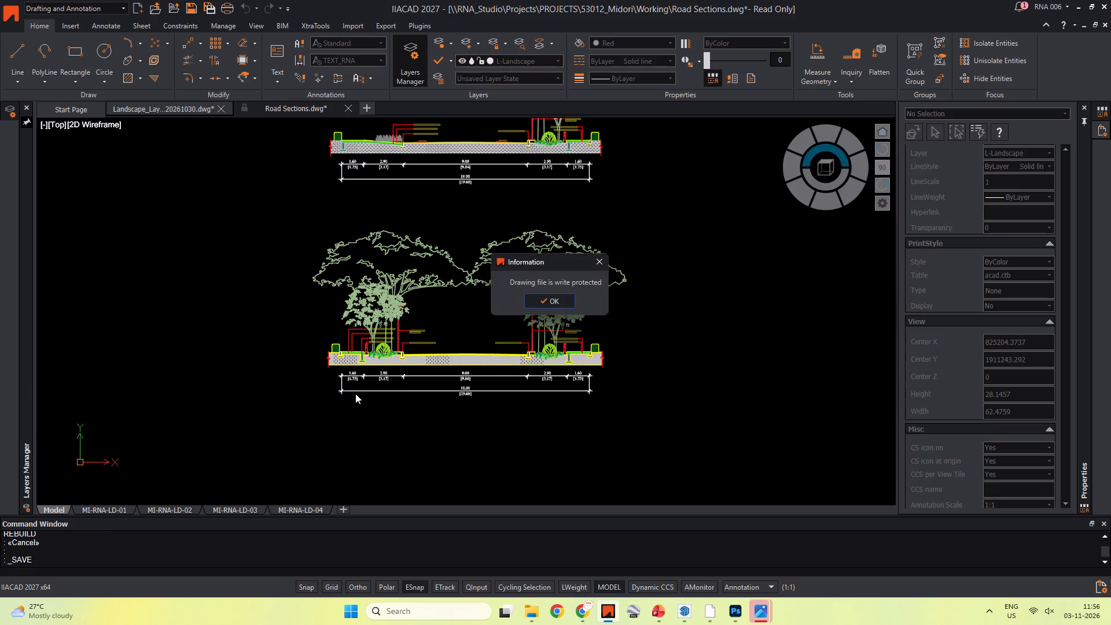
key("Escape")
Examine the pair of sections and their dimensions beneath the neighbouring road plan, rebuilding the drawing display.
scroll(456, 376, "down", 1)
middle_click_drag(456, 376, 487, 403)
scroll(669, 272, "down", 1)
middle_click_drag(668, 272, 503, 311)
scroll(509, 317, "down", 1)
middle_click_drag(556, 329, 538, 326)
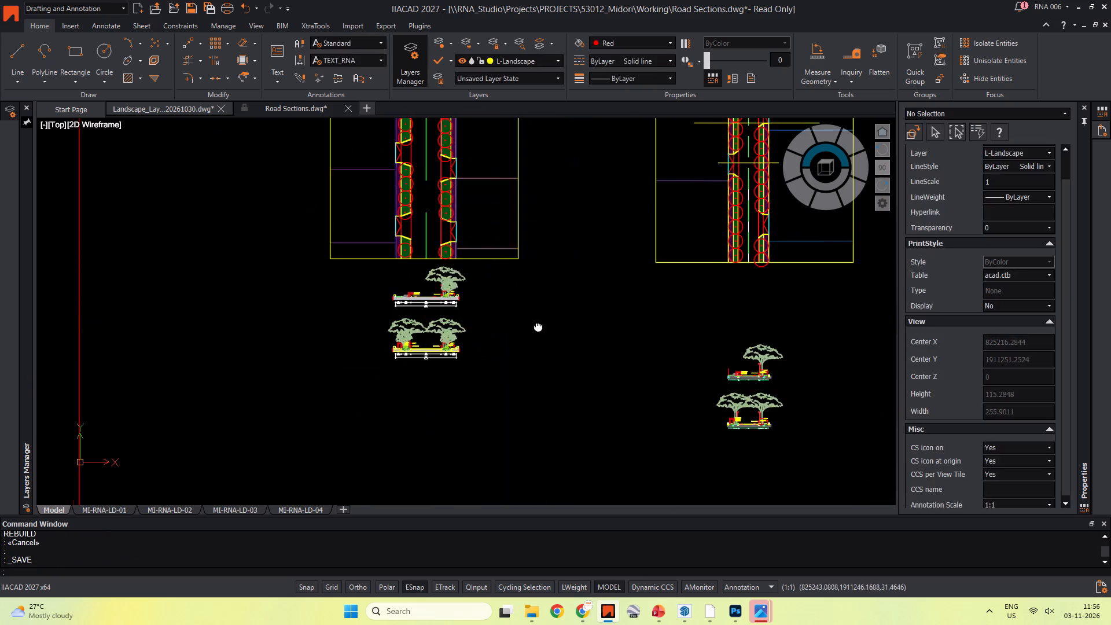
middle_click_drag(538, 326, 303, 292)
scroll(477, 378, "up", 1)
key("Escape")
key("Escape")
key("Escape")
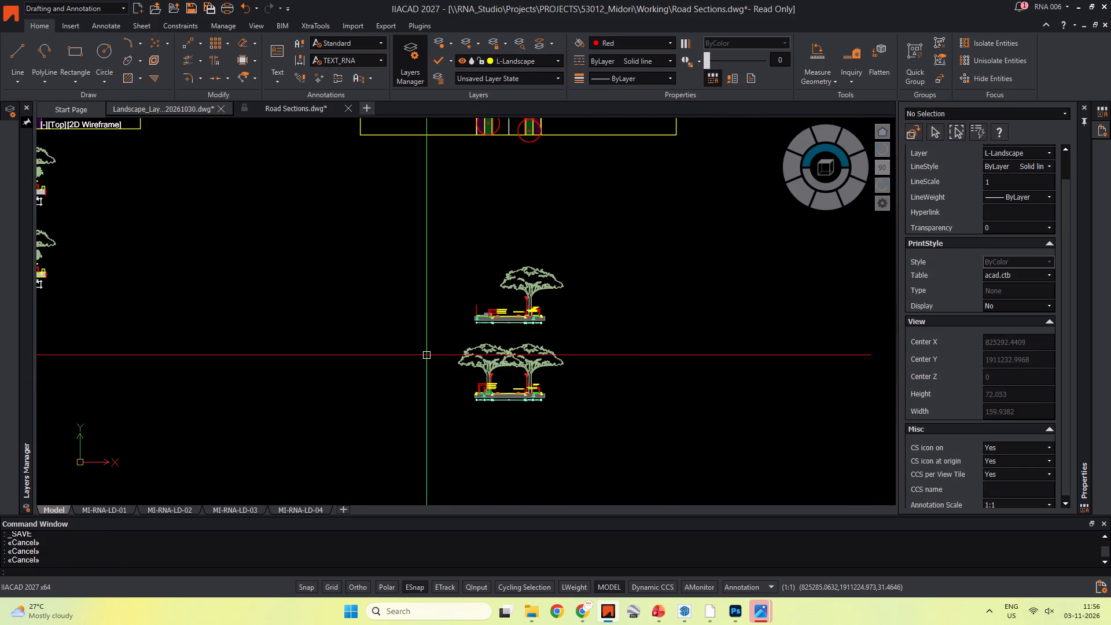
type("re")
key("space")
key("Escape")
key("Escape")
middle_click_drag(375, 318, 461, 313)
middle_click_drag(408, 319, 413, 325)
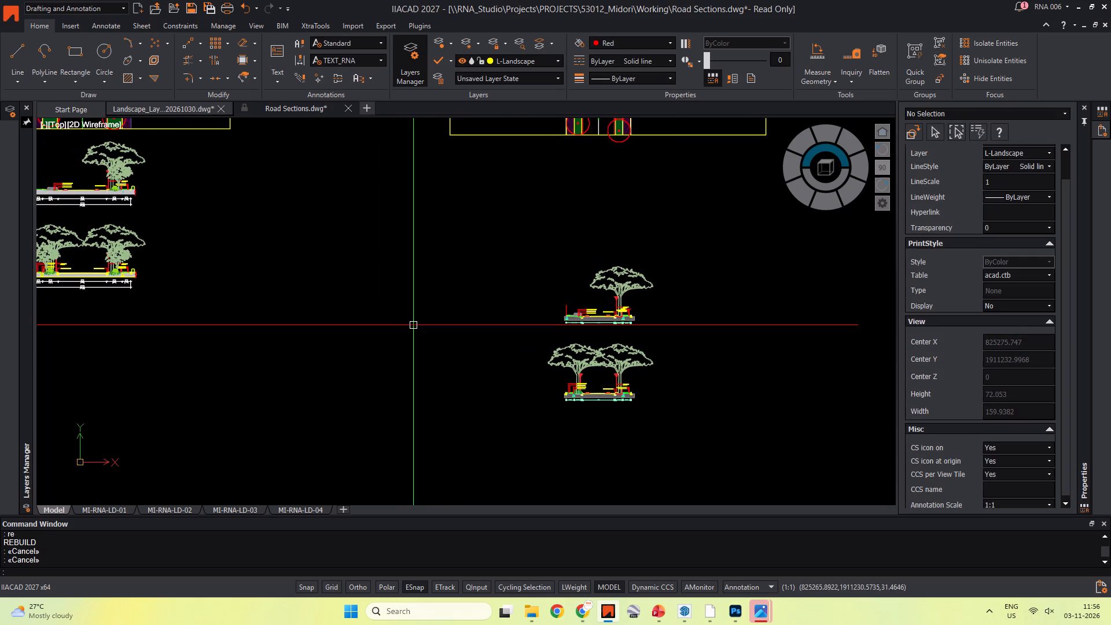
scroll(525, 365, "up", 1)
middle_click_drag(525, 360, 397, 280)
scroll(522, 321, "up", 2)
key("Escape")
scroll(281, 296, "down", 3)
middle_click_drag(280, 296, 413, 311)
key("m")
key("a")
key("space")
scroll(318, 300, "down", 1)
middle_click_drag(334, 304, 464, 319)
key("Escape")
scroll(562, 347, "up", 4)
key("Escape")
Delete the dimensions beneath both the two-tree and the single-tree sections of the neighbouring road.
left_click_drag(548, 308, 440, 282)
left_click(185, 256)
middle_click_drag(244, 304, 416, 358)
key("Delete")
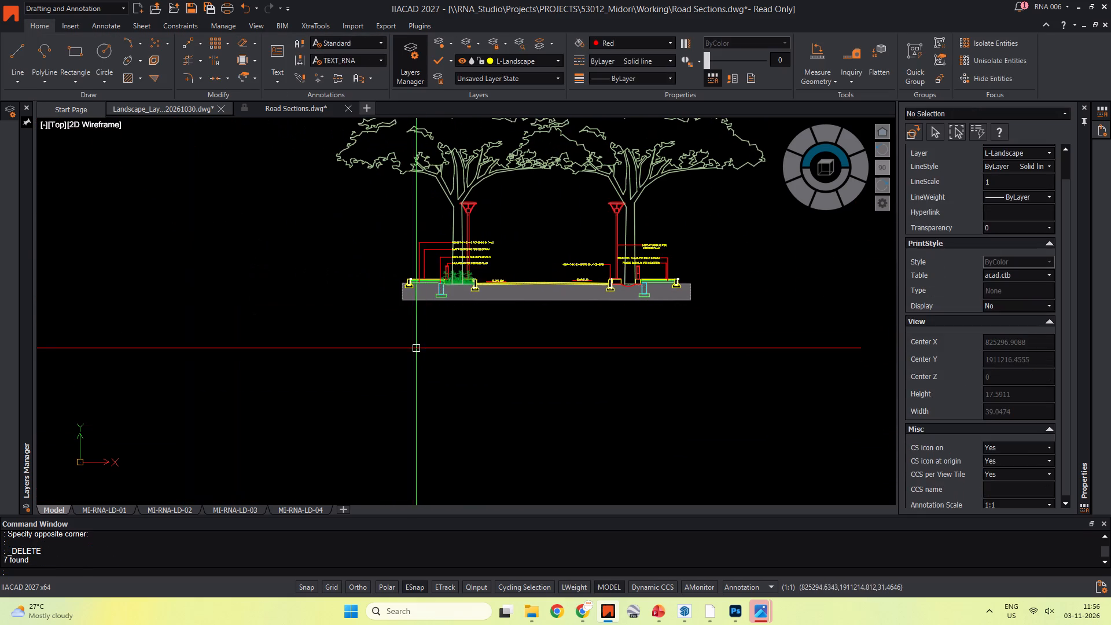
middle_click_drag(463, 266, 467, 406)
middle_click_drag(481, 220, 479, 350)
left_click_drag(687, 279, 679, 279)
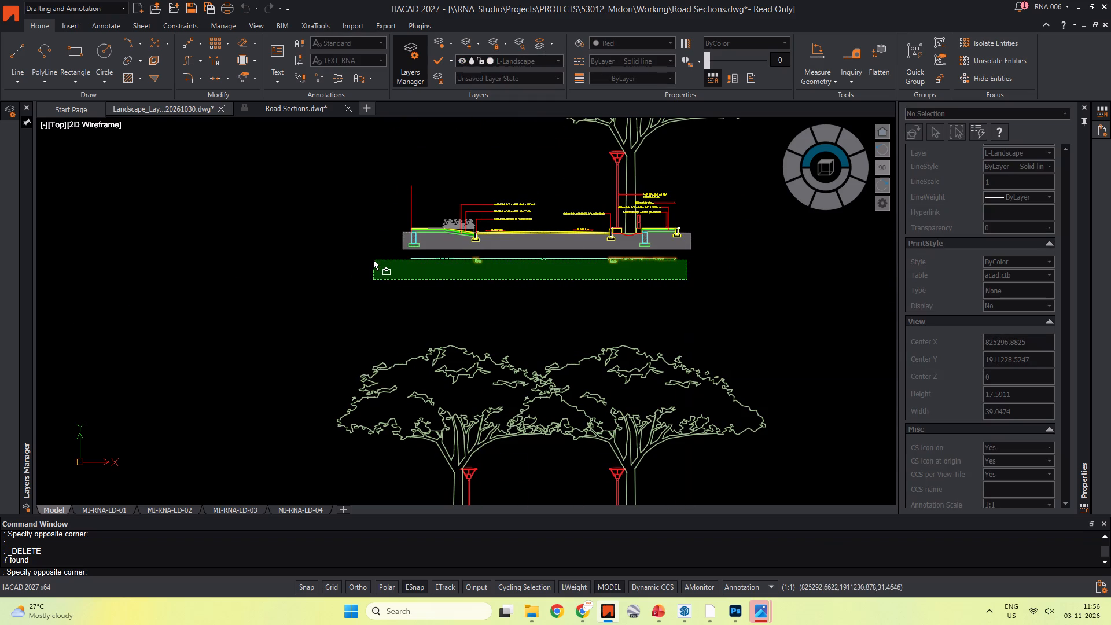
left_click(371, 254)
key("Delete")
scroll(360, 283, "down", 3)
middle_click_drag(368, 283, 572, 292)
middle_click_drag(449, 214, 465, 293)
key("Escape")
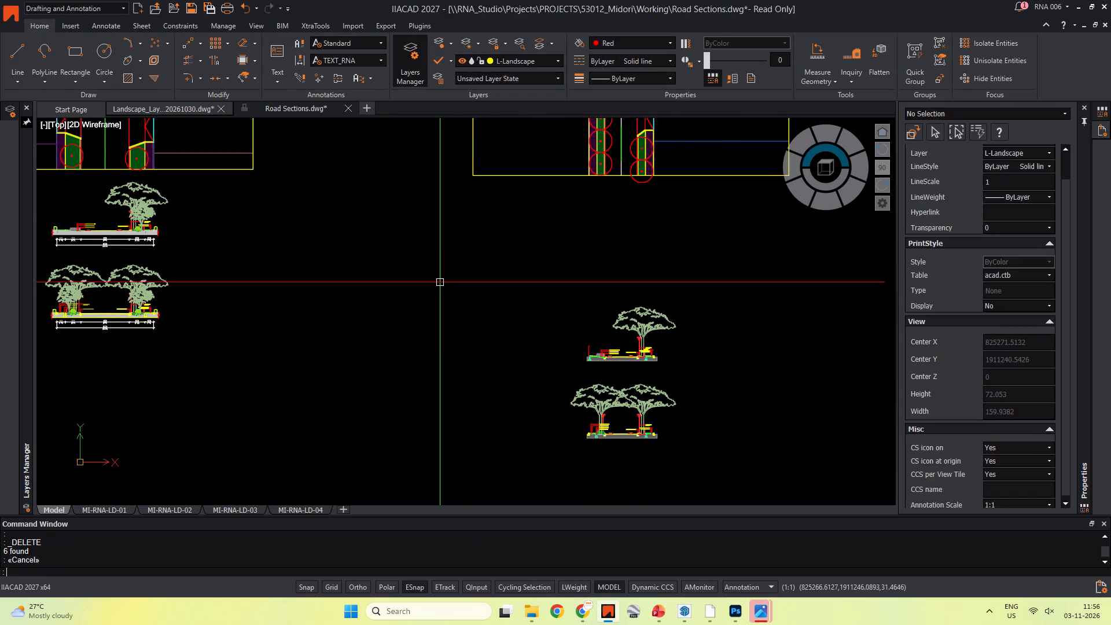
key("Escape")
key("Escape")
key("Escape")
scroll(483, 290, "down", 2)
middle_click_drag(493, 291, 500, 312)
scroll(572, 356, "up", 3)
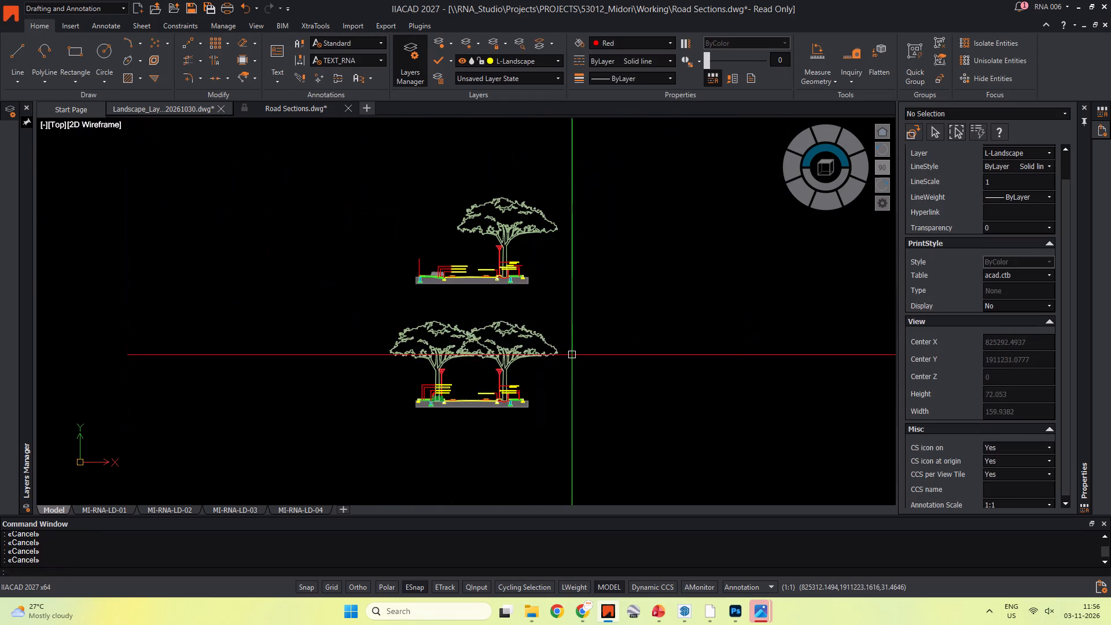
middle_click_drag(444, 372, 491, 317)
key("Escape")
Switch back to Roads.pptx in PowerPoint and set the two-tree section picture's sharpness to 10%.
key("alt+Tab")
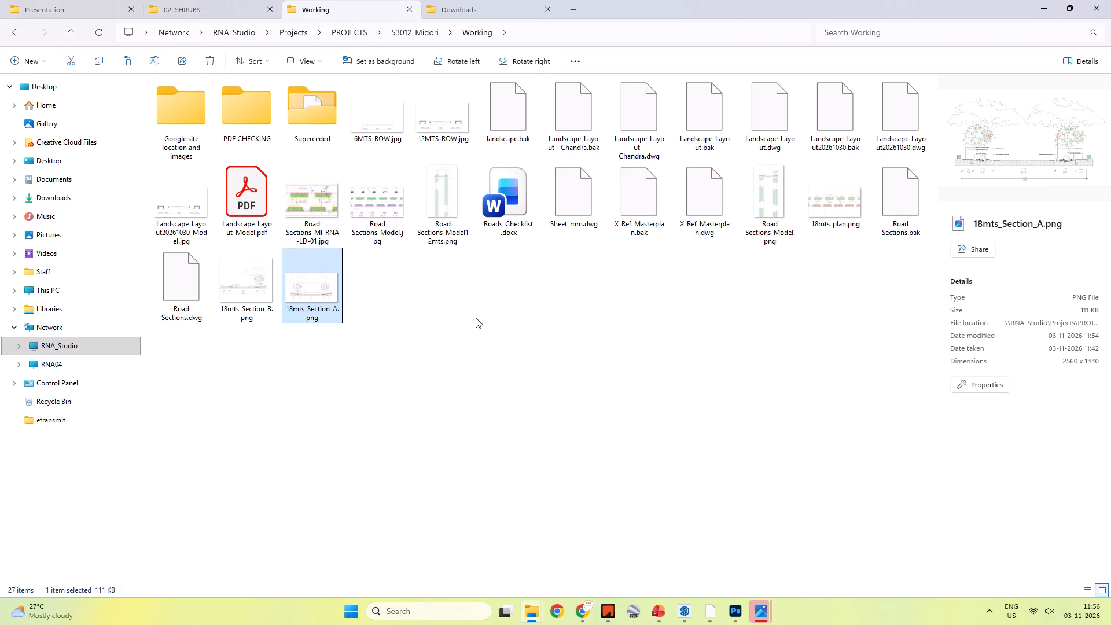
left_click(465, 326, "alt")
key("alt+Tab")
key("alt+Tab")
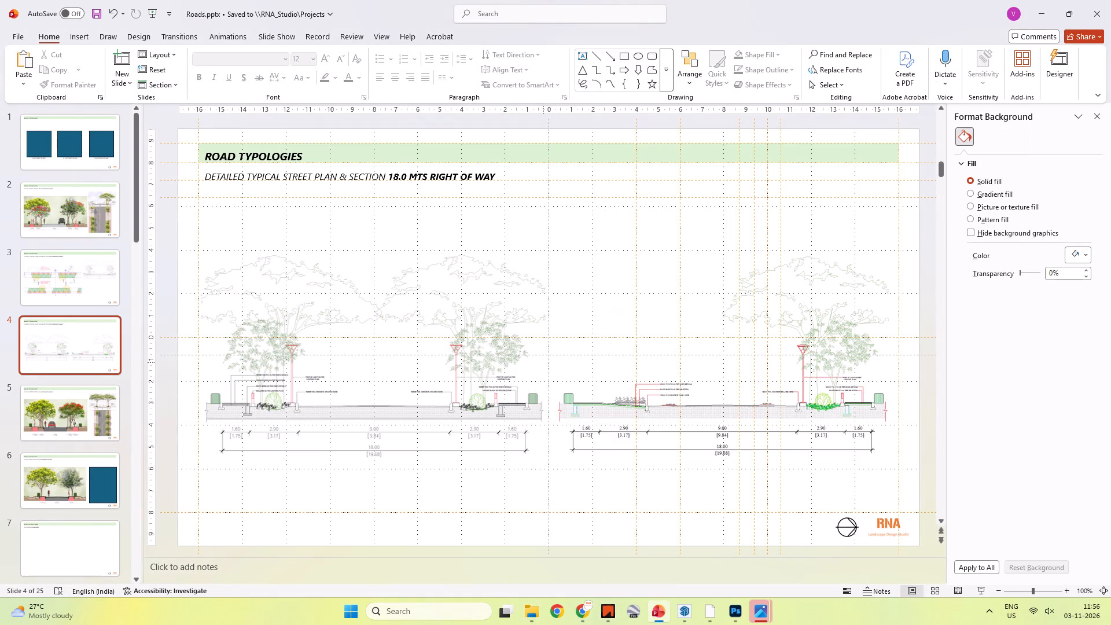
left_click(449, 480)
left_click(429, 407)
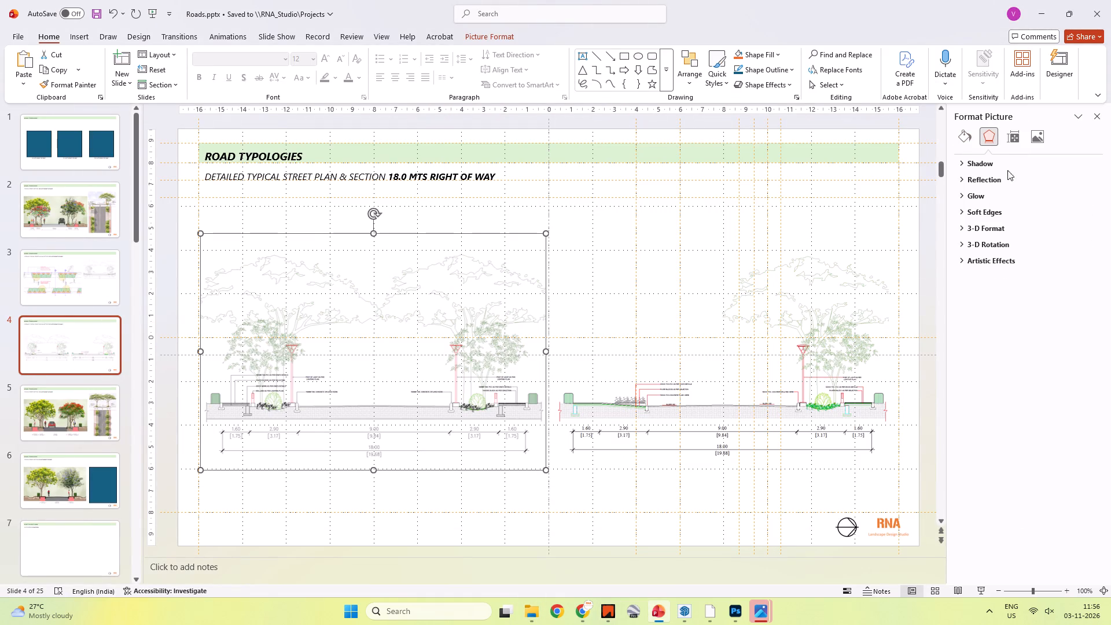
left_click(1027, 137)
left_click(1032, 138)
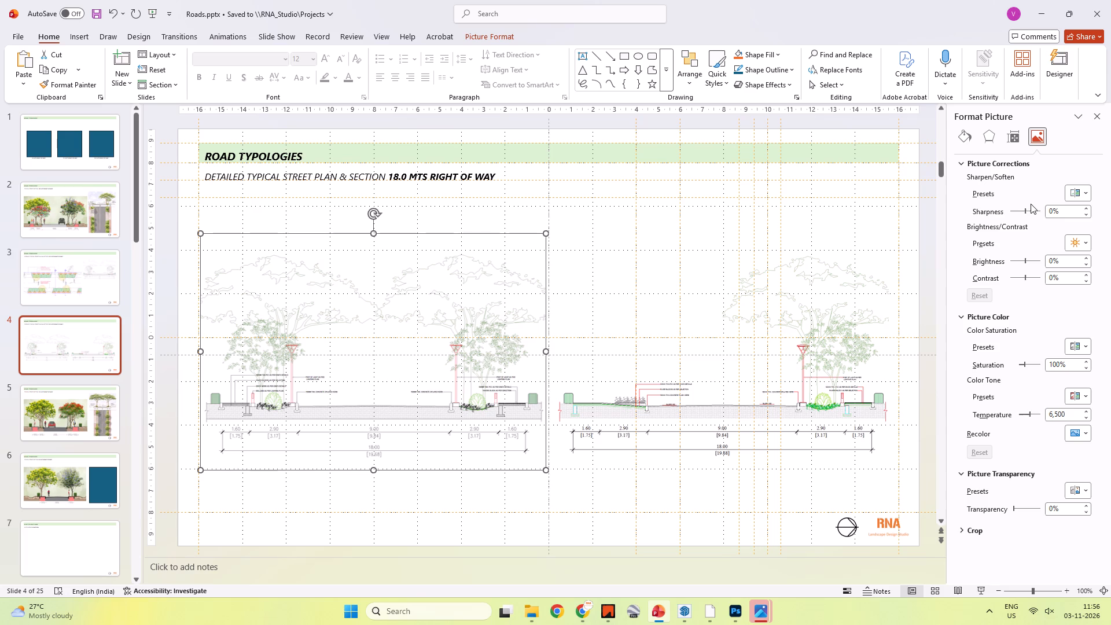
left_click_drag(1027, 211, 1042, 213)
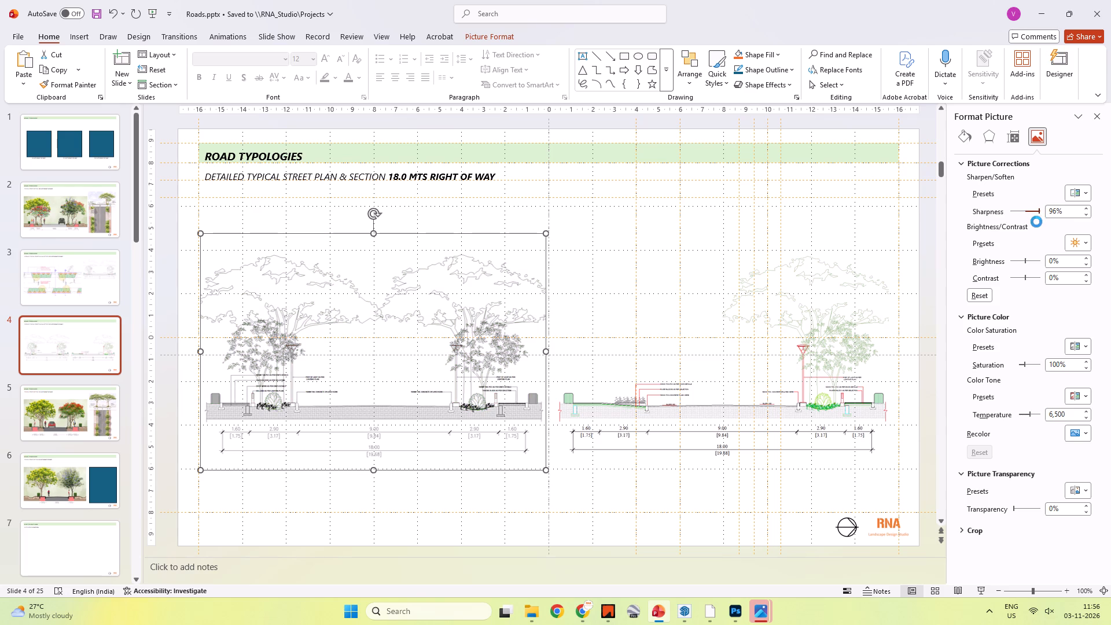
left_click_drag(1065, 211, 1033, 212)
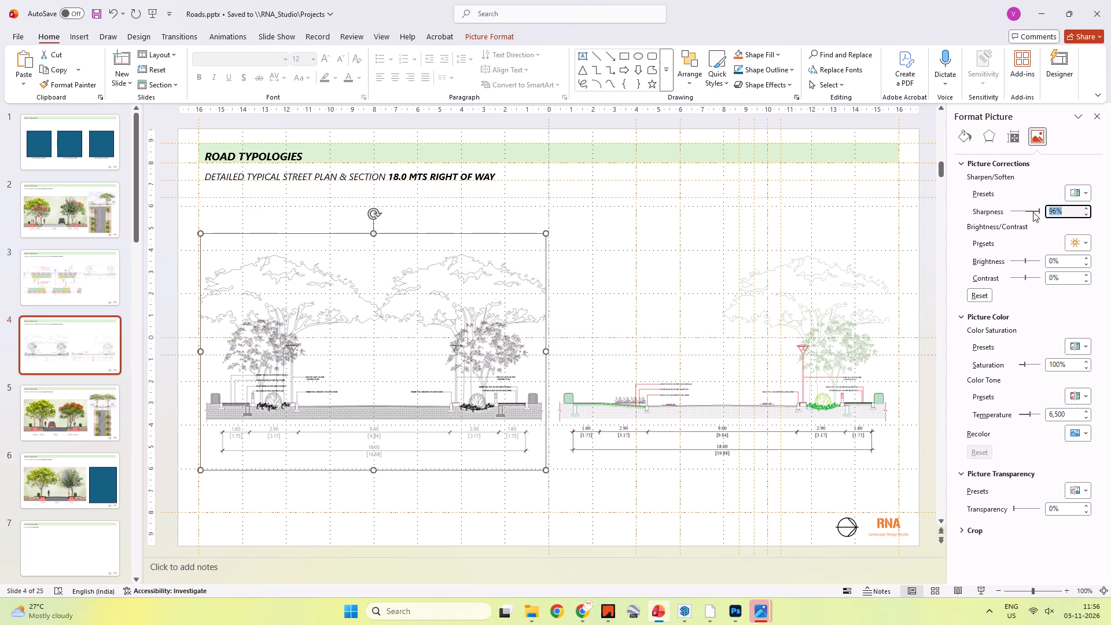
key("1")
key("0")
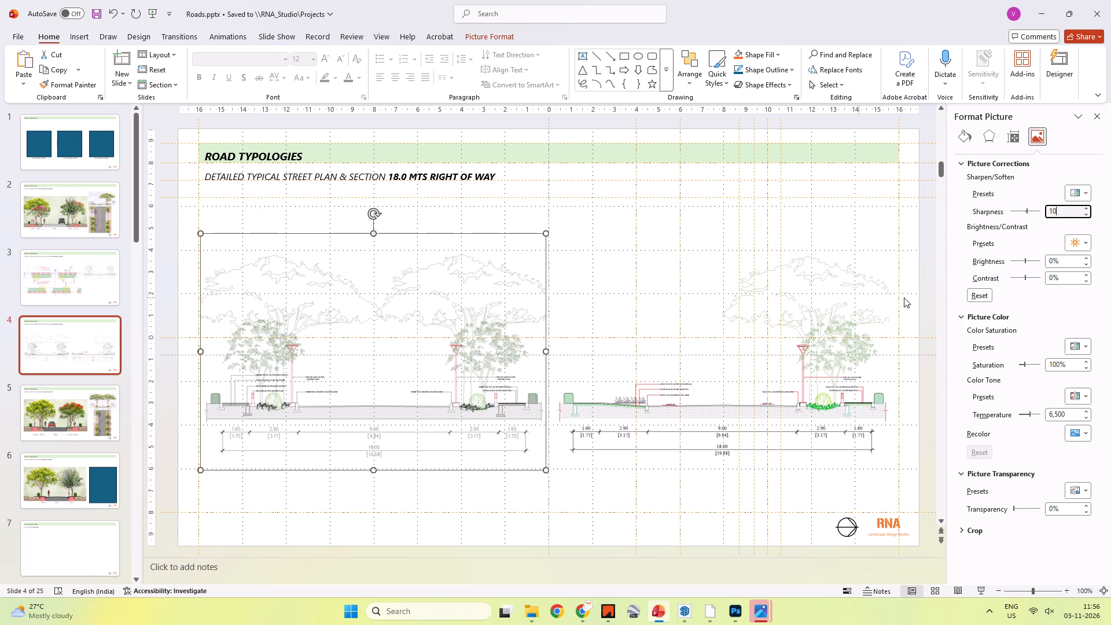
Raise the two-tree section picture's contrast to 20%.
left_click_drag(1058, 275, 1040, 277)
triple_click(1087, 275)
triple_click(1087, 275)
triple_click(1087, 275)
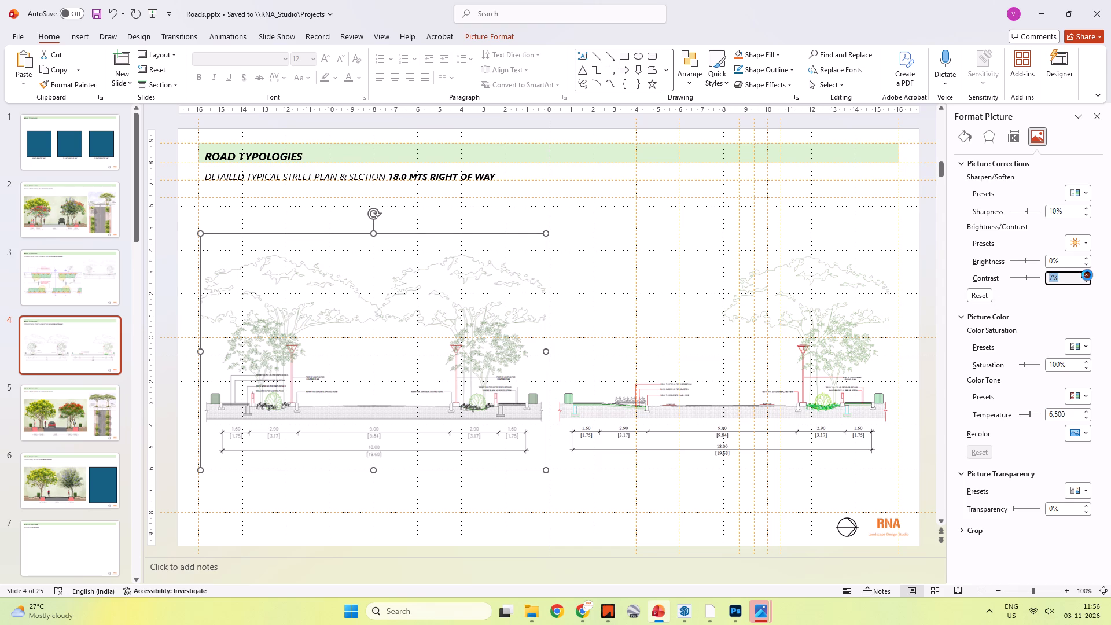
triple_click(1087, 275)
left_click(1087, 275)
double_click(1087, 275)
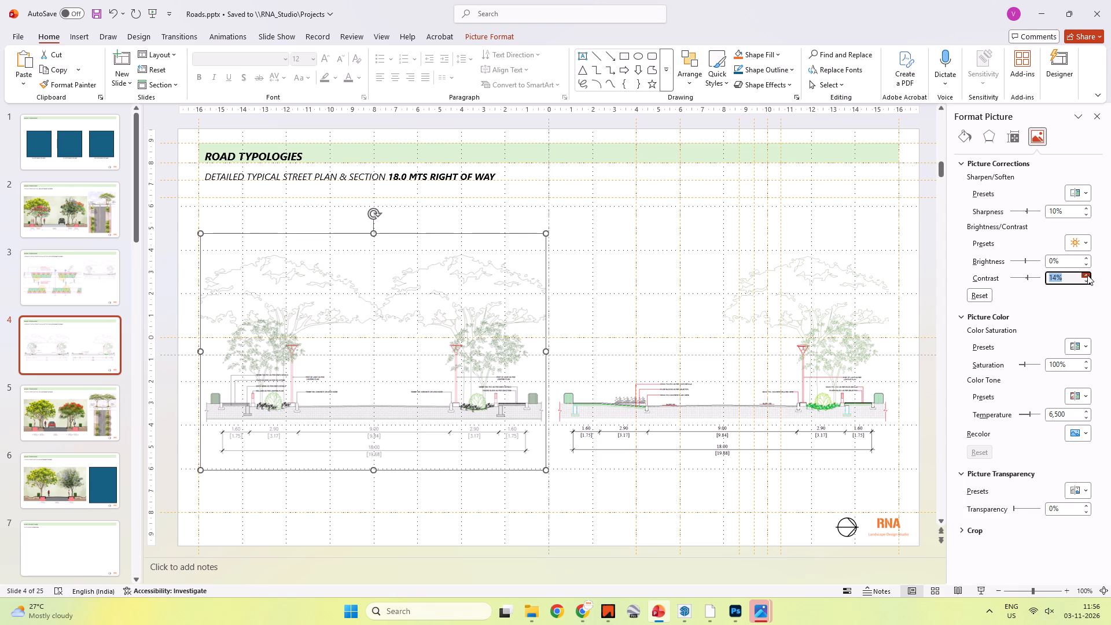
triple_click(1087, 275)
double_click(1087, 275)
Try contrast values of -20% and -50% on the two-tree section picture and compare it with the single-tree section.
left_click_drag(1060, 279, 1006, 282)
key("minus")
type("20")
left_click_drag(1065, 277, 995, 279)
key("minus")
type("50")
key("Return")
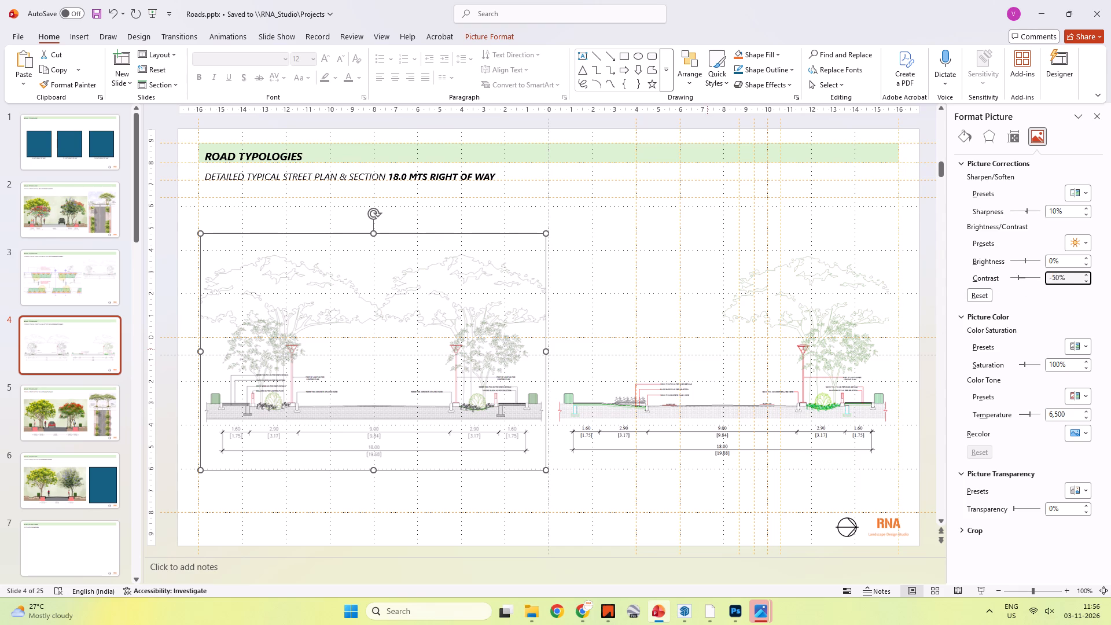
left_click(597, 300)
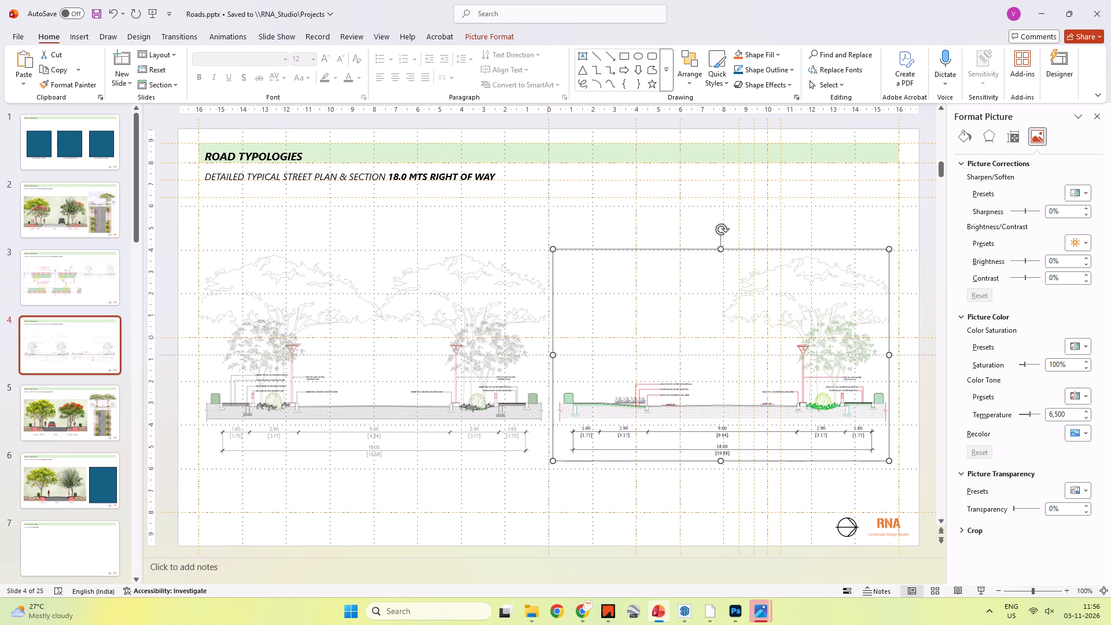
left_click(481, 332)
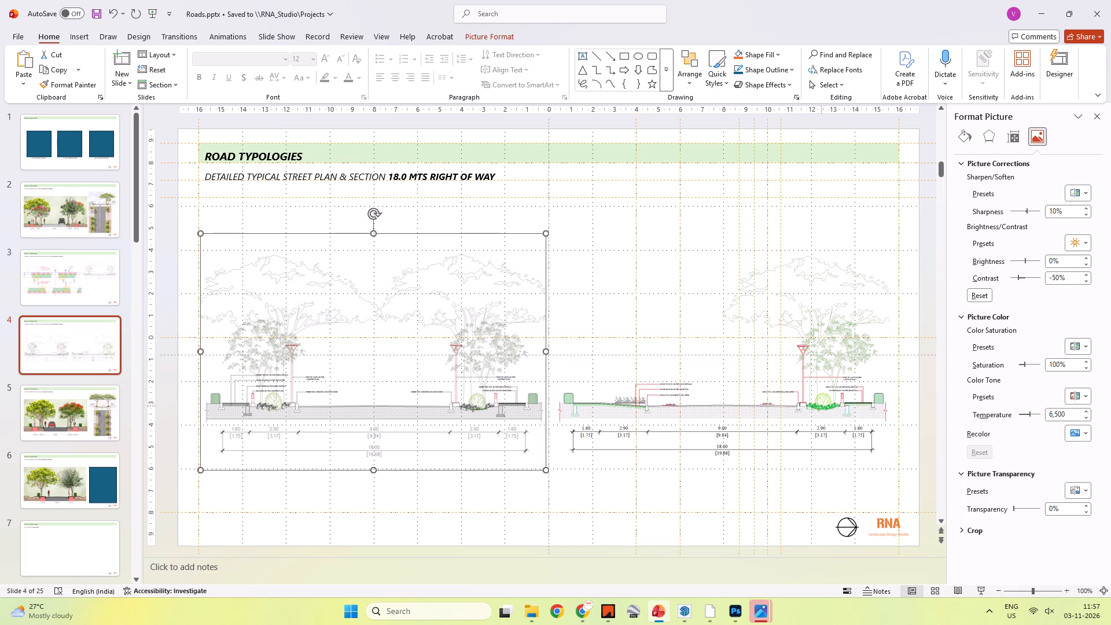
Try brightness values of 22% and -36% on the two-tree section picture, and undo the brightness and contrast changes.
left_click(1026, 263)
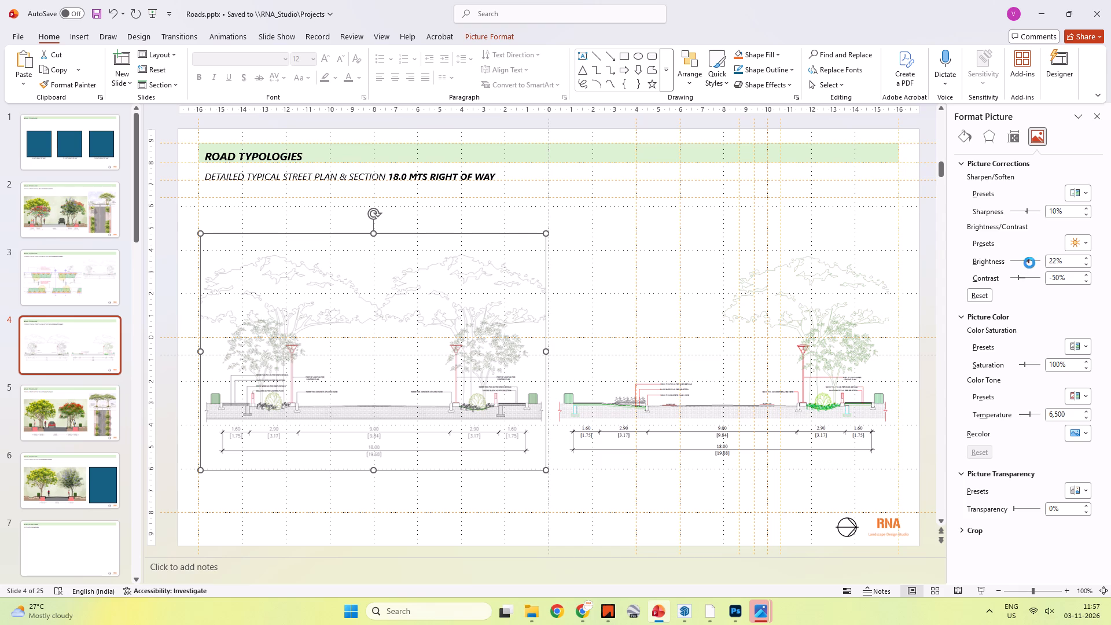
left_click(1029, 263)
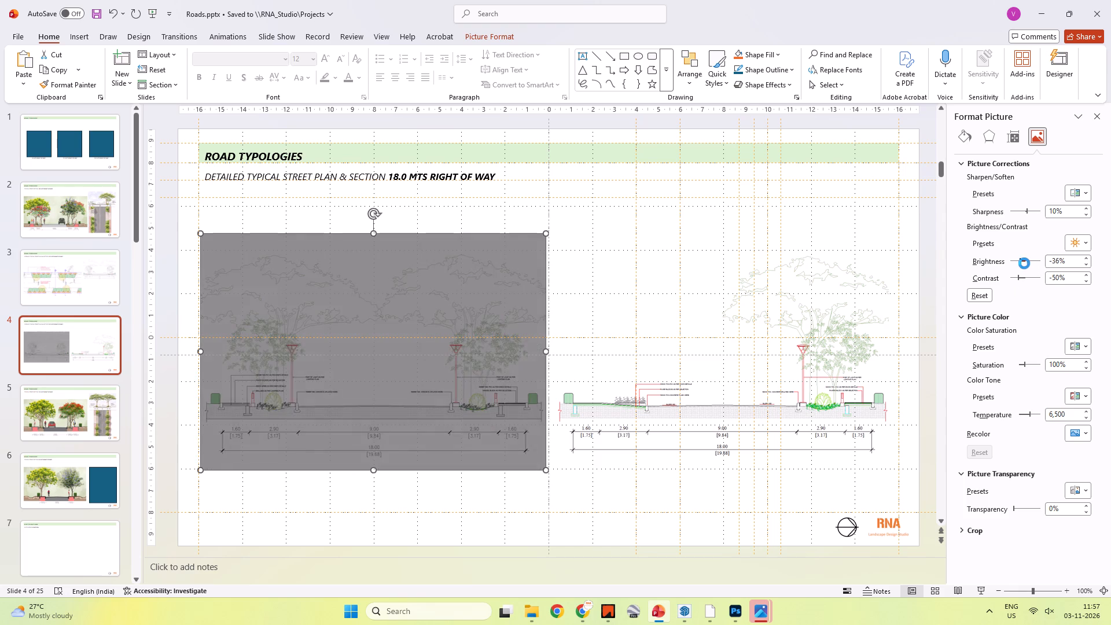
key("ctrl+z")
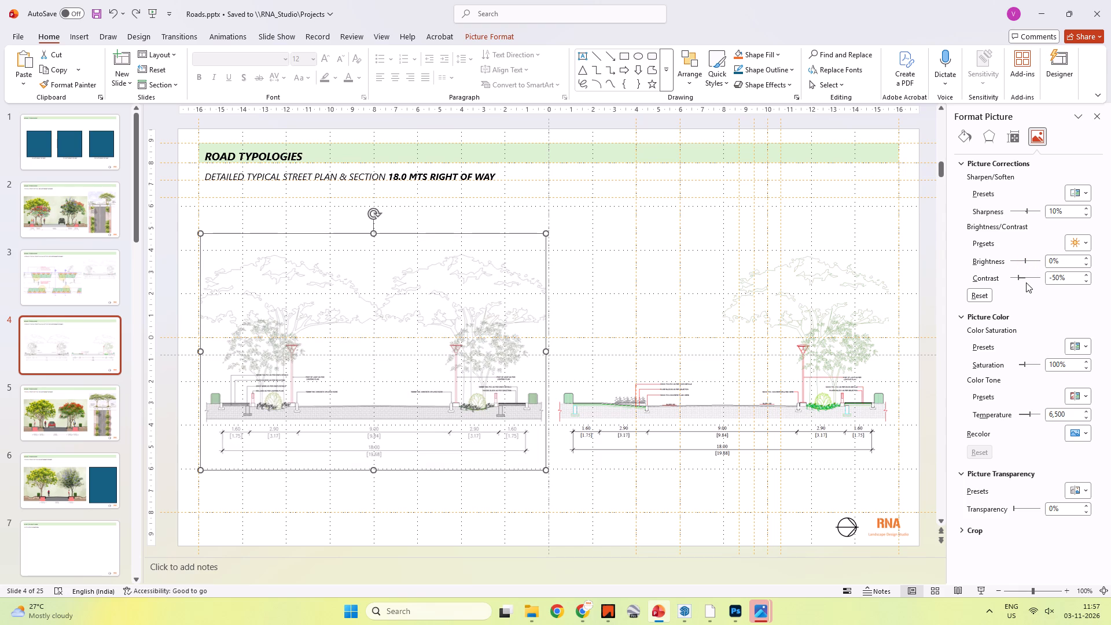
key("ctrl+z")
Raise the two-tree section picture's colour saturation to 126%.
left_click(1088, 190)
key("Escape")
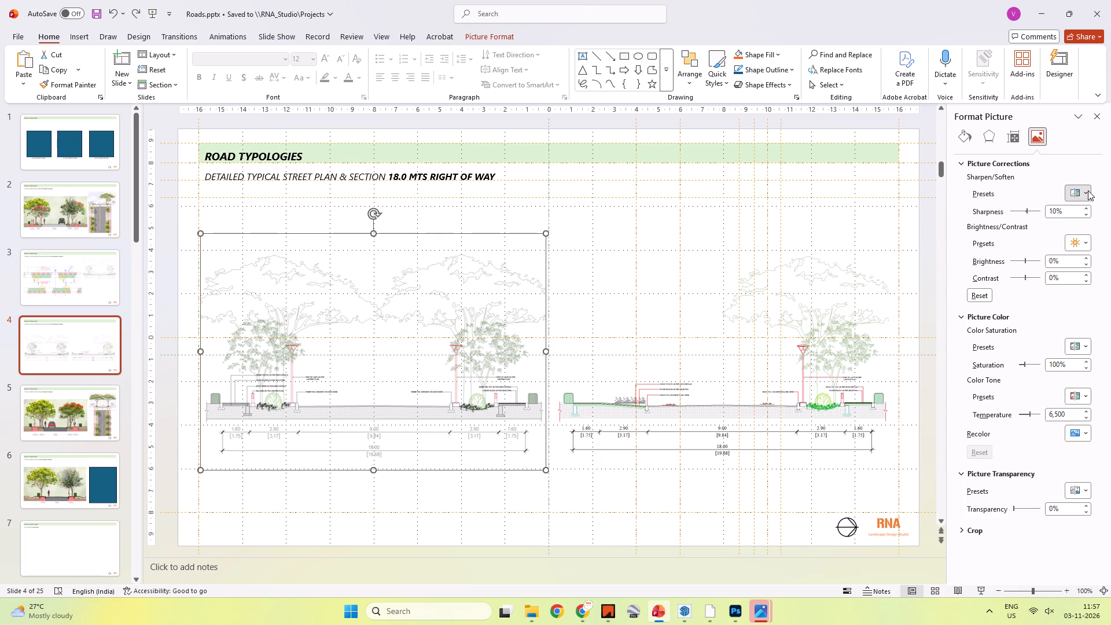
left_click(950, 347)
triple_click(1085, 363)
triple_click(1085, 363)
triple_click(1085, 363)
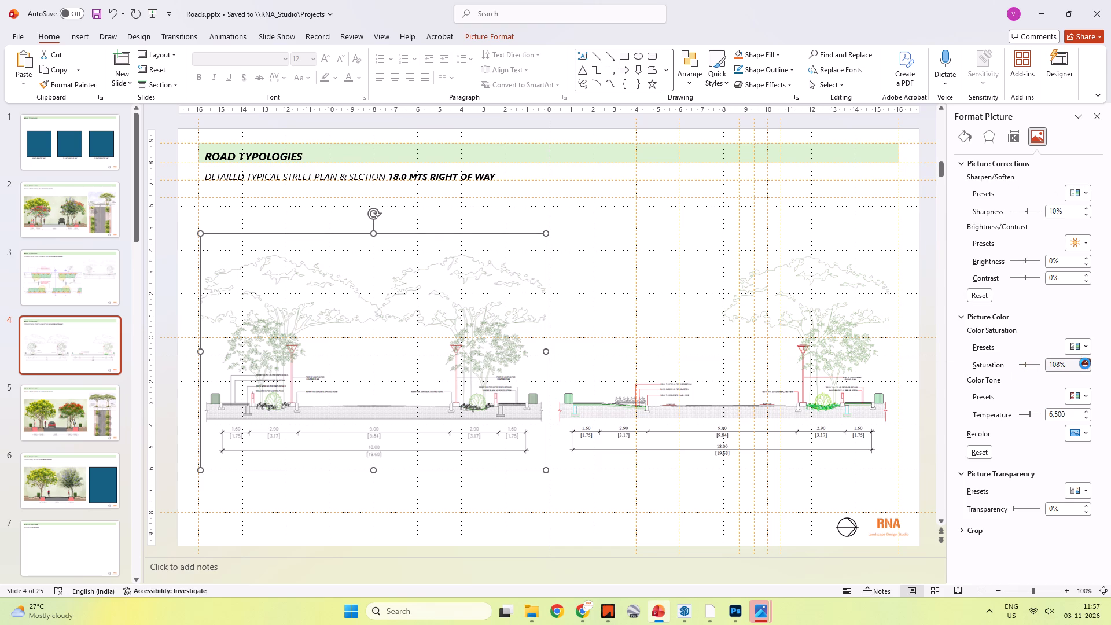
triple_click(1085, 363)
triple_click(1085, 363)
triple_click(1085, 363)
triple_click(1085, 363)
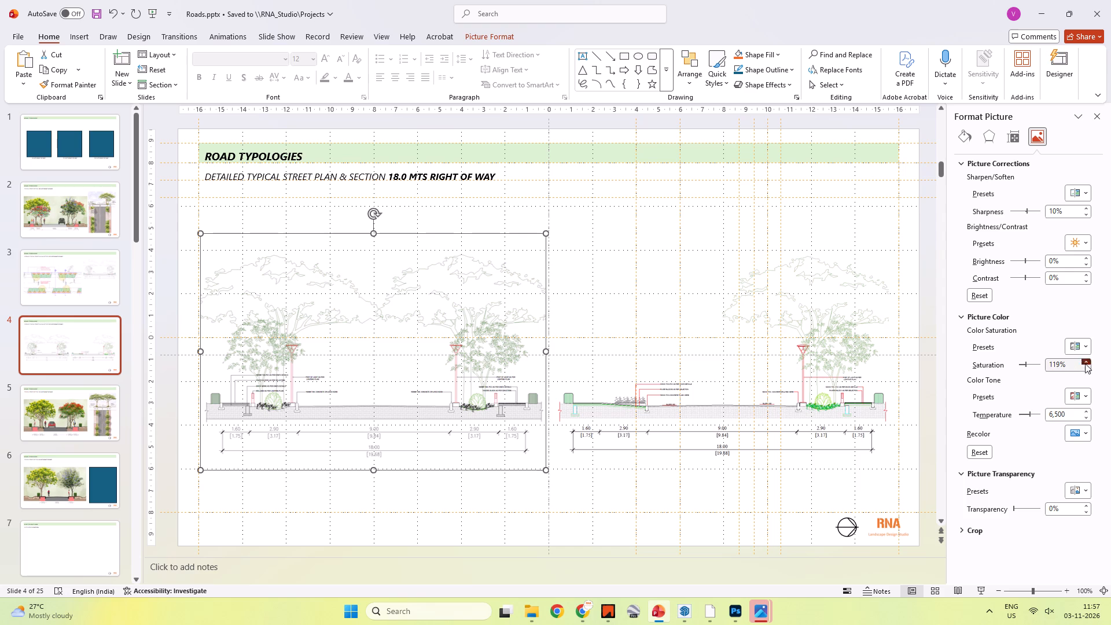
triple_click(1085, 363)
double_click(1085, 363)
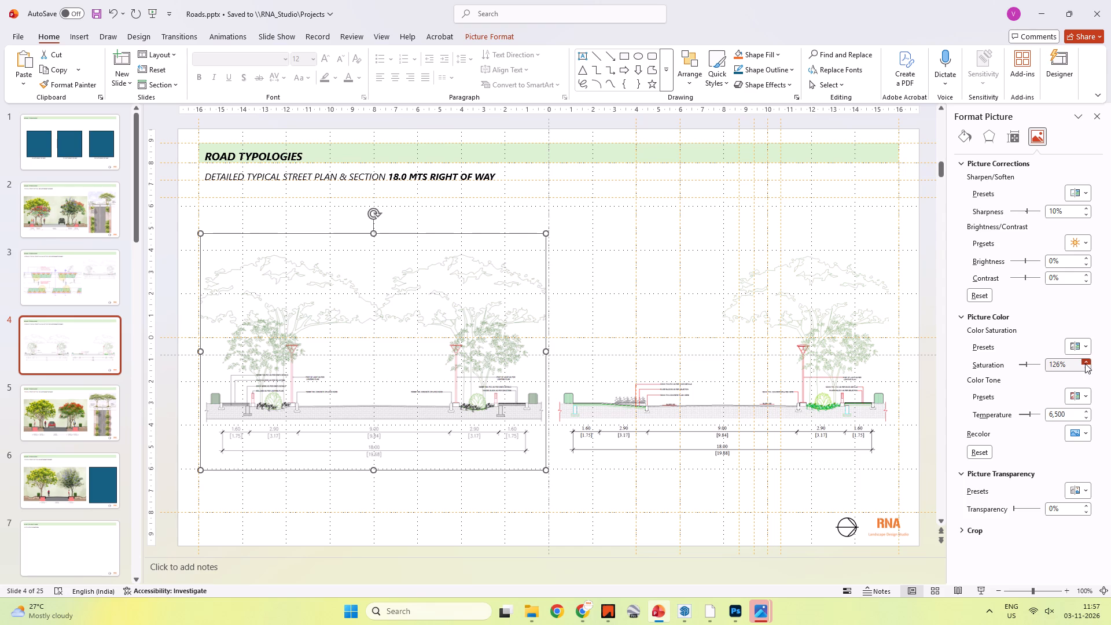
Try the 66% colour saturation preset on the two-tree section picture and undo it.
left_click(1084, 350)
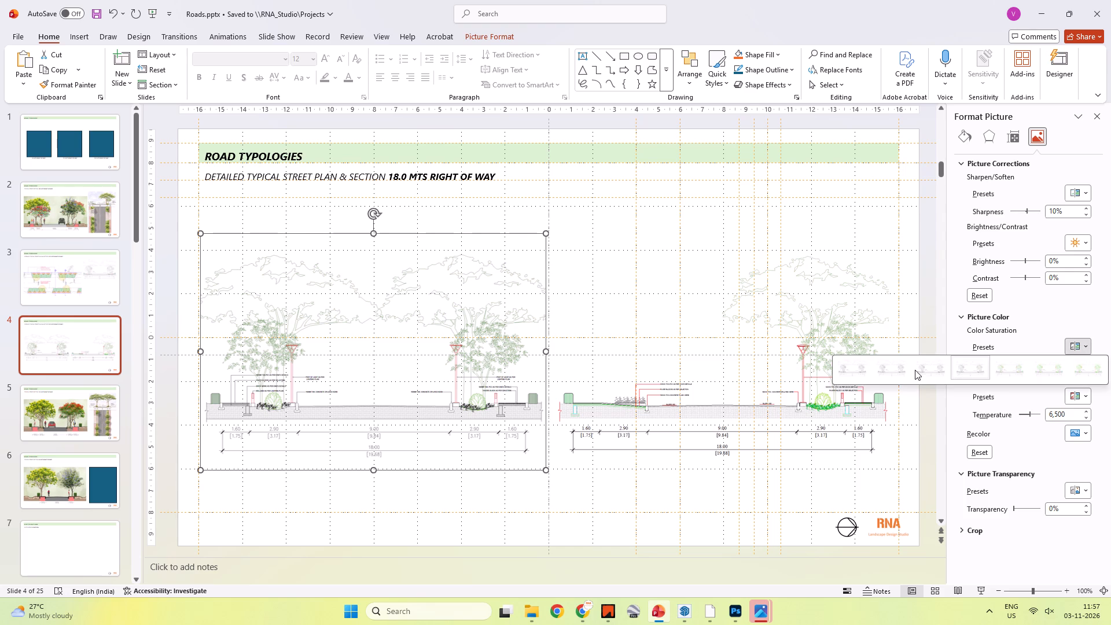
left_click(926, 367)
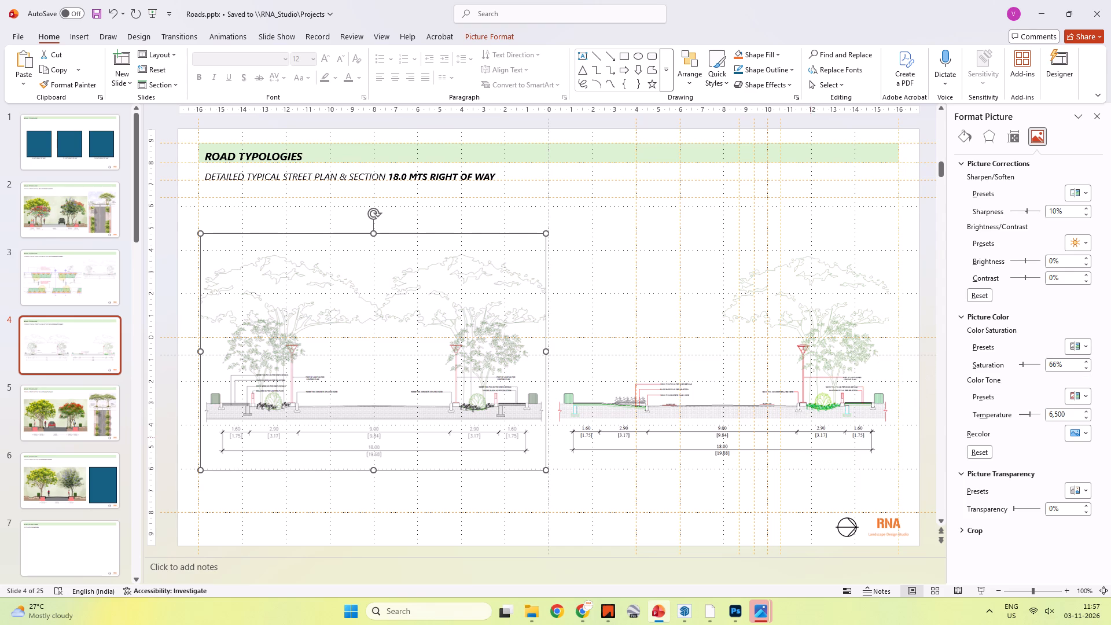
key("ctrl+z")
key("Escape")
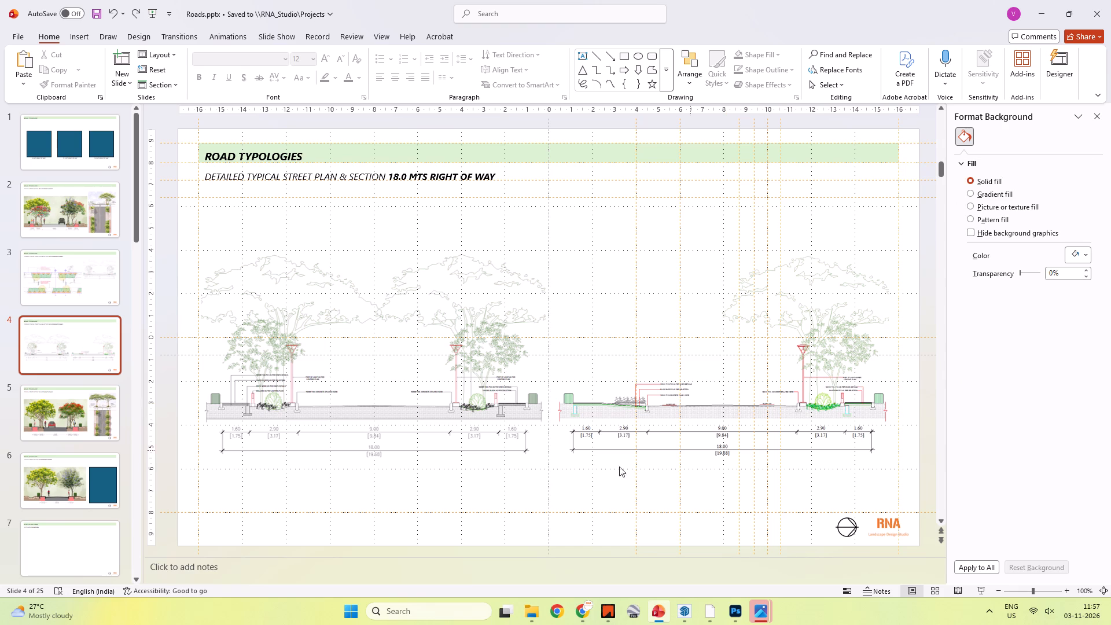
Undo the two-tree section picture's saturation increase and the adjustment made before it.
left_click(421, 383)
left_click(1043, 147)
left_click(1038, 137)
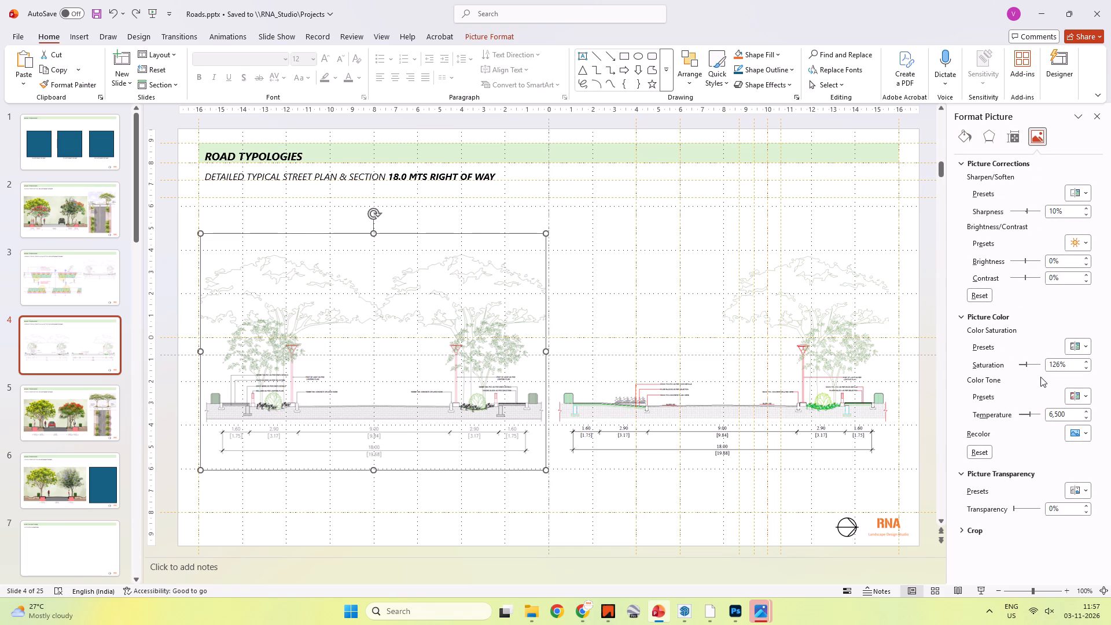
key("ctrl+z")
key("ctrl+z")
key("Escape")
Deselect the section pictures on slide 4 and save Roads.pptx.
left_click(657, 249)
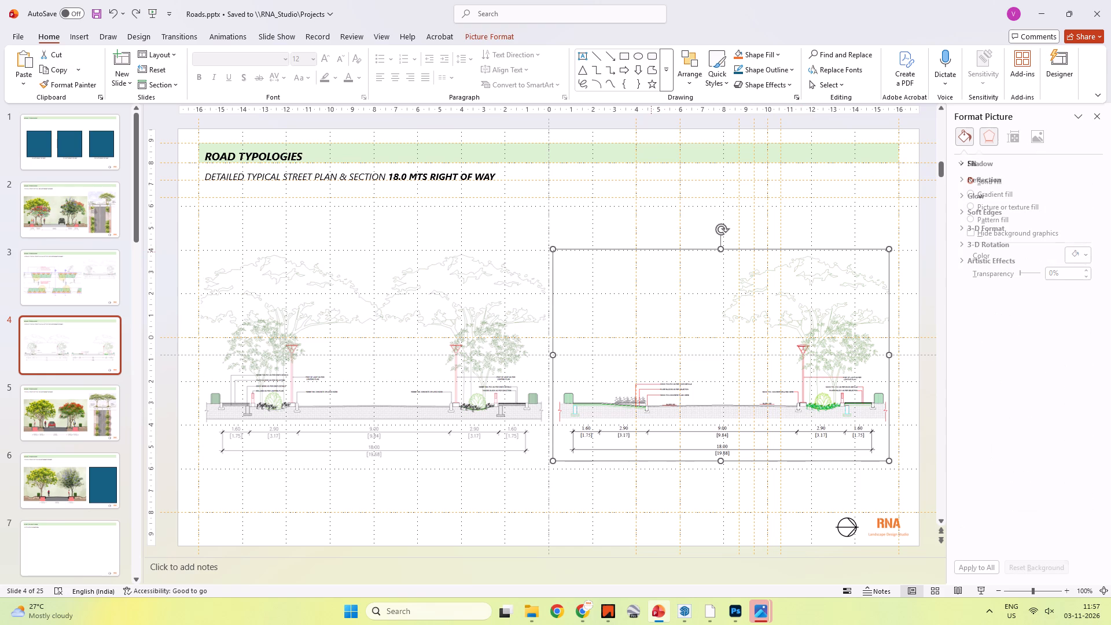
left_click(623, 219)
key("ctrl+s")
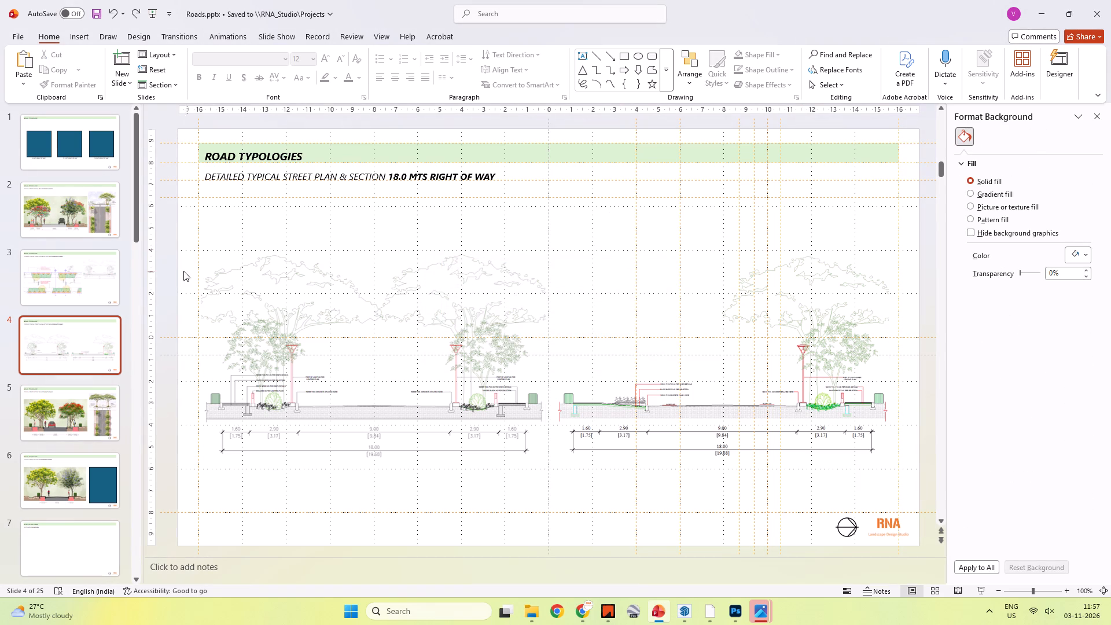
Delete the section picture to the right of the street plan on slide 3.
left_click(72, 276)
left_click(766, 296)
key("Delete")
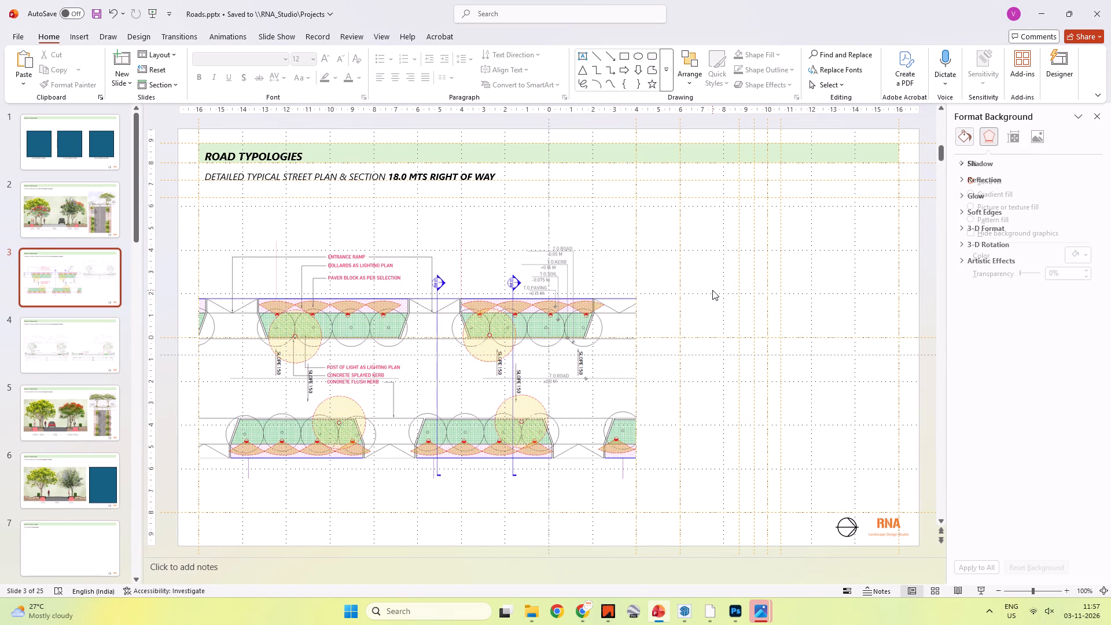
Extend the street plan picture's right crop edge on slide 3 to about the 14 mark on the ruler.
left_click(575, 333)
right_click(585, 329)
left_click(638, 352)
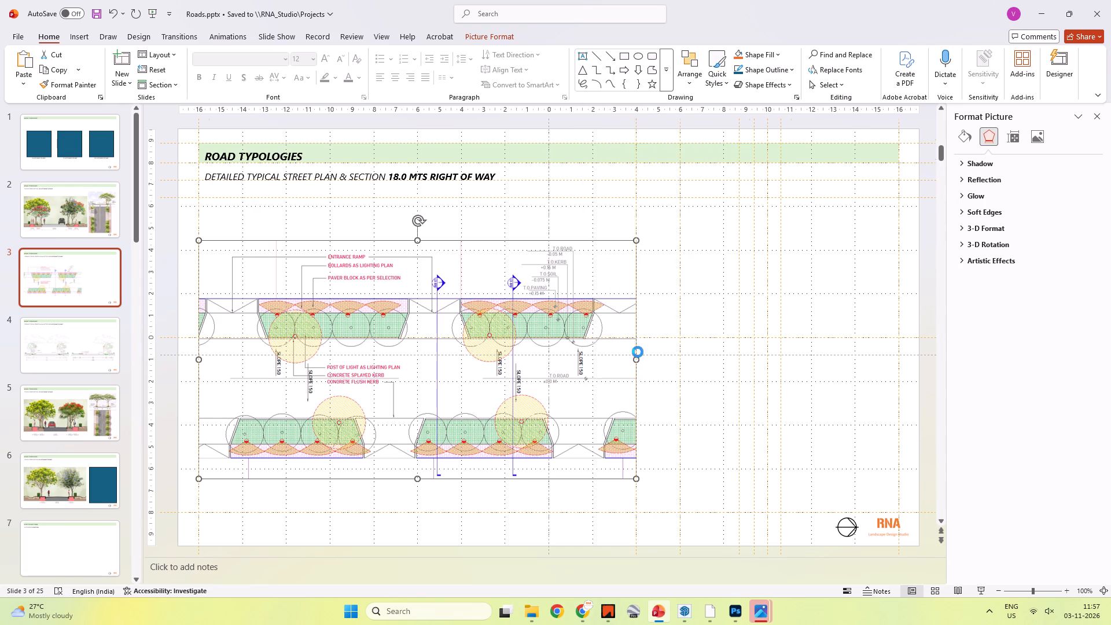
left_click_drag(643, 359, 864, 325, "shift")
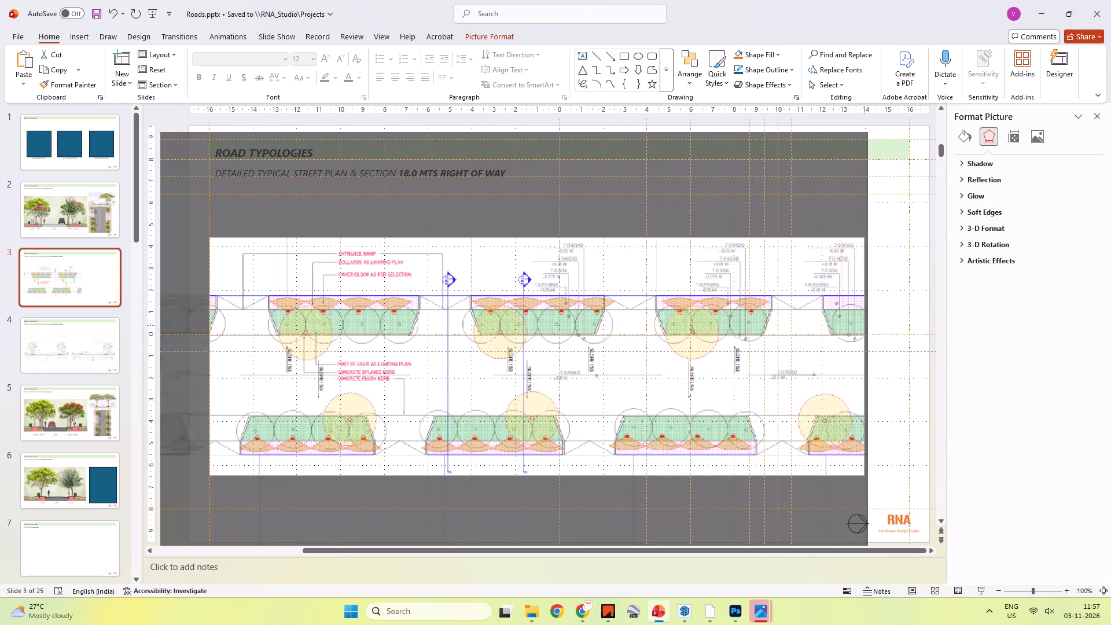
left_click_drag(864, 325, 868, 325, "shift")
left_click(880, 368)
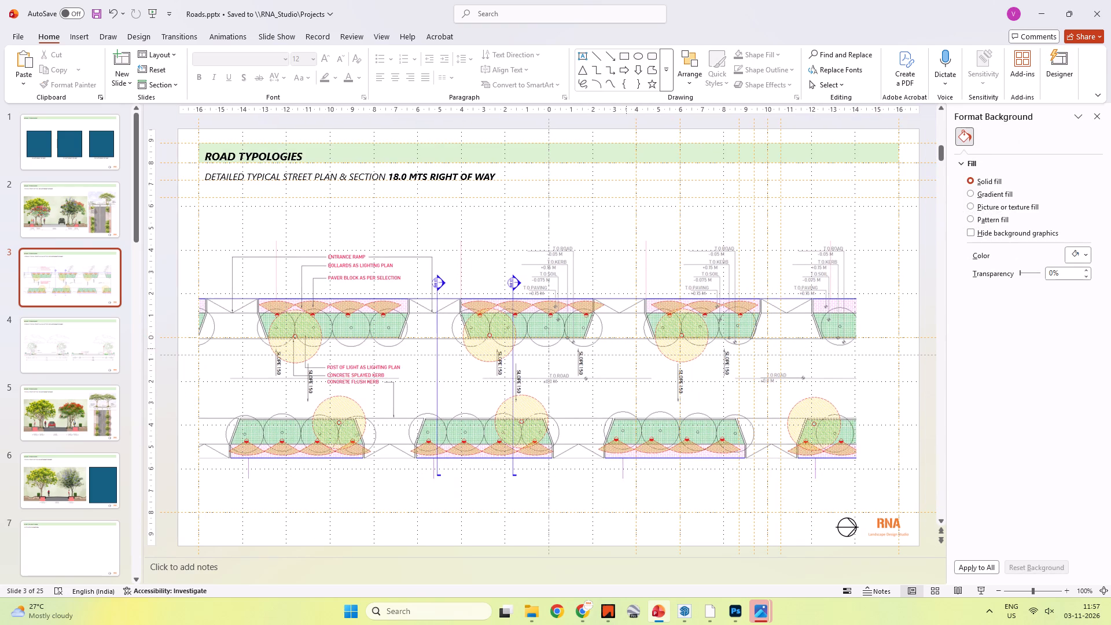
Shift the street plan to the slide's right margin guide and extend its left crop edge to the left margin guide.
left_click_drag(618, 347, 660, 336, "shift")
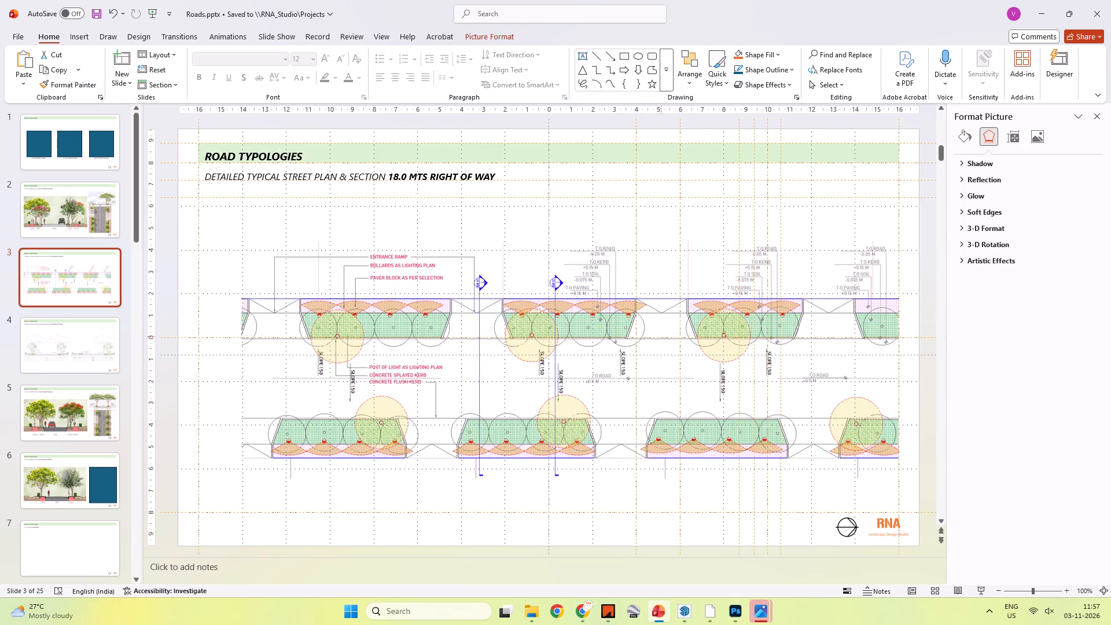
left_click_drag(660, 336, 659, 336, "shift")
right_click(667, 350)
left_click(730, 373)
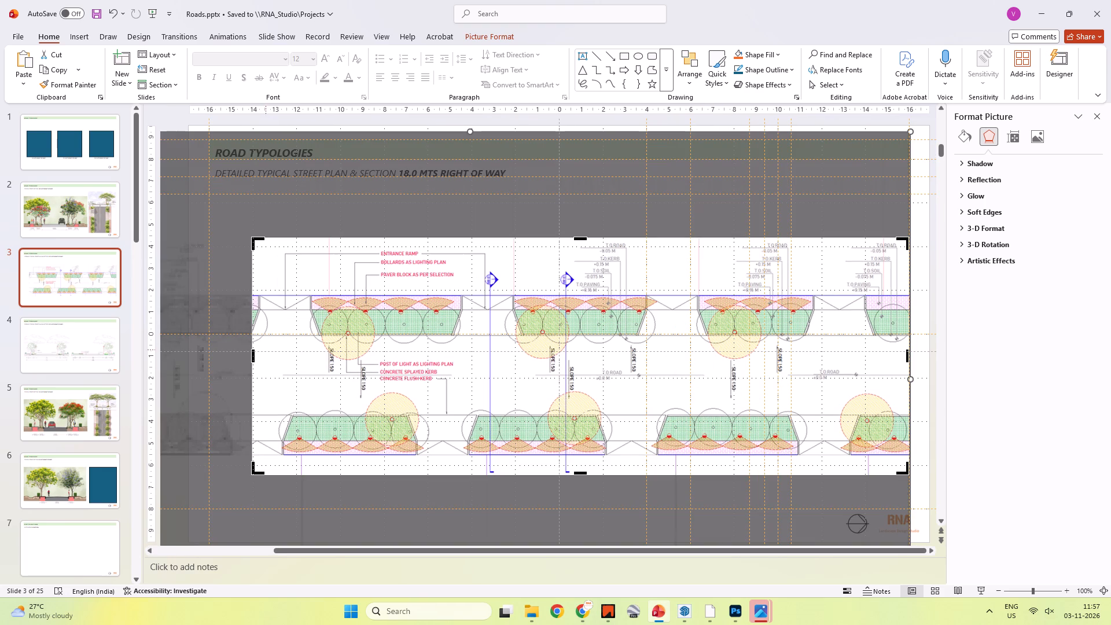
left_click_drag(252, 356, 209, 352)
left_click(182, 219)
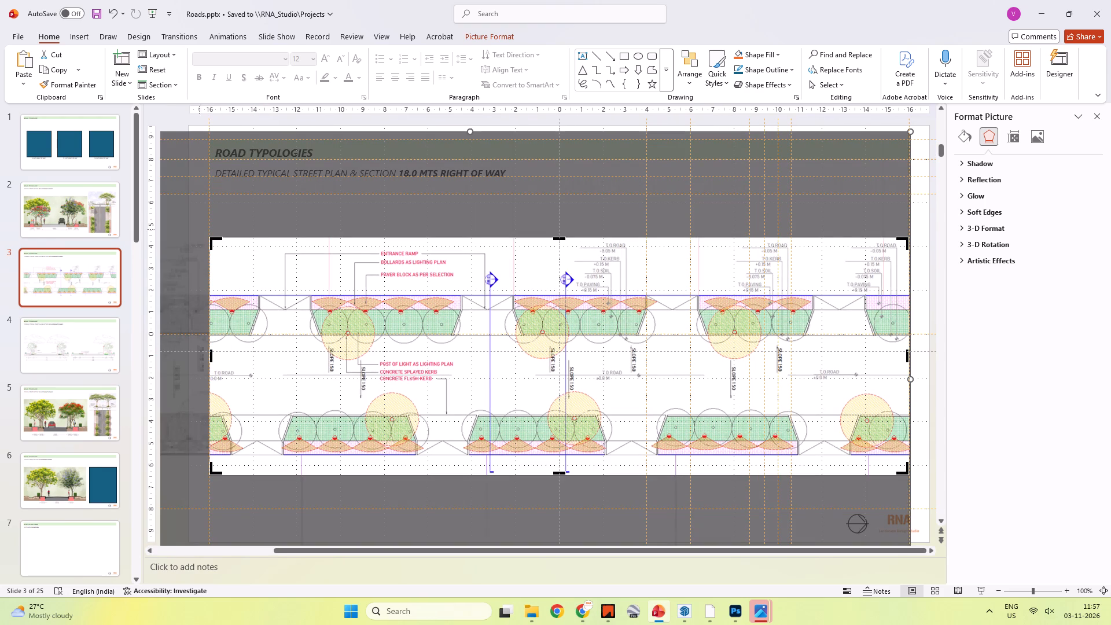
left_click(922, 168)
Compare slides 3 and 4, and nudge the street plan on slide 3 slightly upward.
scroll(733, 296, "down", 1)
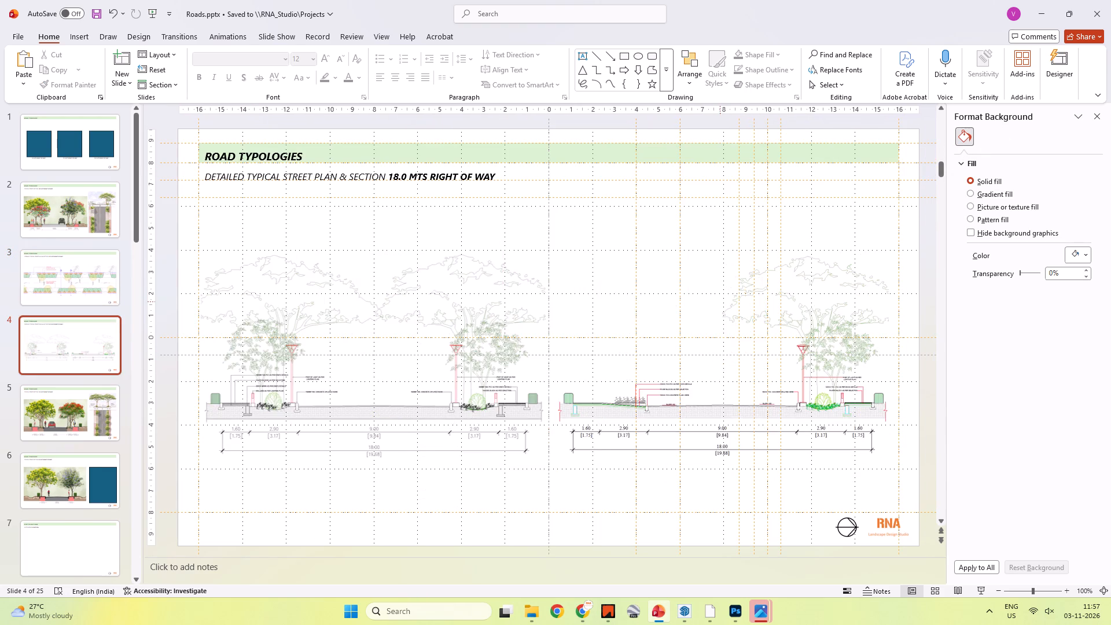
scroll(720, 302, "up", 1)
scroll(637, 295, "down", 1, "ctrl")
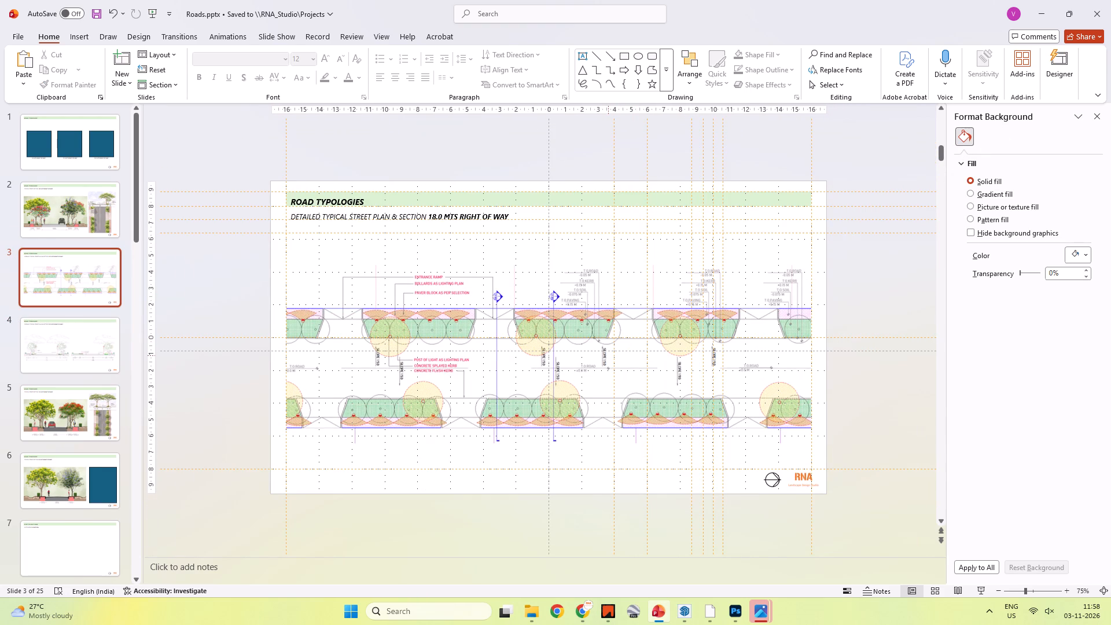
left_click(608, 355, "shift")
left_click(851, 289)
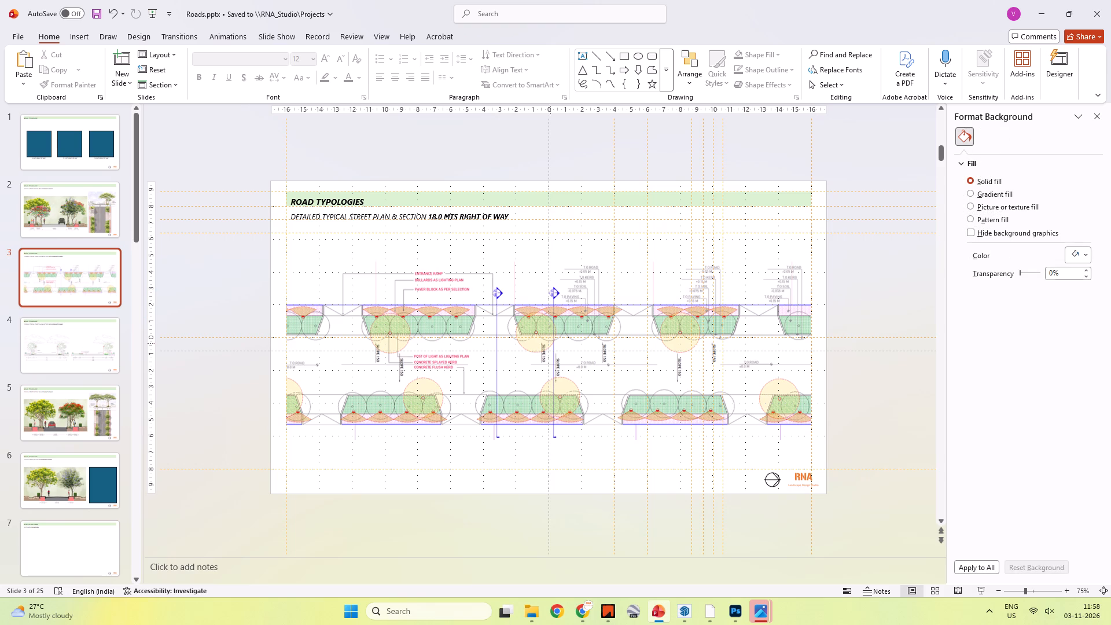
Shift the right-hand section picture on slide 4 slightly further right, away from the left section.
left_click(71, 335)
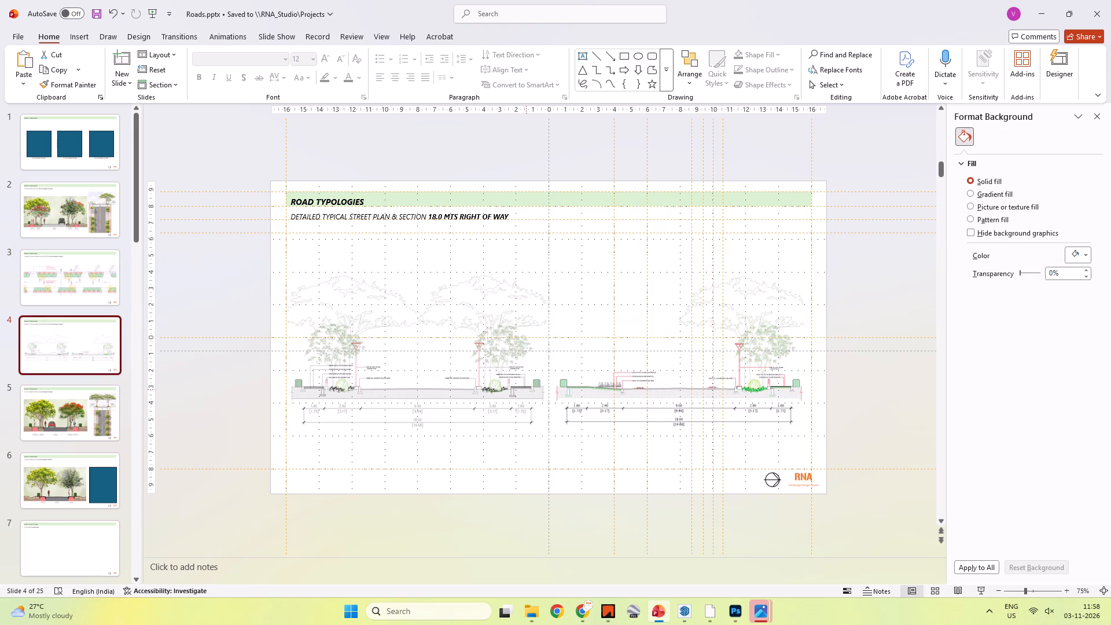
left_click(526, 389)
left_click(659, 382, "ctrl")
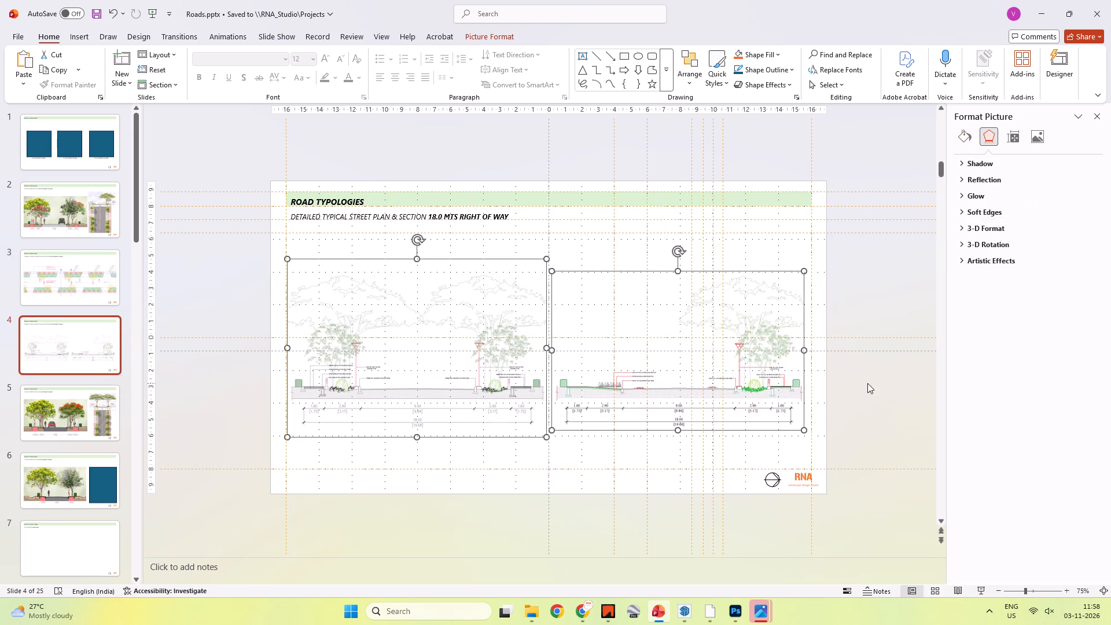
left_click(867, 383)
left_click(707, 365)
left_click_drag(713, 369, 719, 369, "shift")
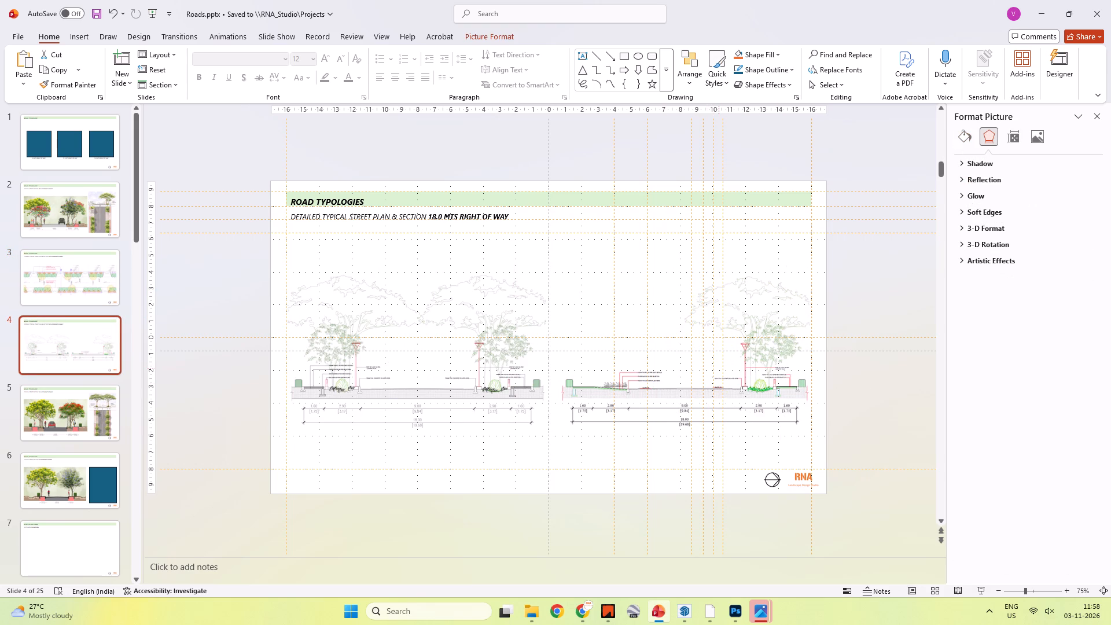
left_click_drag(719, 369, 722, 369, "shift")
Enlarge the left section picture on slide 4 slightly from its upper-right corner.
left_click(491, 368)
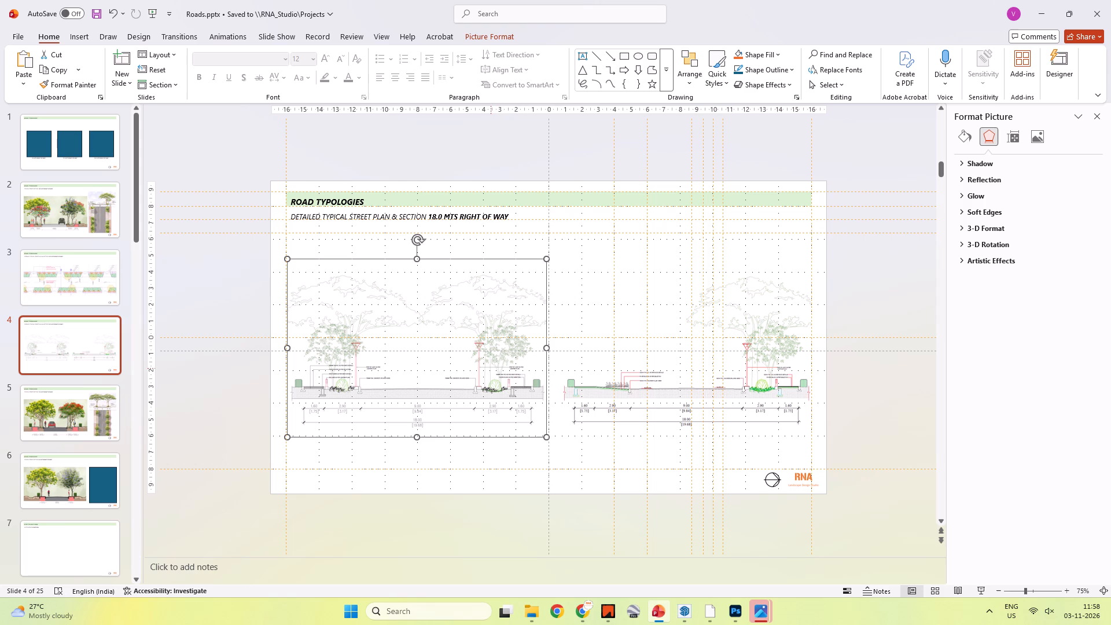
left_click_drag(546, 258, 553, 252, "shift")
left_click(502, 302)
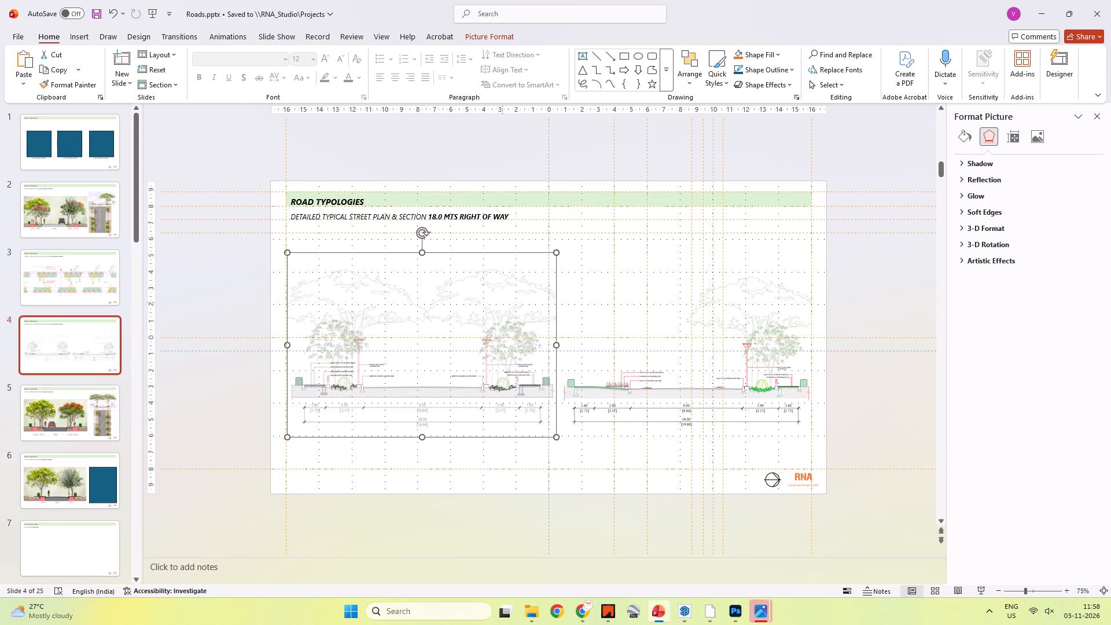
Nudge the left section picture slightly downward to line up with the right section.
scroll(535, 431, "up", 4, "ctrl")
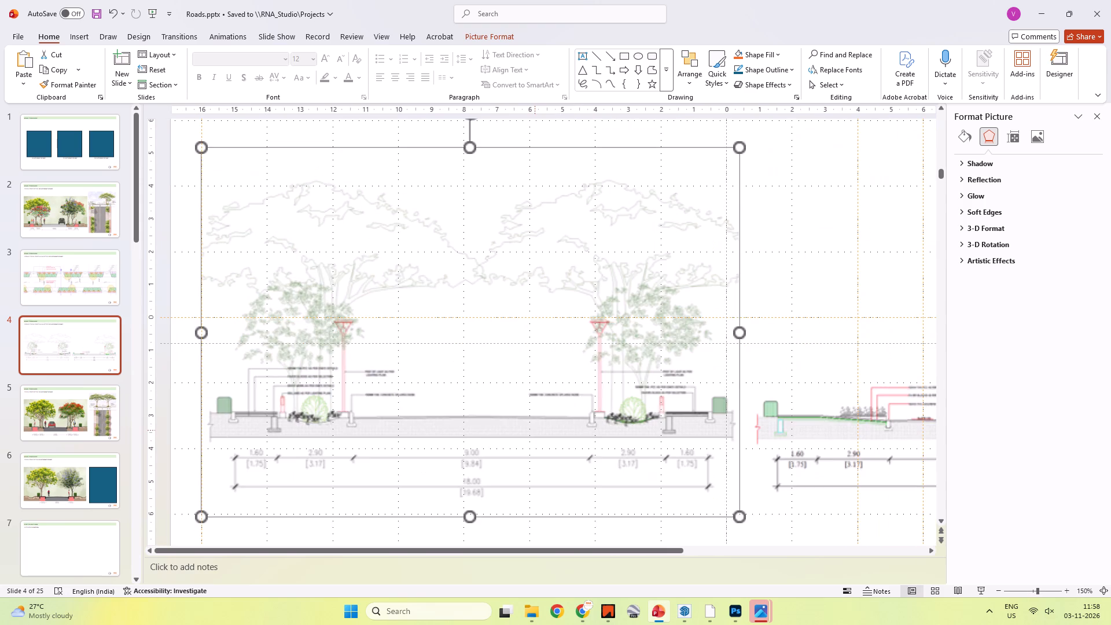
left_click(527, 410)
key("Down")
key("Down")
key("Down")
key("Down")
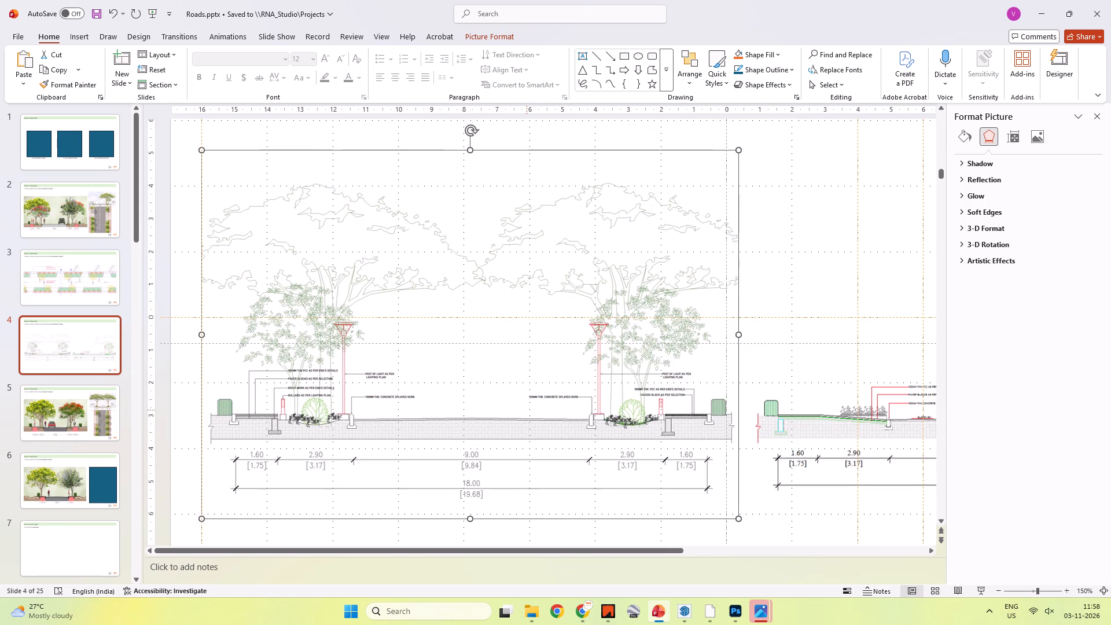
key("Down")
key("Down")
key("Down")
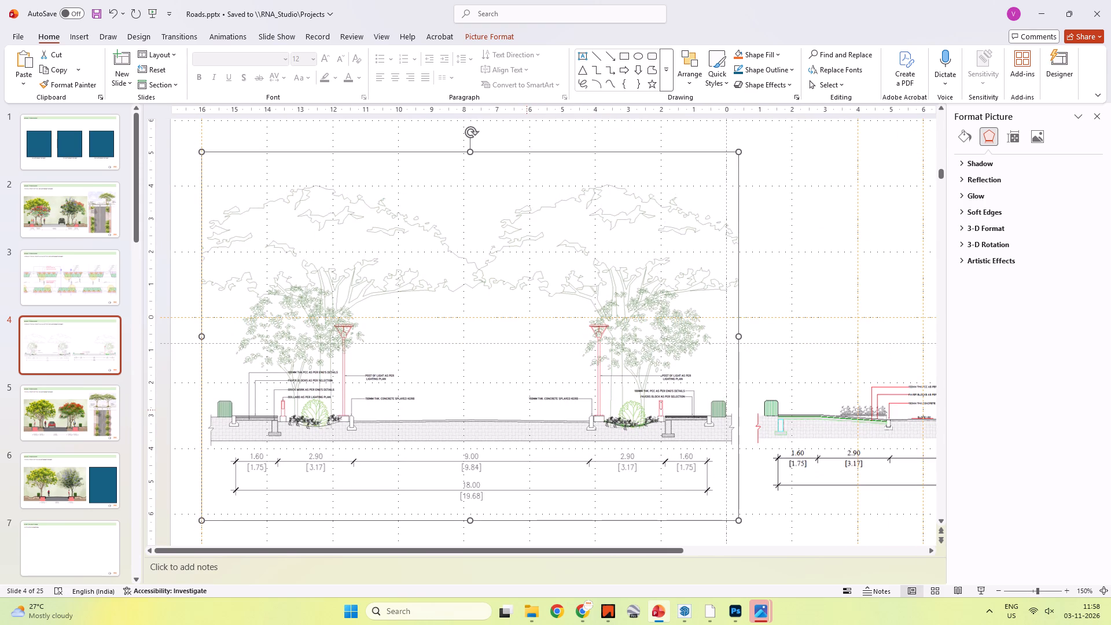
left_click(168, 284)
Duplicate the subtitle text box to just below the left section's dimensions and centre its text.
scroll(209, 295, "down", 3, "ctrl")
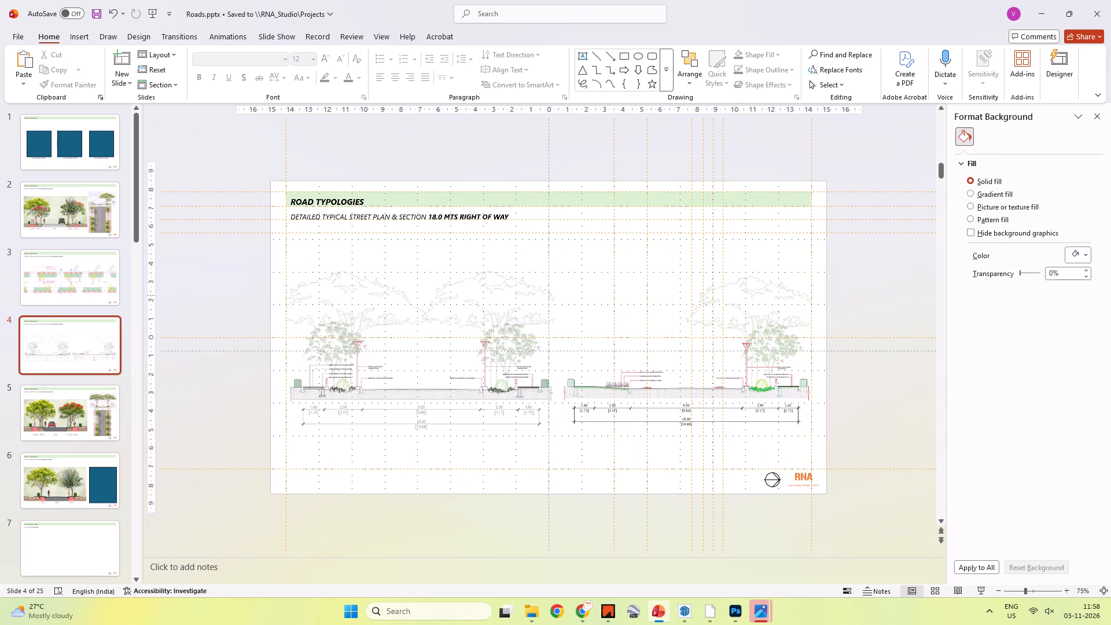
left_click(340, 223)
left_click_drag(347, 224, 347, 442, "ctrl")
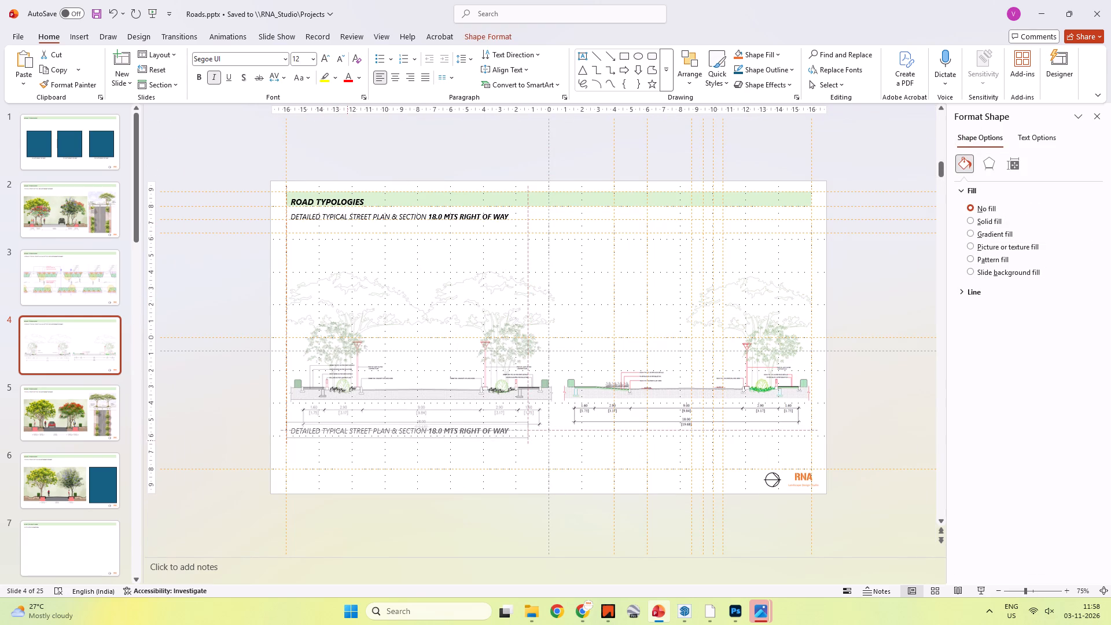
left_click_drag(347, 442, 347, 448, "ctrl")
left_click(352, 440)
key("ctrl+a")
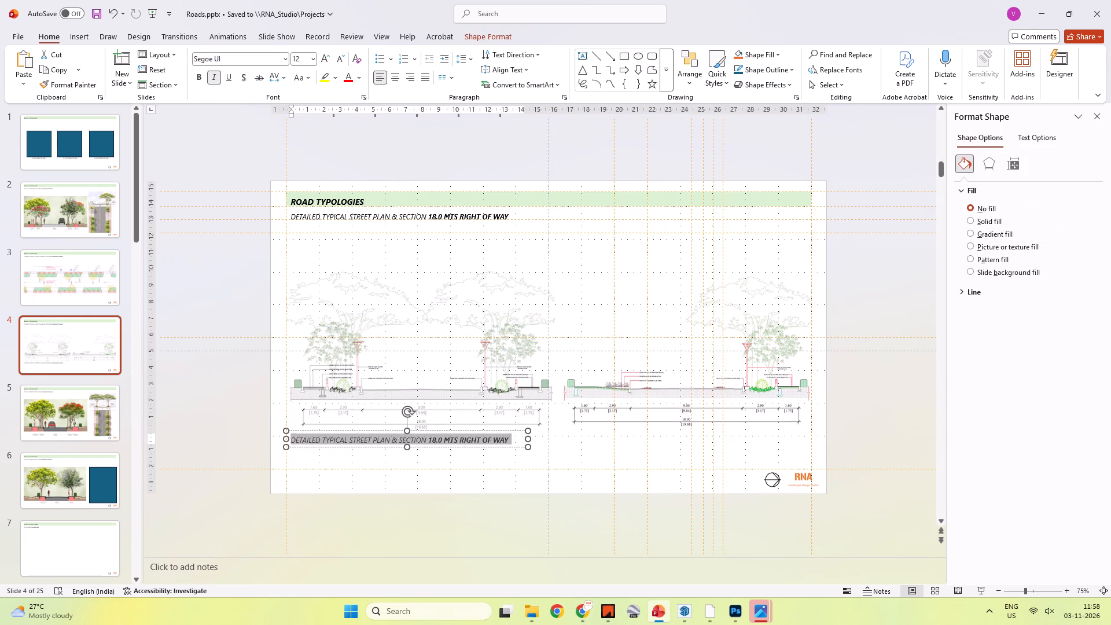
left_click(395, 79)
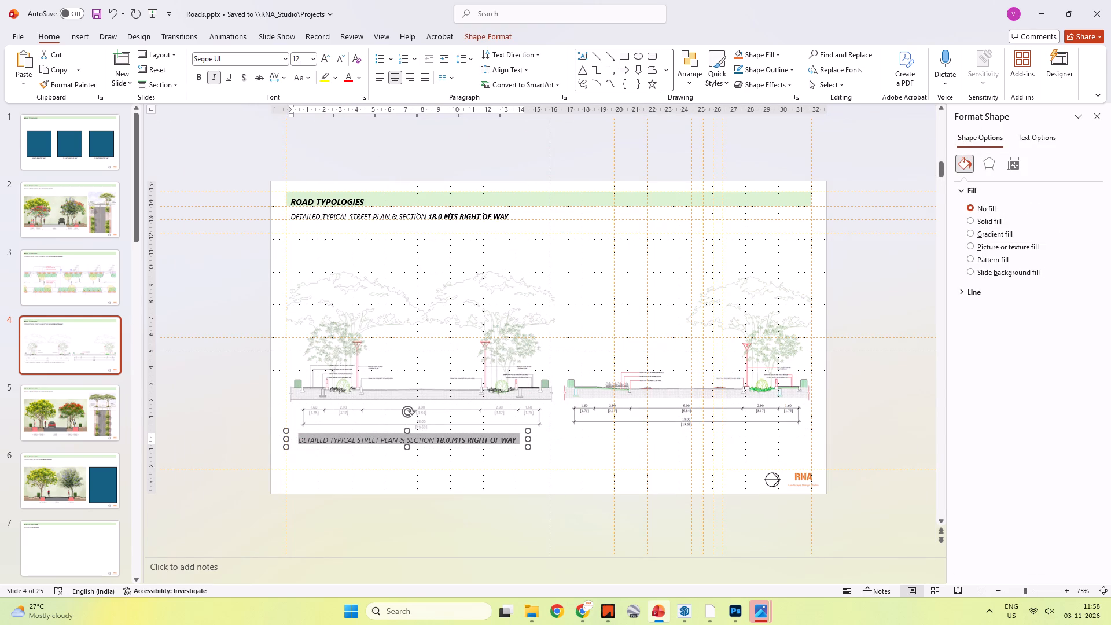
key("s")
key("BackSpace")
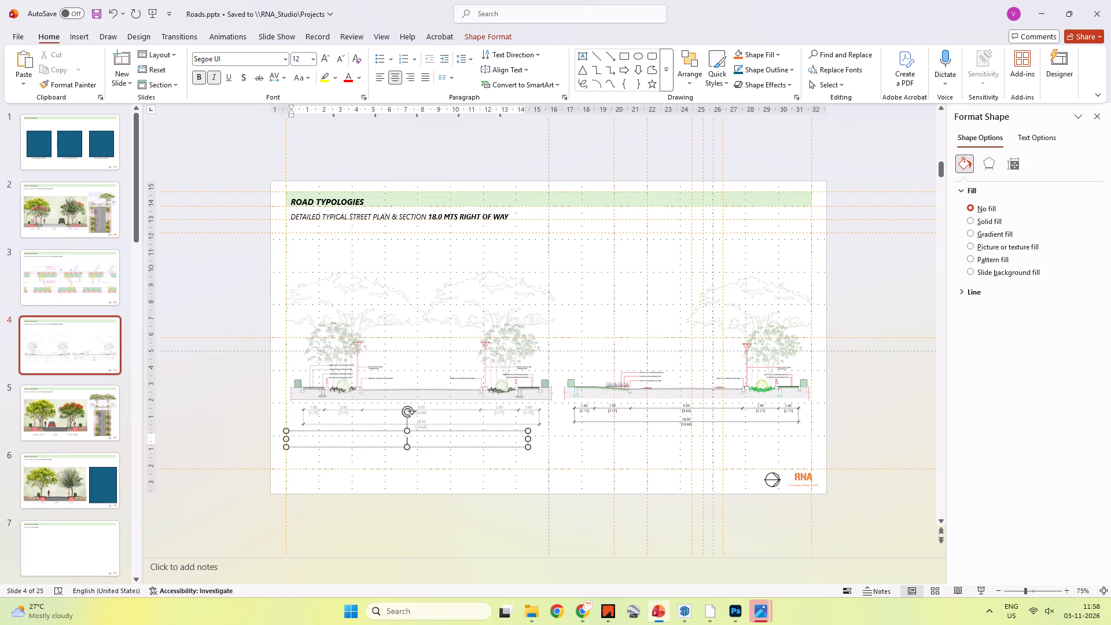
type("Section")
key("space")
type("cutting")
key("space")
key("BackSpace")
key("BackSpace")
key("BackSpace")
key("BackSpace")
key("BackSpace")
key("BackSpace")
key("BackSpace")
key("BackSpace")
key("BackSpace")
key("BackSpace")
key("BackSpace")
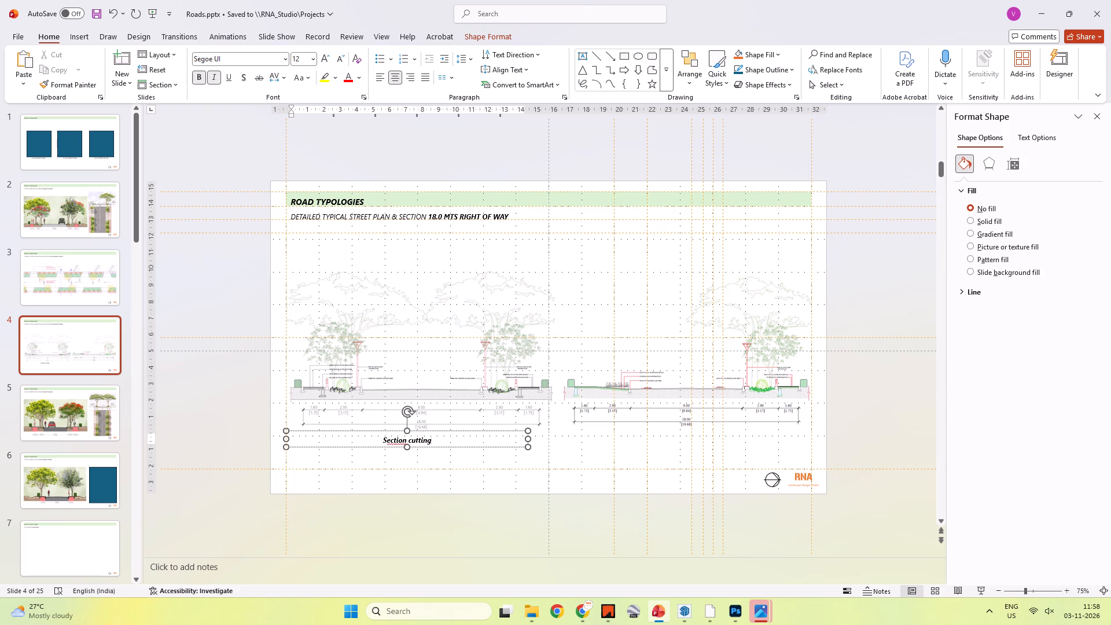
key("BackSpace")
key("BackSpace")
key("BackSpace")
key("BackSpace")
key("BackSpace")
Enter "Typical section" as the caption below the left section, correcting its spelling.
type("typicla")
key("space")
key("BackSpace")
key("BackSpace")
key("BackSpace")
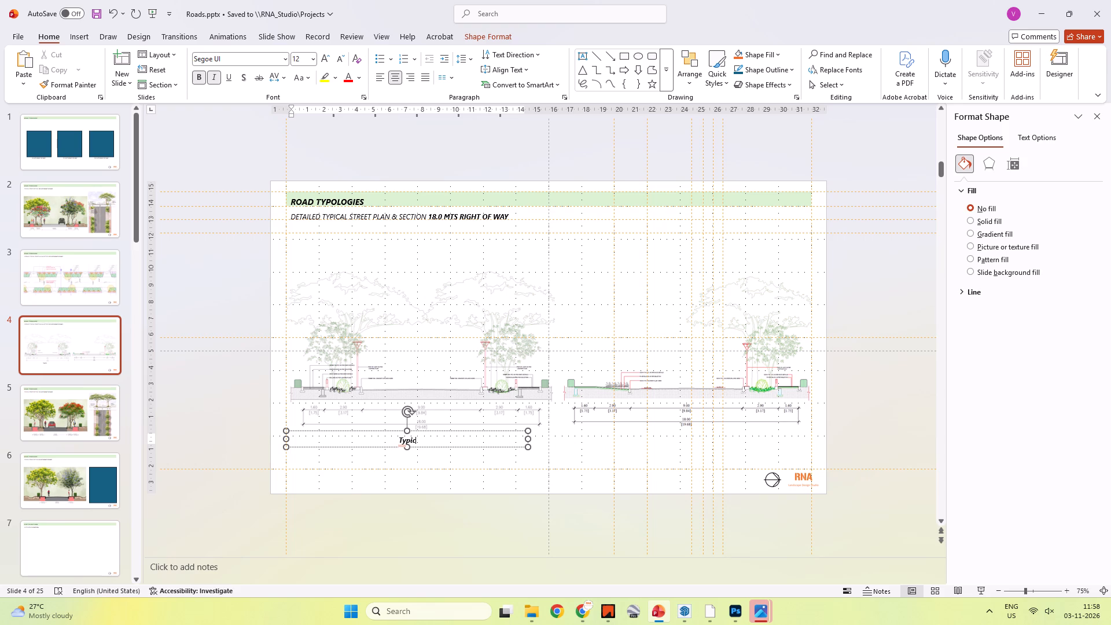
type("al secxtiom")
key("space")
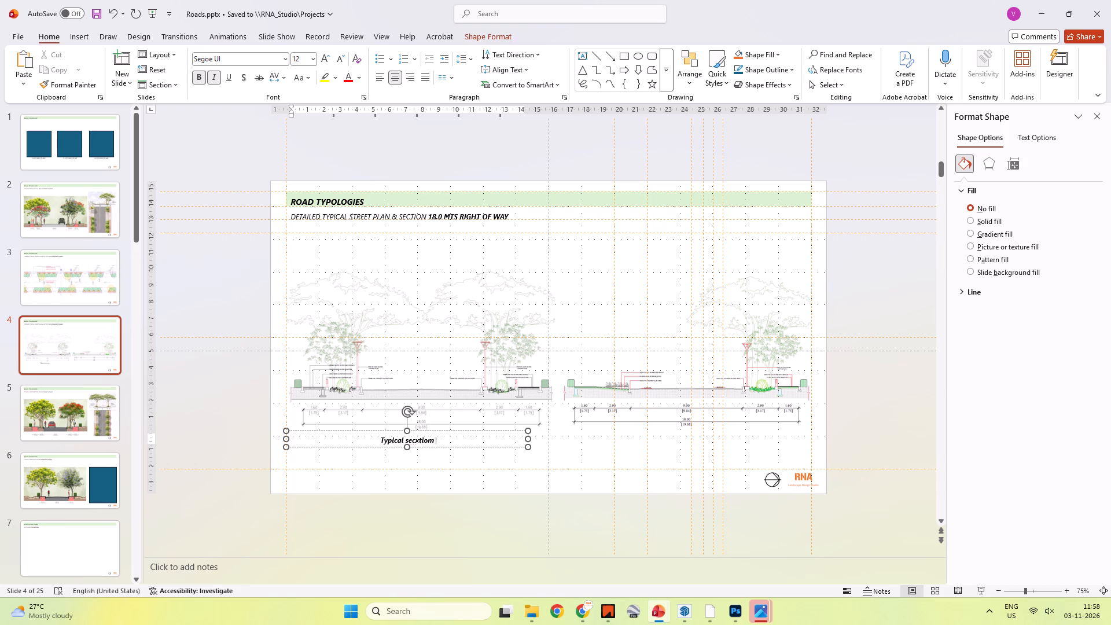
right_click(429, 440)
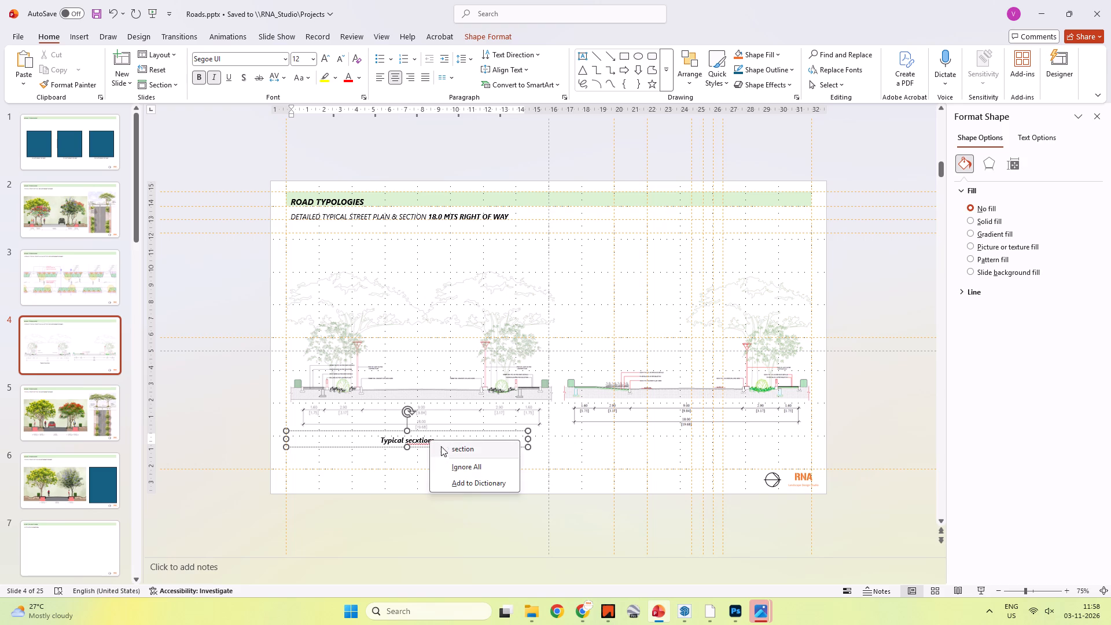
left_click(452, 447)
Capitalise the S of "Section" in the left section's caption.
key("Left")
key("Left")
key("Left")
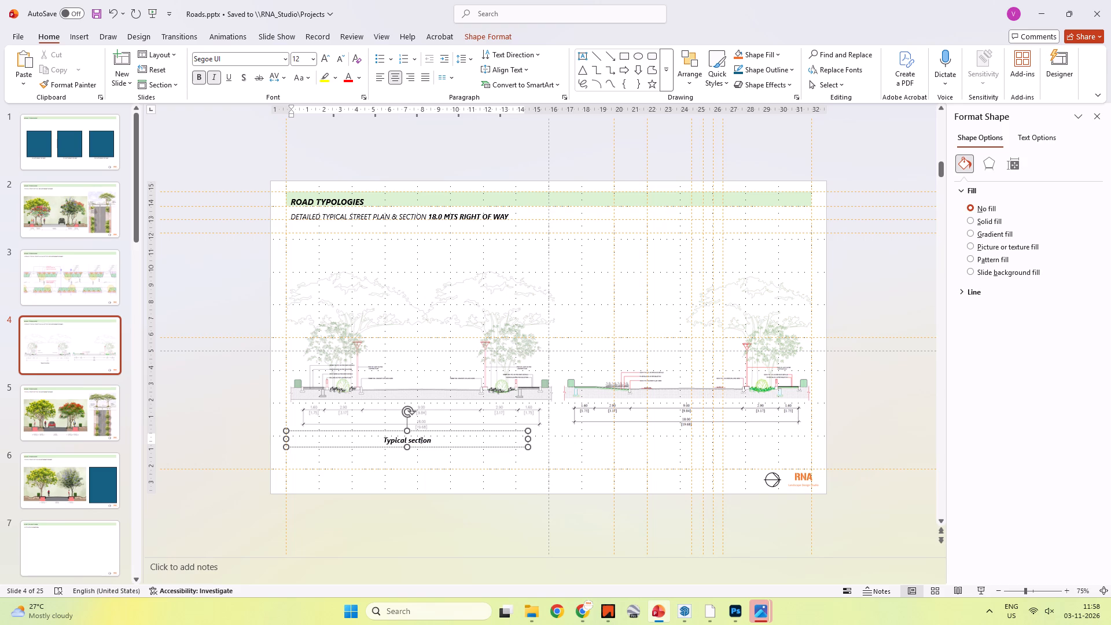
key("Left")
key("Left")
key("Left")
key("BackSpace")
key("shift+s")
Append "- A" to the left caption after "Typical Section".
key("Right")
key("Right")
key("Right")
key("Right")
key("Right")
key("Right")
key("Right")
key("Right")
type("-")
key("space")
key("shift+a")
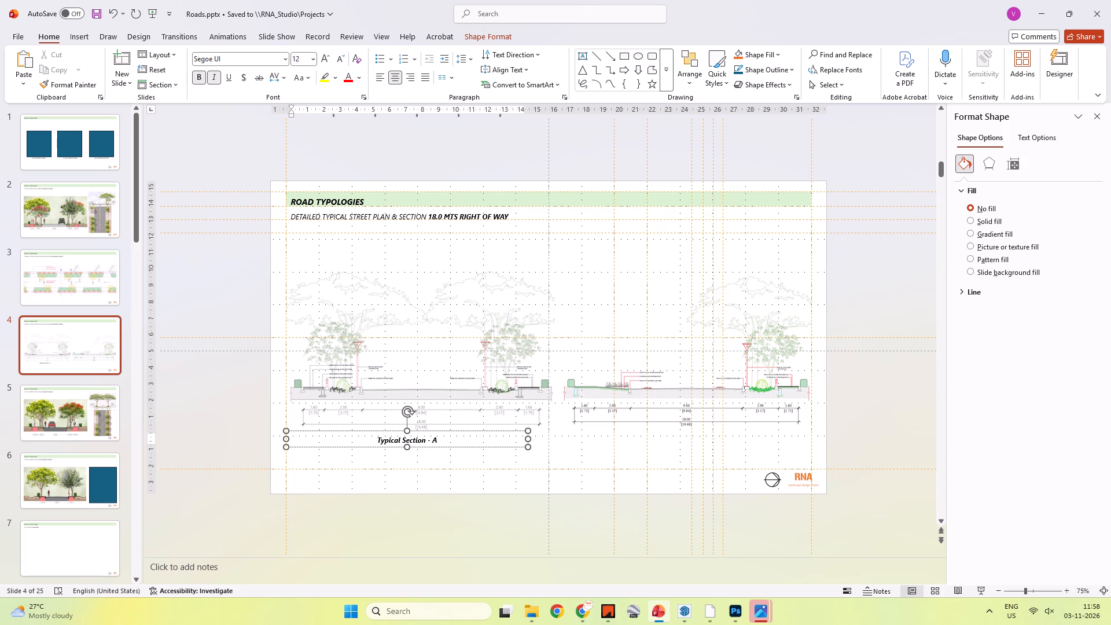
Centre the "Typical Section - A" caption beneath the left section picture.
left_click_drag(439, 446, 454, 445, "shift")
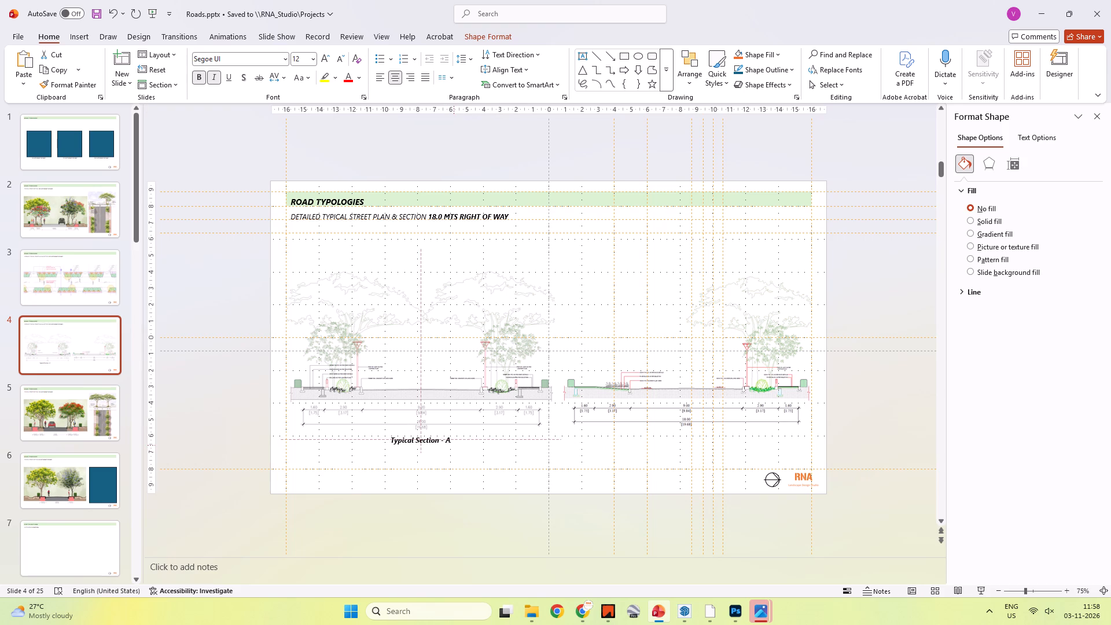
left_click_drag(454, 445, 454, 445, "shift")
Duplicate the caption beneath the right section, level with the original, and change its letter to B.
left_click_drag(453, 446, 722, 447, "ctrl")
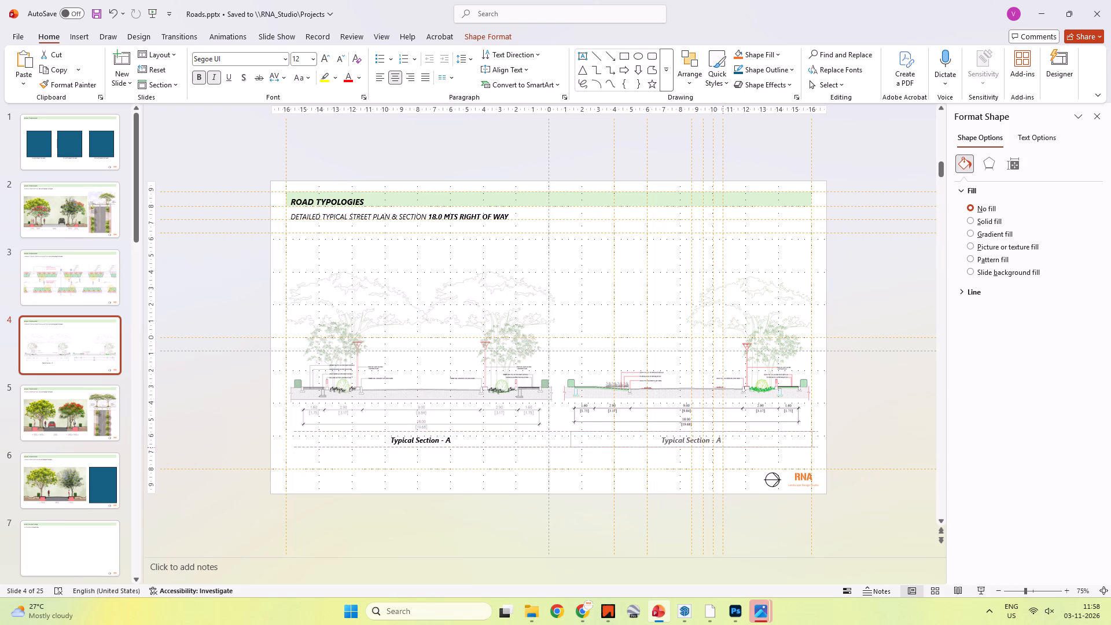
left_click_drag(722, 447, 718, 448, "ctrl")
left_click(715, 441)
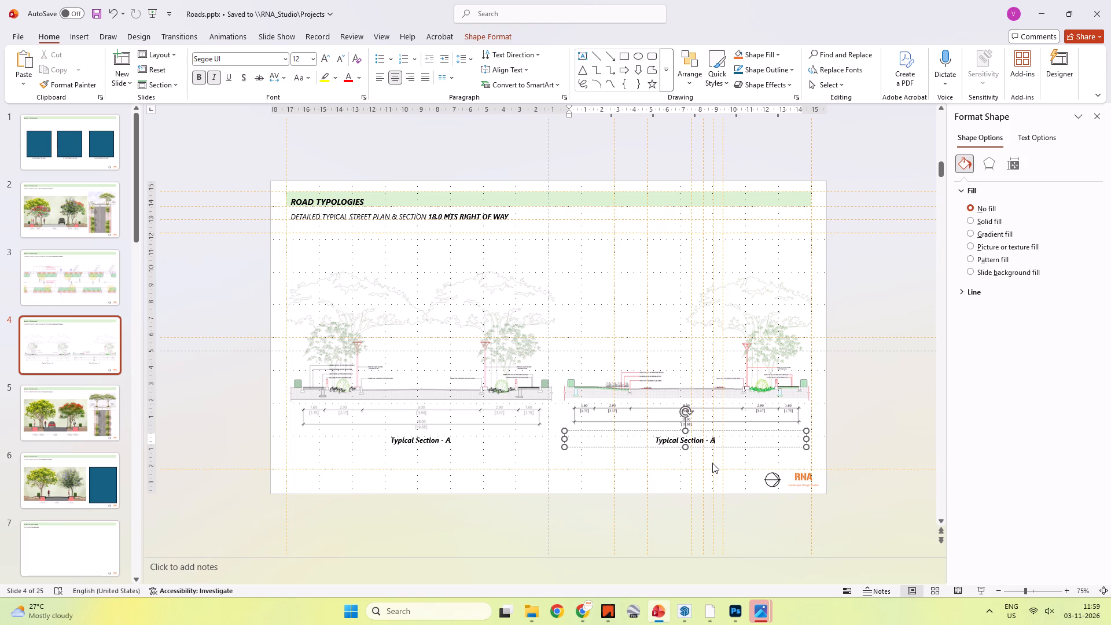
key("BackSpace")
key("shift+b")
key("shift+Return")
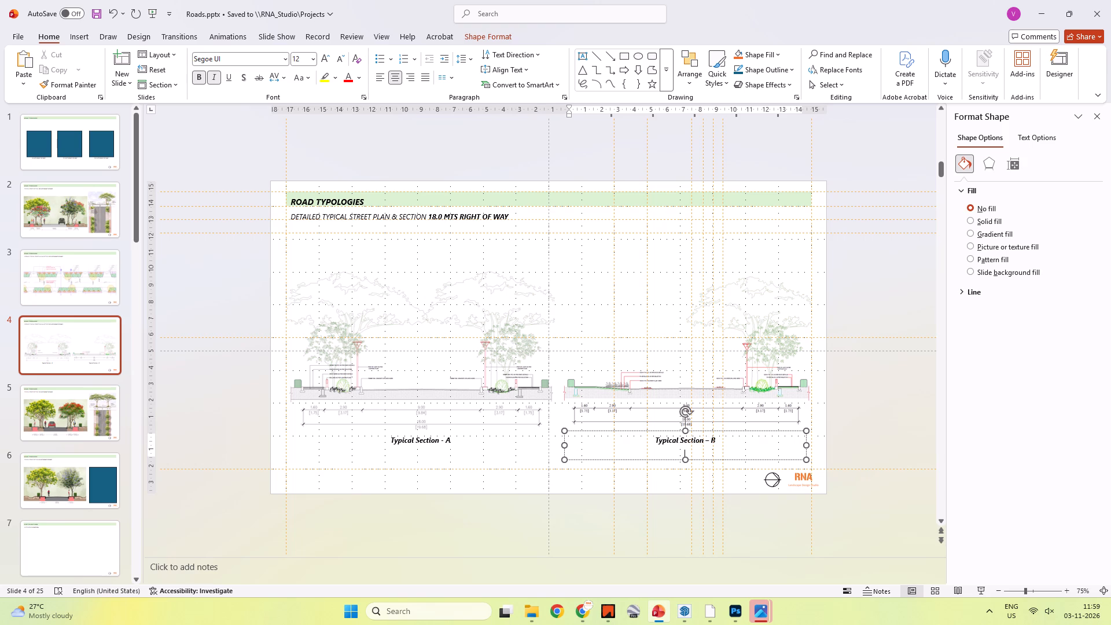
key("BackSpace")
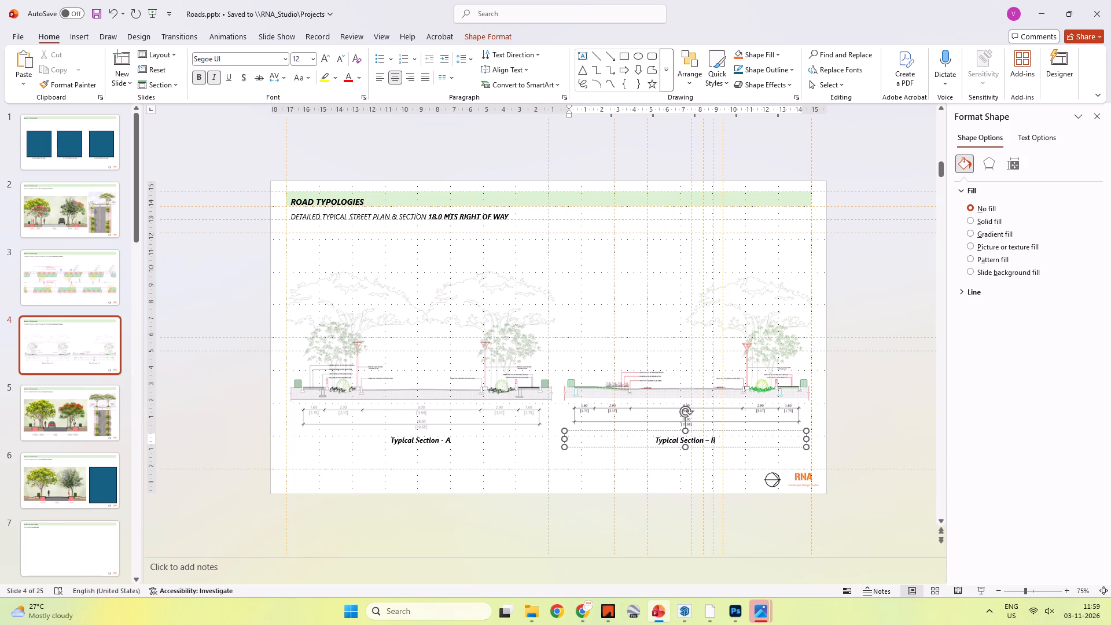
Insert "Cutting through drvieway" between "Typical Section" and the dash in the right section's caption.
key("Left")
key("Left")
key("Left")
key("Left")
key("space")
type("Cutting")
key("space")
type("through")
key("space")
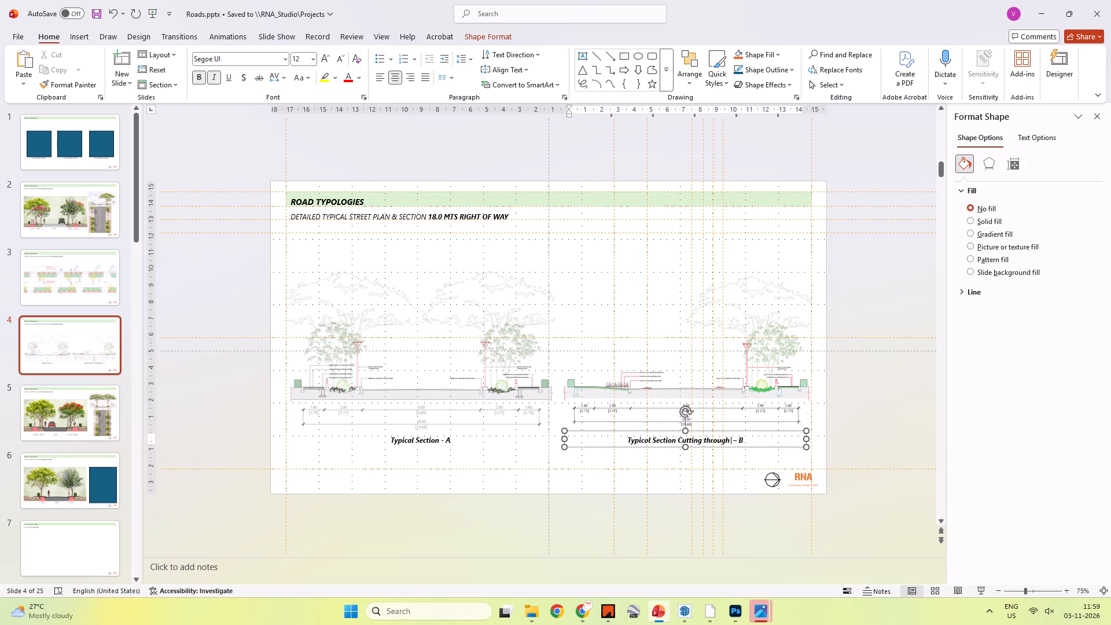
type("drviewa")
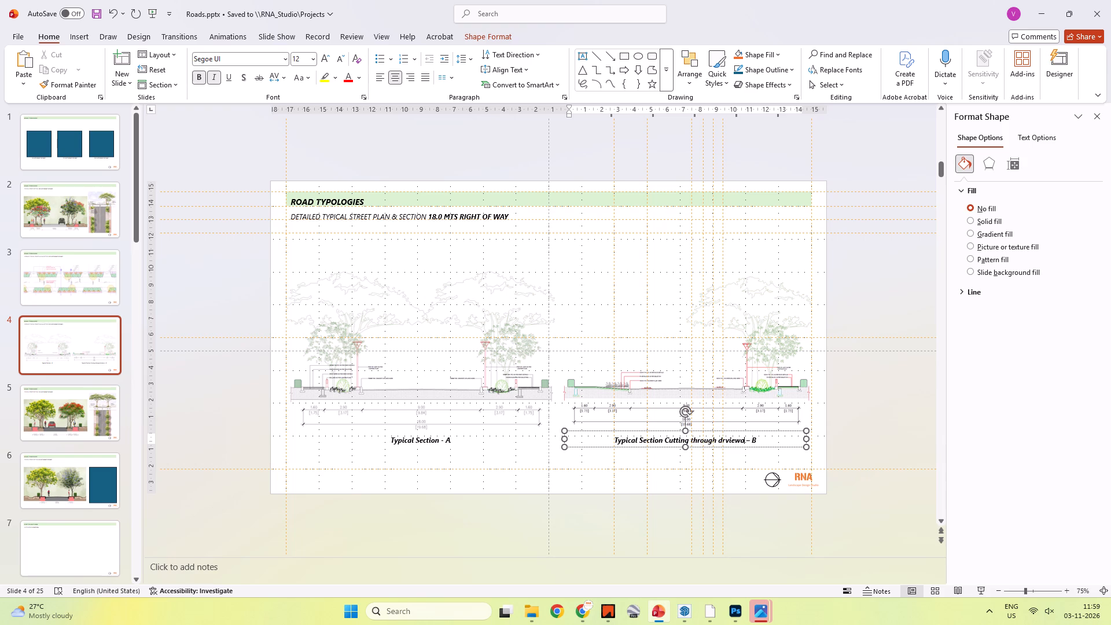
key("y")
Capitalise the D of the last word before the dash in the right section's caption.
key("Left")
key("Left")
key("Left")
key("Left")
key("Left")
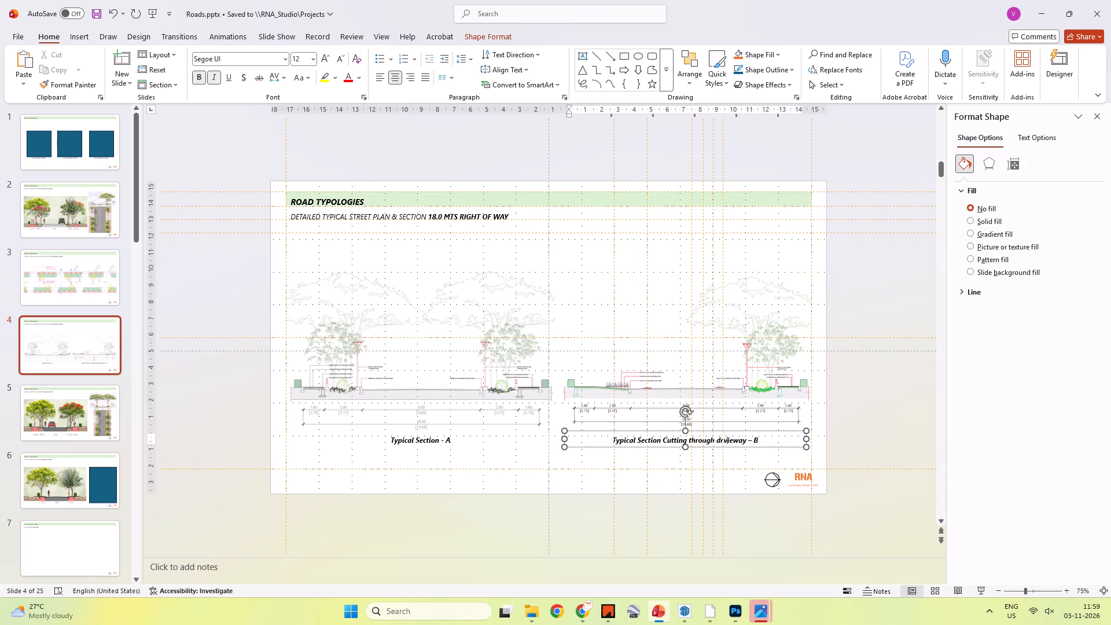
key("Left")
key("Left")
key("BackSpace")
key("shift+d")
Capitalise the T of "through" in the right section's caption.
key("Left")
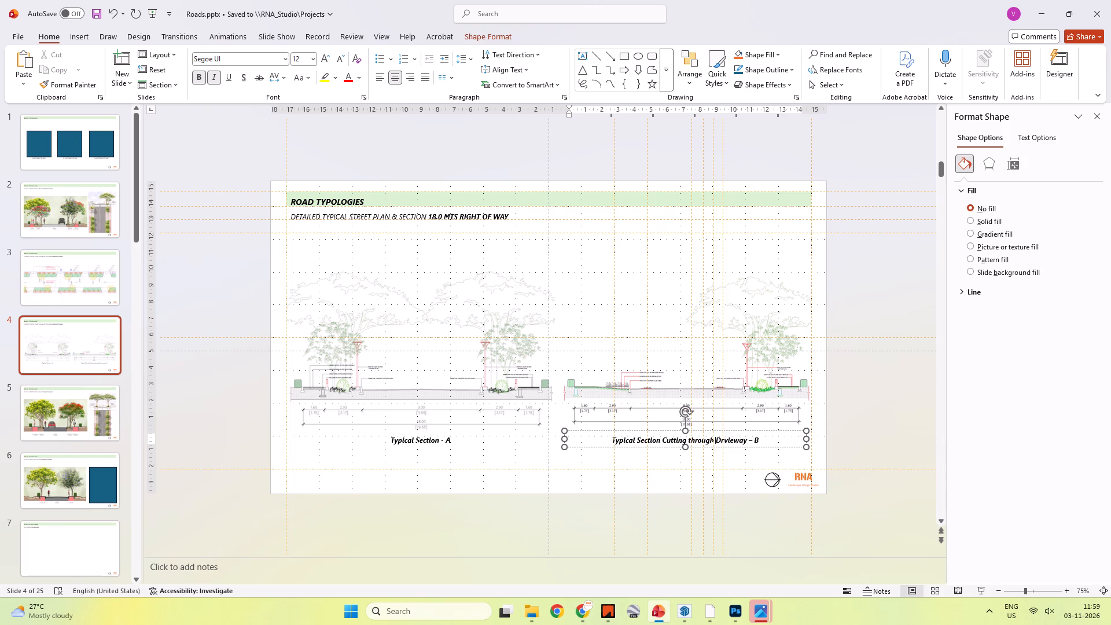
key("Left")
key("Left")
key("Left")
key("Left")
key("Left")
key("Left")
key("Left")
key("Left")
key("Left")
key("Right")
key("Right")
key("Right")
key("Left")
key("BackSpace")
key("shift+t")
key("Right")
key("Right")
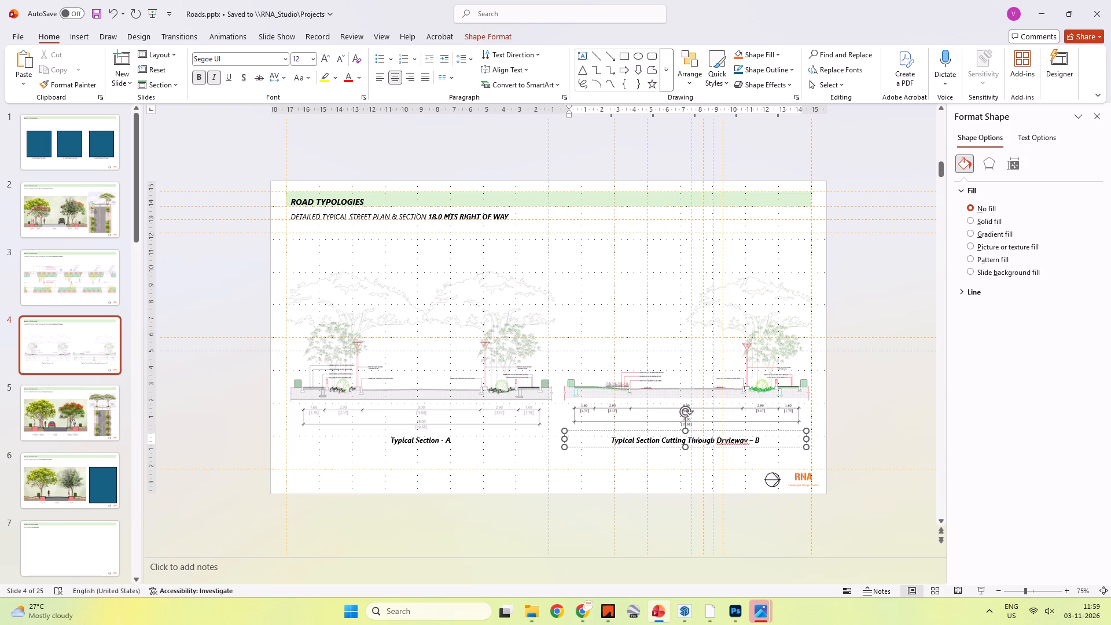
Correct the misspelled last word before the dash in the right section's caption to "Driveway".
right_click(737, 441)
left_click(763, 451)
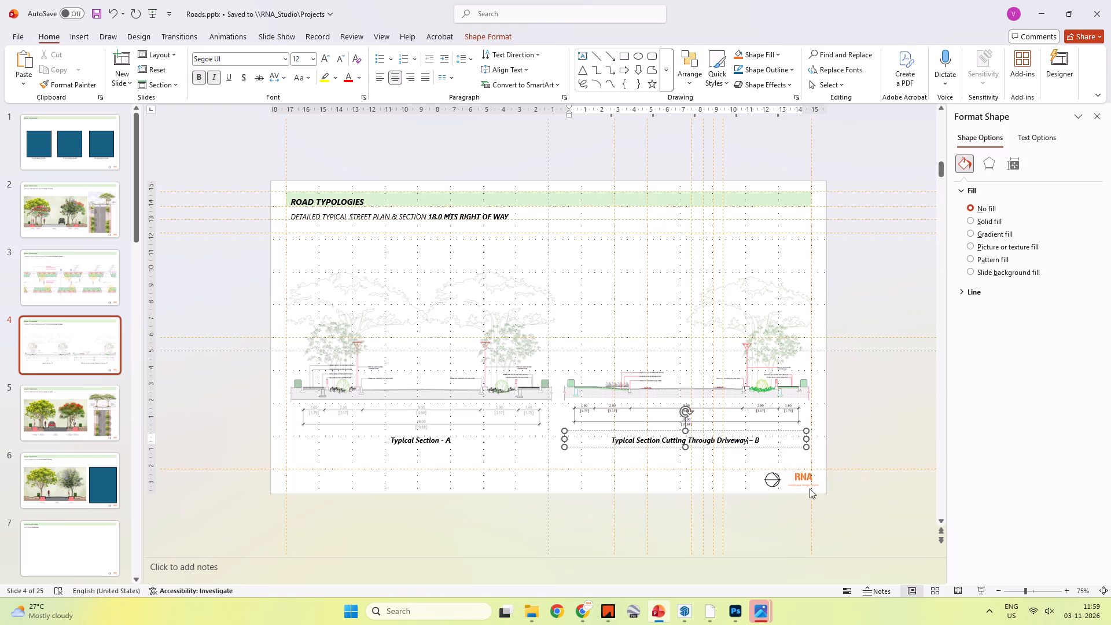
left_click(861, 449)
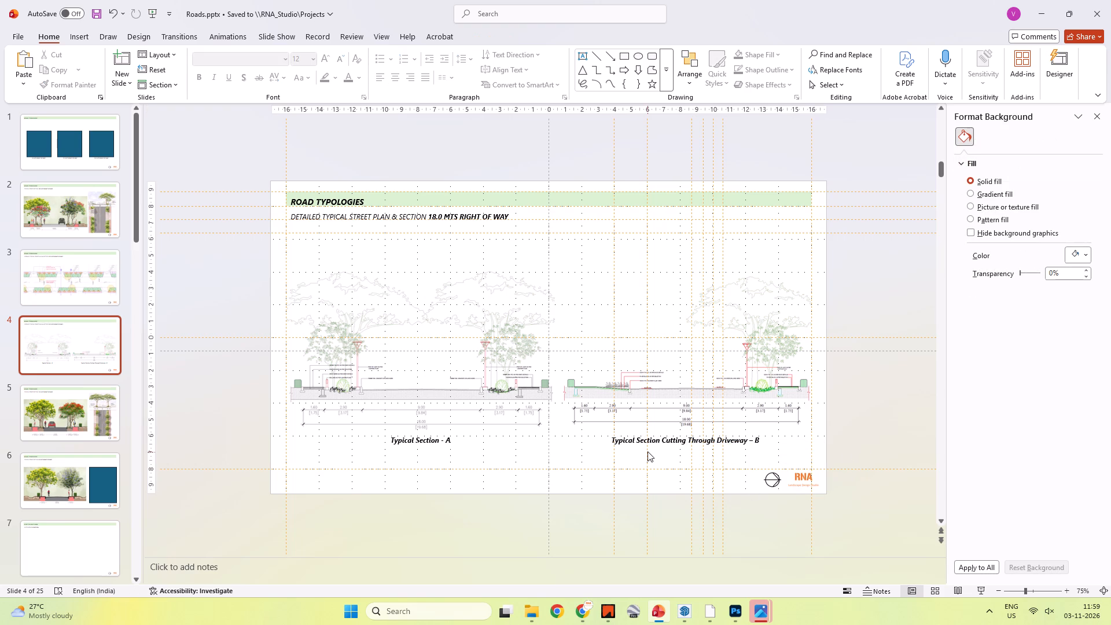
left_click(861, 295)
On slide 3, duplicate the subtitle below the plan near the slide's lower edge and replace its text with "SCALE: NTS".
left_click(60, 286)
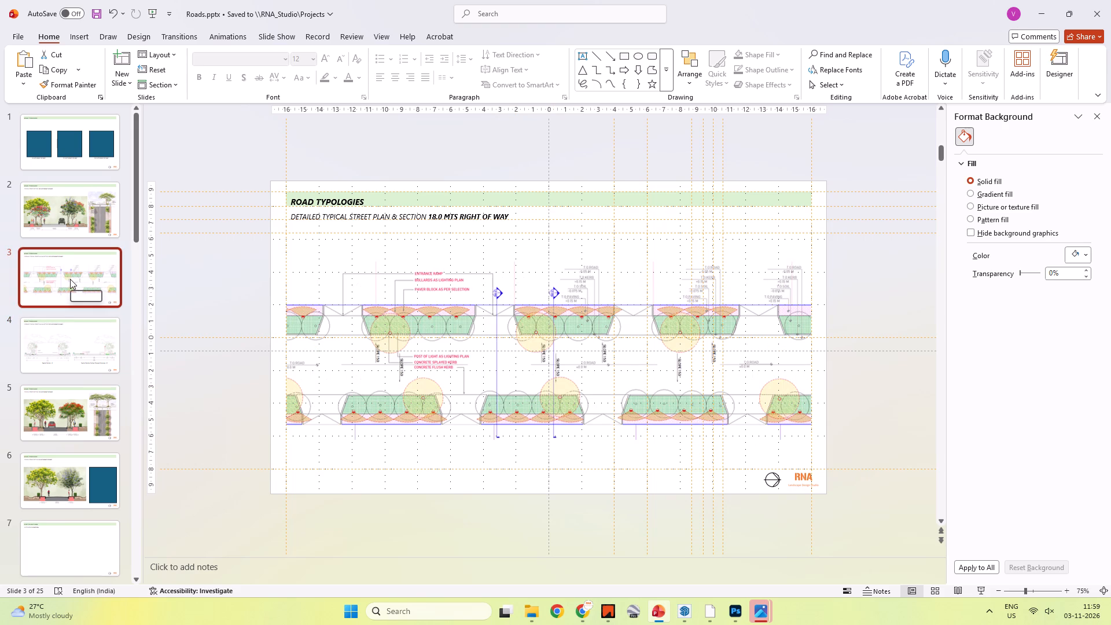
left_click(211, 378)
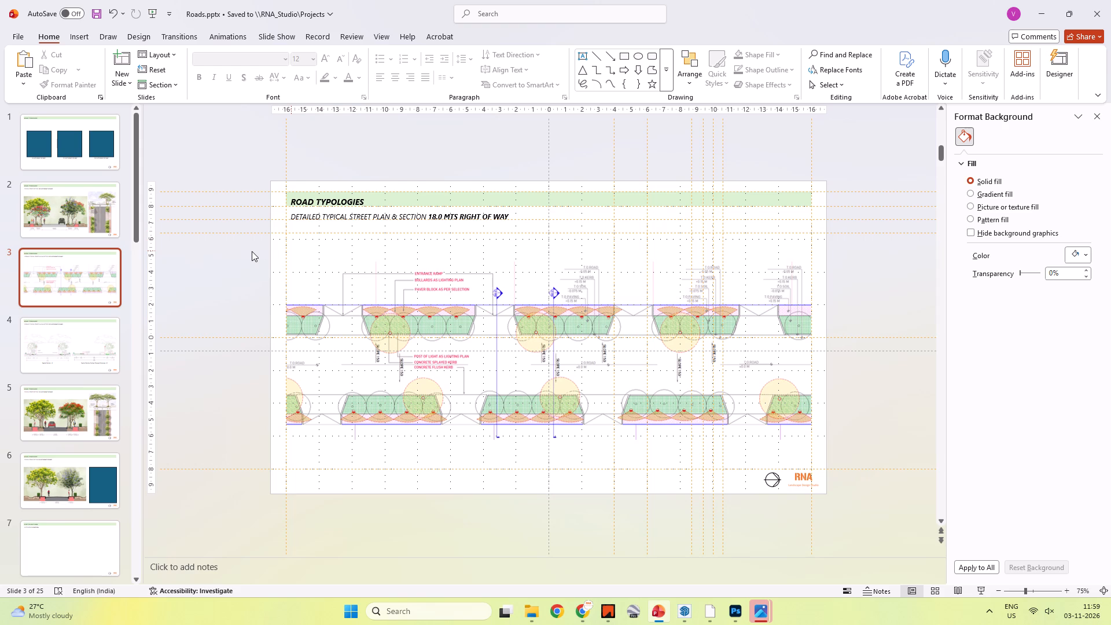
left_click(336, 214)
left_click(334, 222)
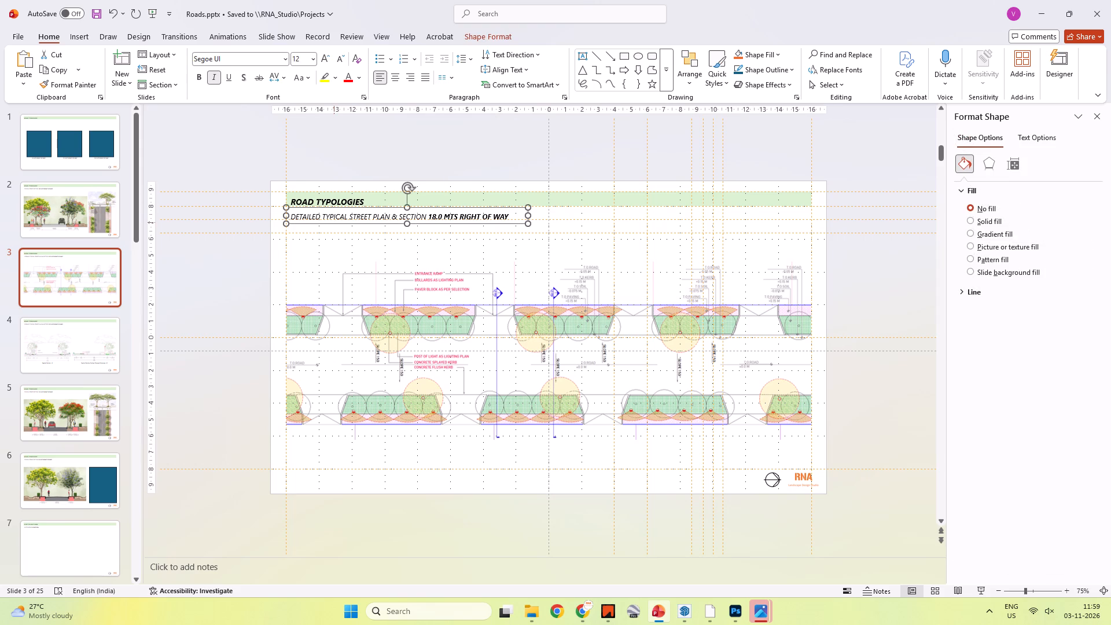
left_click_drag(333, 224, 334, 468, "ctrl")
left_click(327, 459)
key("ctrl+a")
type("NTS")
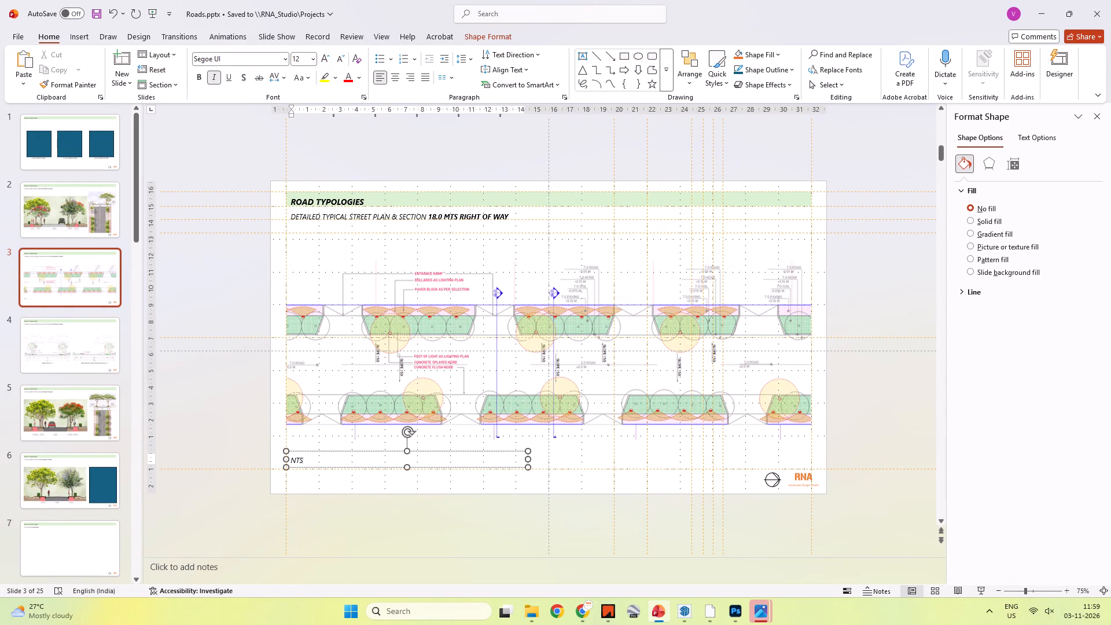
key("Left")
key("Left")
key("Left")
key("Left")
key("Left")
key("Left")
type("SCALE")
type(":")
key("space")
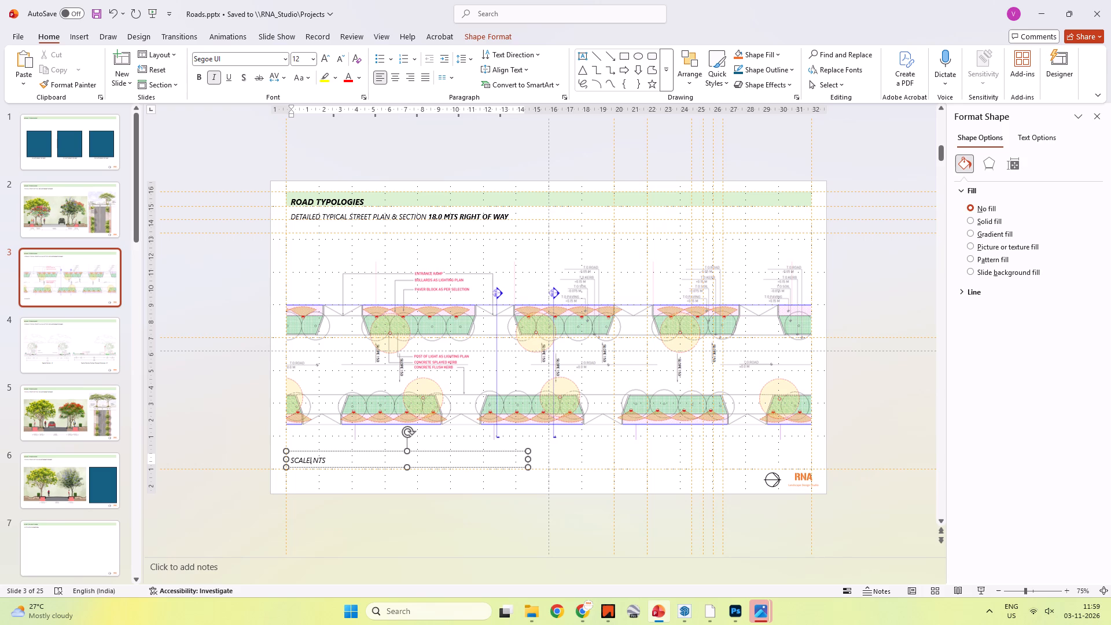
Reduce the scale note's font size to 10.
key("ctrl+a")
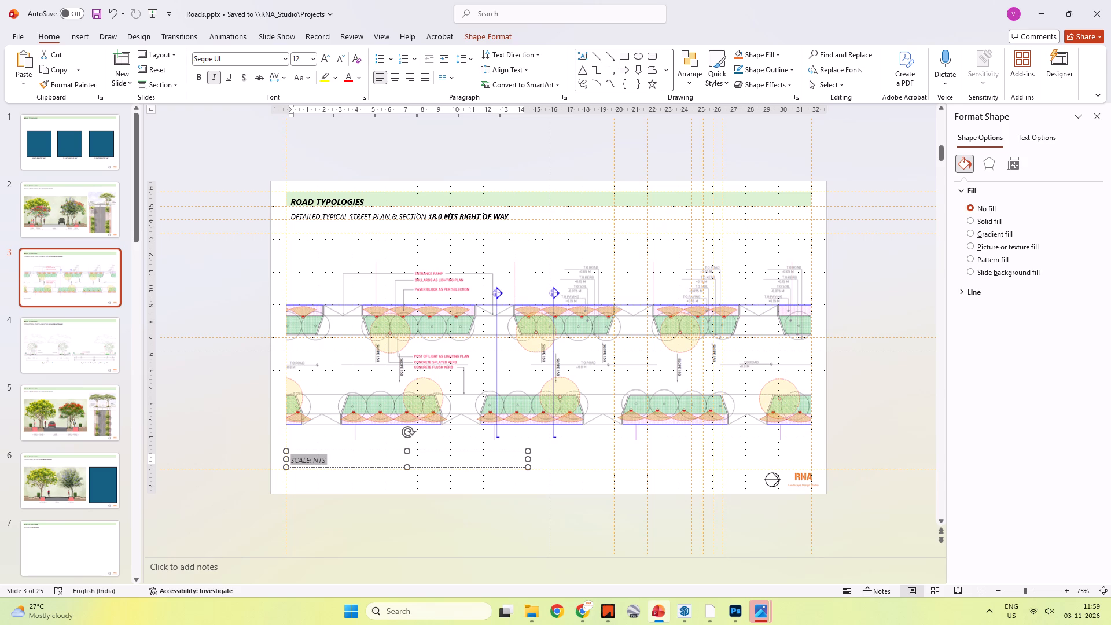
double_click(339, 59)
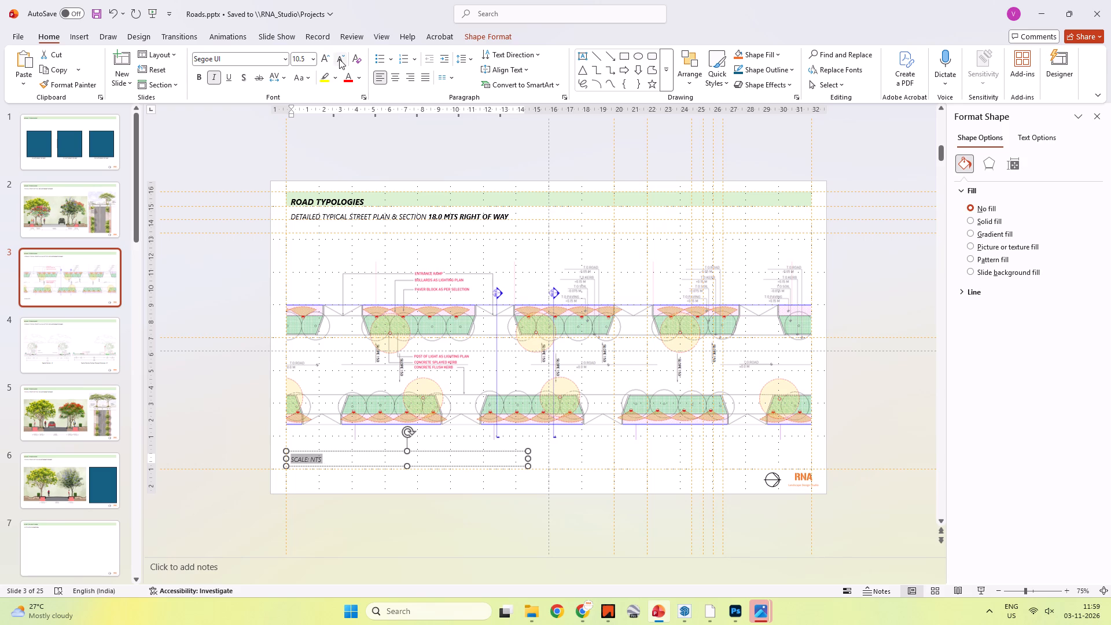
left_click(339, 59)
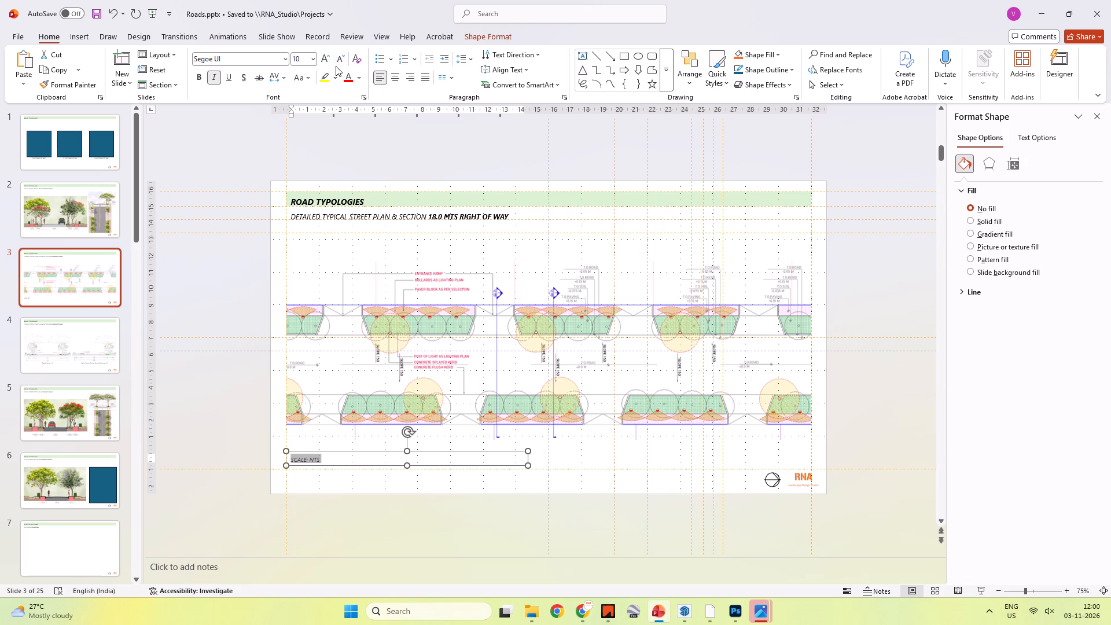
Right-align the scale note and place it on the lower guide against the right margin, just above the logo.
left_click(344, 463, "shift")
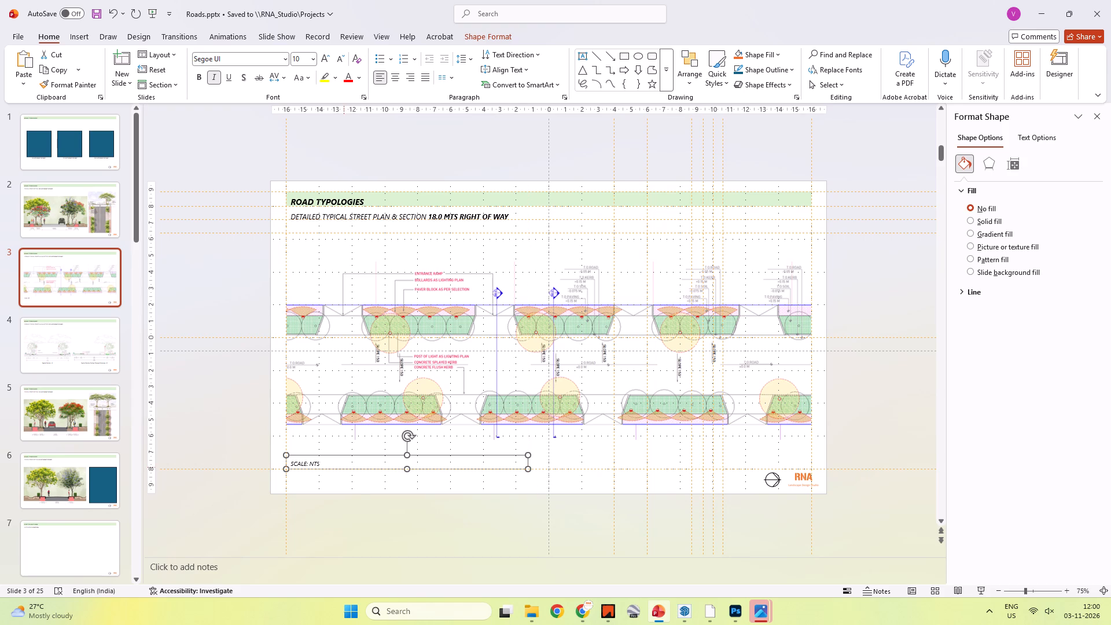
left_click(357, 497)
left_click(351, 475)
left_click(352, 471)
left_click(358, 471)
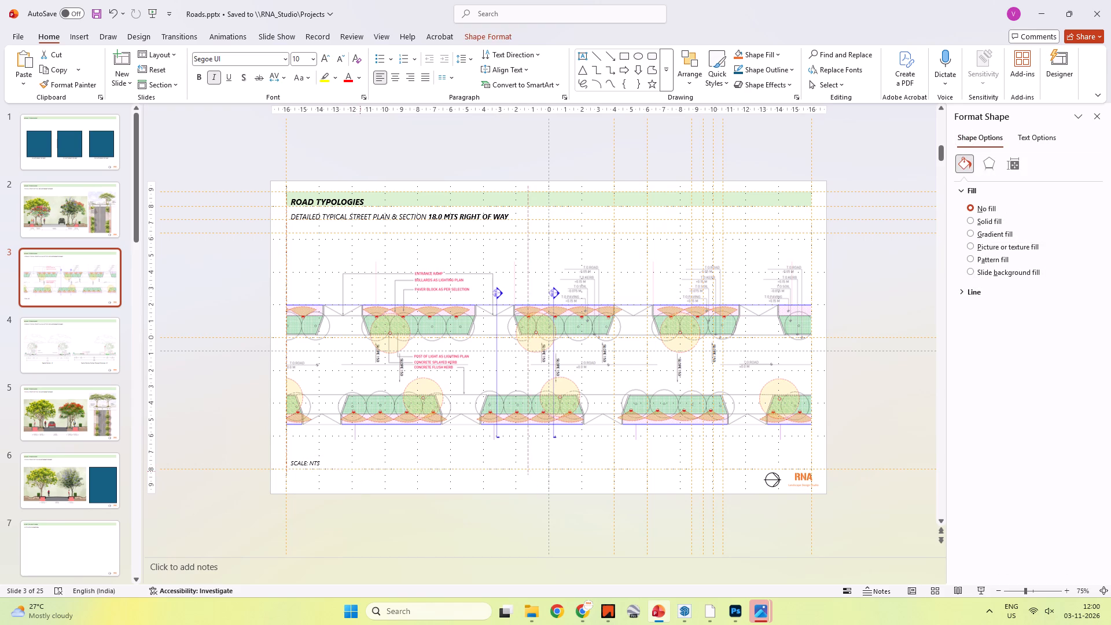
left_click(410, 78)
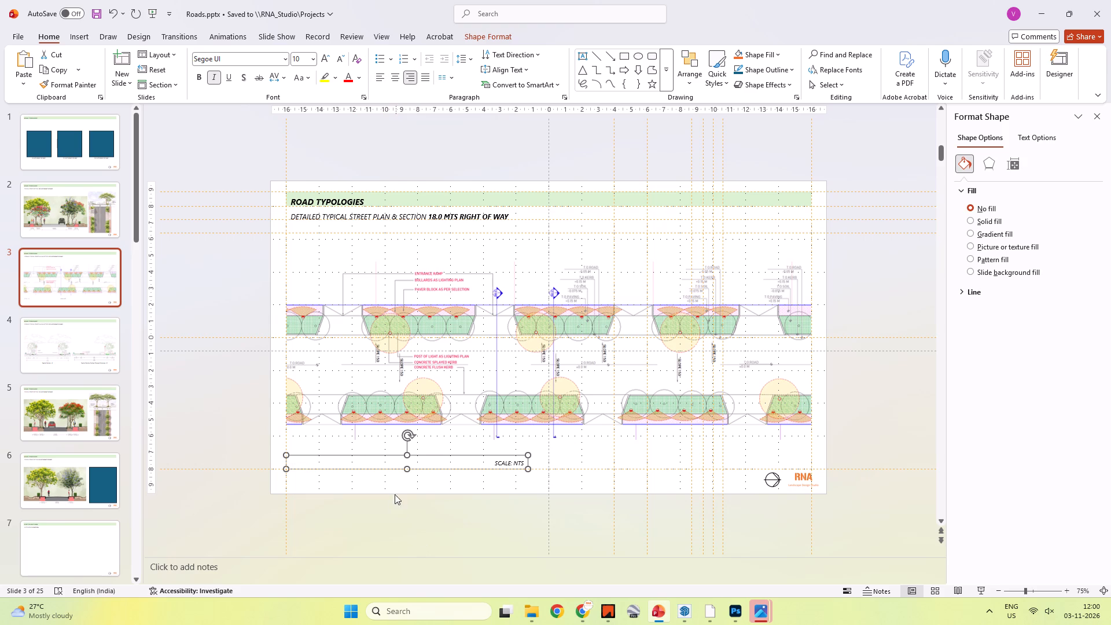
left_click_drag(383, 469, 667, 467, "shift")
left_click(641, 487)
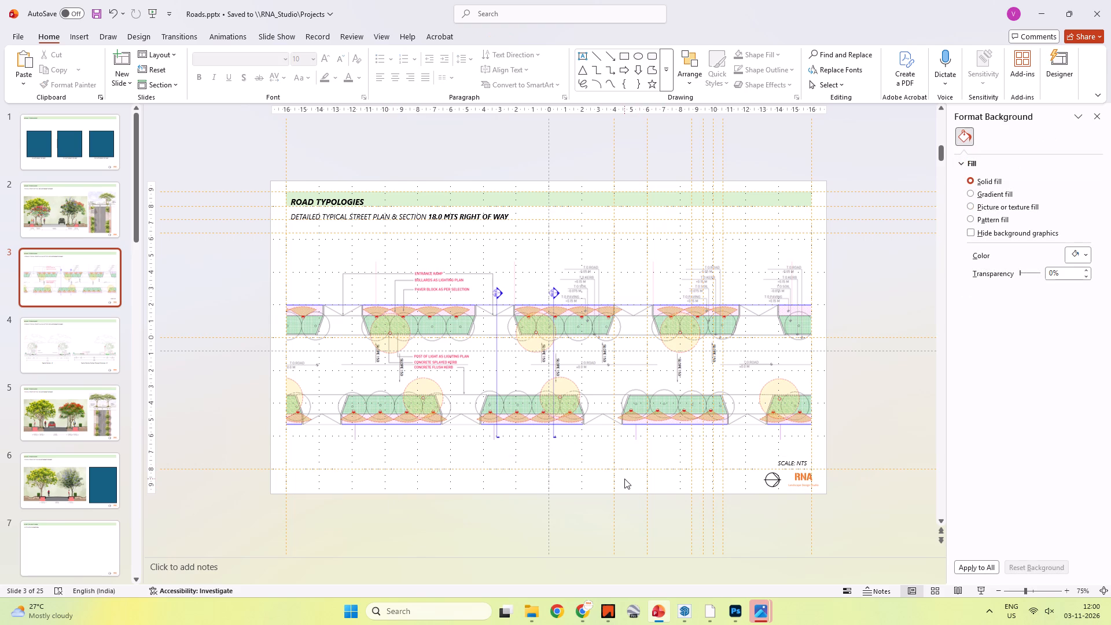
Expand "NTS" in the scale note to "Not to Scale".
left_click(797, 463)
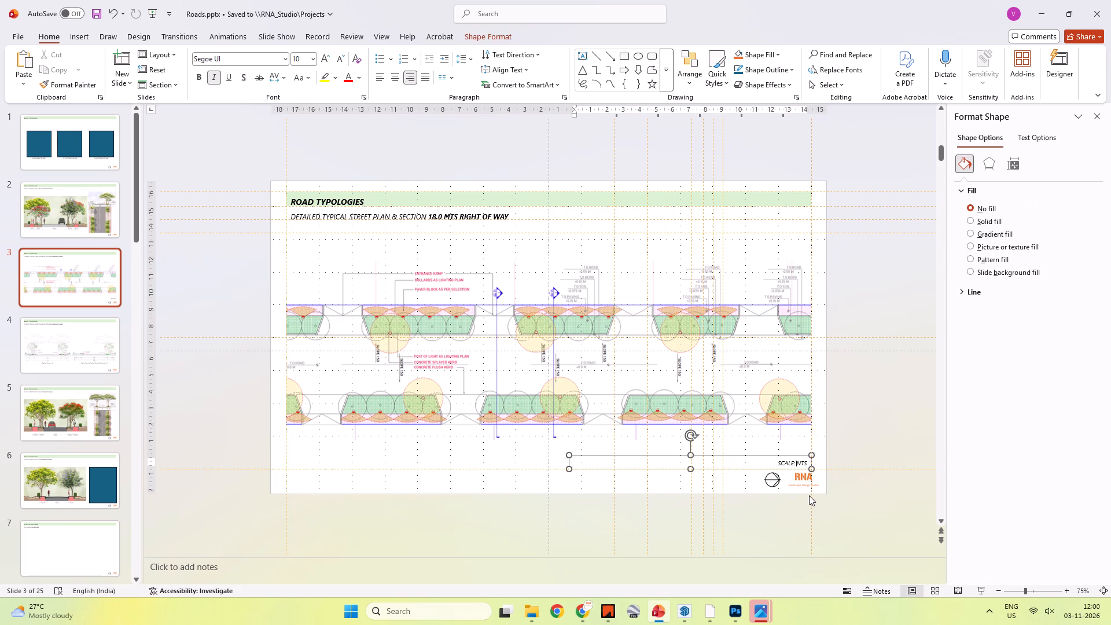
key("Right")
type("ot")
key("Right")
key("BackSpace")
key("space")
type("to")
key("space")
key("Right")
type("cale")
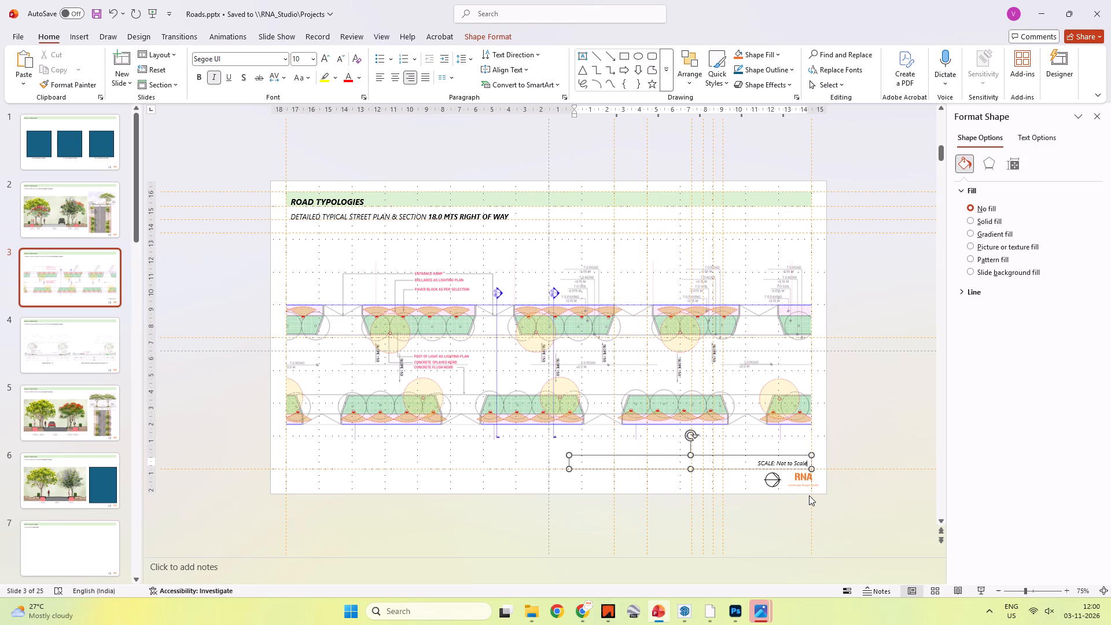
left_click(845, 425)
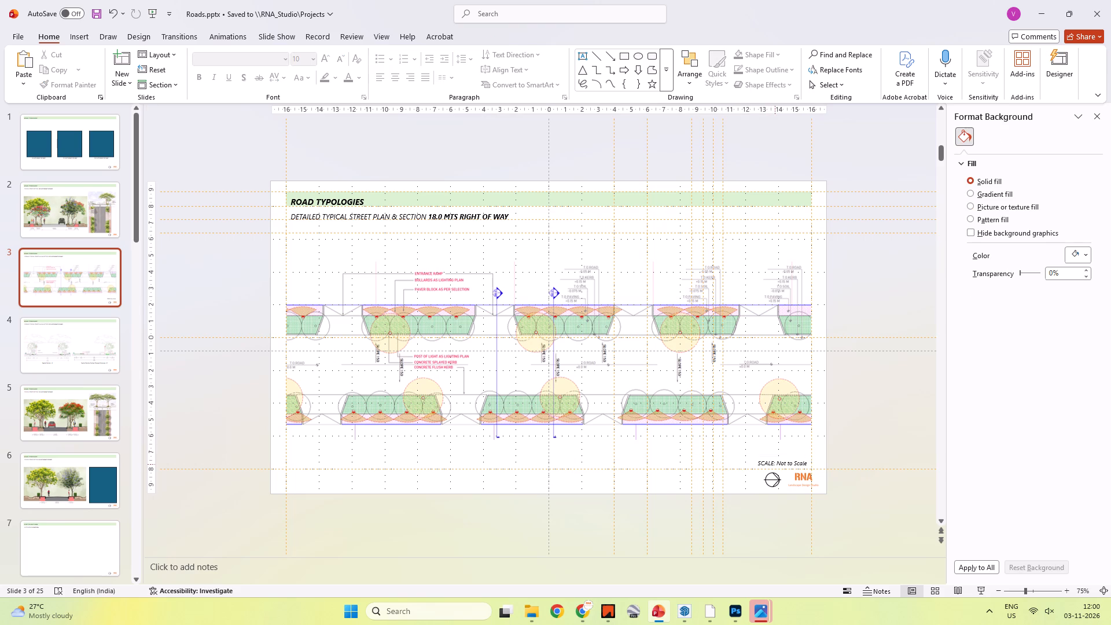
Remove the "SCALE:" prefix from the note above the logo.
left_click(775, 464)
key("BackSpace")
key("BackSpace")
key("BackSpace")
key("BackSpace")
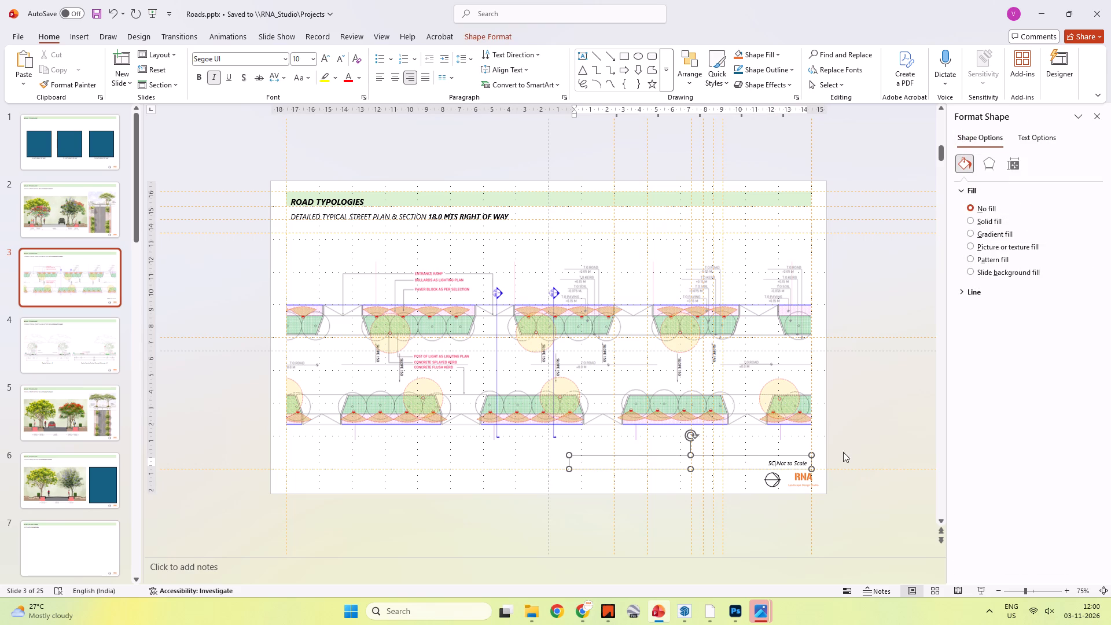
key("BackSpace")
key("BackSpace")
left_click(847, 442)
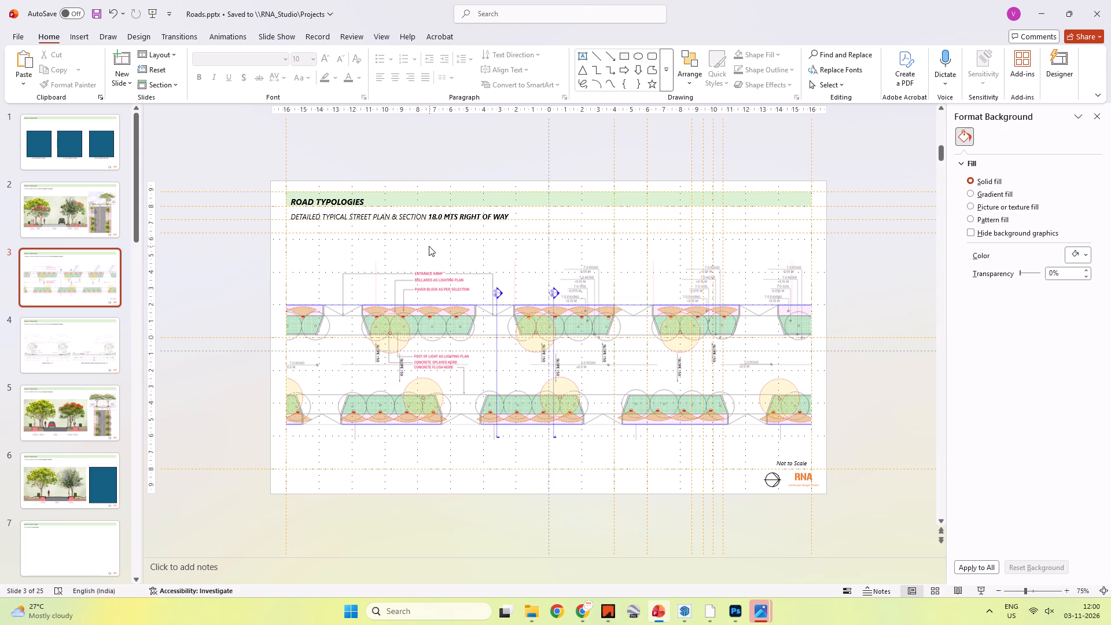
Delete "& SECTION" from slide 3's subtitle, leaving a single space before "18.0 MTS RIGHT OF WAY".
left_click(421, 215)
left_click(425, 214)
key("BackSpace")
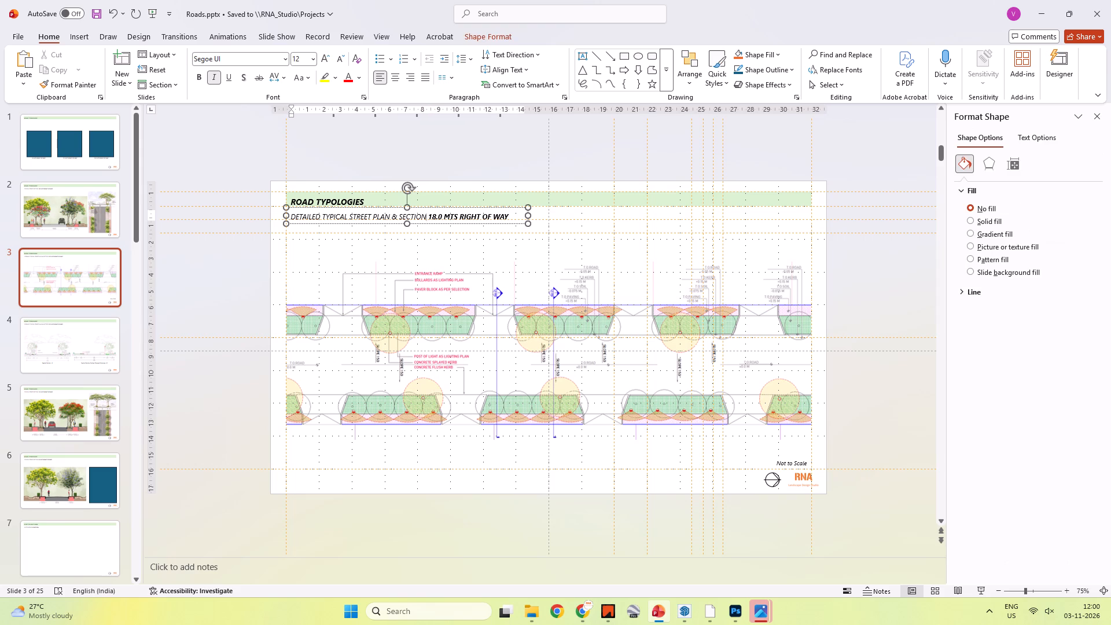
key("BackSpace")
key("BackSpace")
key("BackSpace")
key("BackSpace")
key("BackSpace")
key("BackSpace")
key("BackSpace")
key("BackSpace")
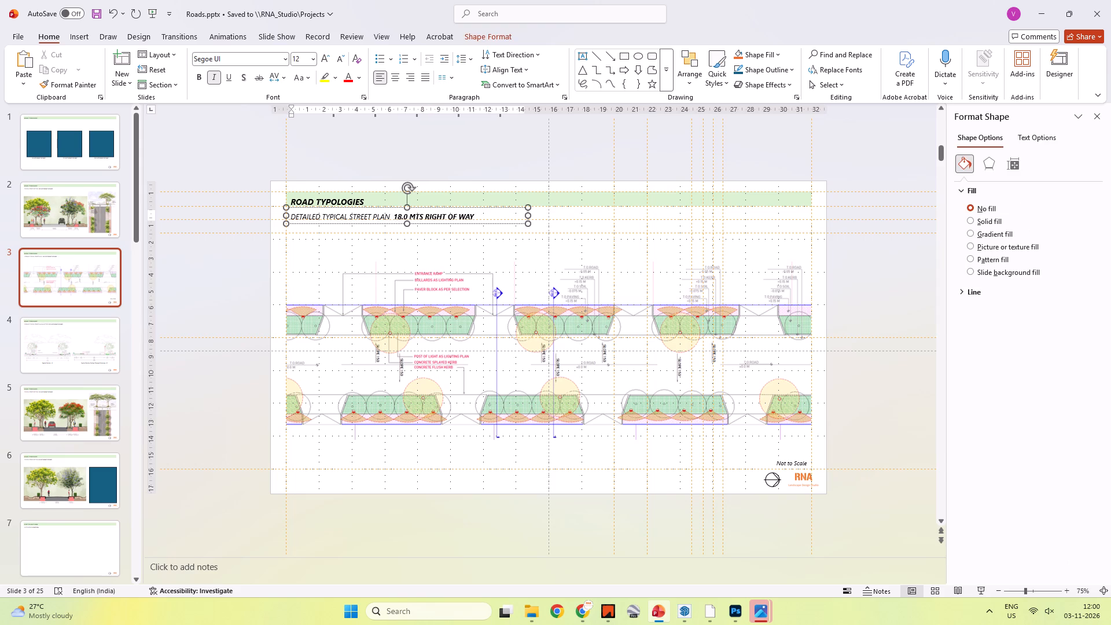
key("BackSpace")
left_click(194, 255)
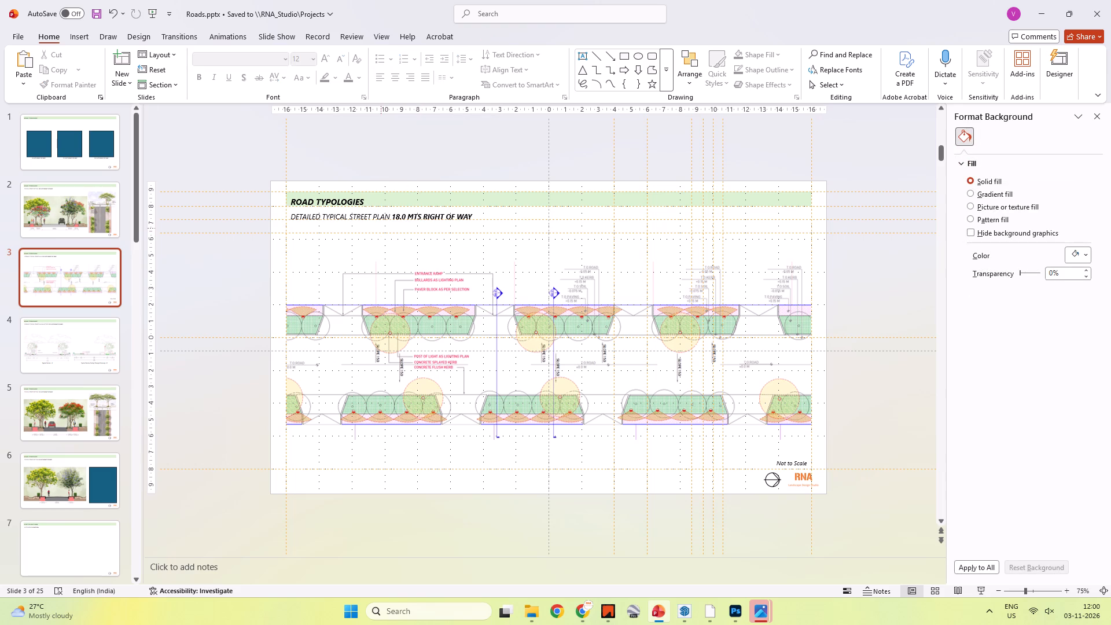
Duplicate the subtitle directly beneath the plan drawing, aligned with the left margin, as its caption.
left_click(380, 223)
left_click_drag(378, 223, 432, 448, "ctrl")
left_click(386, 436)
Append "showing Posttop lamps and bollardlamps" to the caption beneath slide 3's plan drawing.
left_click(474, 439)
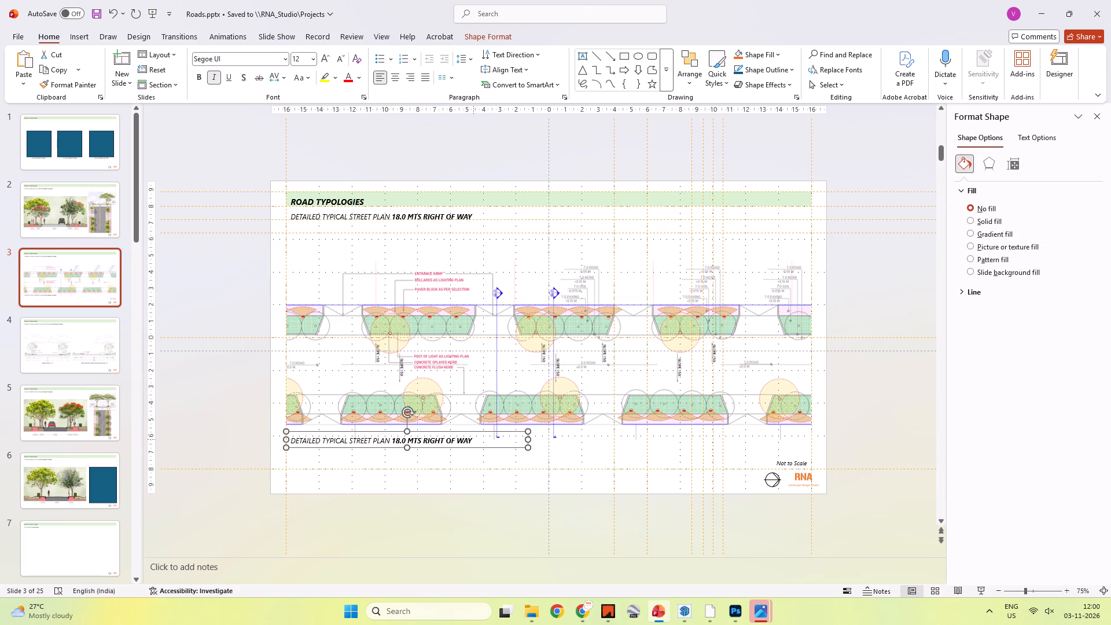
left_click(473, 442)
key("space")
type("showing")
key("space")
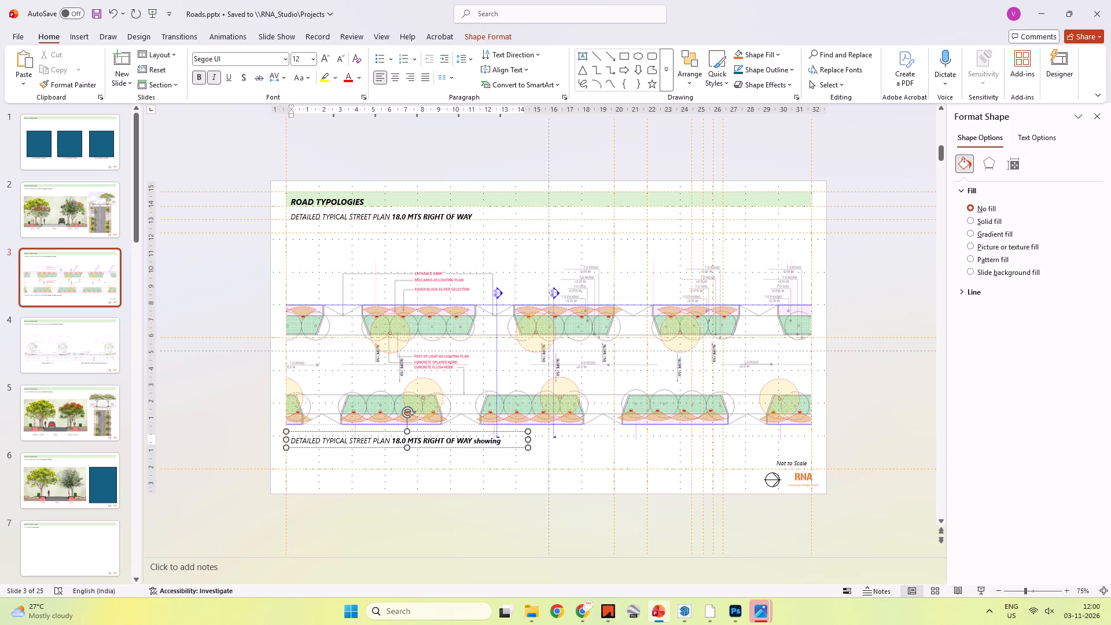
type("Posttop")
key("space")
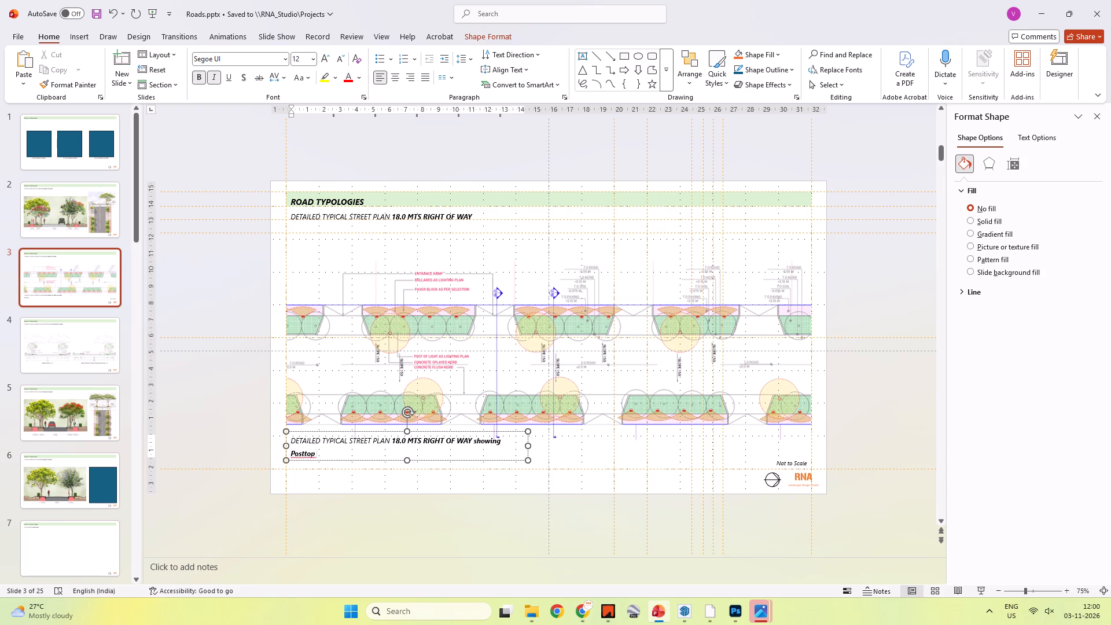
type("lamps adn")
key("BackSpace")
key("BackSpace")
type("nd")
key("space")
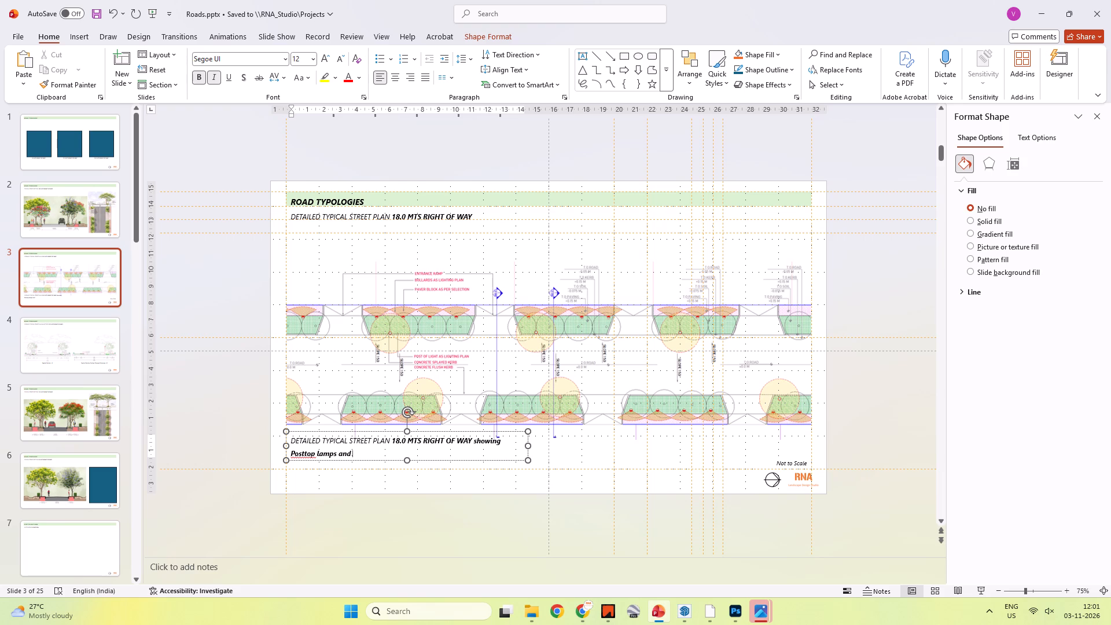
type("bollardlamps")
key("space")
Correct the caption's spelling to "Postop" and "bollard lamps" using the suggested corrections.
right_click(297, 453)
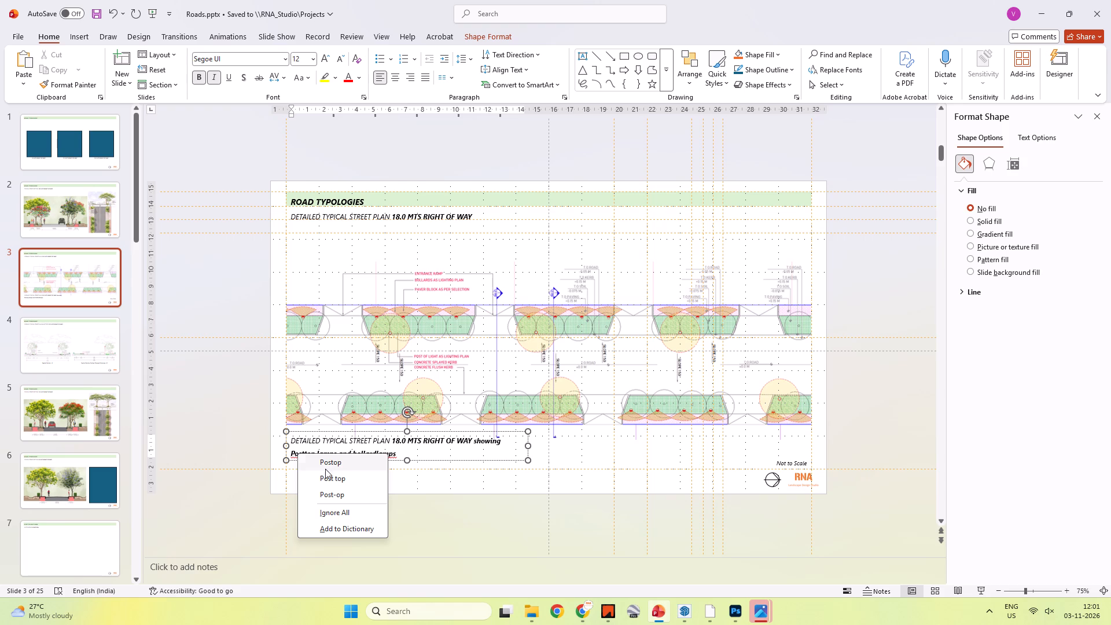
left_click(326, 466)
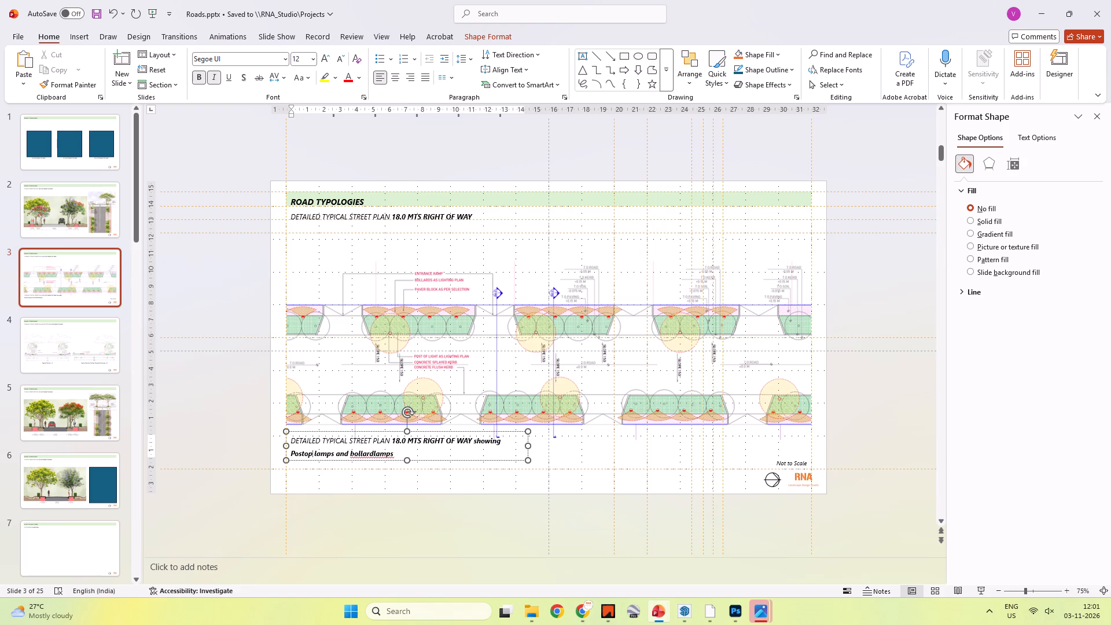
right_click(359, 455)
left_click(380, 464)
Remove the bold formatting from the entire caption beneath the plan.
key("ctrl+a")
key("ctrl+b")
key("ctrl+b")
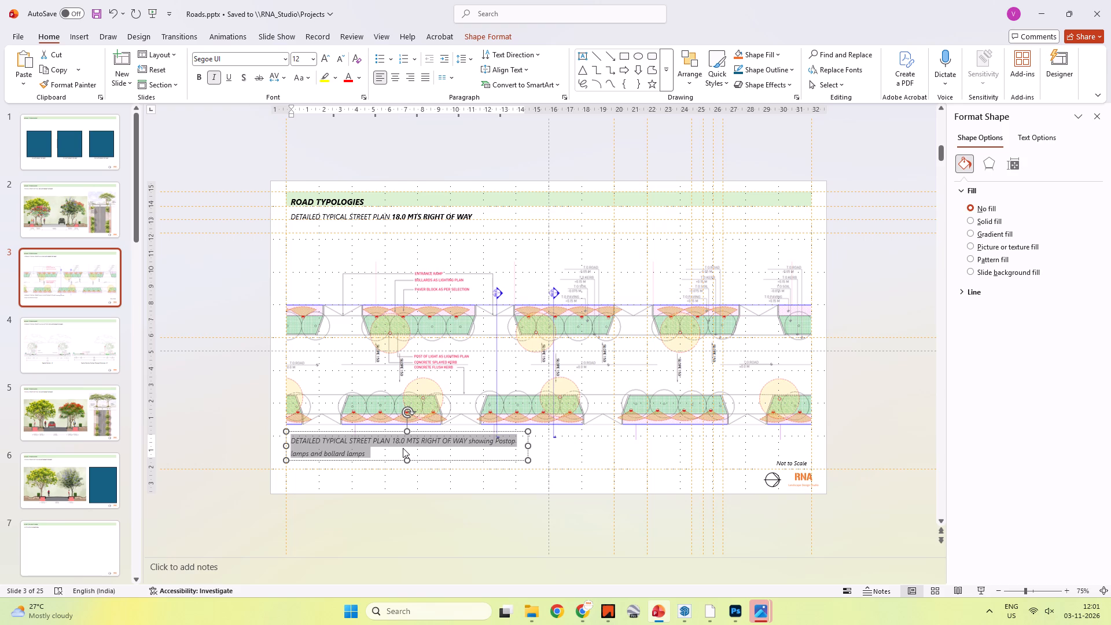
Delete the caption beneath slide 3's plan drawing and save the presentation.
left_click(434, 459)
key("Delete")
left_click(436, 534)
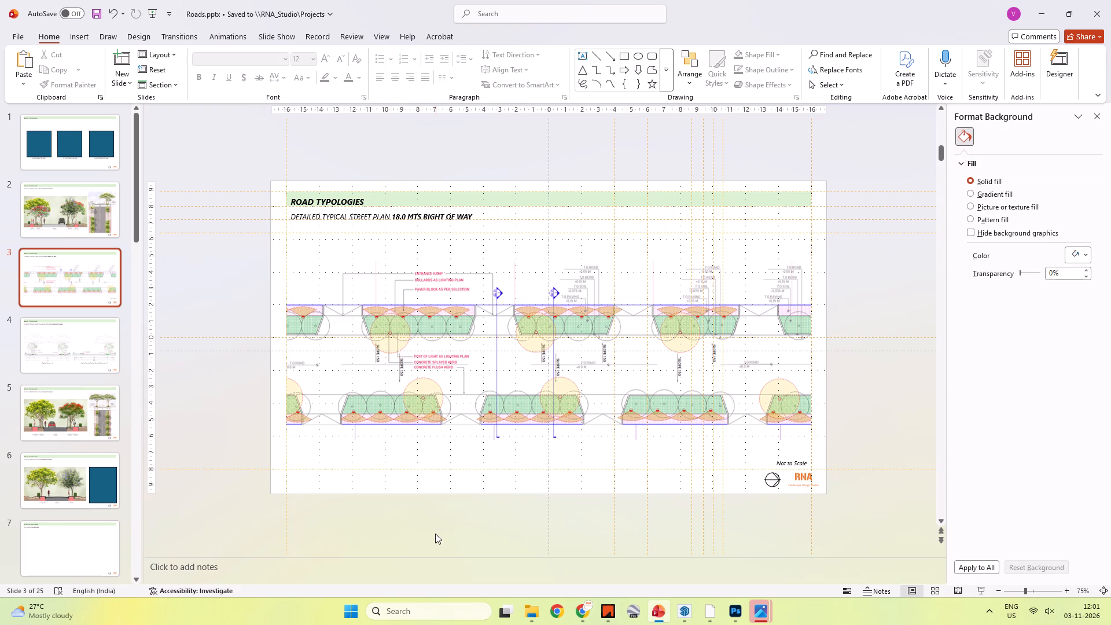
key("ctrl+s")
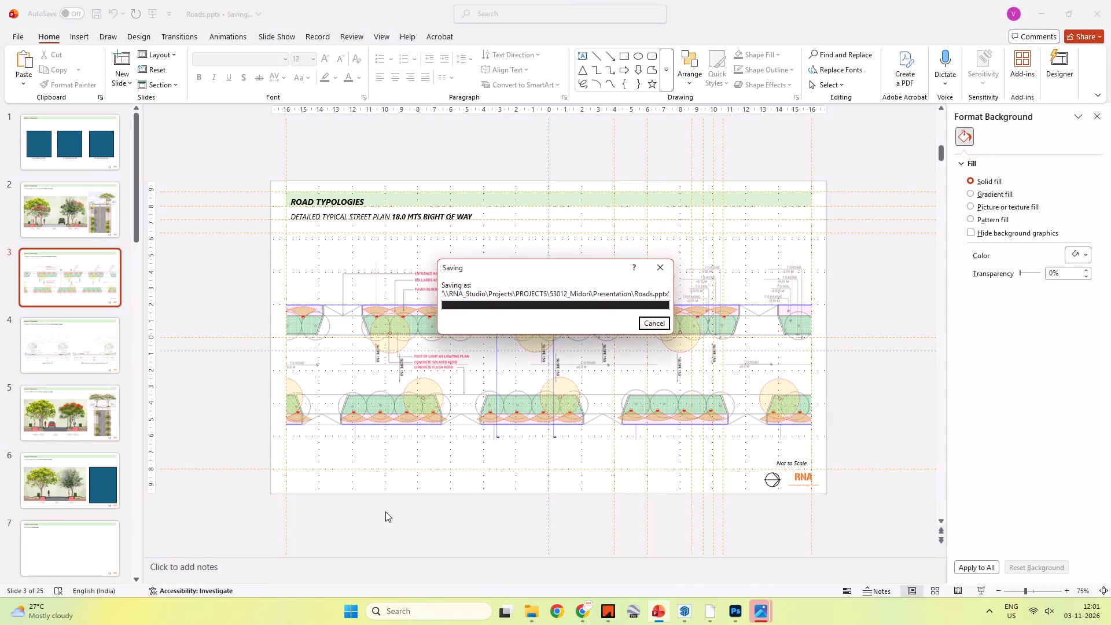
Duplicate slide 5, the typical street section for the 12.0 MTS right of way.
left_click(44, 212)
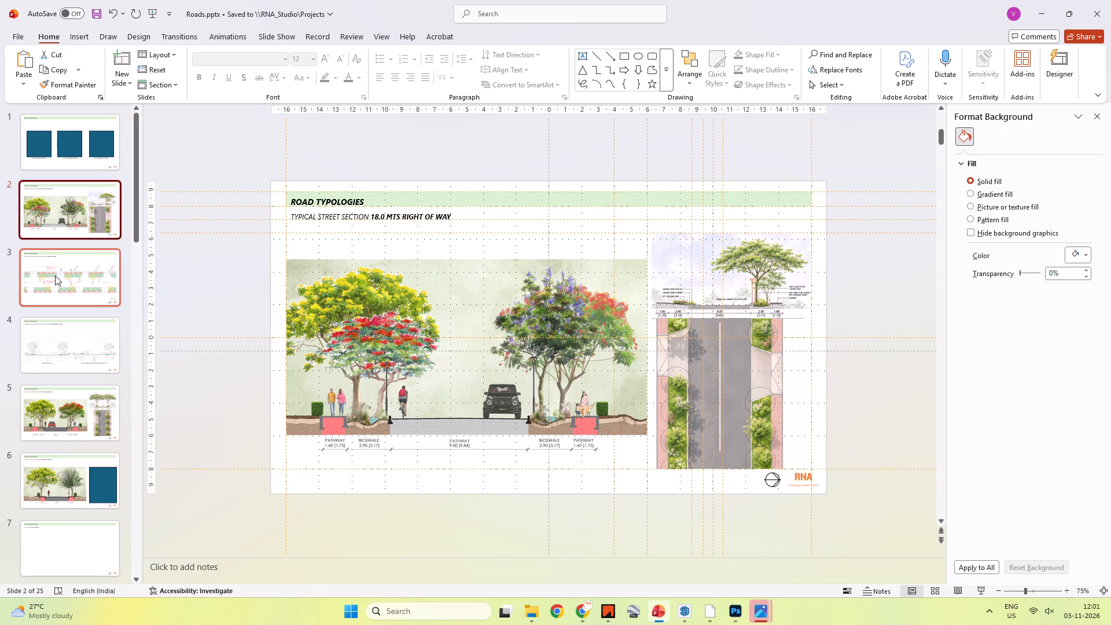
left_click(55, 275)
left_click(65, 342)
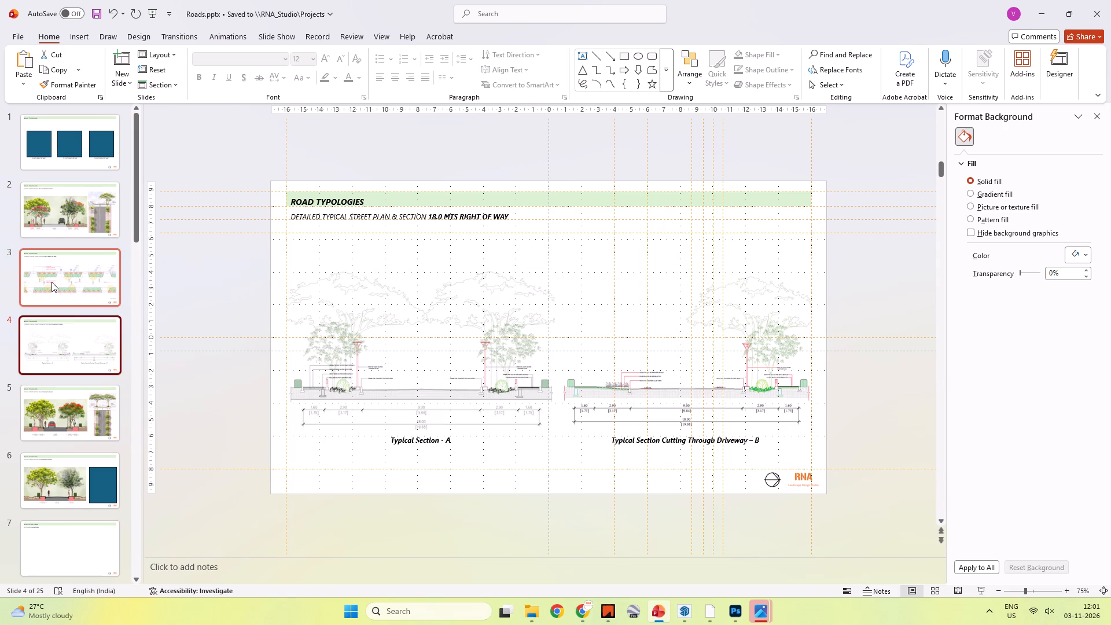
left_click(51, 282)
left_click(72, 347)
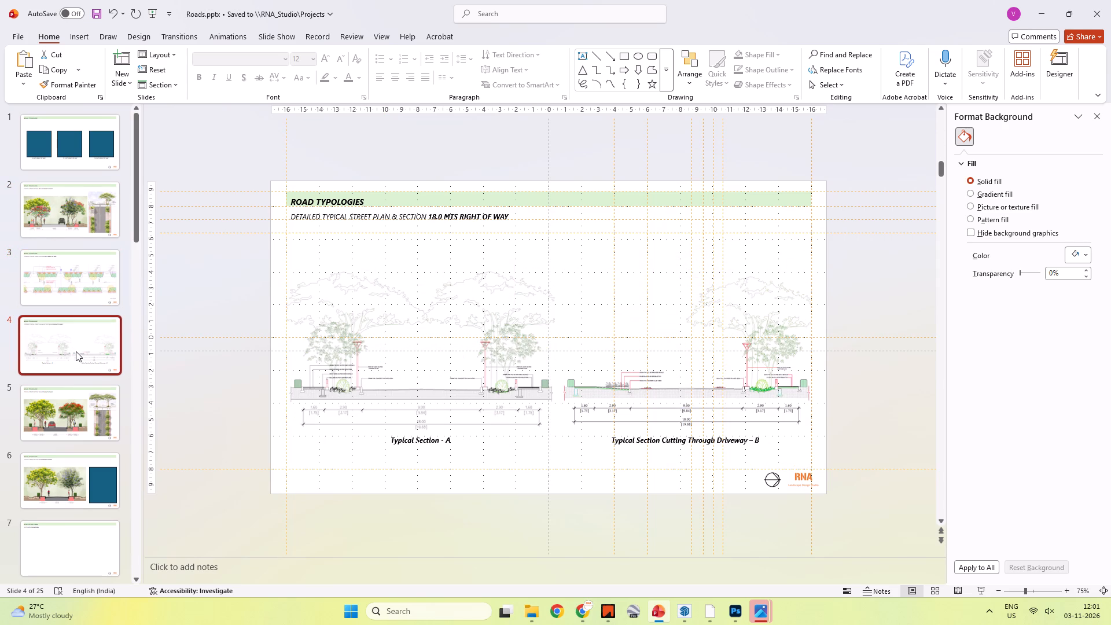
left_click(83, 409)
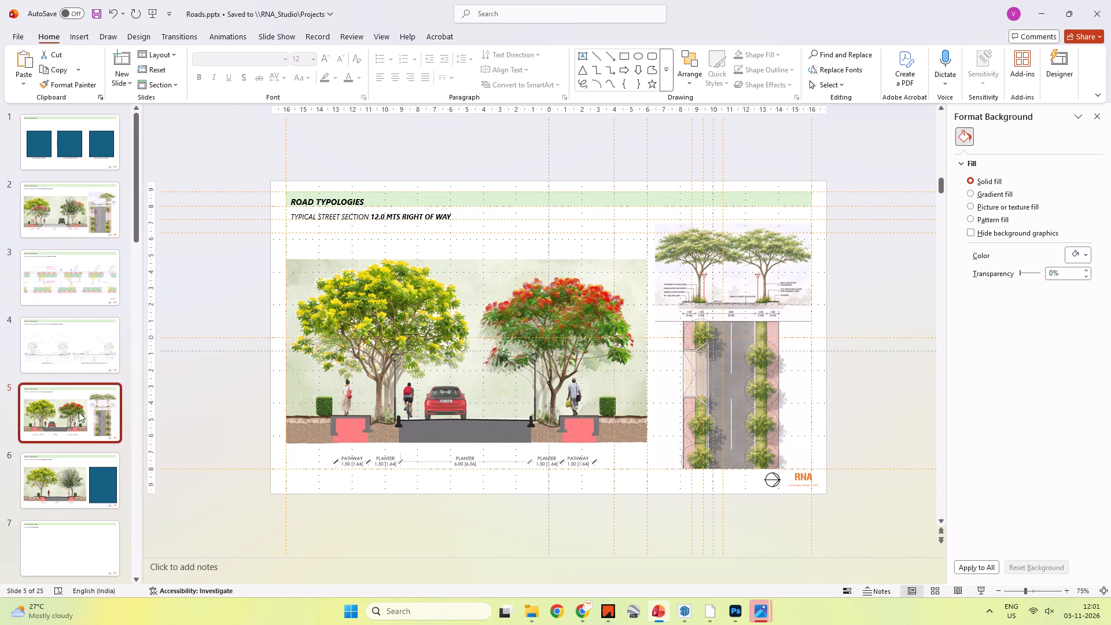
scroll(69, 389, "down", 3)
right_click(63, 327)
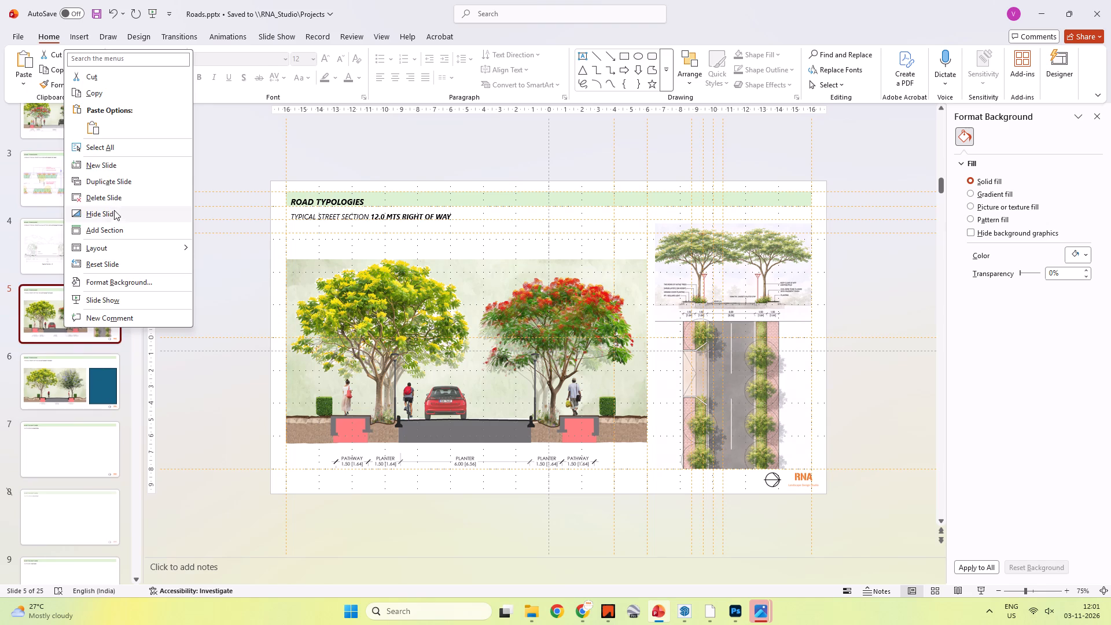
left_click(113, 182)
Delete the street section and plan pictures from the duplicated slide 6, keeping its headings, and save the presentation.
left_click(101, 387)
left_click(362, 334)
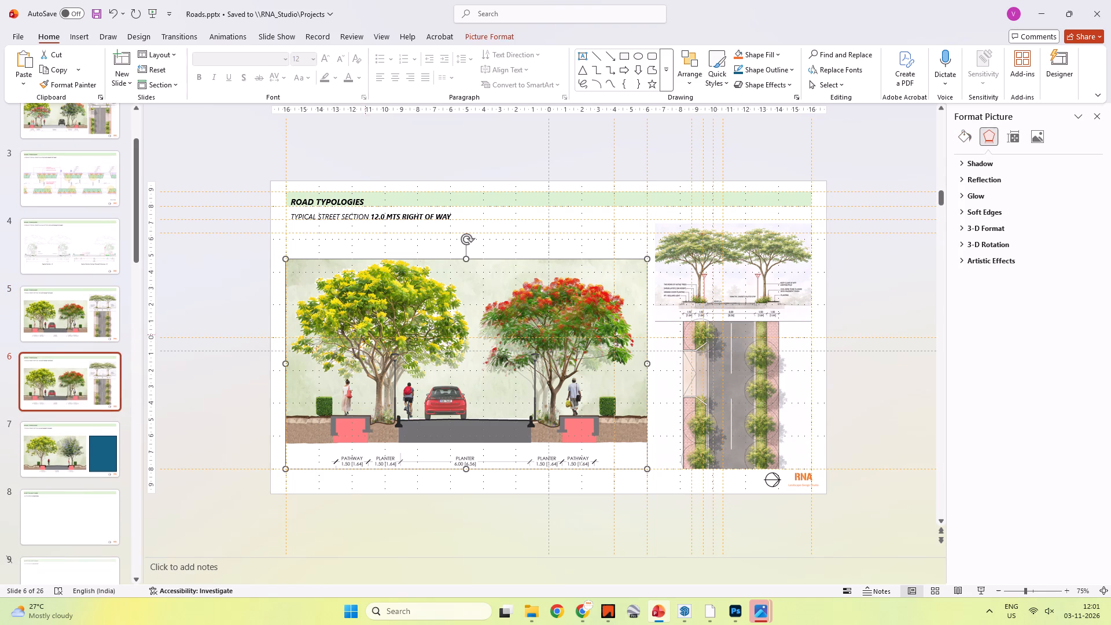
key("Delete")
left_click(663, 325)
key("Delete")
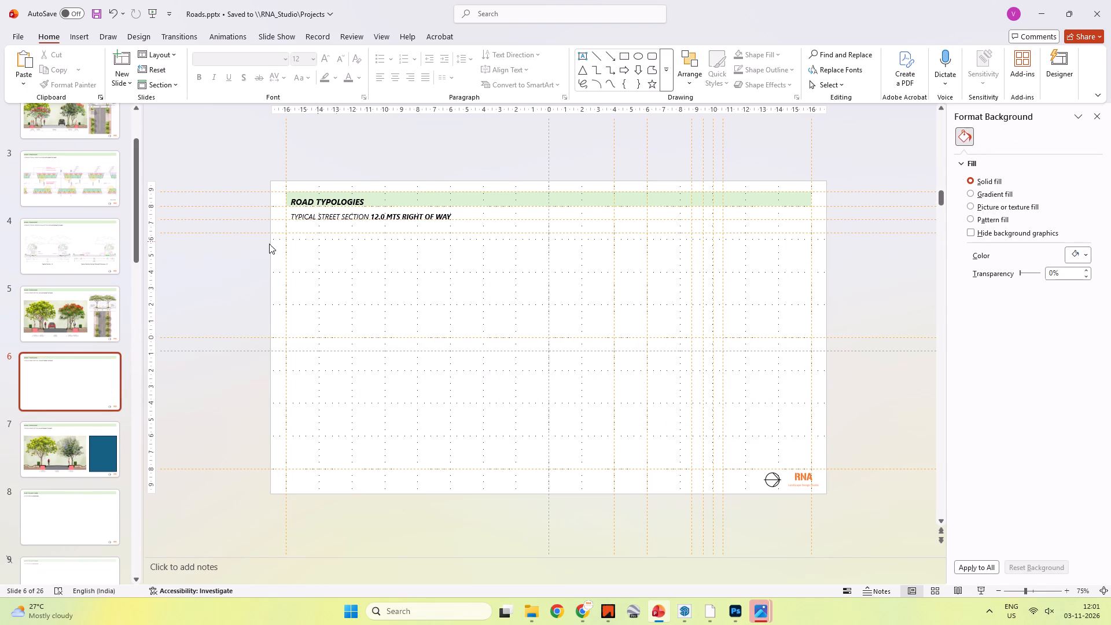
left_click(158, 240)
key("ctrl+s")
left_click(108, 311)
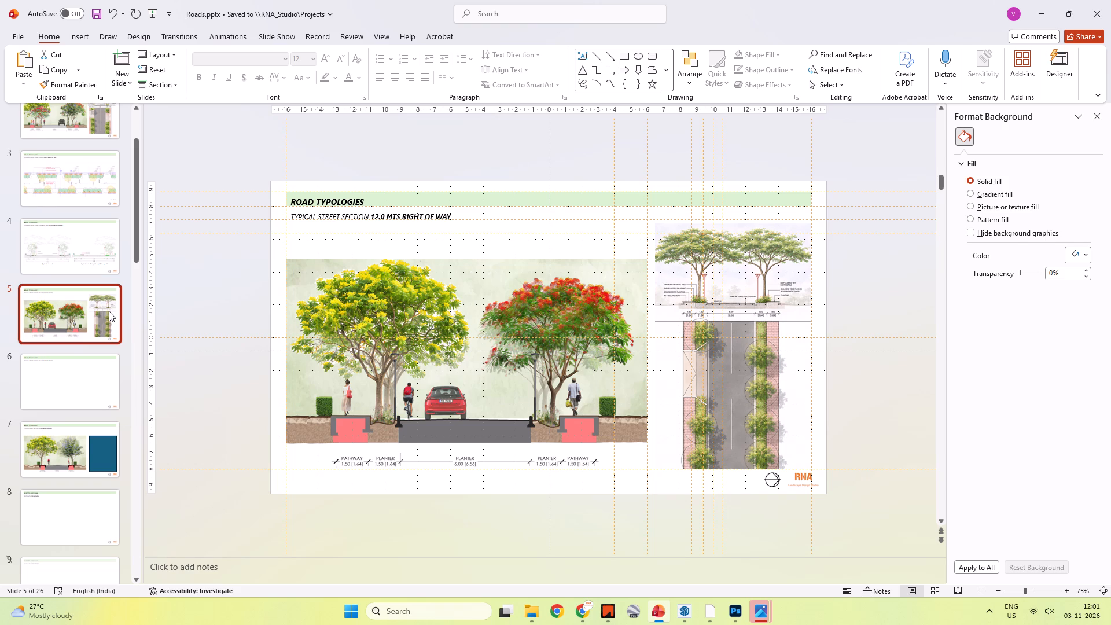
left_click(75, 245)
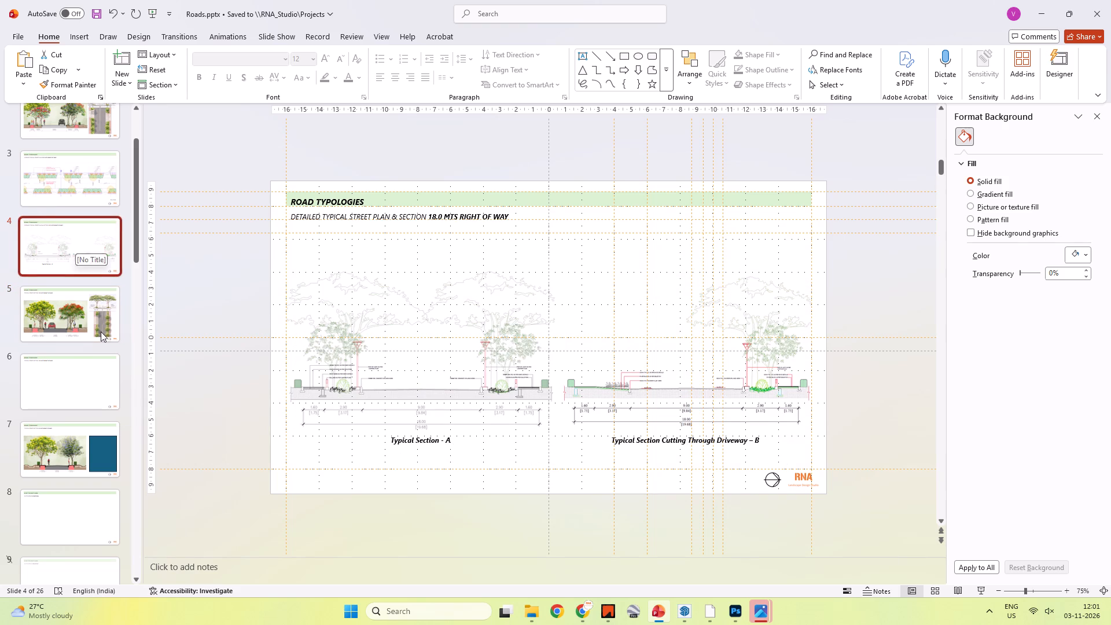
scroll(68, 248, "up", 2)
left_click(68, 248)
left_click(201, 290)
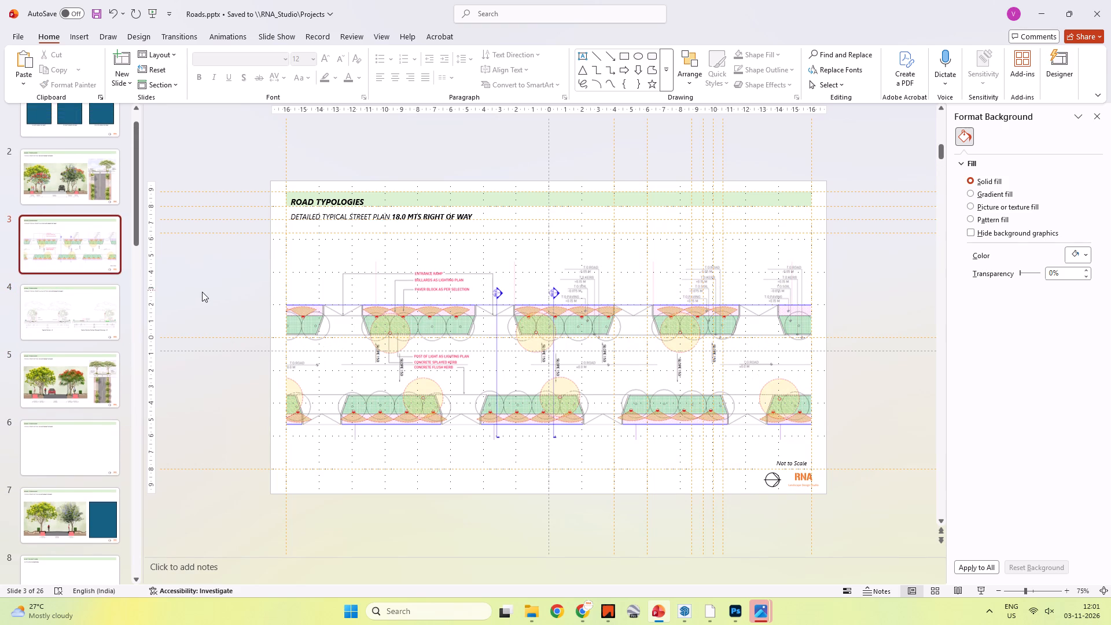
Switch to IIACAD and set up a PNG print with the previous settings, windowing the 12M ROAD PLAN frame in Road Sections.dwg.
key("alt+Tab")
key("alt+Tab")
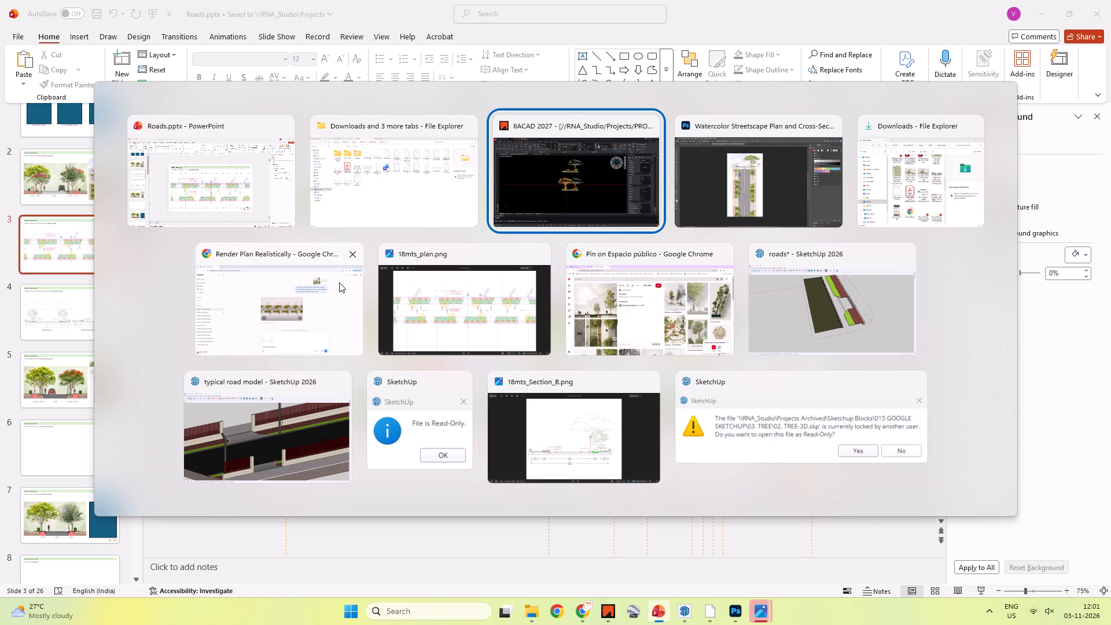
scroll(414, 273, "down", 4)
middle_click_drag(479, 294, 444, 349)
middle_click_drag(398, 275, 425, 337)
middle_click_drag(595, 339, 771, 293)
middle_click_drag(293, 306, 791, 314)
scroll(296, 260, "up", 2)
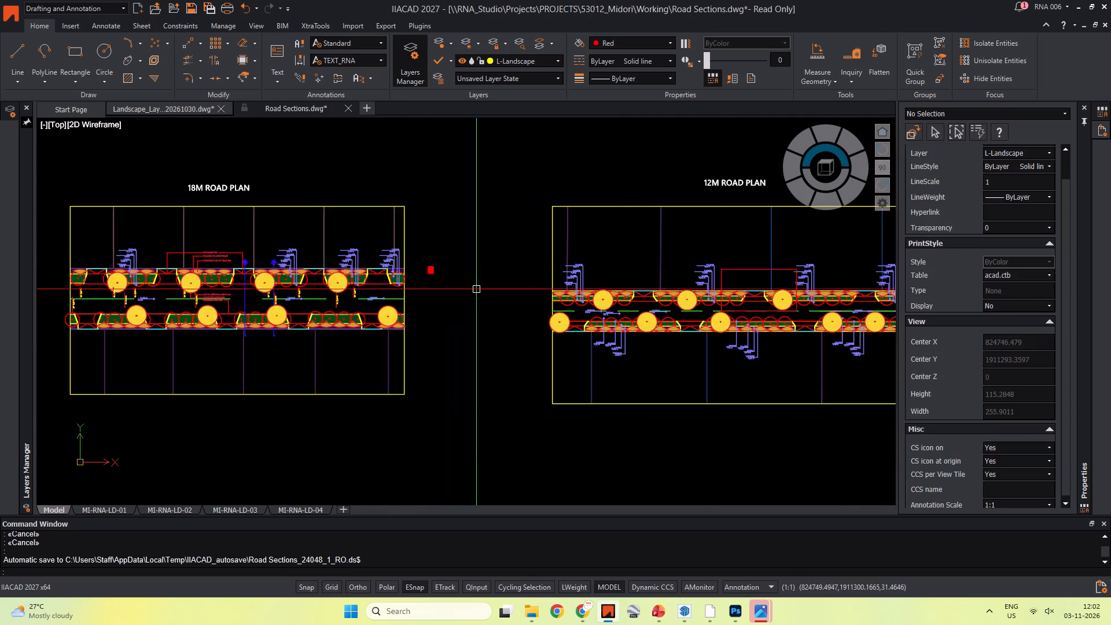
middle_click_drag(483, 289, 225, 270)
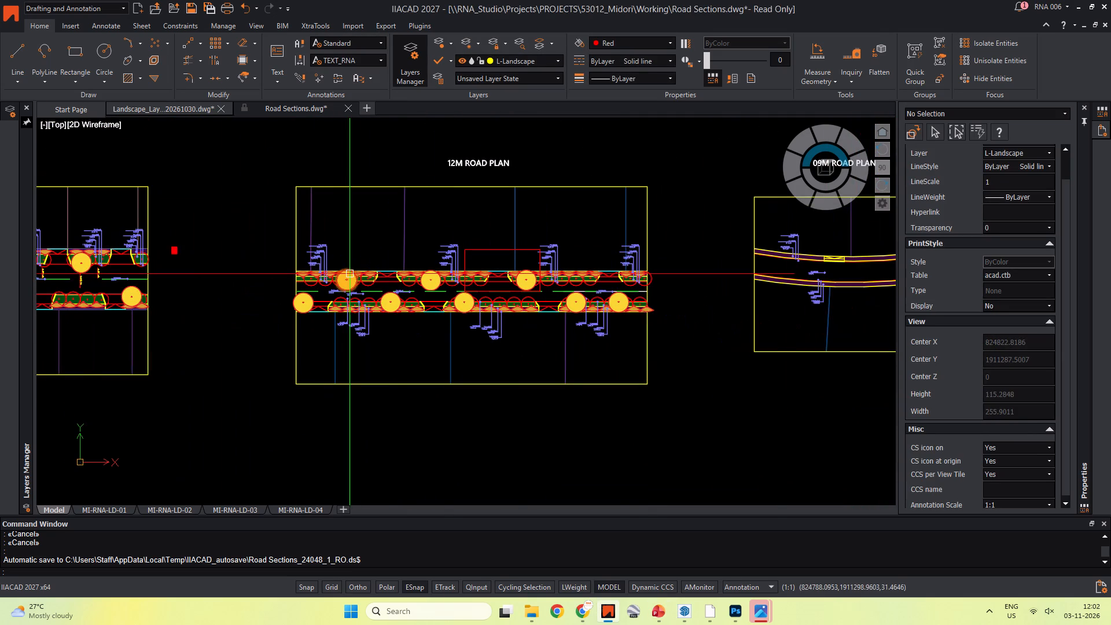
key("ctrl+p")
left_click(137, 205)
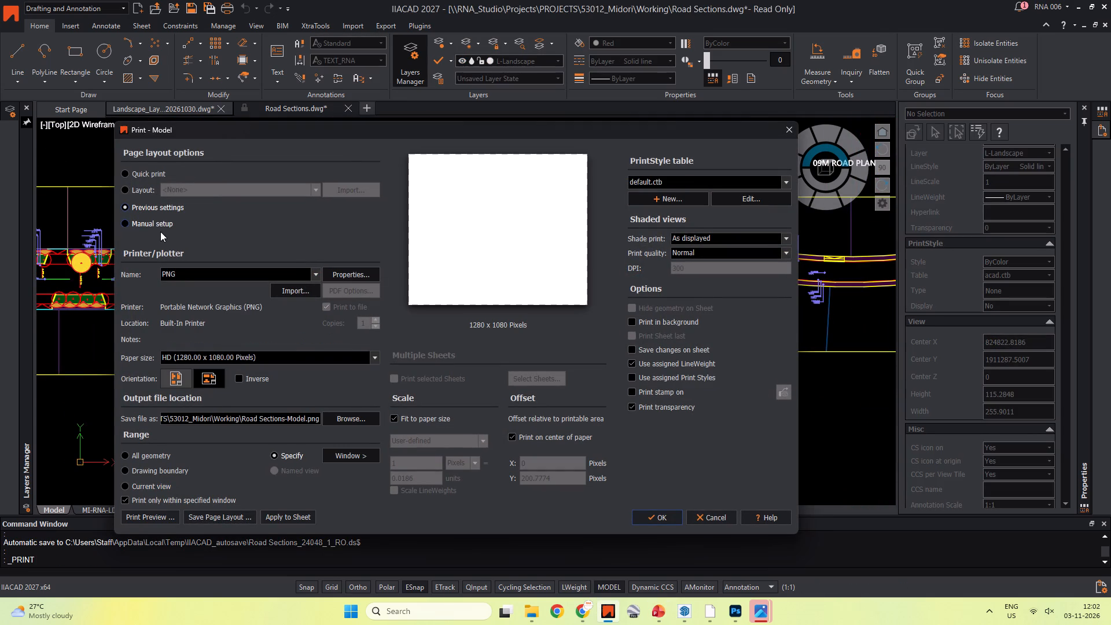
left_click(350, 457)
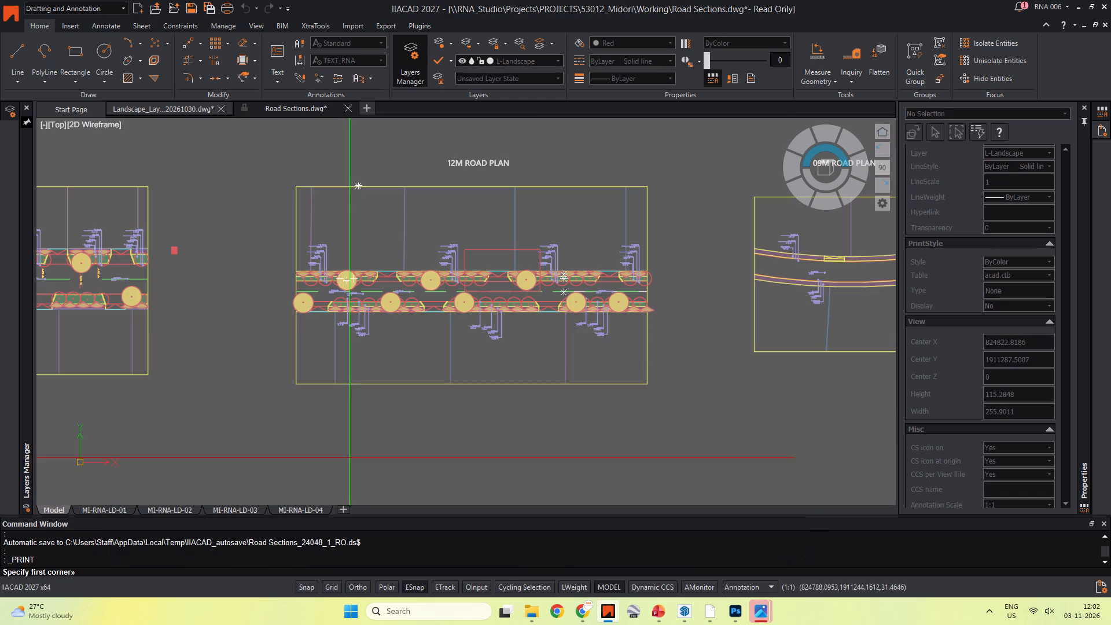
left_click(295, 384)
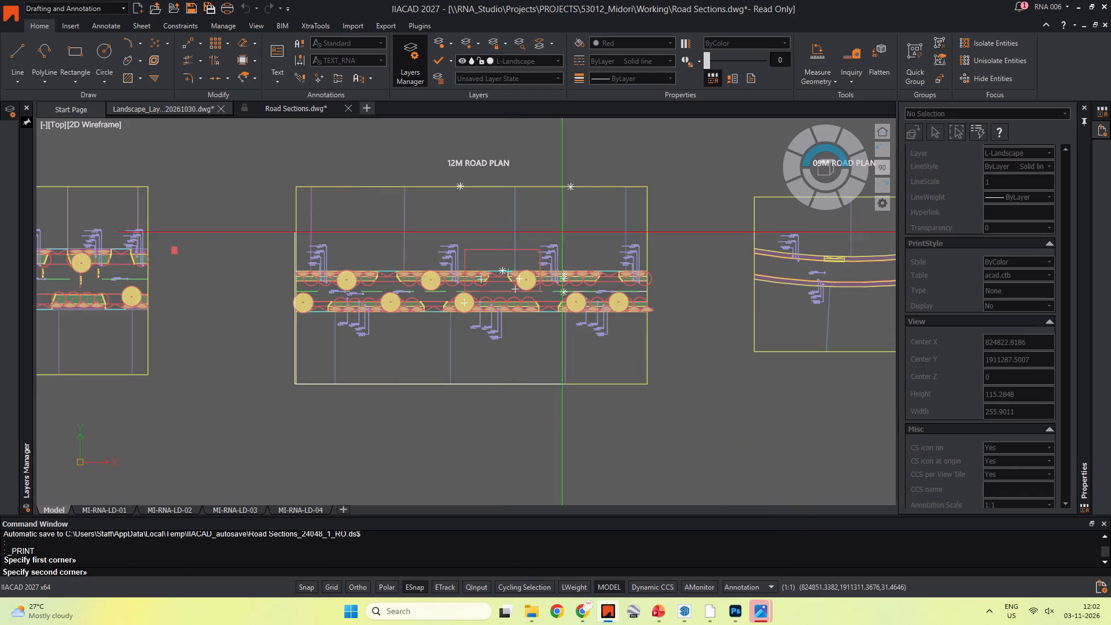
left_click(649, 188)
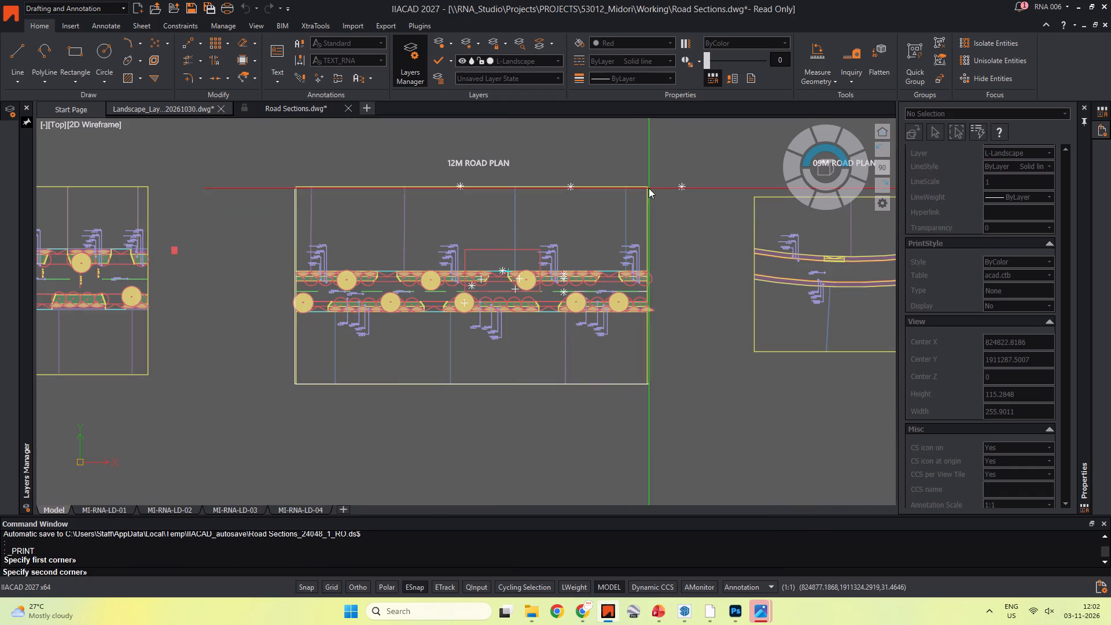
Preview the 12M road plan print, checking its framing and linework, and leave the print setup.
left_click(152, 518)
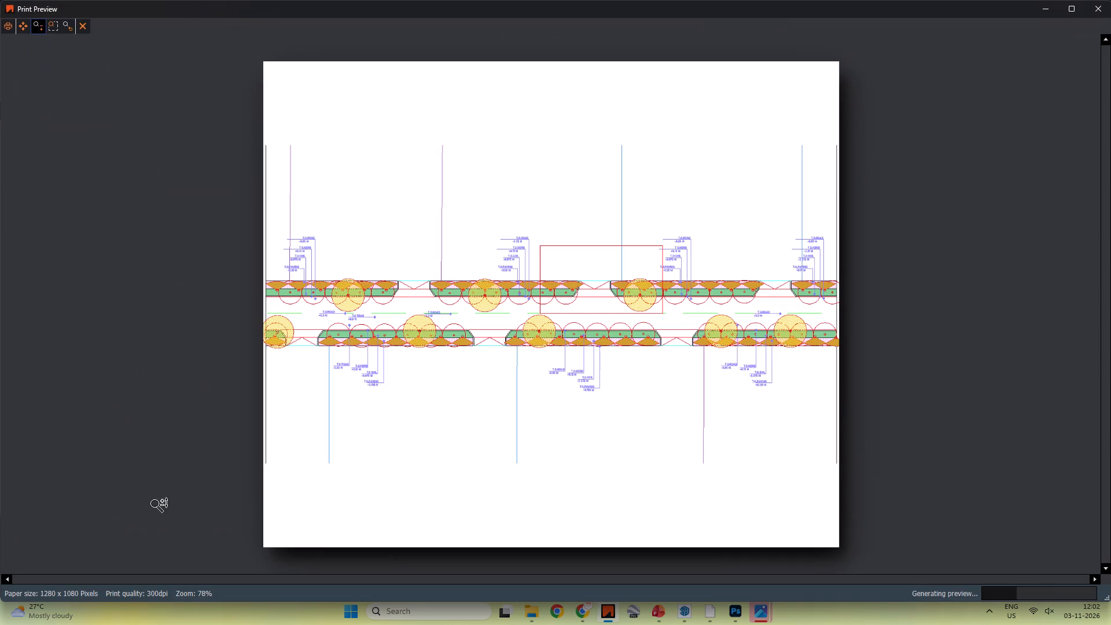
scroll(384, 385, "up", 3)
key("Escape")
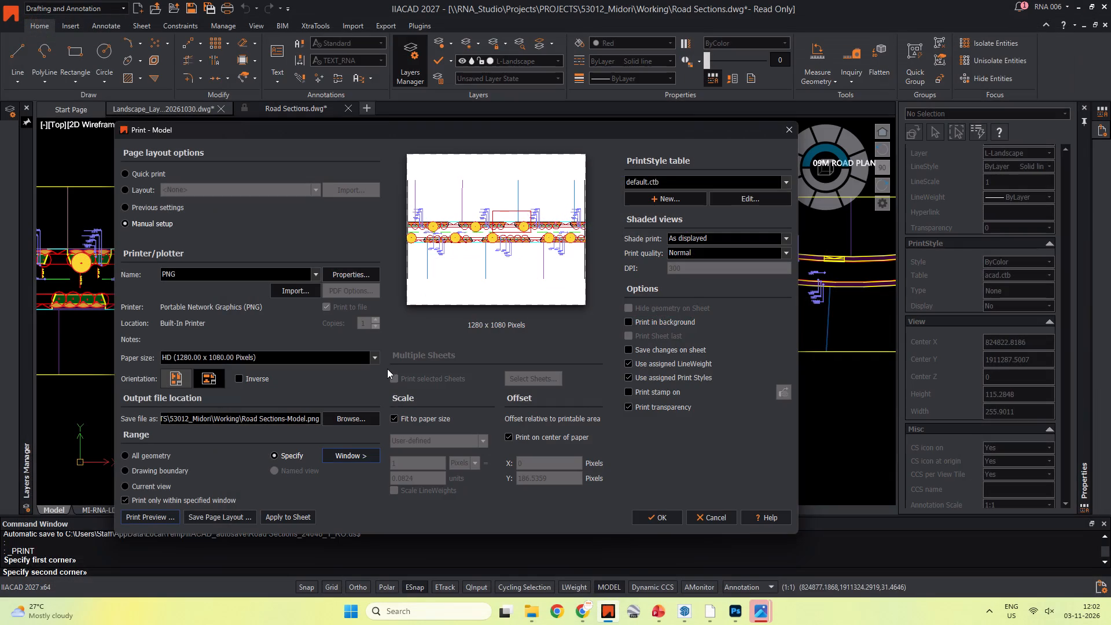
key("Escape")
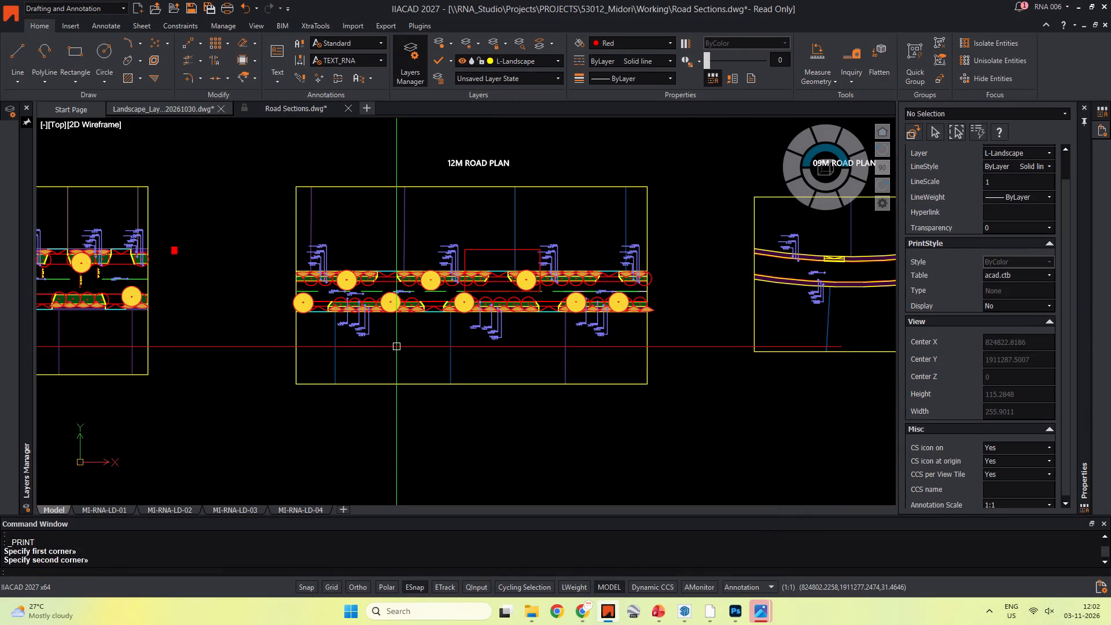
Set up a PNG print with the previous settings, re-windowing the print area just inside the 12M ROAD PLAN frame.
key("ctrl+p")
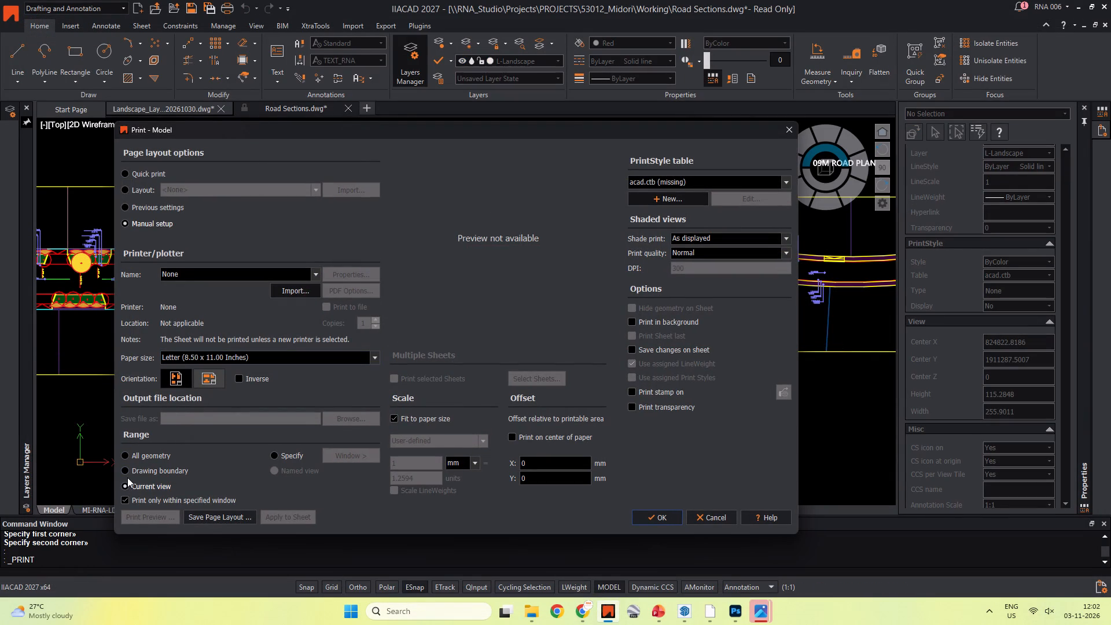
left_click(124, 209)
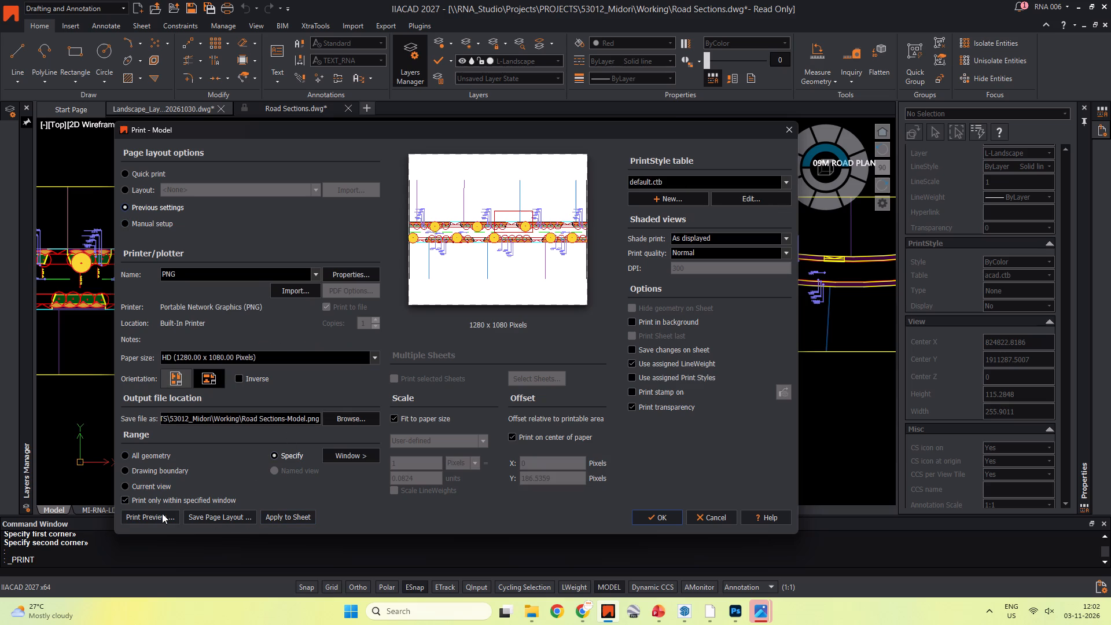
left_click(358, 453)
scroll(312, 355, "up", 2)
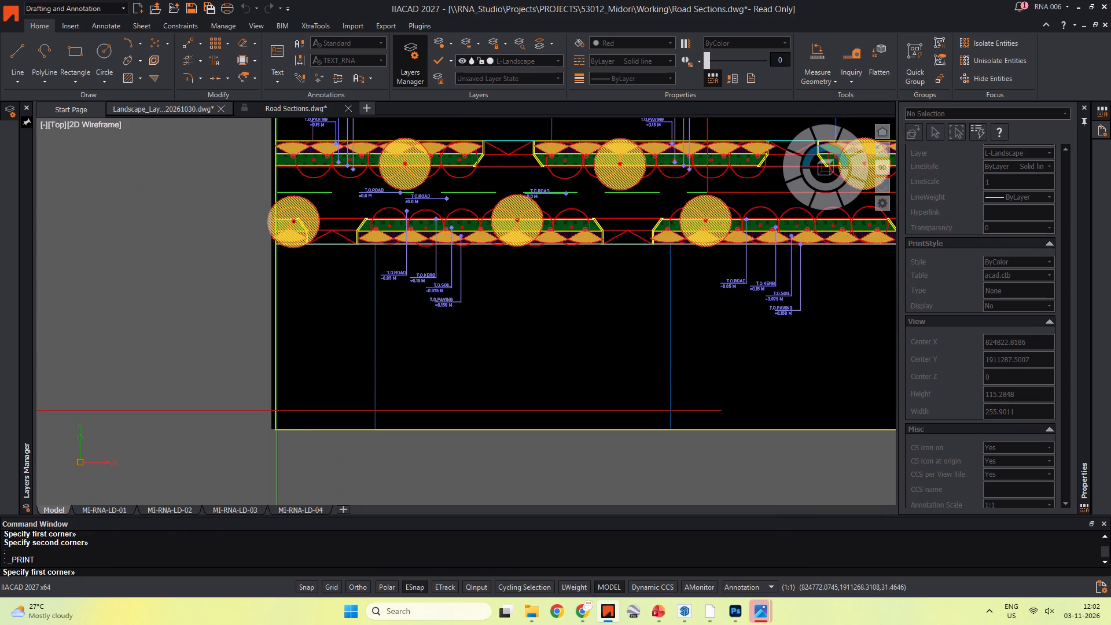
left_click(278, 410)
scroll(459, 260, "down", 3)
middle_click_drag(459, 260, 377, 366)
scroll(525, 287, "up", 4)
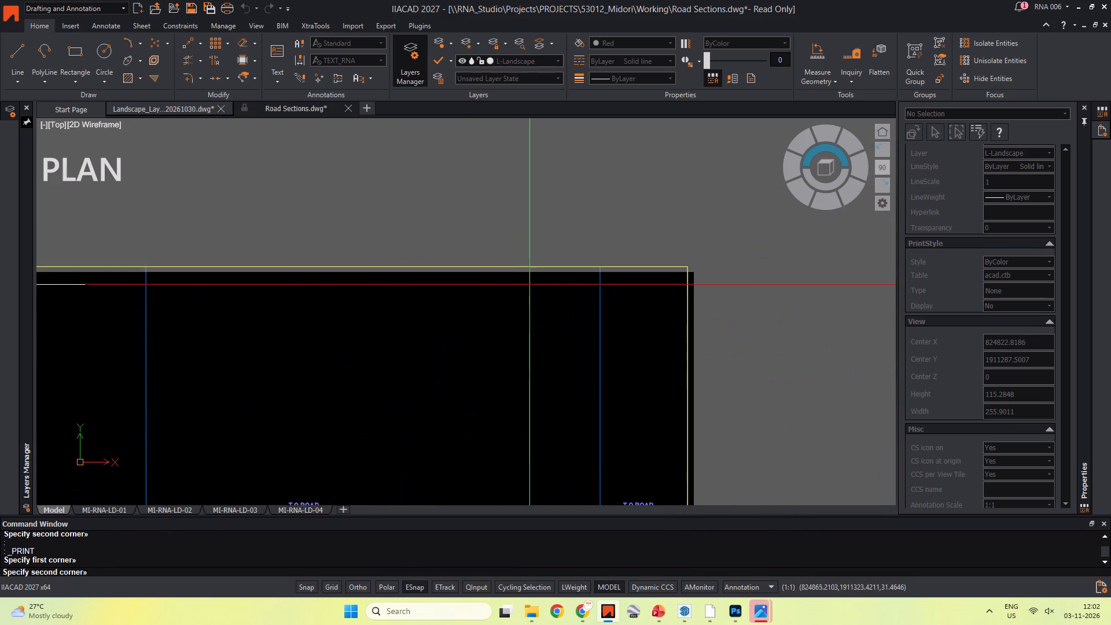
left_click(683, 285)
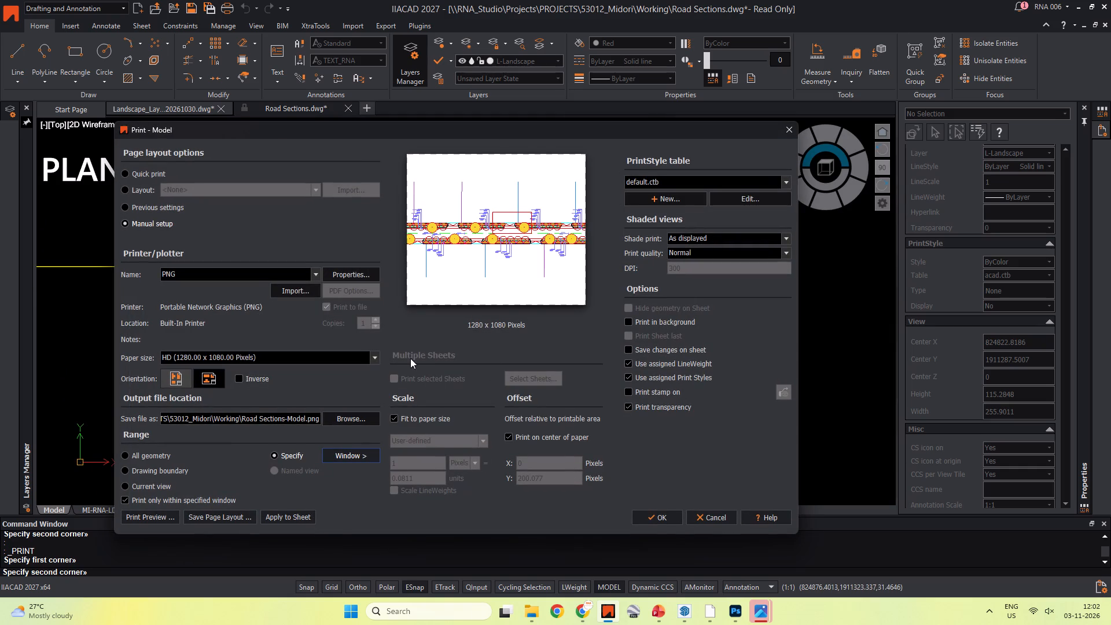
Preview the re-windowed 12M road plan print, checking its framing, linework and level labels.
left_click(155, 514)
scroll(591, 290, "up", 3)
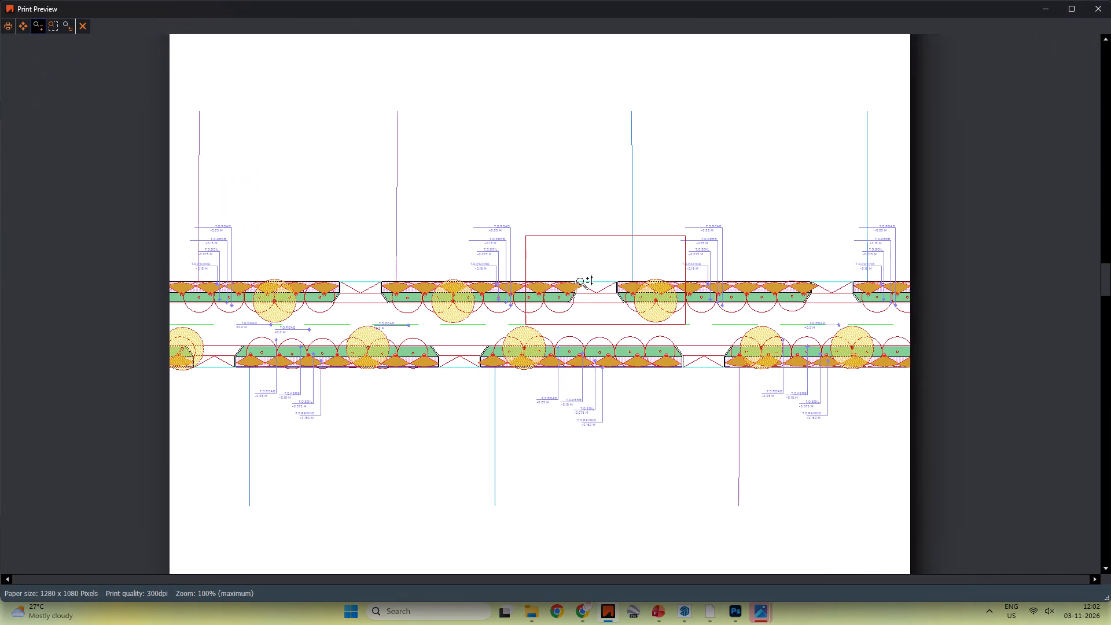
scroll(584, 284, "up", 15)
left_click(550, 330)
scroll(550, 330, "up", 19)
key("Escape")
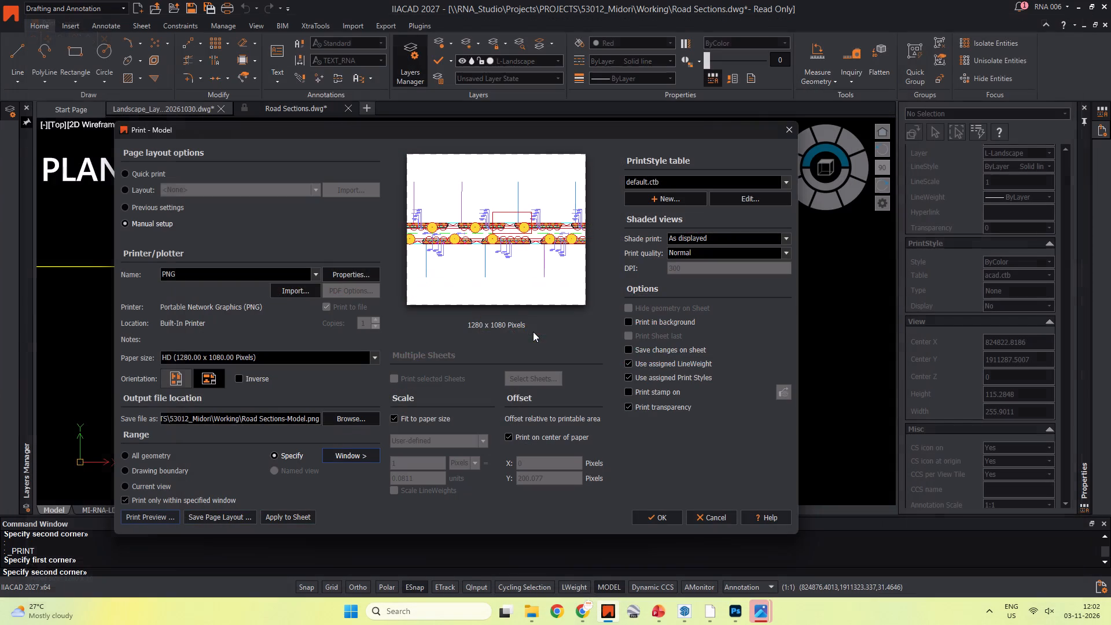
Set the output file to 12mts_plan.png in the Working folder and print the 12M road plan to it.
left_click(654, 516)
key("Escape")
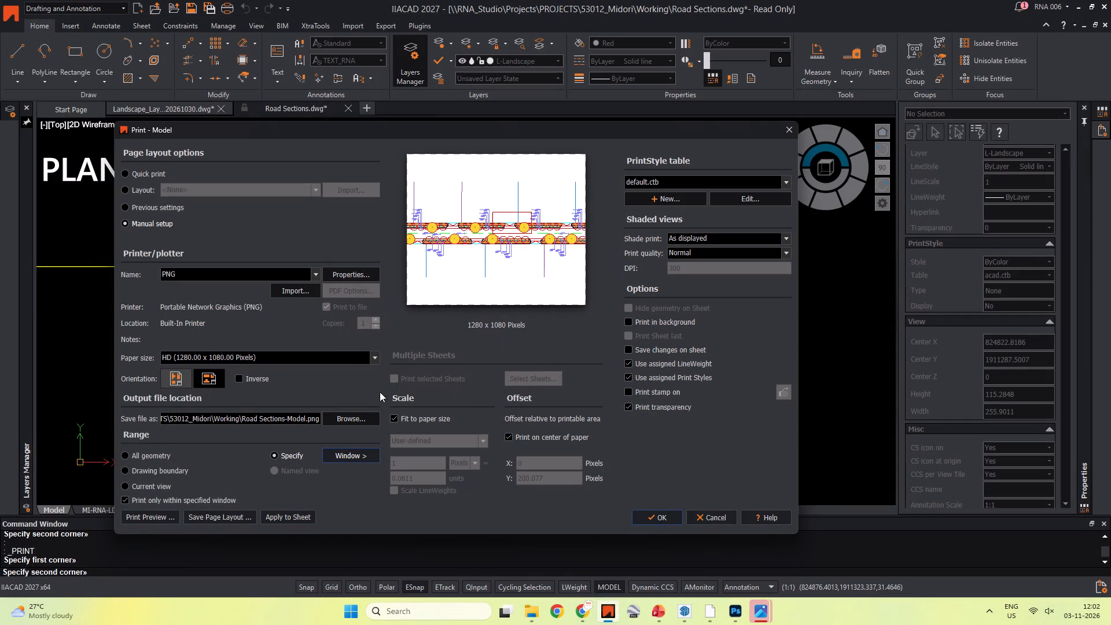
left_click(358, 414)
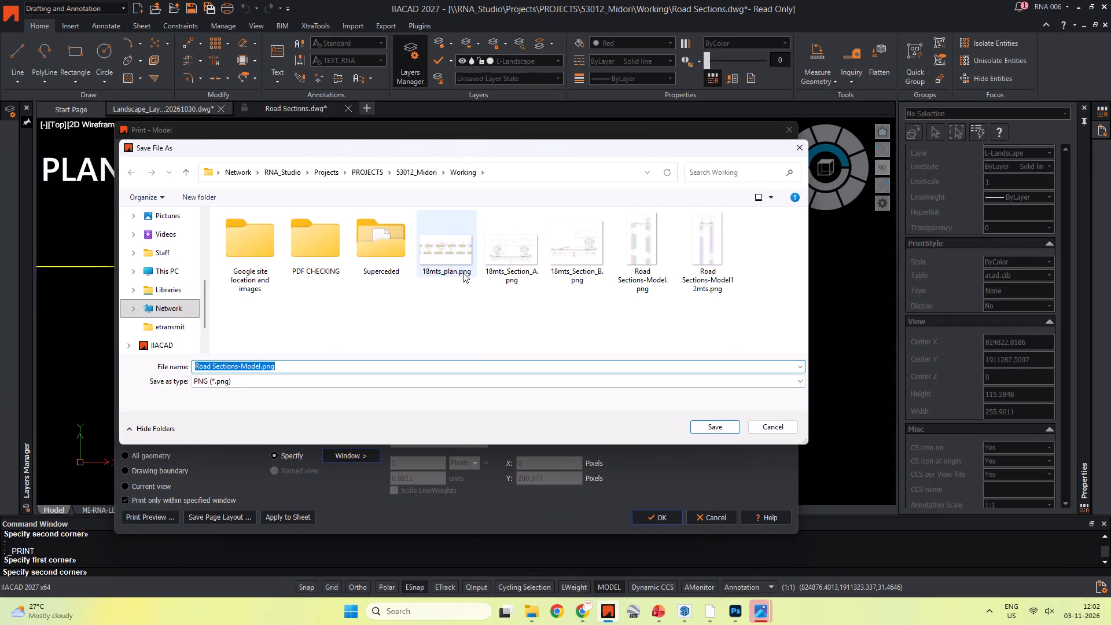
left_click(427, 258)
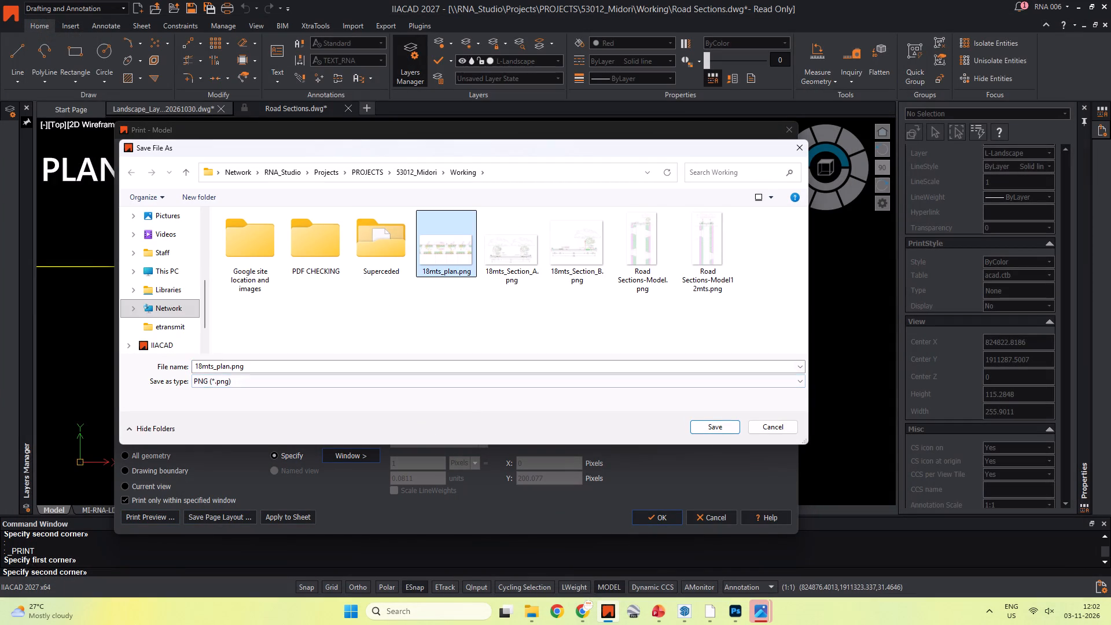
left_click(203, 367)
left_click(203, 366)
key("BackSpace")
key("2")
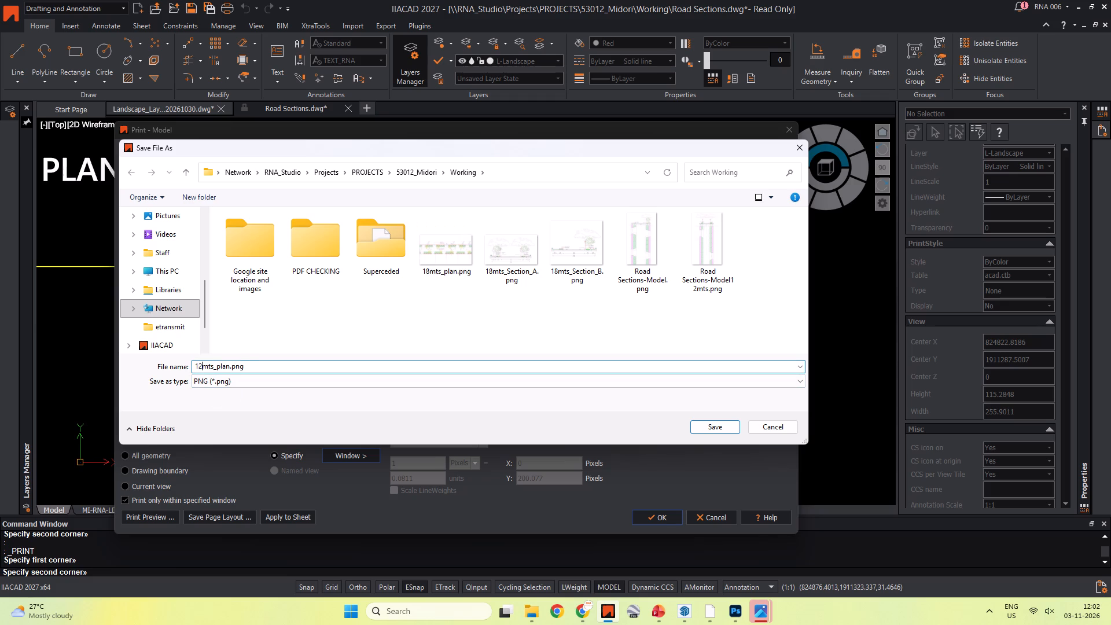
left_click(722, 424)
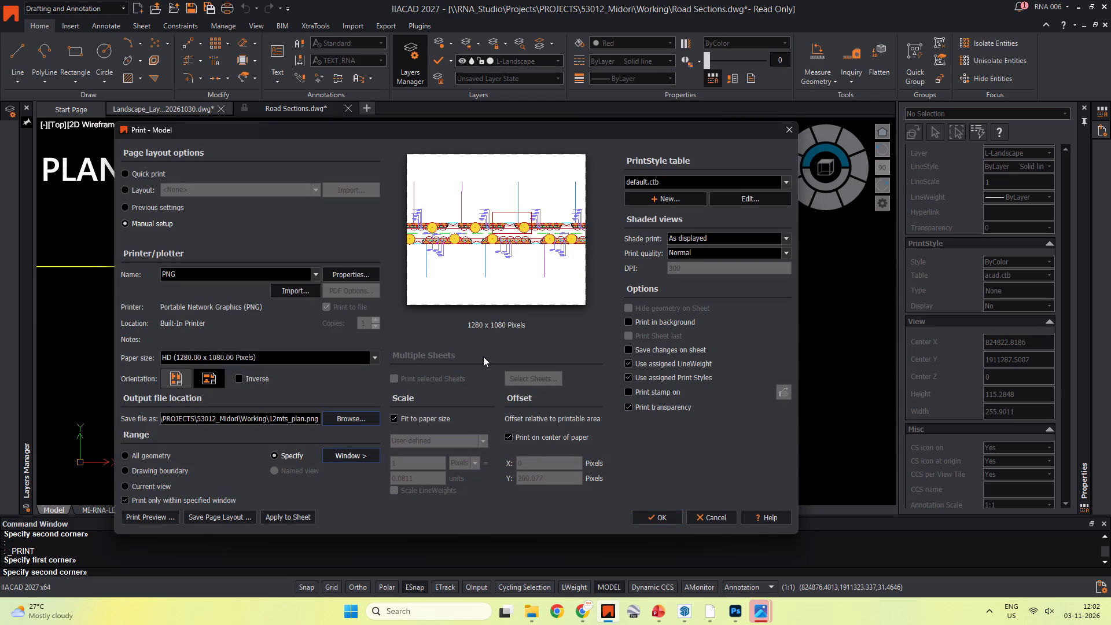
left_click(162, 516)
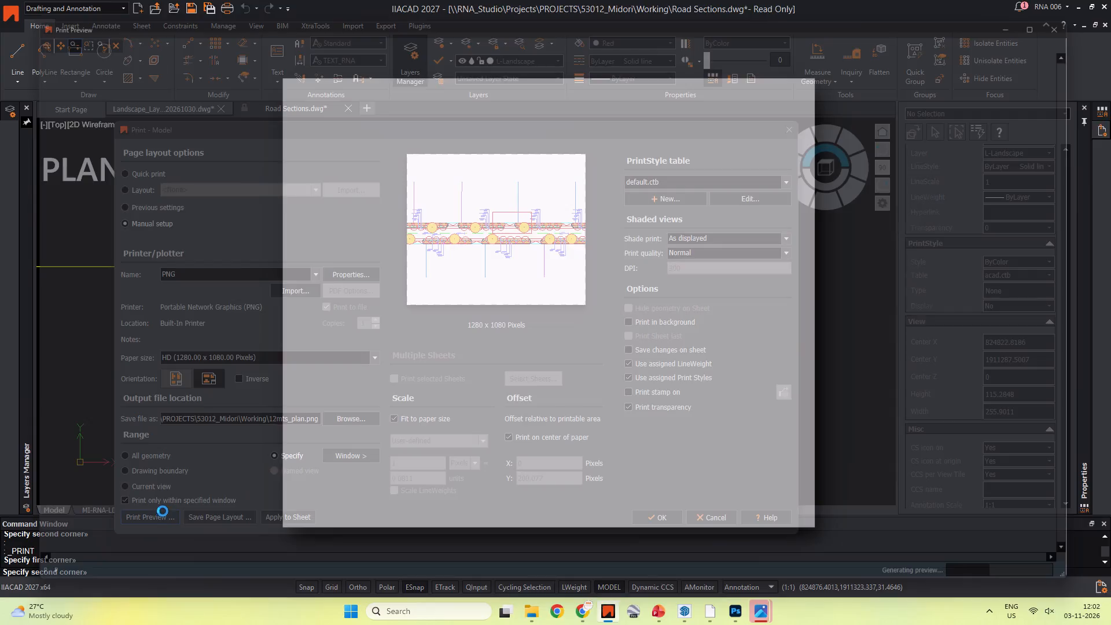
key("Escape")
left_click(643, 512)
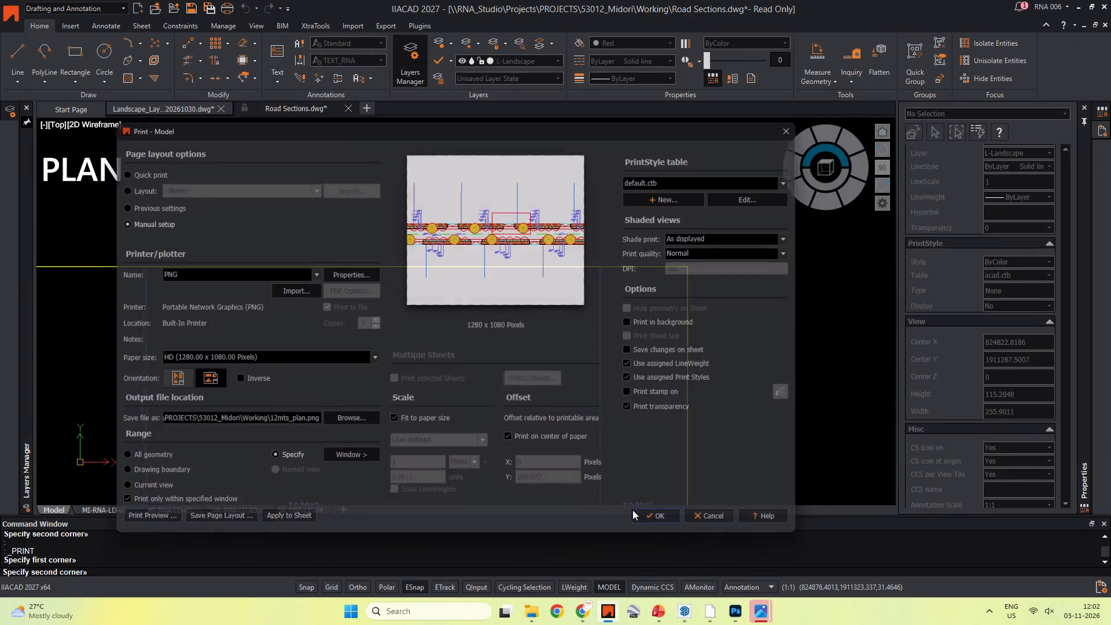
Switch to the open 18mts_plan.png image in Photos and close it.
key("alt+Tab")
key("alt+Tab")
key("alt+Tab")
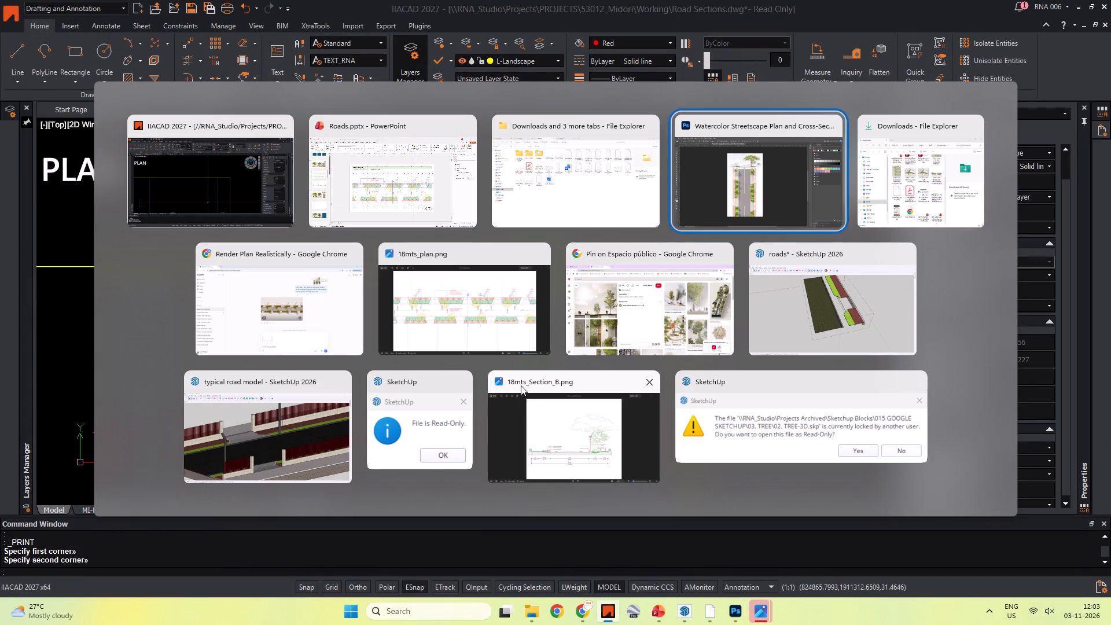
key("alt+Tab")
key("alt+Tab")
key("alt+Tab")
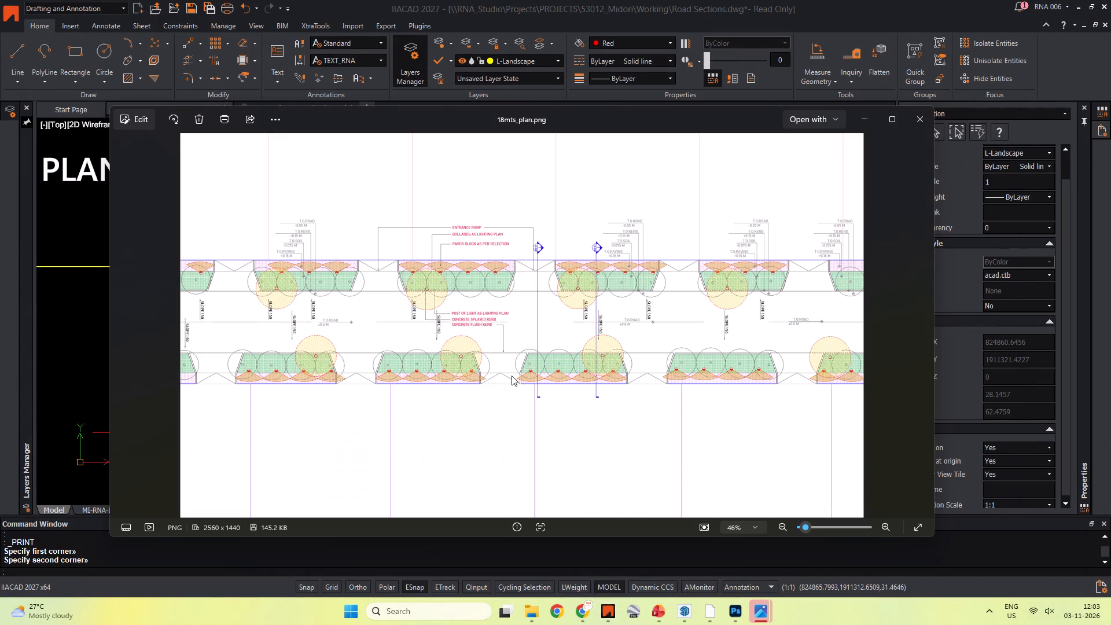
key("Escape")
Switch to Roads.pptx in PowerPoint and open slide 6, the emptied 12.0 MTS right of way slide.
key("alt+Tab")
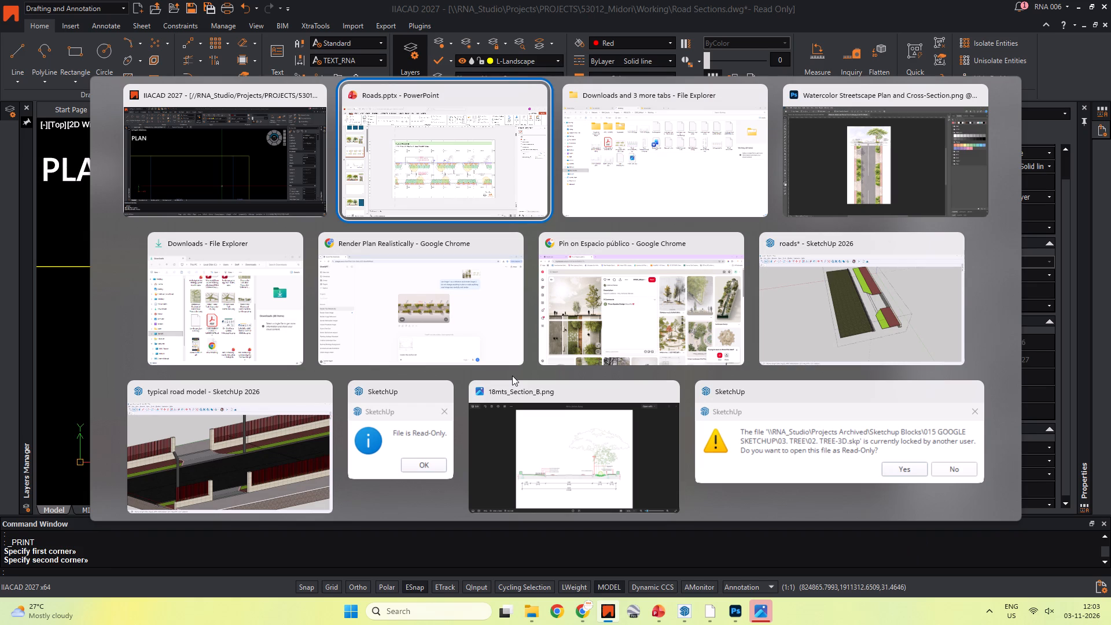
key("alt+Tab")
key("alt+Tab")
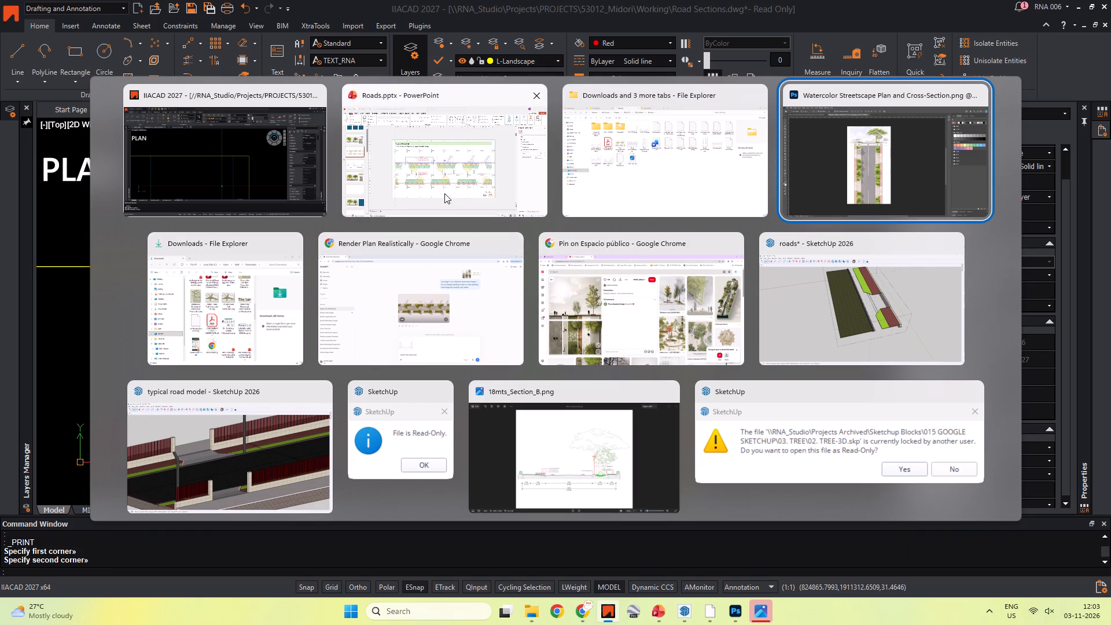
left_click(463, 179, "alt")
left_click(218, 270)
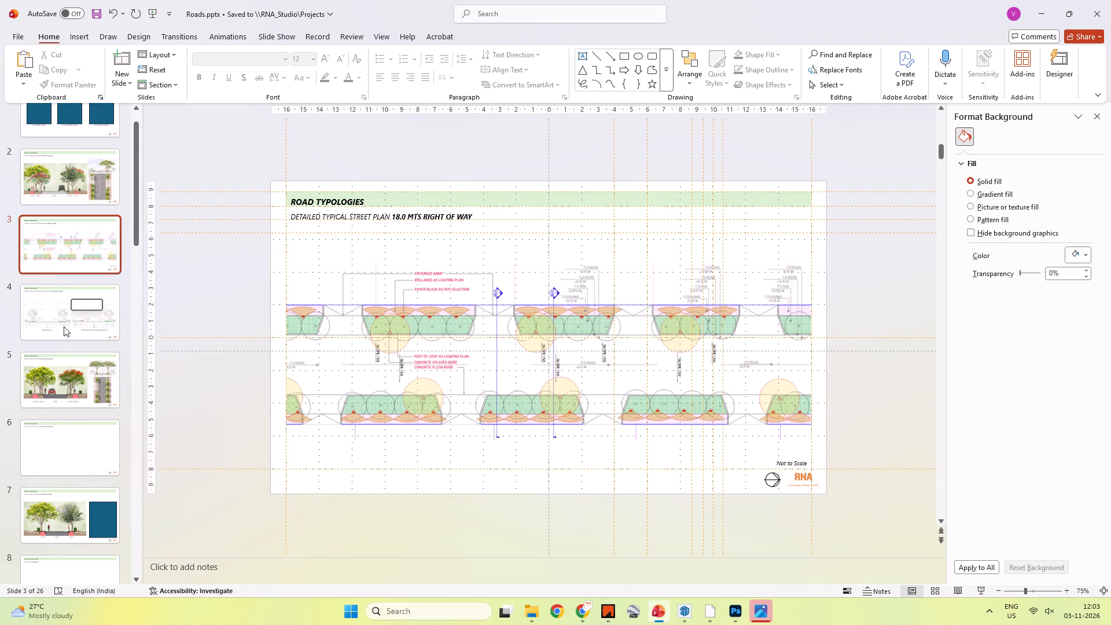
scroll(83, 396, "down", 1)
left_click(78, 403)
Copy 12mts_plan.png from the Working folder in File Explorer and paste it onto slide 6 of Roads.pptx.
key("alt+Tab")
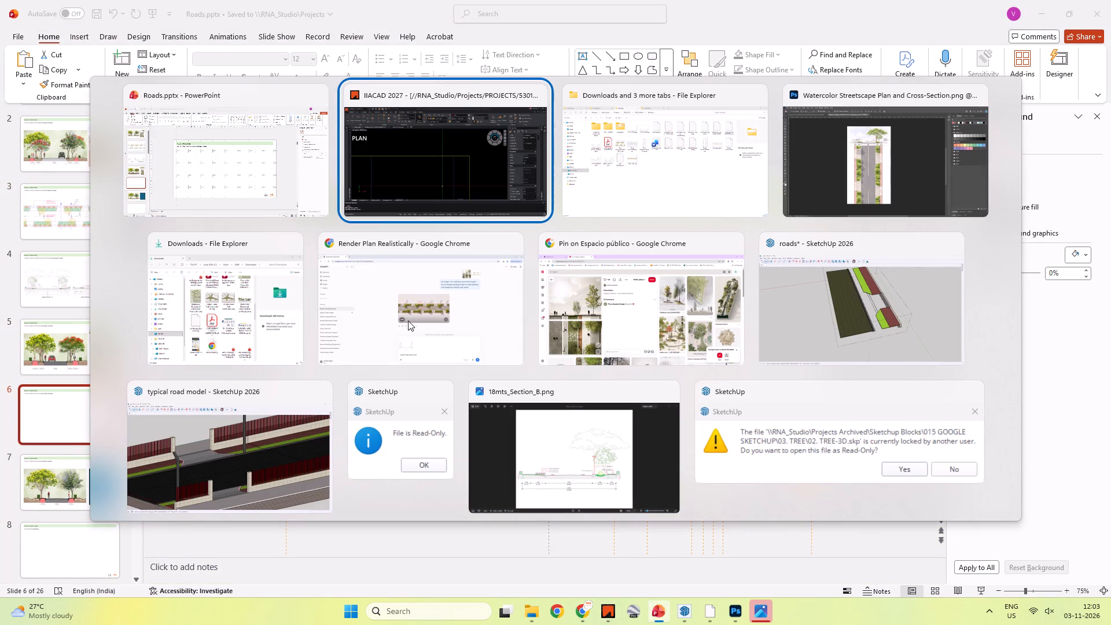
key("alt+Tab")
left_click(527, 338)
left_click(334, 209)
left_click(403, 214)
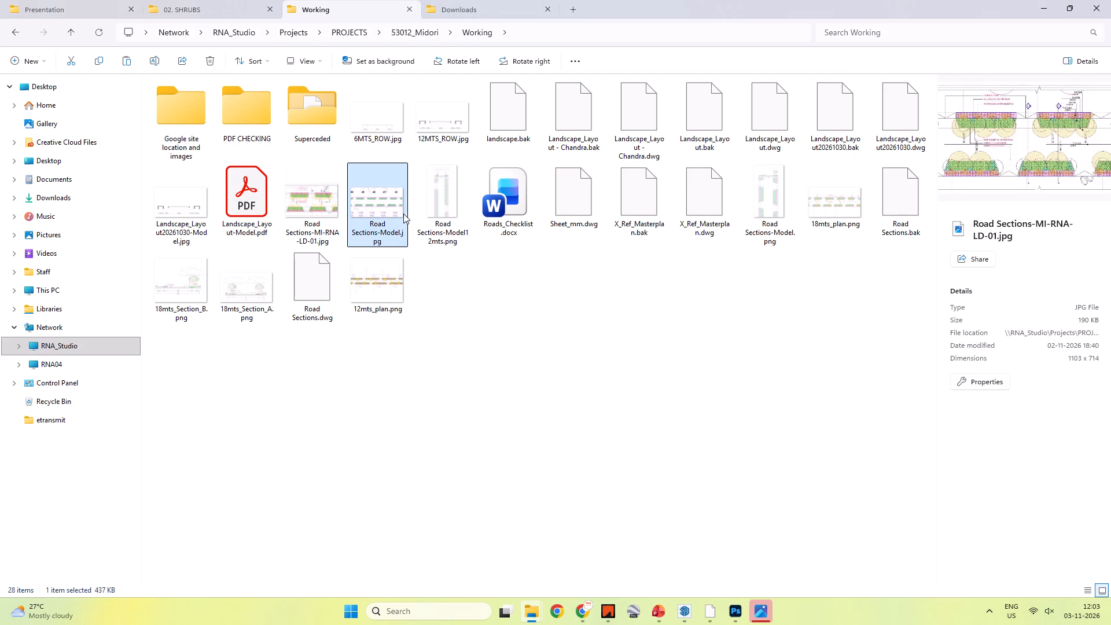
left_click(594, 381)
left_click(825, 212)
left_click(761, 314)
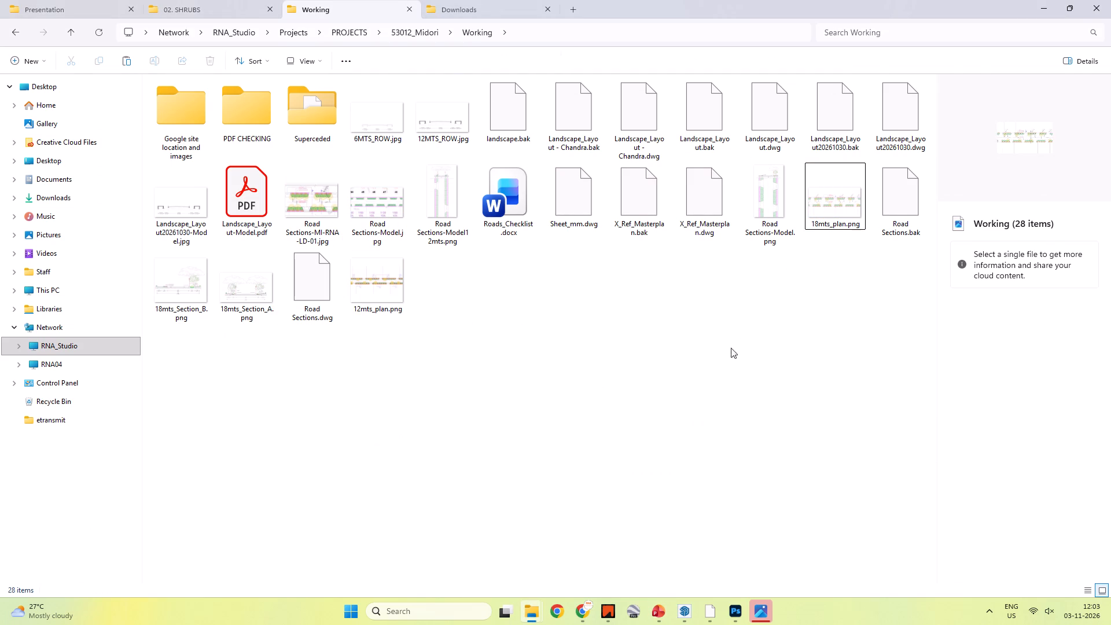
left_click(377, 266)
key("ctrl+c")
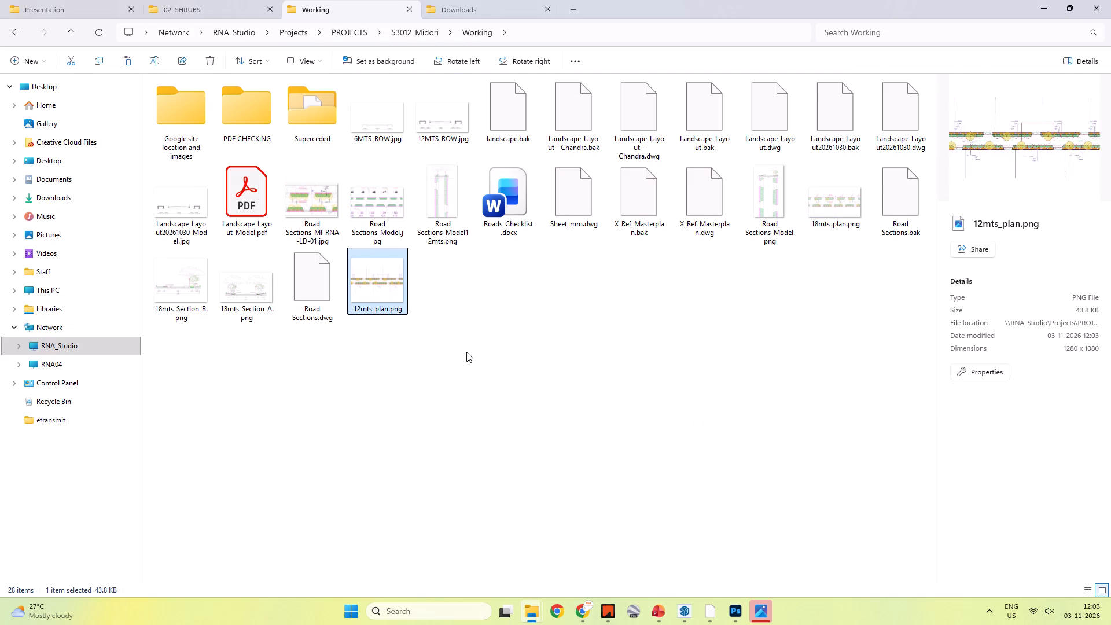
key("alt+Tab")
left_click(466, 330)
key("ctrl+v")
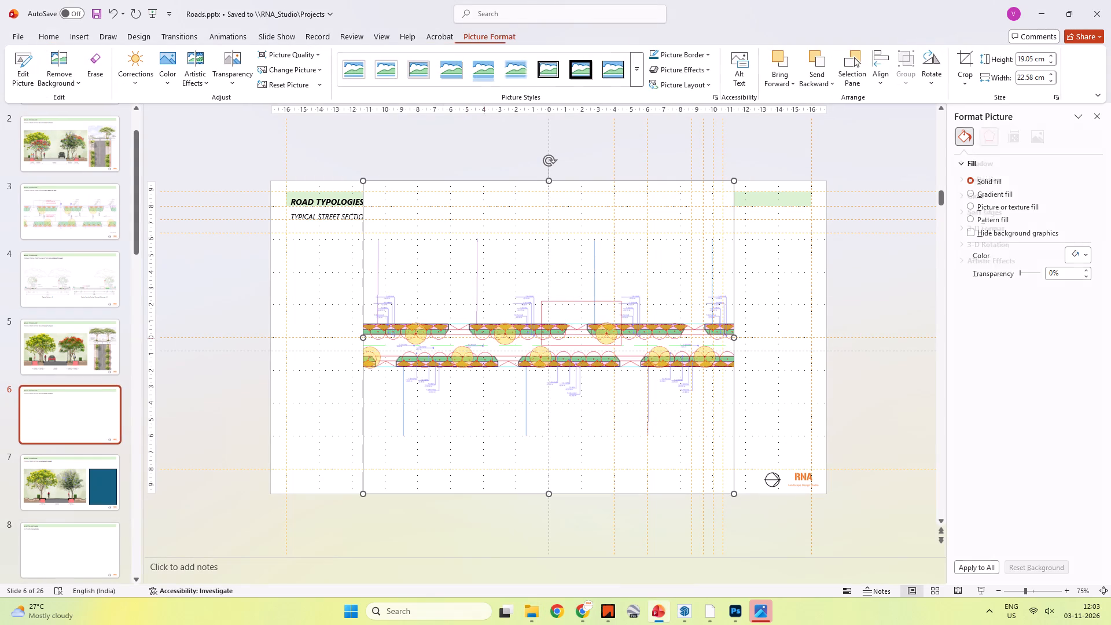
Crop the blank areas above and below the 12 m plan picture to about 8 cm high and shift it toward the slide's left margin.
right_click(490, 344)
left_click(551, 366)
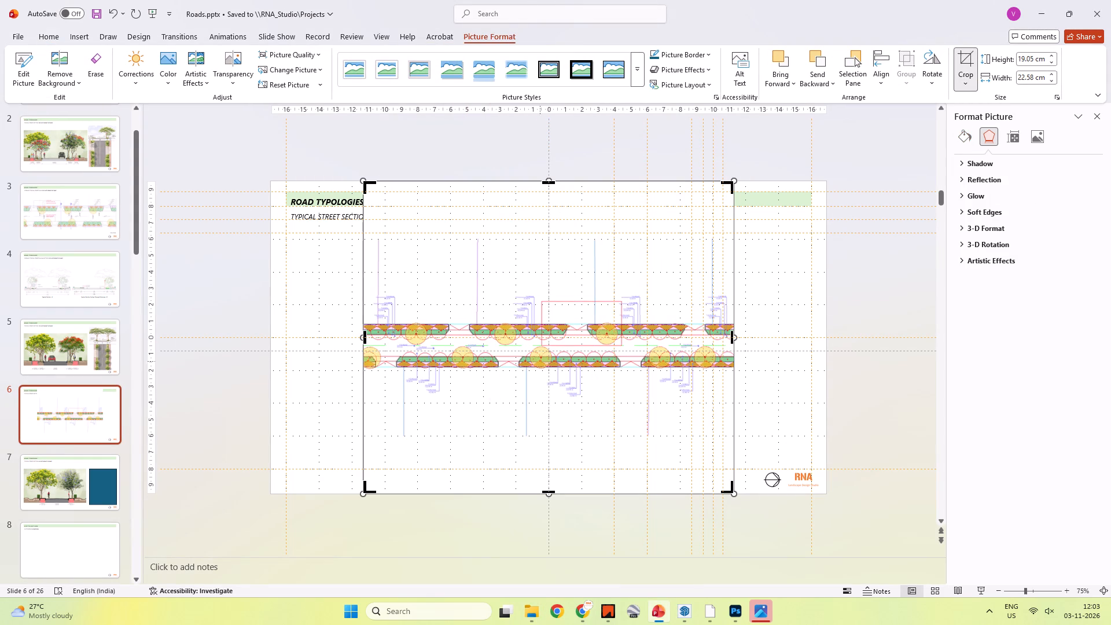
left_click_drag(550, 183, 538, 256)
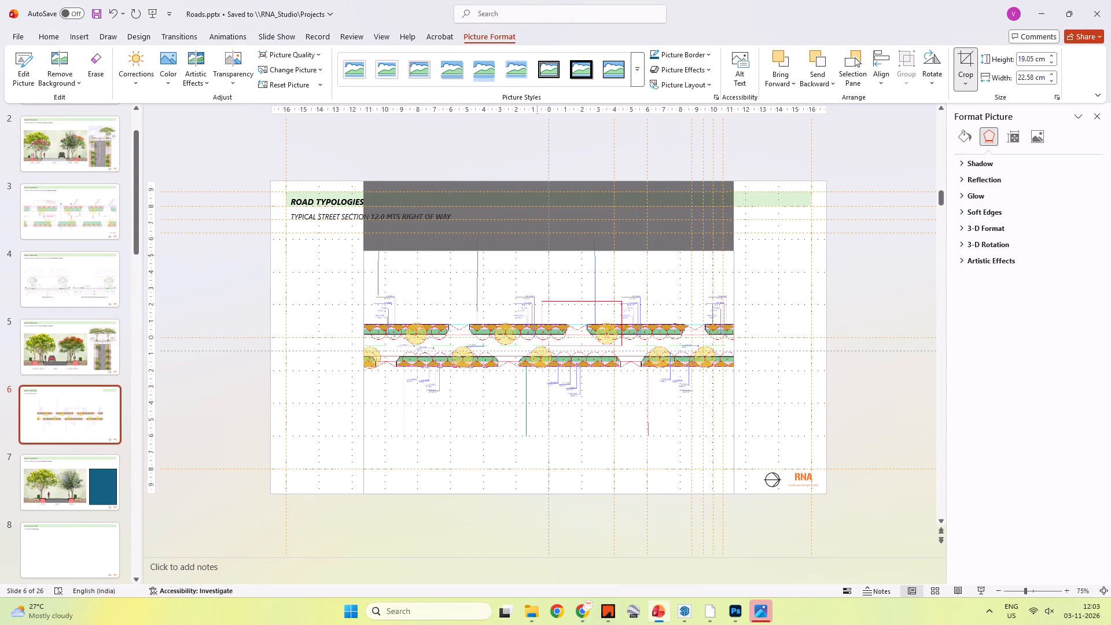
left_click_drag(538, 256, 536, 273)
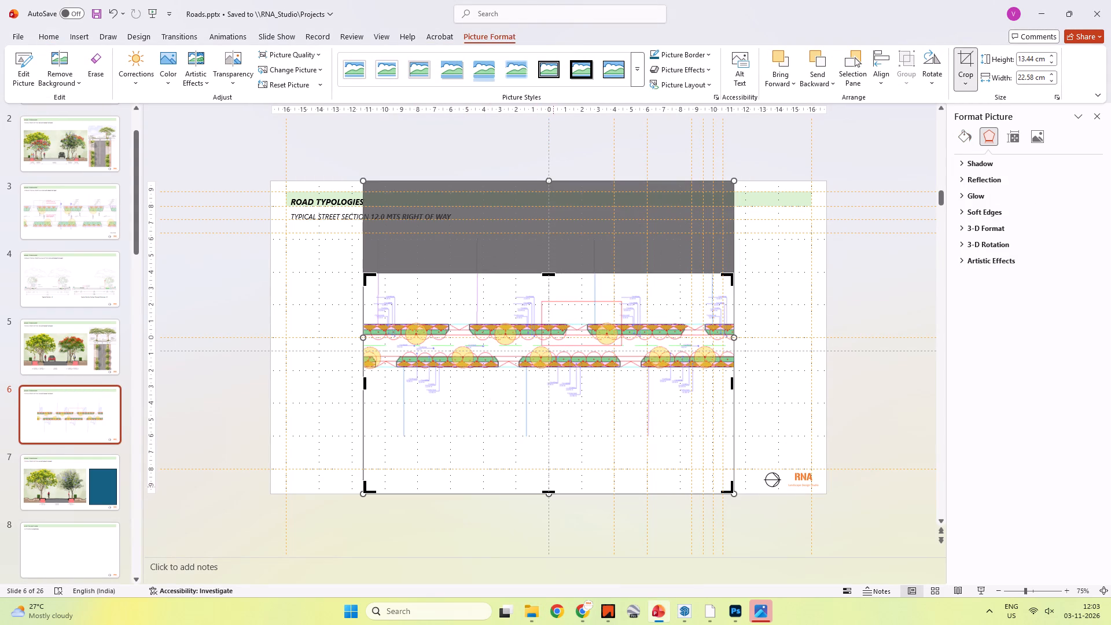
left_click_drag(551, 492, 542, 405)
left_click(817, 362)
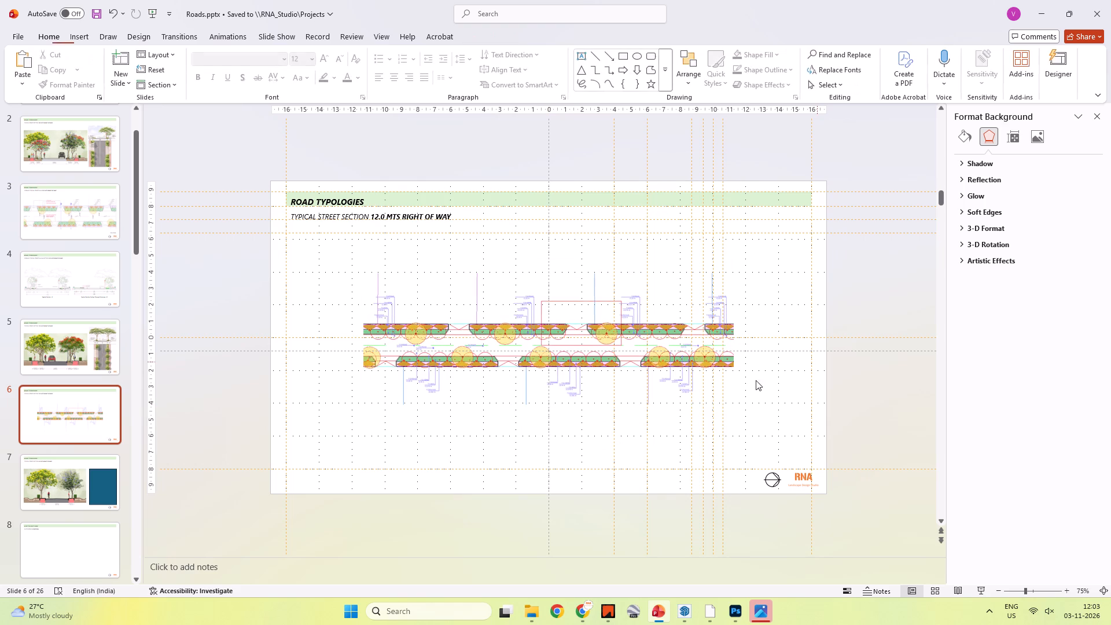
left_click_drag(628, 351, 557, 343)
Switch to IIACAD and examine the 18M, 12M and 09M road plan frames in Road Sections.dwg.
key("alt+Tab")
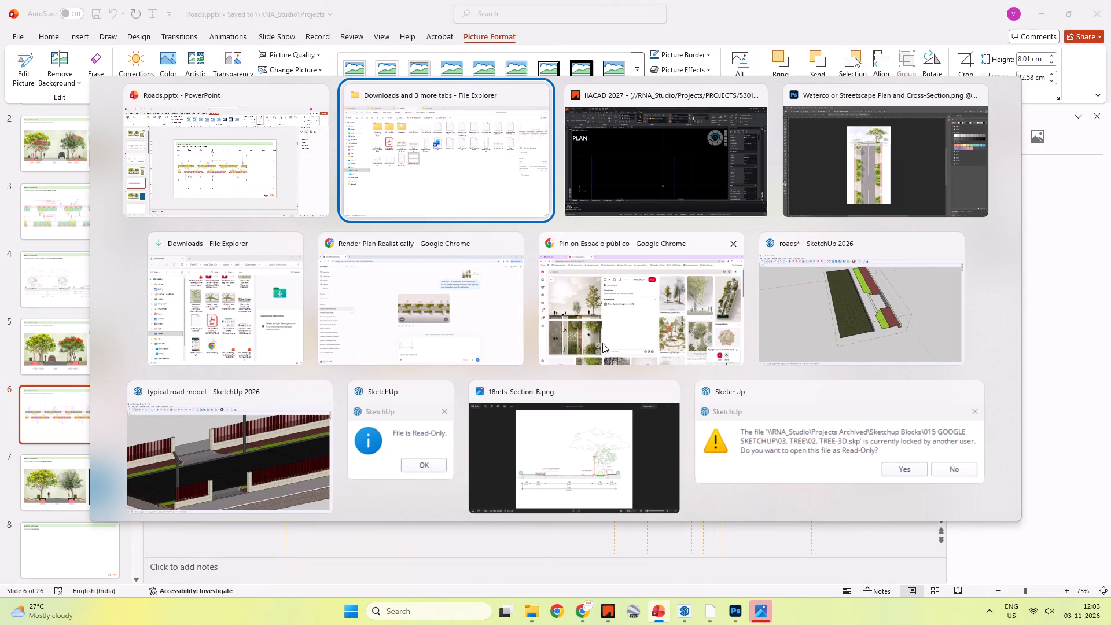
key("alt+Tab")
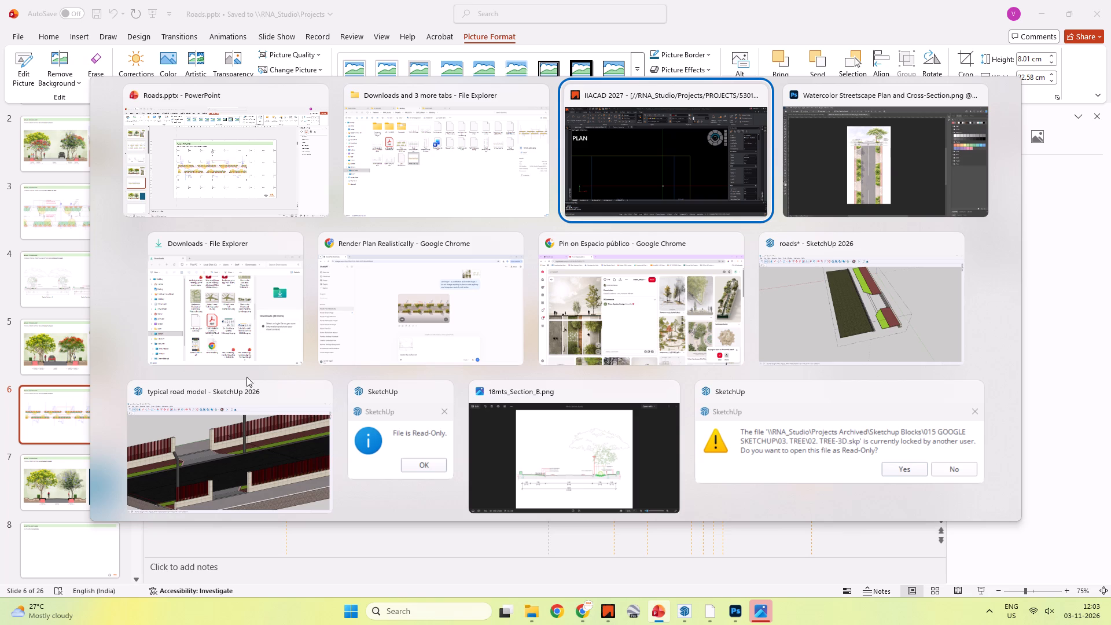
left_click(663, 181, "alt")
scroll(542, 272, "down", 6)
middle_click_drag(466, 291, 520, 280)
scroll(444, 300, "up", 3)
middle_click_drag(316, 320, 360, 326)
middle_click_drag(401, 333, 247, 332)
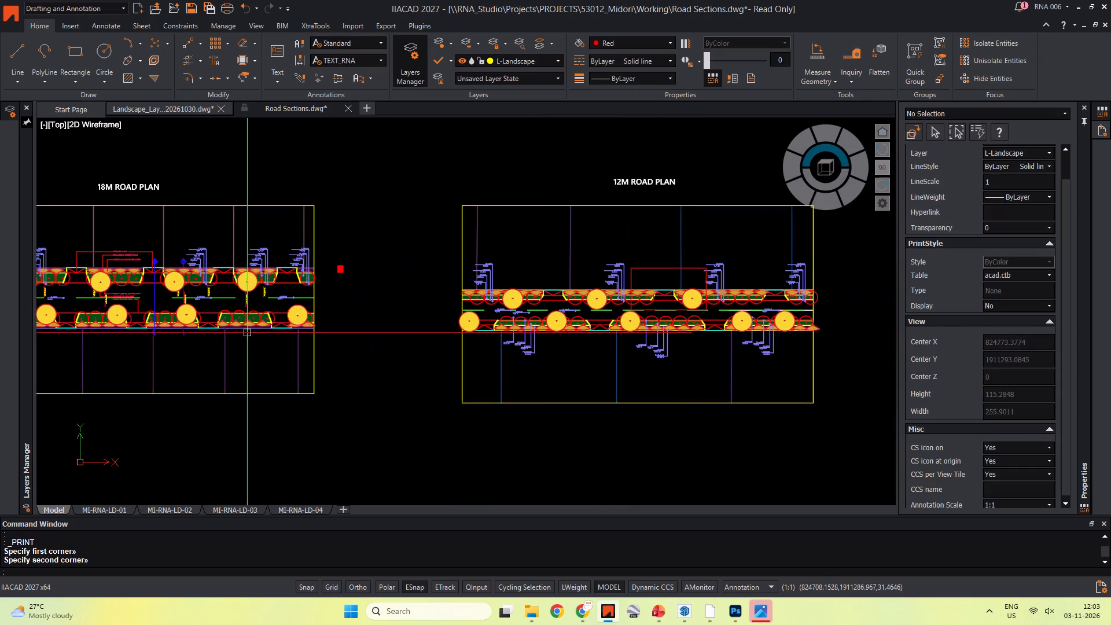
scroll(550, 330, "down", 2)
middle_click_drag(549, 330, 473, 334)
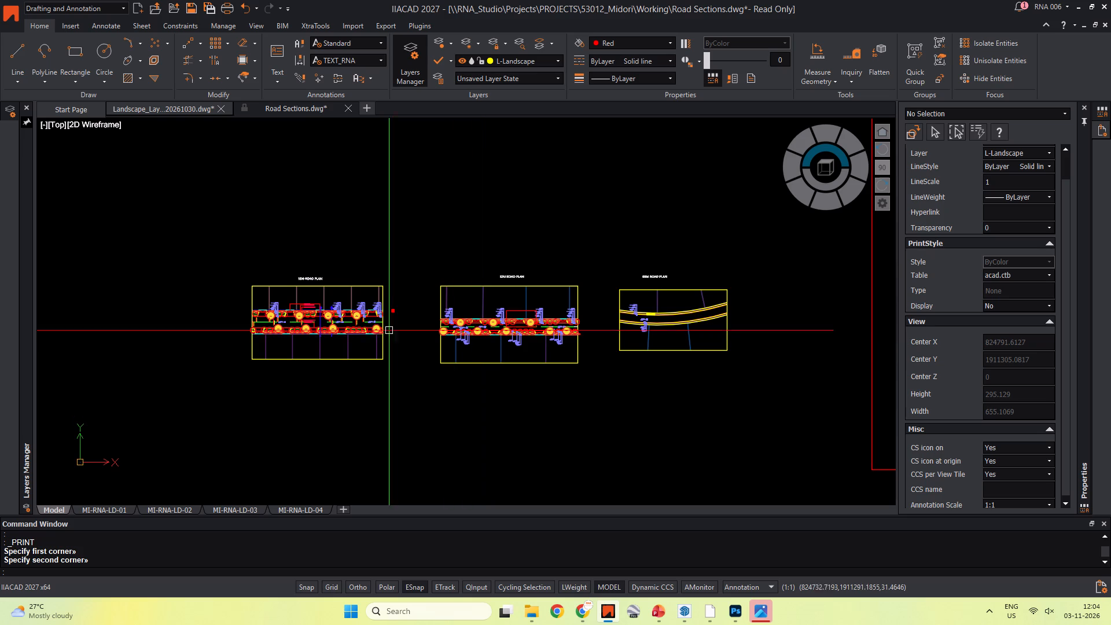
Close Road Sections.dwg without saving its changes.
left_click(346, 108)
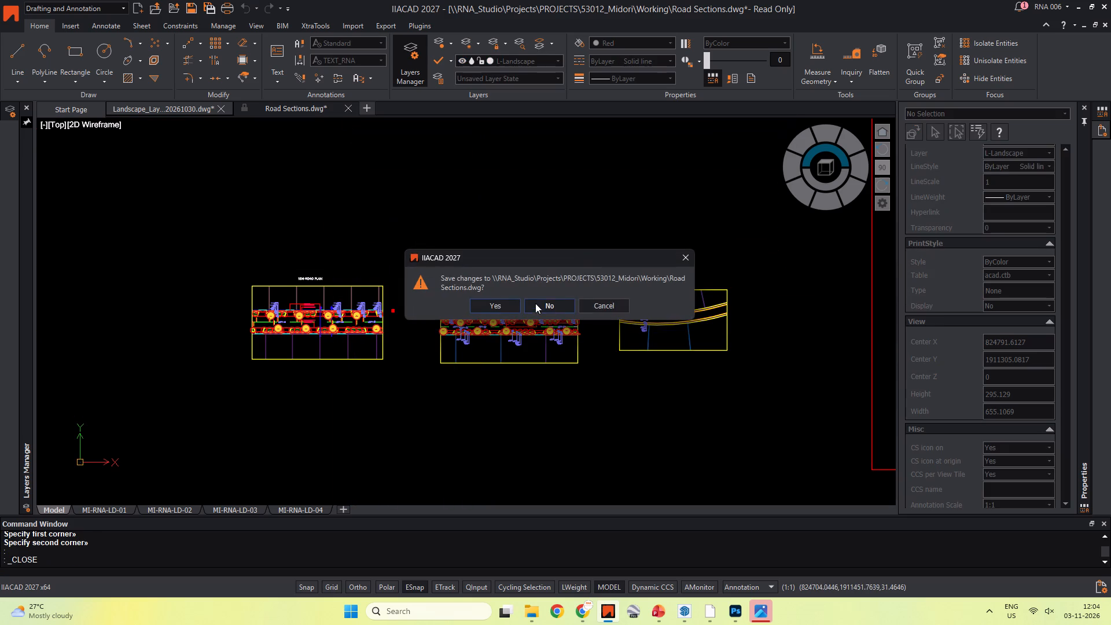
left_click(535, 303)
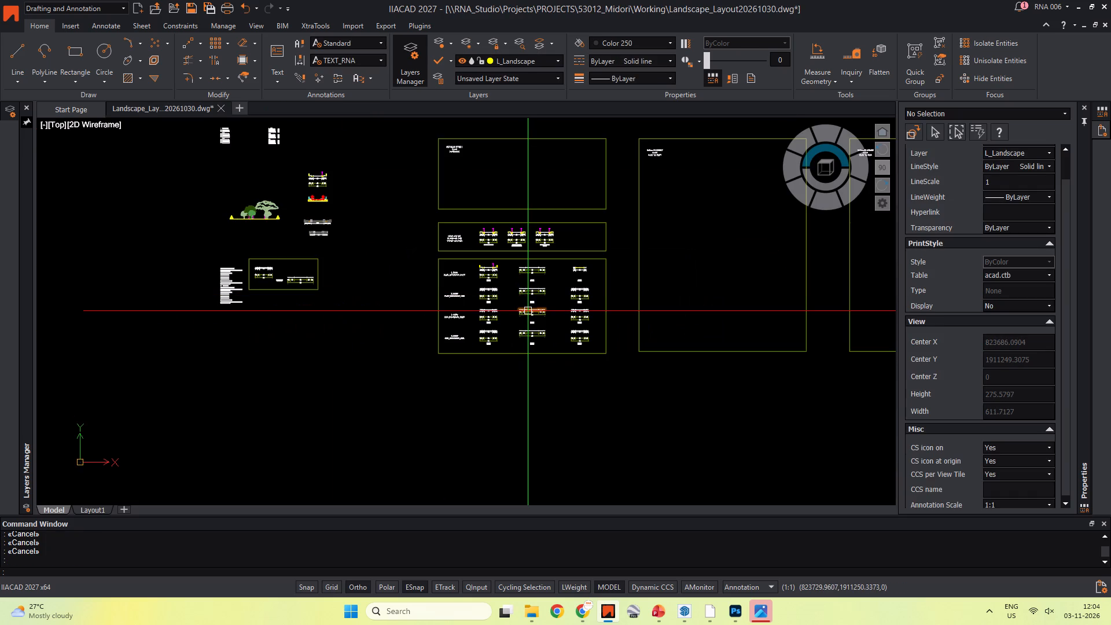
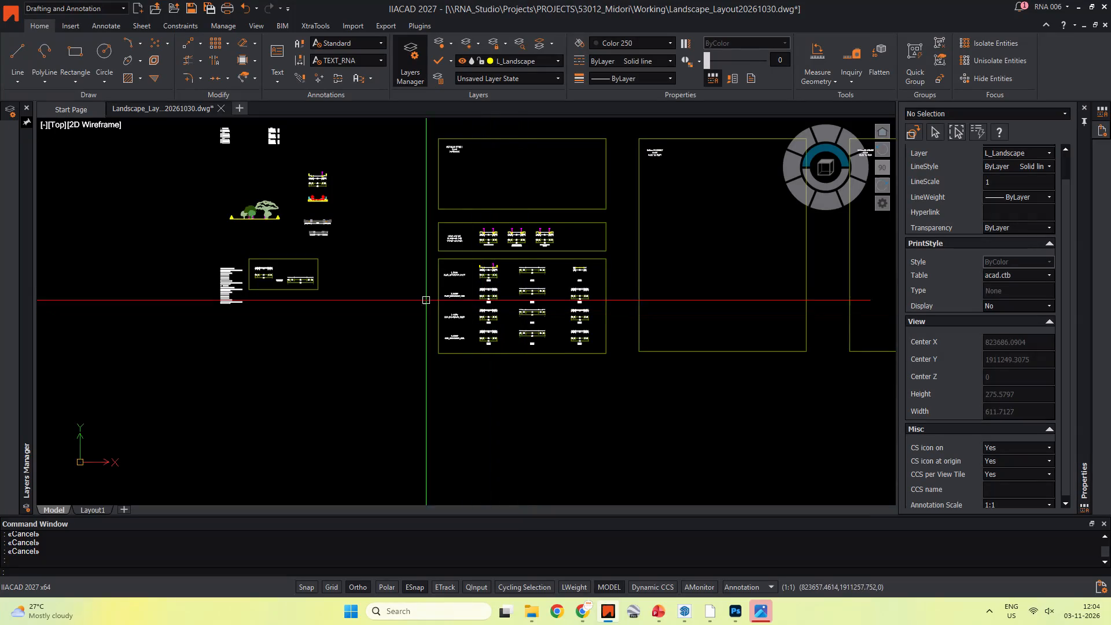
Open the recent file Road Sections.dwg as read-only and dismiss the missing references notice.
key("Escape")
key("Escape")
key("Escape")
left_click(58, 110)
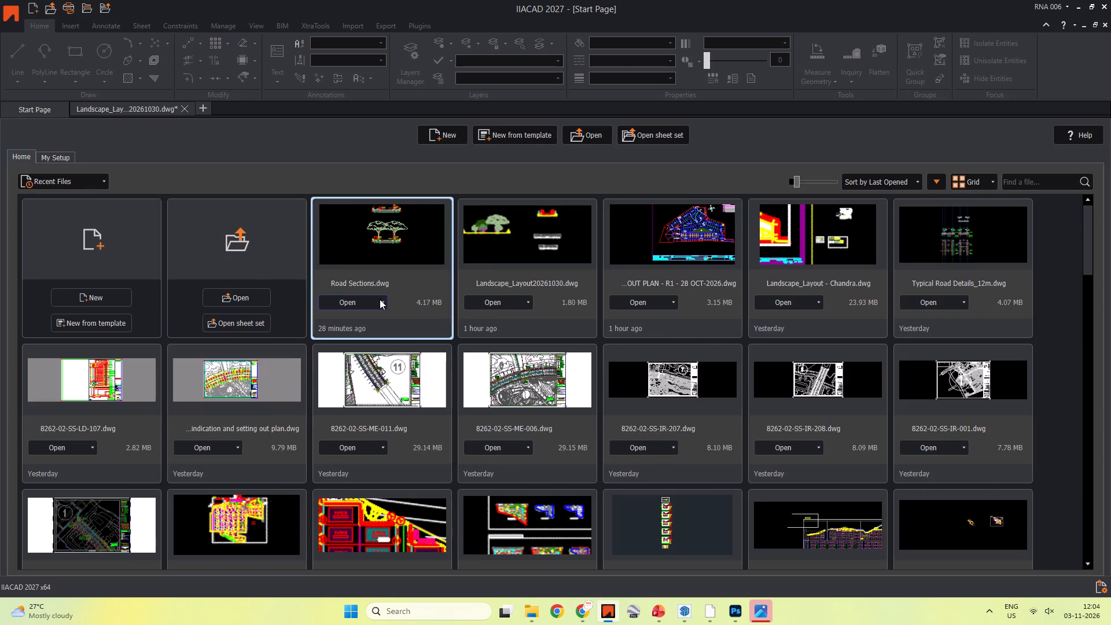
left_click(360, 304)
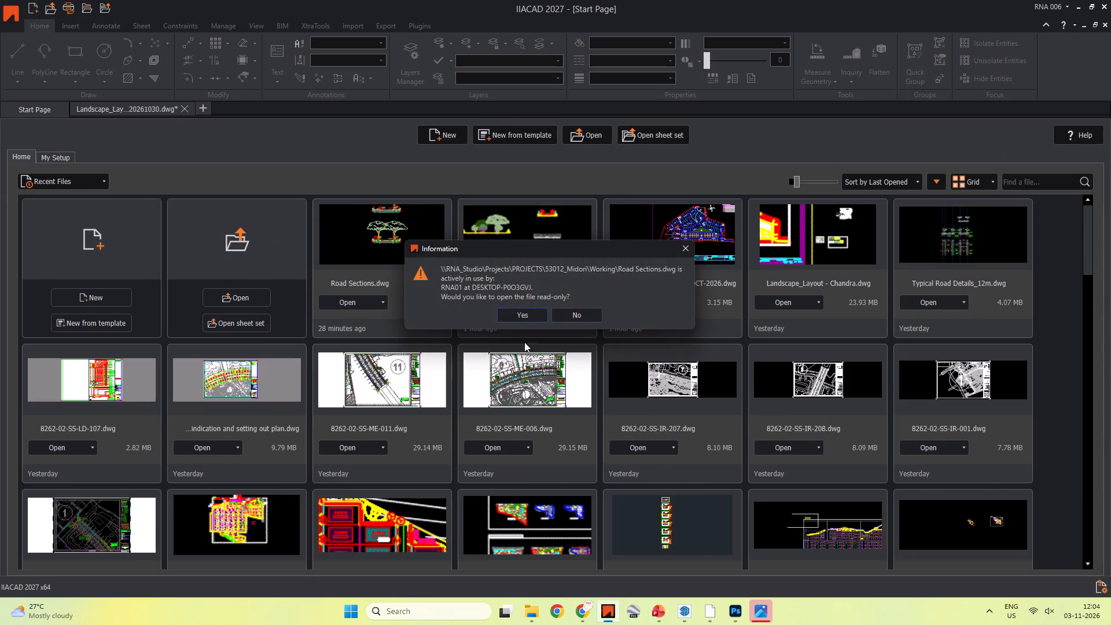
left_click(535, 312)
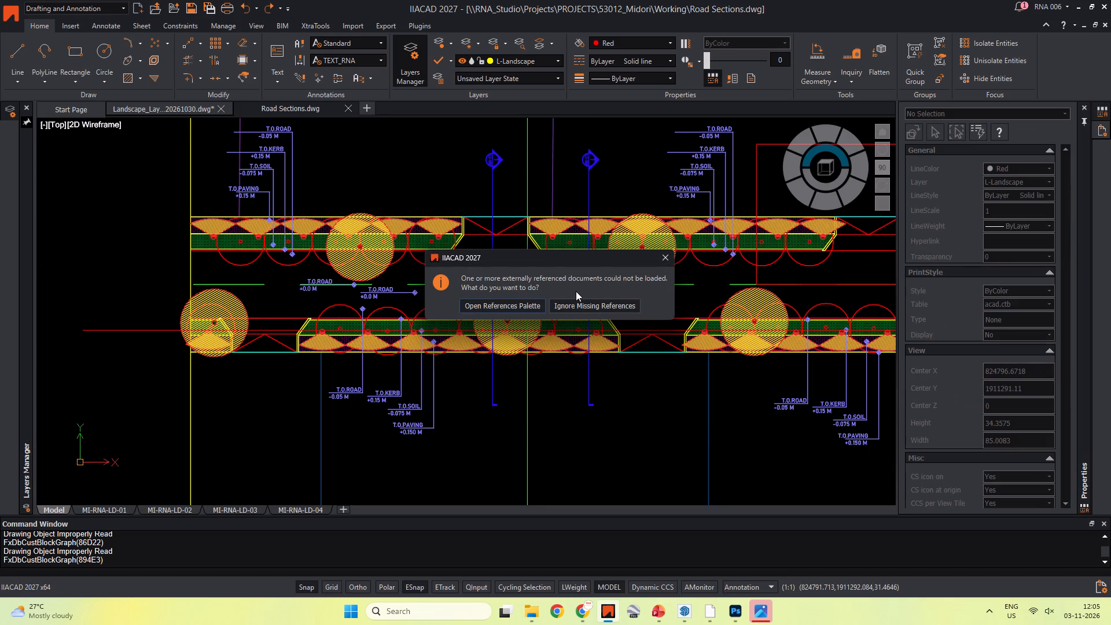
left_click(654, 261)
left_click(658, 261)
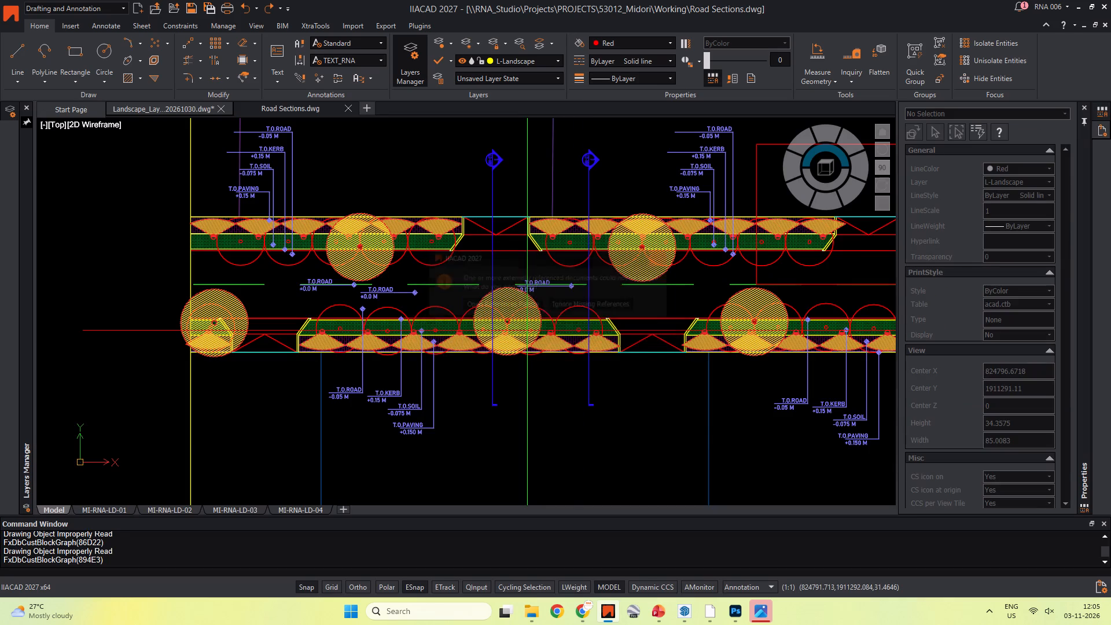
key("Escape")
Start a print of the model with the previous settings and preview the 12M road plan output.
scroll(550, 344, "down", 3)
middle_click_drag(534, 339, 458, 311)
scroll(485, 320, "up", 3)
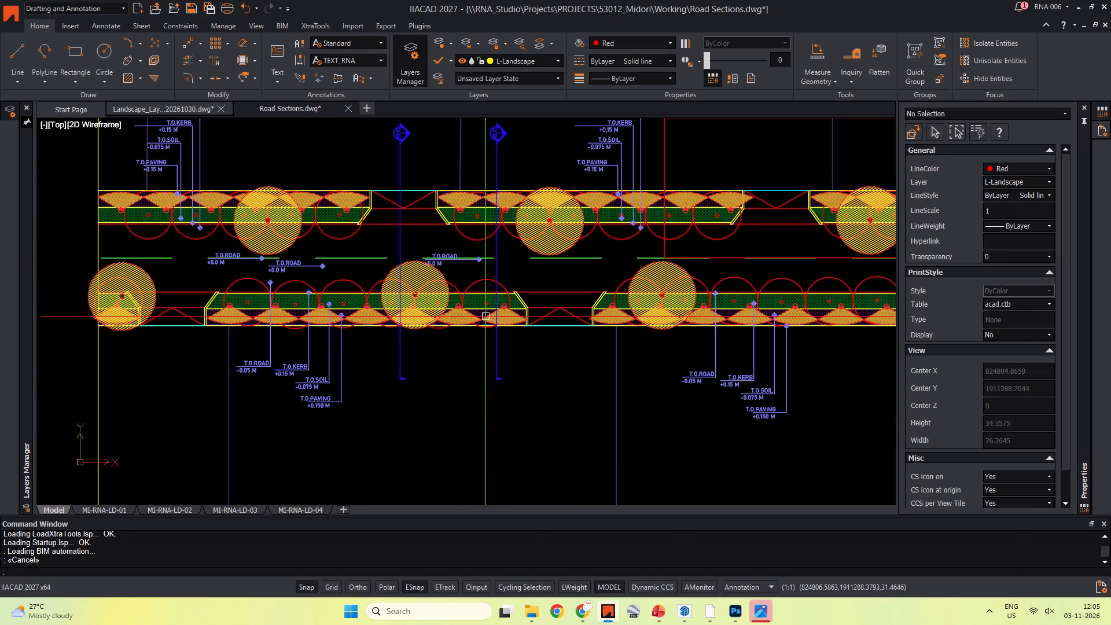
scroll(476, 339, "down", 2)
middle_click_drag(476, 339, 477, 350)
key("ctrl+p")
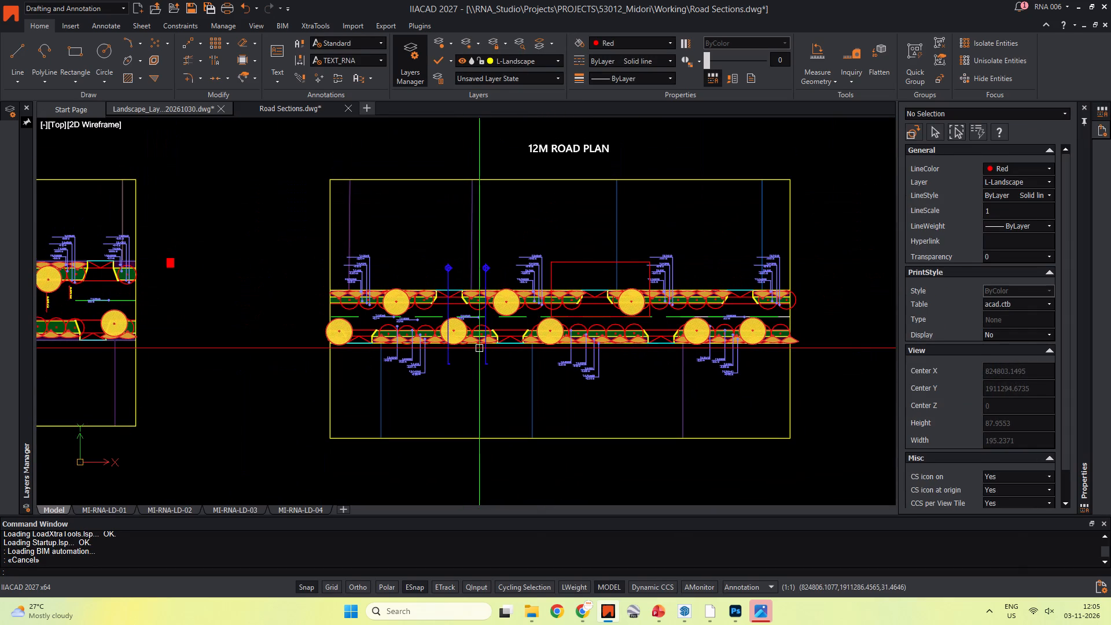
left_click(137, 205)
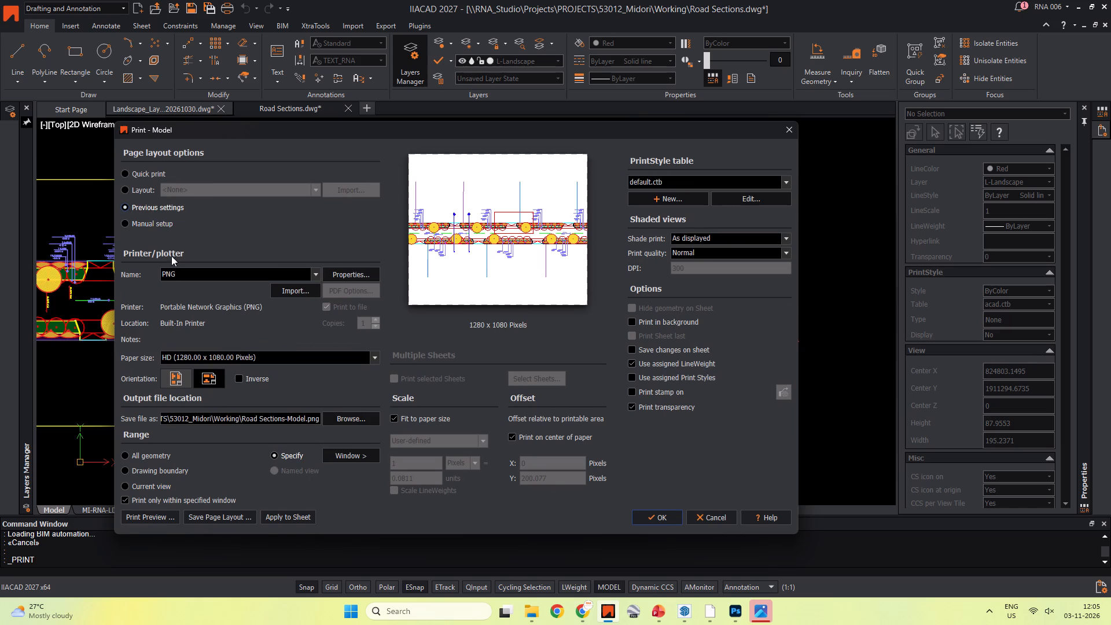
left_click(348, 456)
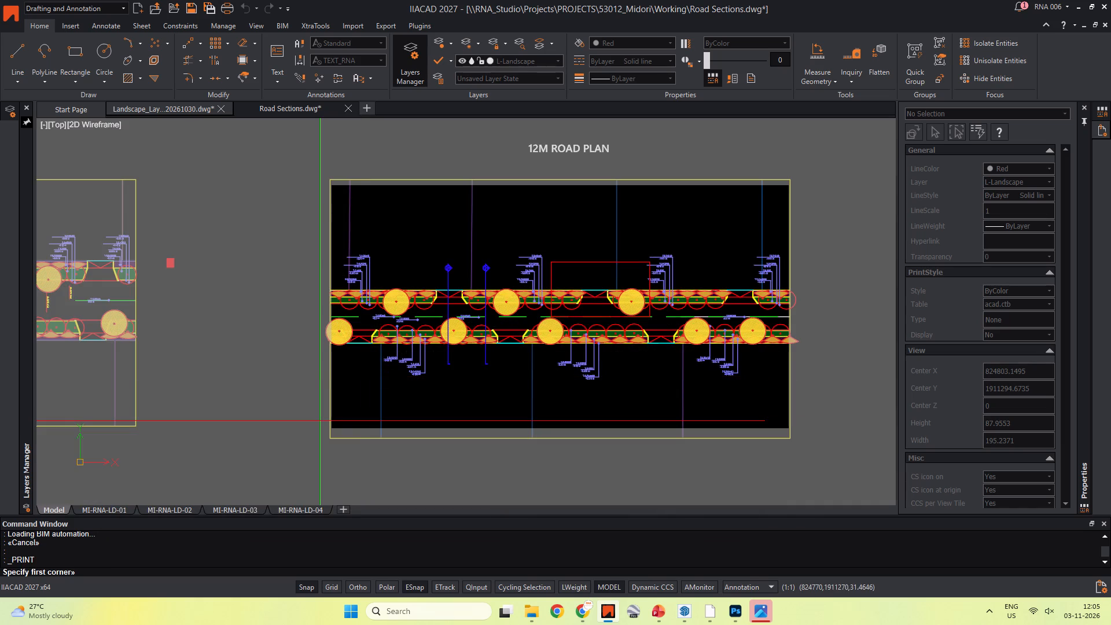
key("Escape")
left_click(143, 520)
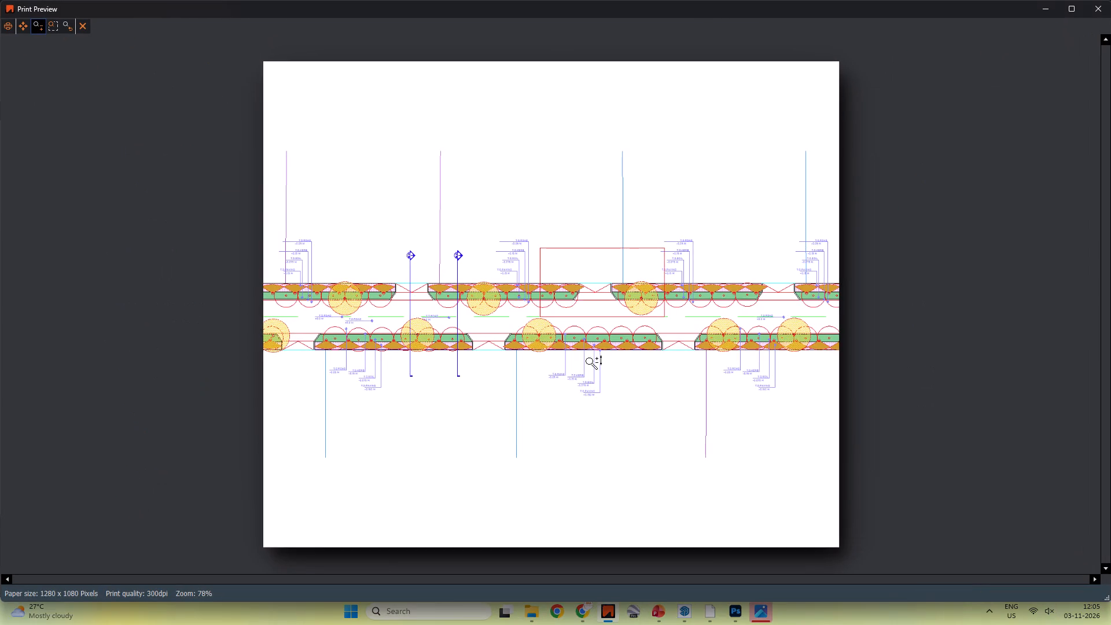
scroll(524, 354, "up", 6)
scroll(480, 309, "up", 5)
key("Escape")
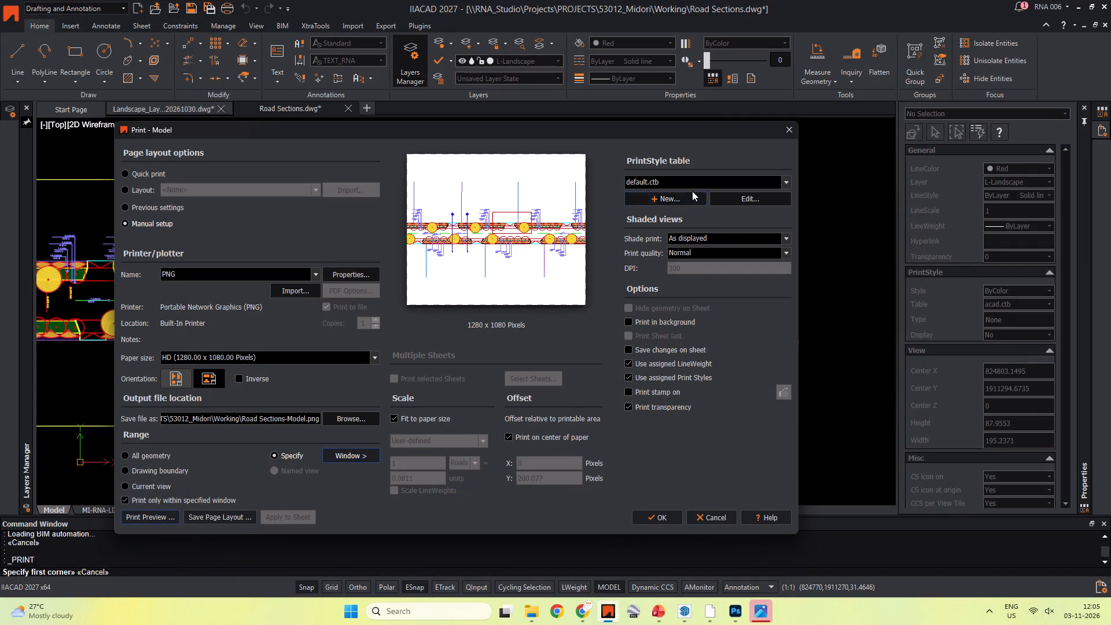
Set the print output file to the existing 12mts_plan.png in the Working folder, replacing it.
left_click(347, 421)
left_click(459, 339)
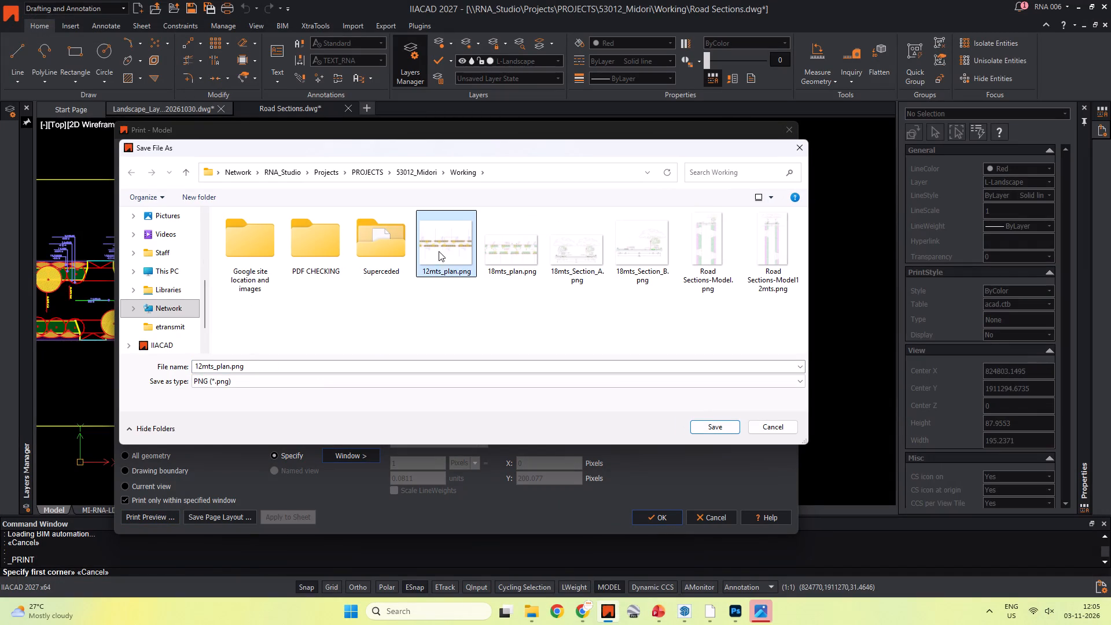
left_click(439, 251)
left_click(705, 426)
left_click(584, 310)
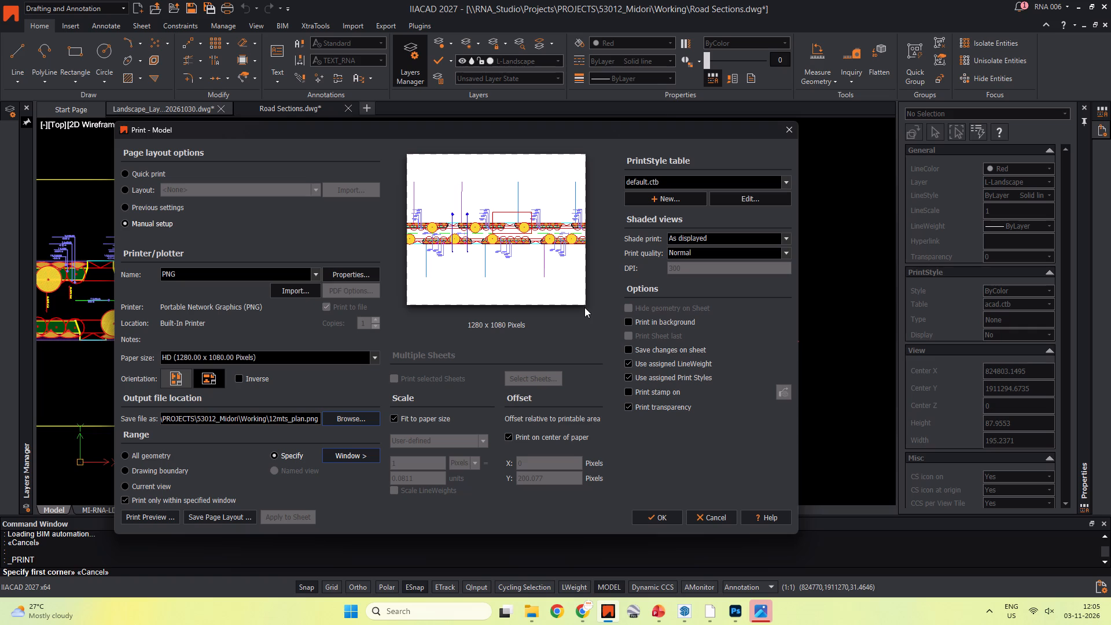
Switch to PowerPoint and delete the 12 m road plan picture from slide 6 of Roads.pptx.
key("alt+Tab")
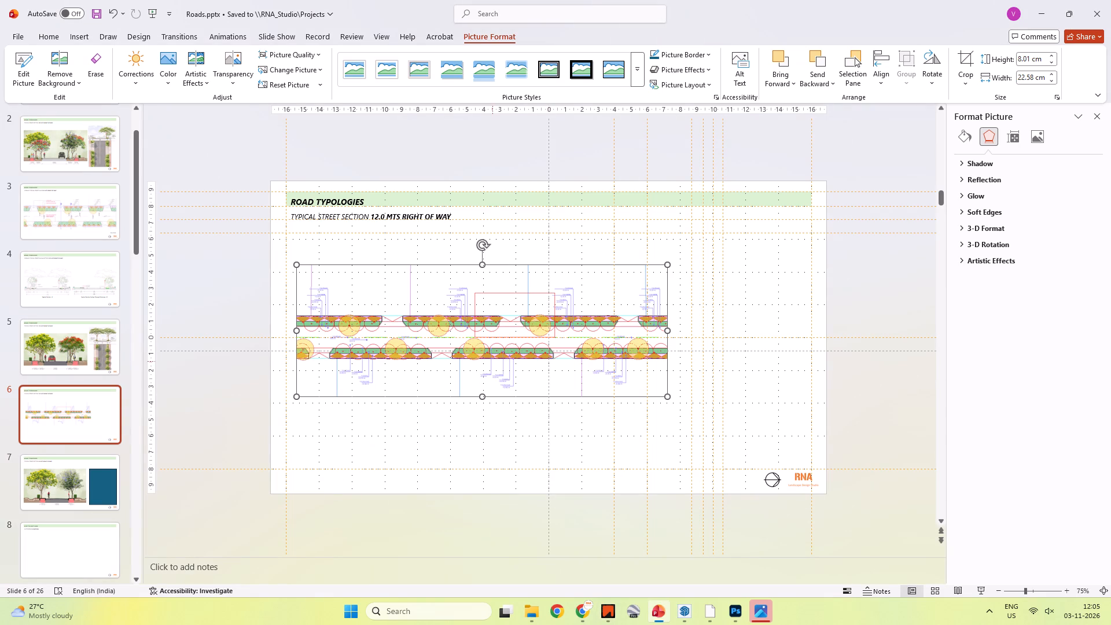
left_click(428, 440)
left_click(424, 344)
key("Delete")
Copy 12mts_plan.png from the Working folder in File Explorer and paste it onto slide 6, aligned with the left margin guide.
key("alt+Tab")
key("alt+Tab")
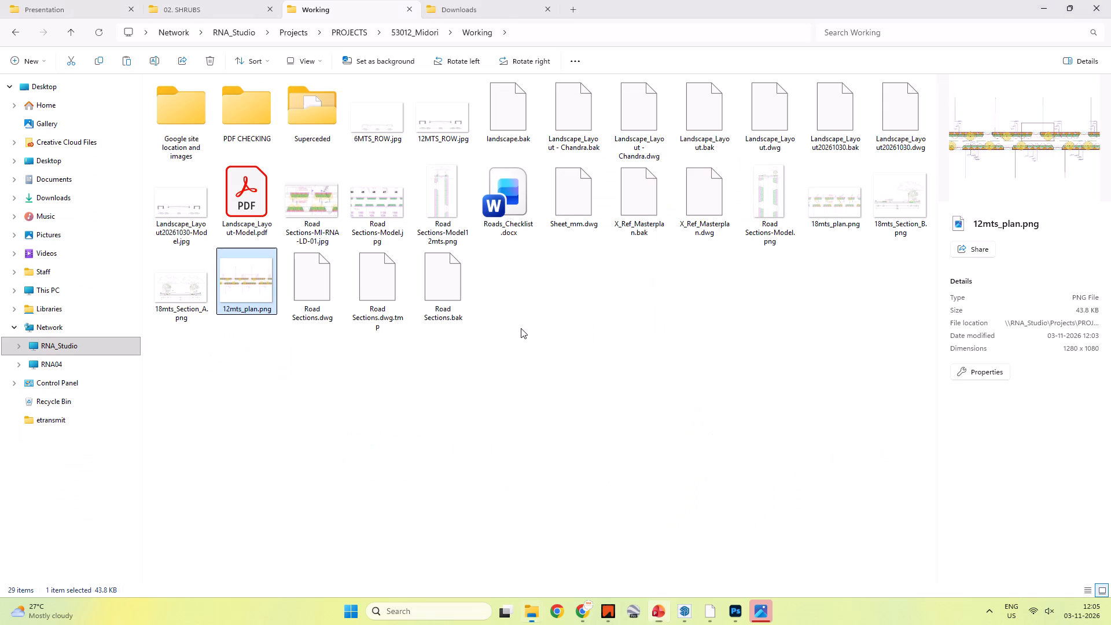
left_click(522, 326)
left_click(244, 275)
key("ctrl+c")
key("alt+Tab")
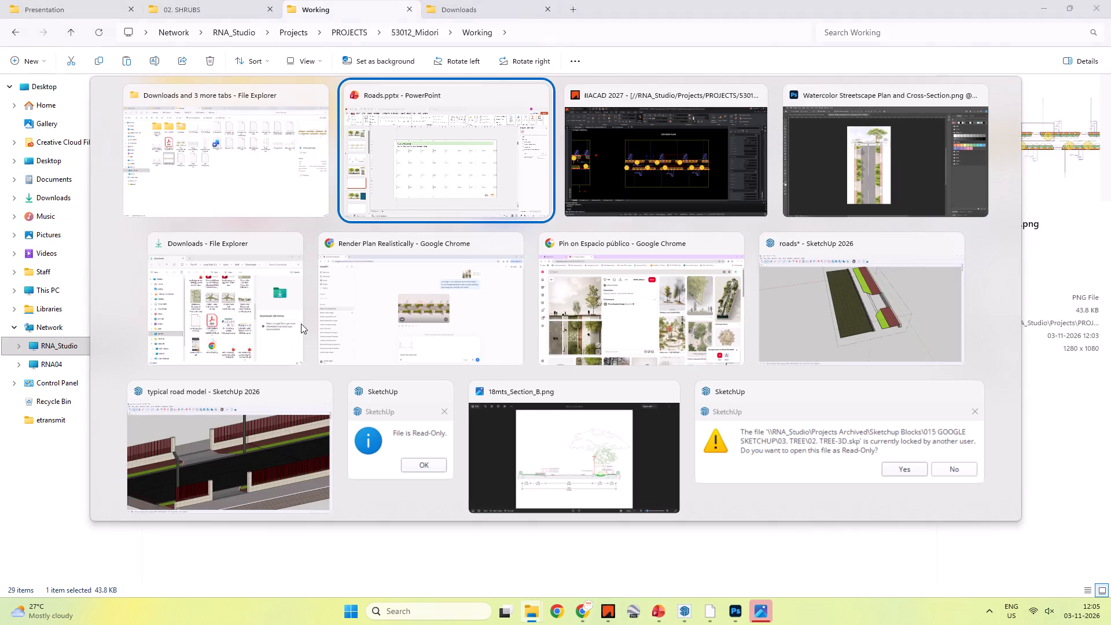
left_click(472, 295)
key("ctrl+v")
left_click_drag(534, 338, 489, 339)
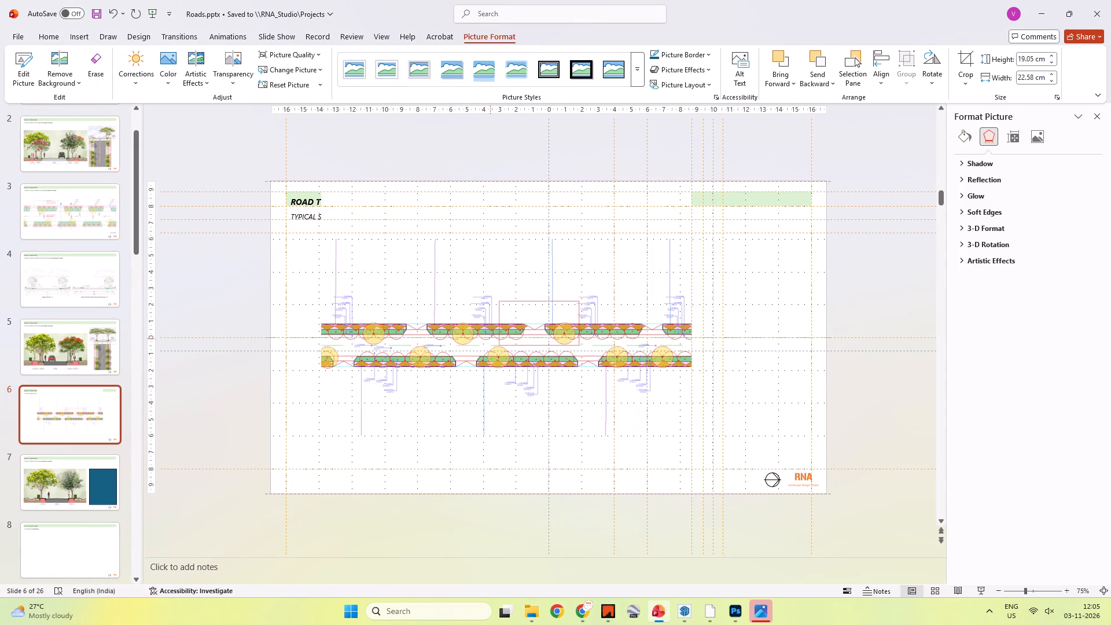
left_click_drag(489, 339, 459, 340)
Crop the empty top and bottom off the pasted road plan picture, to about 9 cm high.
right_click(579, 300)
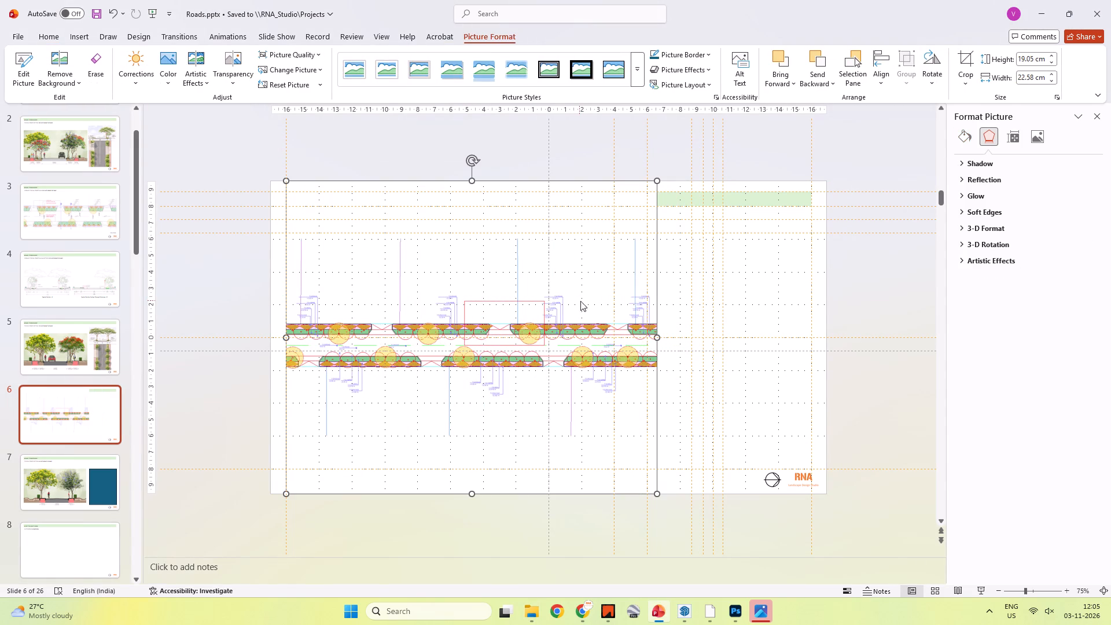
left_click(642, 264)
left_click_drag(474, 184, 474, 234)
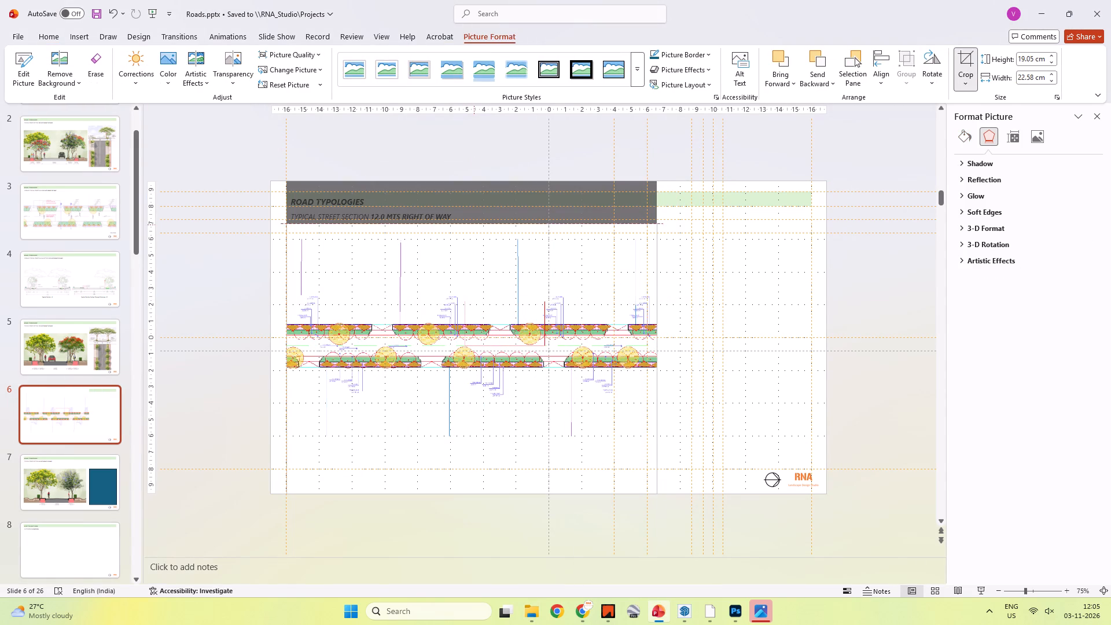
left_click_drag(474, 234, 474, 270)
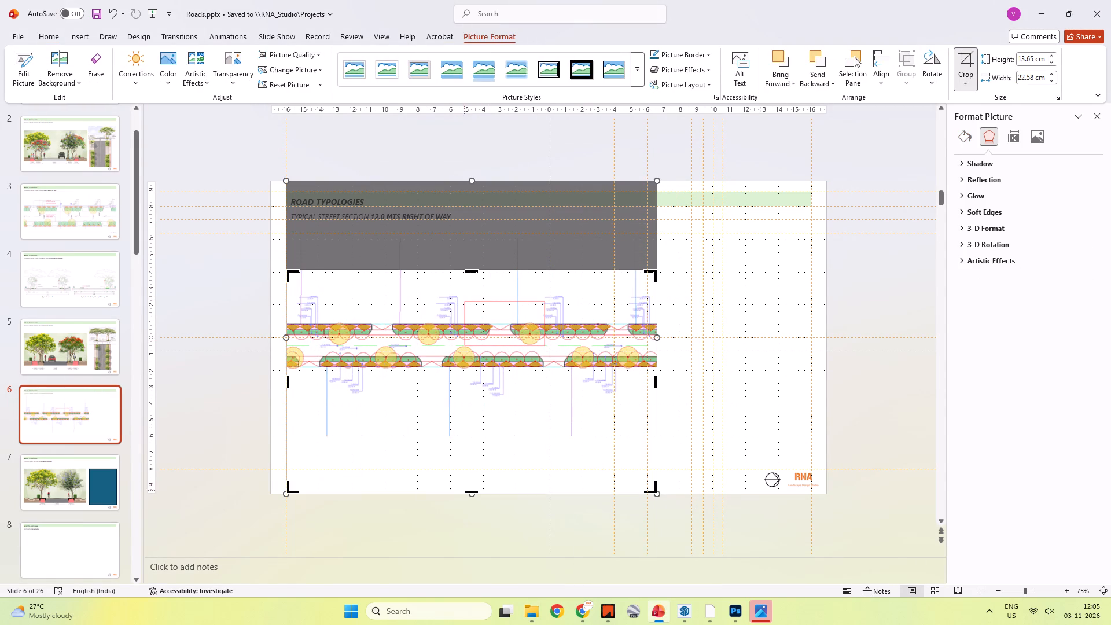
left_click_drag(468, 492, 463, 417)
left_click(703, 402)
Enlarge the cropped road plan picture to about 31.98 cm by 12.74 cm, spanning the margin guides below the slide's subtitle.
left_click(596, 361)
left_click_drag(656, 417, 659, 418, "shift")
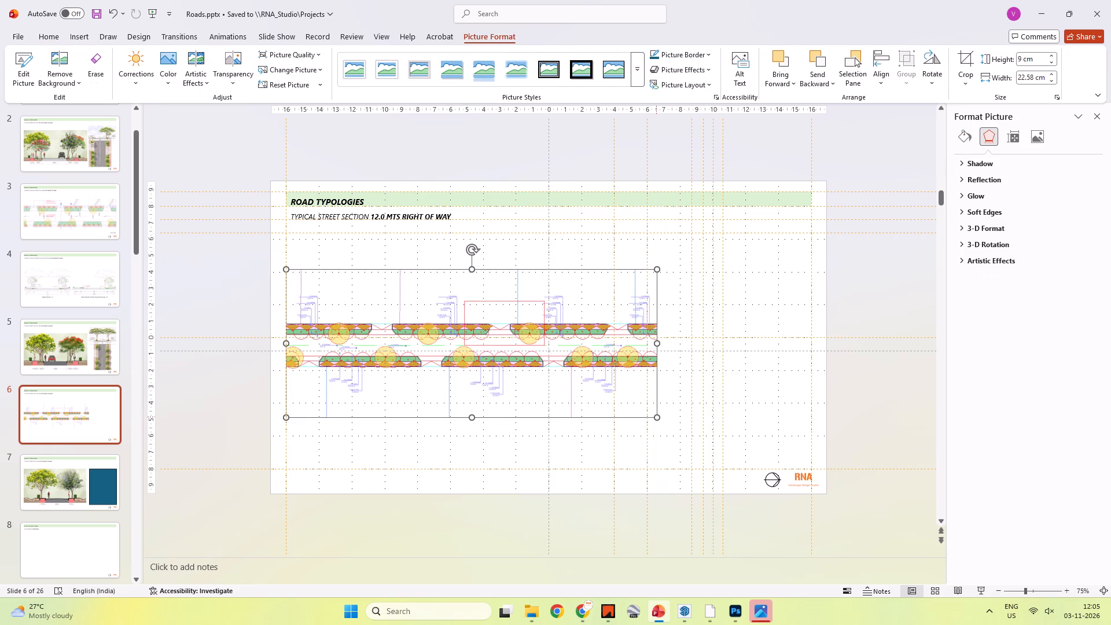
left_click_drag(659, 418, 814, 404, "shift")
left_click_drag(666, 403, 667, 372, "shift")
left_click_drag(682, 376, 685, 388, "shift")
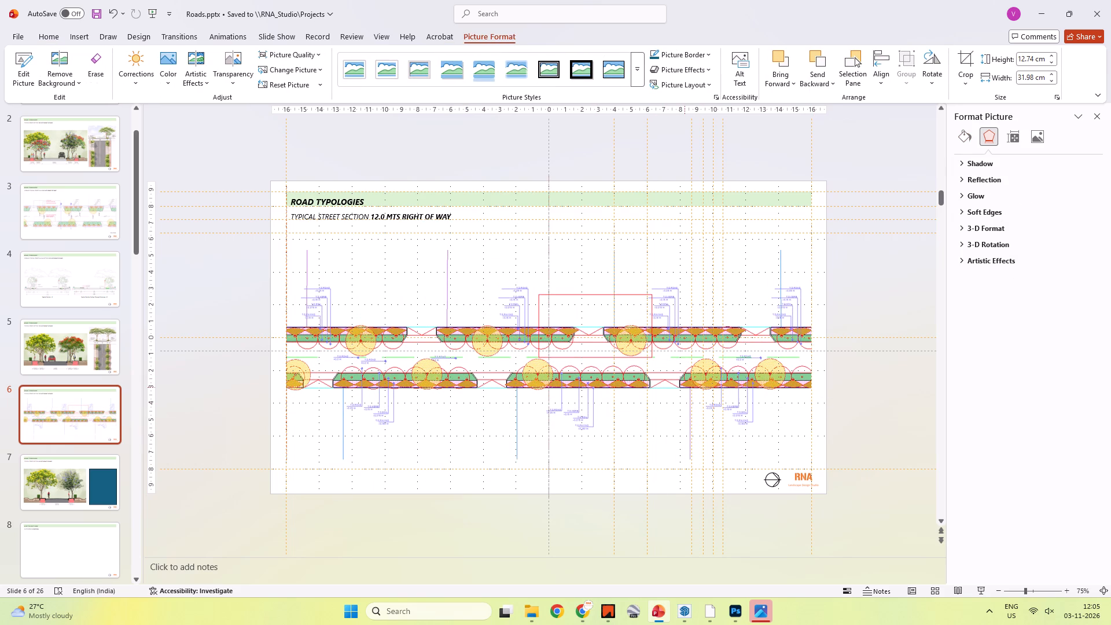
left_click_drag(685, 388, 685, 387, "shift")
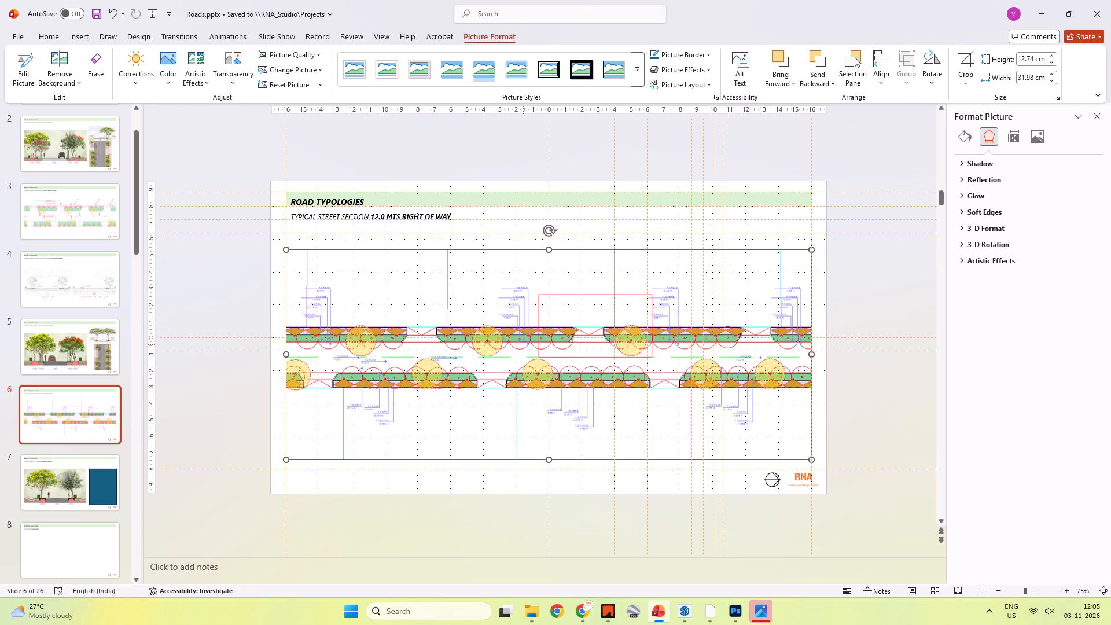
Return to IIACAD, close the print setup and delete the red rectangle overlapping the 12M road plan.
key("alt+Tab")
key("alt+Tab")
key("alt+Tab")
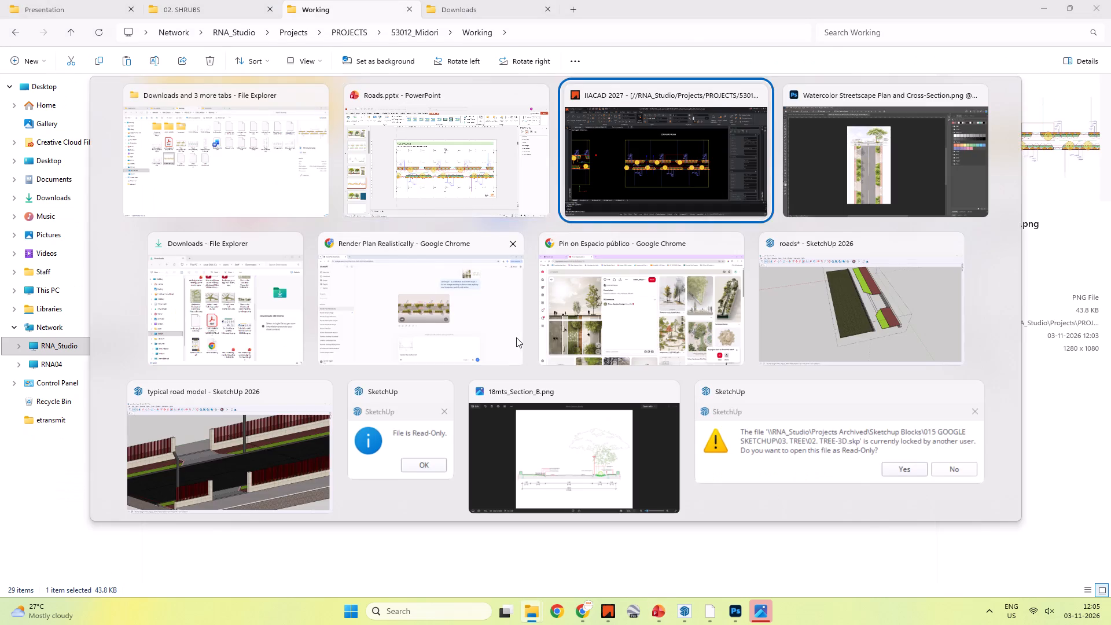
key("alt+Tab")
key("alt+Tab")
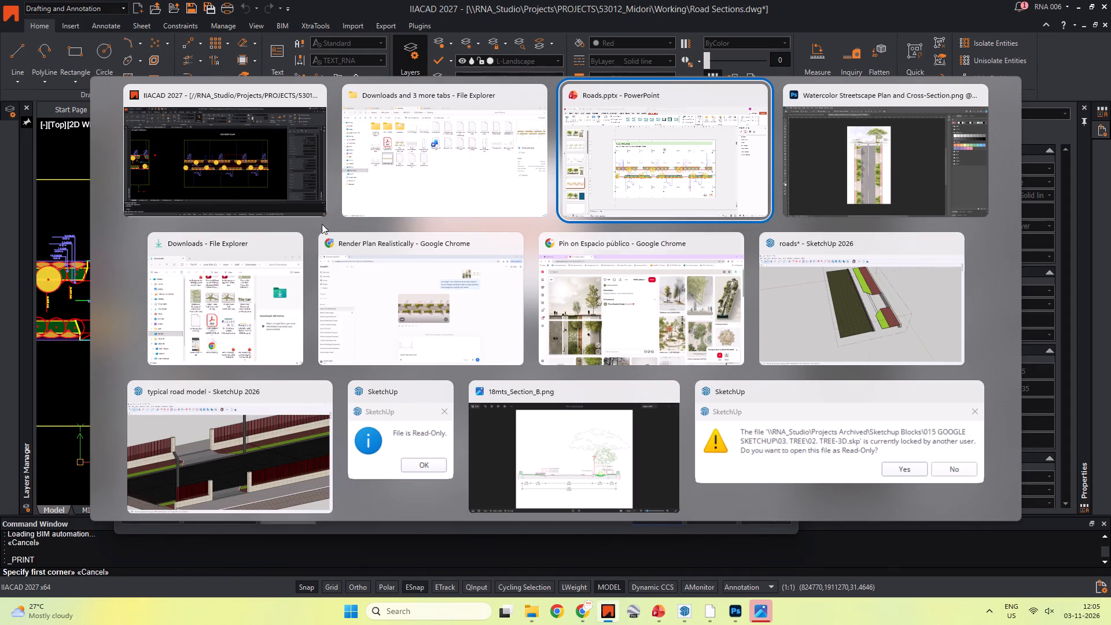
left_click(231, 179, "alt")
key("Escape")
scroll(545, 245, "up", 2)
left_click_drag(592, 262, 585, 282)
left_click(564, 321)
scroll(601, 292, "down", 1)
middle_click_drag(599, 291, 578, 291)
key("Delete")
Set up a new model print with the previous PNG settings, replacing 12mts_plan.png as the output file.
scroll(584, 295, "down", 2)
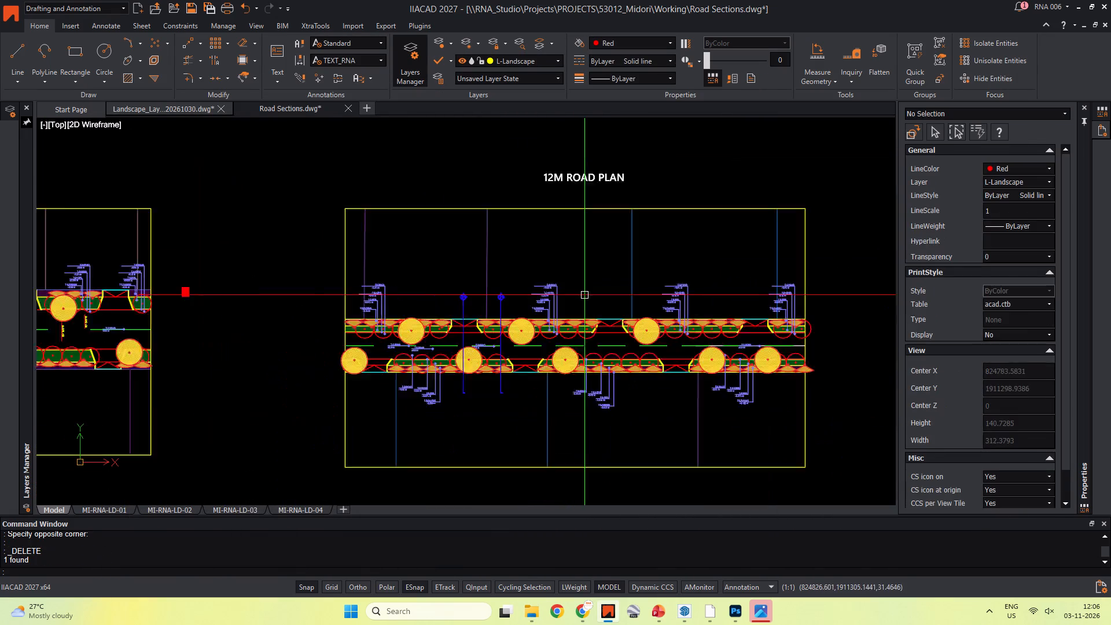
middle_click_drag(584, 294, 524, 263)
key("Escape")
key("Escape")
key("ctrl+p")
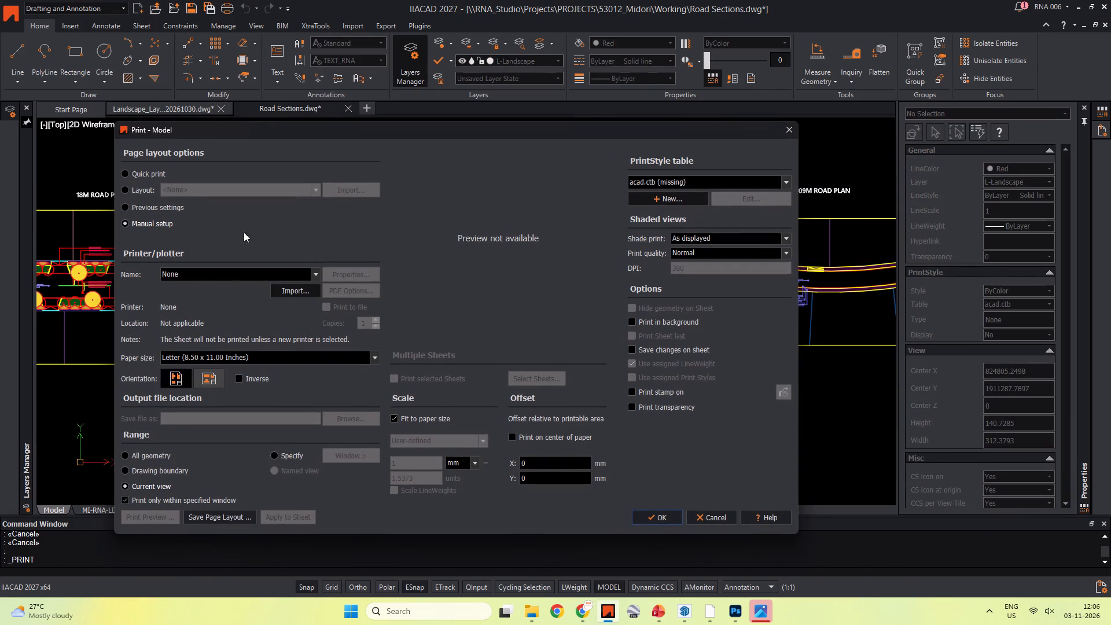
left_click(120, 211)
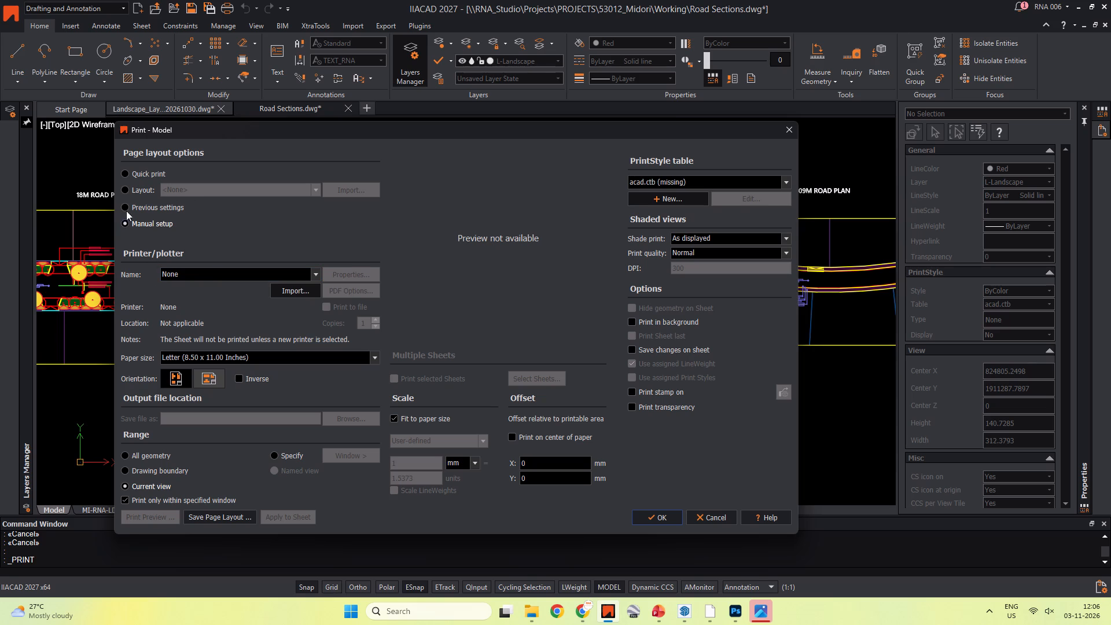
left_click(126, 208)
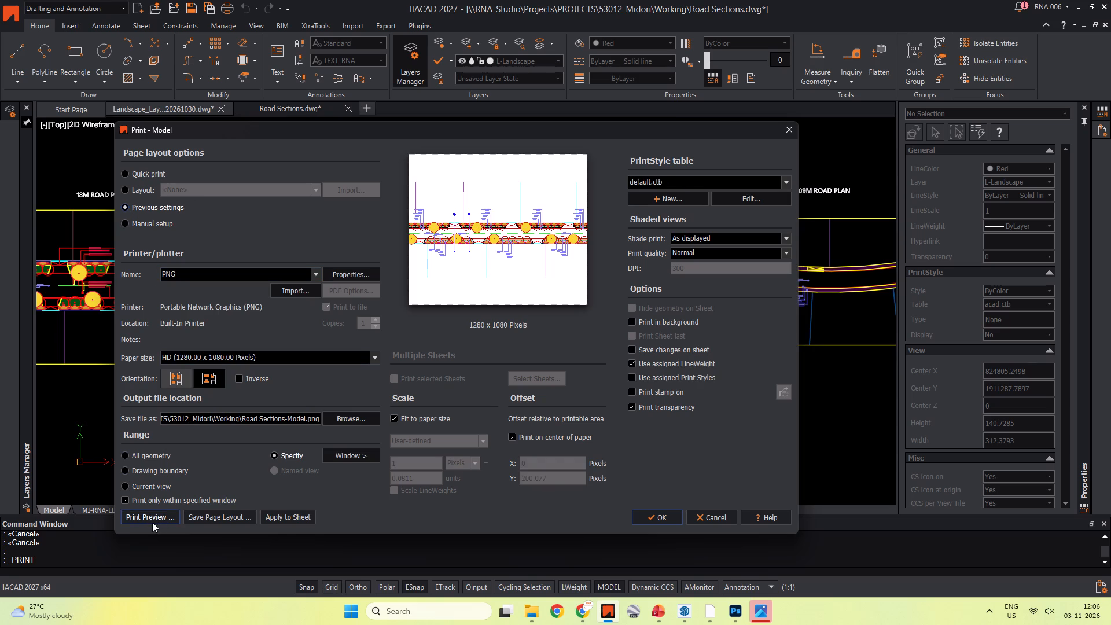
left_click(350, 417)
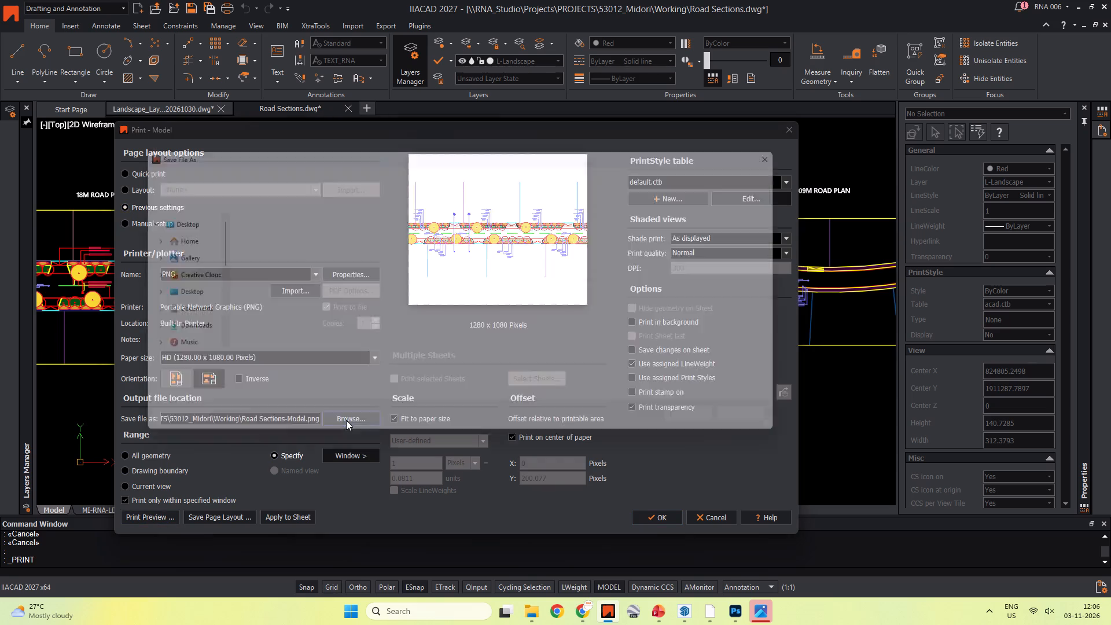
left_click(445, 254)
left_click(723, 422)
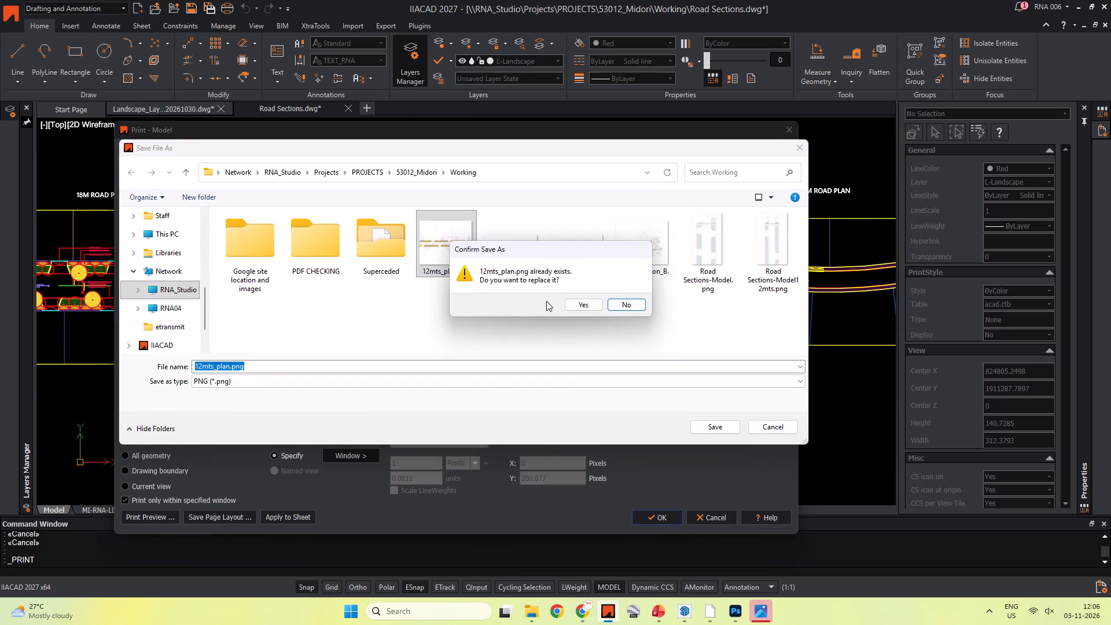
left_click(569, 303)
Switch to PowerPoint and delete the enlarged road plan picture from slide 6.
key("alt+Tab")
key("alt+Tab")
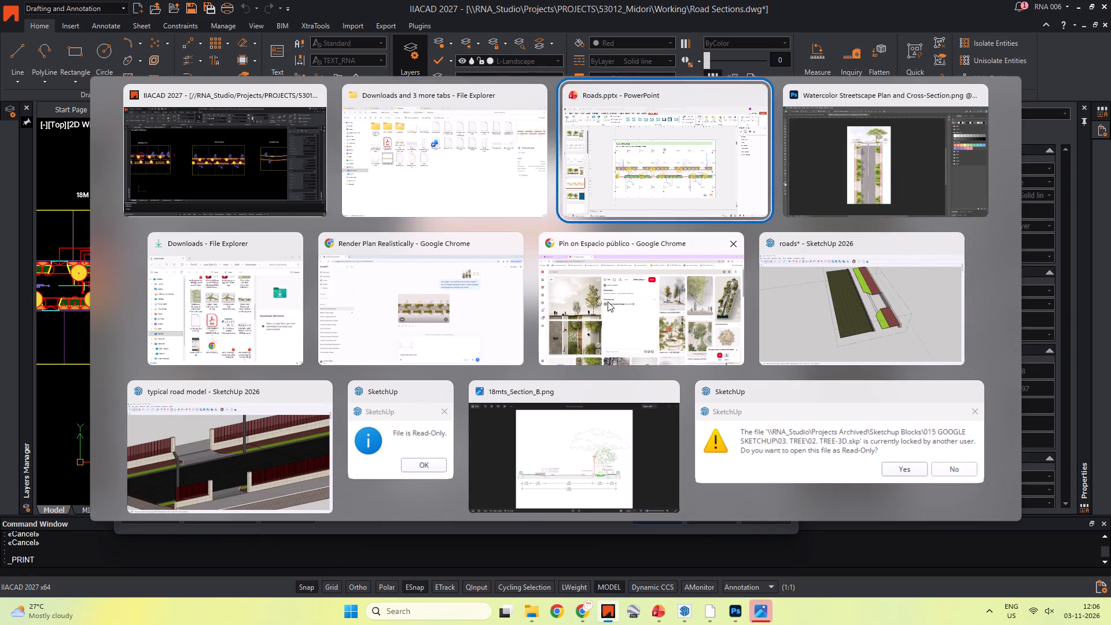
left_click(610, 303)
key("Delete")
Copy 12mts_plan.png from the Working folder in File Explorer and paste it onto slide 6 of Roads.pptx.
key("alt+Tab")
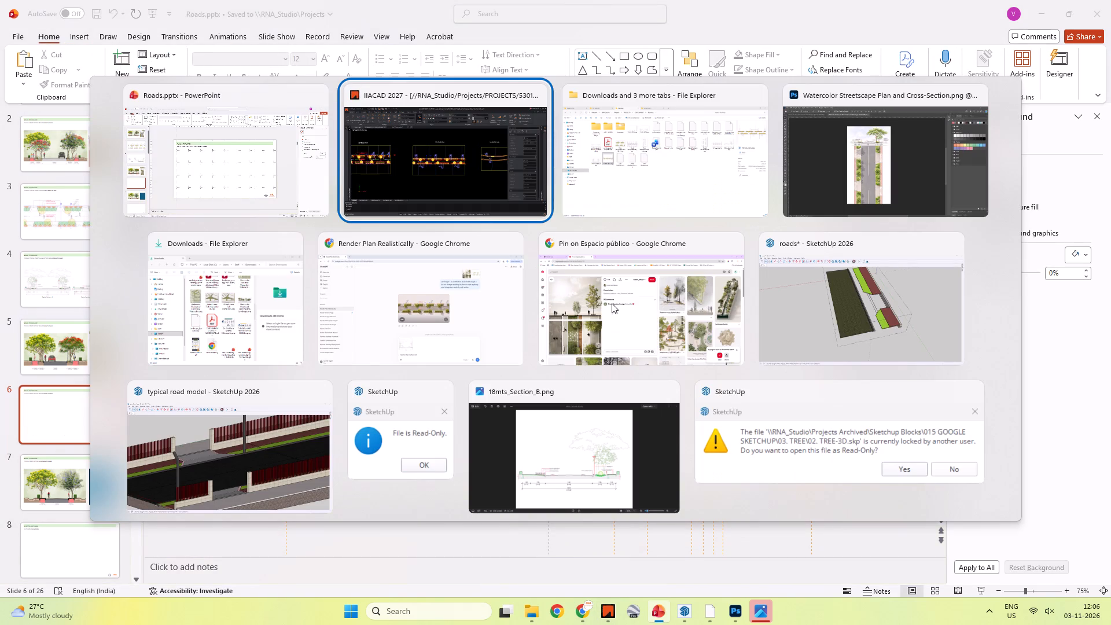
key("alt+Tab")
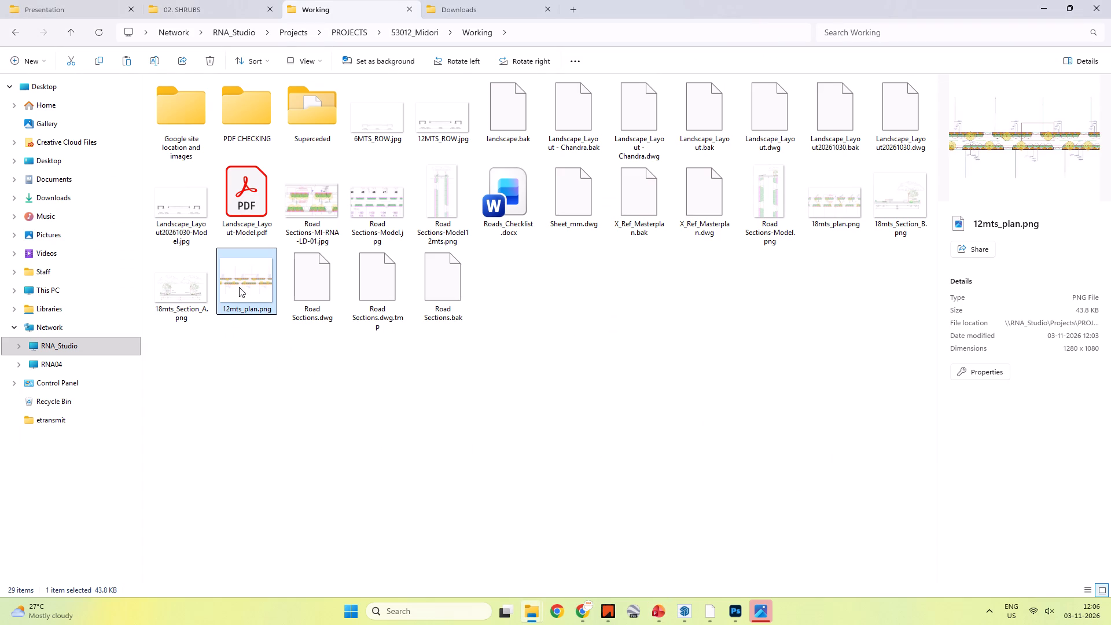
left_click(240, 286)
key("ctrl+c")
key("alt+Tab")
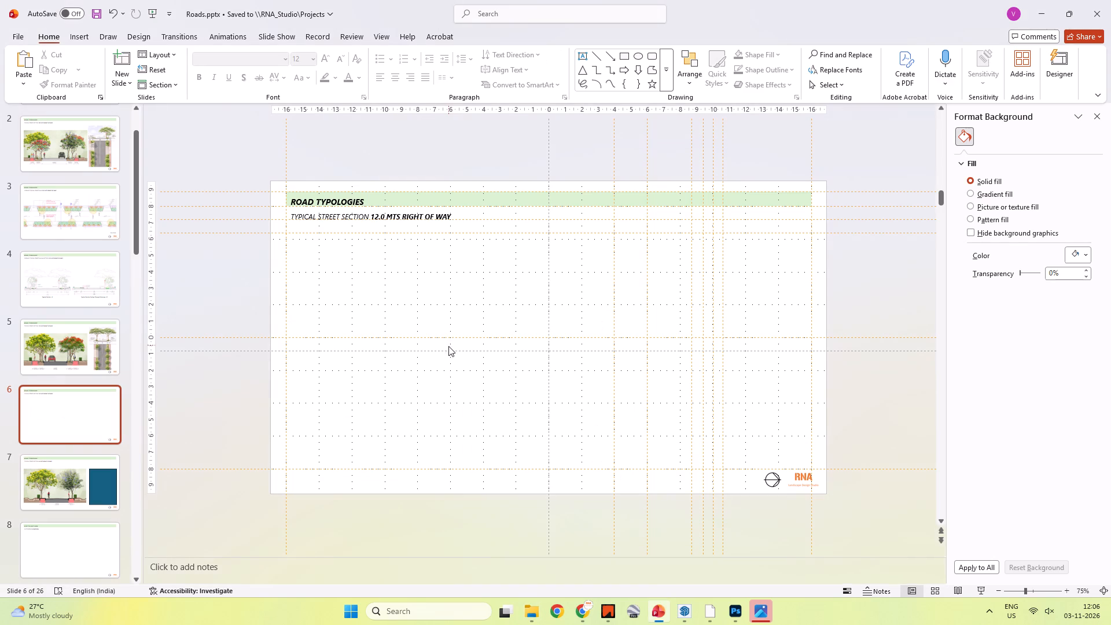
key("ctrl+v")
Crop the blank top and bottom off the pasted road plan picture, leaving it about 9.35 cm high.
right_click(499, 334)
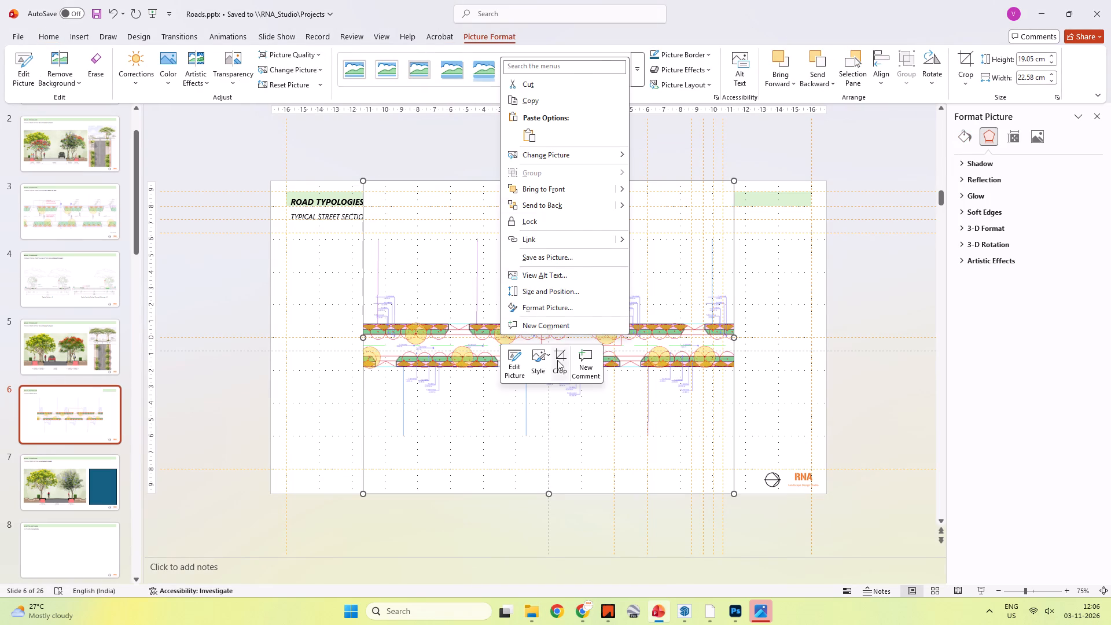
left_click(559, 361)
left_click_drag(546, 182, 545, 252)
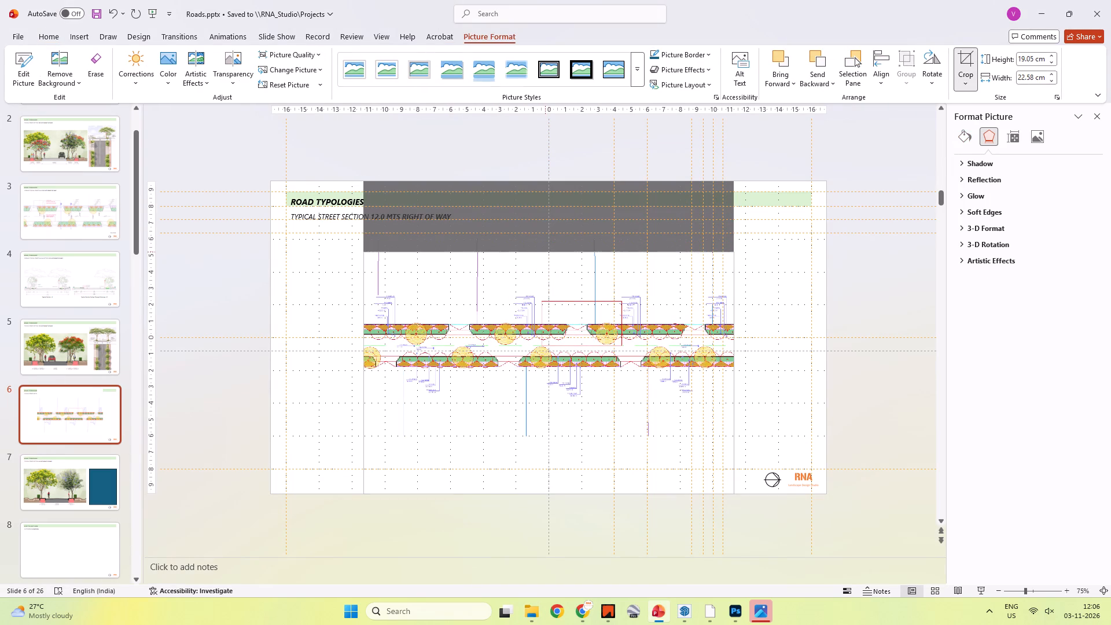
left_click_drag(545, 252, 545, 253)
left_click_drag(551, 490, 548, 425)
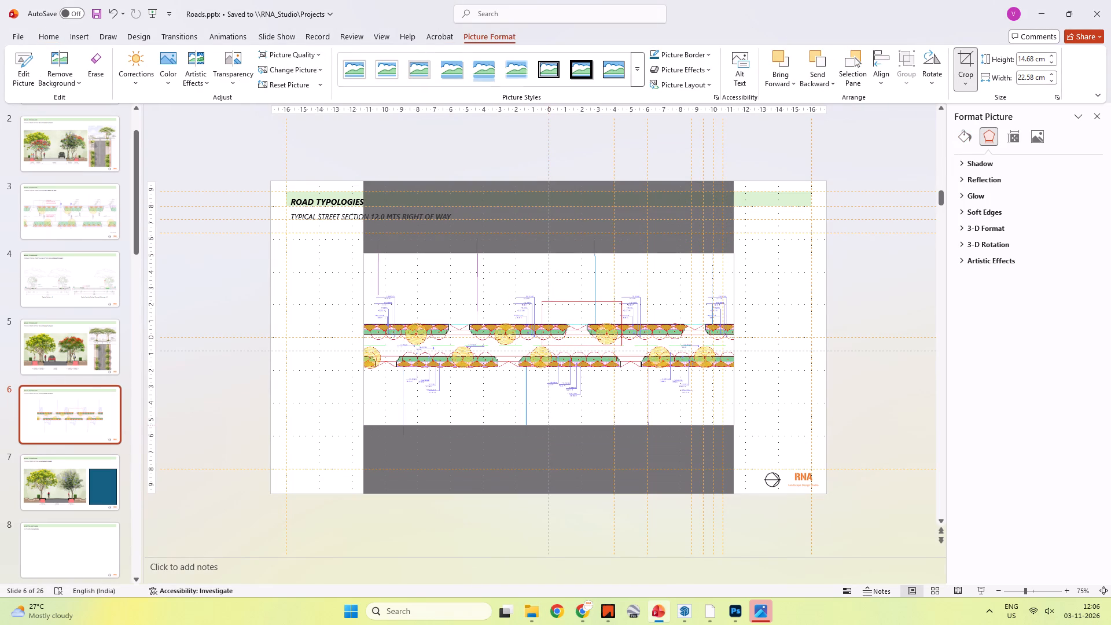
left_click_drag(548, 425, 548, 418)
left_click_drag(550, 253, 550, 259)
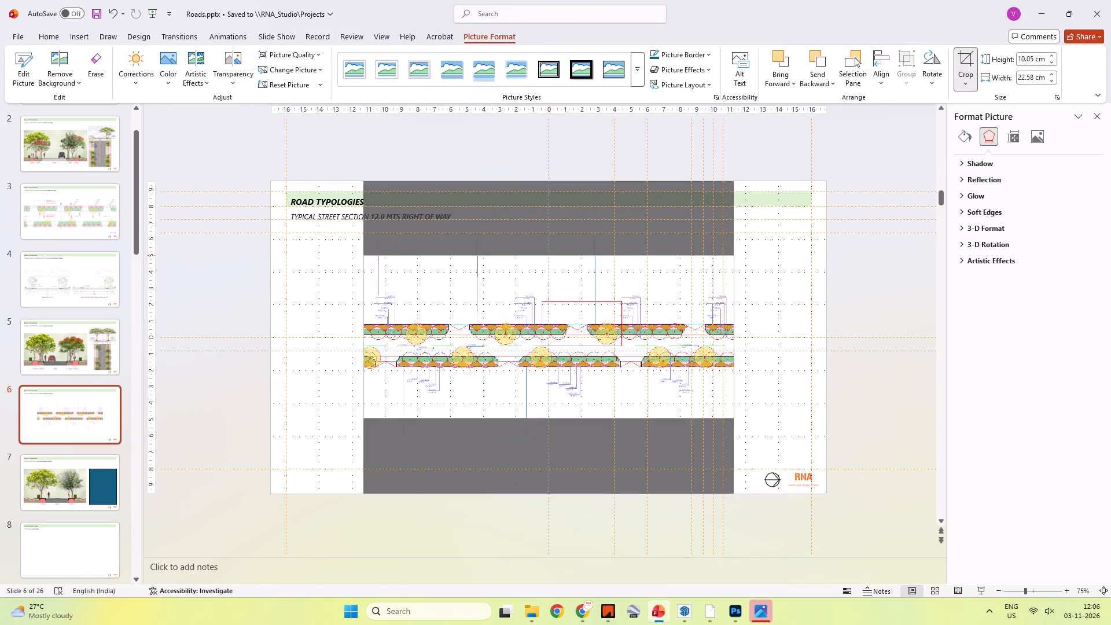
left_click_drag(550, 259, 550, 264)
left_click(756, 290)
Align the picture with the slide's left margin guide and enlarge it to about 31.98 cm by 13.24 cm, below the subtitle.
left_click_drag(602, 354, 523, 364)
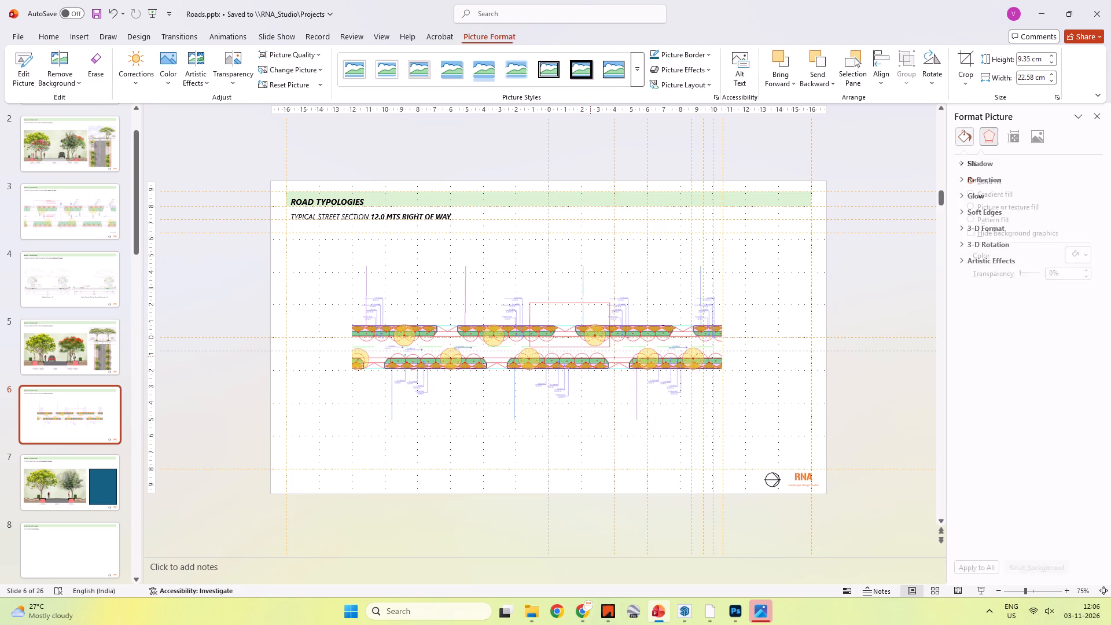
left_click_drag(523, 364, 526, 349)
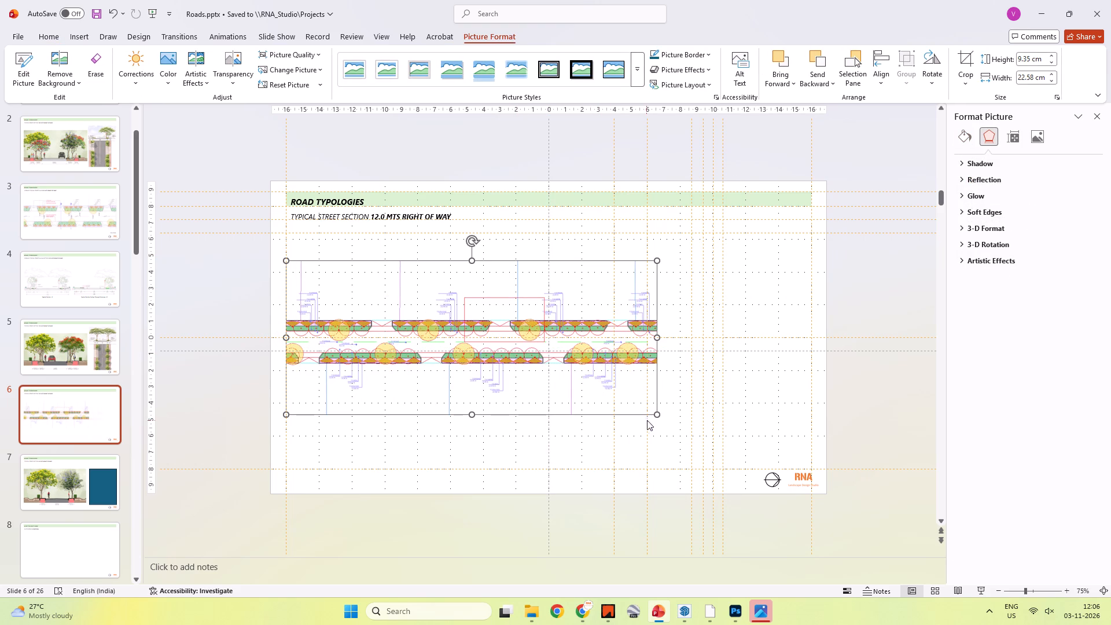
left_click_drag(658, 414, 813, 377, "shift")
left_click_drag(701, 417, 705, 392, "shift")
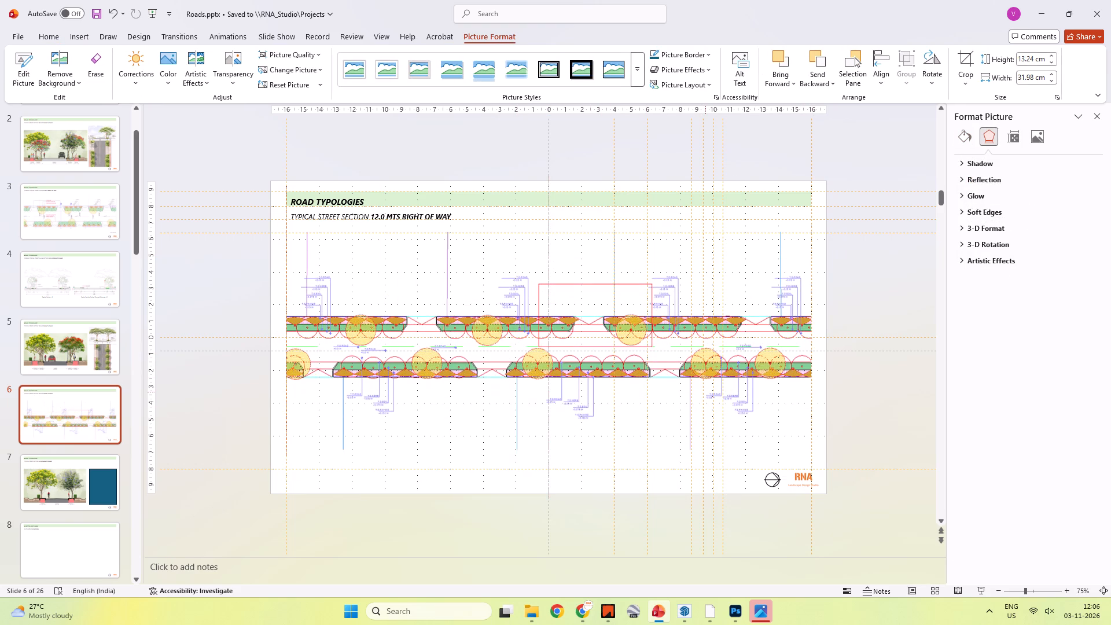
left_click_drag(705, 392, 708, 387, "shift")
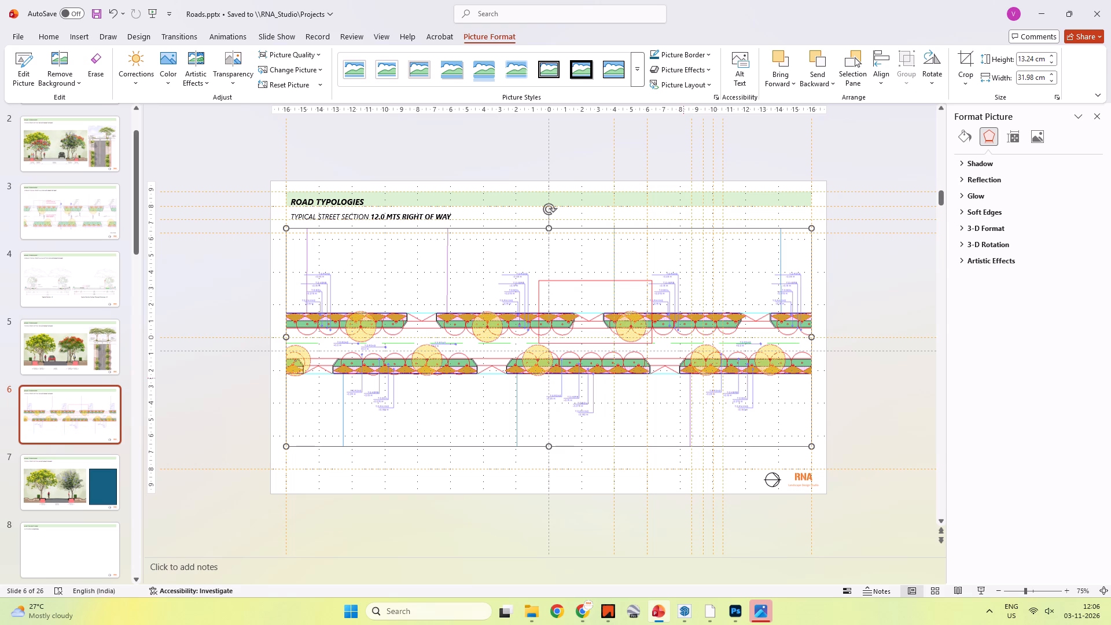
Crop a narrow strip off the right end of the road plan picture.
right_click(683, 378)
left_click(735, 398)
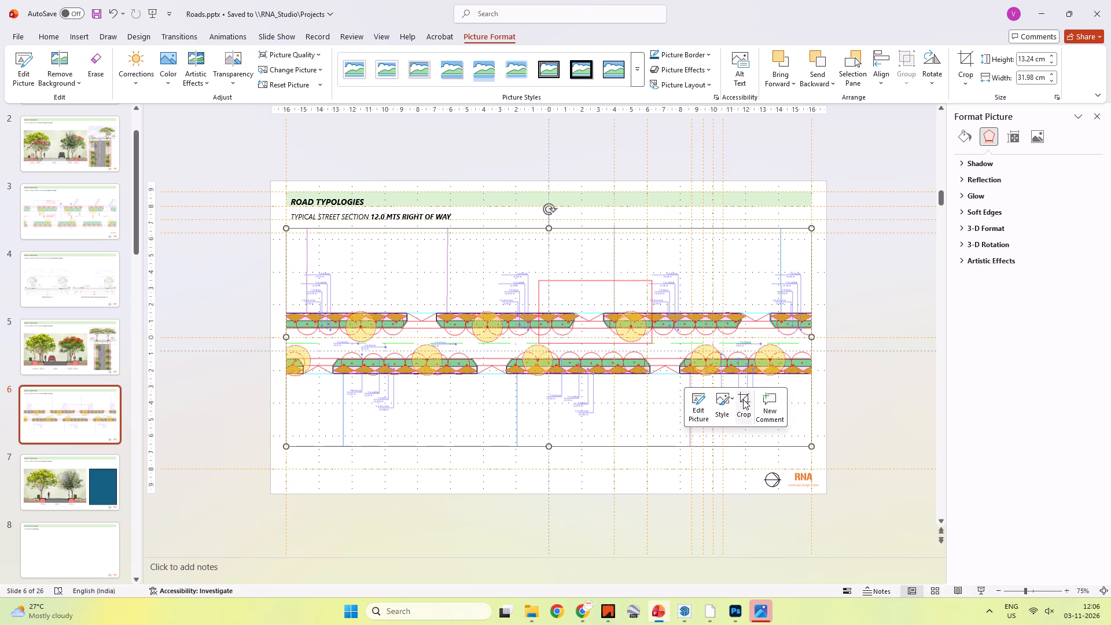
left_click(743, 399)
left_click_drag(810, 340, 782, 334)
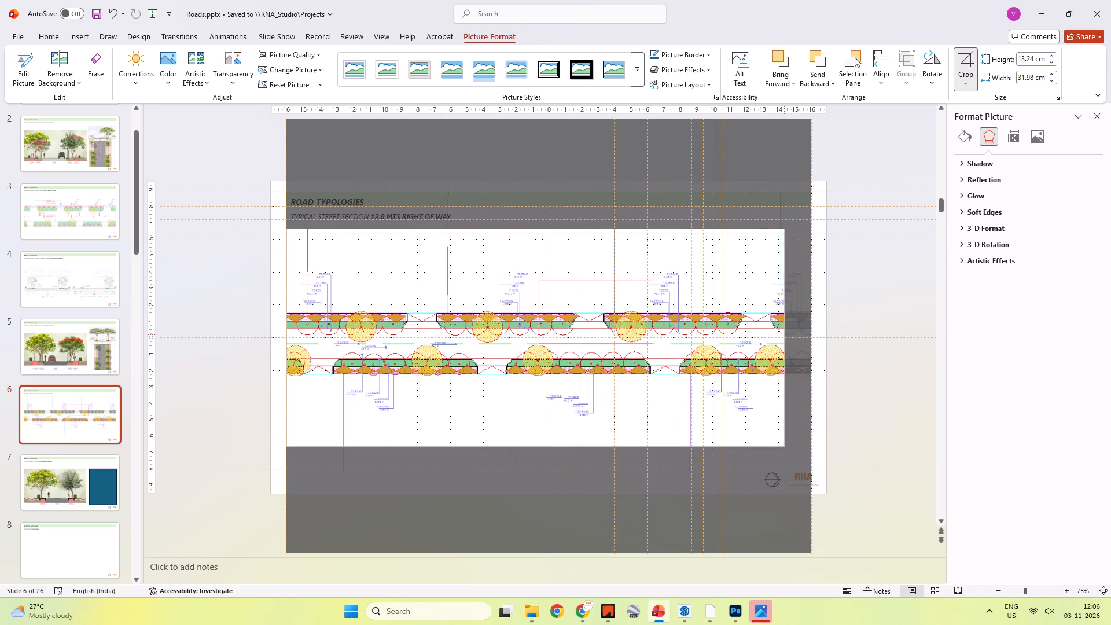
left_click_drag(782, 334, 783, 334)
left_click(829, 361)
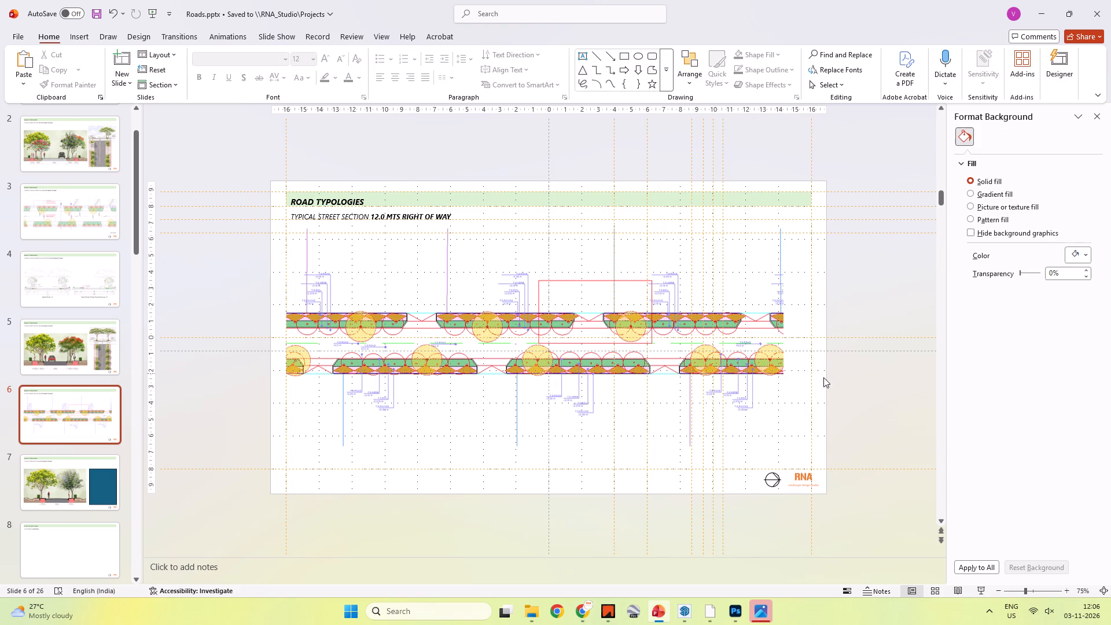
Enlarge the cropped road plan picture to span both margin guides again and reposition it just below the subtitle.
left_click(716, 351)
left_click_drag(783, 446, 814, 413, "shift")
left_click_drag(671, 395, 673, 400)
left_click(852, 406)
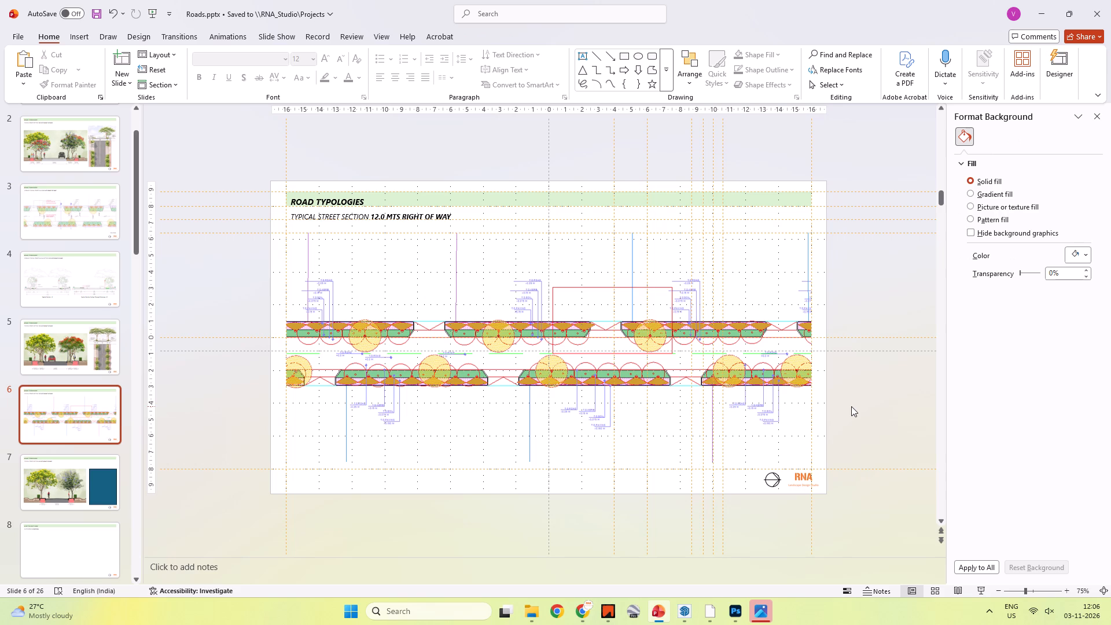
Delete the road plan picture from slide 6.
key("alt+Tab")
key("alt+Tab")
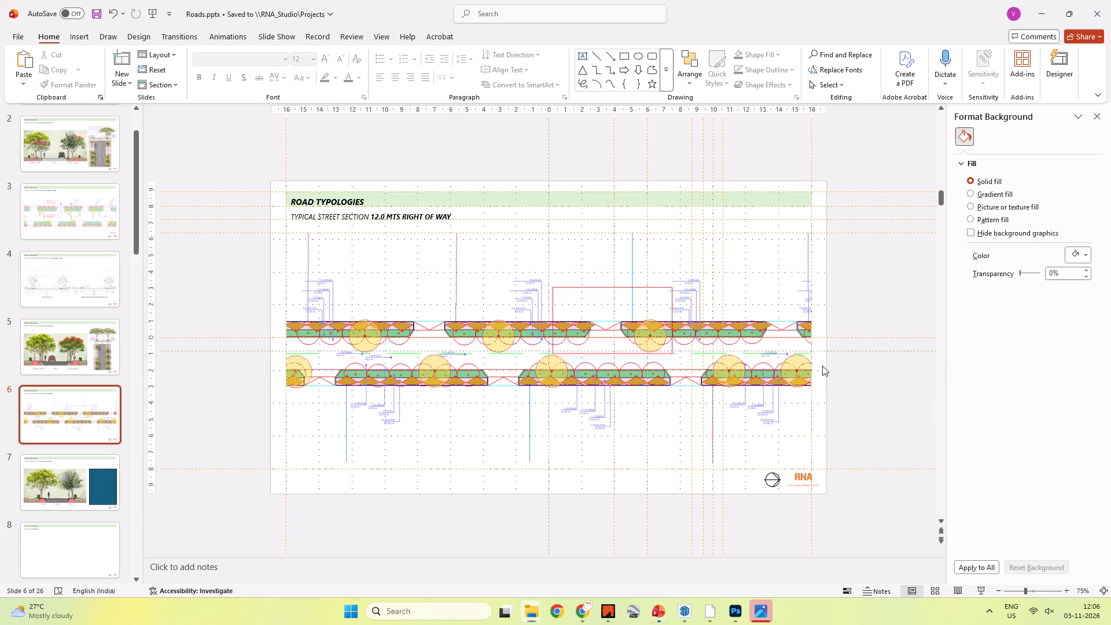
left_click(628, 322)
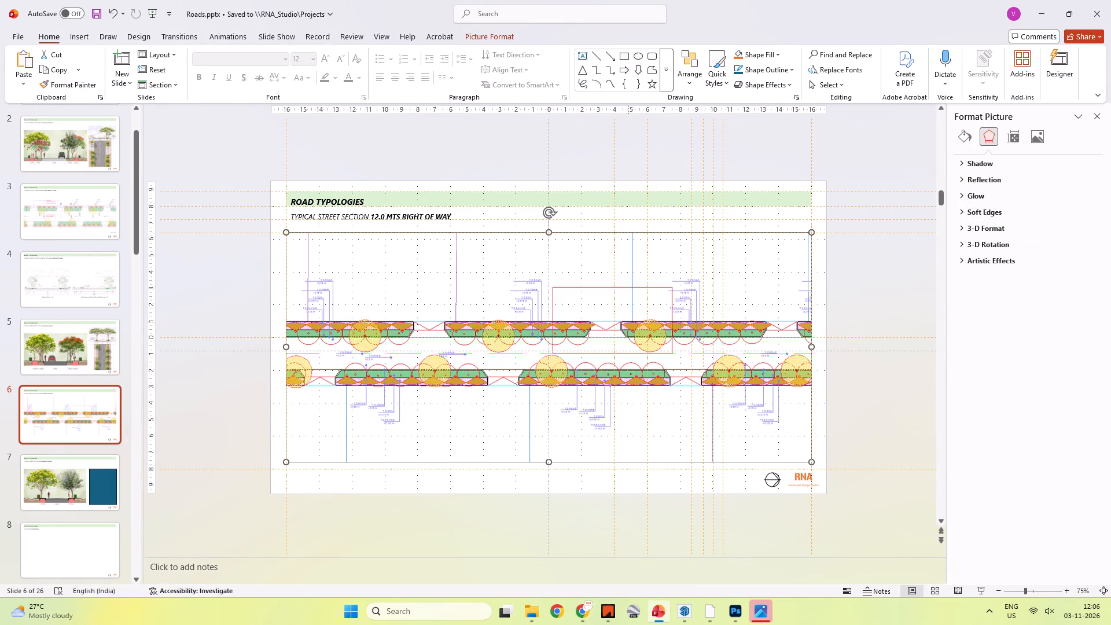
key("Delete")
Switch to File Explorer and open 12mts_plan.png from the Working folder to check the exported plan, closing the viewer again.
key("alt+Tab")
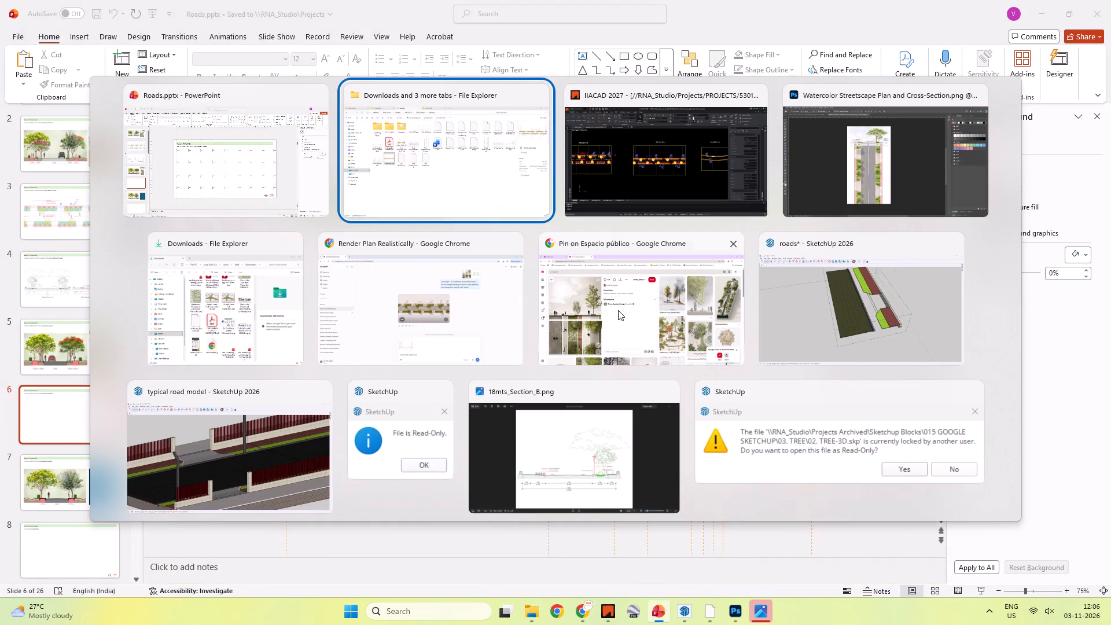
left_click(523, 376)
left_click(285, 288)
double_click(248, 281)
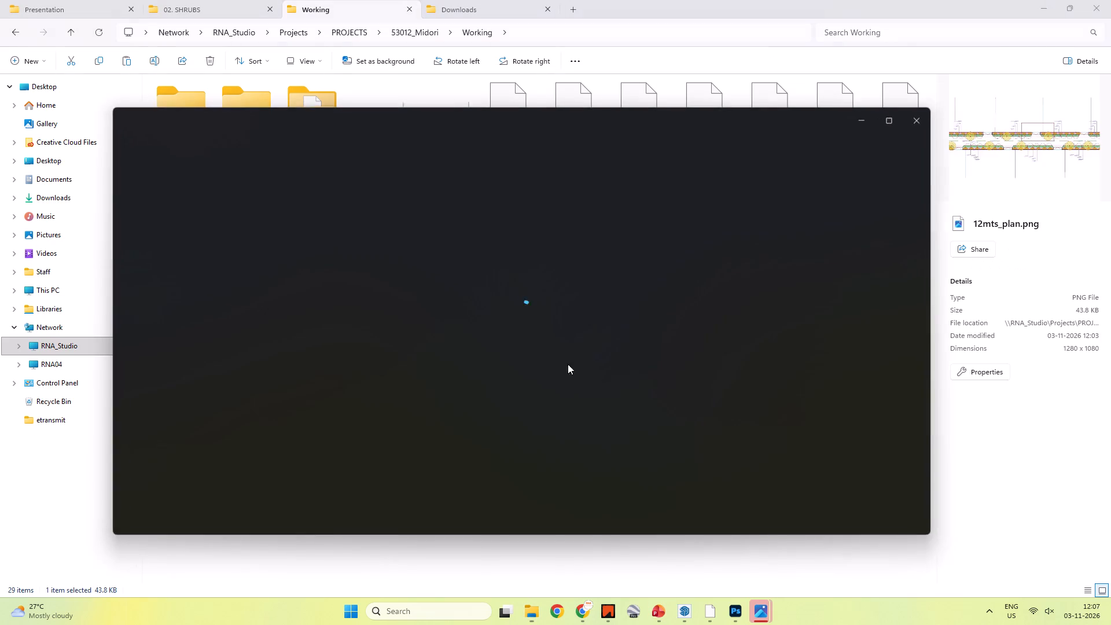
key("Escape")
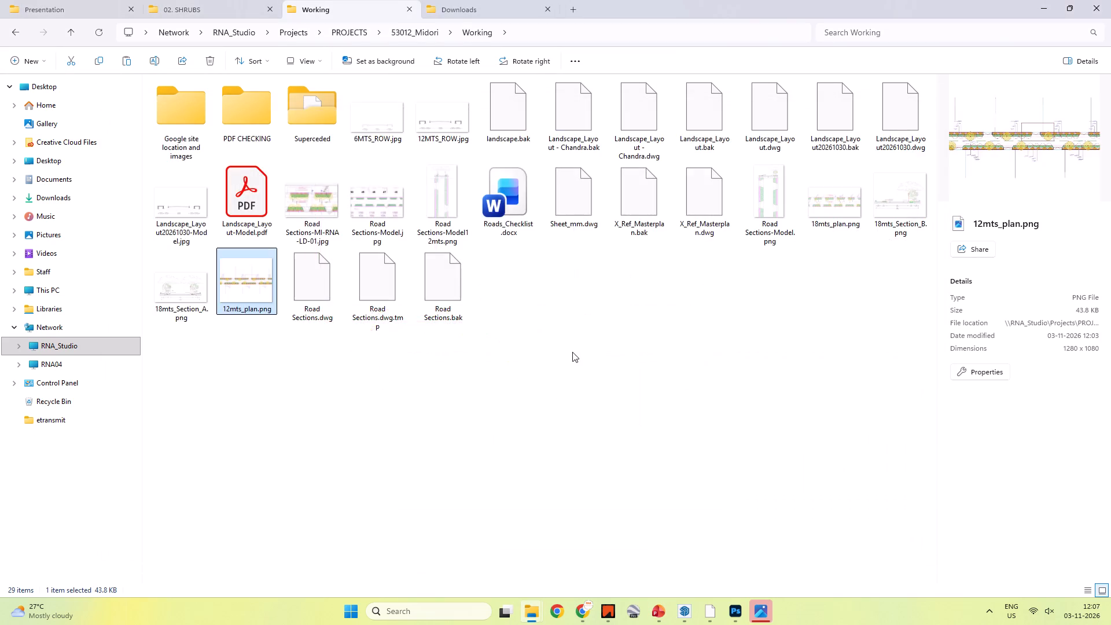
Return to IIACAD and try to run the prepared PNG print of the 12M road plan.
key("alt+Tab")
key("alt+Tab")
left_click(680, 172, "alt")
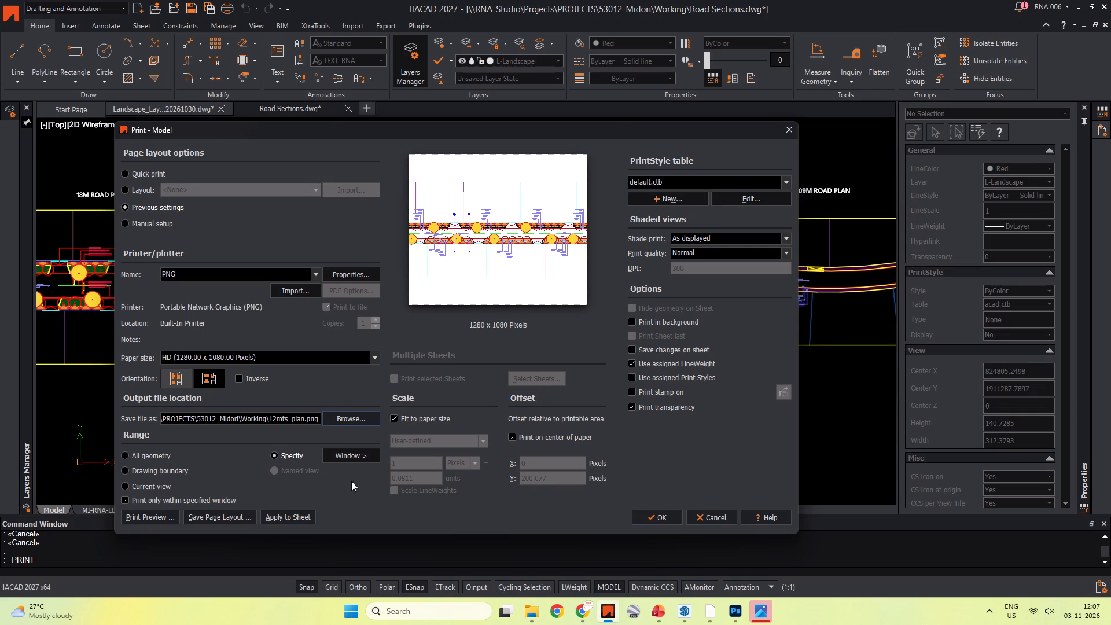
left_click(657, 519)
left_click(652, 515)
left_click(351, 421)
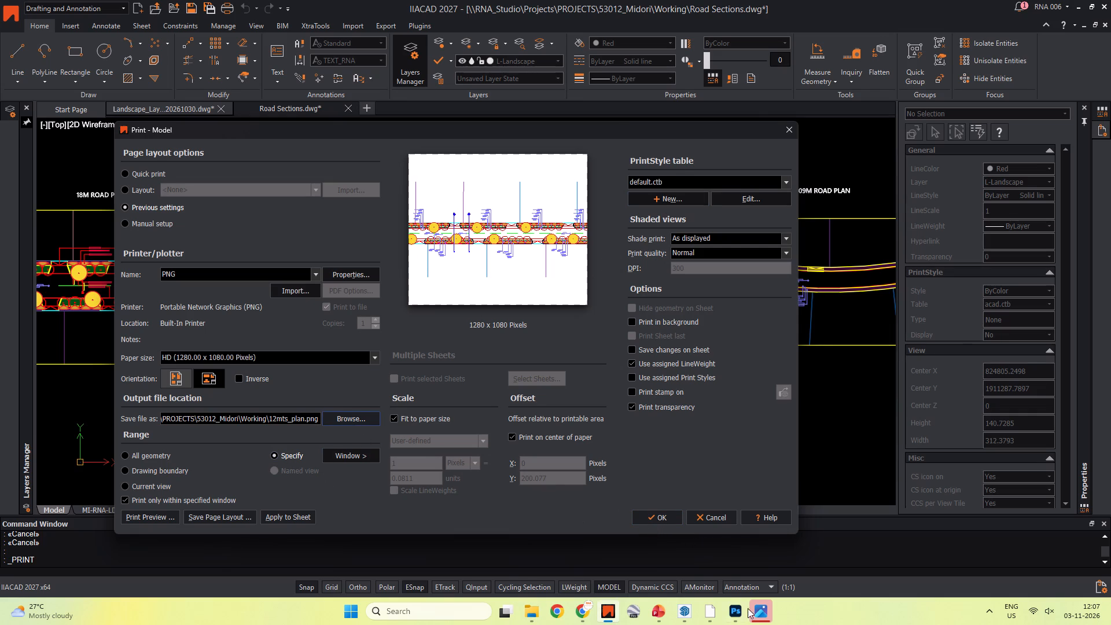
Switch to Photos and close the open 18mts_Section_B.png image.
left_click(760, 613)
key("Escape")
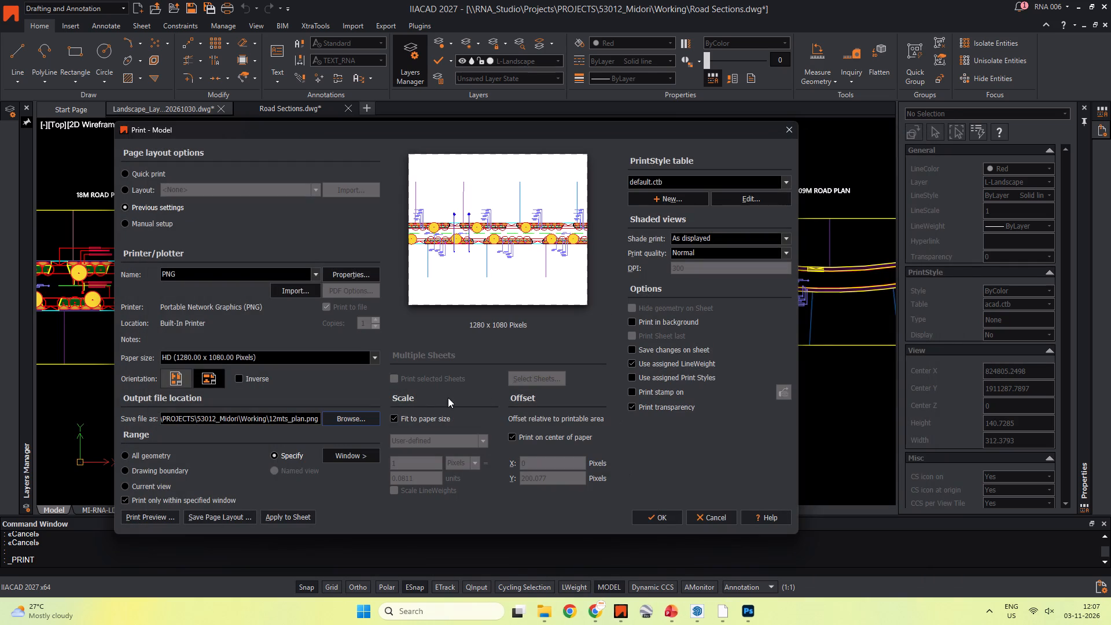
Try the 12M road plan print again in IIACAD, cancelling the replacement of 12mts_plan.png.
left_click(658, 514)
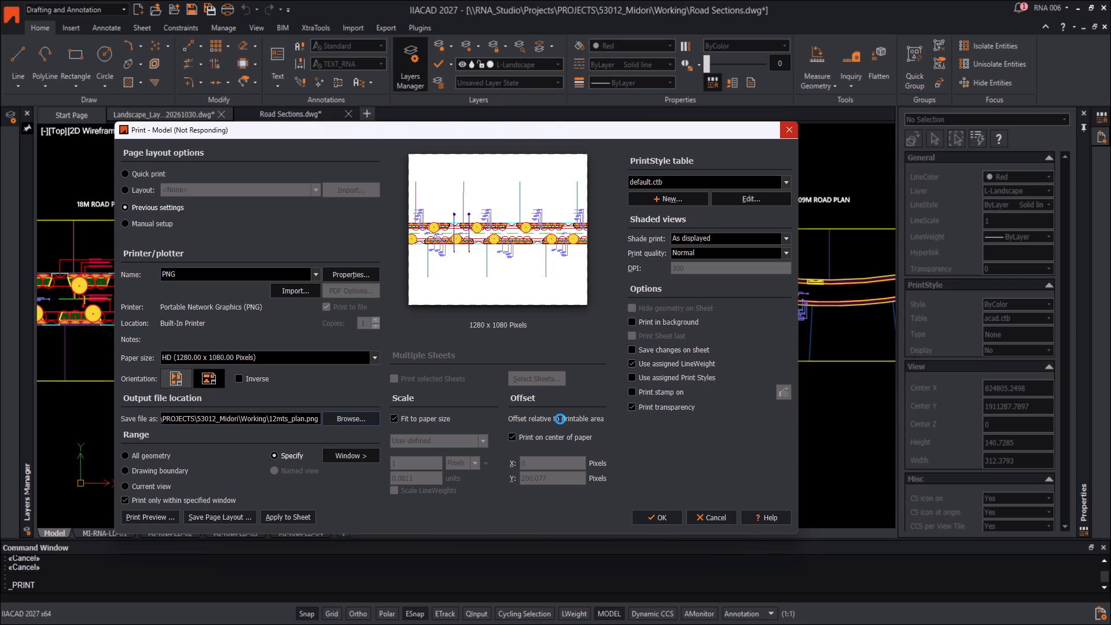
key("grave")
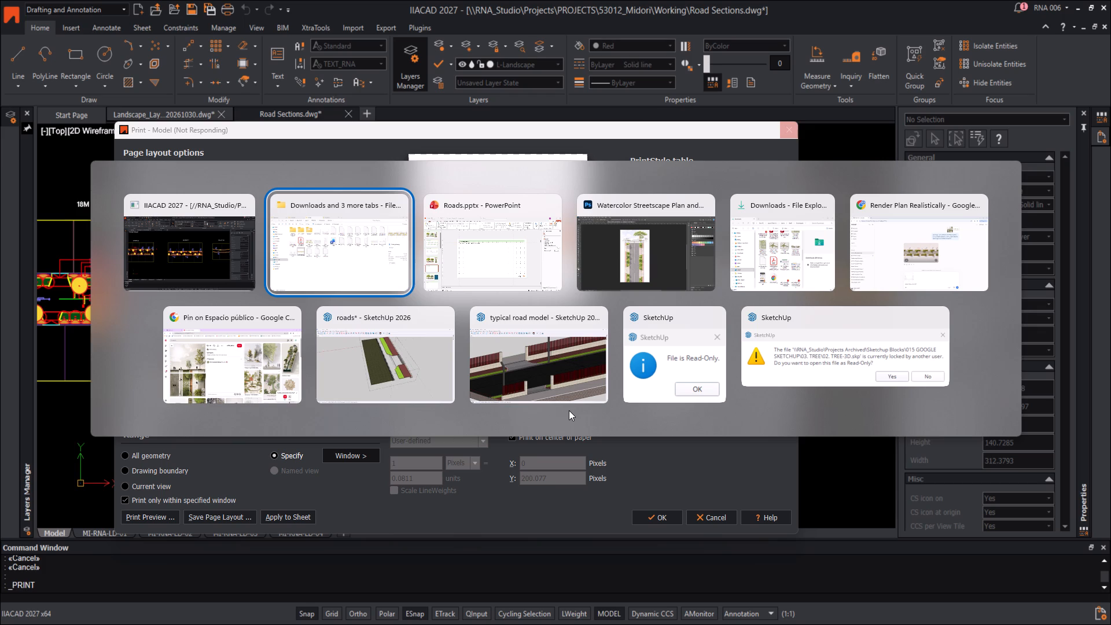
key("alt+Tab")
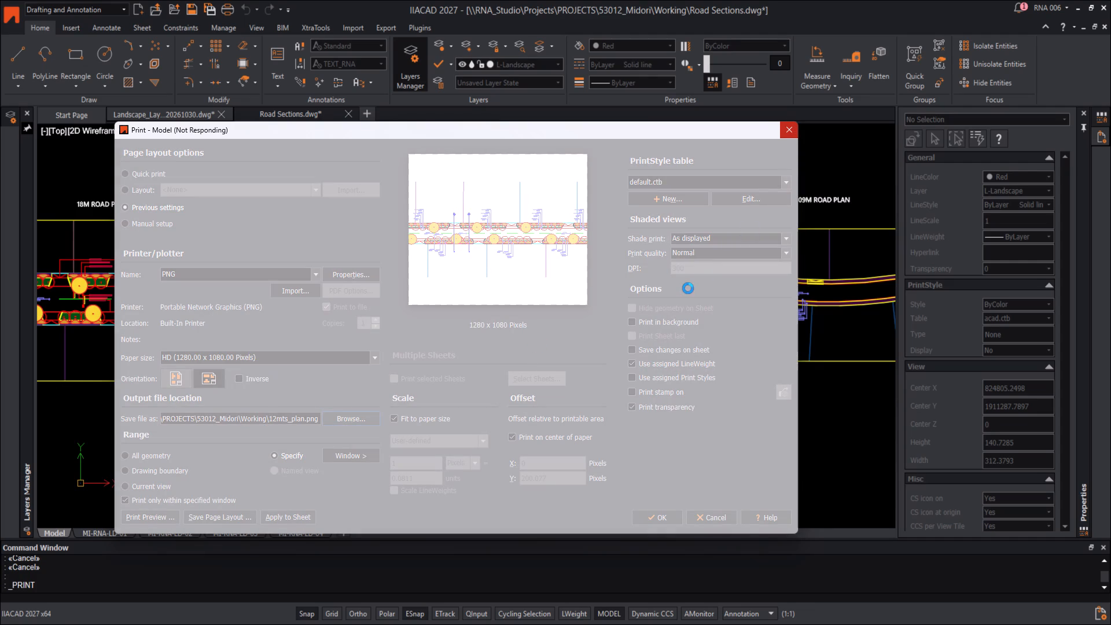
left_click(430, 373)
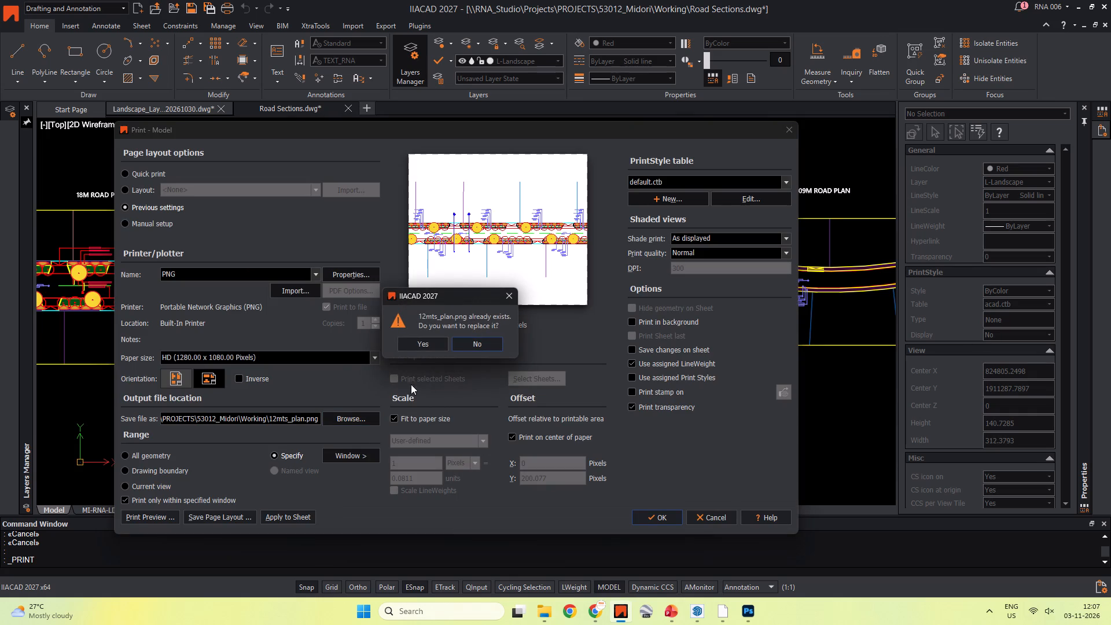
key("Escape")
Preview the 12M road plan print to check its content, and return to the print setup.
left_click(153, 516)
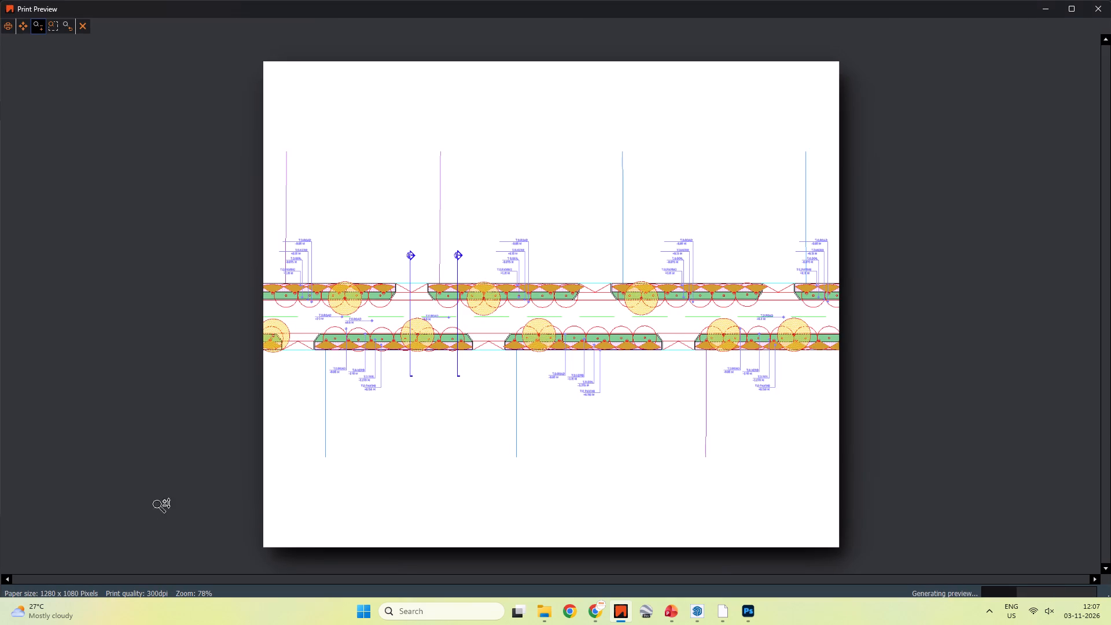
key("Escape")
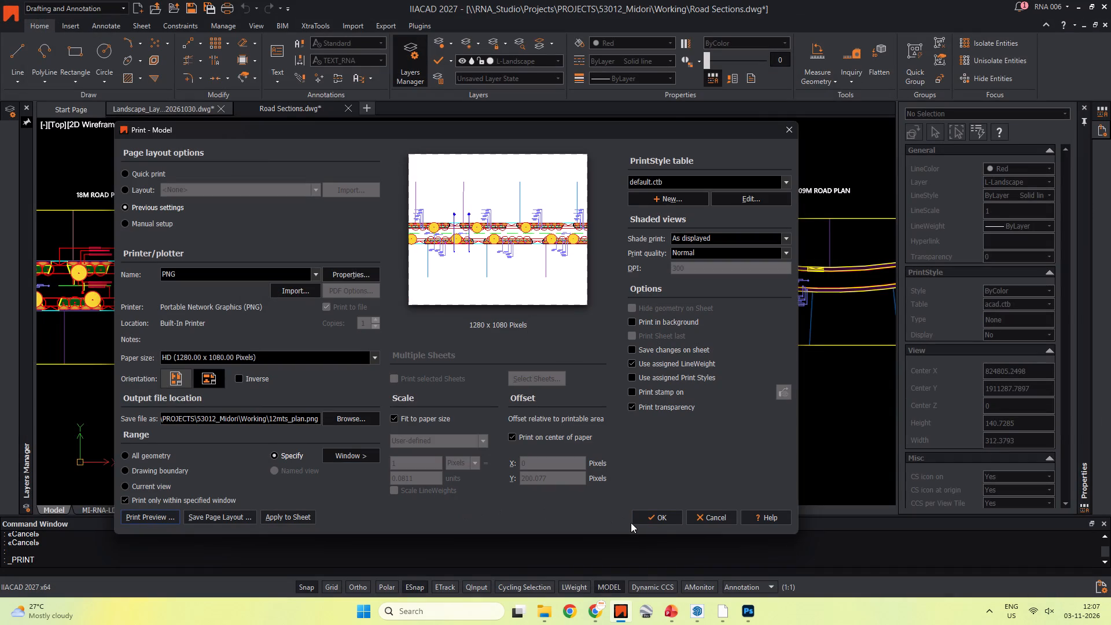
Print the 12M road plan to PNG, replacing the existing 12mts_plan.png.
left_click(661, 520)
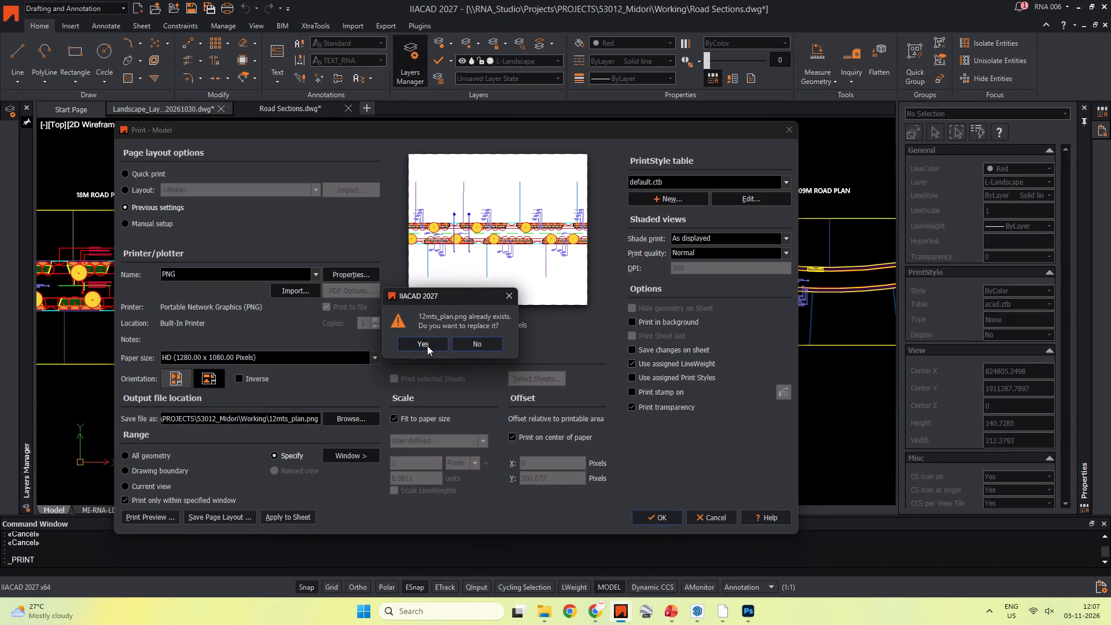
left_click(427, 345)
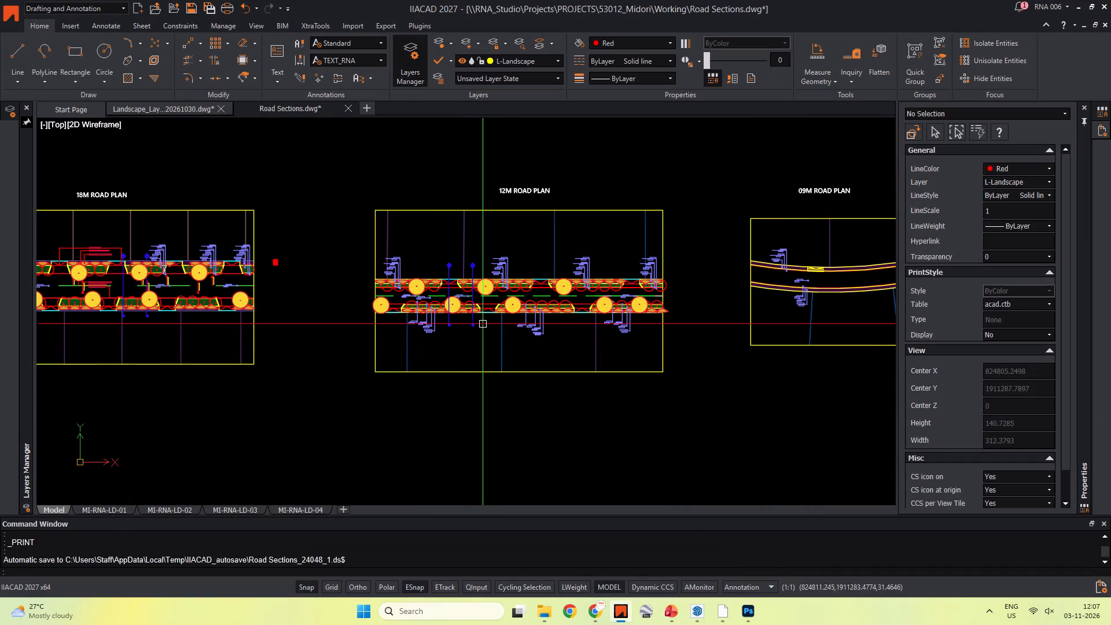
Close Road Sections.dwg without saving the changes.
left_click(350, 106)
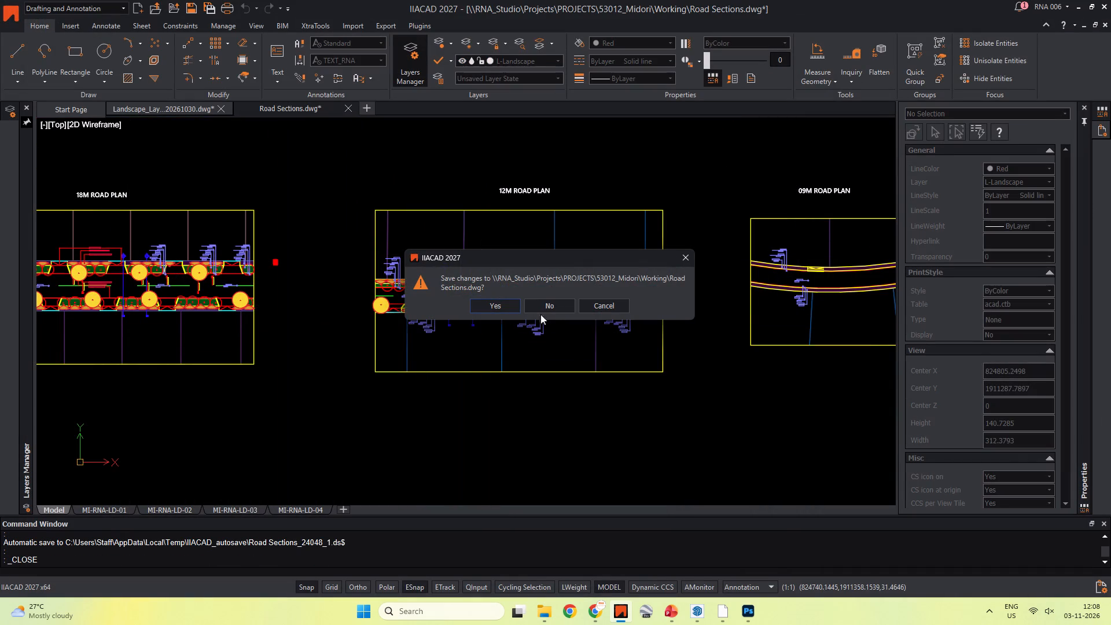
left_click(545, 304)
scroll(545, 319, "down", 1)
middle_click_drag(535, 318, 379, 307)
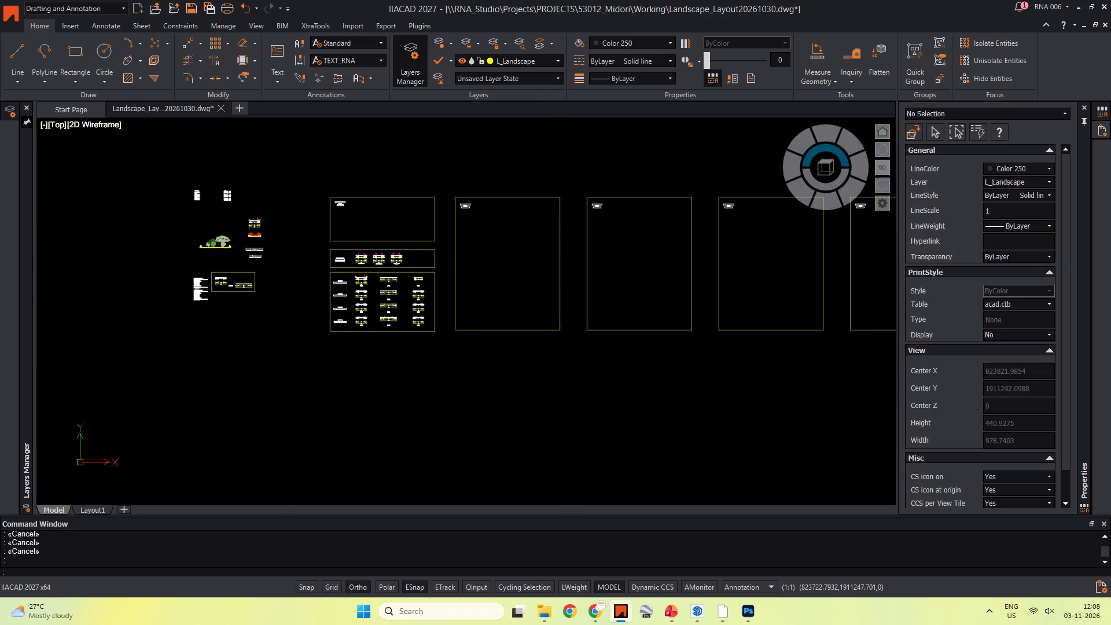
Copy the image from 12mts_plan.png in the Working folder and paste it onto slide 6 of Roads.pptx.
key("alt+Tab")
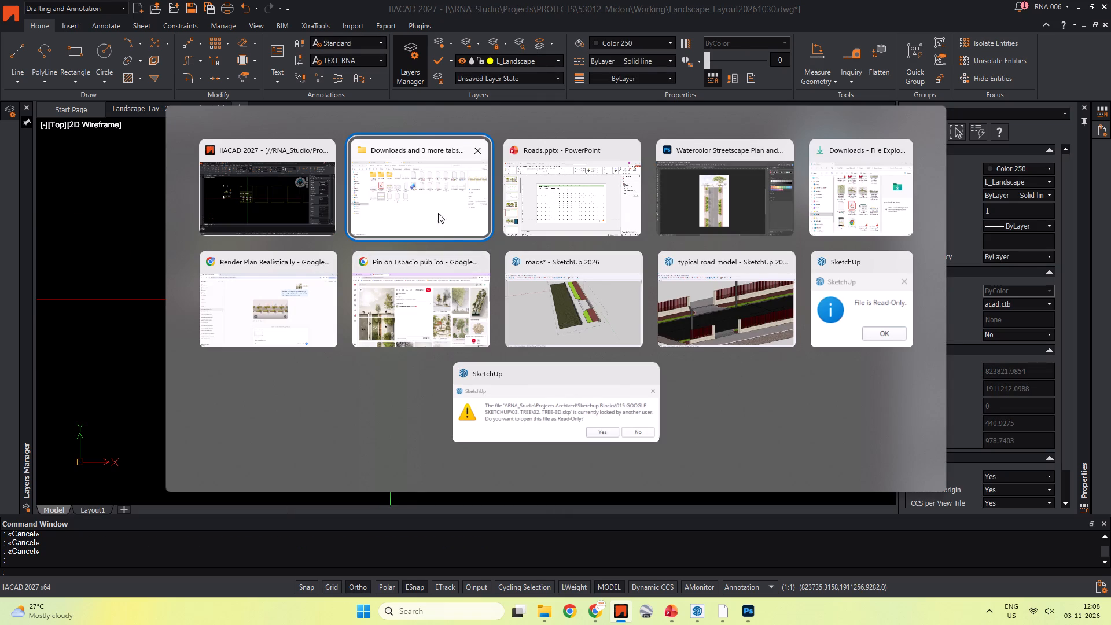
left_click(413, 202, "alt")
left_click(409, 361)
left_click(240, 283)
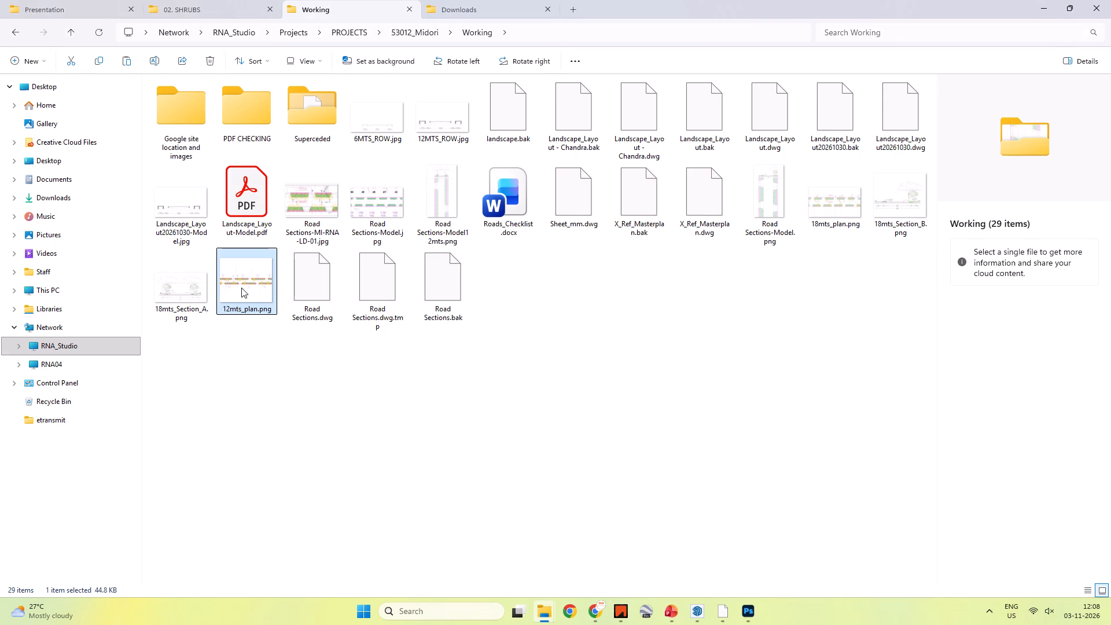
double_click(241, 288)
left_click(384, 361)
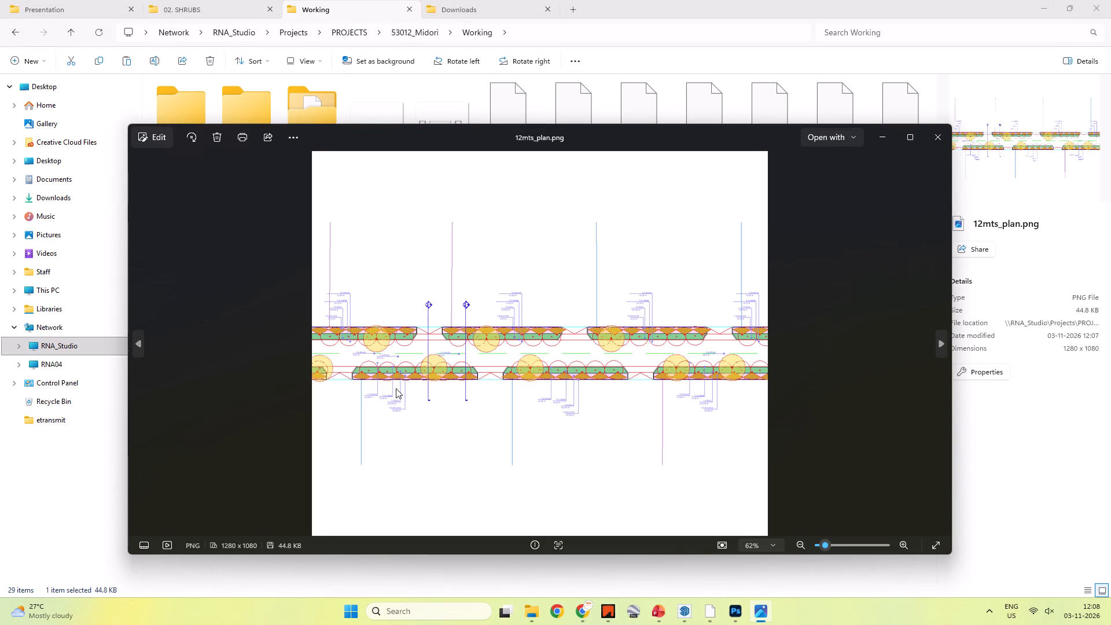
key("ctrl+c")
key("alt+Tab")
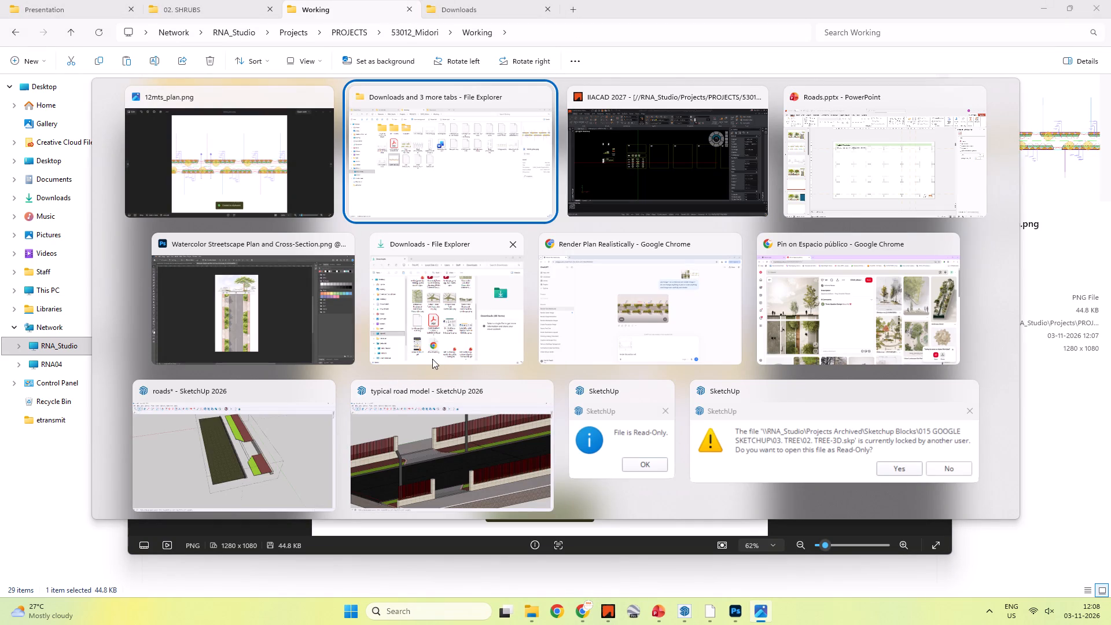
key("alt+Tab")
key("alt+Tab")
left_click(509, 369)
key("ctrl+v")
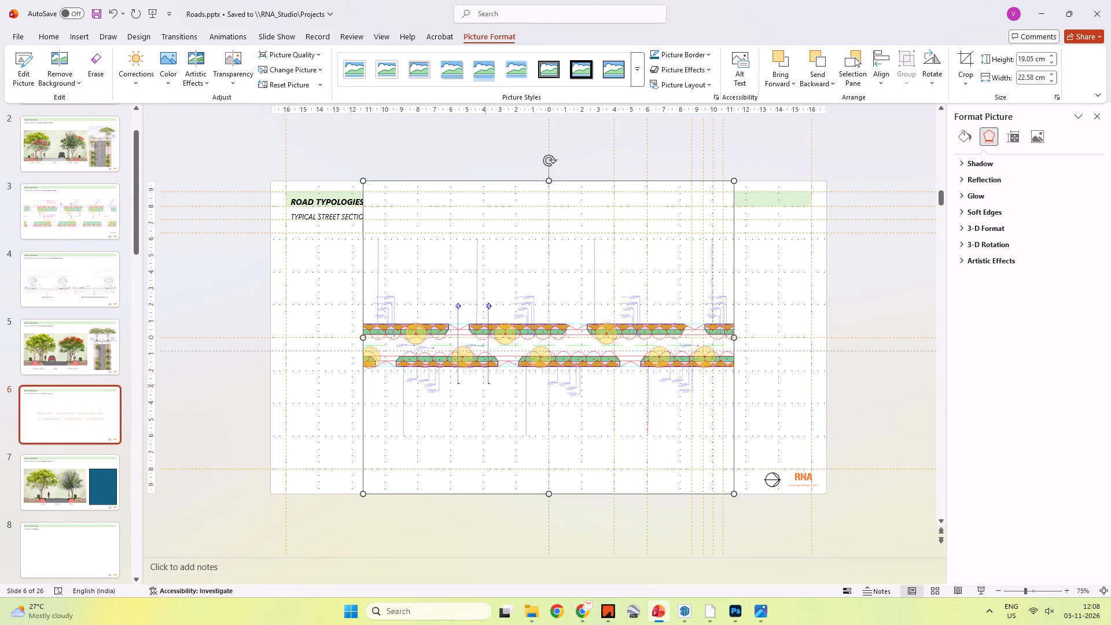
Crop the blank bands off the top and bottom of the pasted plan picture, to a height of about 12 cm.
right_click(488, 369)
left_click(546, 398)
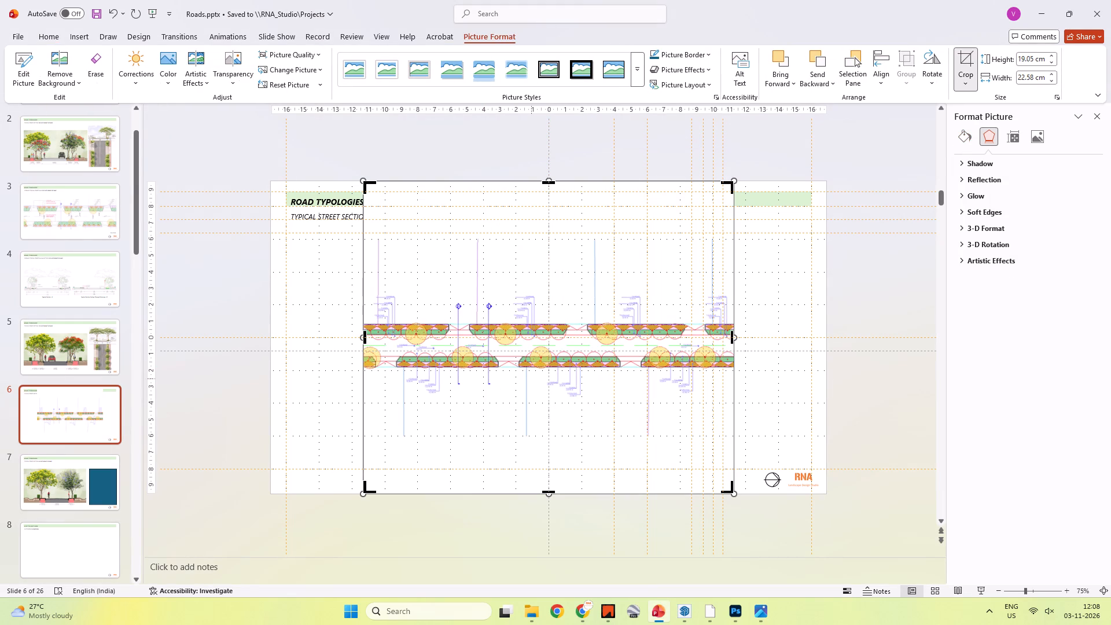
left_click_drag(549, 182, 534, 243)
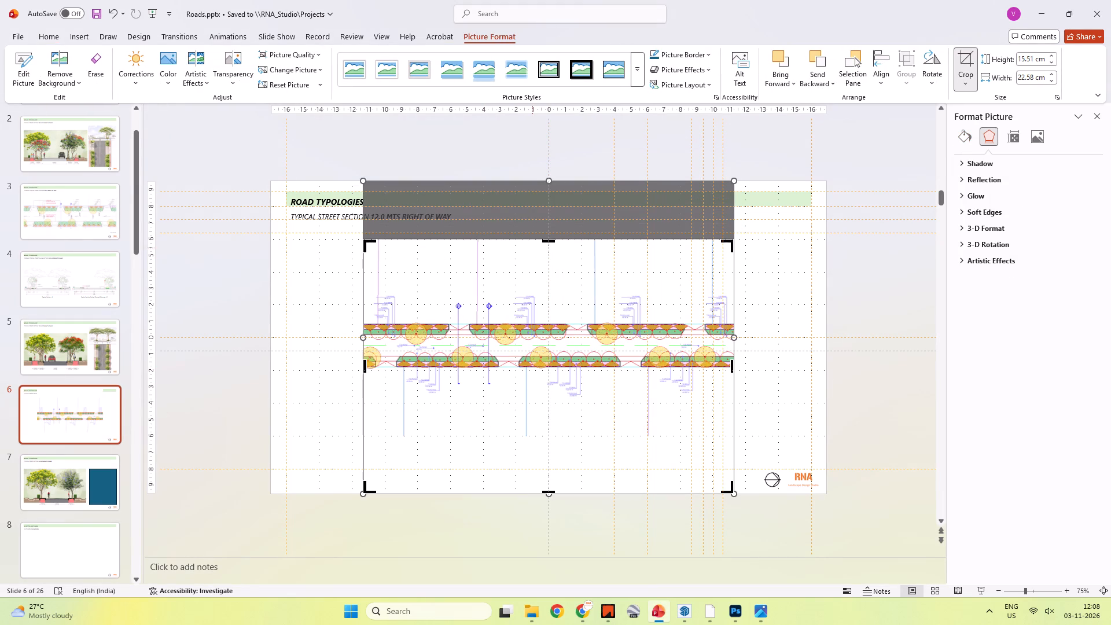
left_click_drag(551, 491, 545, 436)
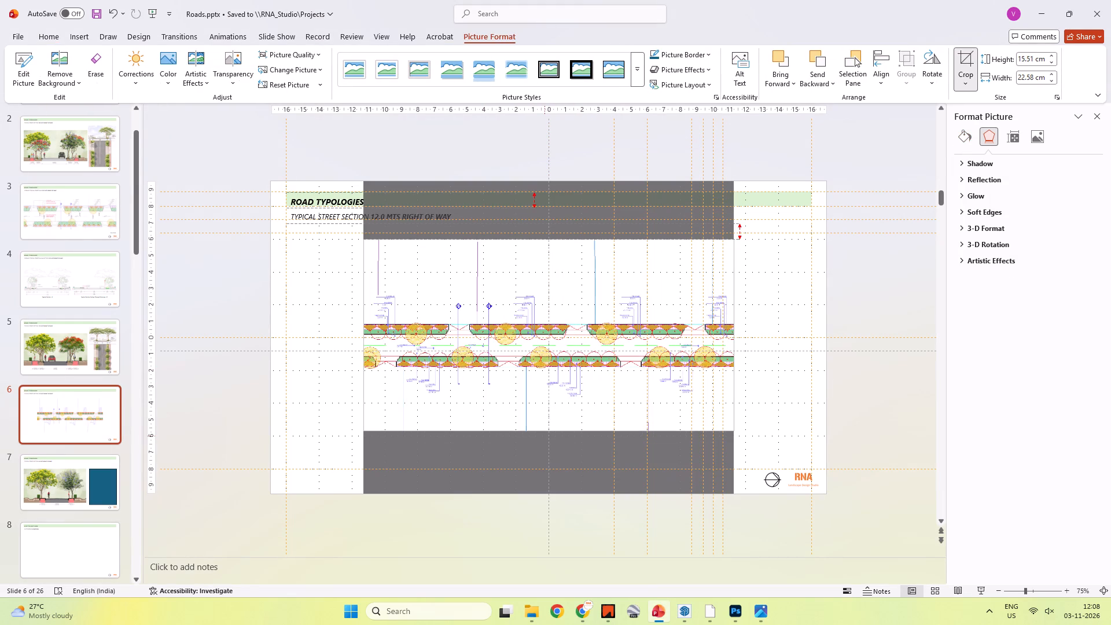
left_click_drag(545, 436, 545, 436)
left_click(319, 366)
Align the plan picture with the slide's left margin guide and enlarge it to the right margin guide, about 32 cm wide.
left_click_drag(472, 365, 399, 367)
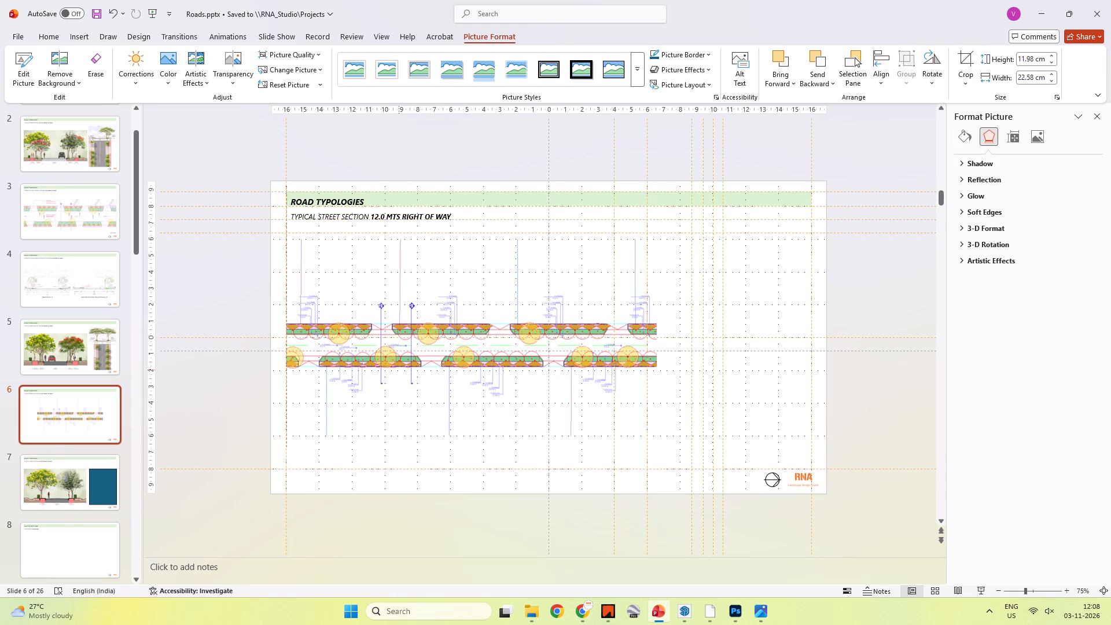
left_click_drag(399, 367, 398, 359)
left_click_drag(658, 428, 811, 405, "shift")
left_click_drag(743, 433, 742, 405, "shift")
Crop the plan picture's bottom to the guide above the footer and its top to the guide beneath the subtitle.
right_click(742, 405)
left_click(803, 431)
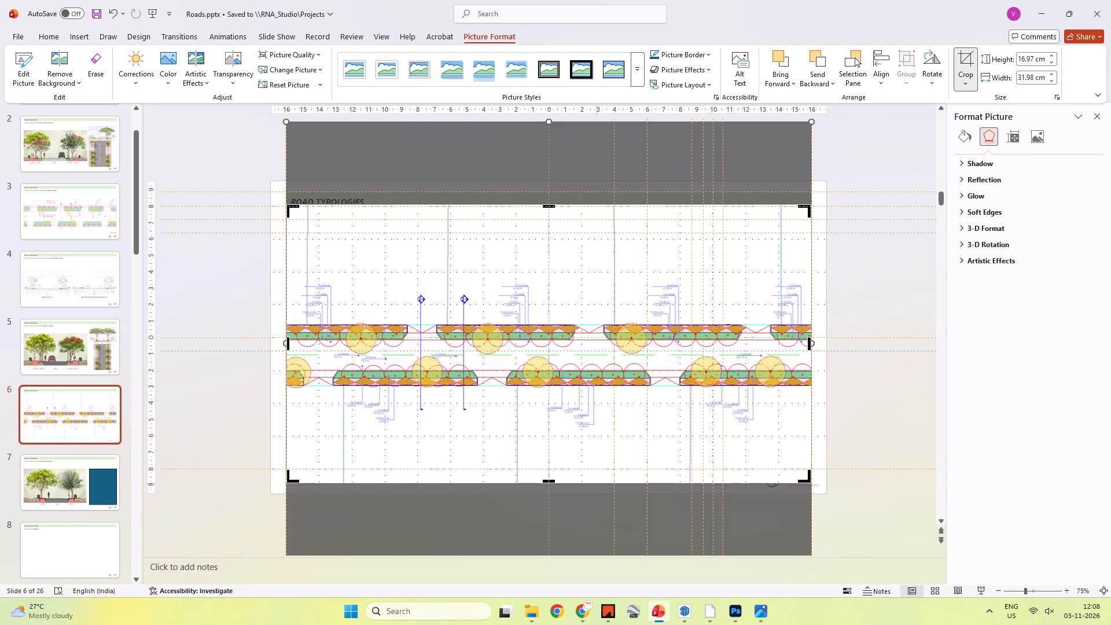
left_click_drag(554, 481, 550, 469)
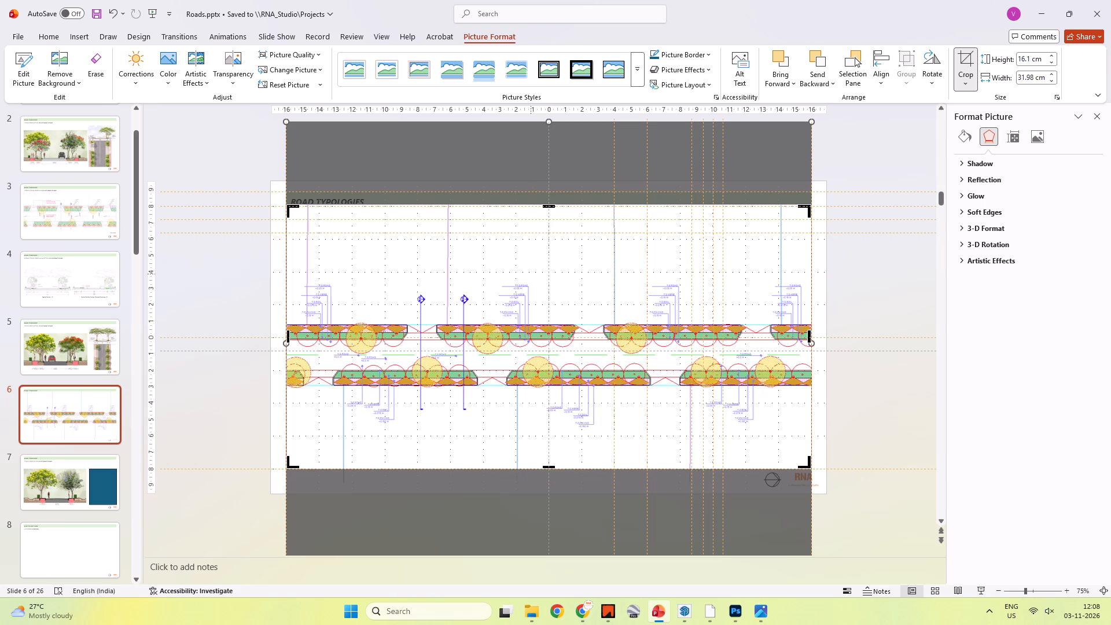
left_click_drag(547, 205, 528, 231)
left_click(212, 280)
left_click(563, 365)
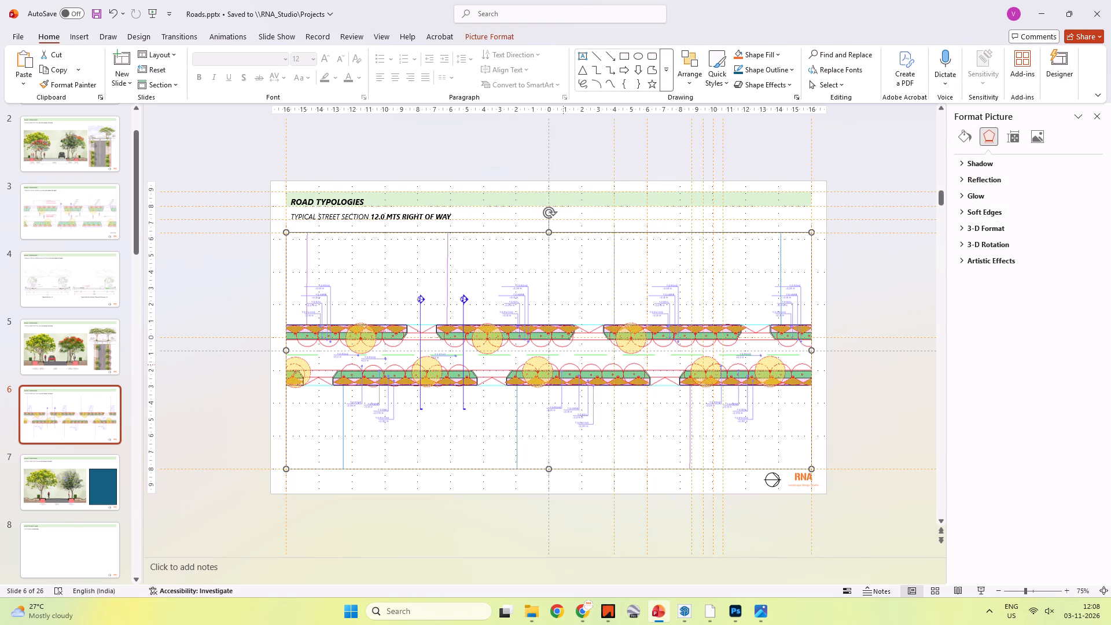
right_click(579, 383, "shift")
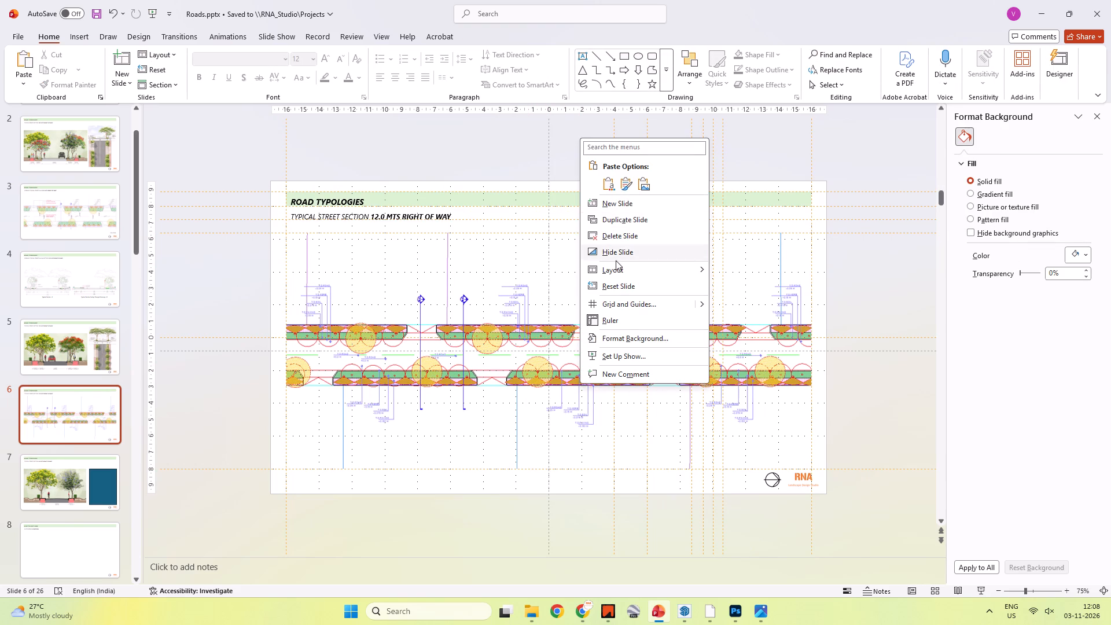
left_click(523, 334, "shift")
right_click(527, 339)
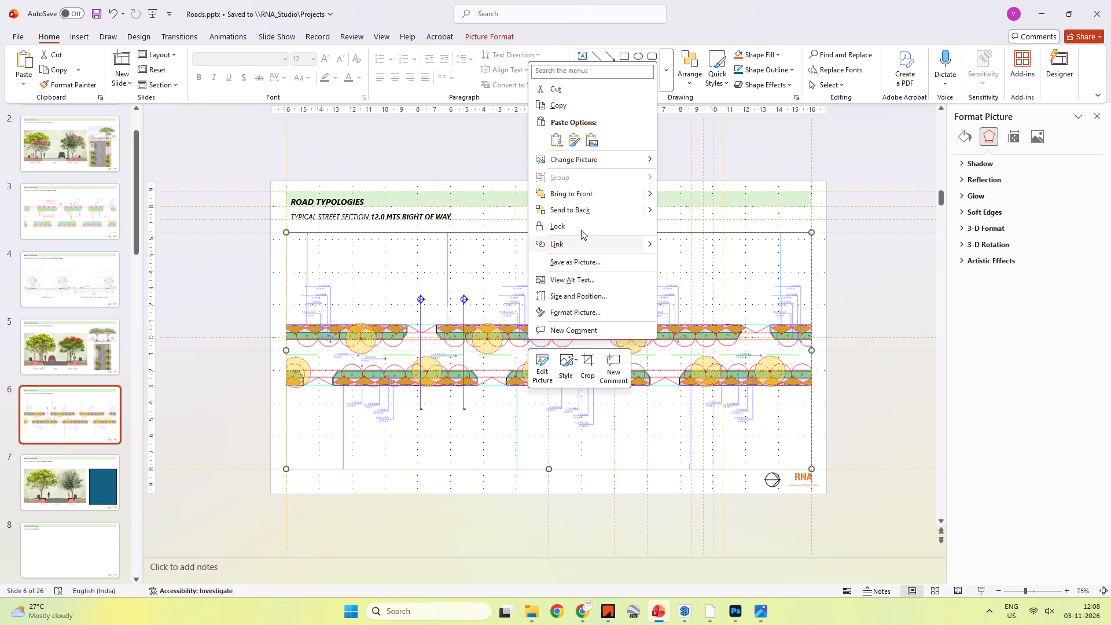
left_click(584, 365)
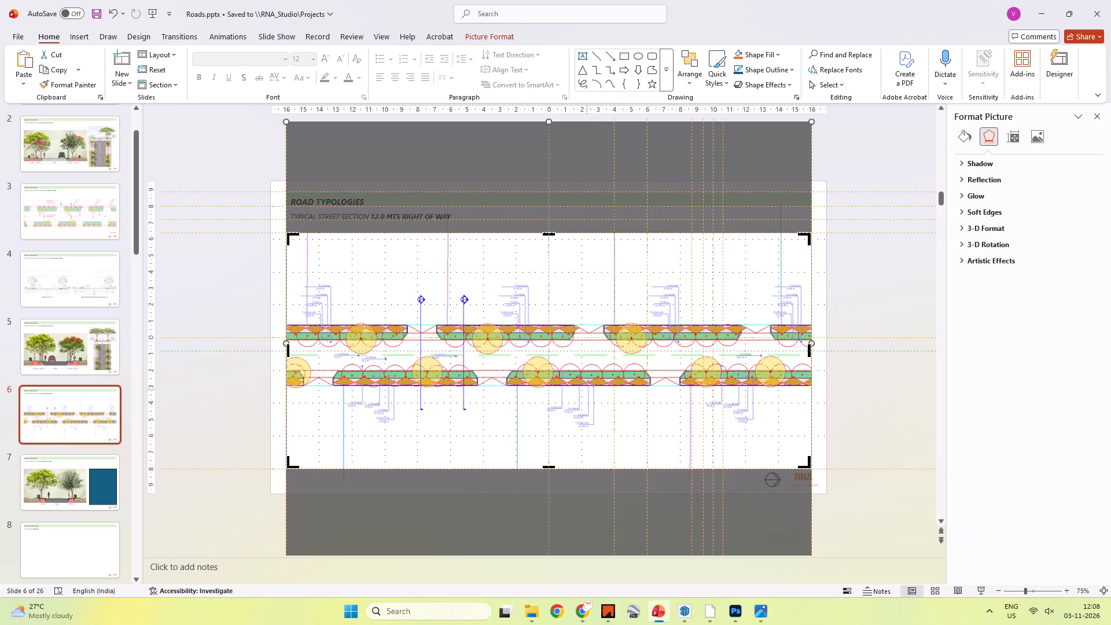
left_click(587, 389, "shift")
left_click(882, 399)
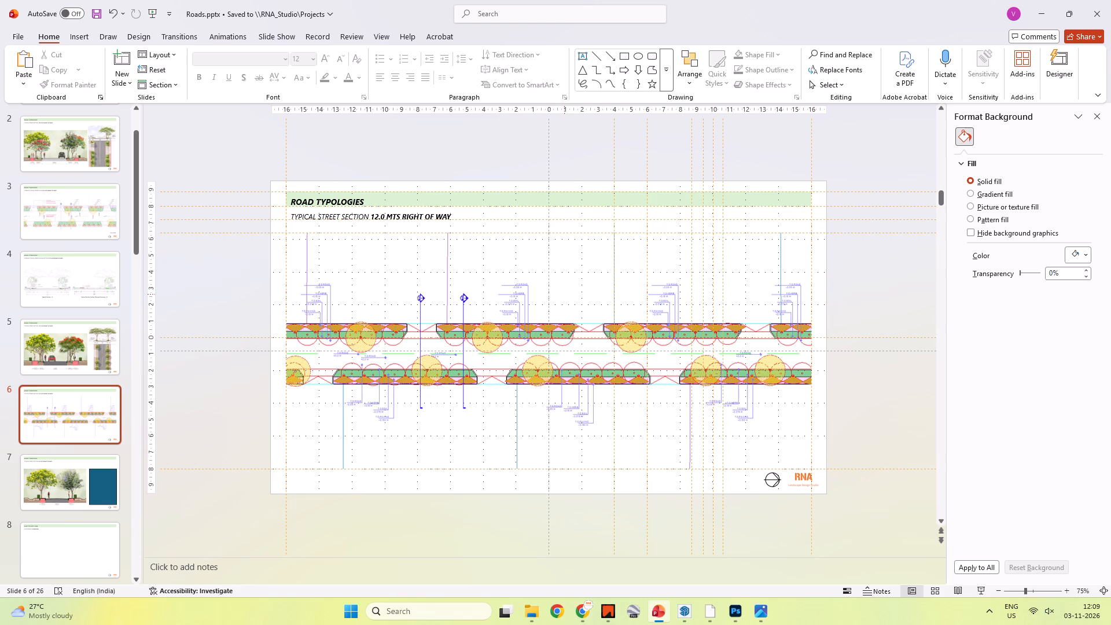
Change the slide 6 subtitle to "TYPICAL STREET PLAN 12.0 MTS RIGHT OF WAY".
left_click(366, 217)
key("BackSpace")
key("BackSpace")
key("BackSpace")
key("BackSpace")
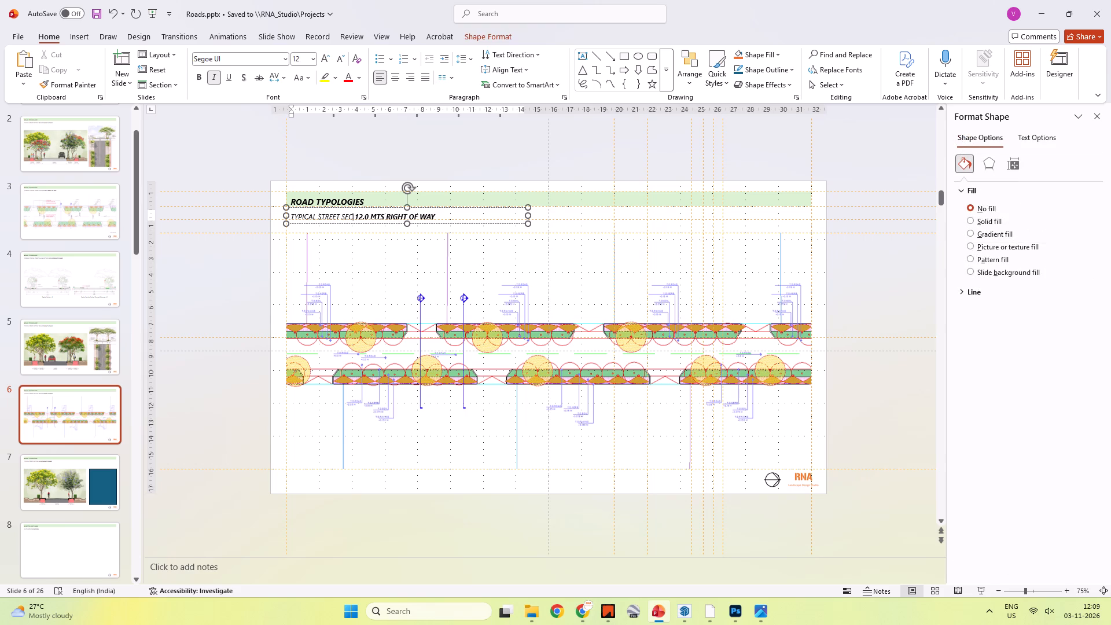
key("BackSpace")
key("BackSpace")
key("BackSpace")
type("plan")
key("Left")
key("Left")
key("Left")
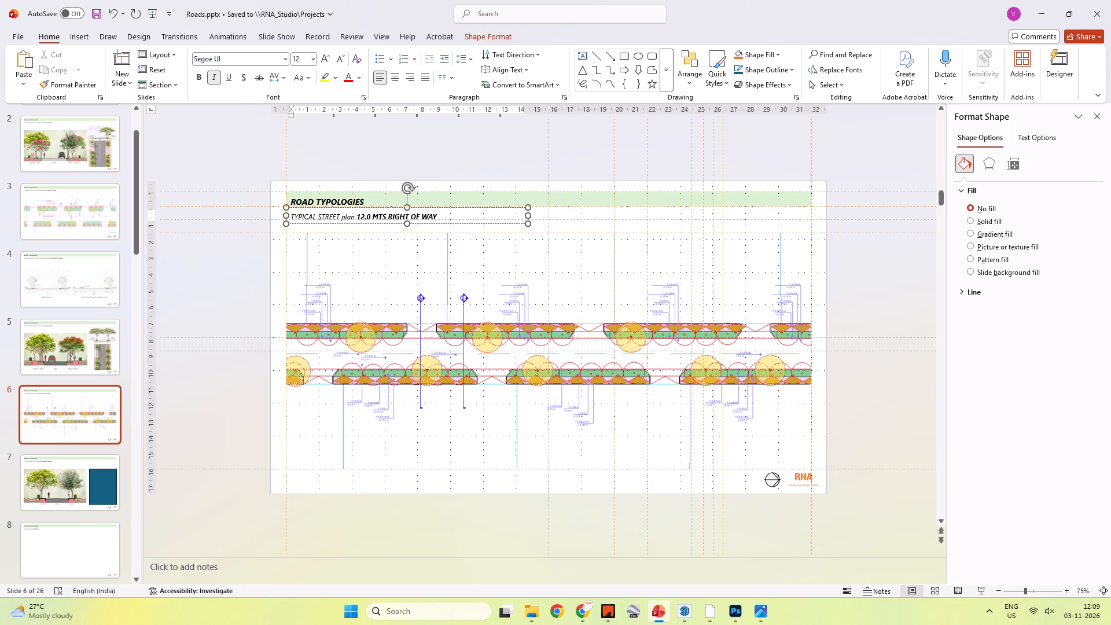
key("Left")
key("shift+Right")
key("shift+Right")
key("shift+Right")
key("shift+Right")
key("BackSpace")
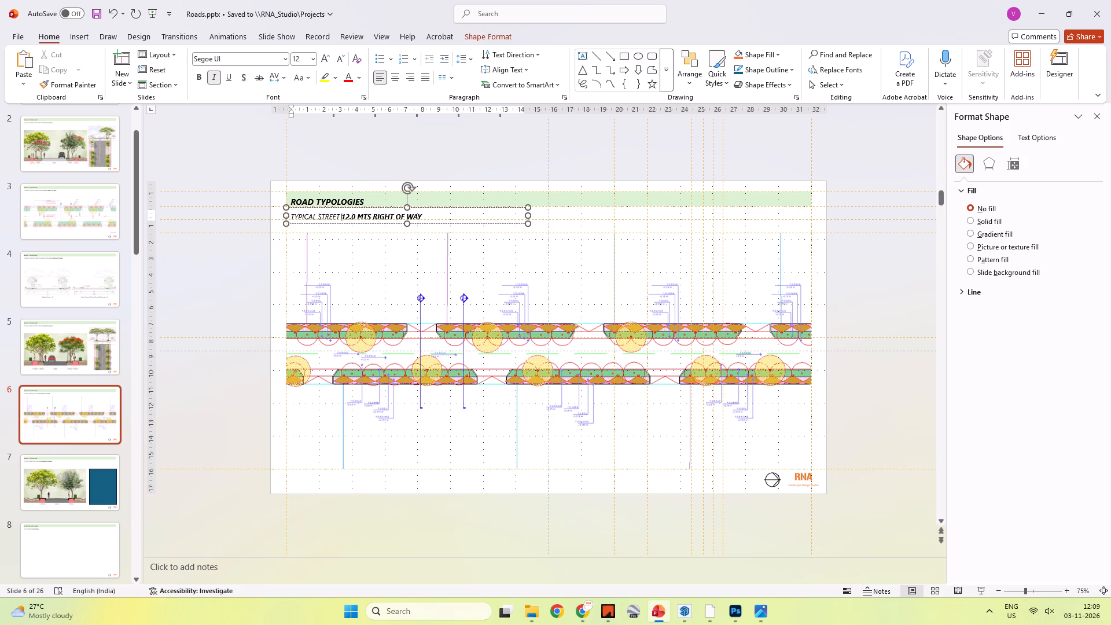
type("PLAN")
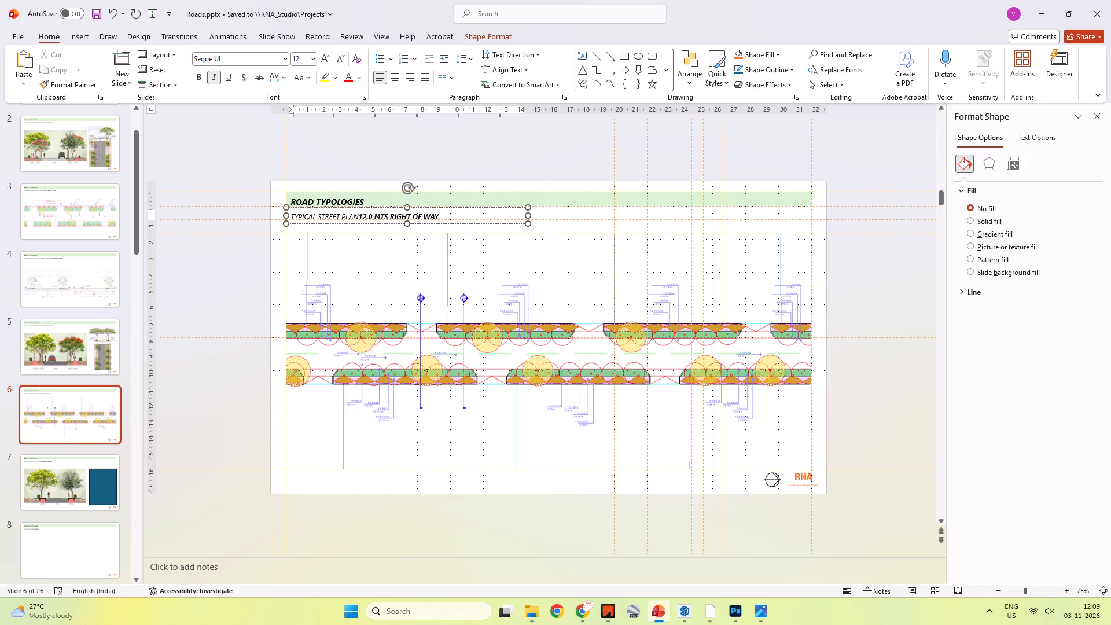
key("space")
left_click(216, 176)
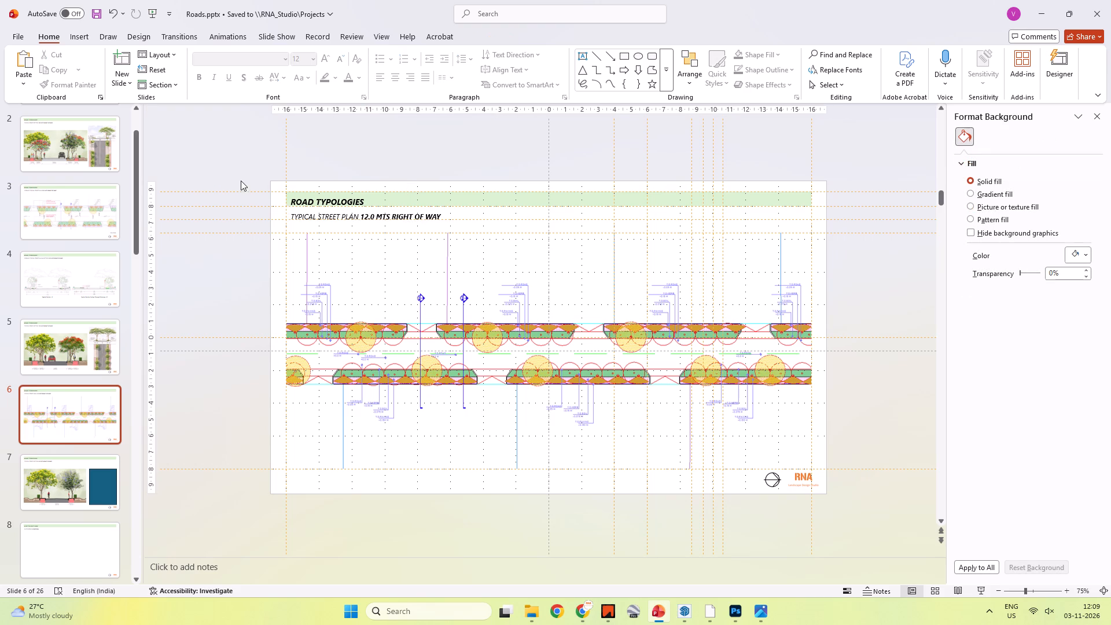
Crop the right side of the plan picture to cut off the partial planting bay at the upper row's end.
left_click(547, 384)
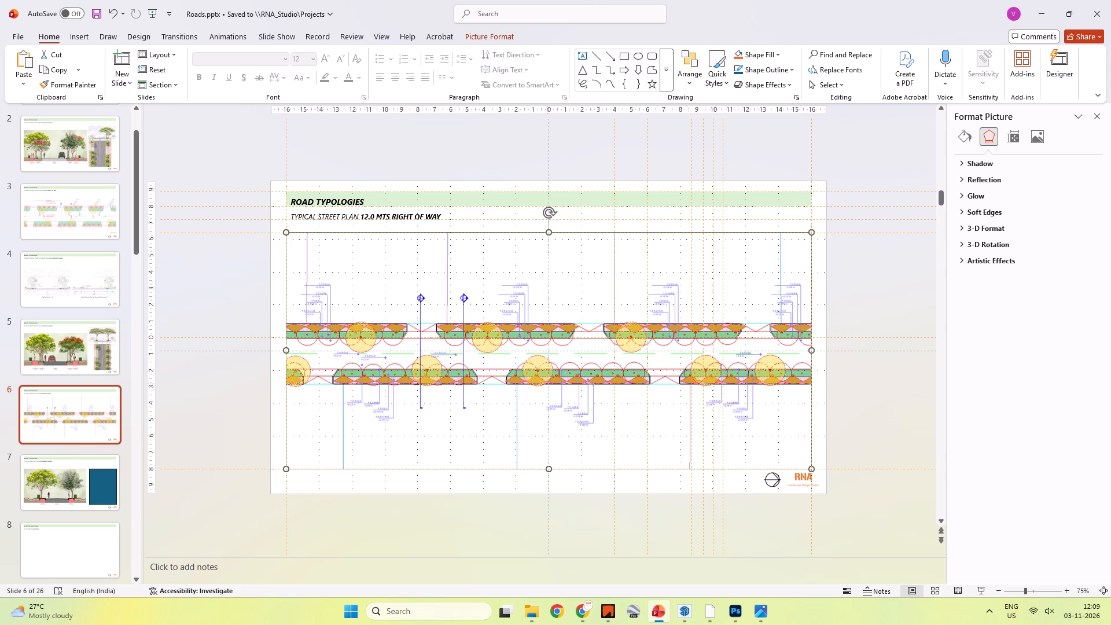
right_click(547, 384)
left_click(614, 410)
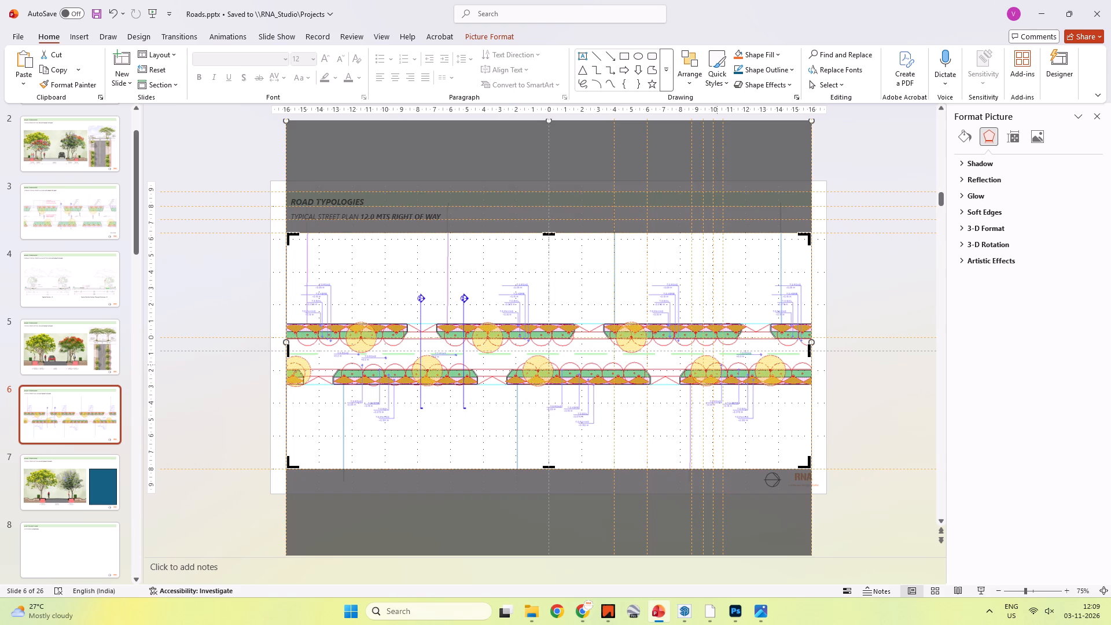
left_click_drag(807, 350, 775, 350)
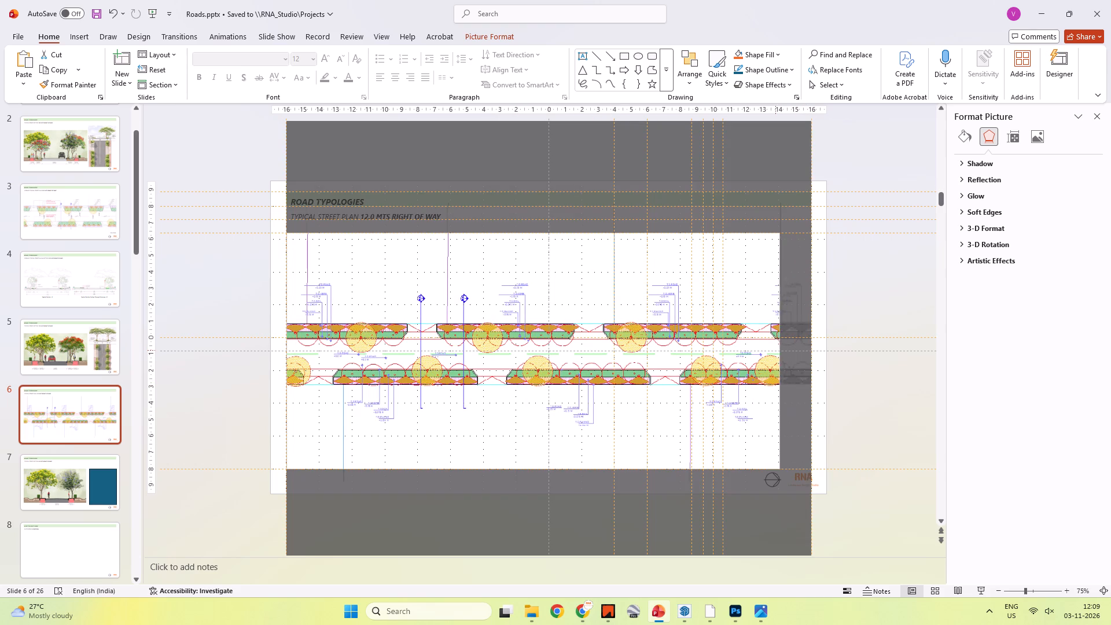
left_click_drag(775, 350, 767, 350)
left_click(862, 361)
Enlarge the cropped plan picture to the right margin guide and reposition it below the subtitle.
left_click_drag(621, 395, 619, 383, "shift")
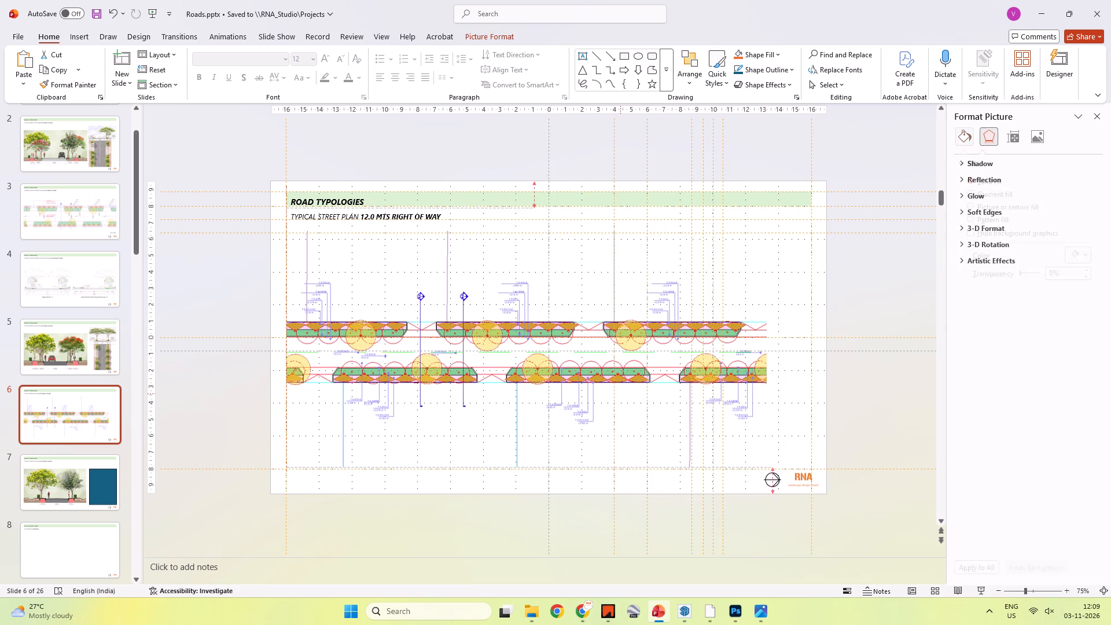
left_click_drag(619, 383, 620, 370, "shift")
left_click_drag(768, 446, 800, 440, "shift")
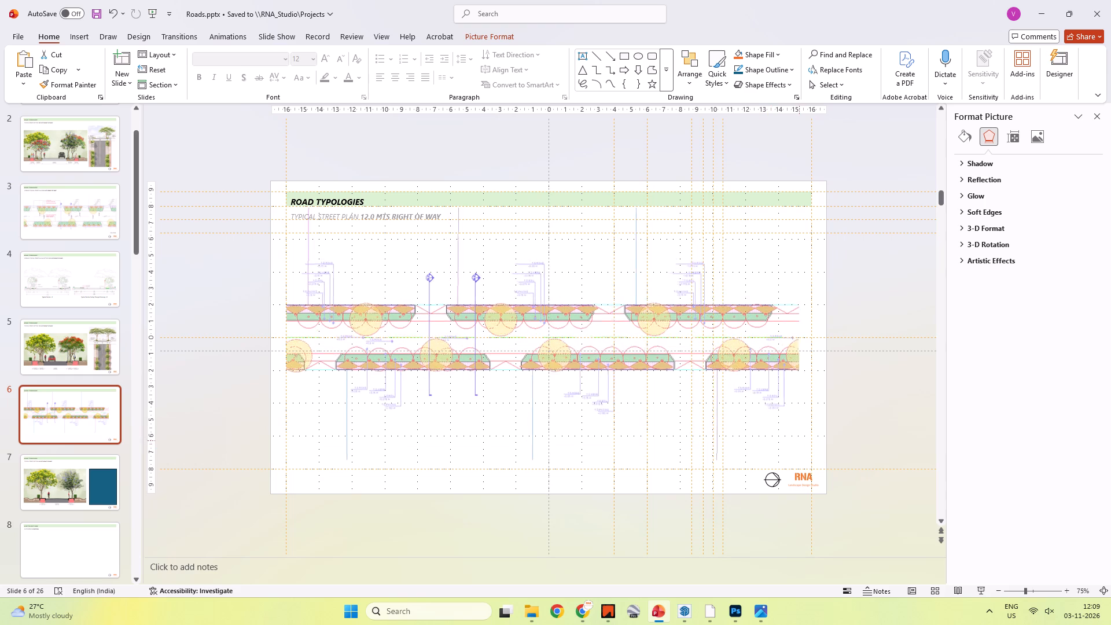
left_click_drag(800, 440, 811, 425, "shift")
left_click_drag(650, 375, 652, 381, "shift")
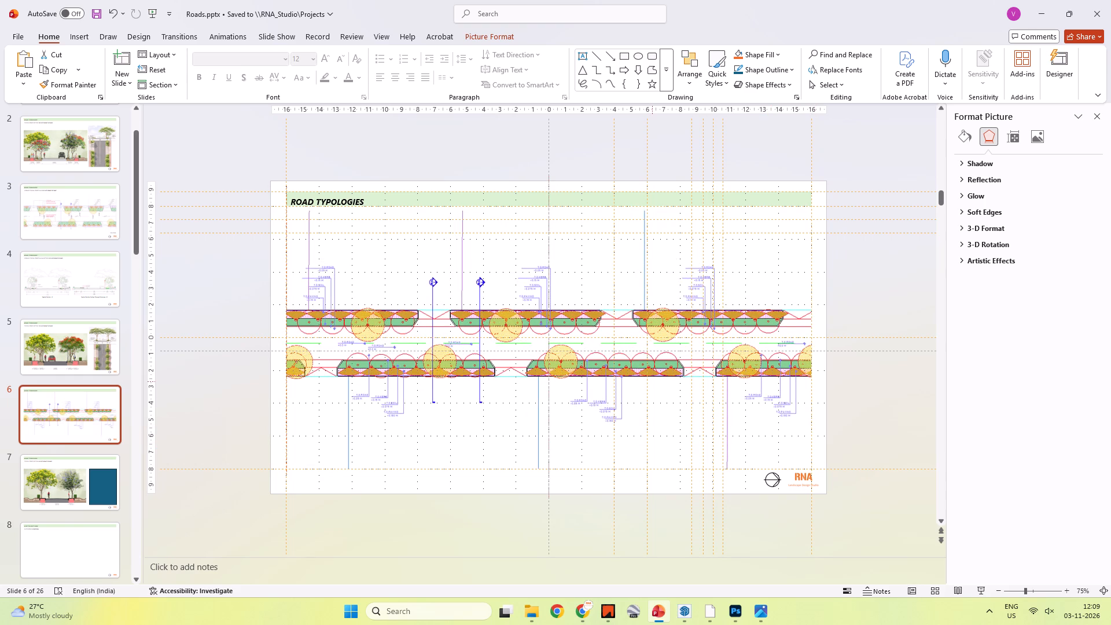
left_click_drag(652, 381, 657, 403, "shift")
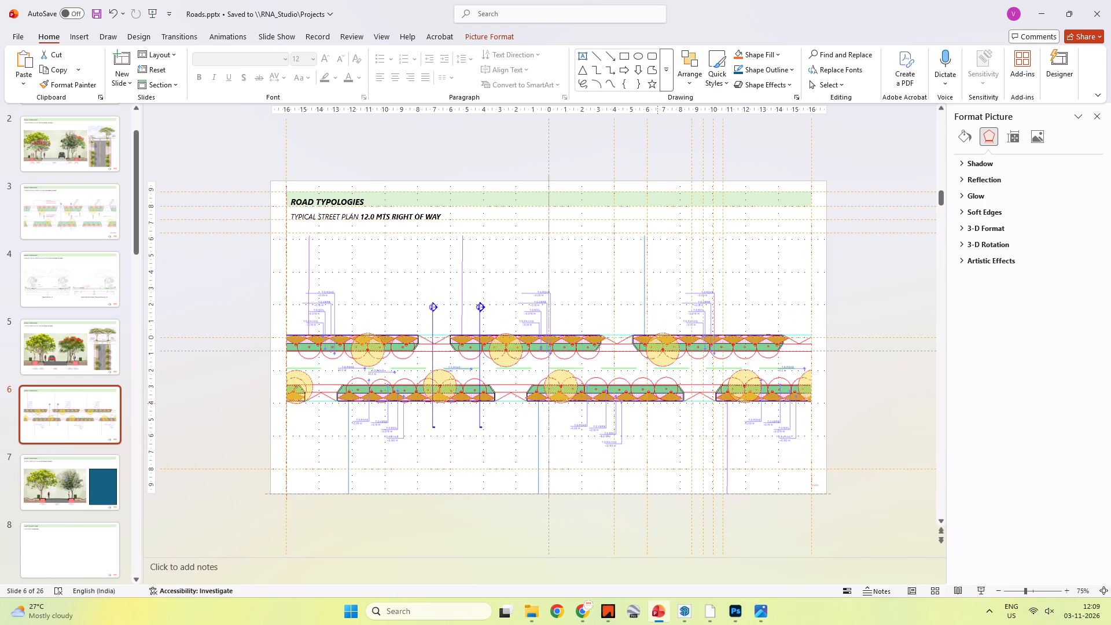
left_click_drag(657, 403, 657, 405, "shift")
Crop the plan picture's bottom to the guide above the footer and trim more blank space off its top.
right_click(734, 424)
left_click(796, 455)
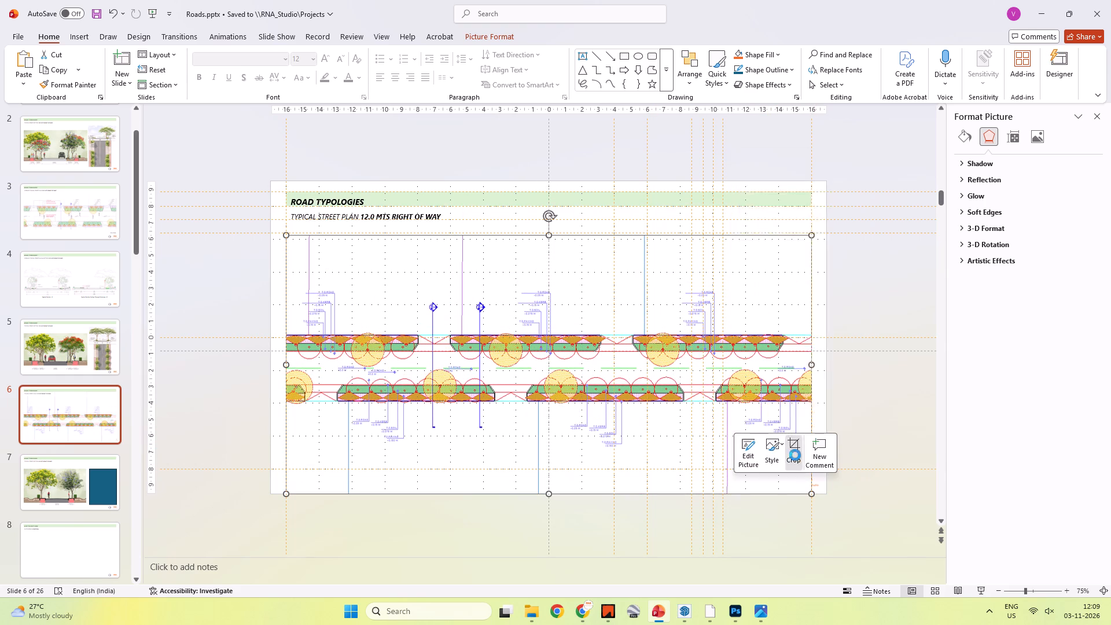
left_click_drag(551, 492, 550, 469)
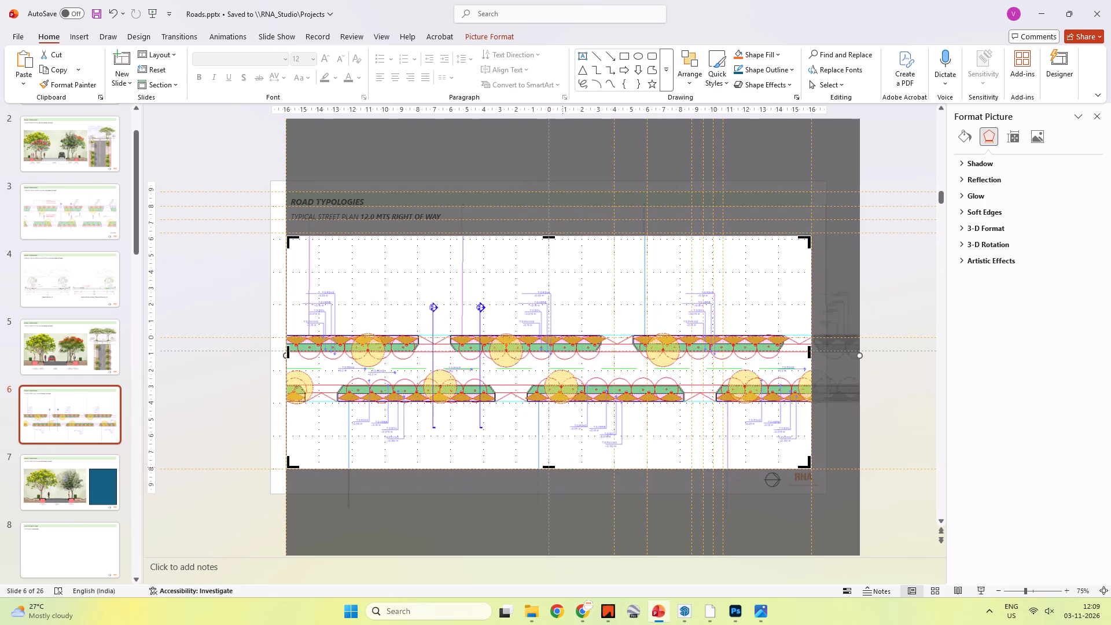
left_click(884, 399)
left_click(590, 391)
right_click(373, 249)
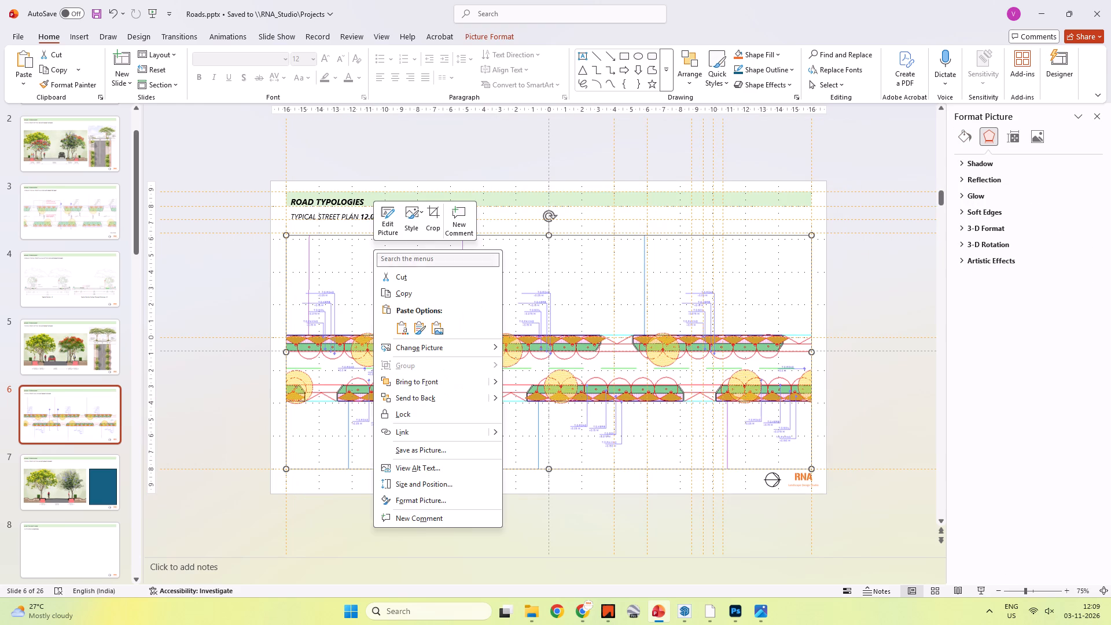
left_click(442, 217)
left_click(432, 211)
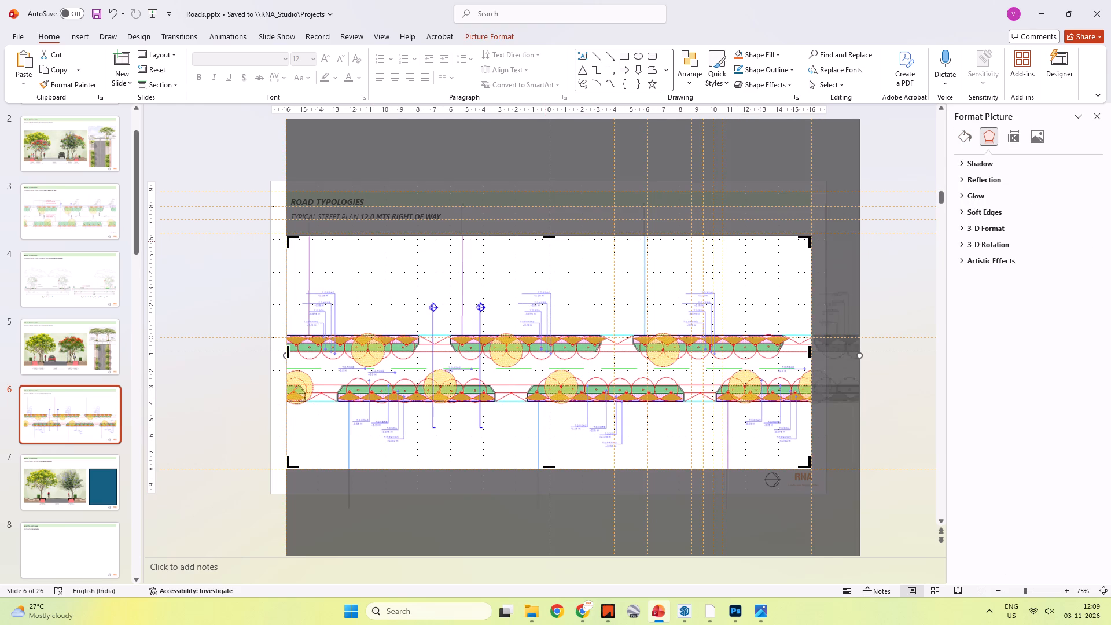
left_click_drag(553, 238, 549, 263)
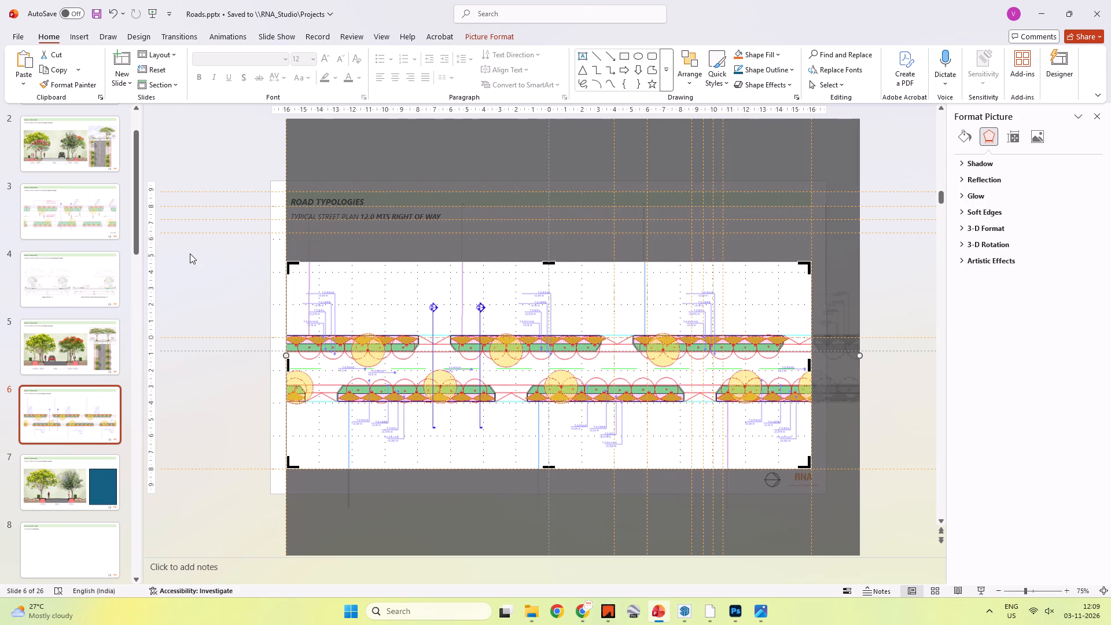
left_click(189, 252)
Enlarge the plan picture from its top-left corner so its top reaches the guide beneath the subtitle.
left_click(412, 294)
left_click_drag(285, 262, 279, 229, "shift")
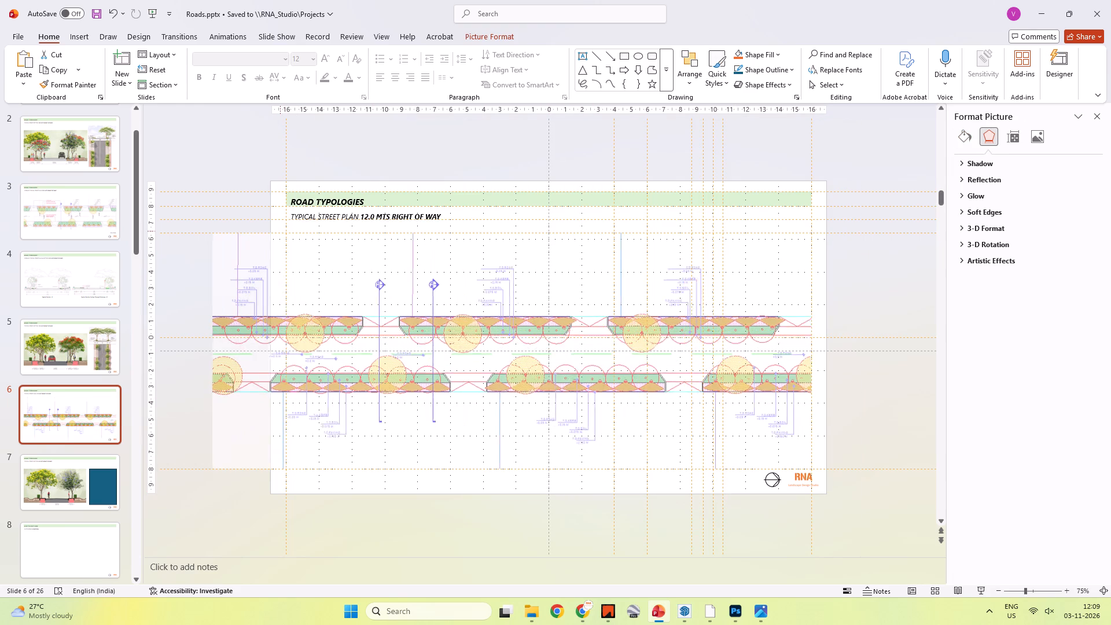
left_click_drag(279, 229, 285, 233, "shift")
Go through slide 4 to slide 3 to look at the 18.0 MTS street plan layout.
left_click(78, 280)
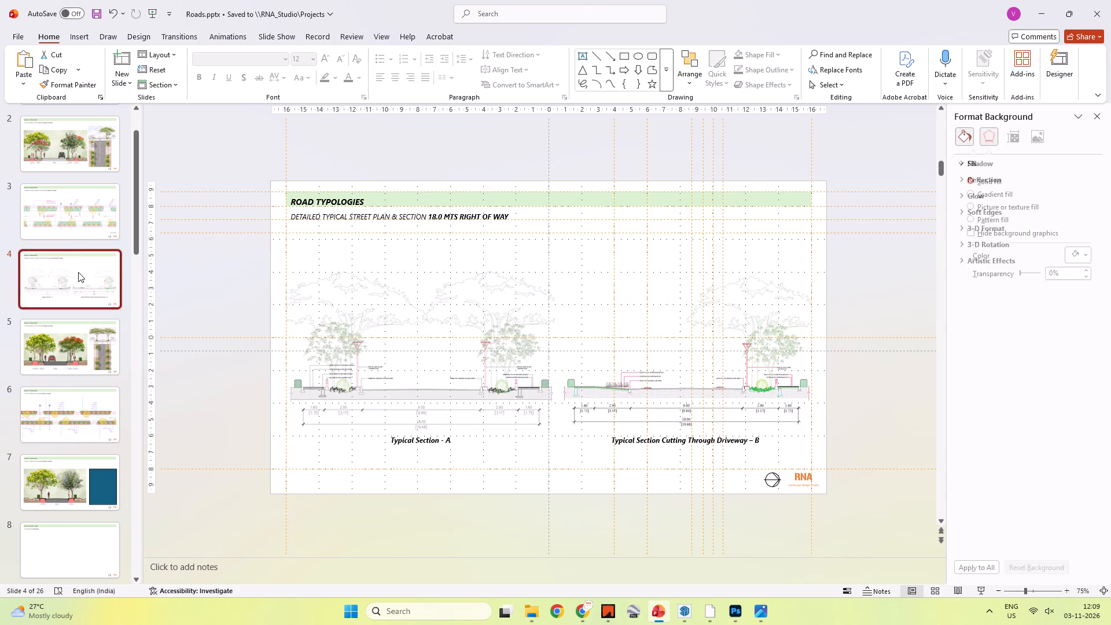
left_click(80, 219)
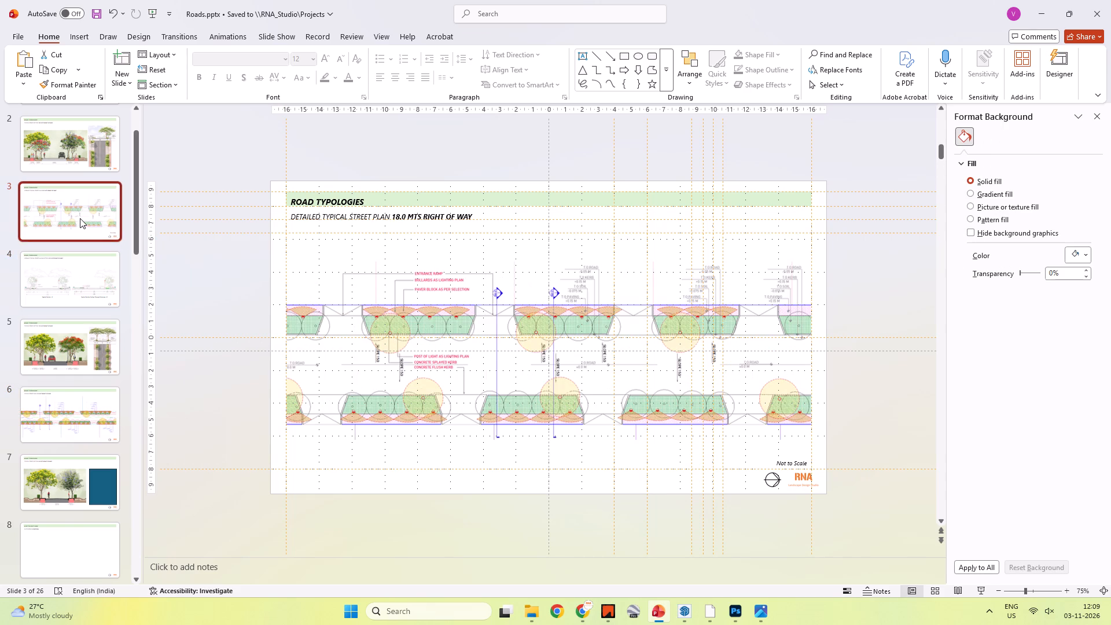
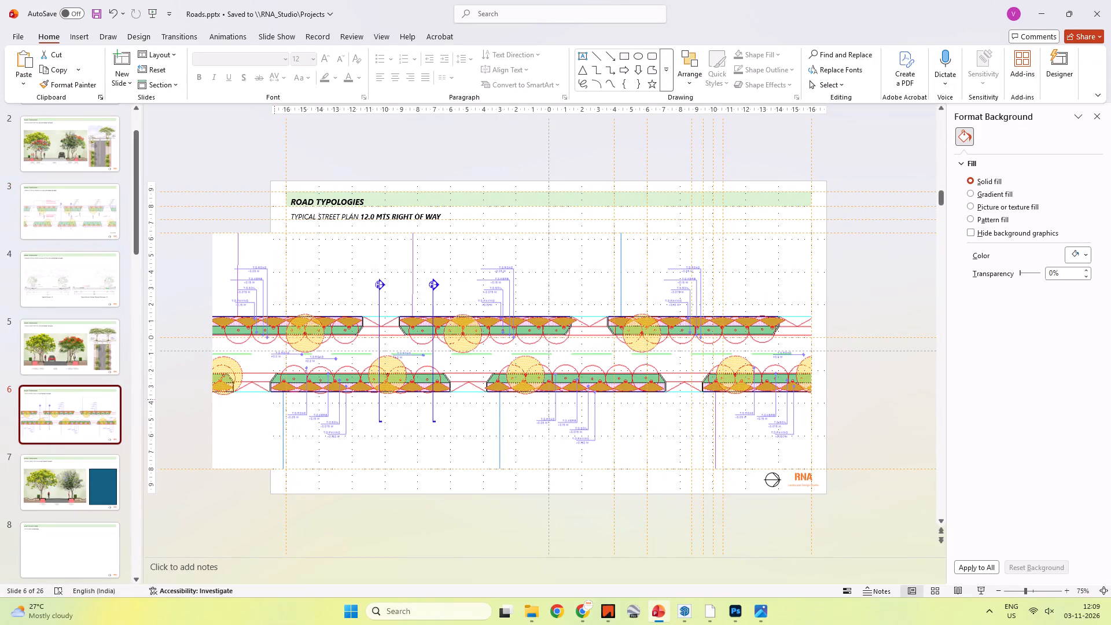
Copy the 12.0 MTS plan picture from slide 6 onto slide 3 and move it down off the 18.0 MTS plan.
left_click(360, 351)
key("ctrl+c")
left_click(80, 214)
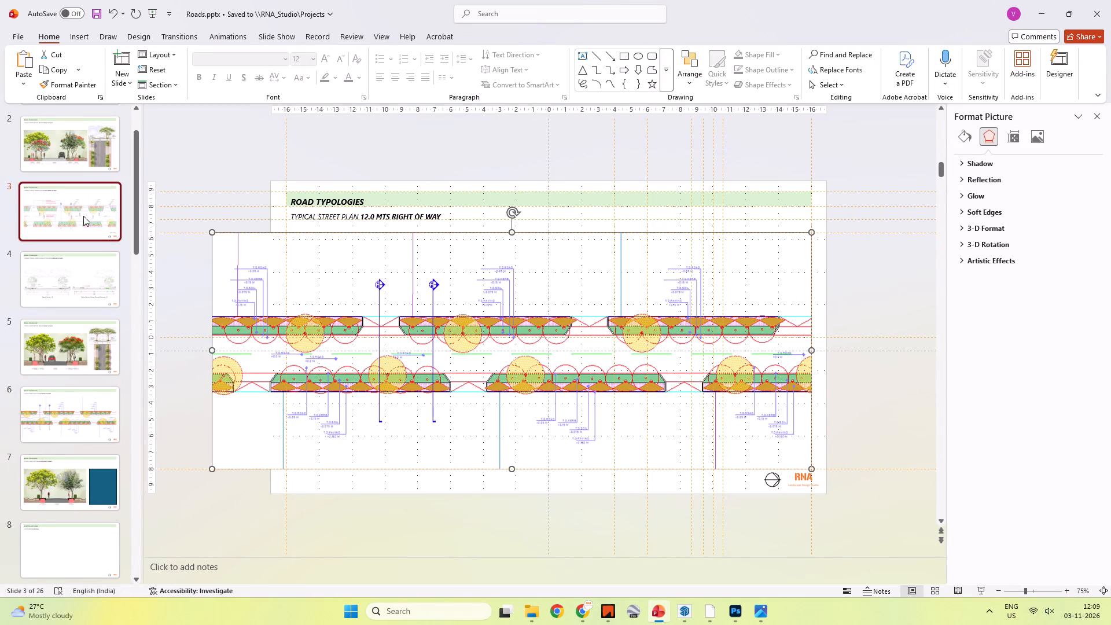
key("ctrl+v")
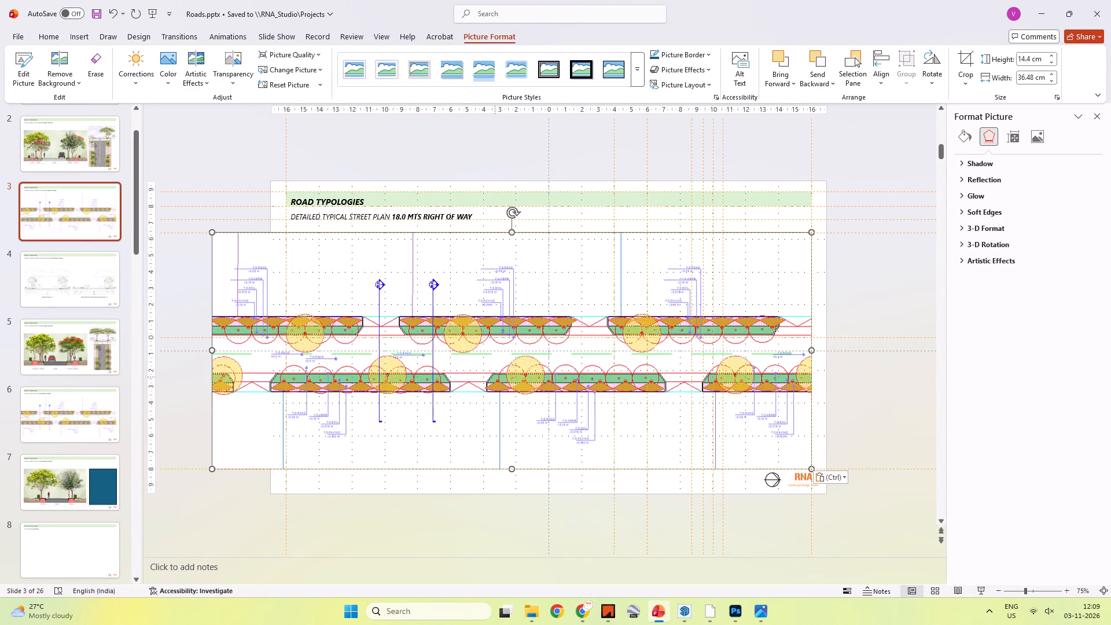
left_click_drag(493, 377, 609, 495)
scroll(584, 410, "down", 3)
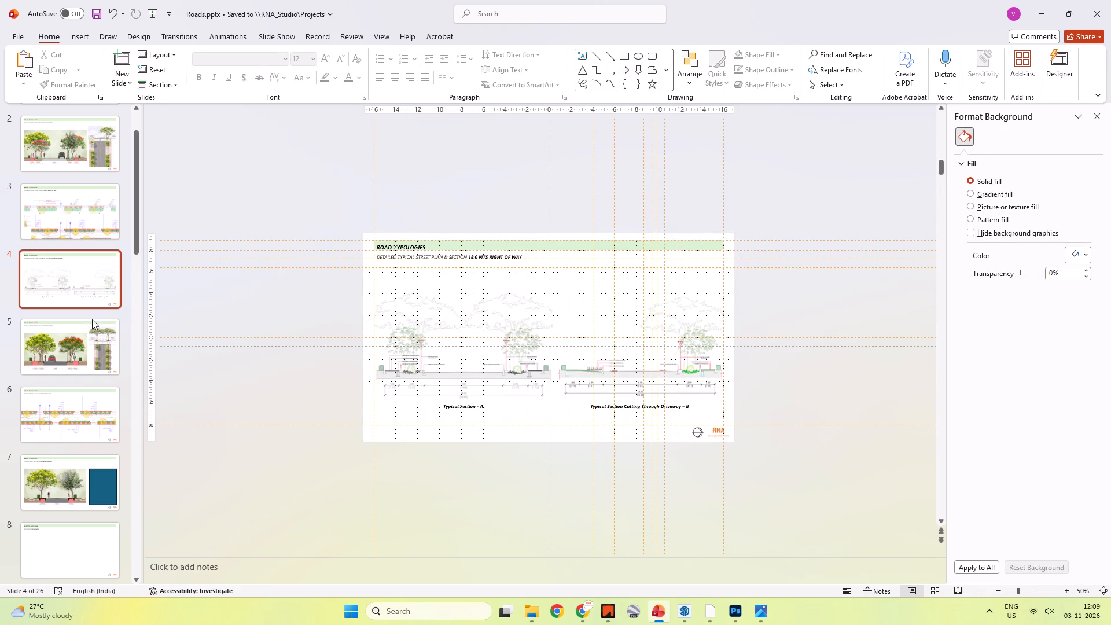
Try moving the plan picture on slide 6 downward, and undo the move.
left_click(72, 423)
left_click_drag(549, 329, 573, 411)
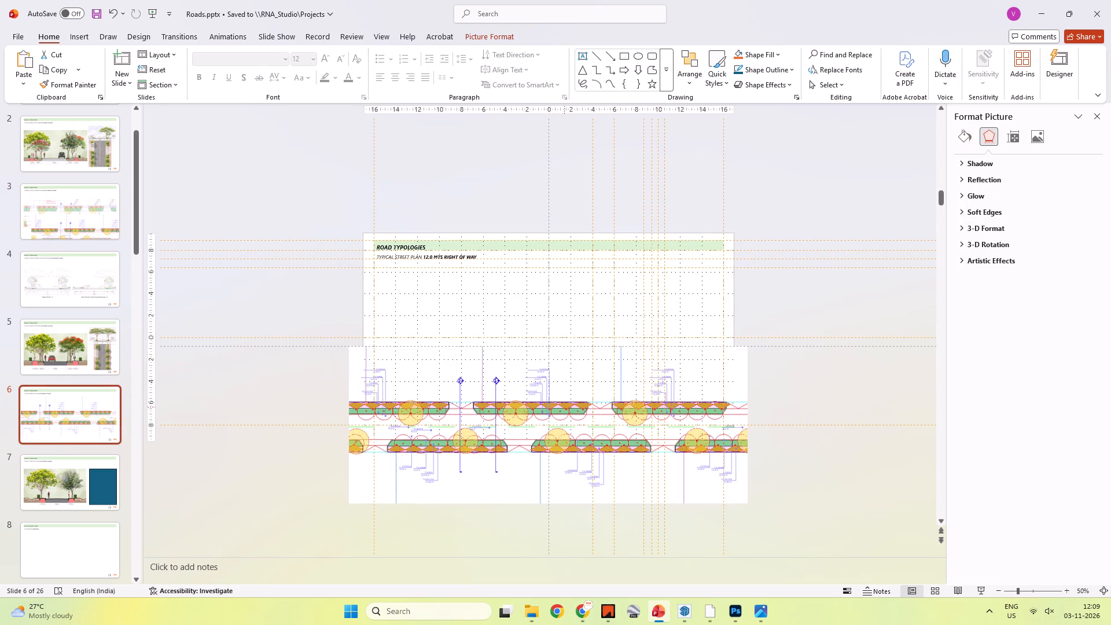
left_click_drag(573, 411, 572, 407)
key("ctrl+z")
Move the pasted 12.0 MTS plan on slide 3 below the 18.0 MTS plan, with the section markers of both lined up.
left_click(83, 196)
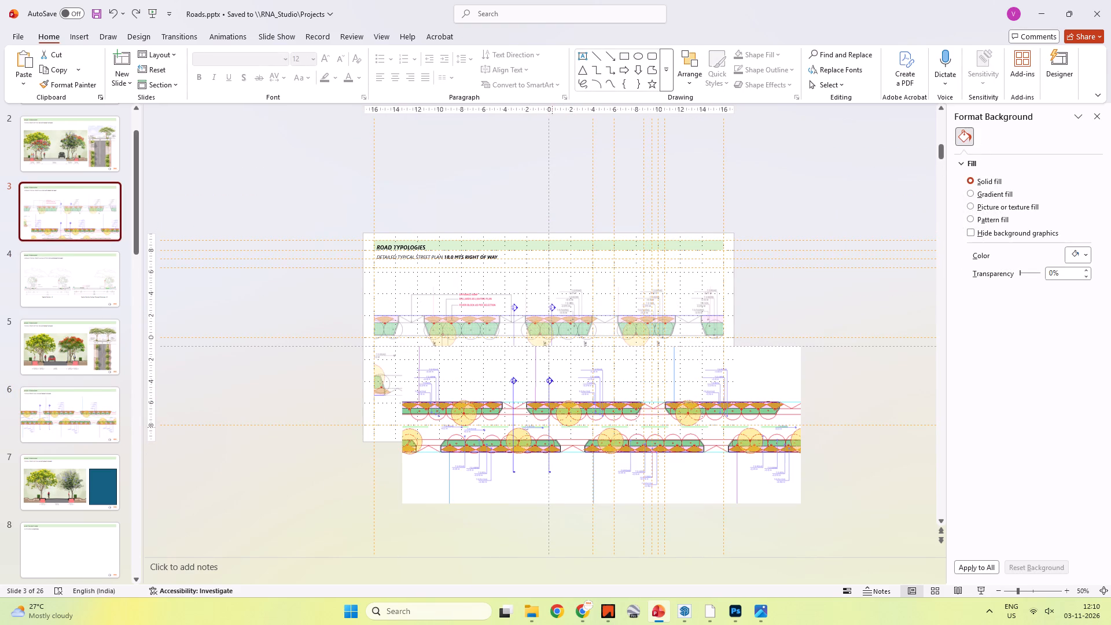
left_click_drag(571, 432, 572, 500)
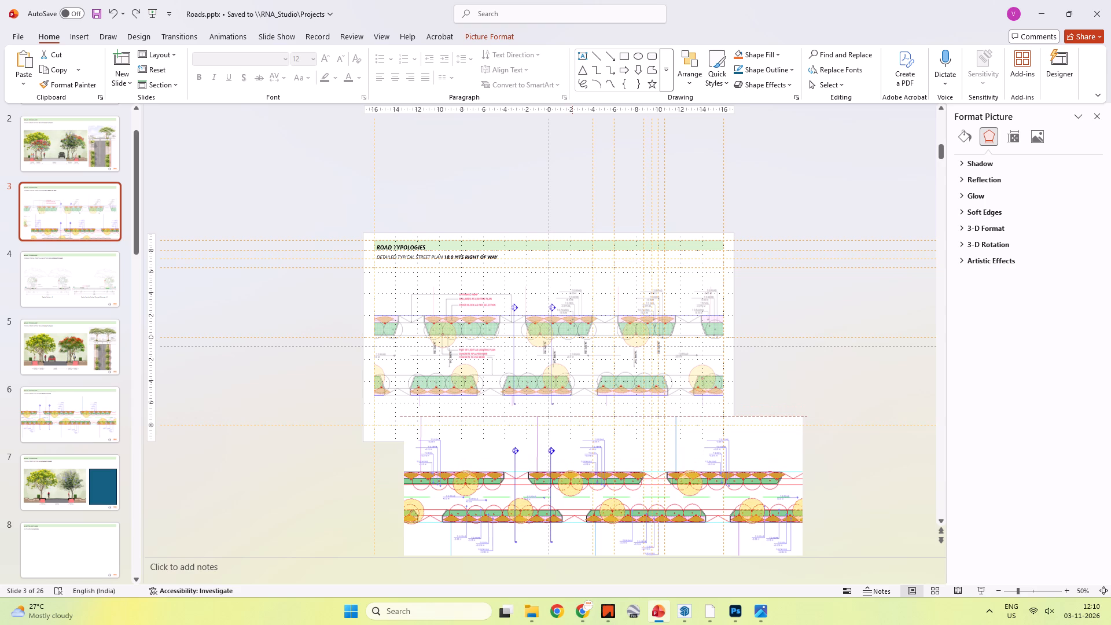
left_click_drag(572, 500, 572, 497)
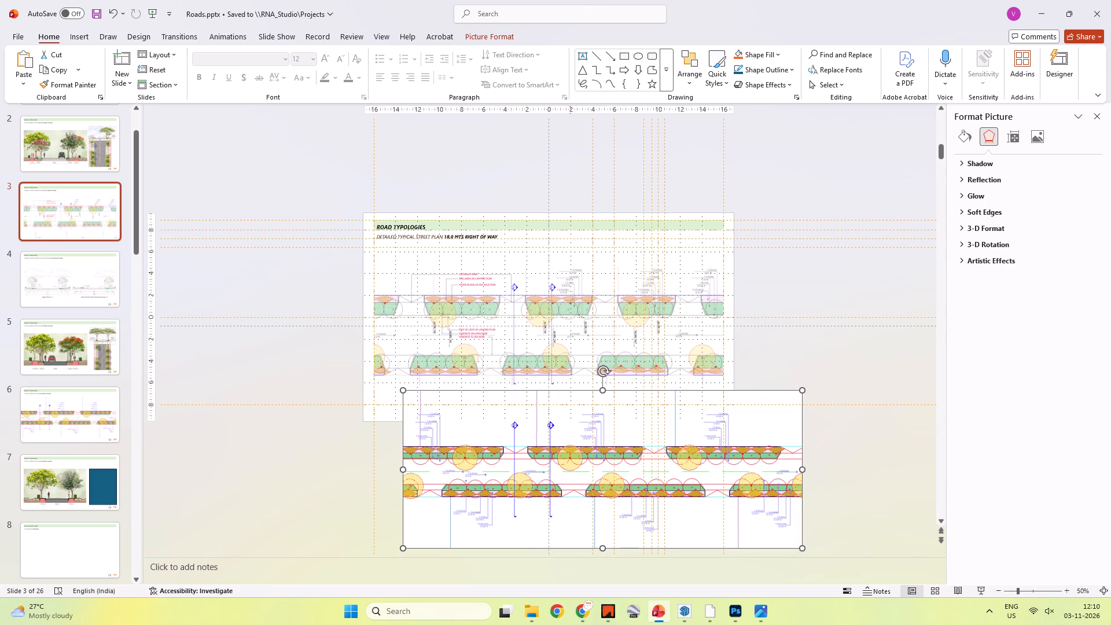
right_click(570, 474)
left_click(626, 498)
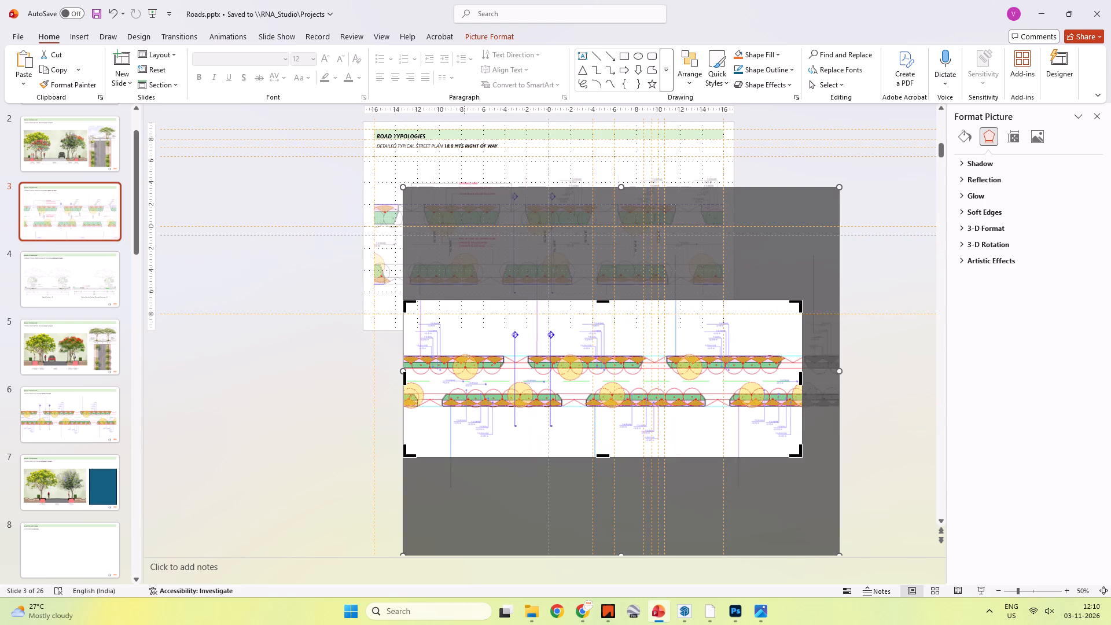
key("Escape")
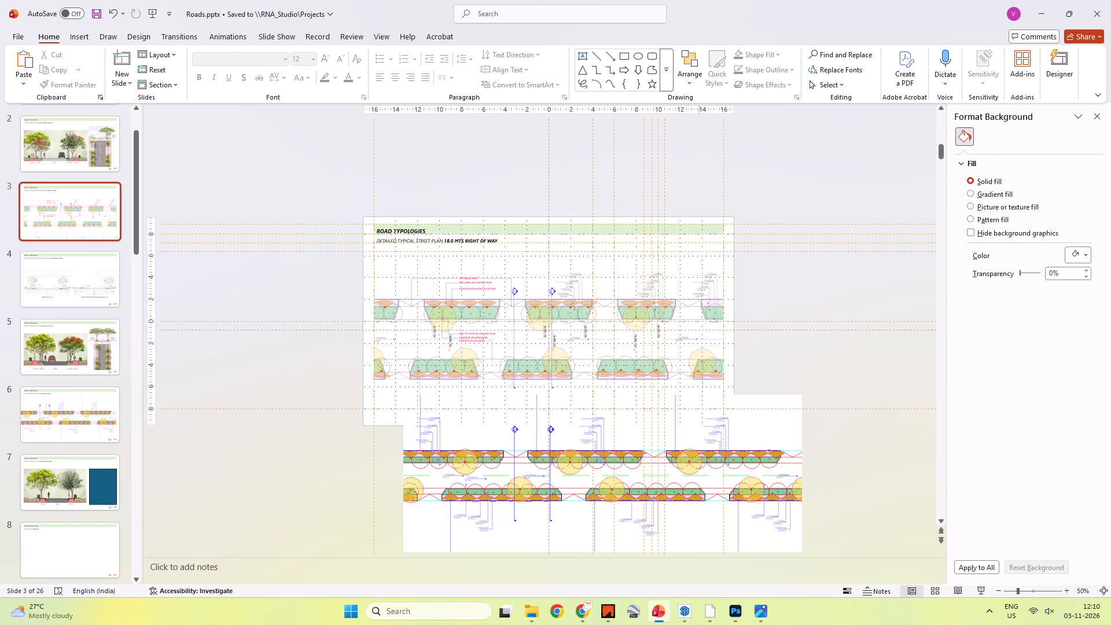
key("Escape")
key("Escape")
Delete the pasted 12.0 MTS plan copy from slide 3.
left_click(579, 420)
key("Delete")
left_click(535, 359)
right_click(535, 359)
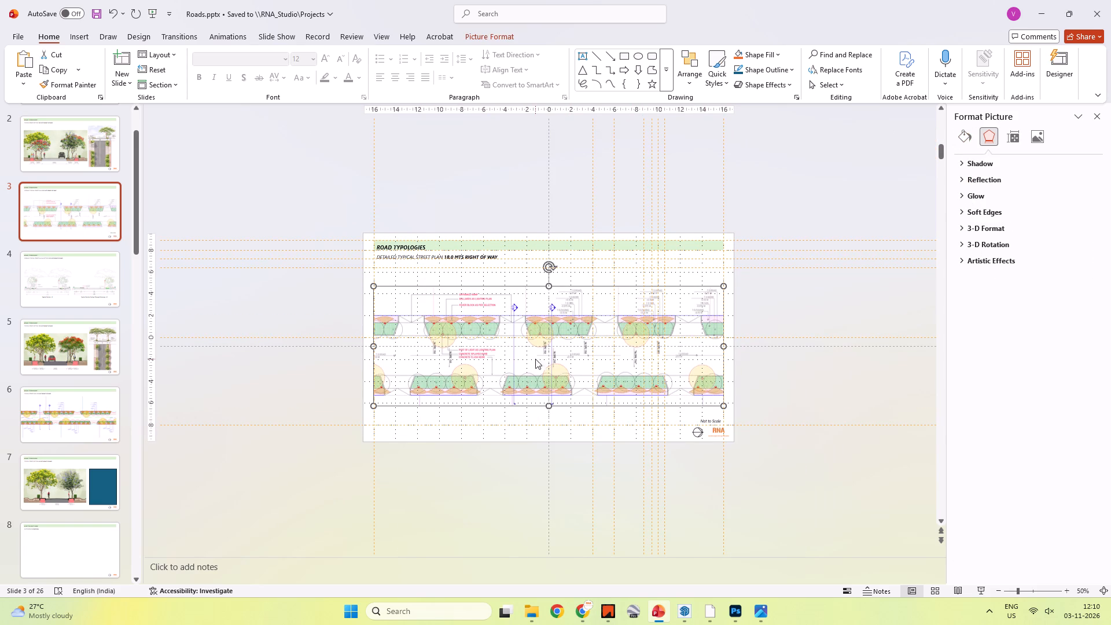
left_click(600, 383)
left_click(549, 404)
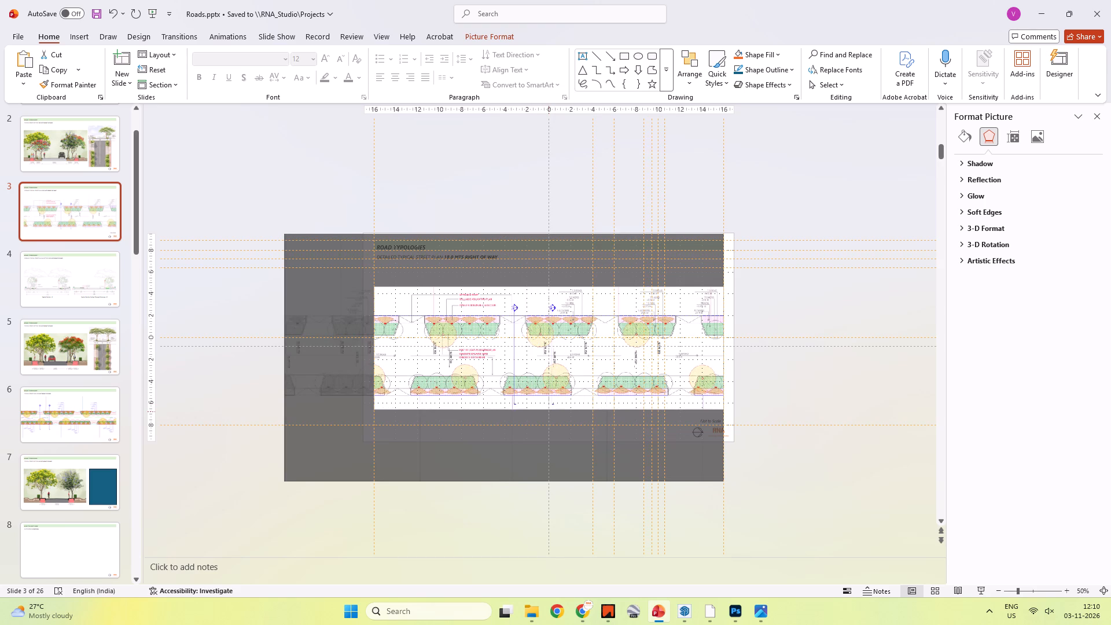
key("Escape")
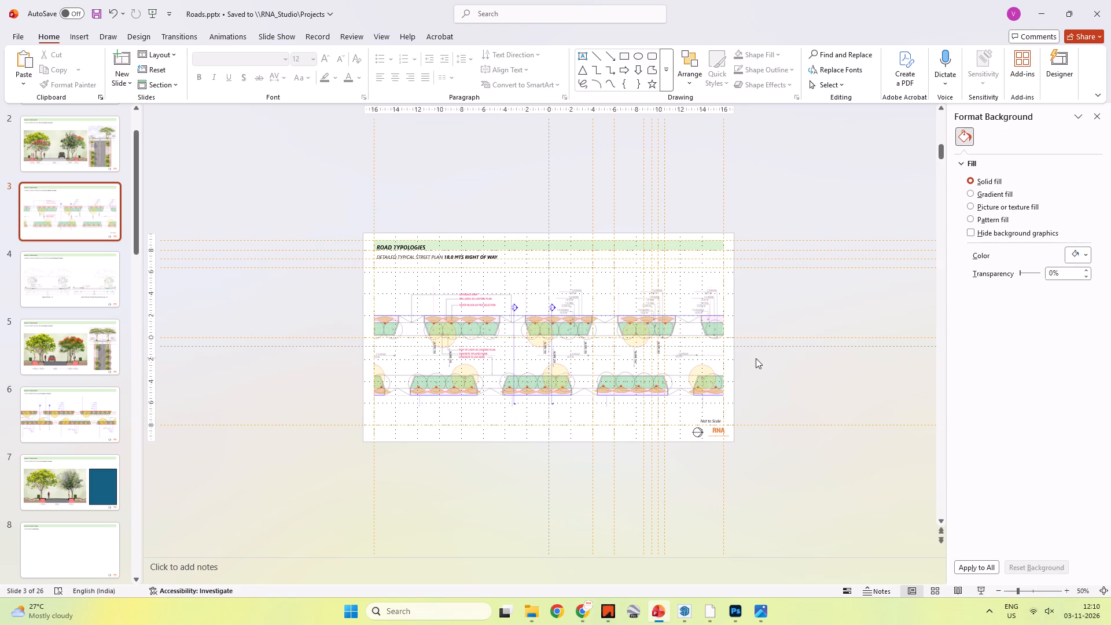
Crop slide 6's plan picture by shifting the image inside its crop frame until its left edge meets the left margin guide.
left_click(78, 406)
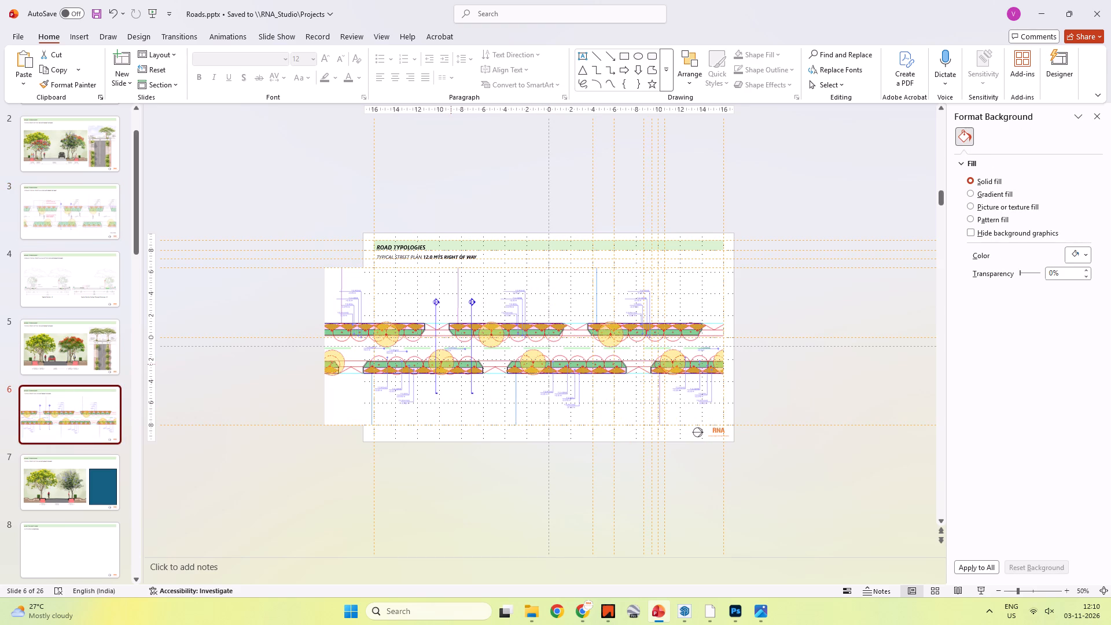
right_click(537, 345)
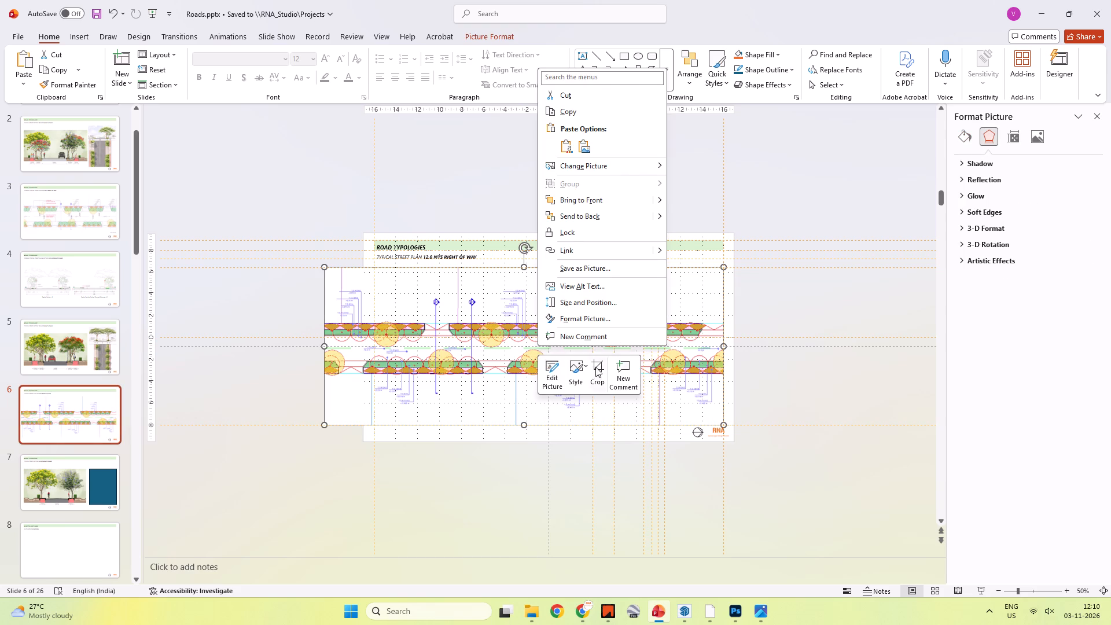
left_click(595, 367)
left_click_drag(407, 347, 409, 347, "shift")
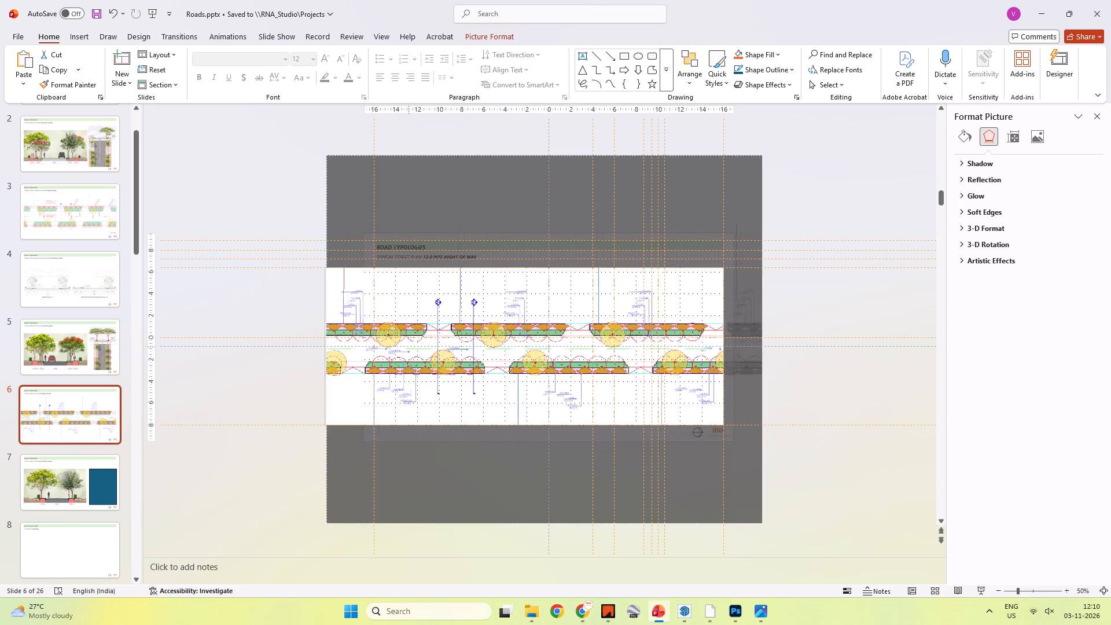
left_click_drag(409, 347, 456, 345, "shift")
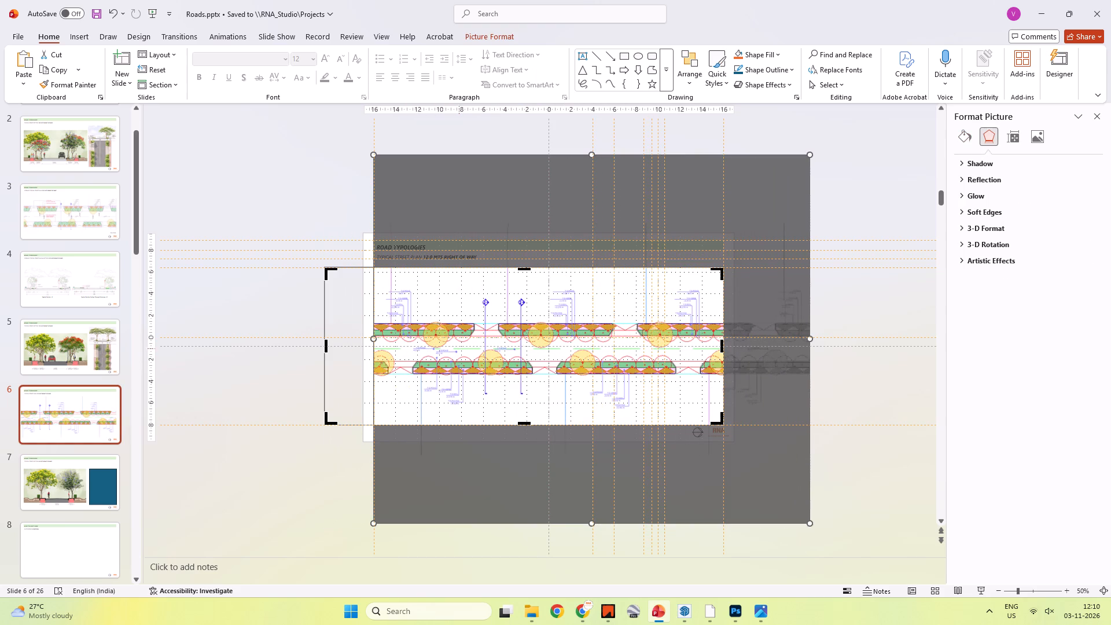
left_click(914, 423)
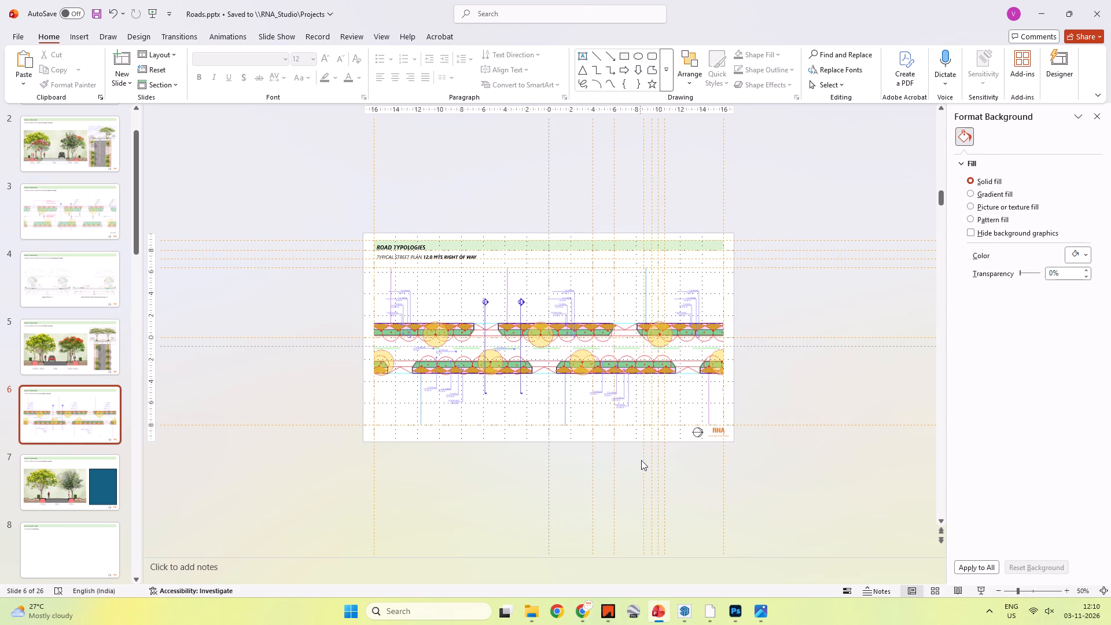
Save the presentation.
key("ctrl+s")
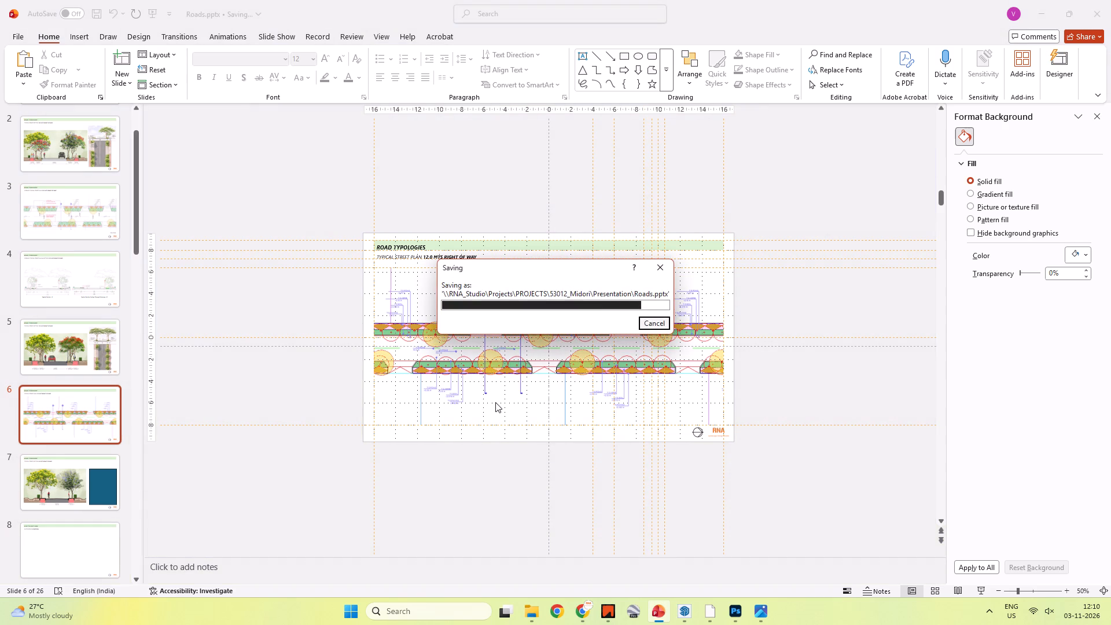
Inspect the fitted 12.0 MTS plan up close and compare it with the 18.0 MTS plan on slide 3.
scroll(525, 402, "up", 5, "ctrl")
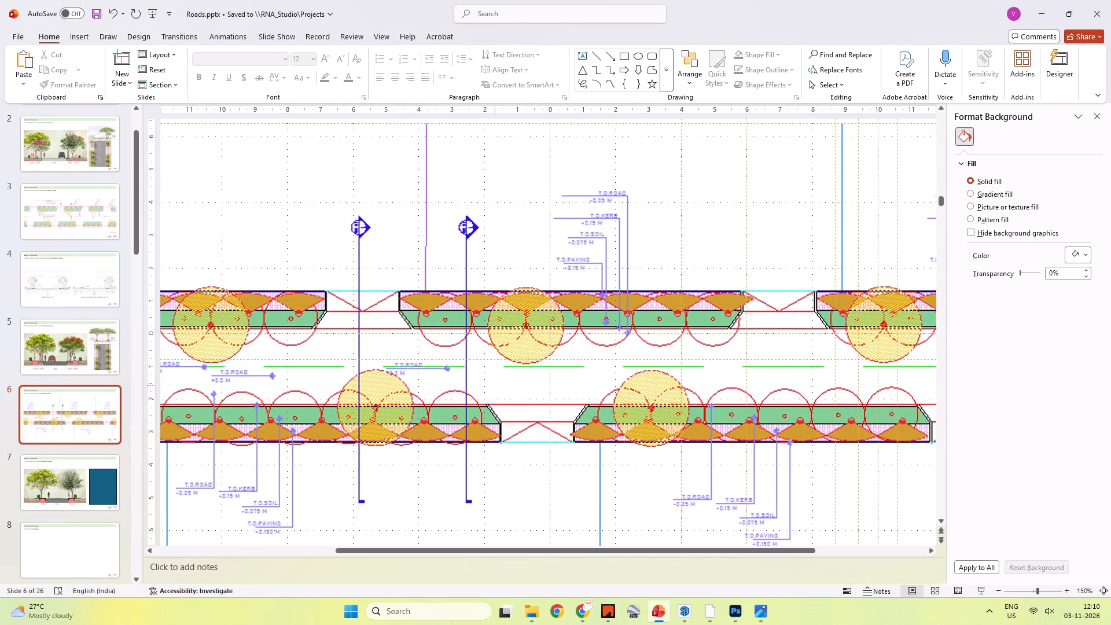
scroll(495, 385, "down", 4, "ctrl")
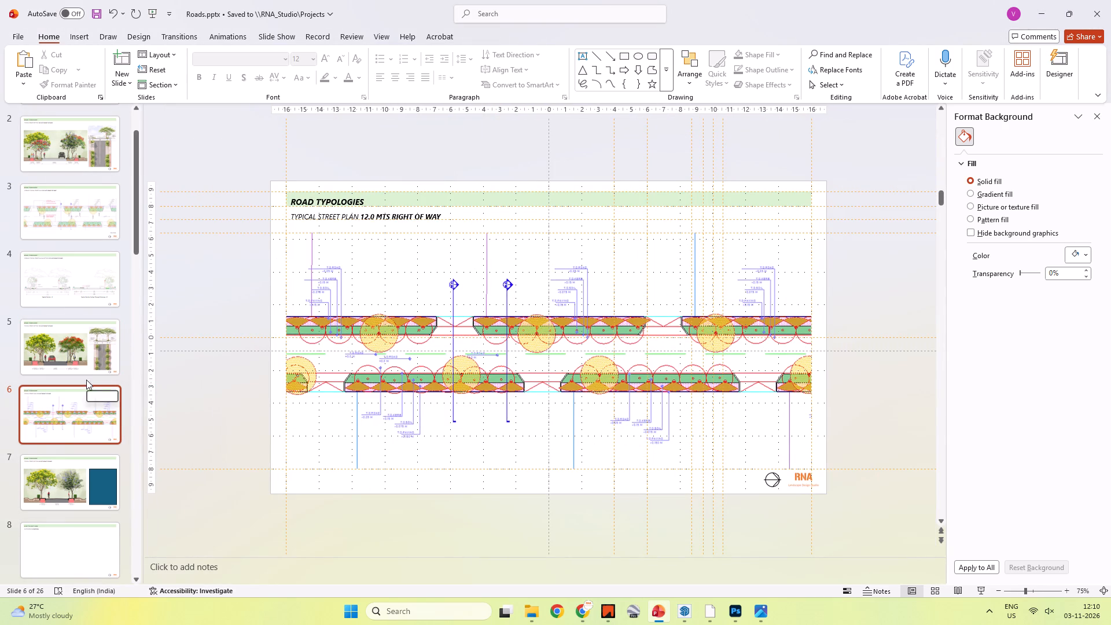
left_click(70, 200)
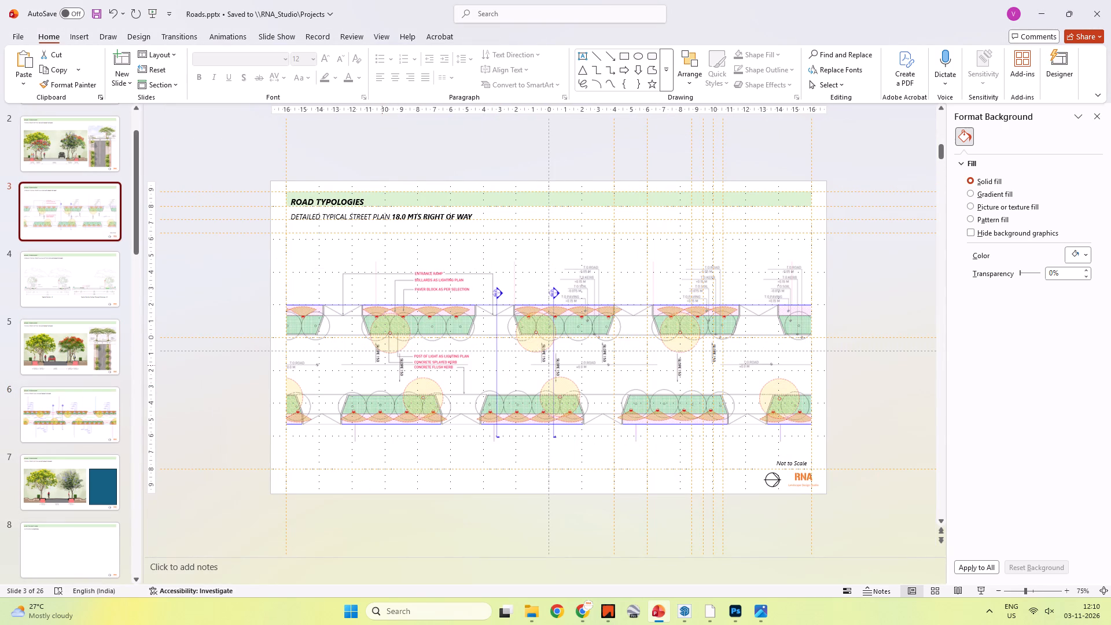
left_click(381, 365)
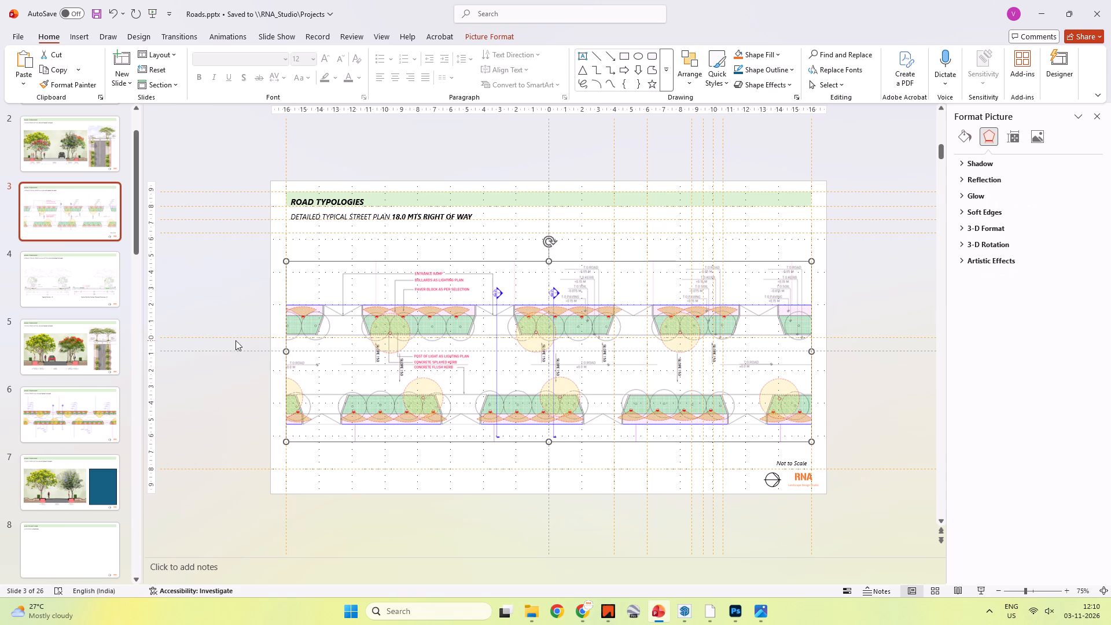
left_click(216, 286)
key("alt+Tab")
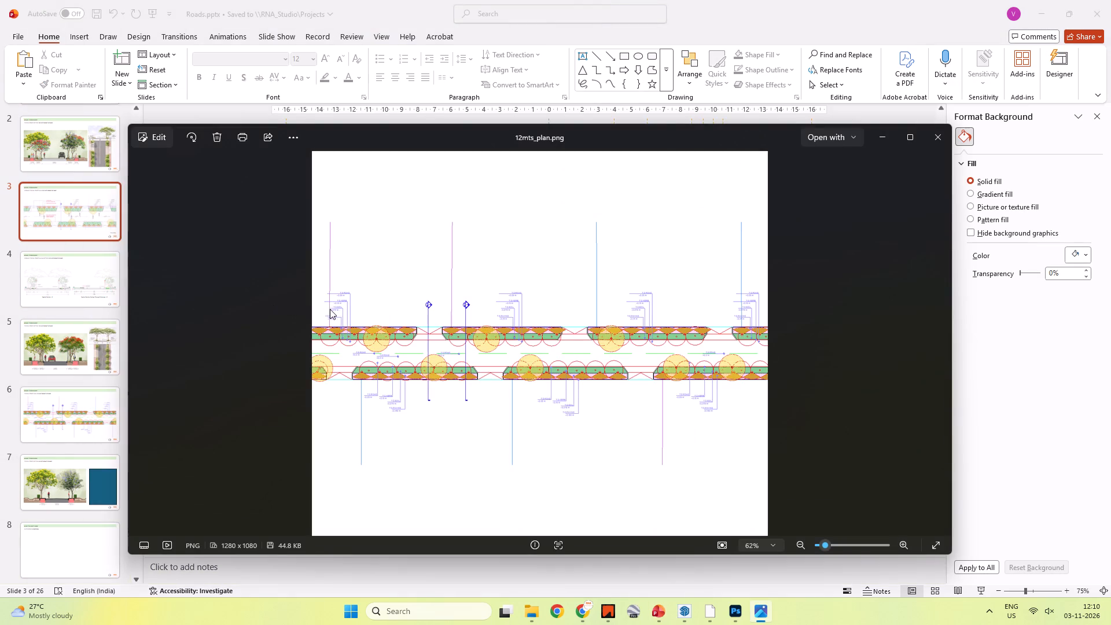
key("Escape")
key("alt+Tab")
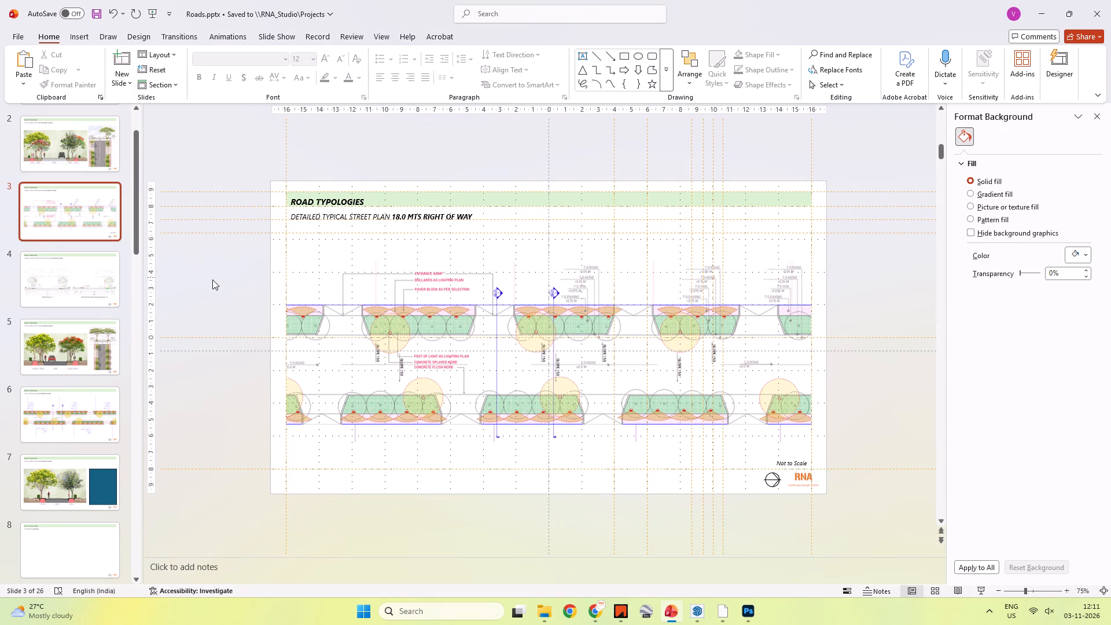
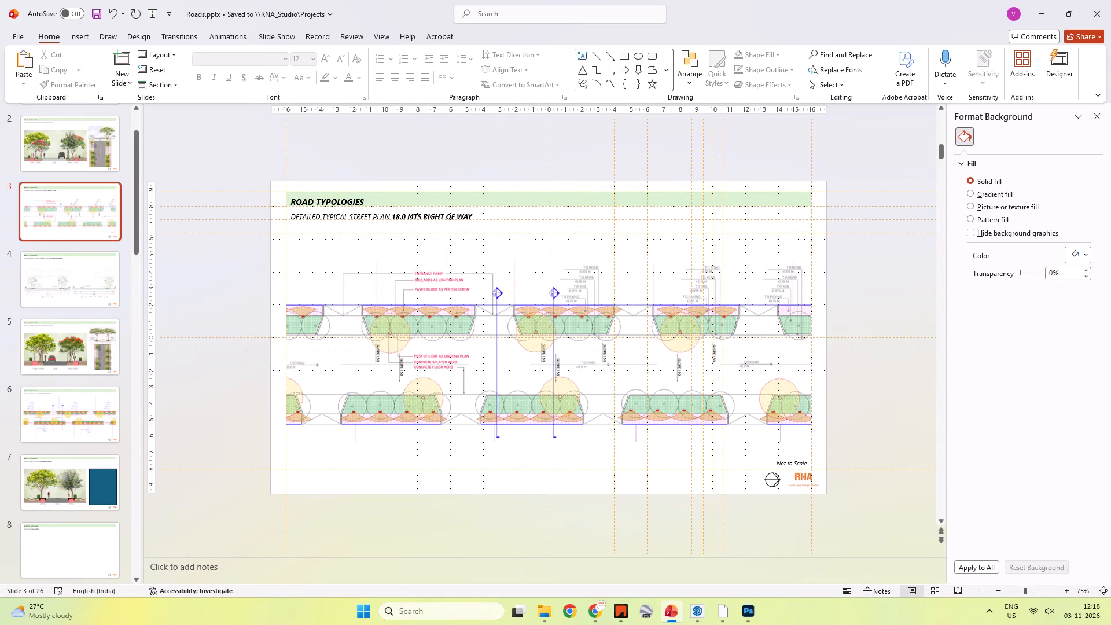
Look through the street section and plan slides, ending on the 18.0 MTS plan on slide 3.
scroll(112, 303, "up", 4)
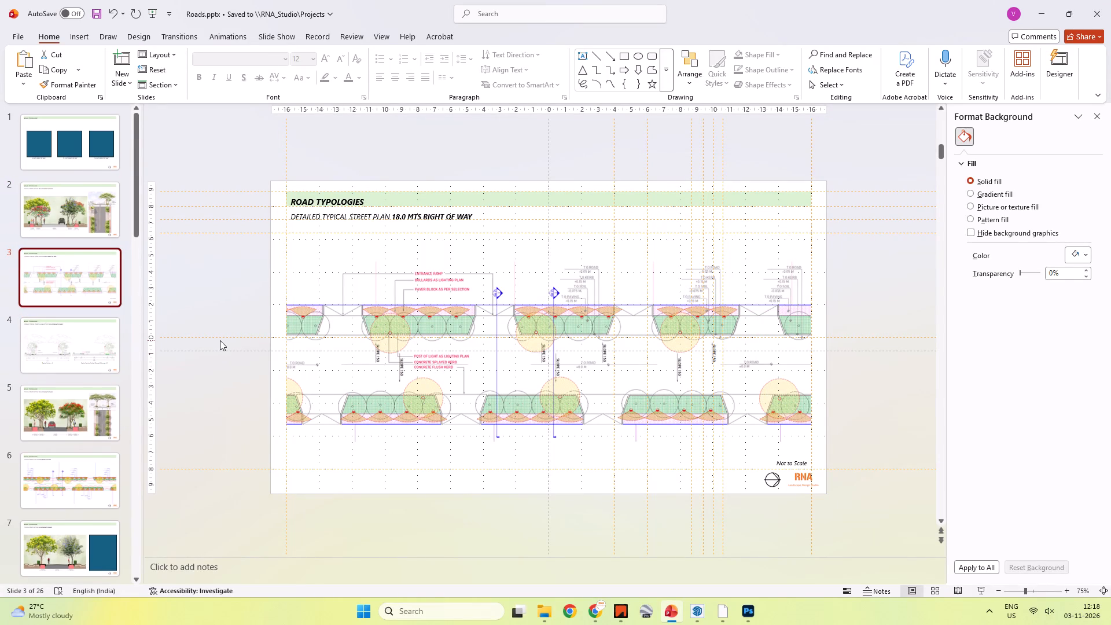
scroll(214, 328, "up", 3)
scroll(214, 329, "down", 2)
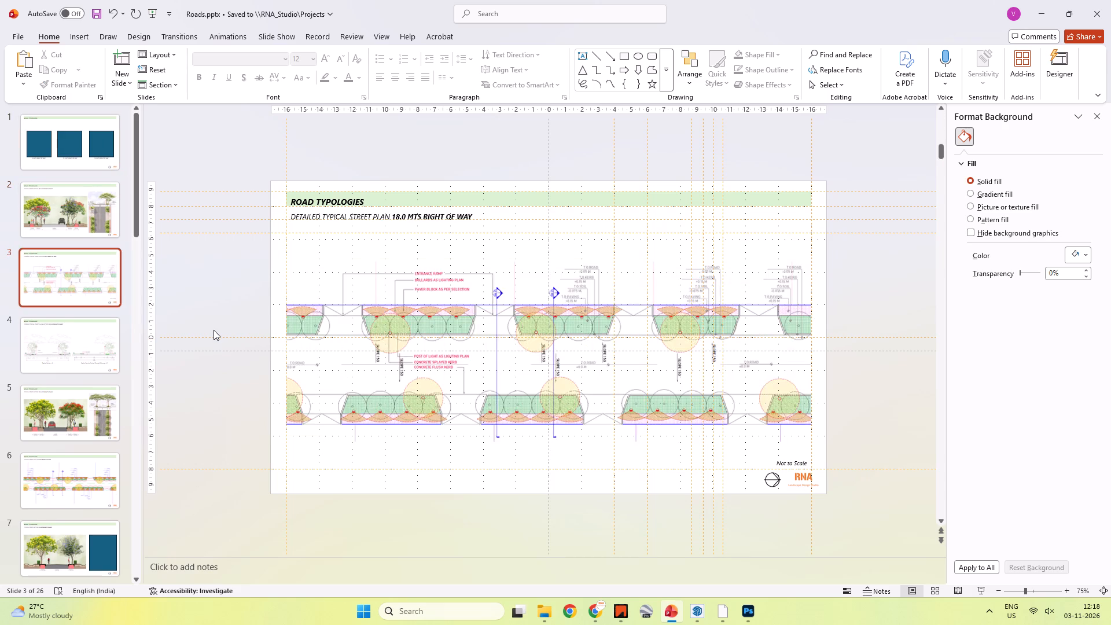
scroll(214, 330, "down", 4)
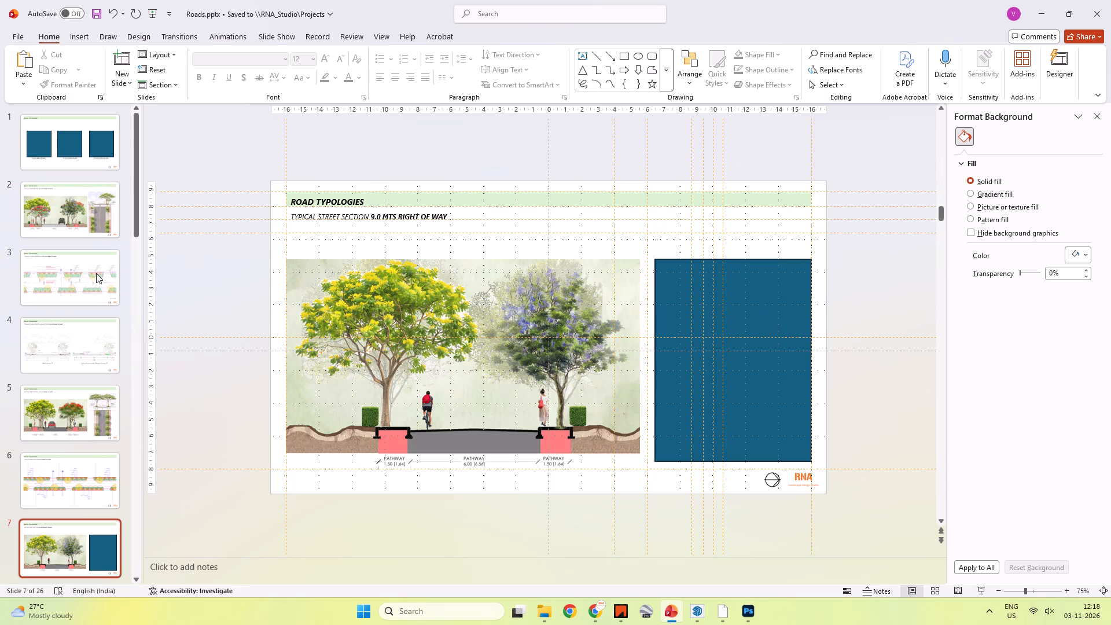
left_click(96, 273)
Switch to IIACAD and open Road Sections.dwg from the recent files as read-only, ignoring its missing references.
key("alt+Tab")
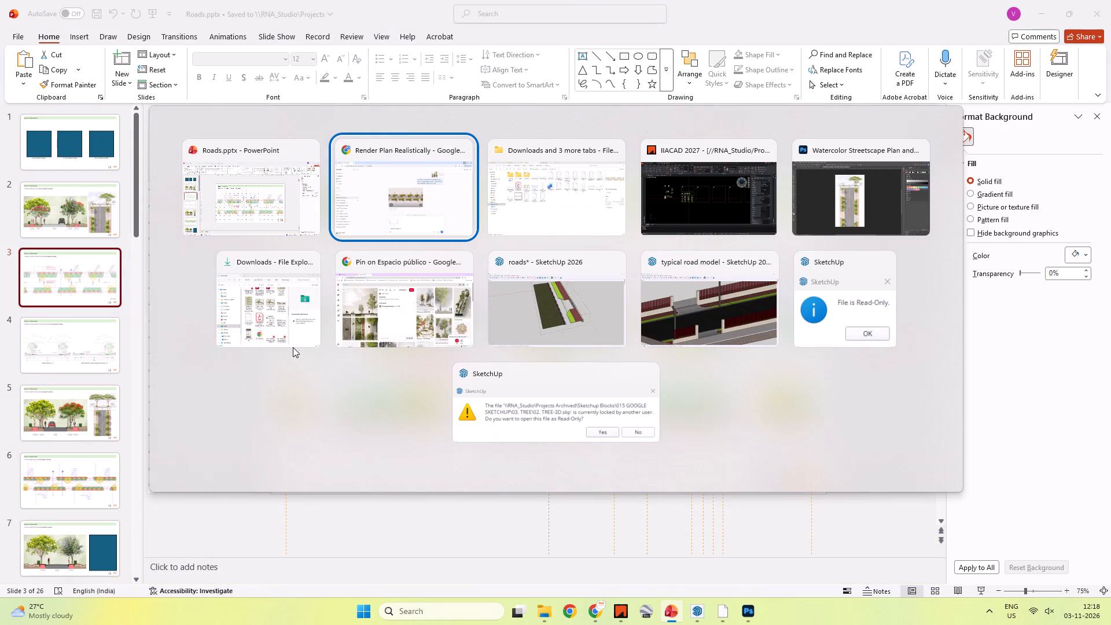
key("alt+Tab")
key("alt+Tab")
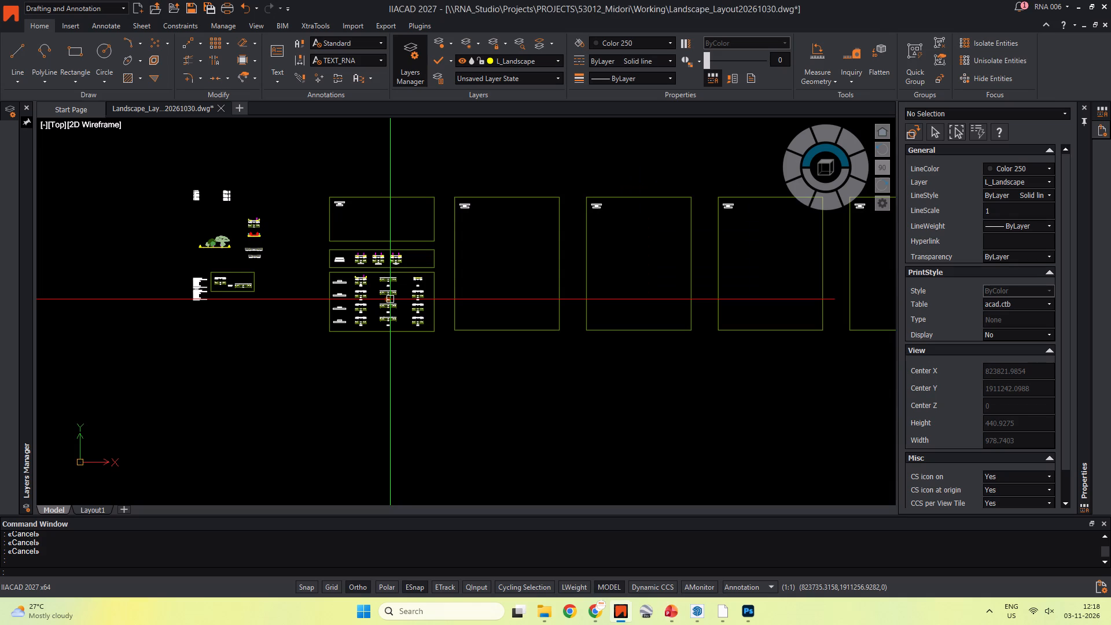
left_click(241, 110)
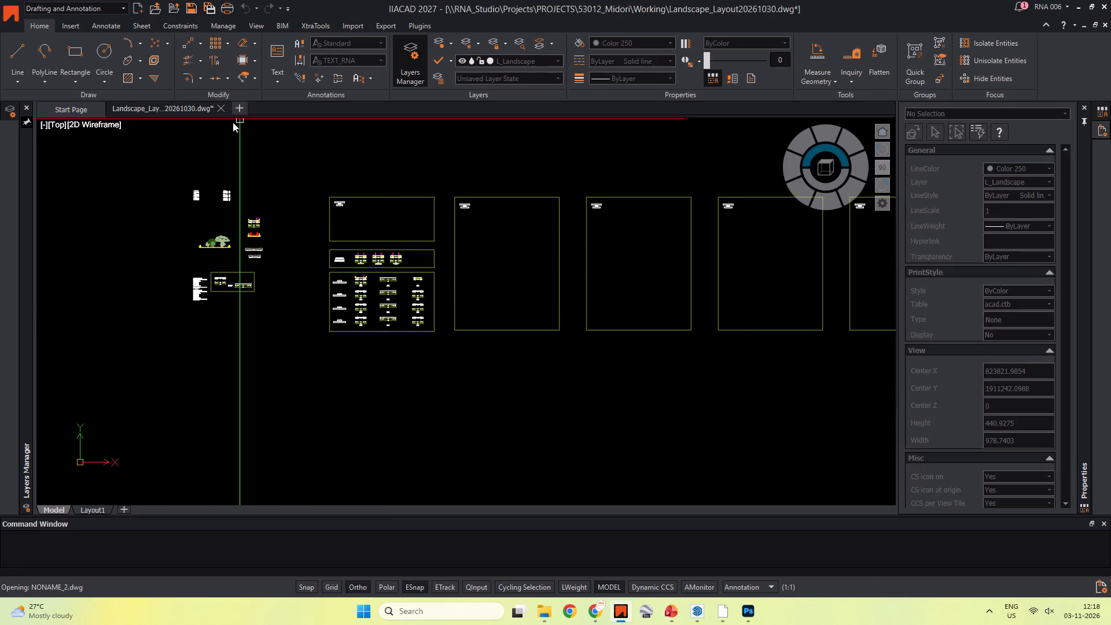
left_click(347, 106)
left_click(84, 111)
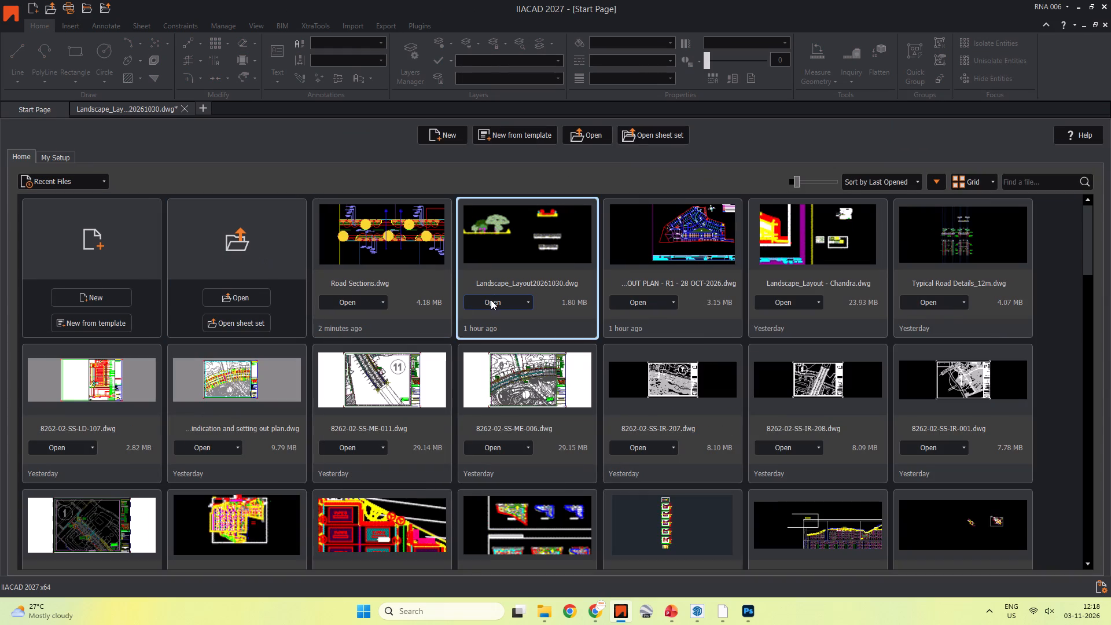
left_click(359, 299)
left_click(532, 315)
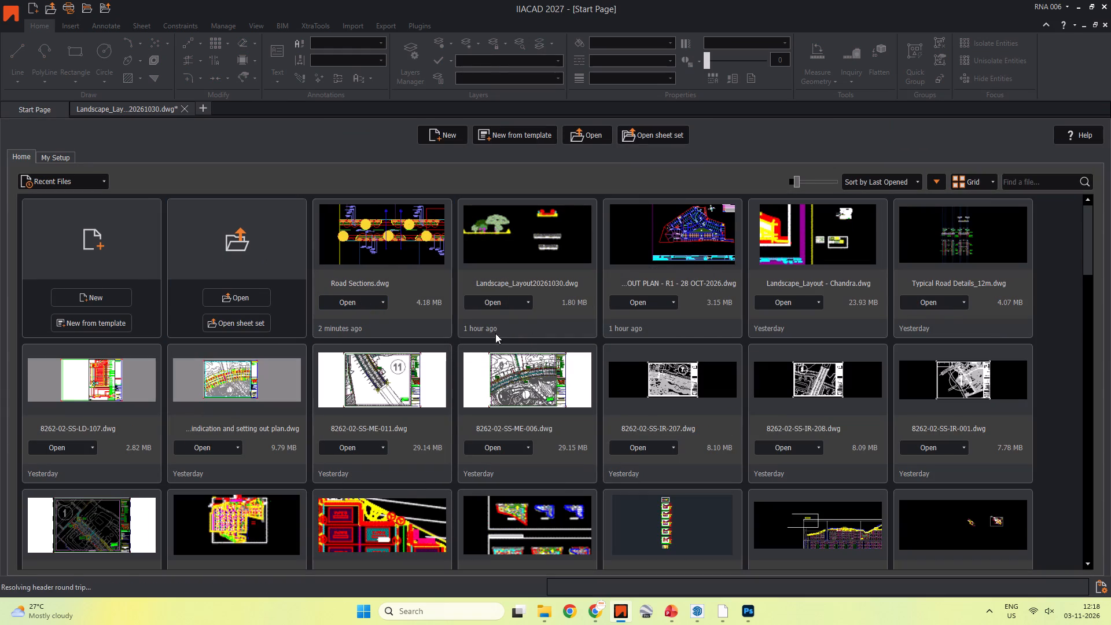
key("Escape")
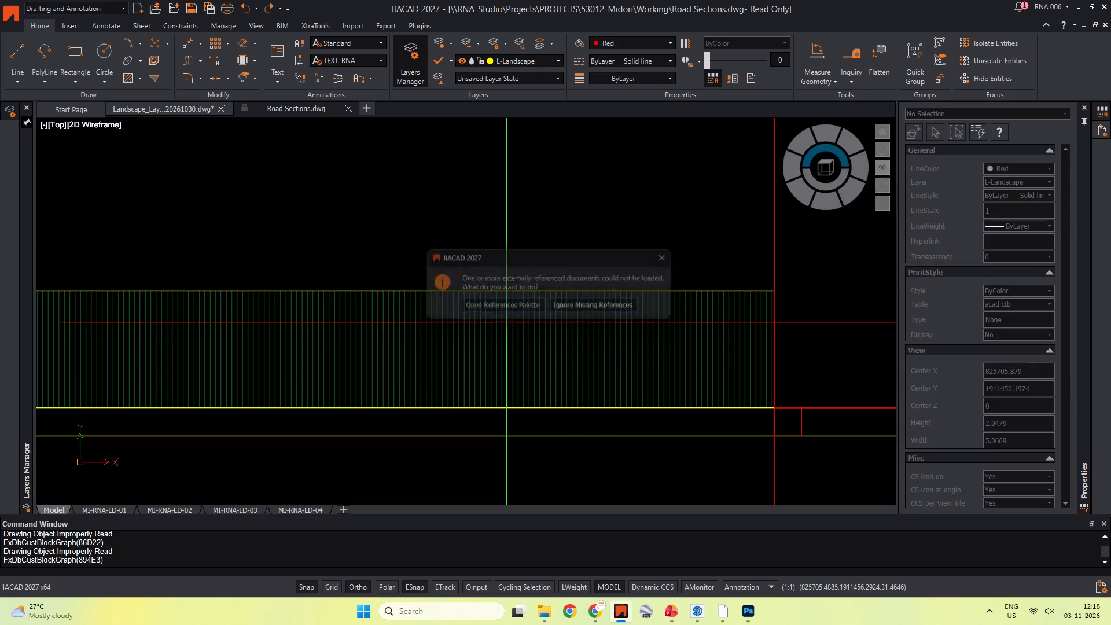
Delete the four long vertical red lines crossing the 18M road plan.
scroll(514, 303, "down", 7)
middle_click_drag(496, 284, 640, 314)
scroll(482, 334, "down", 3)
middle_click_drag(483, 334, 665, 267)
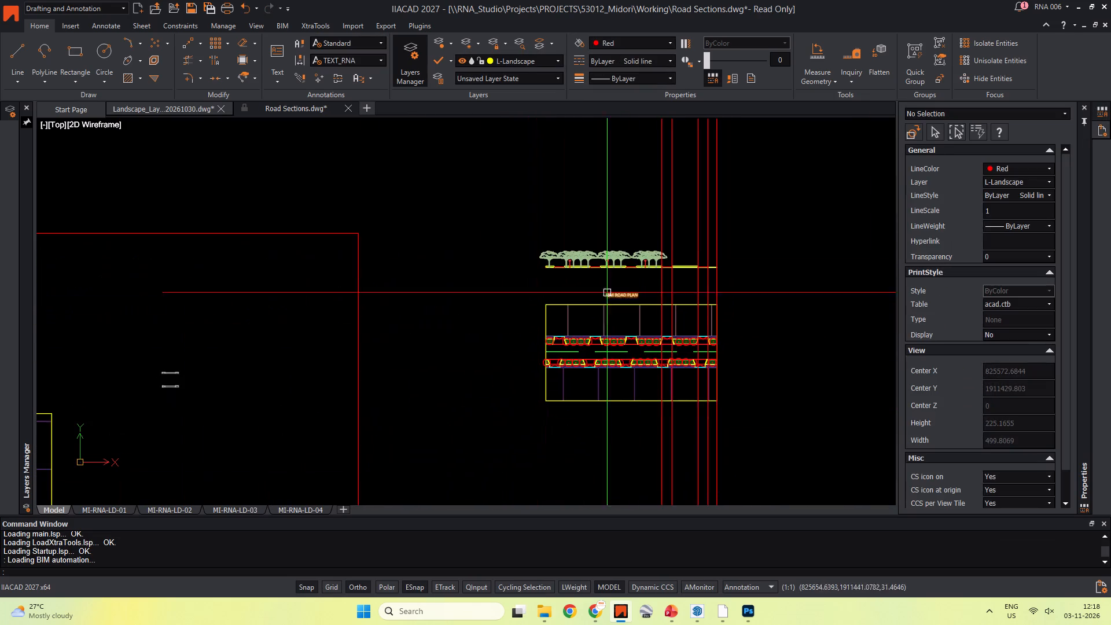
scroll(492, 353, "down", 3)
middle_click_drag(490, 352, 732, 291)
scroll(409, 355, "up", 4)
middle_click_drag(389, 342, 712, 372)
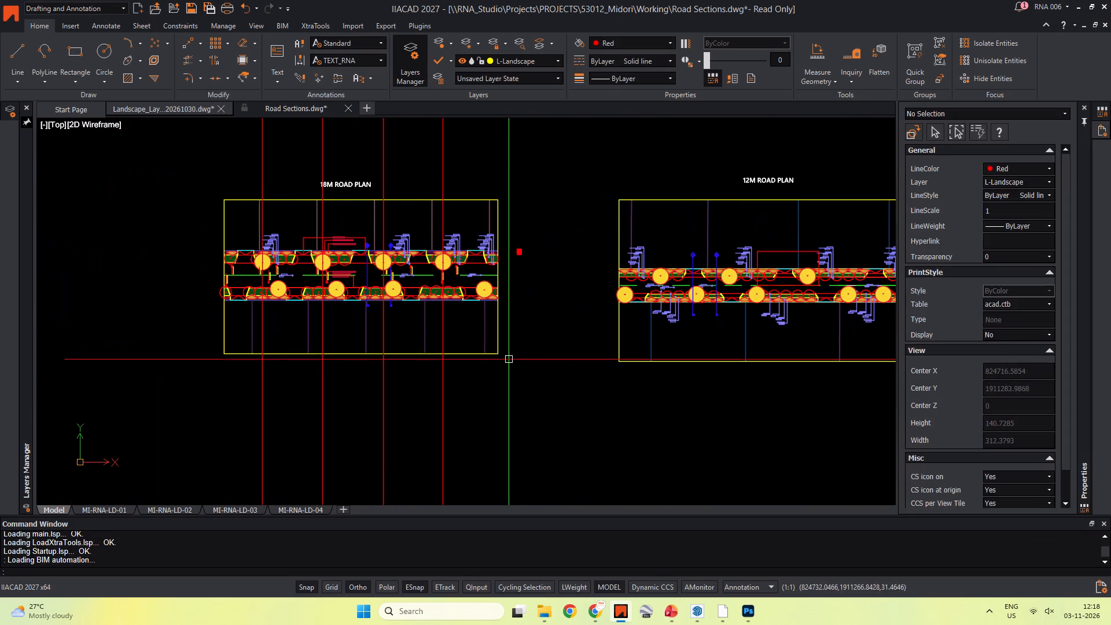
middle_click_drag(509, 359, 621, 350)
left_click_drag(593, 385, 571, 388)
left_click(301, 394)
scroll(385, 381, "down", 3)
middle_click_drag(385, 381, 448, 407)
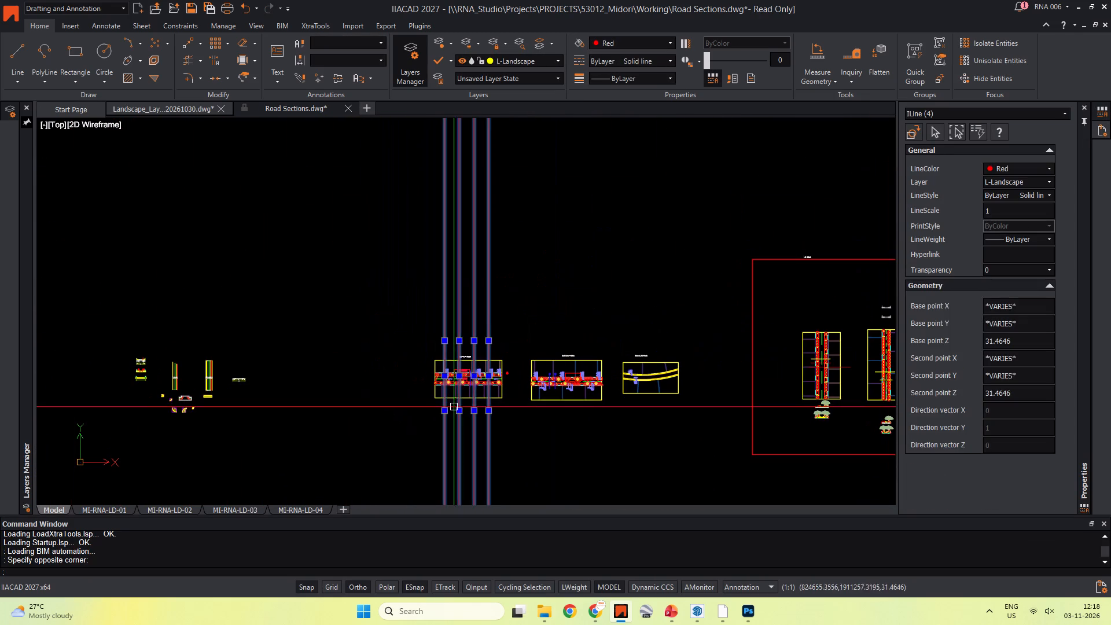
key("Delete")
scroll(476, 398, "up", 5)
key("Escape")
key("Escape")
key("Escape")
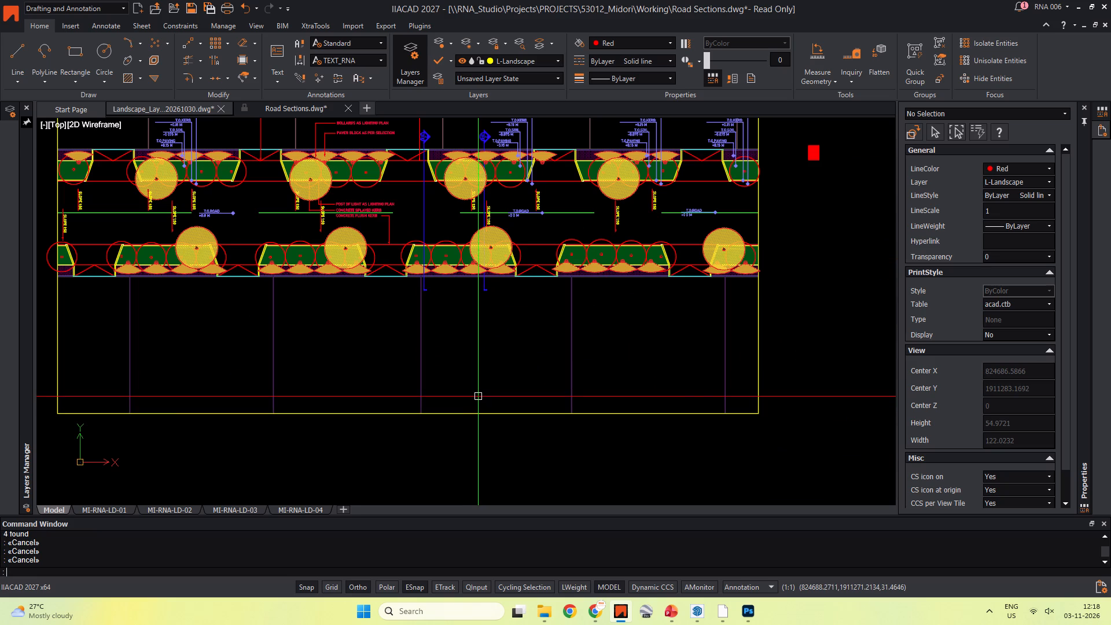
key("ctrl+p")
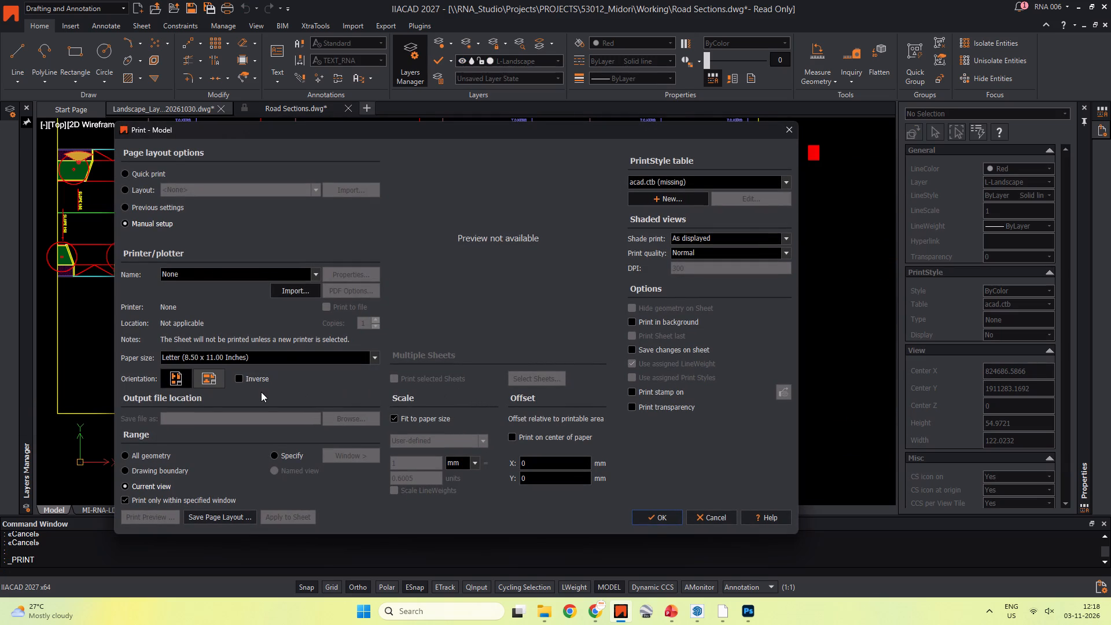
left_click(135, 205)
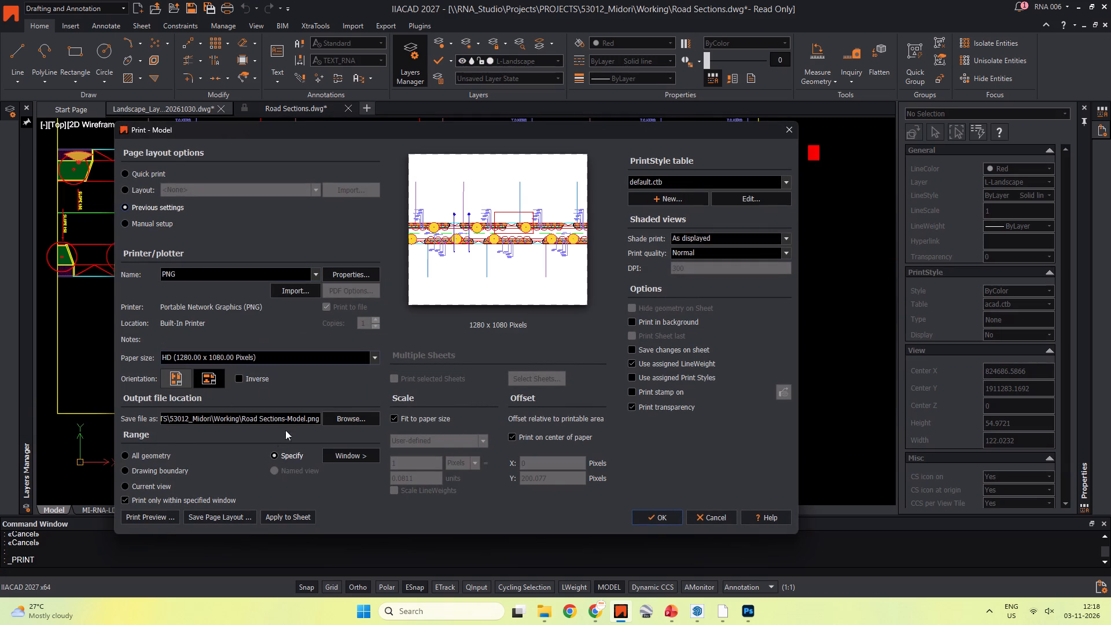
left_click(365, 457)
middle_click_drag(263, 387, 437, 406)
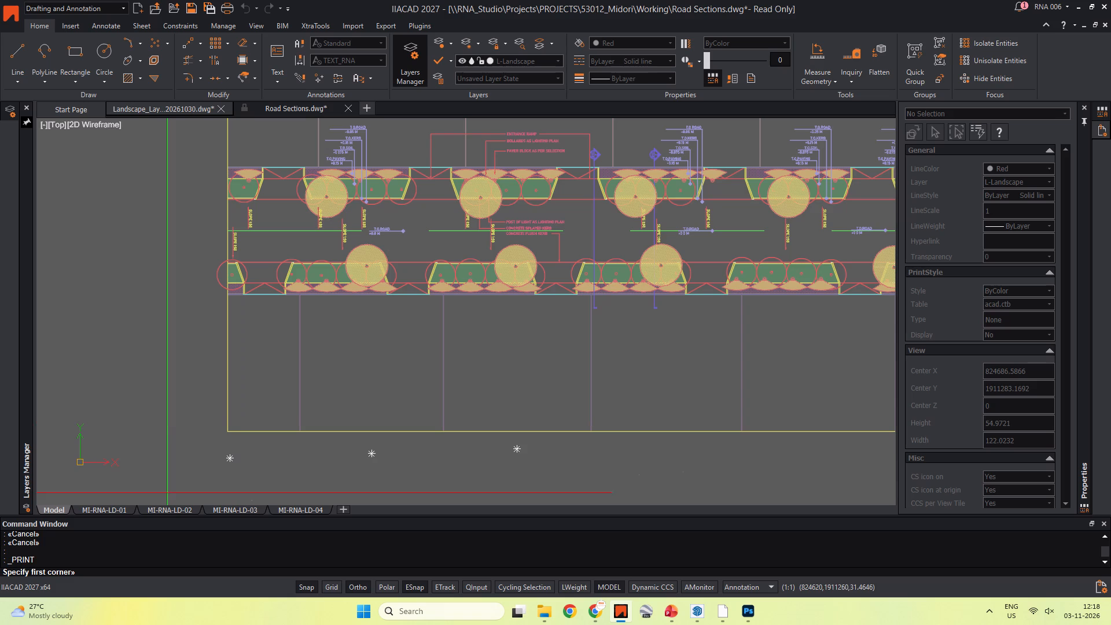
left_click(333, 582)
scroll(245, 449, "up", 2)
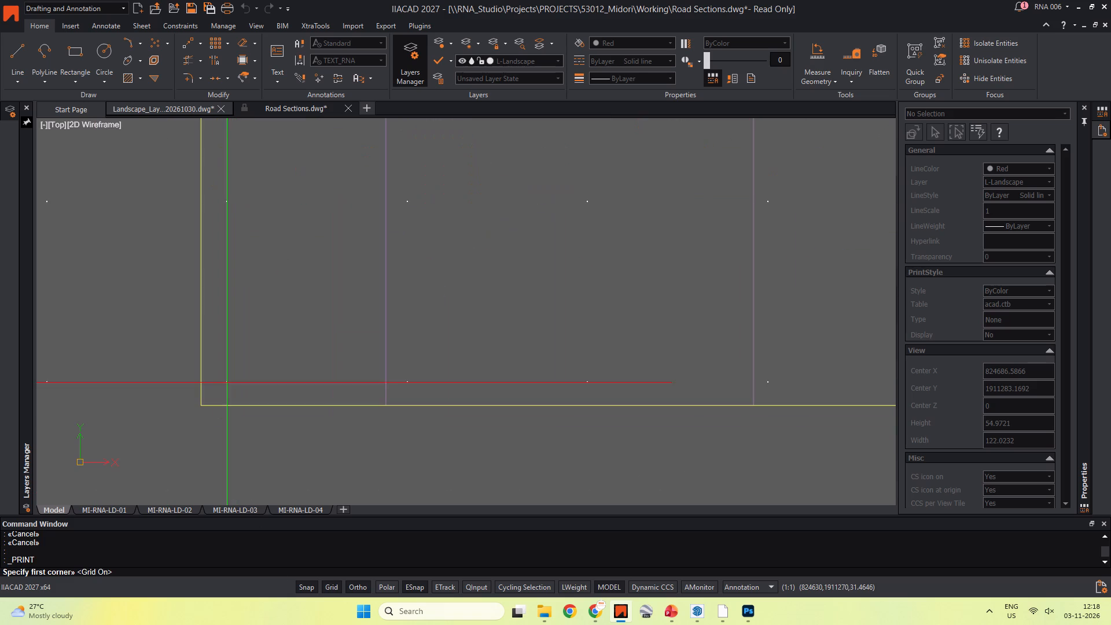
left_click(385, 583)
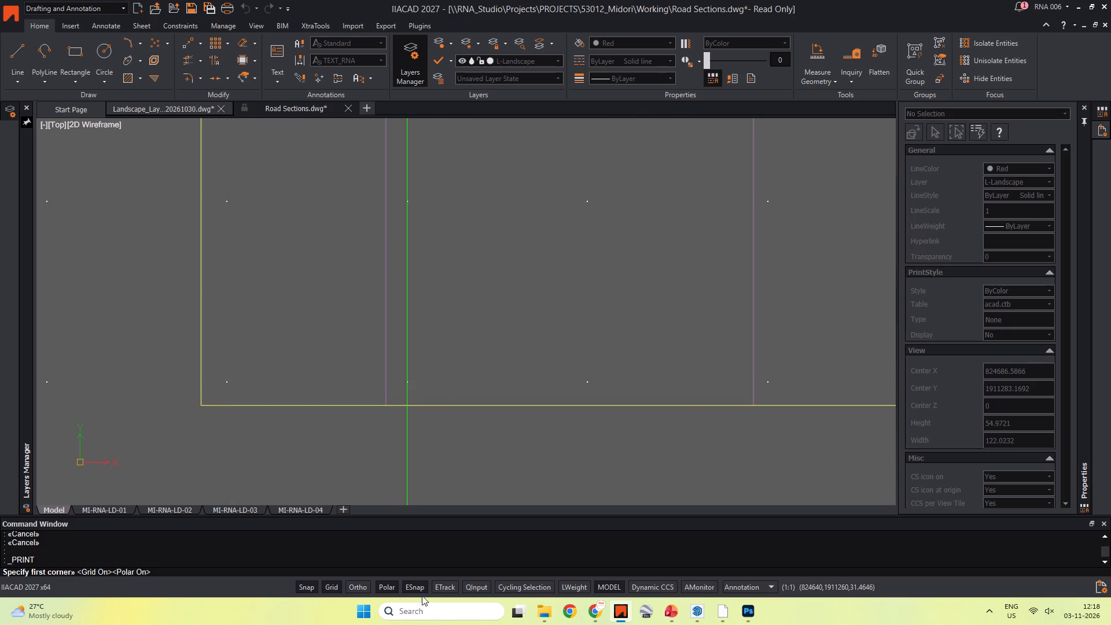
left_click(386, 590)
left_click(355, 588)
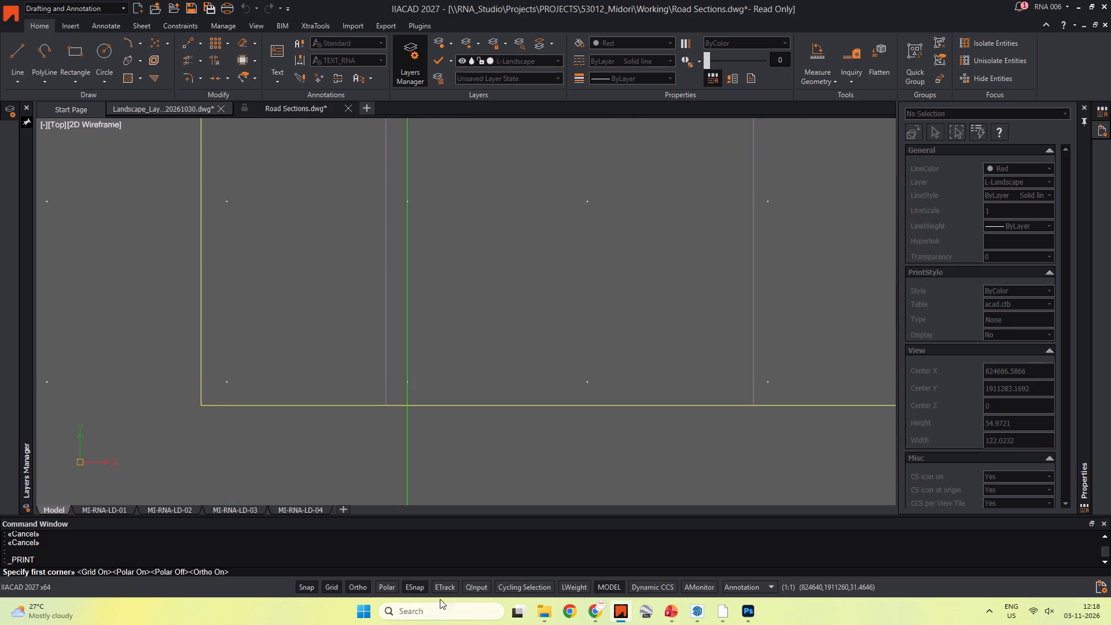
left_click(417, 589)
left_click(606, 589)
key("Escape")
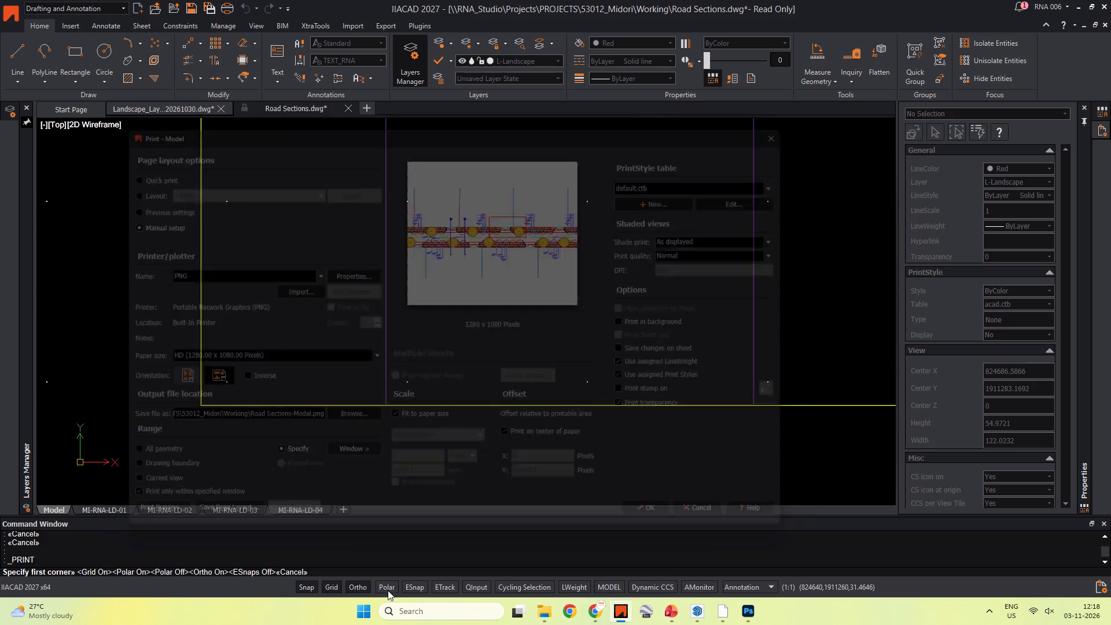
Return to model space with Ortho, grid and snap turned off and entity snaps turned on.
left_click(354, 586)
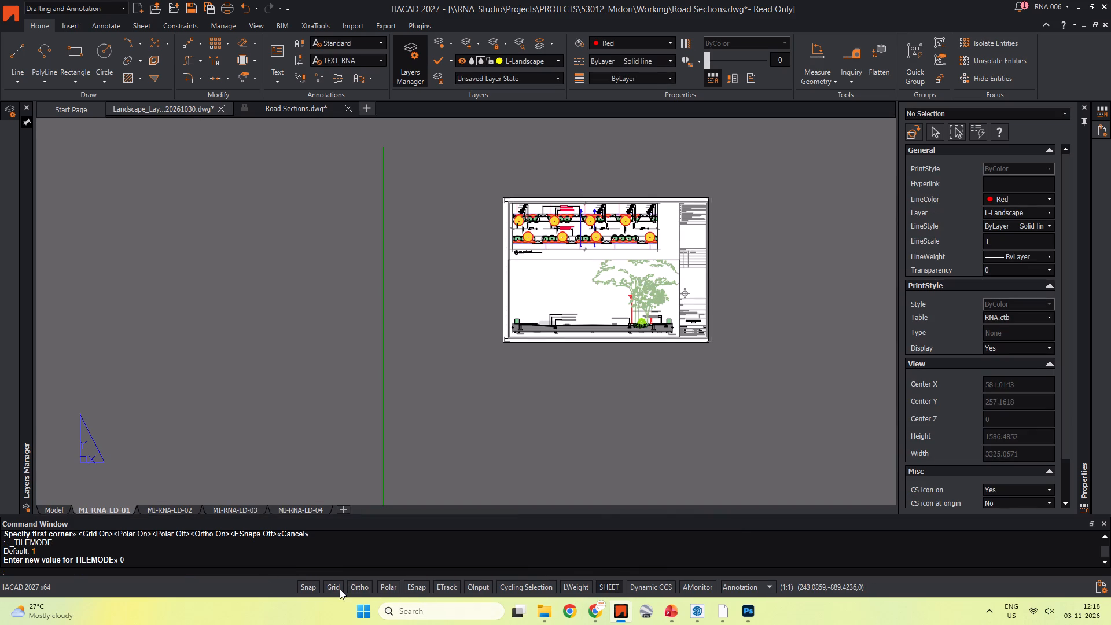
left_click(308, 588)
left_click(308, 588)
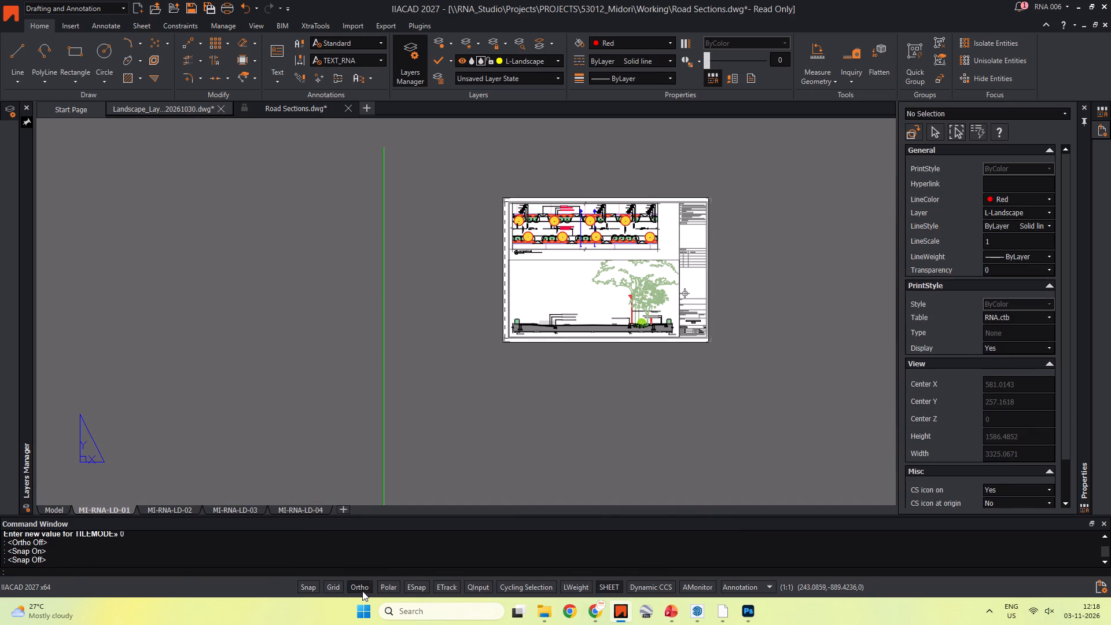
left_click(413, 587)
left_click(59, 510)
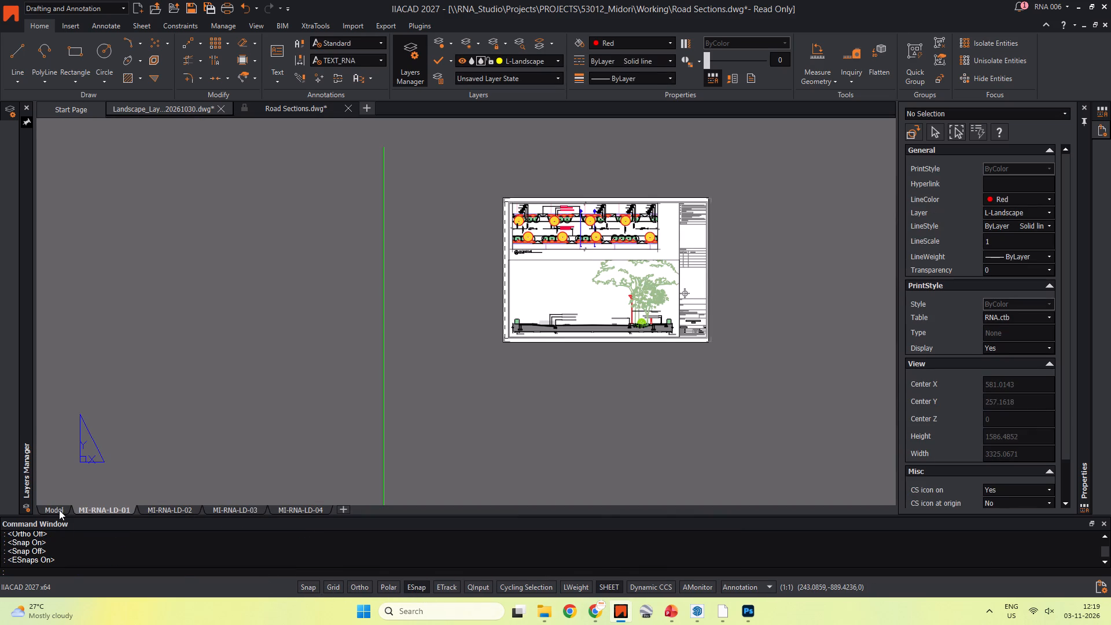
left_click(57, 509)
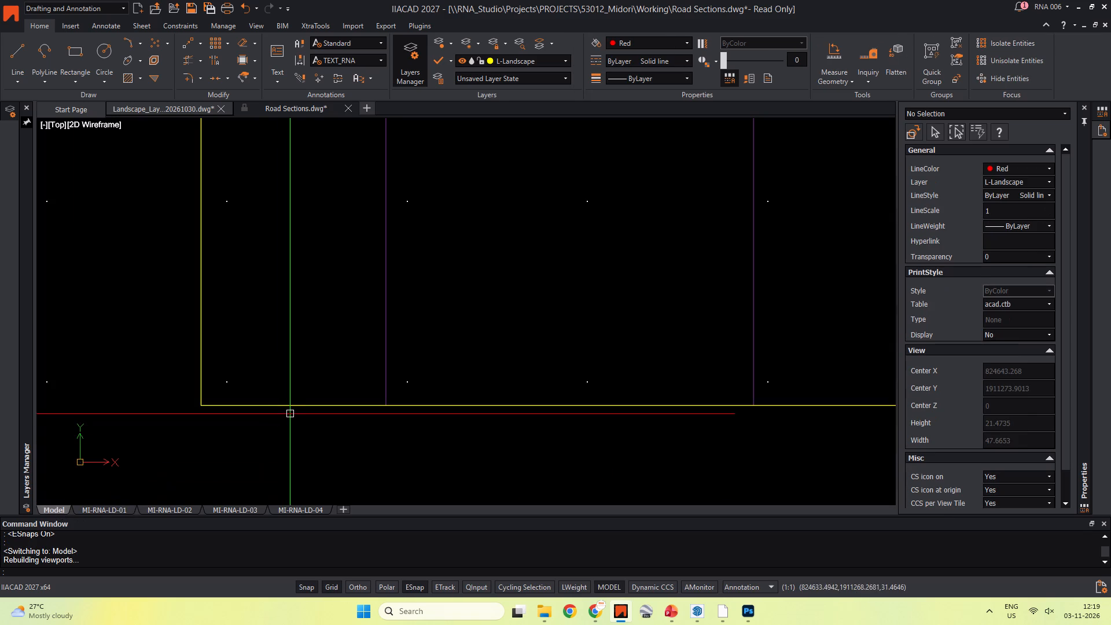
scroll(354, 444, "down", 1)
middle_click_drag(353, 444, 391, 458)
left_click(333, 585)
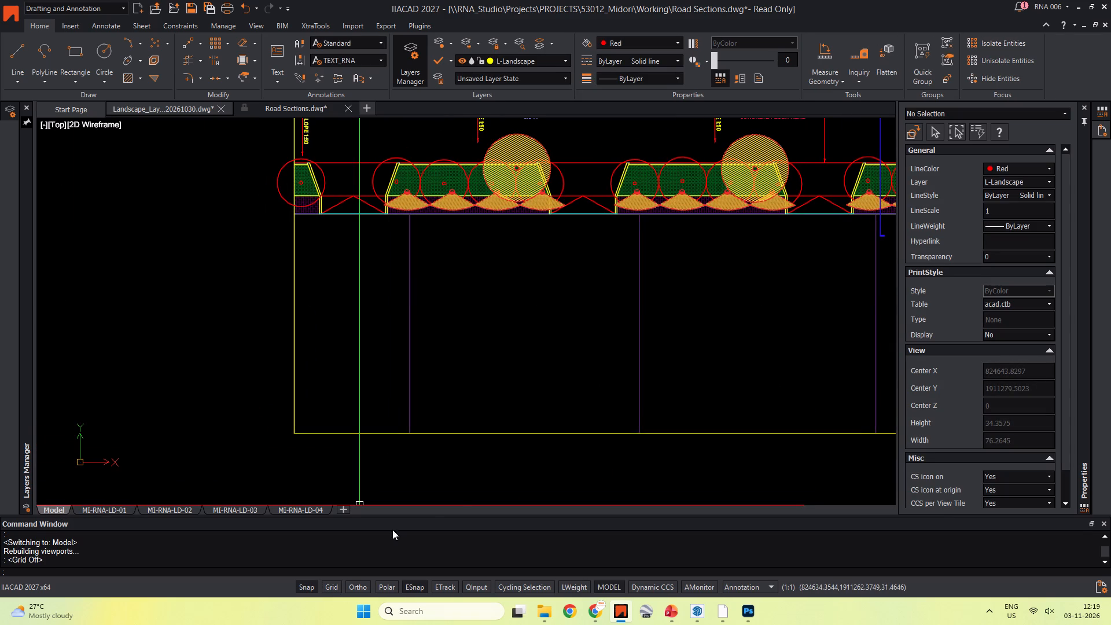
scroll(365, 501, "down", 1)
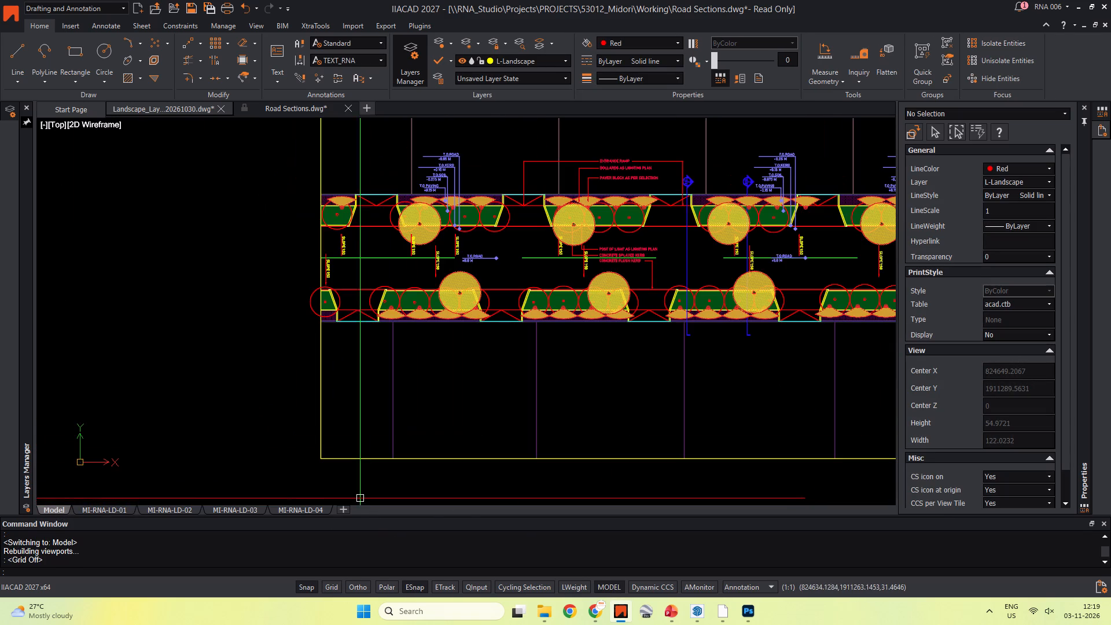
left_click(304, 584)
scroll(360, 437, "up", 1)
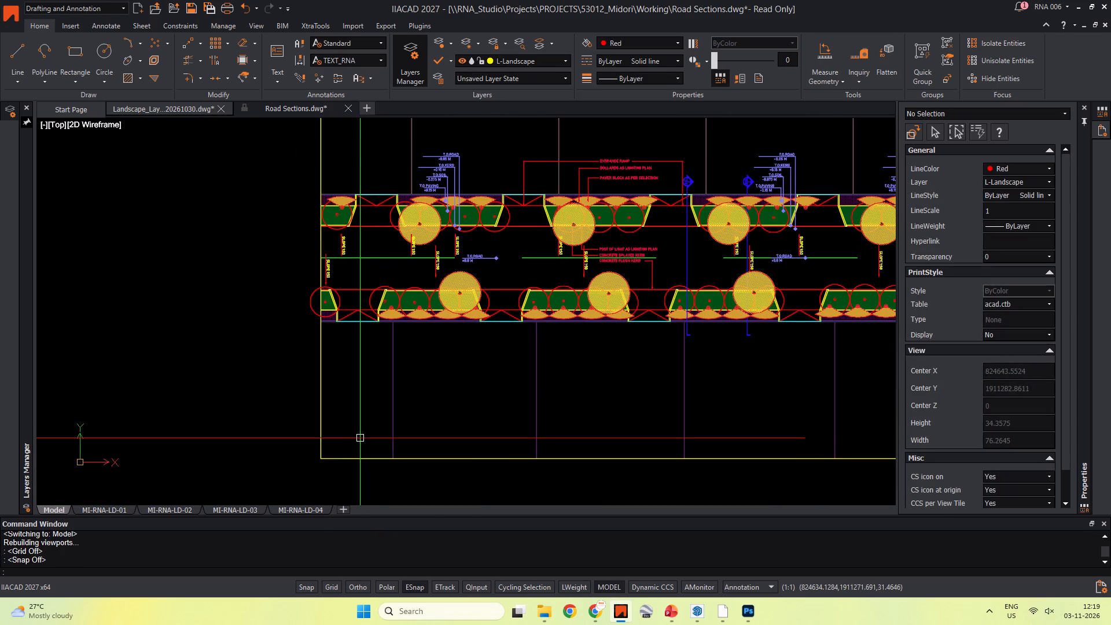
key("Escape")
Set up a print with the previous PNG settings and specify the 18M road plan's yellow frame as the print window.
scroll(367, 435, "down", 1)
middle_click(370, 435)
key("ctrl+p")
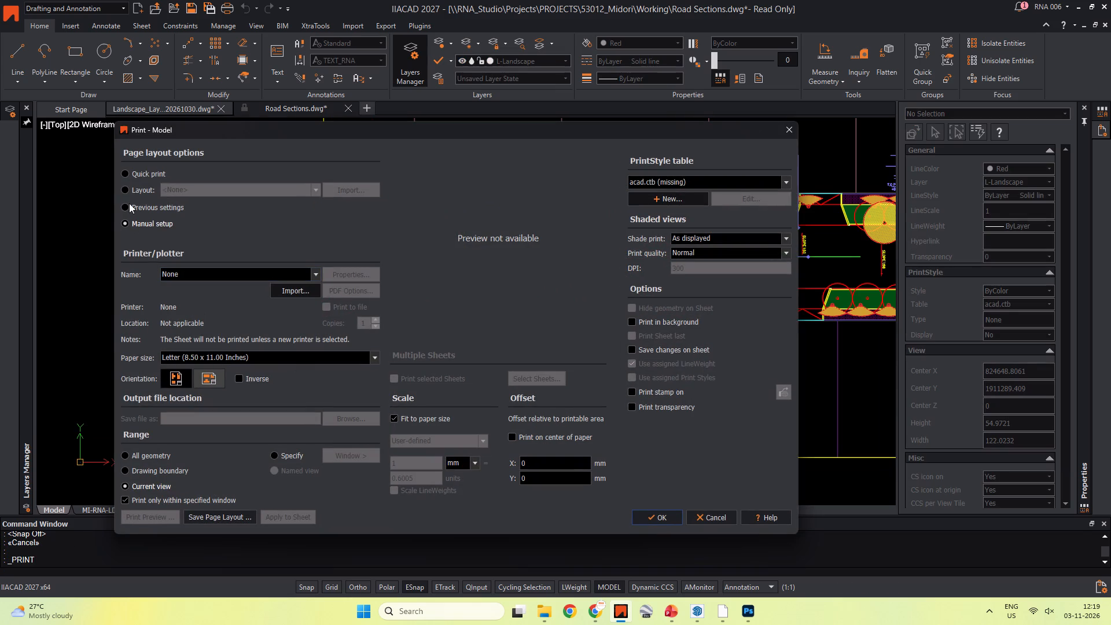
left_click(125, 211)
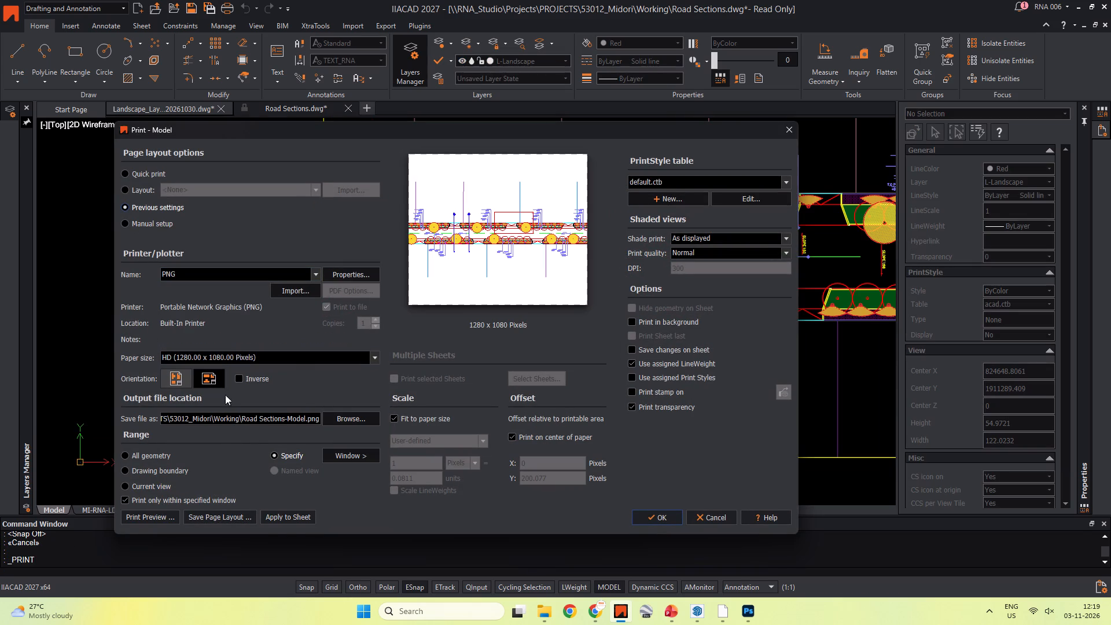
left_click(349, 459)
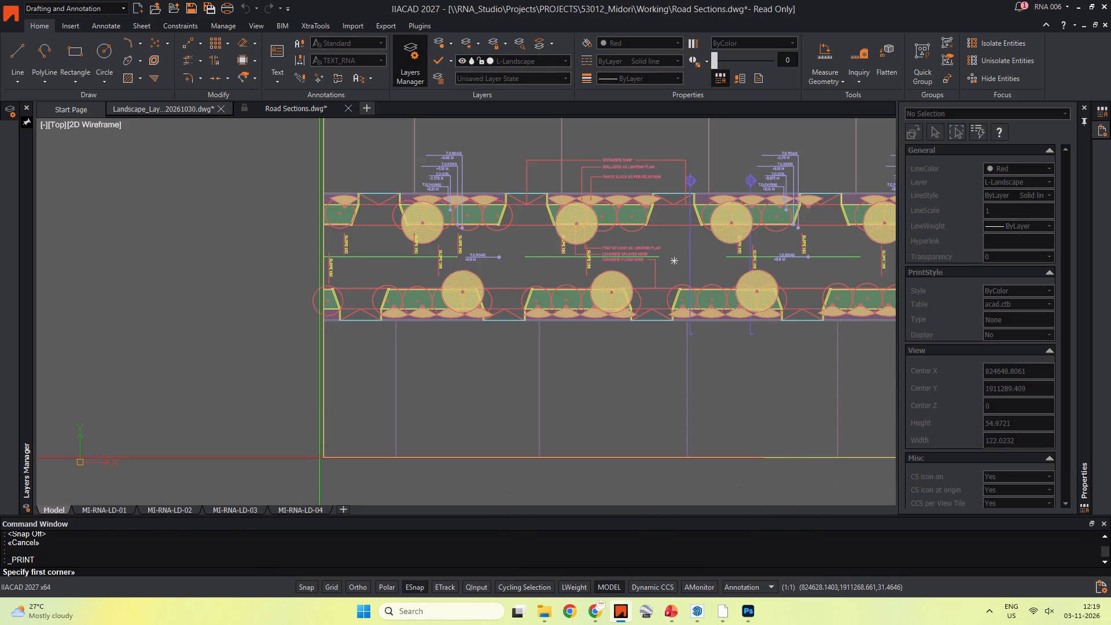
left_click(323, 455)
scroll(474, 339, "down", 4)
middle_click_drag(475, 338, 369, 408)
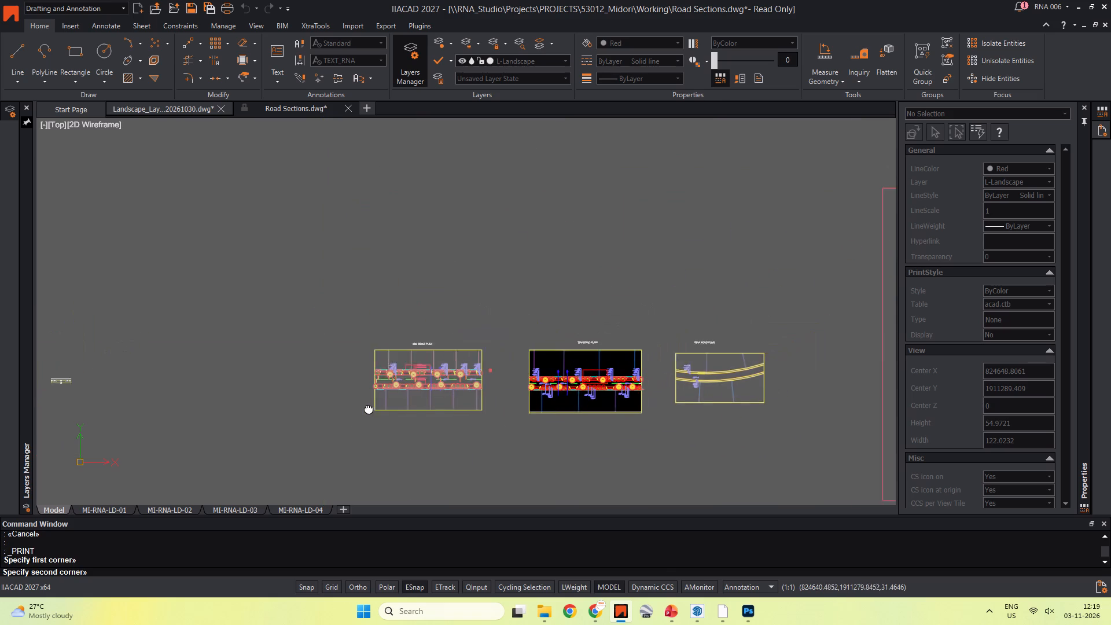
middle_click_drag(369, 408, 369, 409)
scroll(443, 367, "up", 3)
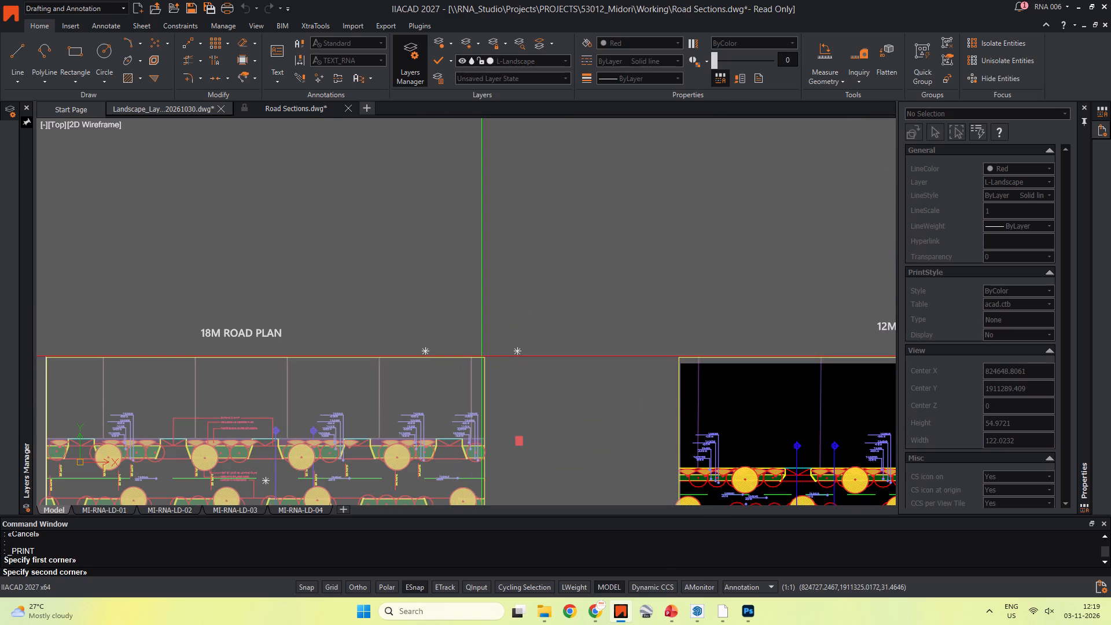
left_click(485, 359)
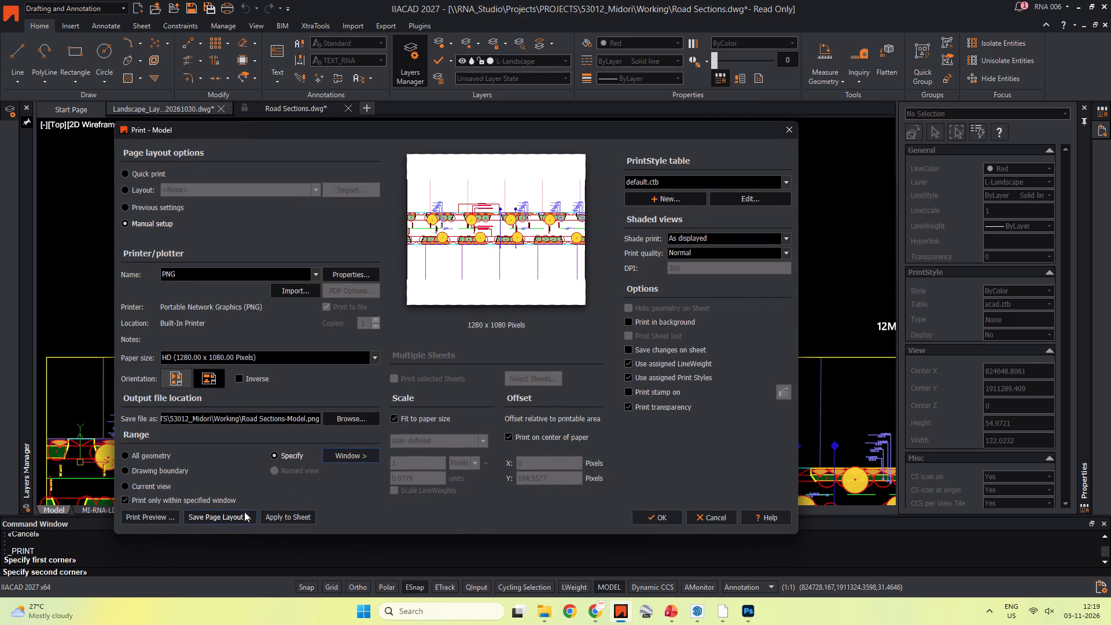
Preview the 18M road plan print and examine its linework, hatches and labels up close.
left_click(148, 520)
scroll(530, 315, "up", 5)
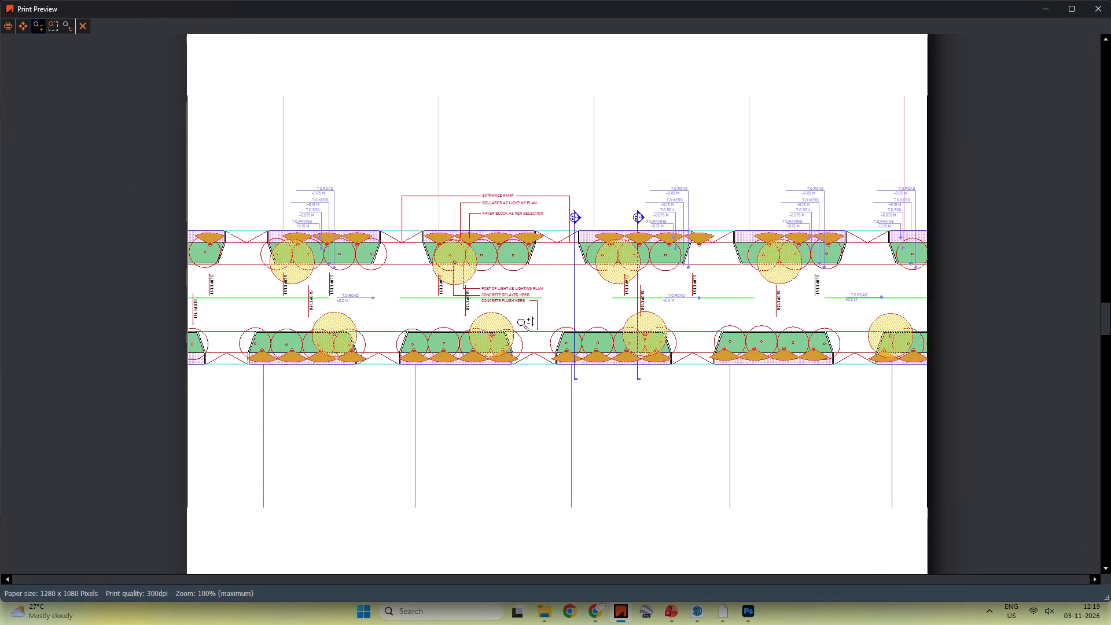
scroll(526, 325, "up", 8)
key("Escape")
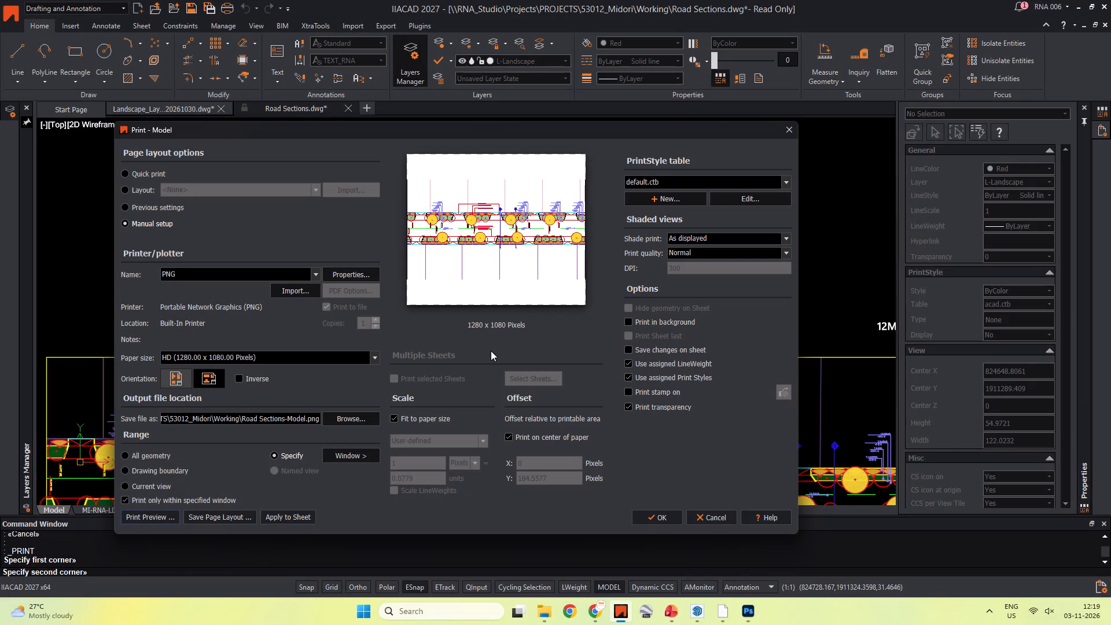
Print the 18M road plan to 18mts_plan.png in the Working folder, replacing the existing file.
left_click(654, 520)
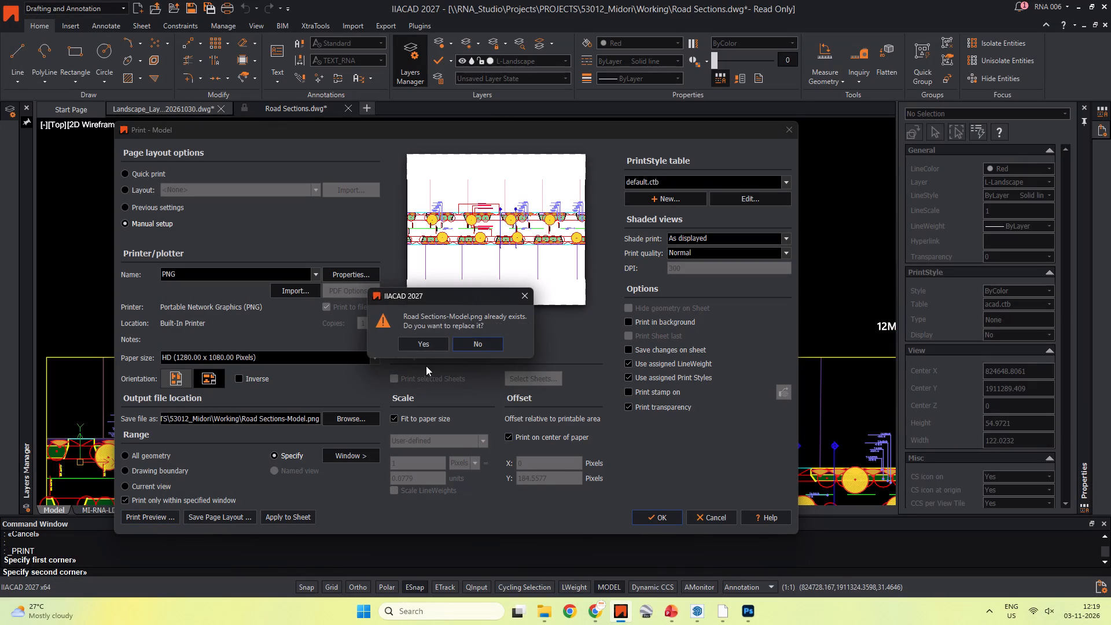
key("Escape")
left_click(345, 418)
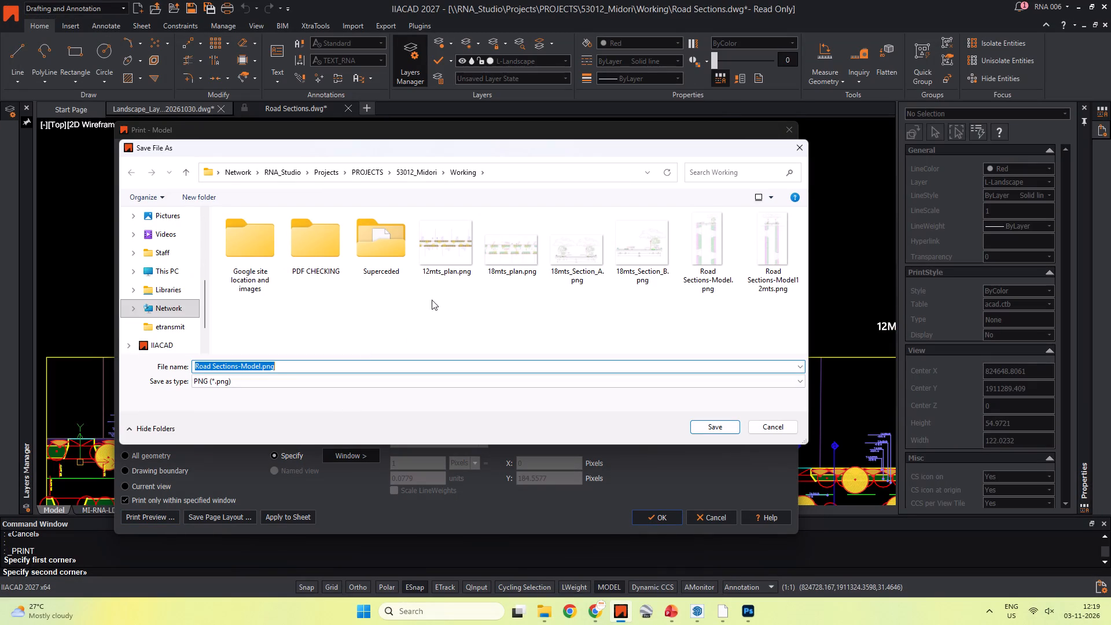
left_click(493, 253)
left_click(716, 431)
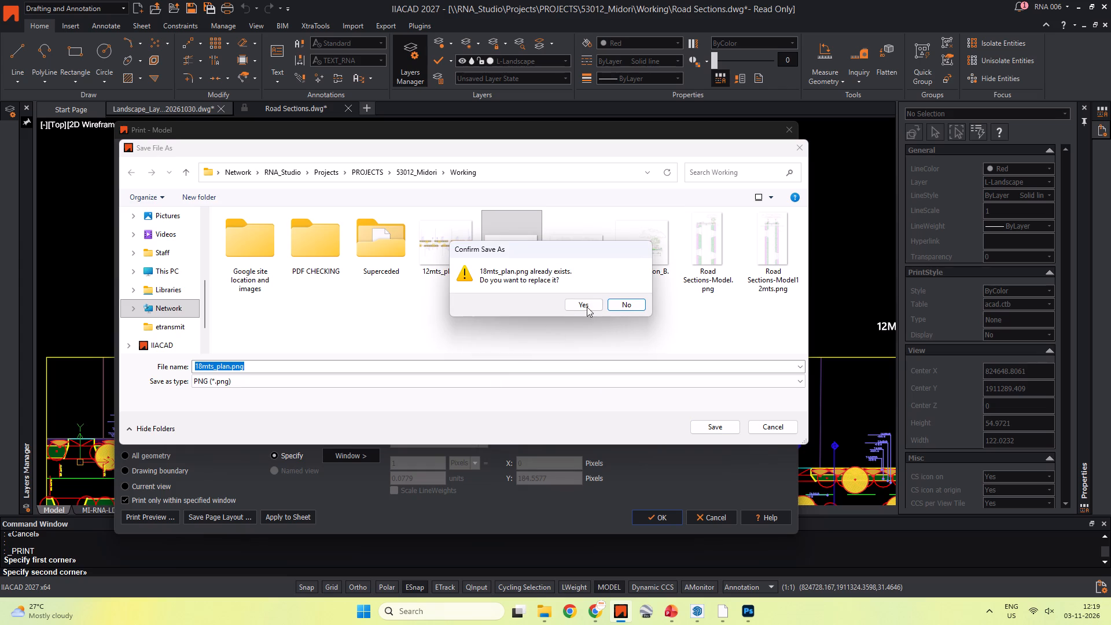
left_click(591, 300)
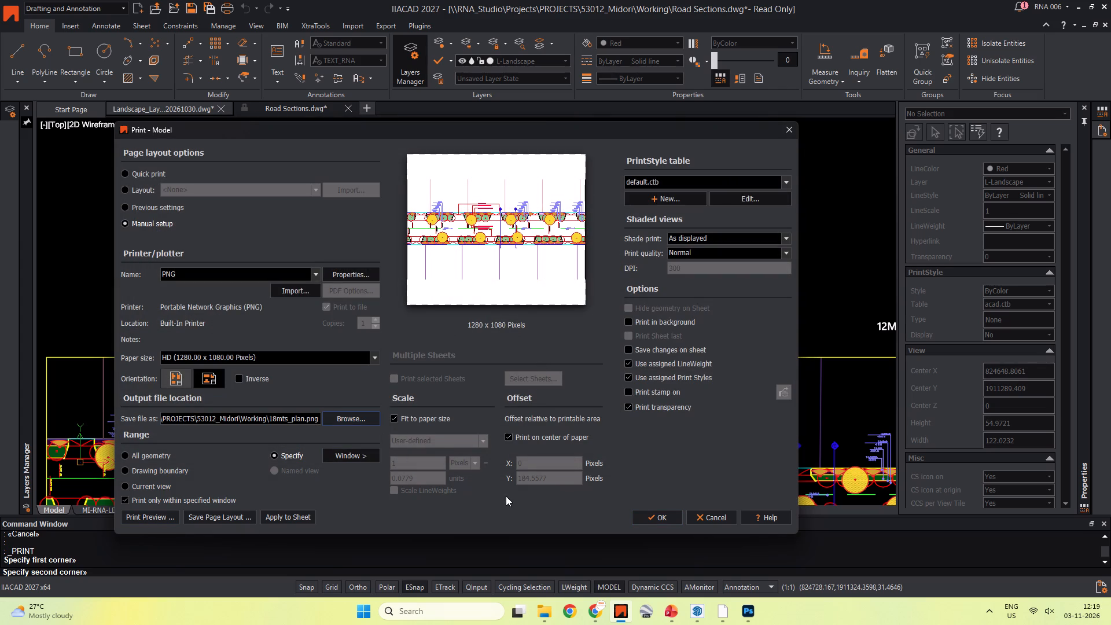
left_click(159, 512)
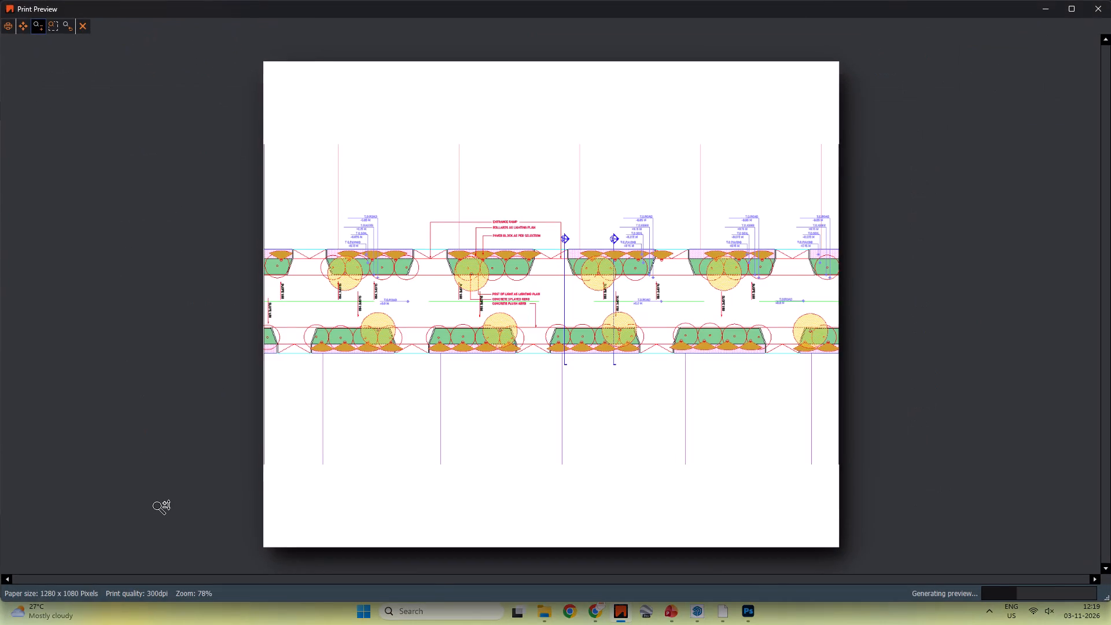
key("Escape")
left_click(650, 513)
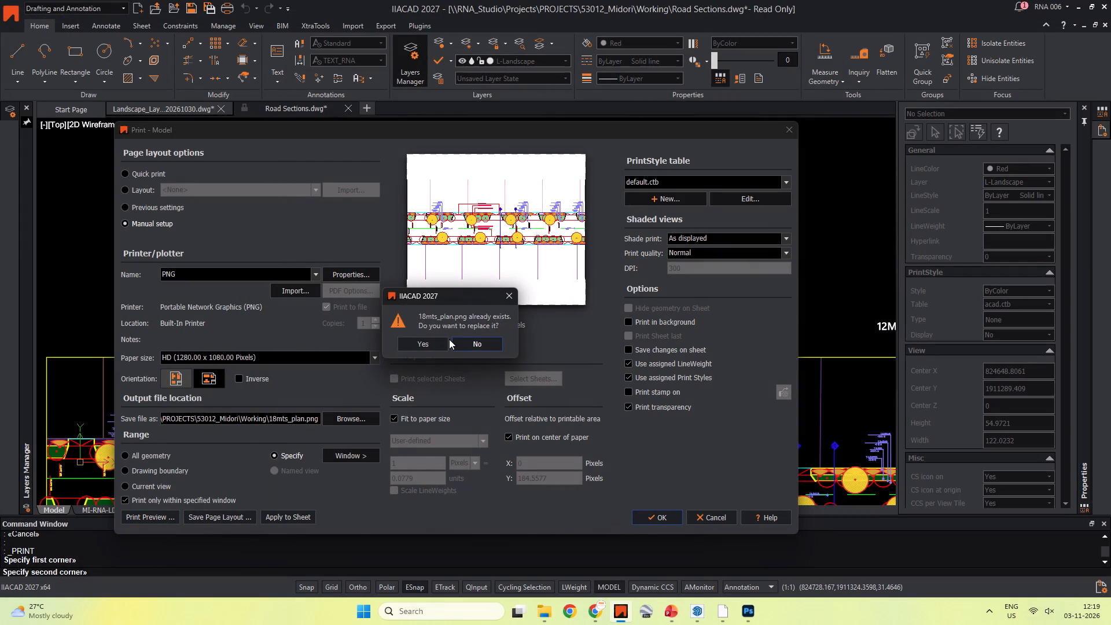
left_click(427, 340)
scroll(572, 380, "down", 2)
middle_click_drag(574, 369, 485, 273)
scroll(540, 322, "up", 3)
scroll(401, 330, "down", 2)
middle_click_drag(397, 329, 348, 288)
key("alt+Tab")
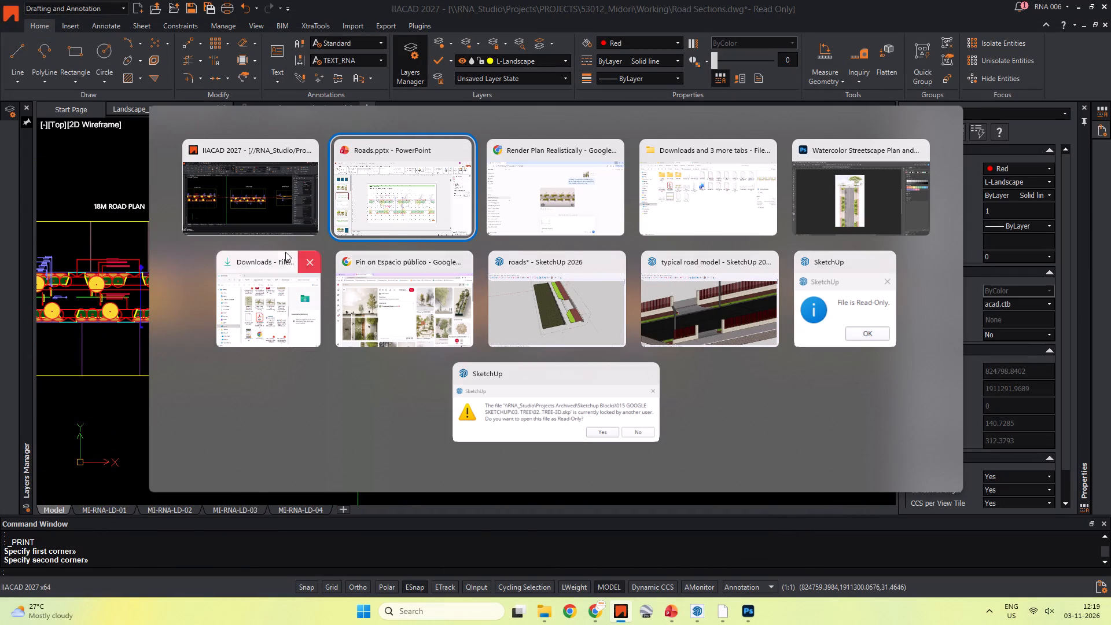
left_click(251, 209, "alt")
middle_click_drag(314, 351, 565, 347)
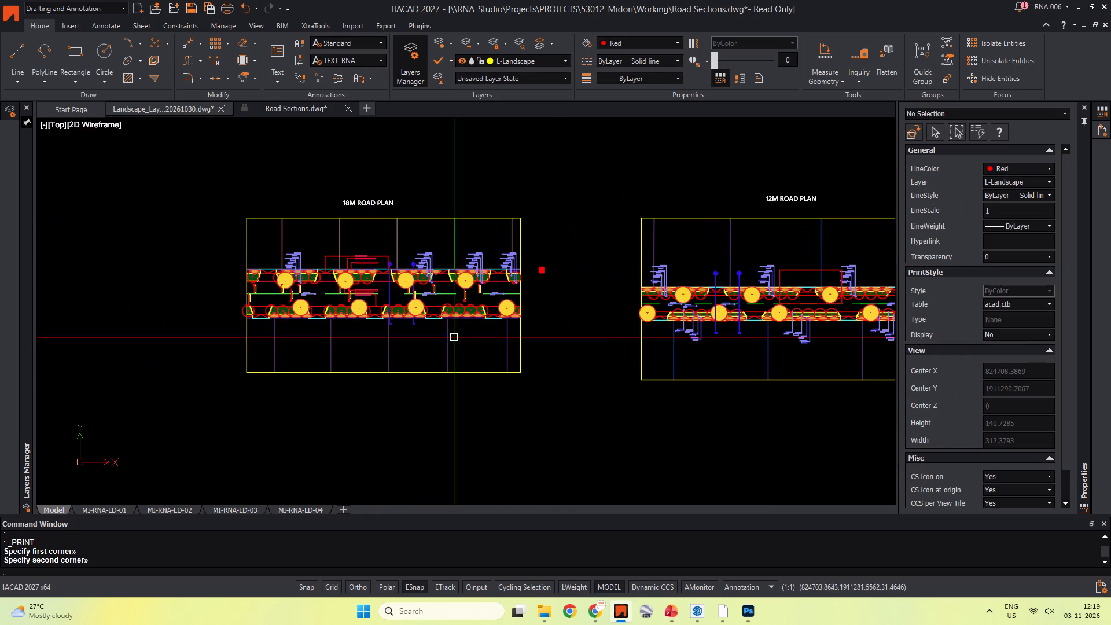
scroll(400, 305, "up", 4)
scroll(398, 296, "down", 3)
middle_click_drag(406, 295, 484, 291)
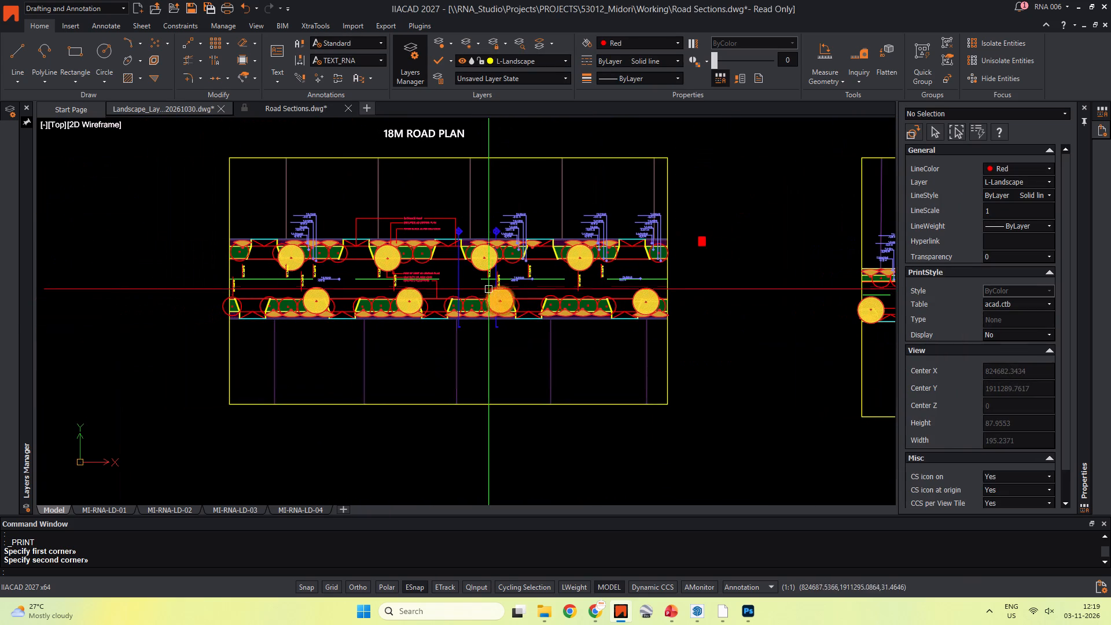
Switch to File Explorer, open 18mts_plan.png from the Working folder, and examine the plan's linework and label sharpness up close.
key("alt+Tab")
key("alt+Tab")
key("alt+Tab")
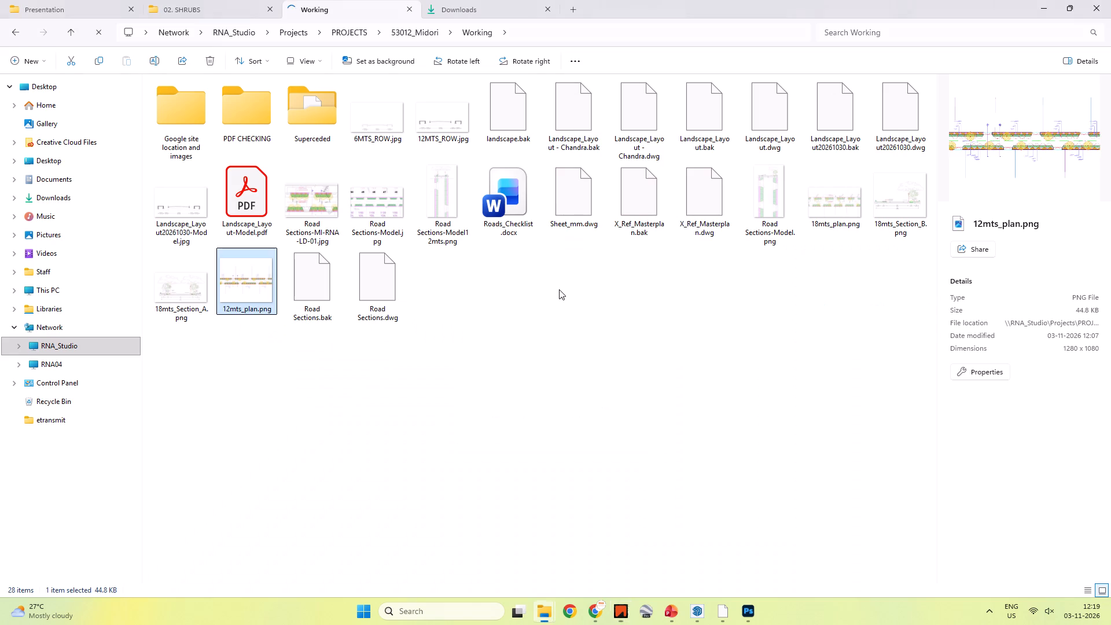
left_click(538, 344)
left_click(323, 216)
left_click(484, 360)
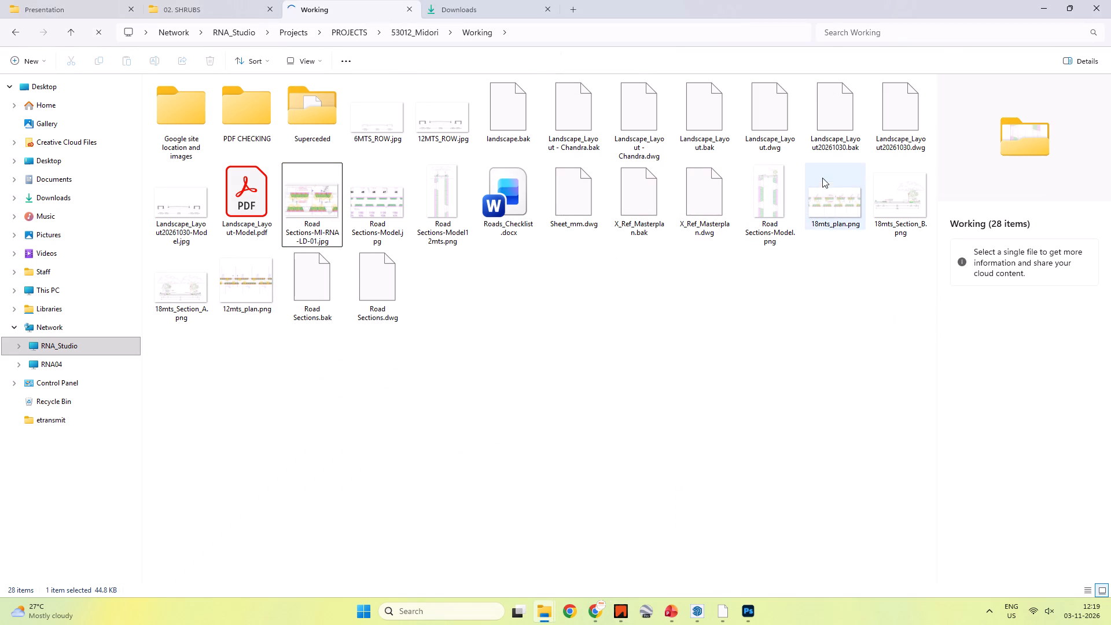
left_click(826, 183)
double_click(833, 203)
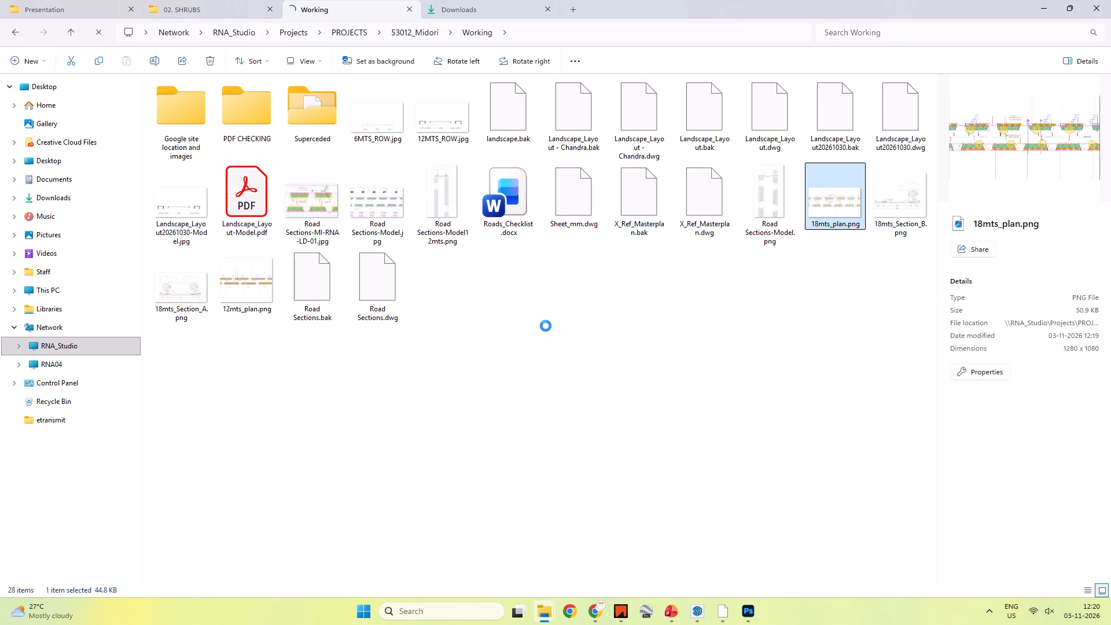
scroll(546, 326, "up", 9)
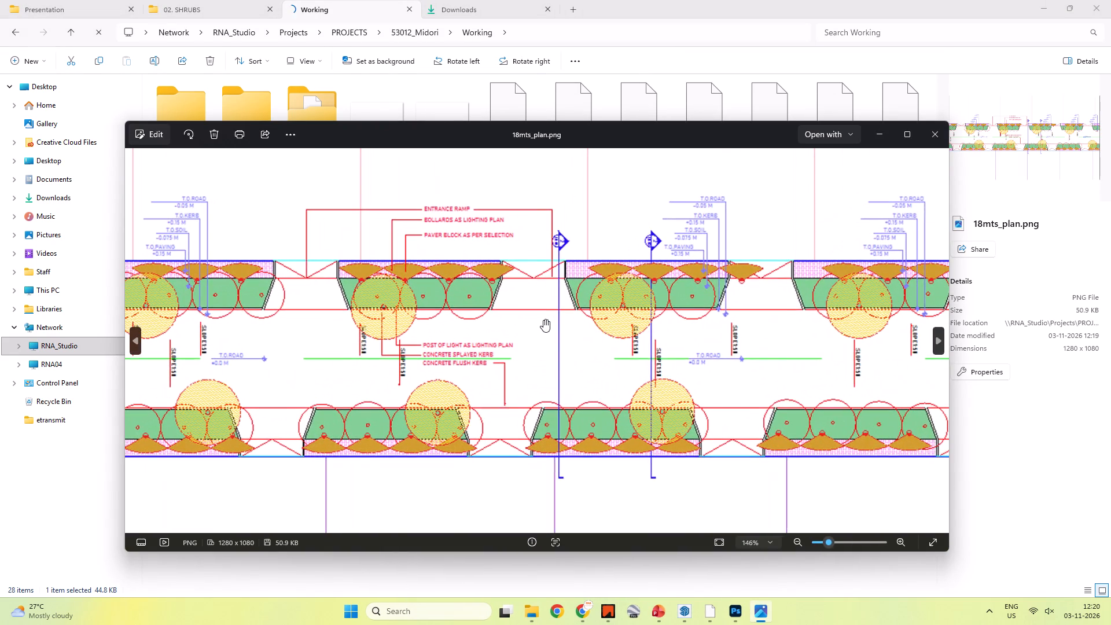
scroll(432, 319, "up", 5)
scroll(428, 319, "down", 7)
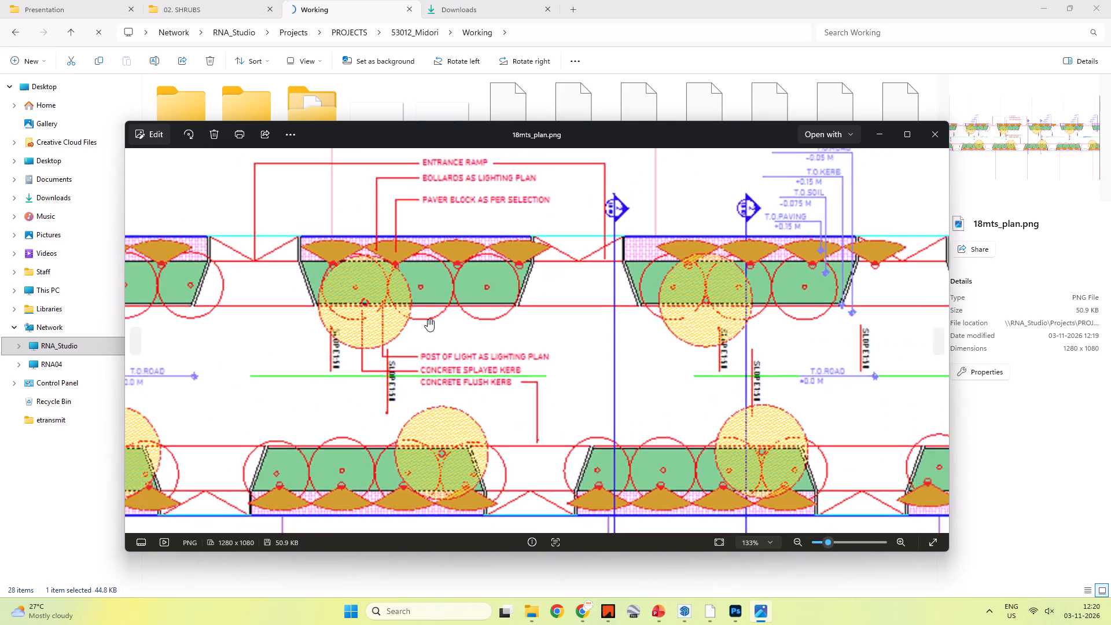
scroll(428, 318, "down", 5)
key("Escape")
key("Escape")
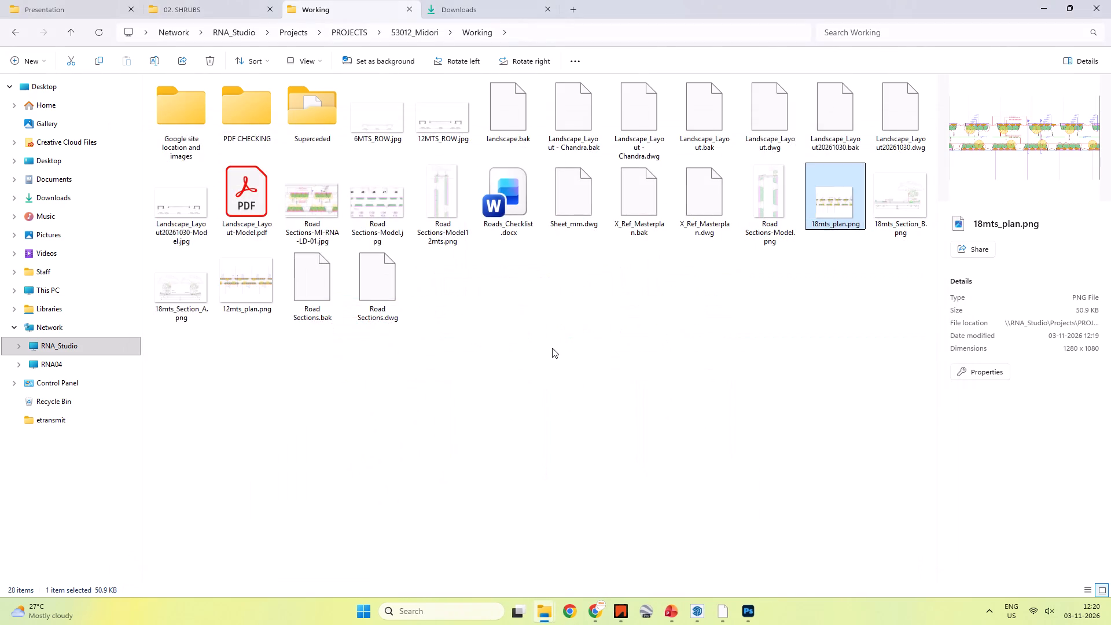
Back in IIACAD, recall the previous print settings, set the paper size to FHD (1920 x 1080 pixels), and preview the 18M road plan.
key("alt+Tab")
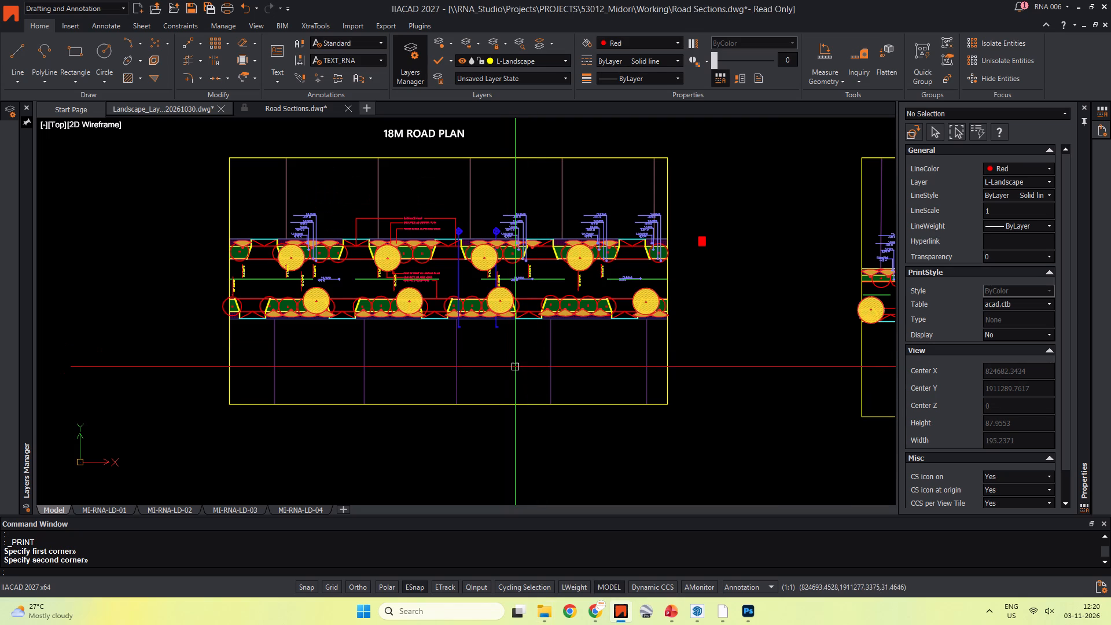
key("ctrl+p")
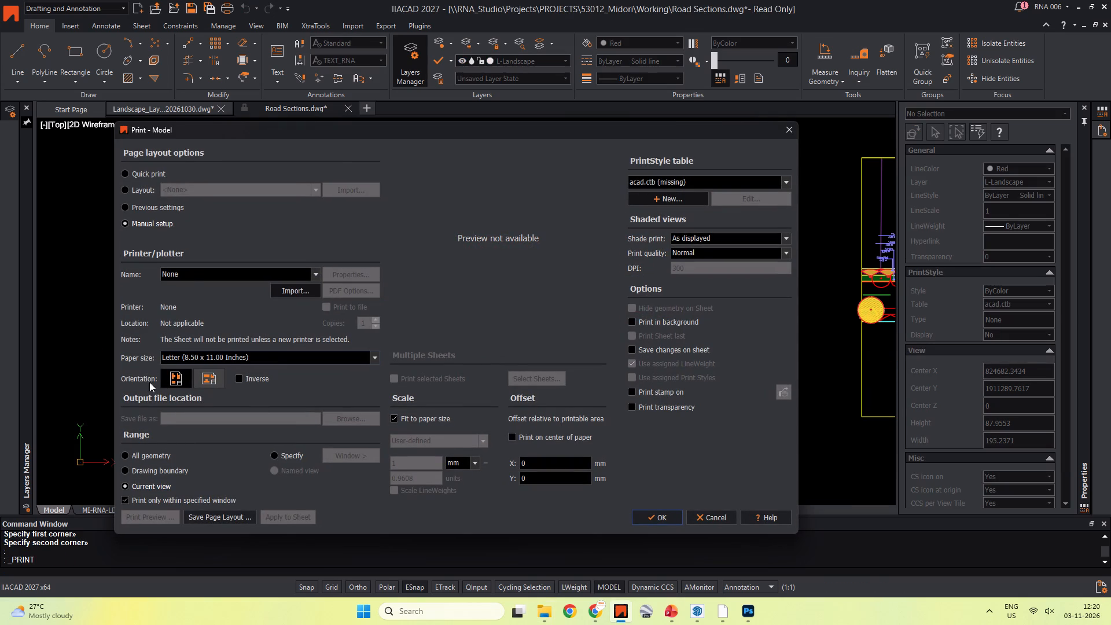
left_click(129, 207)
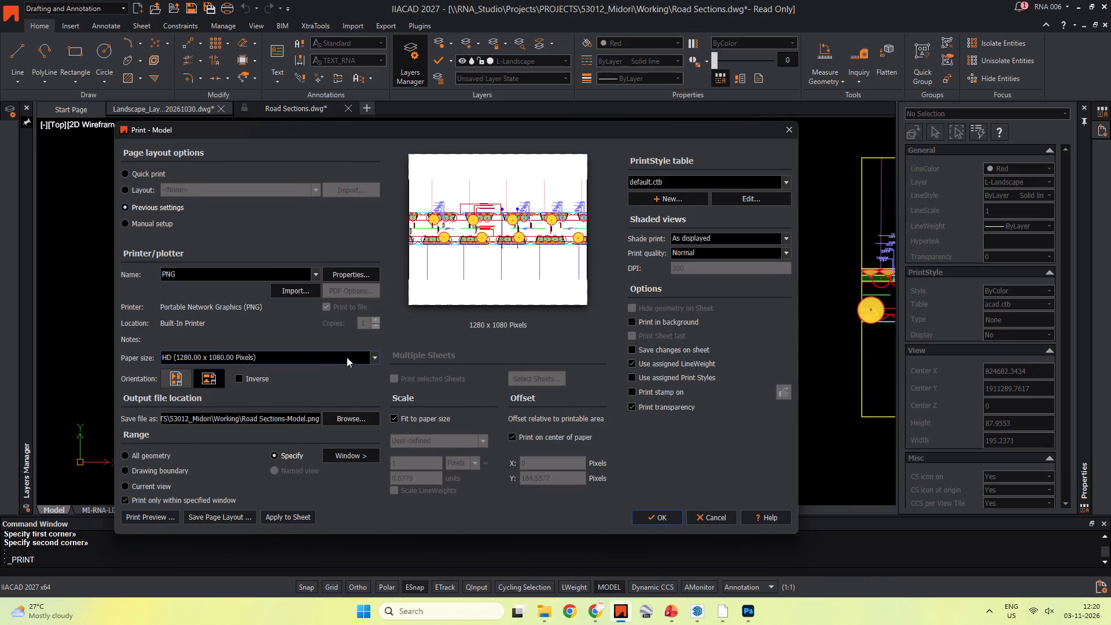
left_click(374, 353)
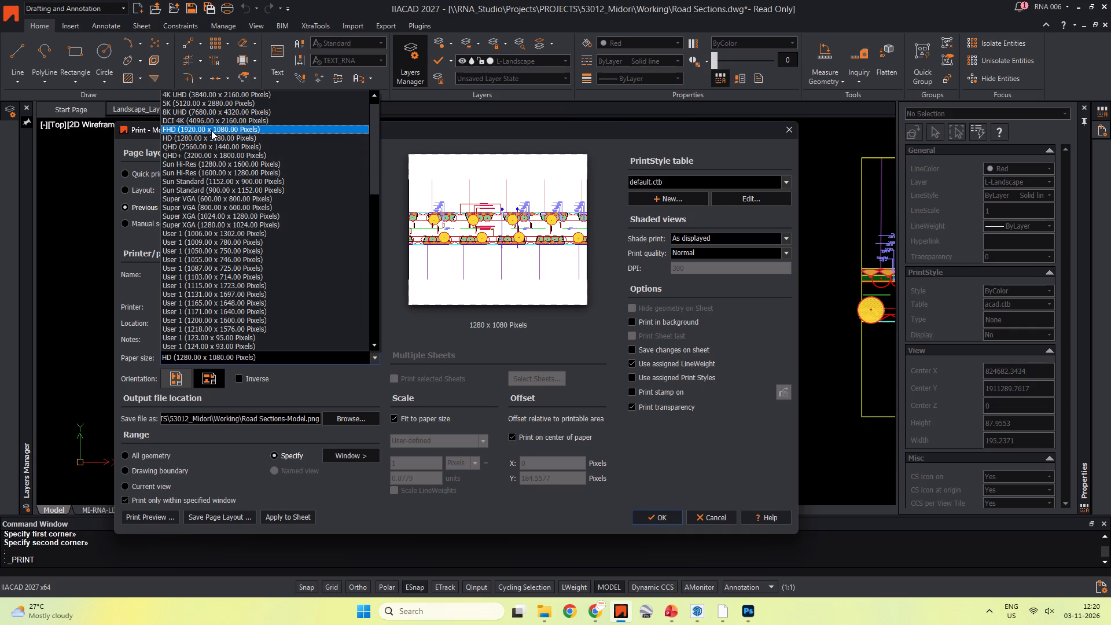
left_click(211, 130)
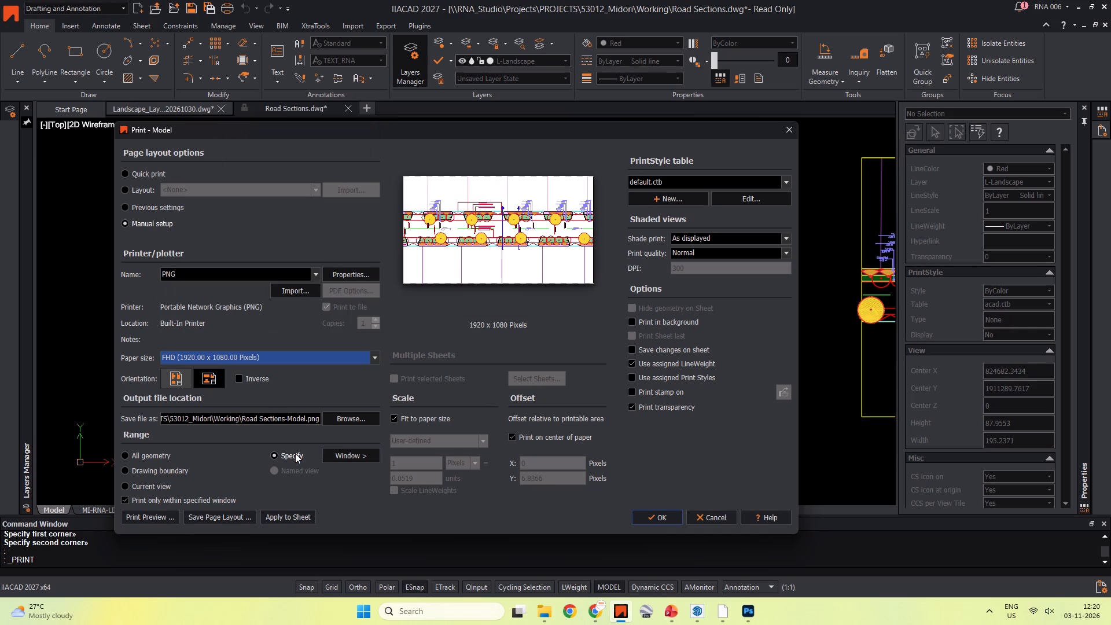
left_click(338, 462)
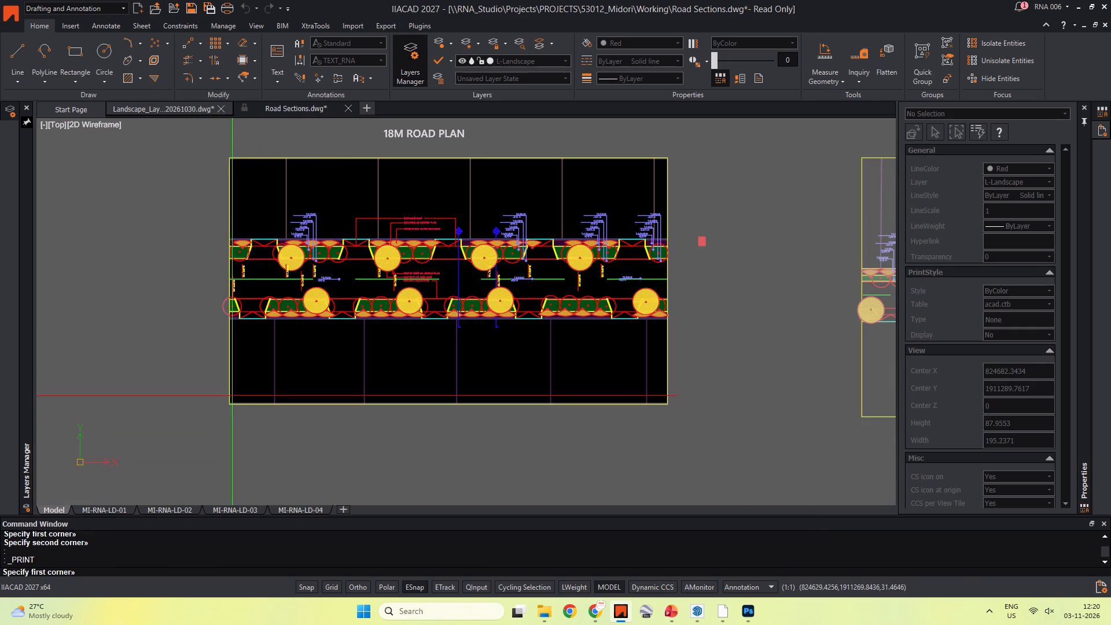
key("Escape")
left_click(131, 522)
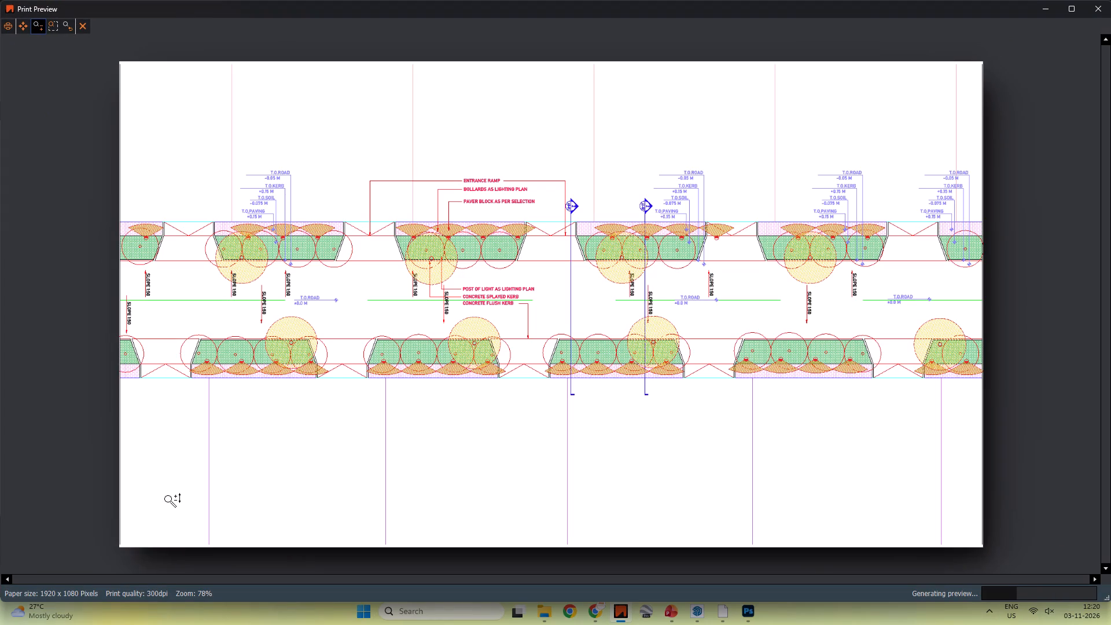
scroll(396, 379, "up", 12)
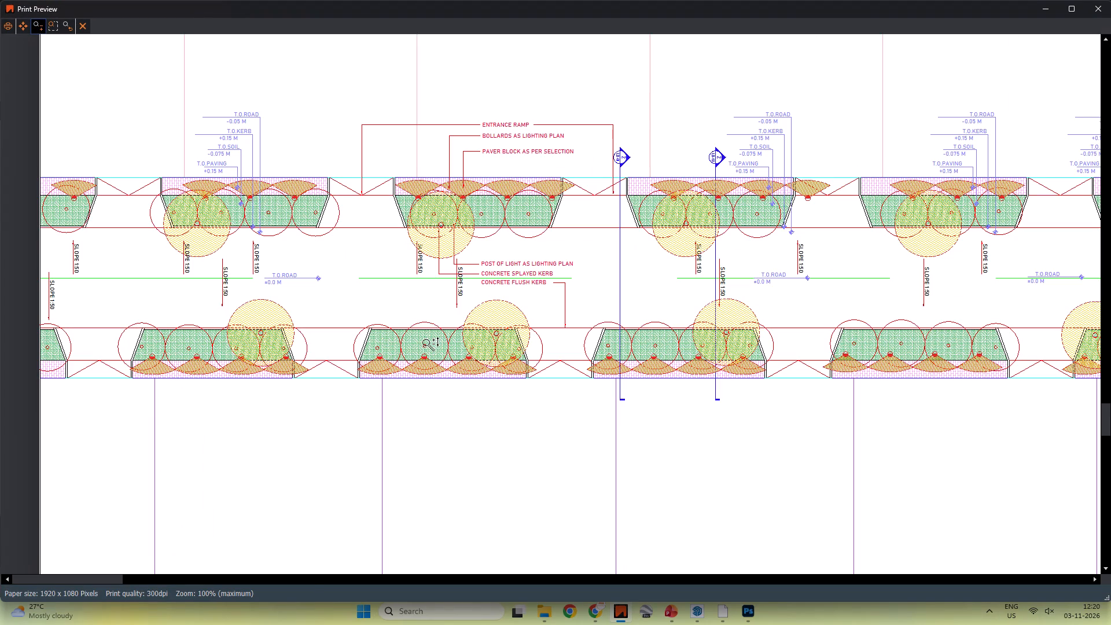
key("Escape")
key("Escape")
Set up a 12M road plan print with the previous PNG settings and its yellow frame as the print window, and preview it.
scroll(542, 350, "down", 3)
middle_click_drag(550, 350, 510, 351)
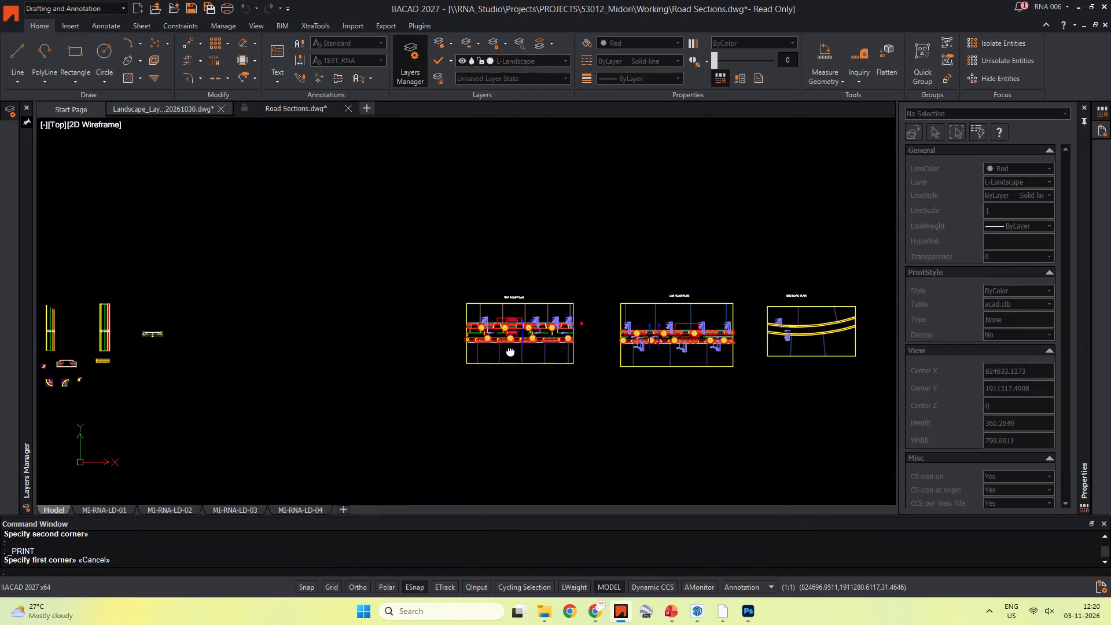
middle_click_drag(510, 351, 298, 342)
scroll(427, 345, "up", 4)
scroll(427, 345, "down", 1)
middle_click_drag(427, 345, 429, 359)
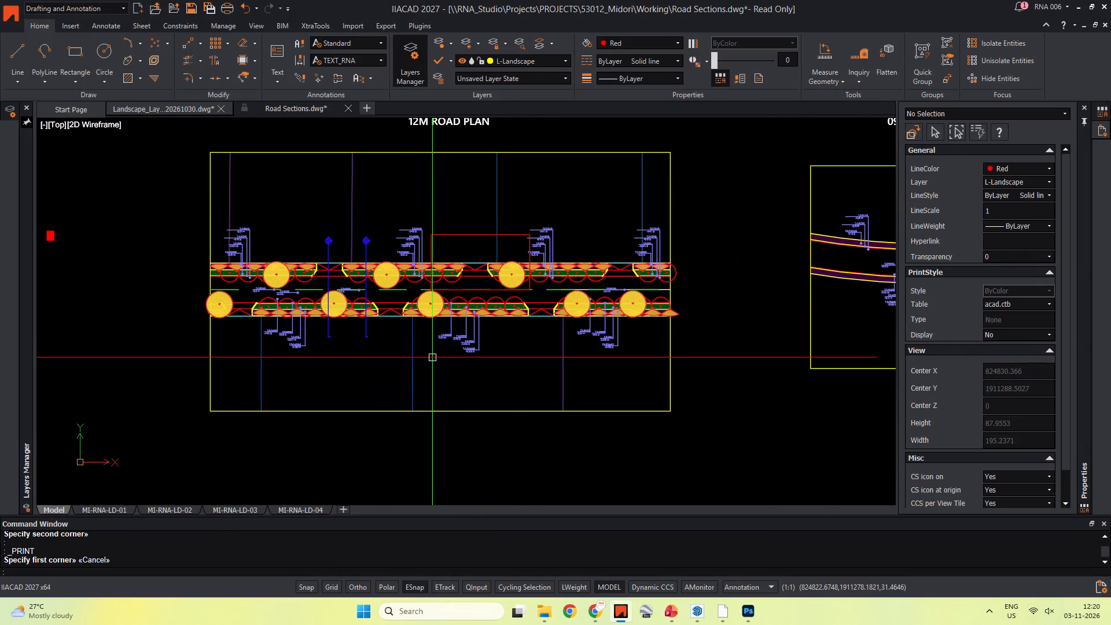
key("ctrl+p")
left_click(130, 205)
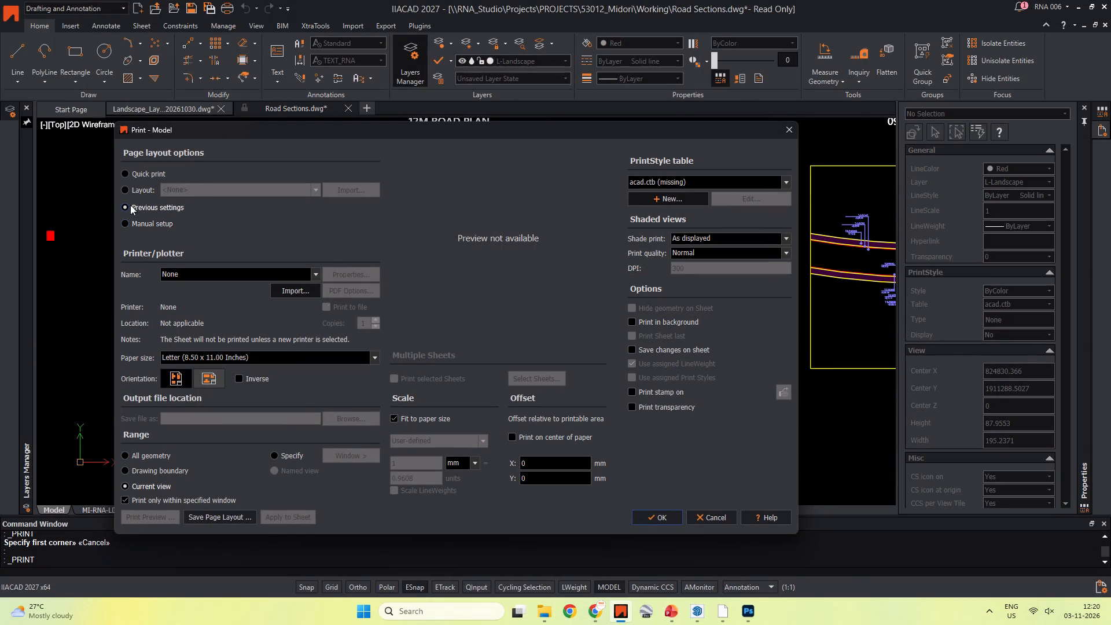
left_click(366, 450)
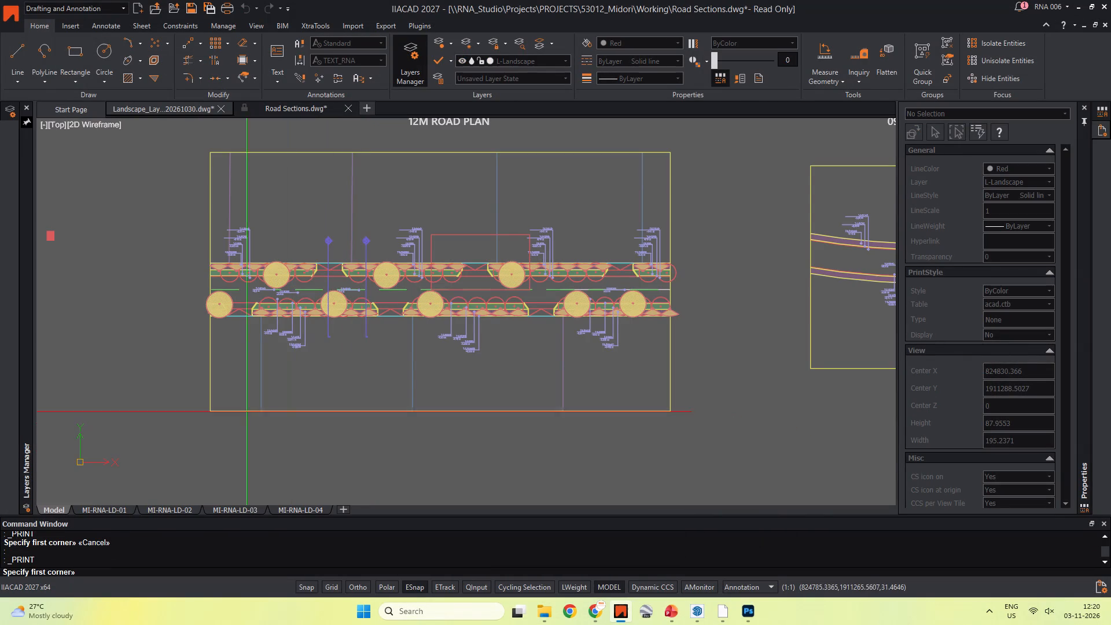
left_click(212, 410)
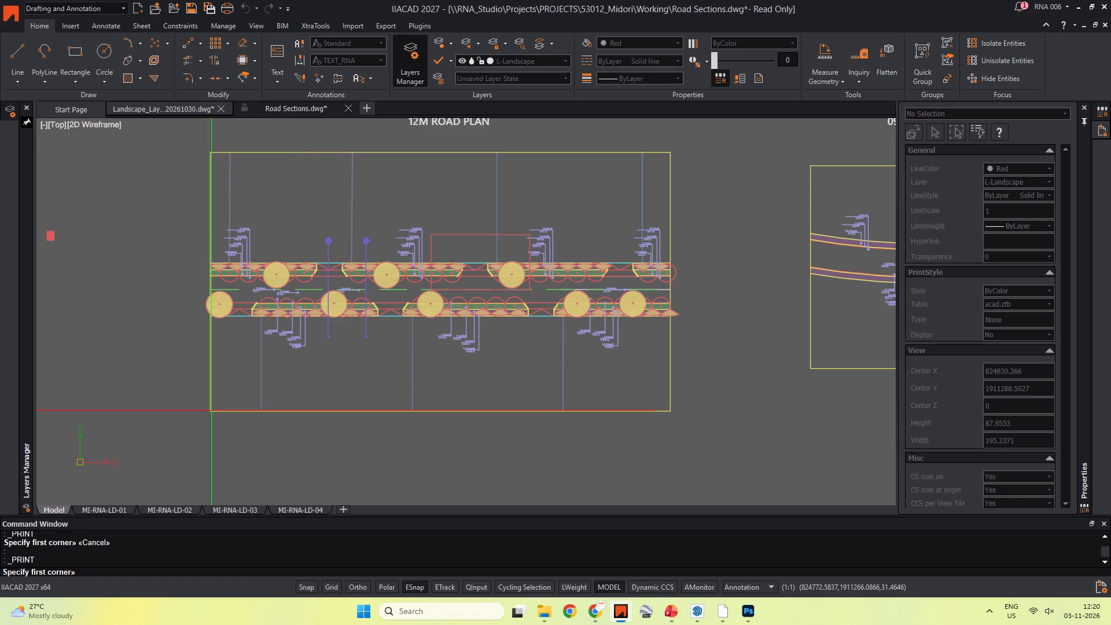
left_click(669, 153)
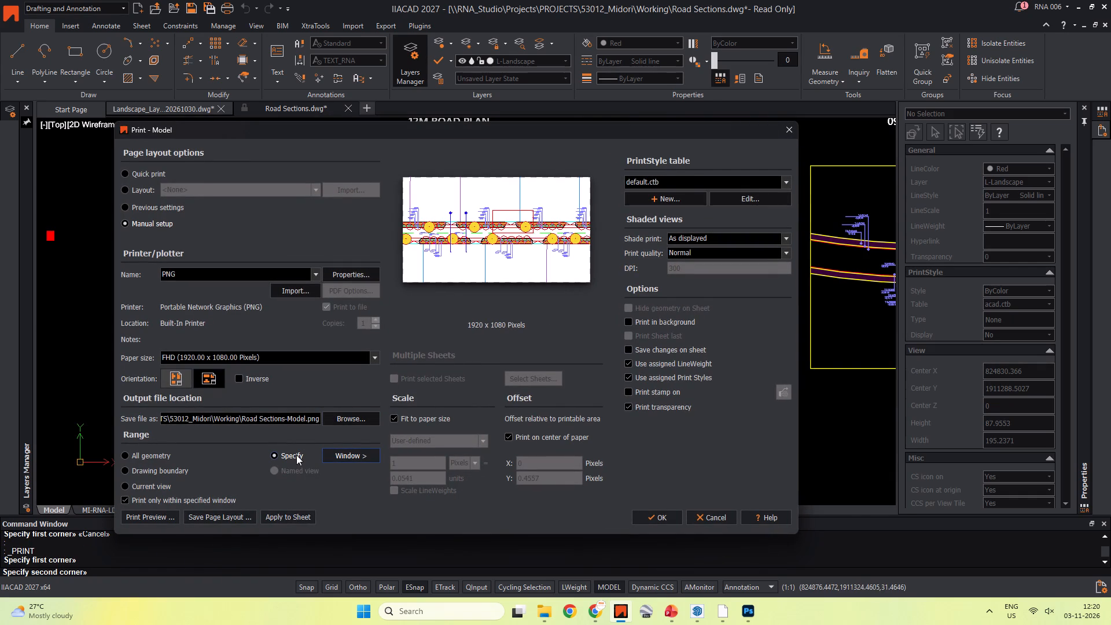
left_click(160, 521)
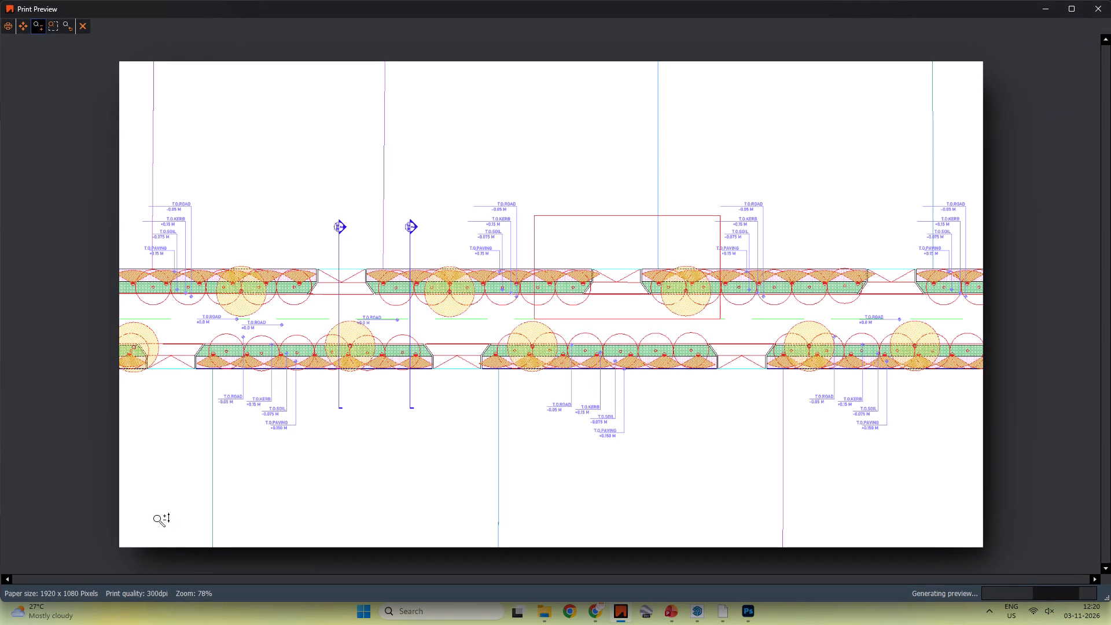
key("Escape")
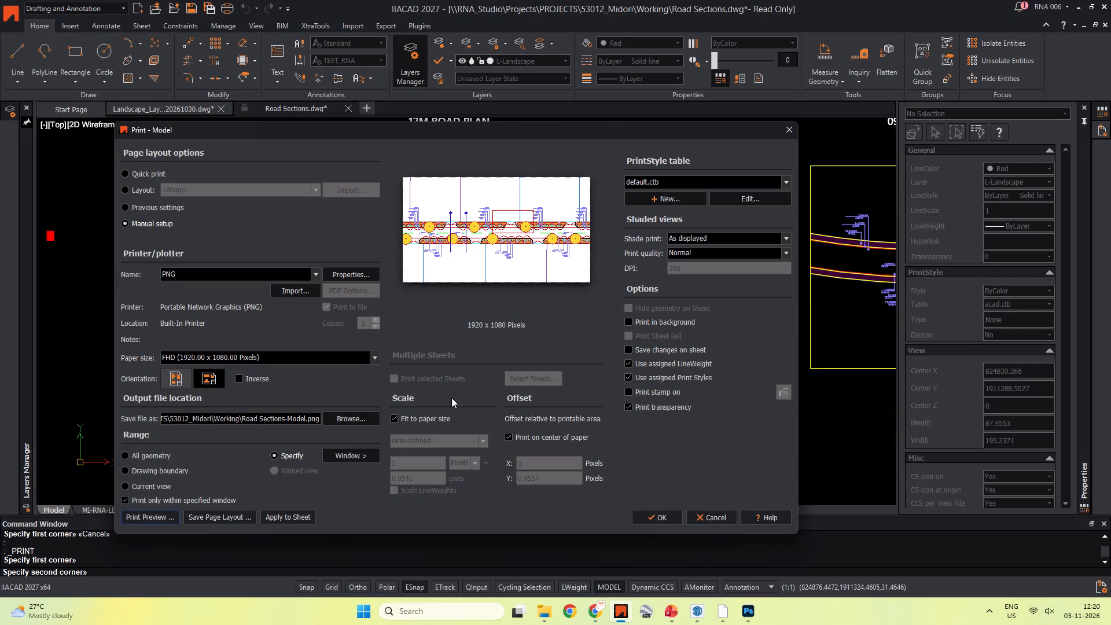
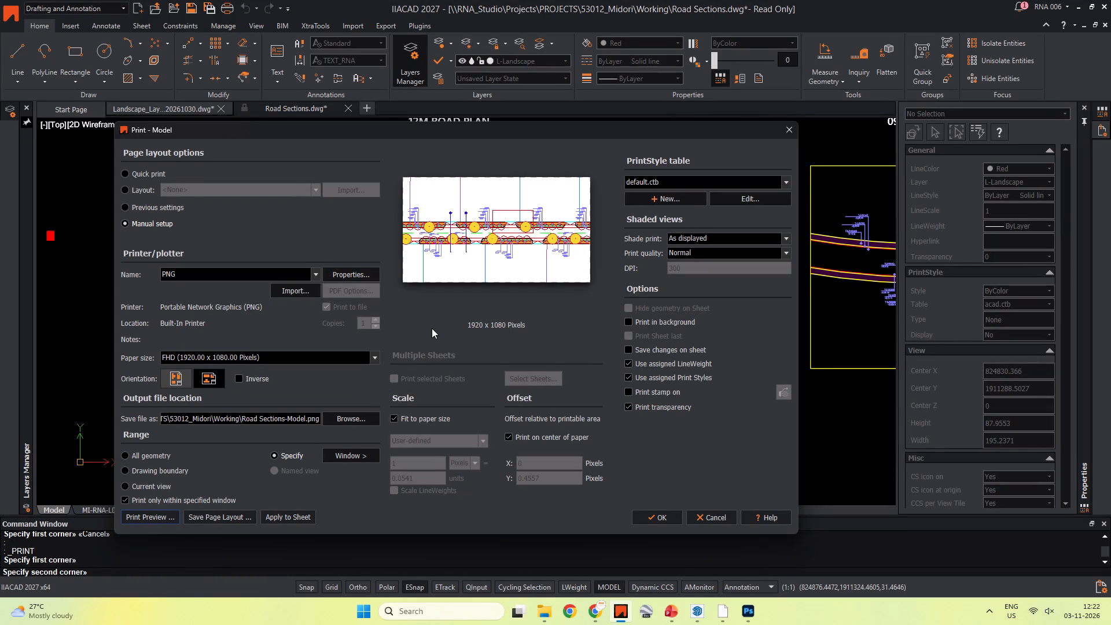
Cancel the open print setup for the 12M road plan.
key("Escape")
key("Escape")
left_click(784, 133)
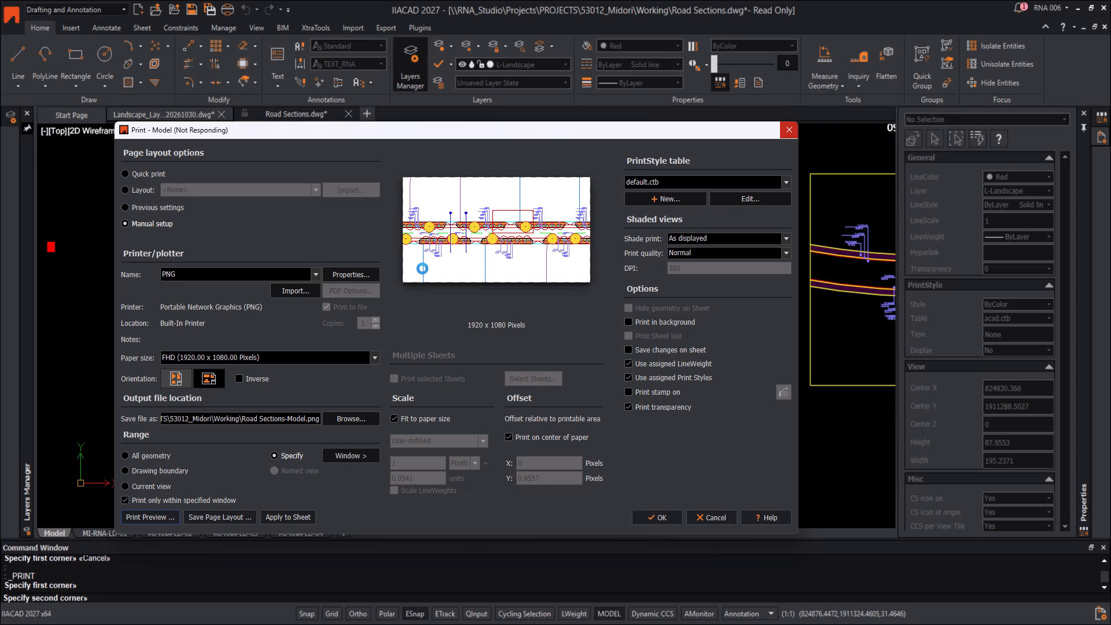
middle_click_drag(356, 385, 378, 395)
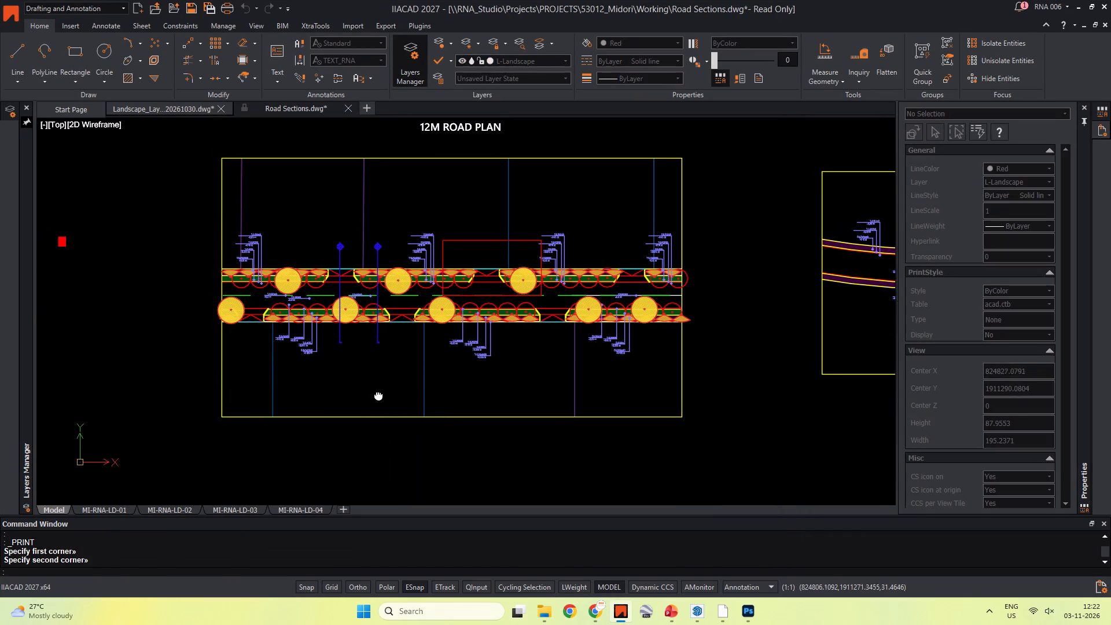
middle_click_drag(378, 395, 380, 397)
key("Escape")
In File Explorer, permanently delete Road Sections-Model.jpg and Road Sections-MI-RNA-LD-01.jpg from the Working folder.
key("alt+Tab")
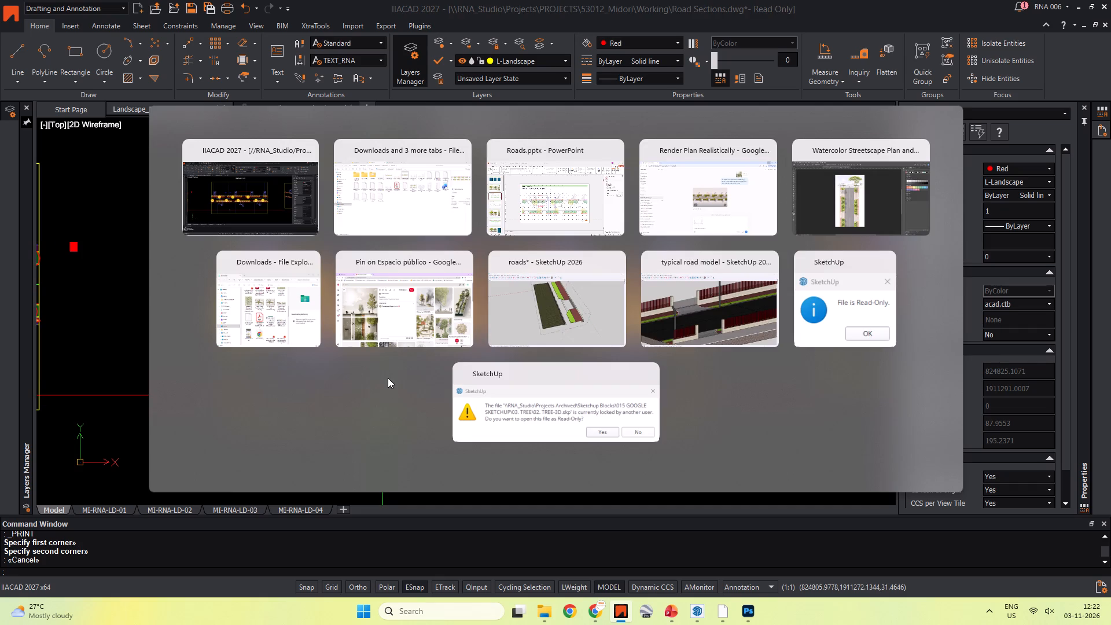
key("alt+Tab")
key("alt+Tab")
left_click(384, 212, "alt")
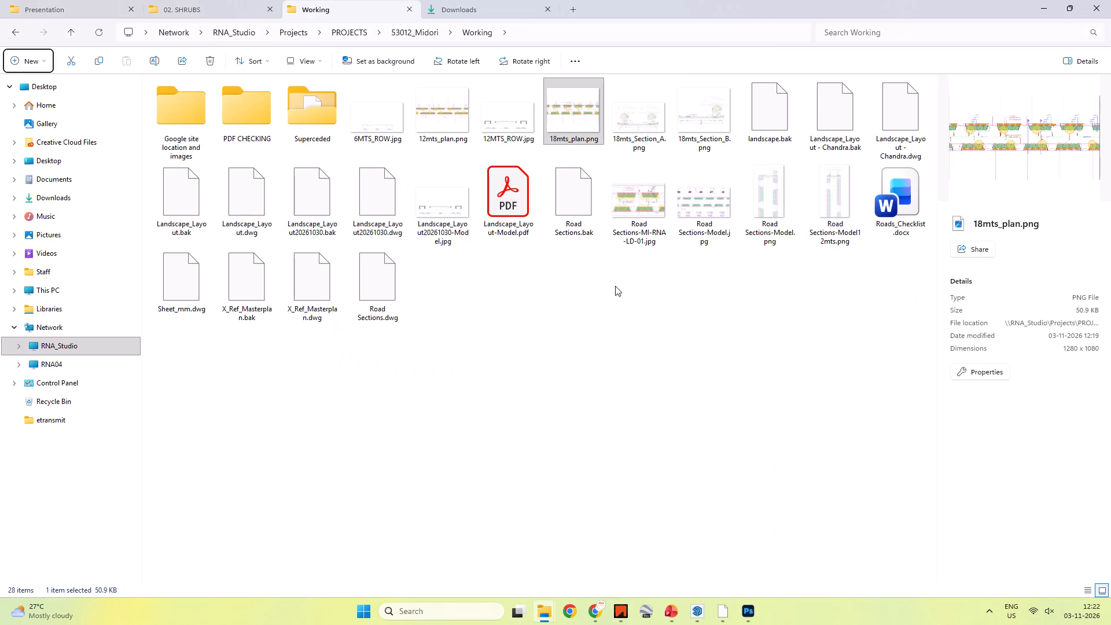
left_click(695, 324)
left_click(685, 194)
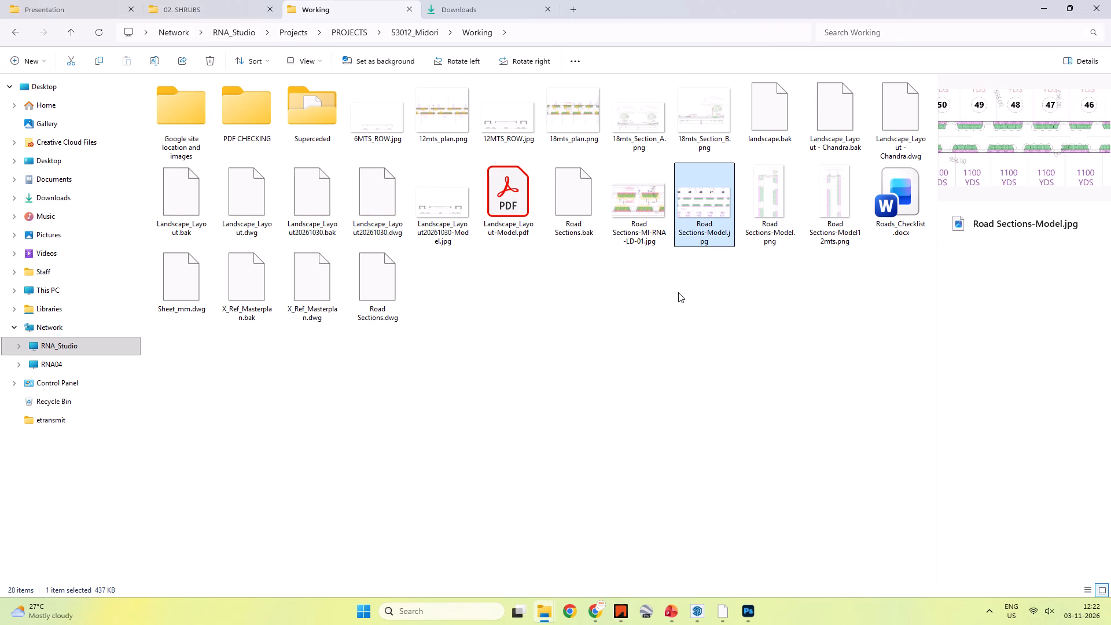
left_click(694, 207)
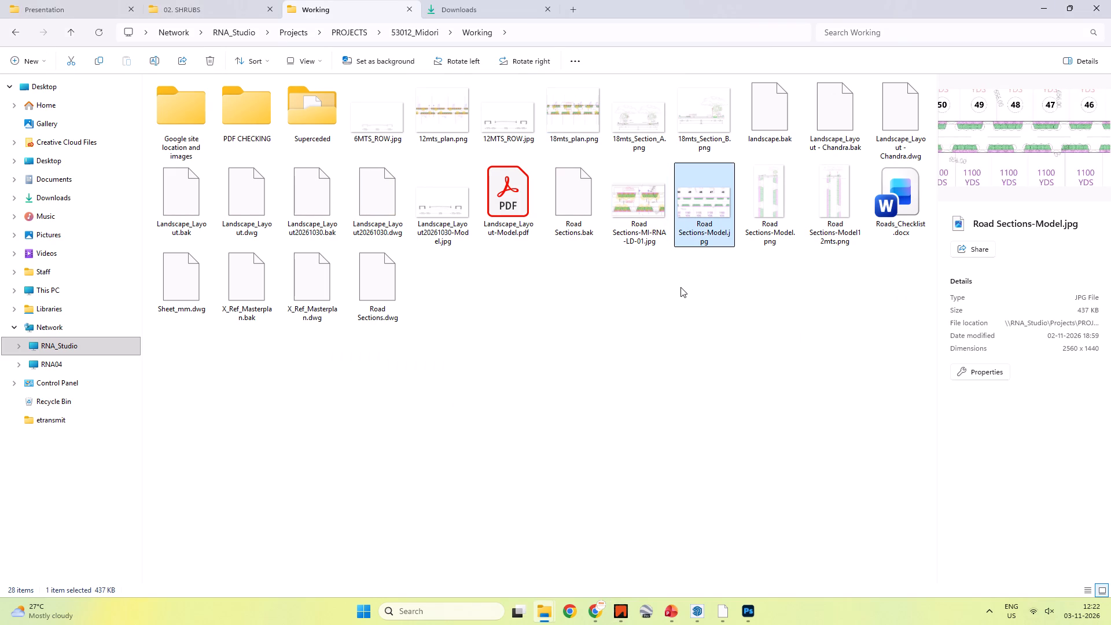
key("Delete")
left_click(599, 337)
left_click(638, 314)
left_click(618, 187)
key("Delete")
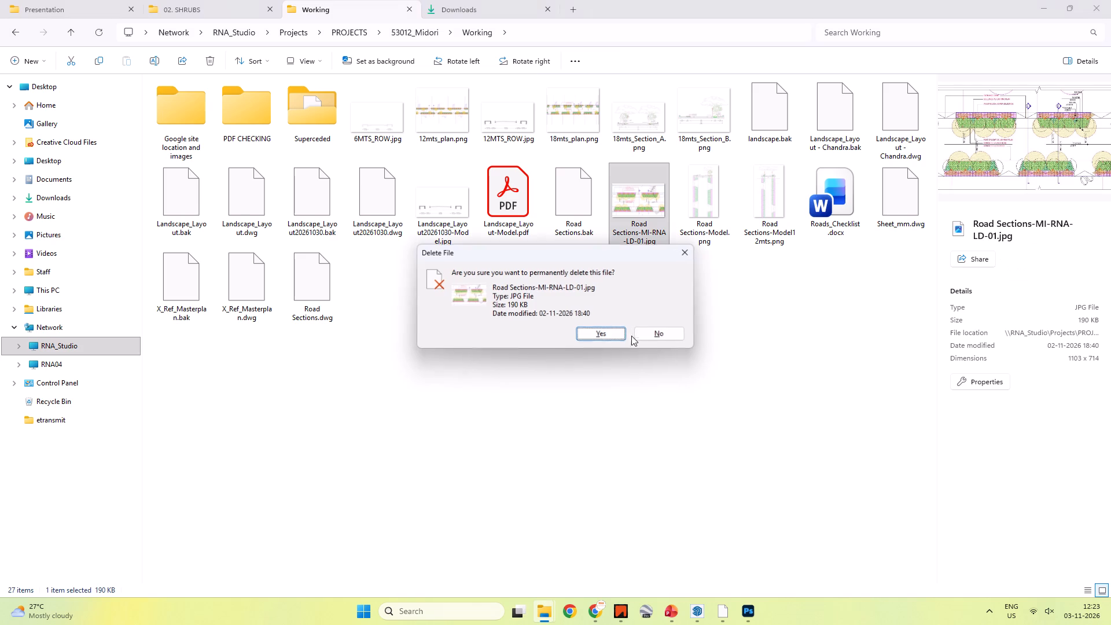
left_click(592, 335)
Open 12mts_plan.png from the Working folder and examine its linework and label sharpness up close.
left_click(455, 137)
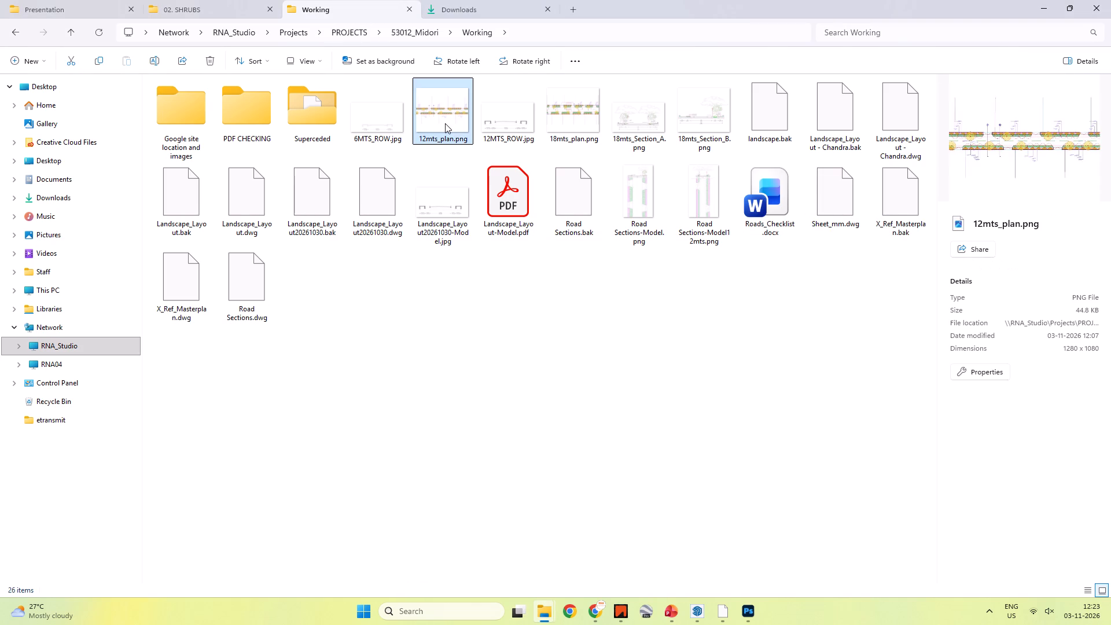
left_click(564, 113)
left_click(448, 106)
double_click(448, 106)
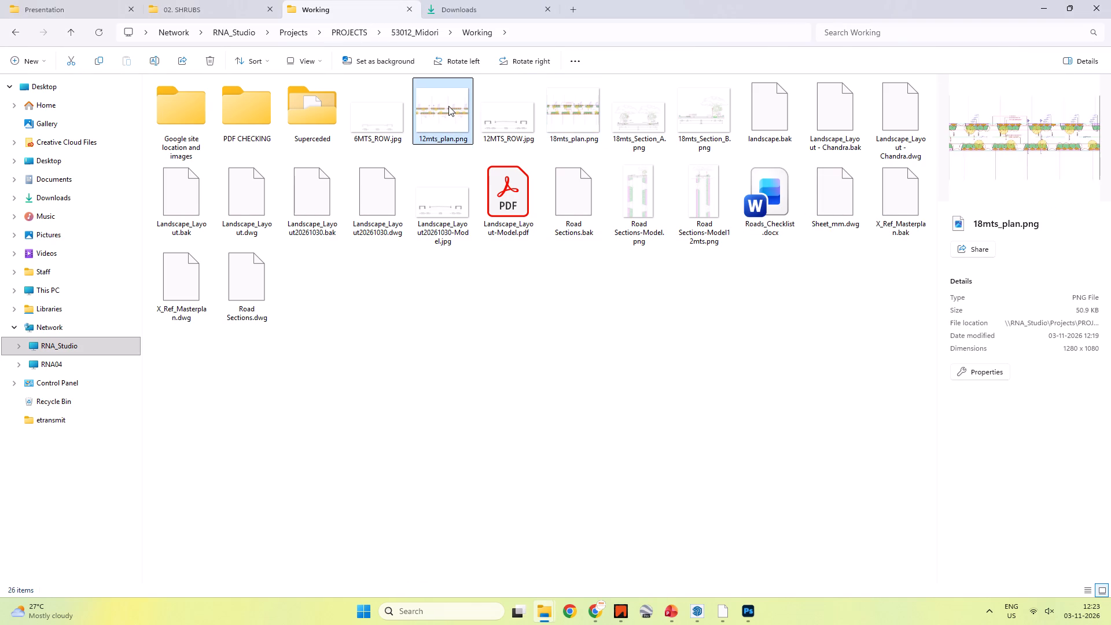
scroll(608, 380, "up", 13)
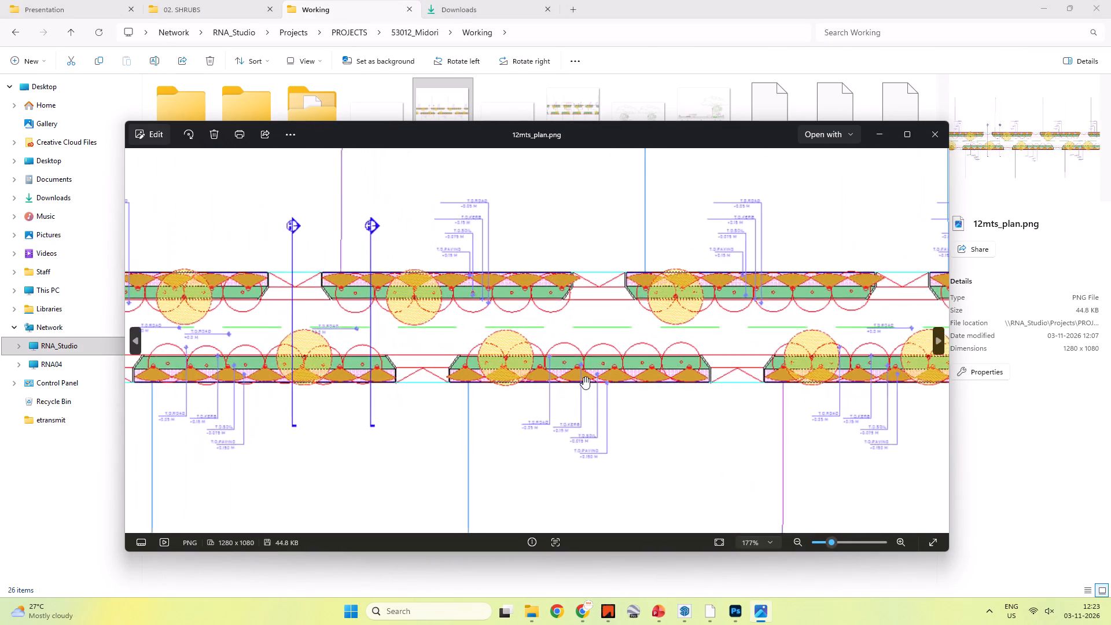
scroll(540, 338, "up", 3)
key("Escape")
key("Escape")
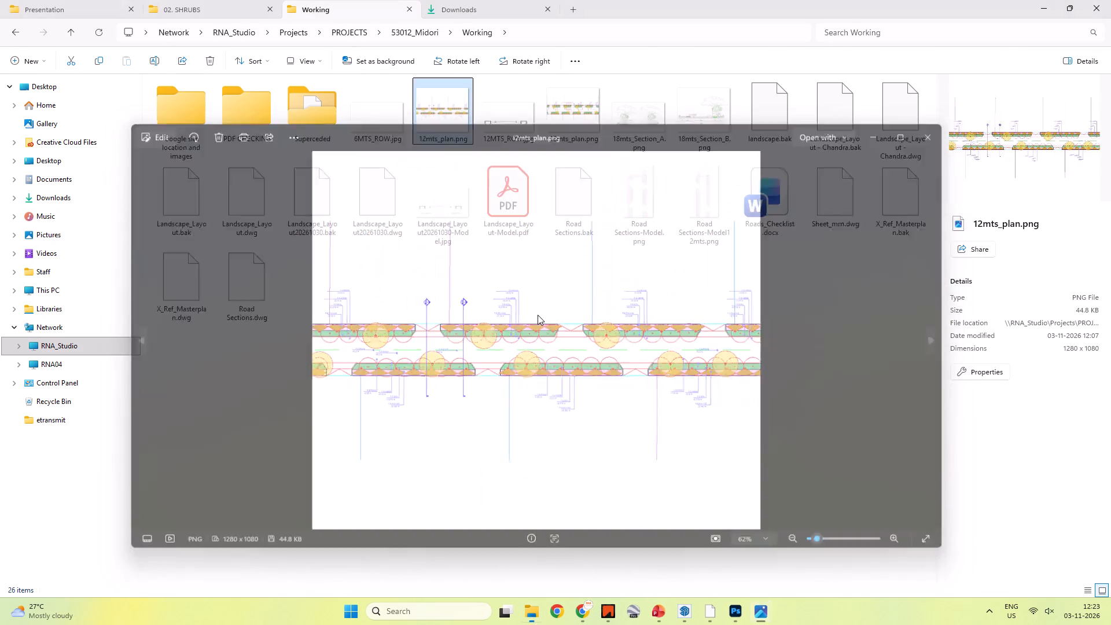
Back in IIACAD, start a new print of the 12M road plan with the previous print settings.
key("alt+Tab")
key("alt+Tab")
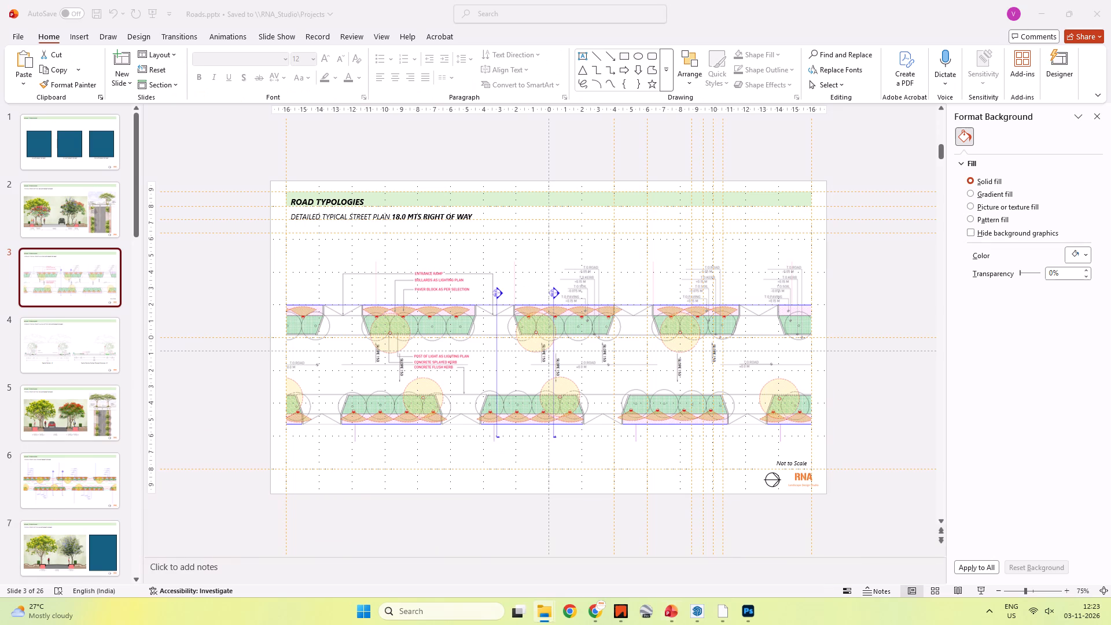
key("alt+Tab")
key("alt+Tab")
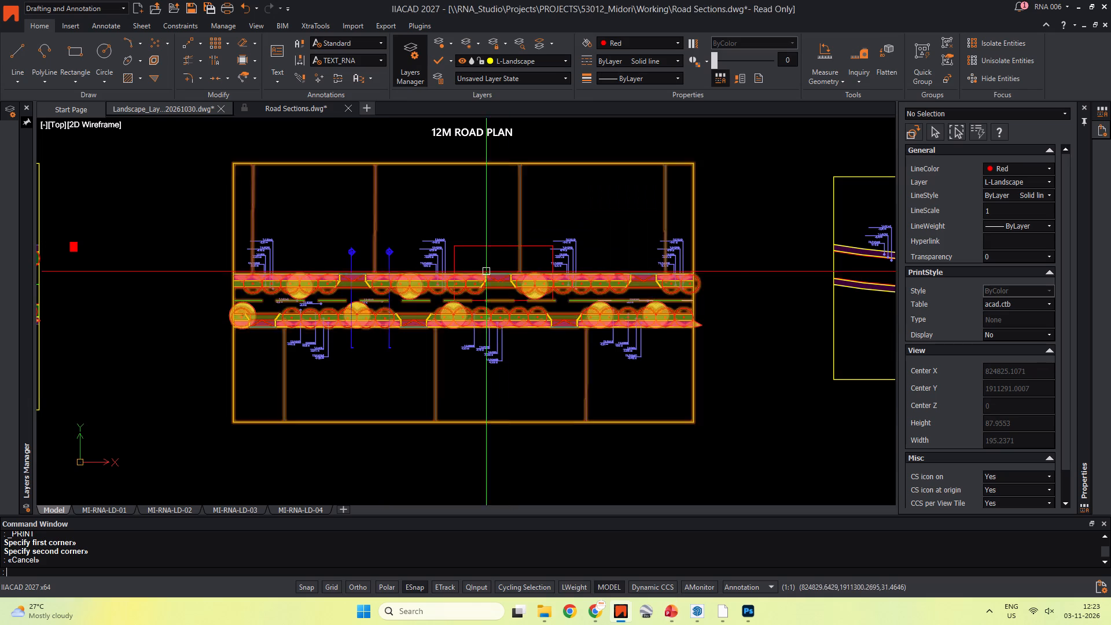
key("ctrl+p")
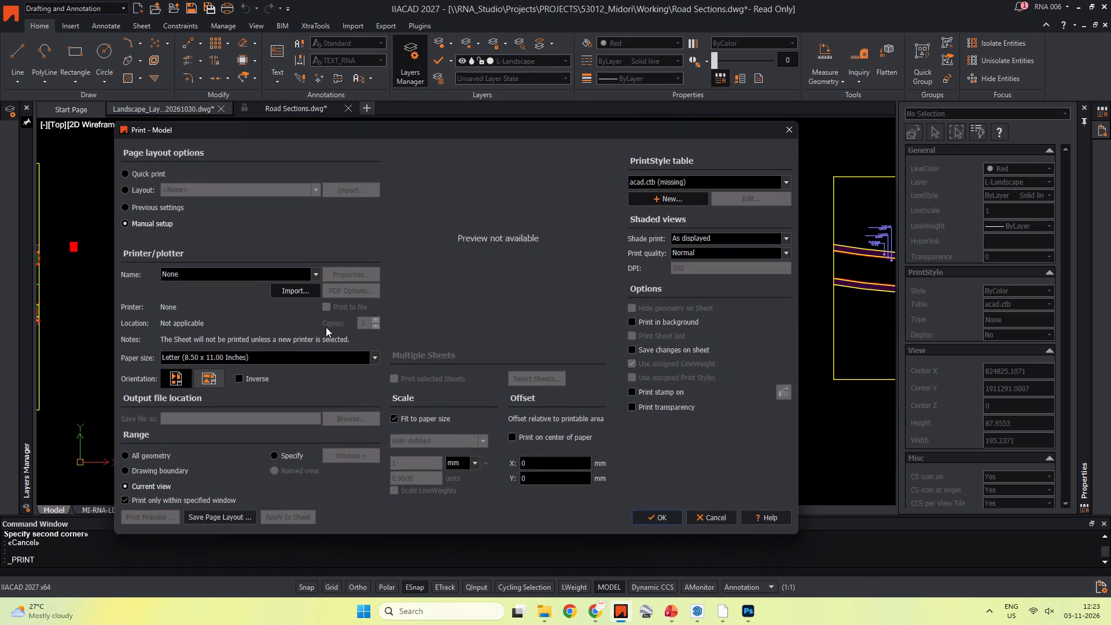
left_click(124, 212)
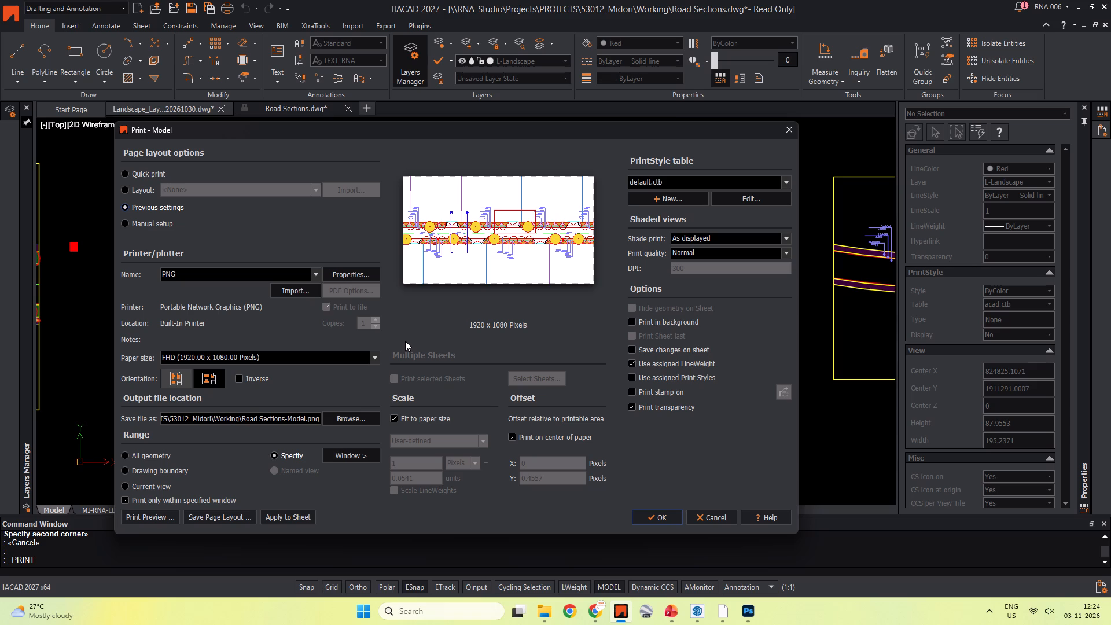
left_click(346, 418)
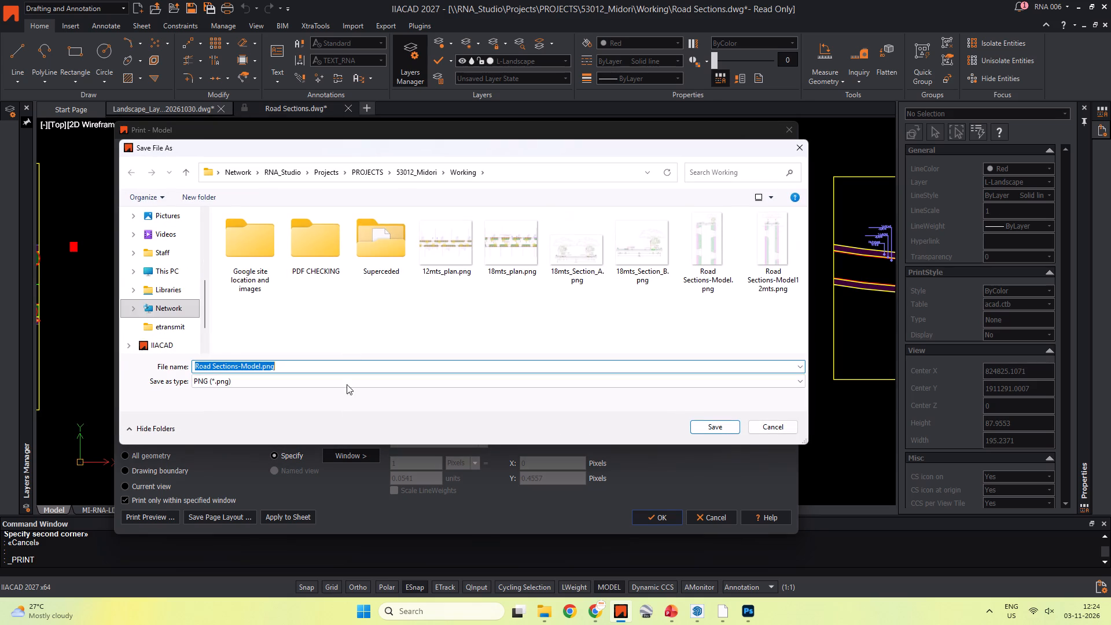
key("Escape")
Switch to Roads.pptx and delete the plan picture from the 12.0 MTS RIGHT OF WAY slide (slide 6).
key("alt+Tab")
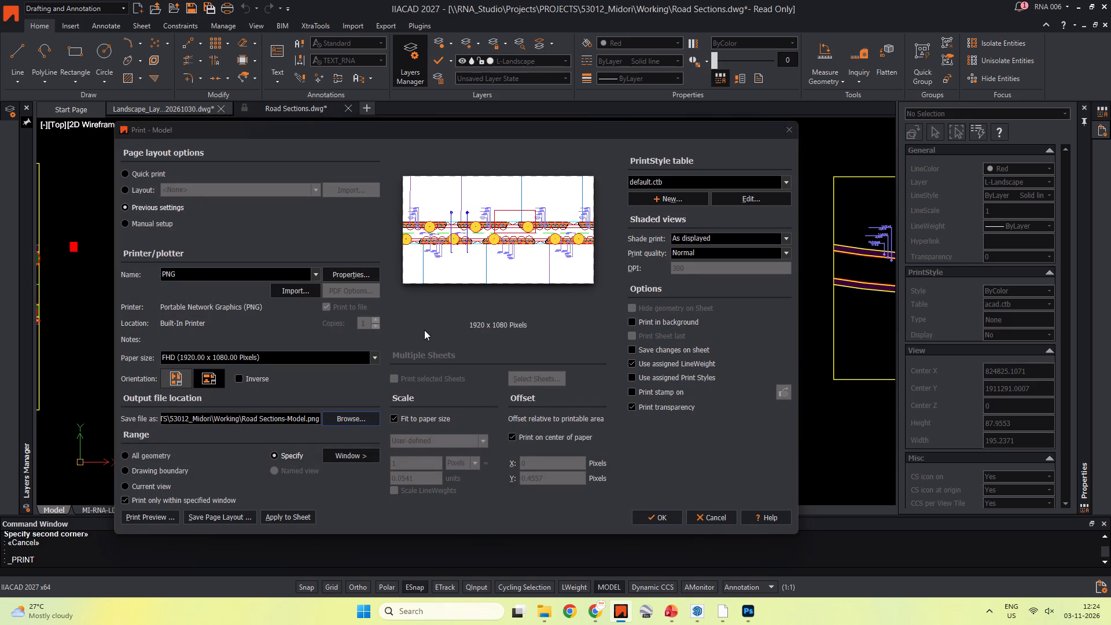
key("alt+Tab")
key("alt+Tab")
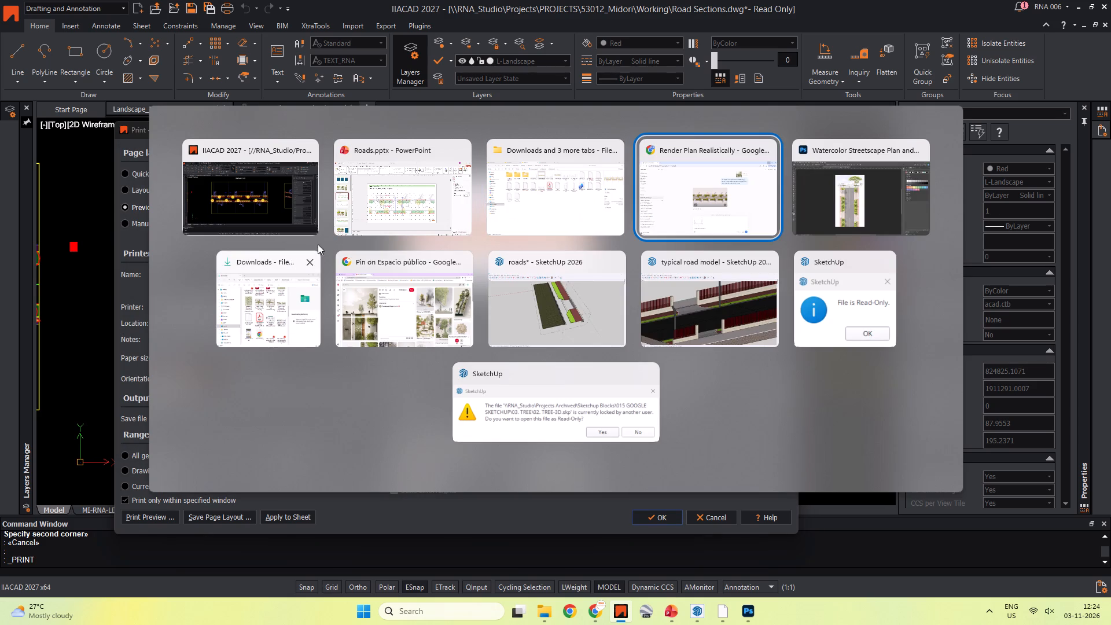
left_click(423, 205, "alt")
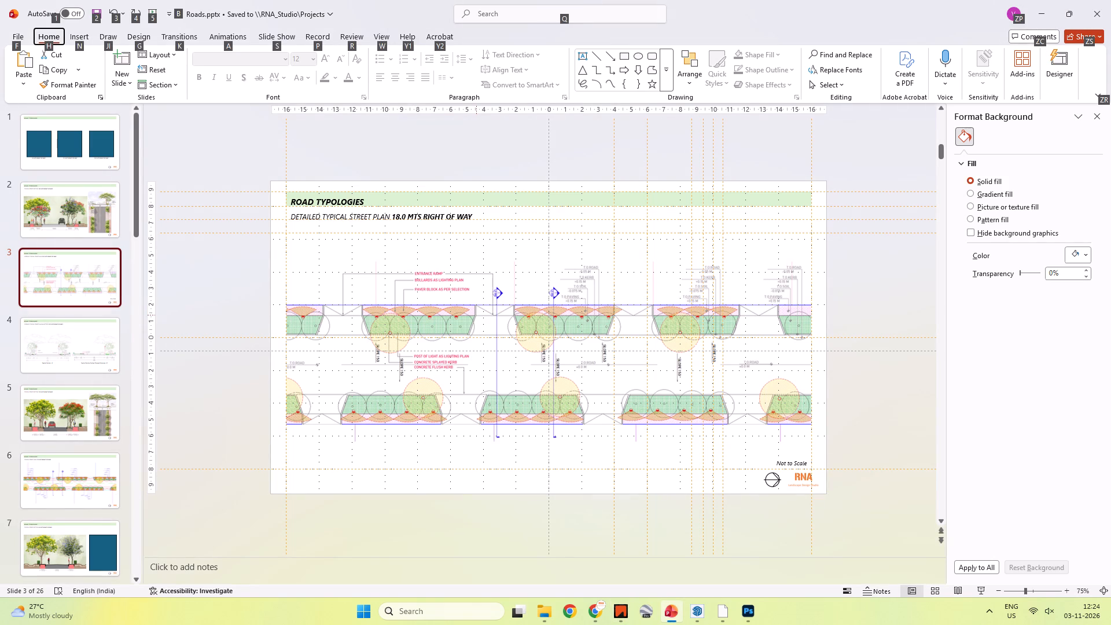
scroll(117, 322, "down", 5)
left_click(77, 314)
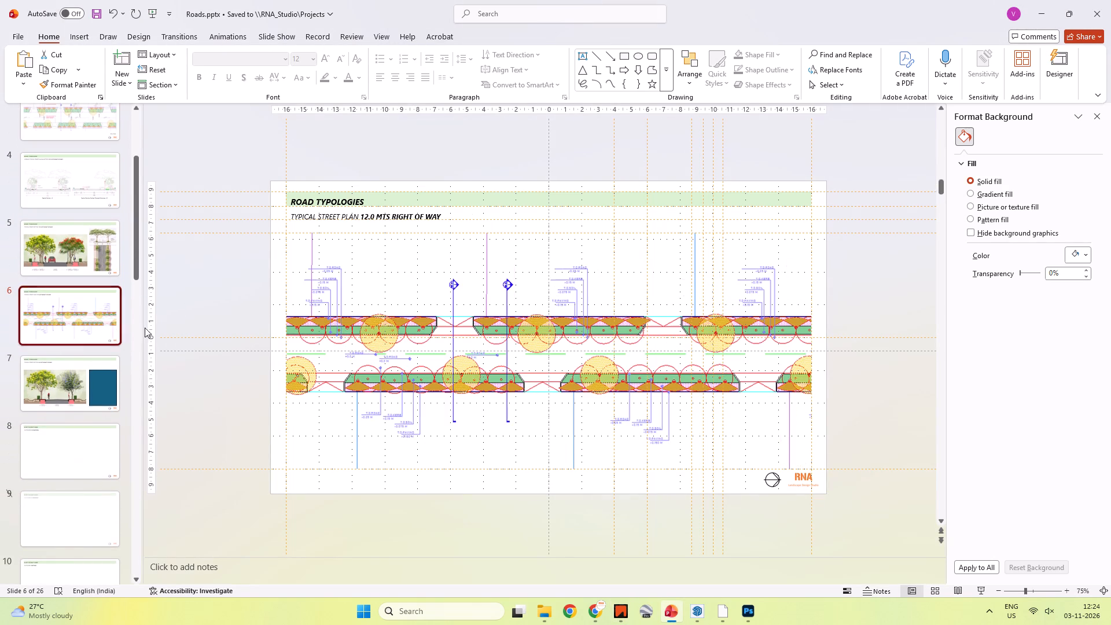
left_click(457, 355)
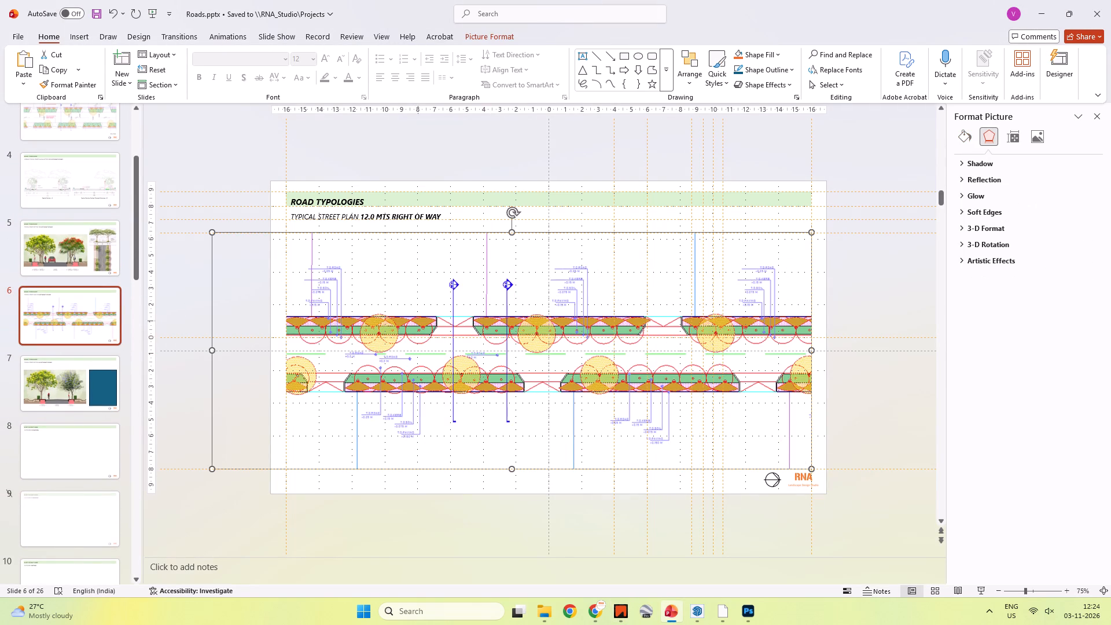
scroll(413, 311, "up", 7, "ctrl")
scroll(419, 298, "down", 4, "ctrl")
scroll(490, 312, "down", 1, "ctrl")
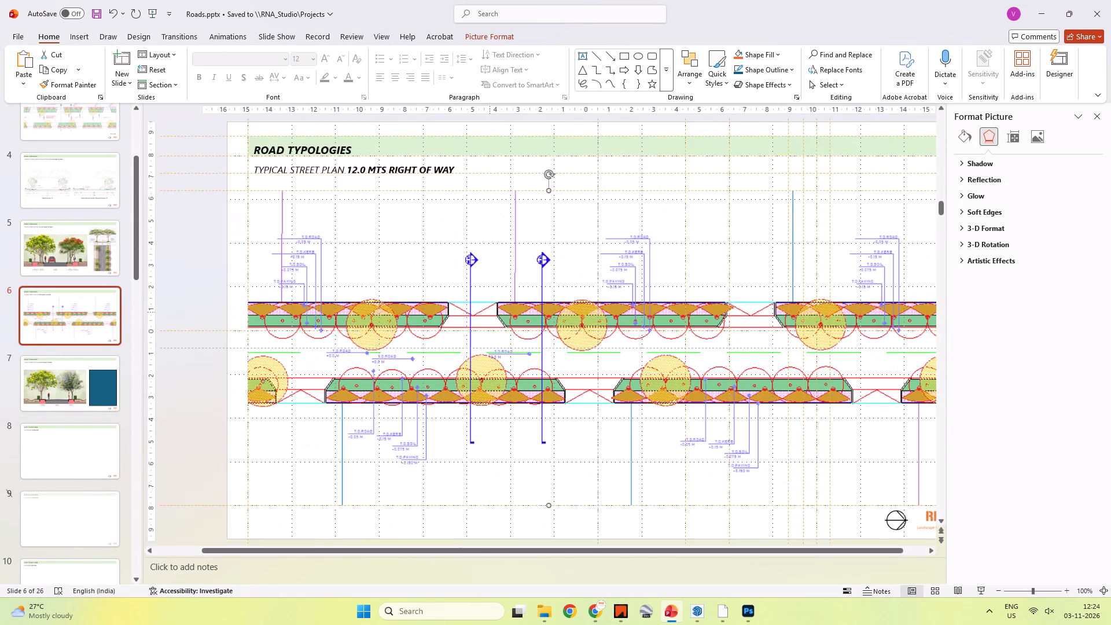
left_click(490, 312)
key("Delete")
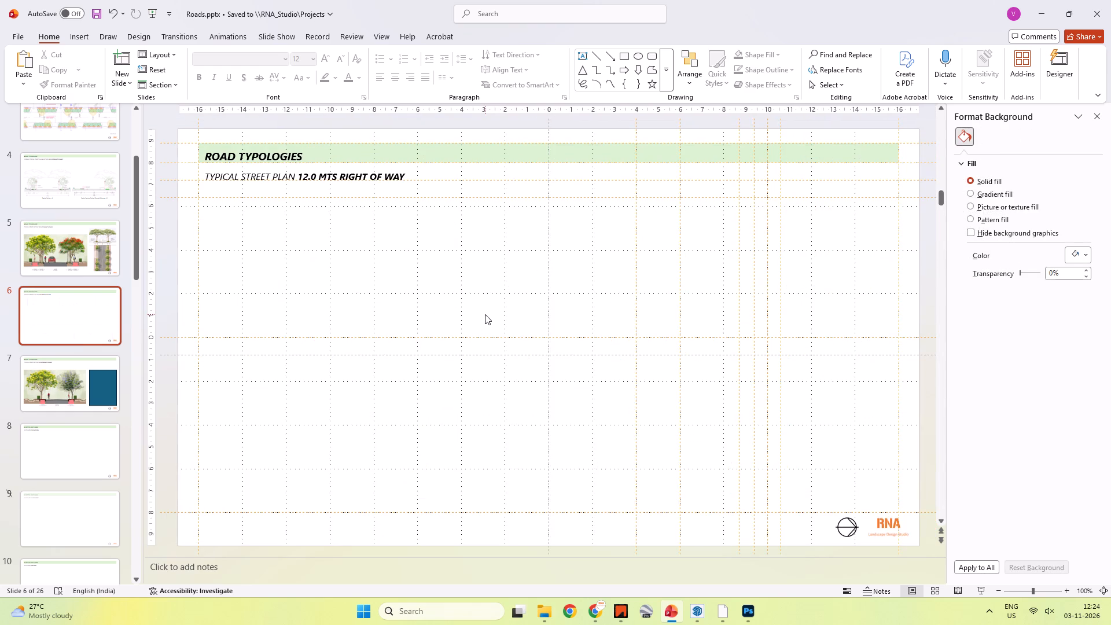
scroll(484, 314, "down", 2, "ctrl")
Back in IIACAD, set the print's paper size to DCI 4K (4096 x 2160 pixels) and preview the 12M road plan up close.
key("alt+Tab")
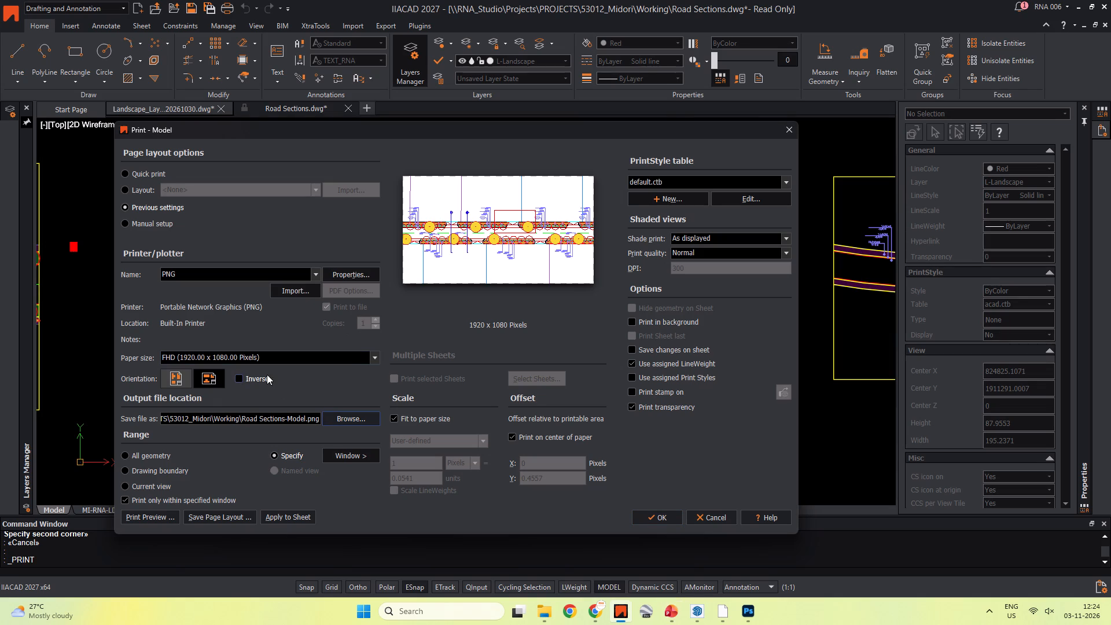
left_click(373, 356)
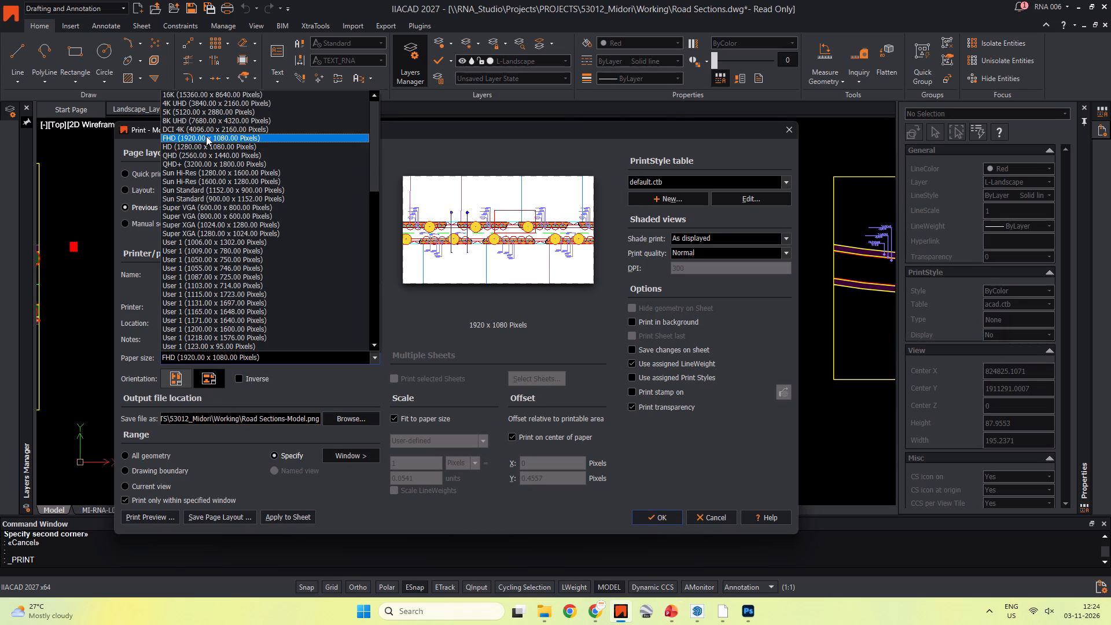
left_click(206, 130)
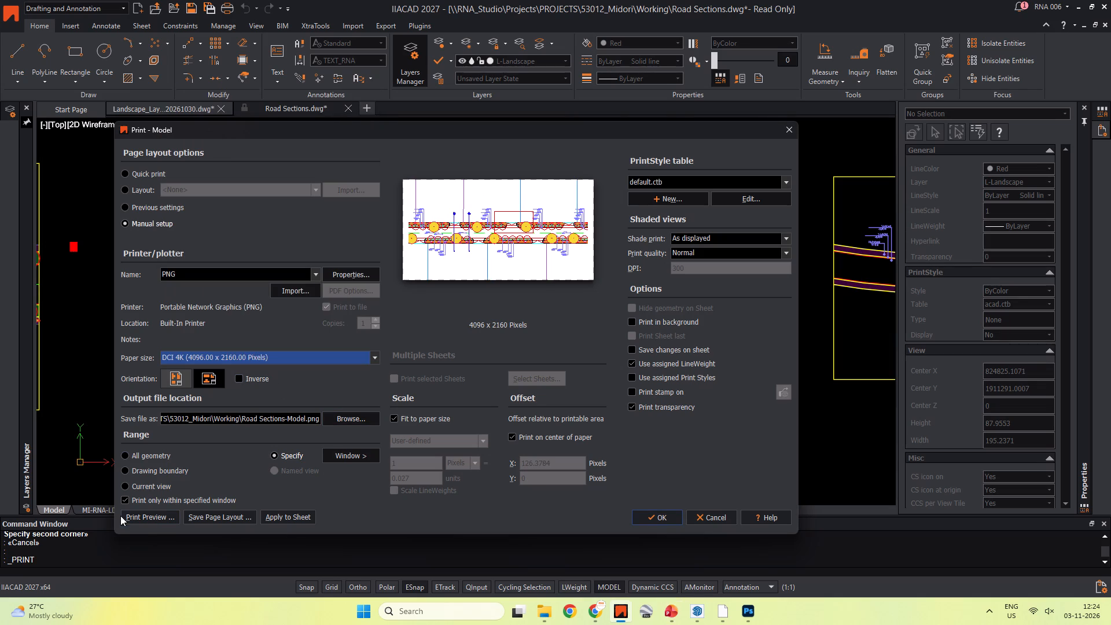
left_click(120, 516)
left_click(161, 514)
scroll(546, 295, "up", 4)
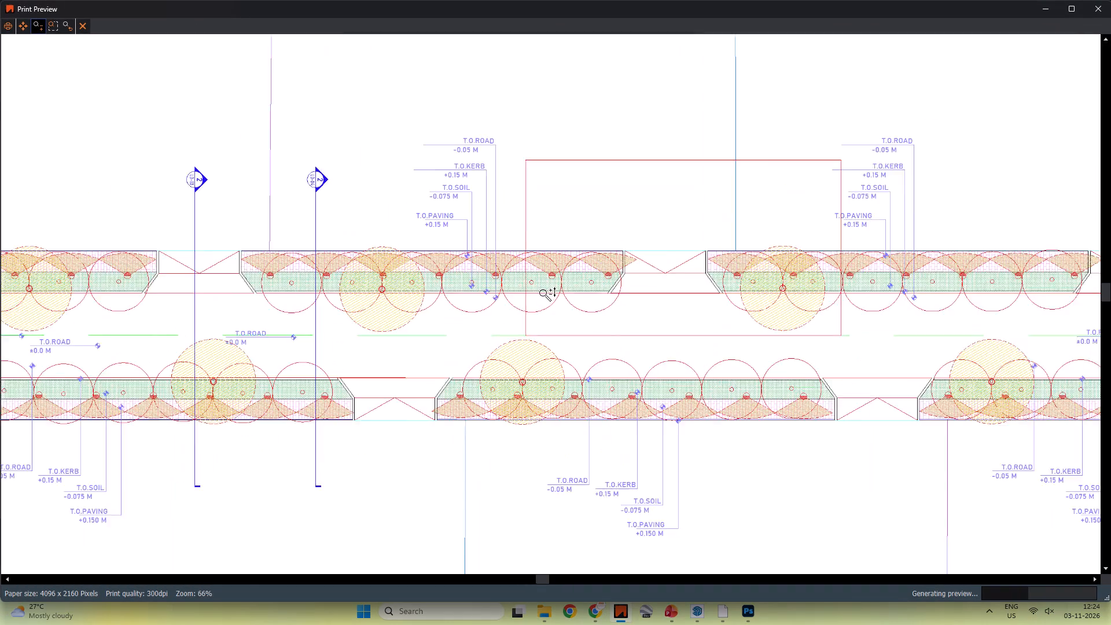
scroll(547, 295, "up", 3)
scroll(491, 263, "up", 5)
key("Escape")
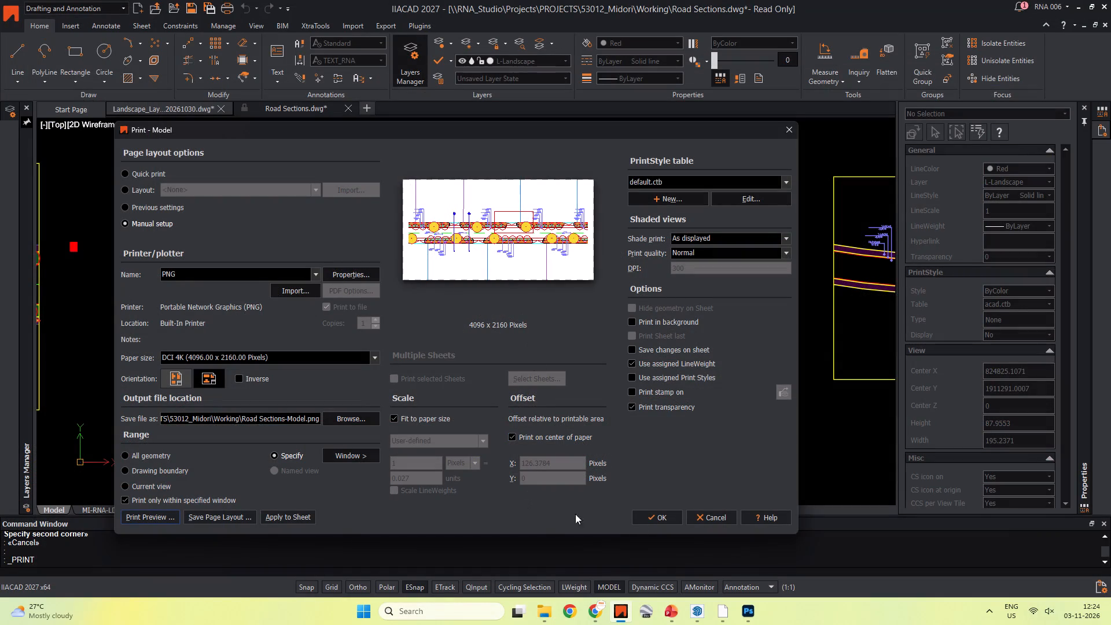
Set the print's output file to 12mts_plan.png in the Working folder, replacing the existing file.
left_click(653, 512)
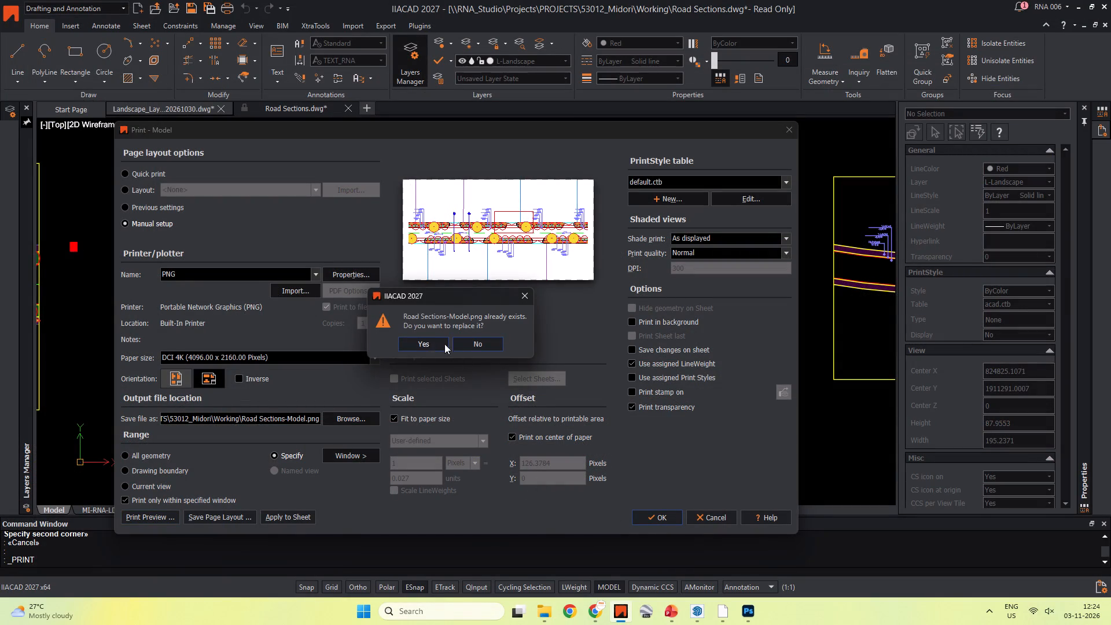
key("Escape")
left_click(348, 420)
left_click(500, 252)
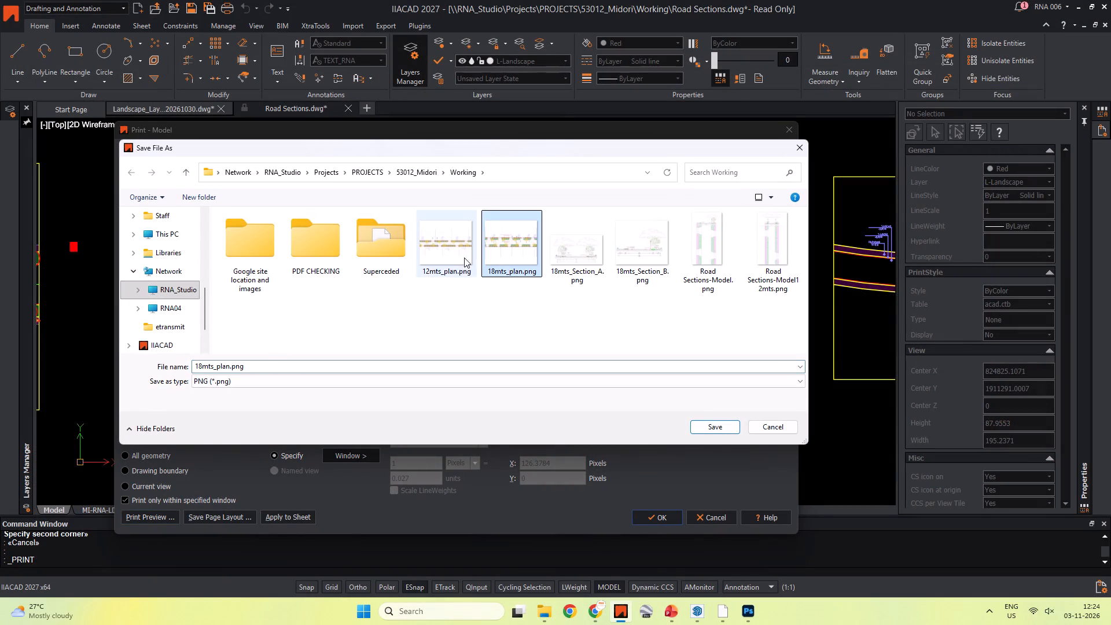
left_click(450, 255)
left_click(729, 427)
left_click(570, 291)
left_click(578, 304)
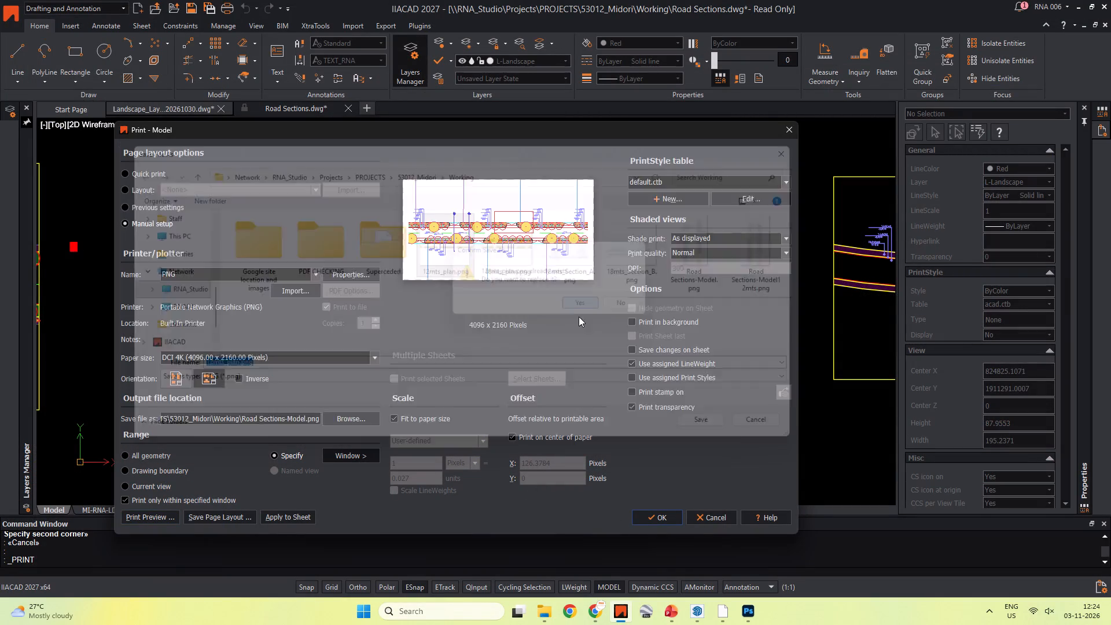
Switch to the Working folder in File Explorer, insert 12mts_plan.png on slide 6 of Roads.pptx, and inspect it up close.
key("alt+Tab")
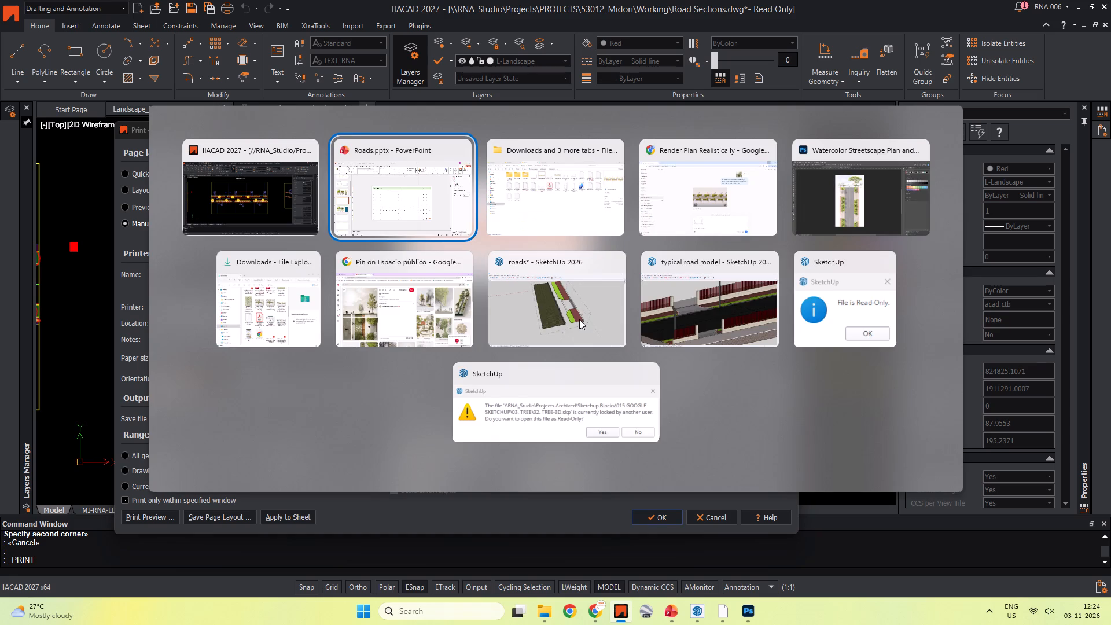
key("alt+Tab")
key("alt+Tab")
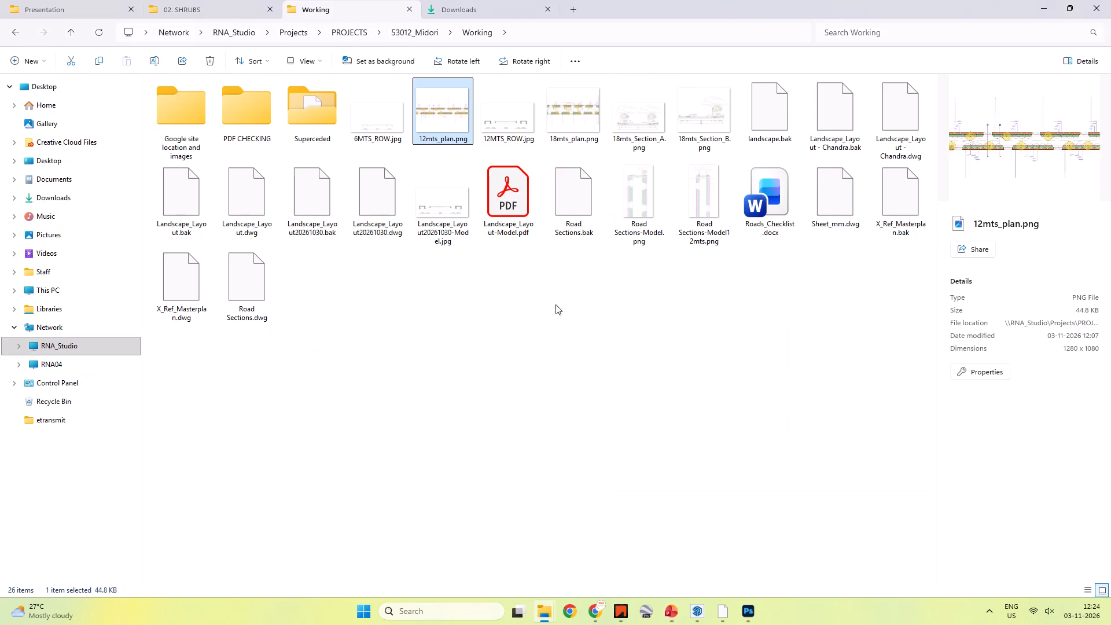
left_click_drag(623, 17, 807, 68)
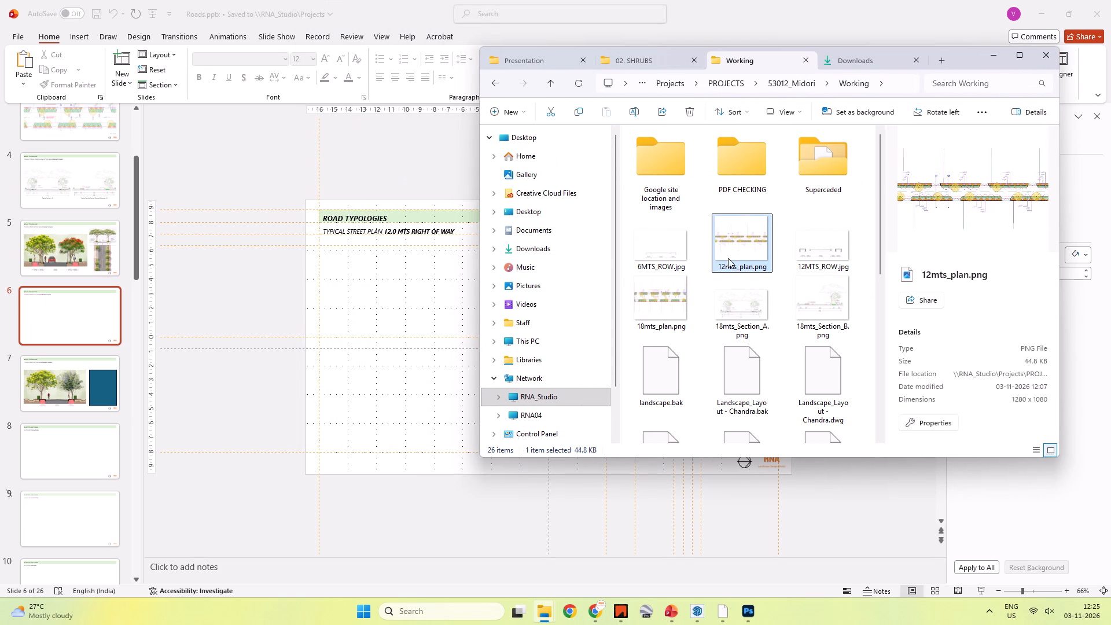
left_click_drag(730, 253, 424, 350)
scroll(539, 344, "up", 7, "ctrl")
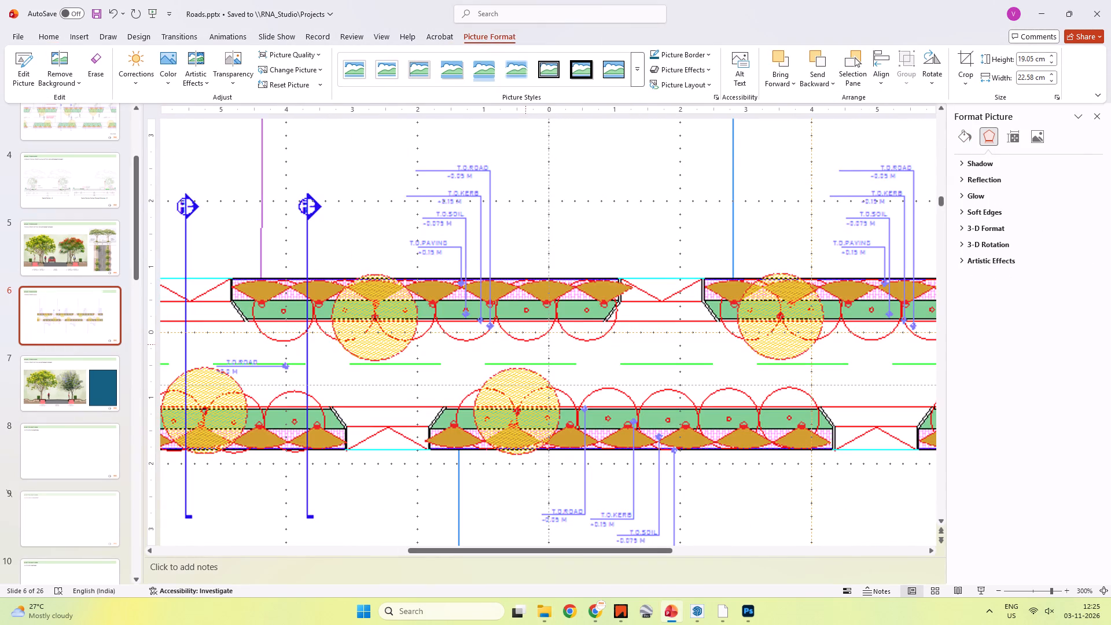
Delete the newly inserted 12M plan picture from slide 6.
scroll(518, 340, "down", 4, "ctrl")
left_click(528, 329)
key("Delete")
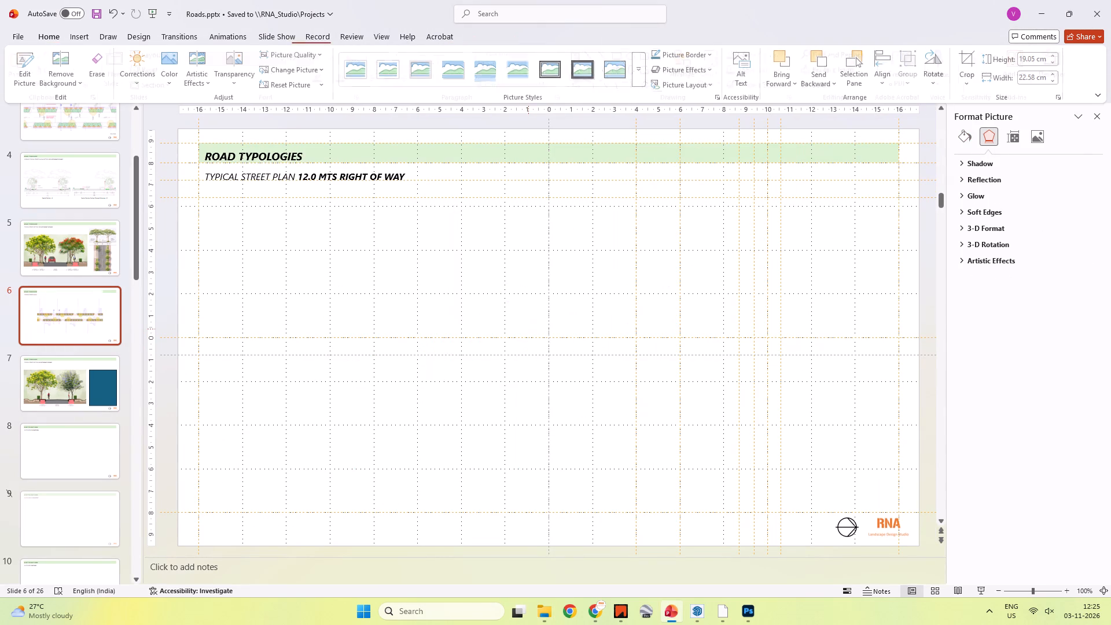
Back in IIACAD, run the DCI 4K print of the 12M road plan, replacing the existing 12mts_plan.png.
key("alt+Tab")
key("alt+Tab")
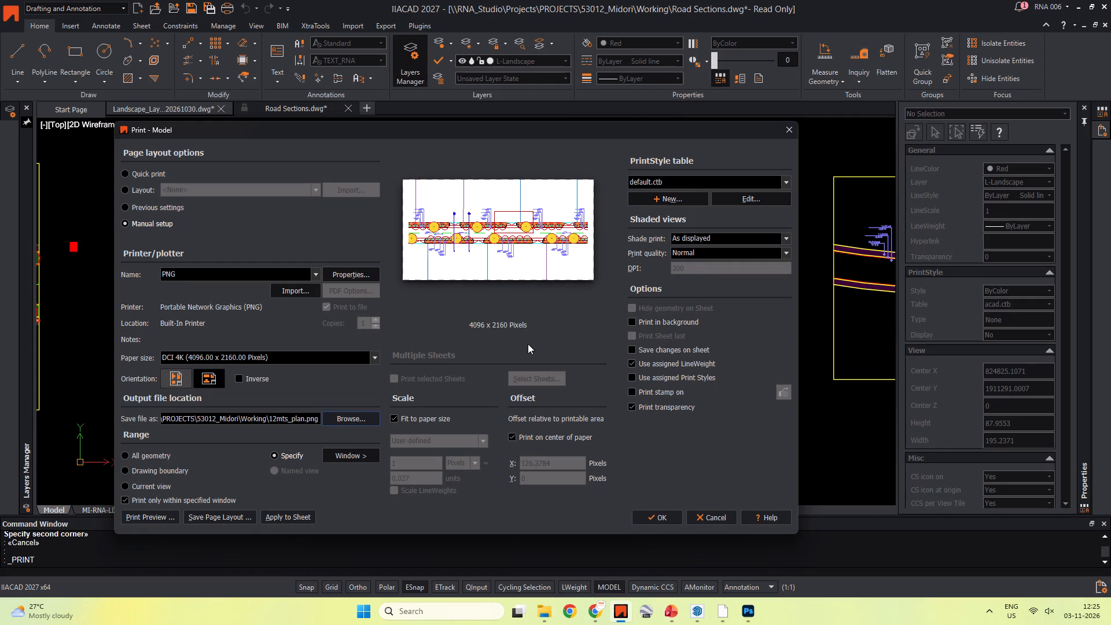
left_click(643, 514)
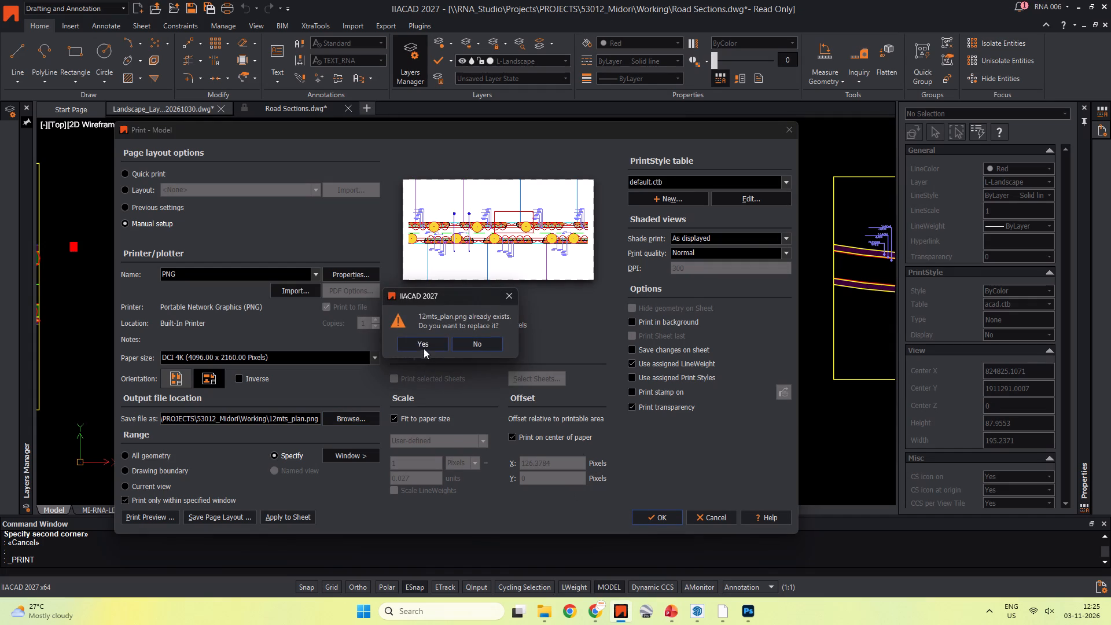
left_click(420, 338)
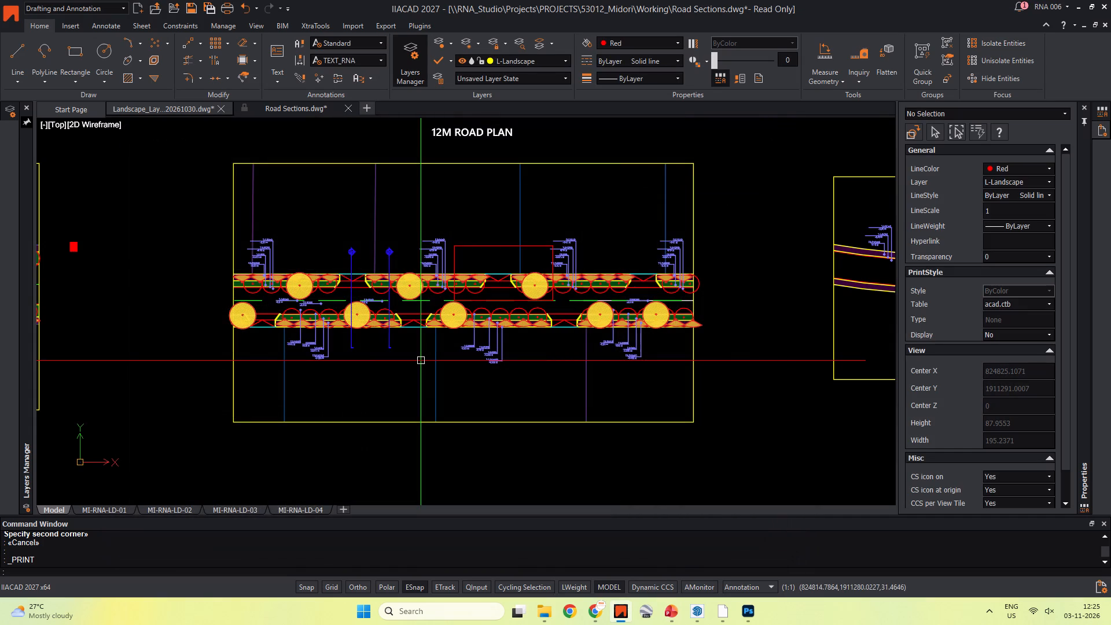
Switch to the Working folder in File Explorer and insert the reprinted 12mts_plan.png on slide 6 of Roads.pptx.
key("alt+Tab")
key("alt+Tab")
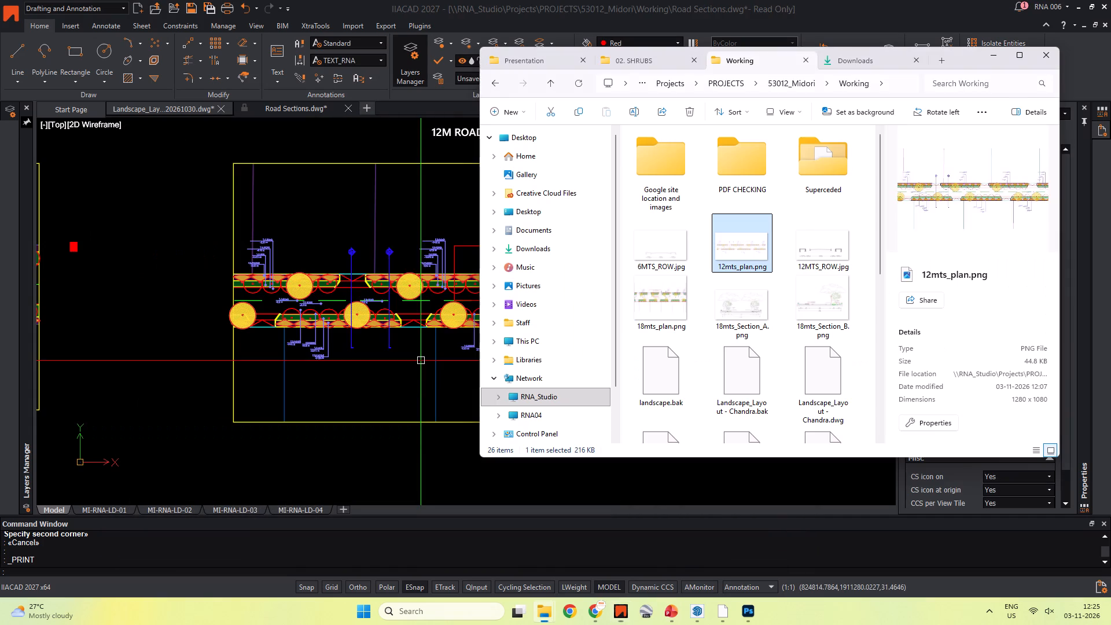
left_click(737, 240)
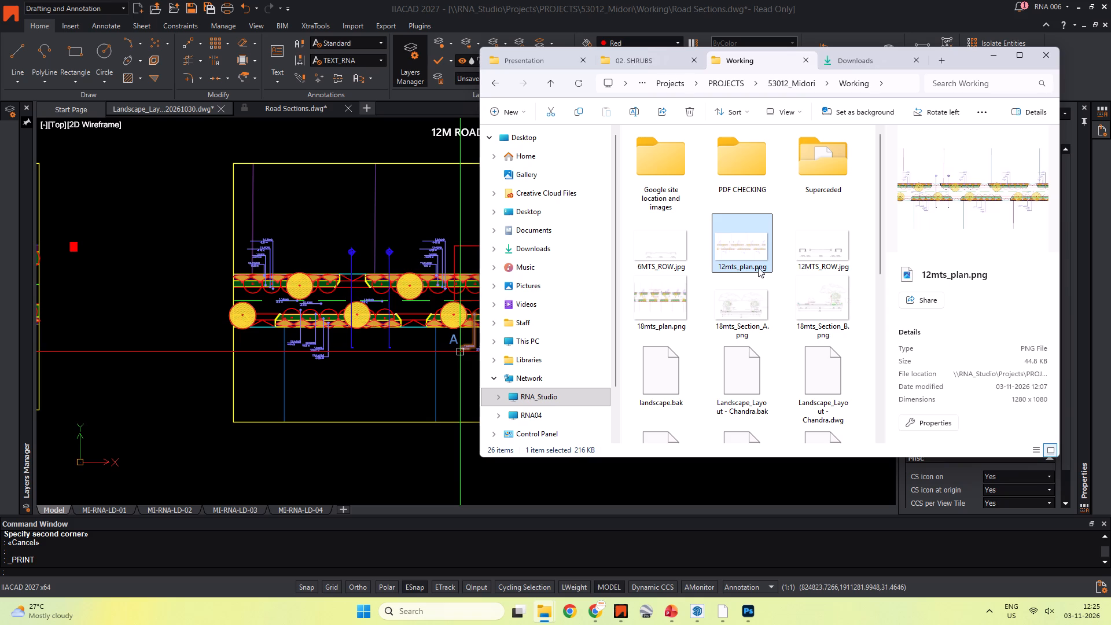
left_click(801, 249)
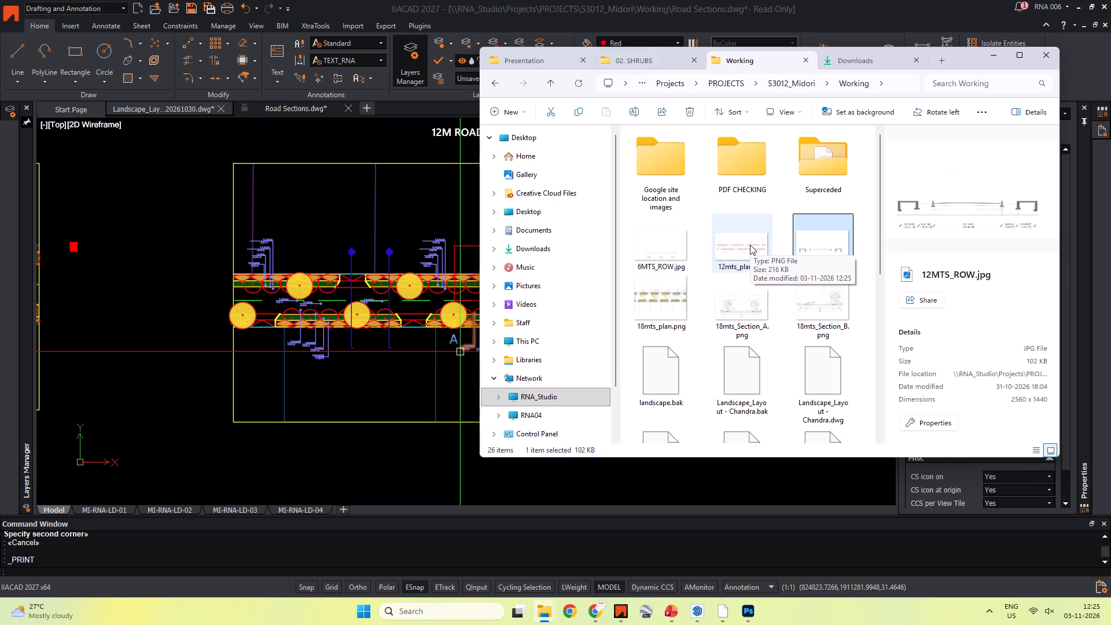
left_click(735, 240)
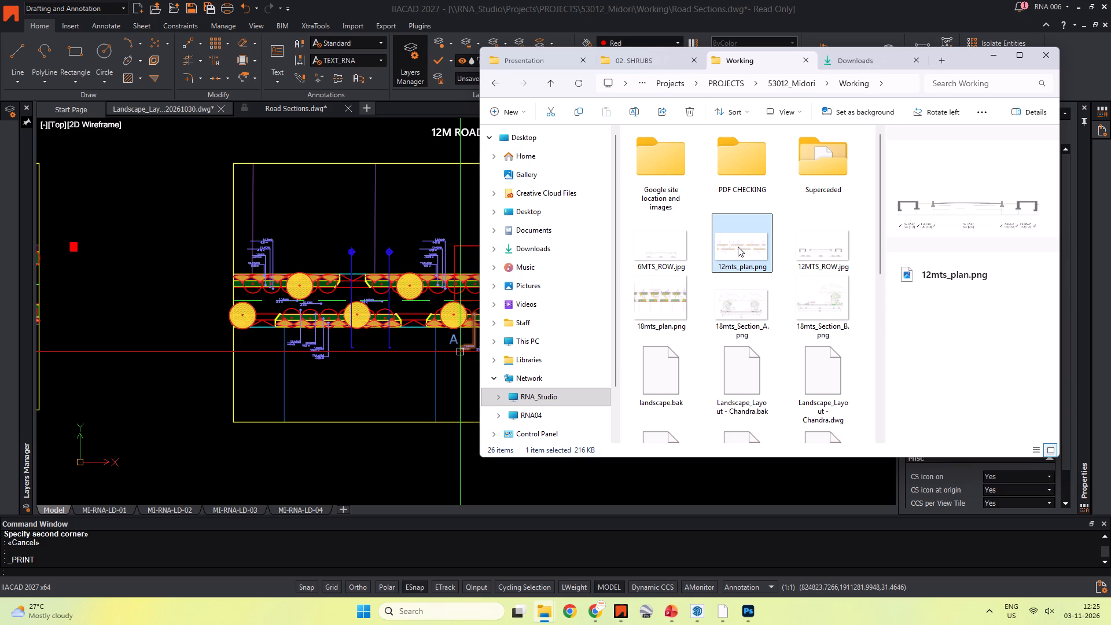
left_click_drag(751, 244, 742, 258)
key("alt+Tab")
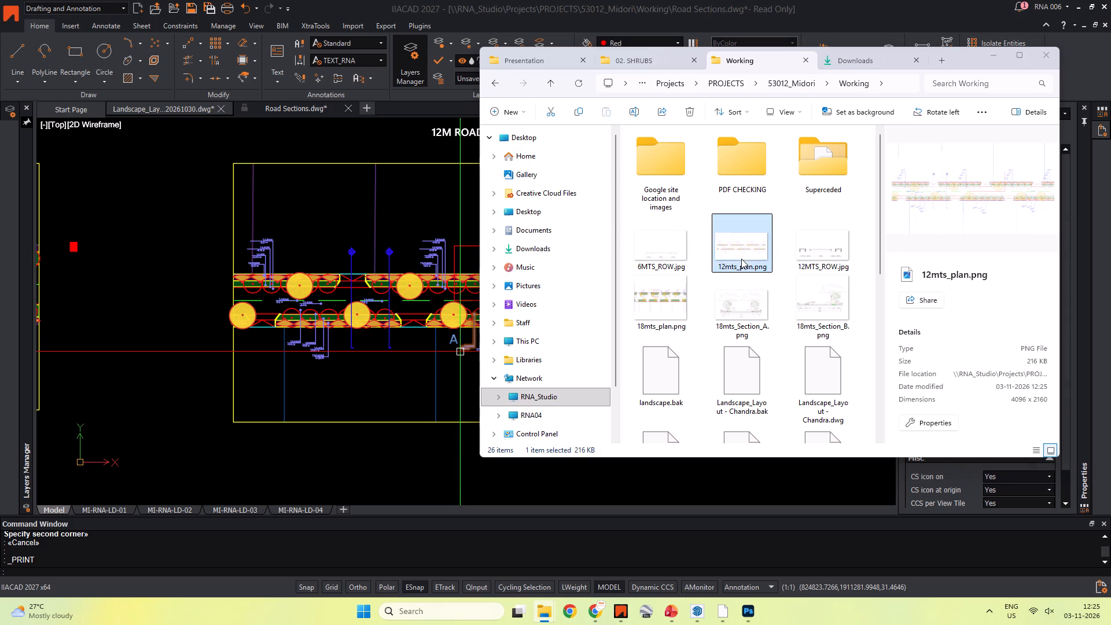
key("alt+Tab")
key("alt+Tab")
key("alt+Tab")
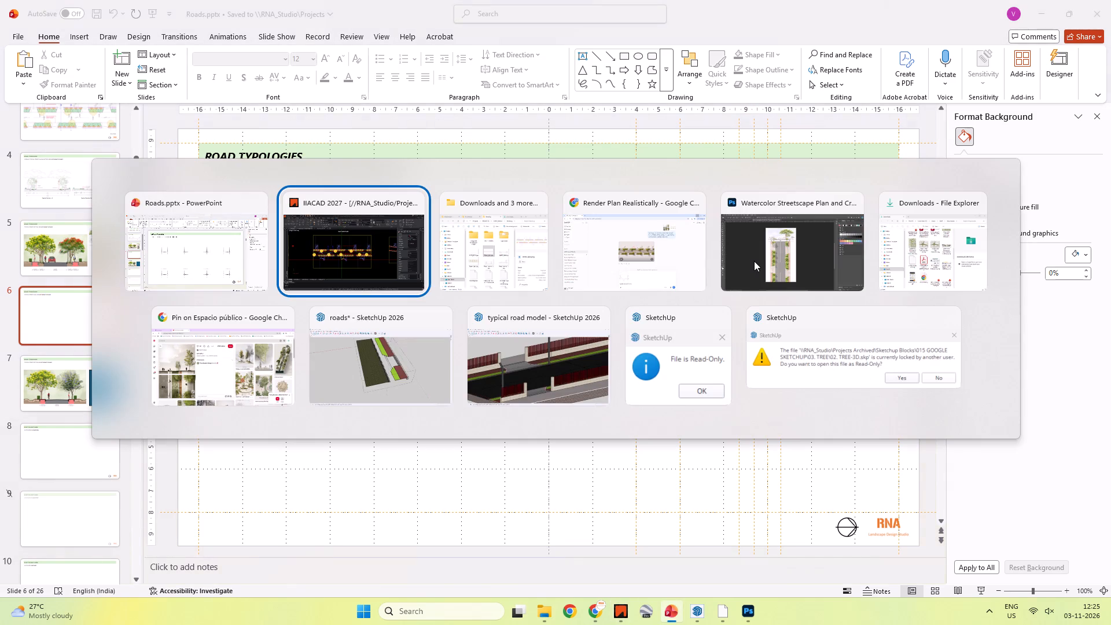
key("alt+Tab")
left_click_drag(742, 251, 426, 275)
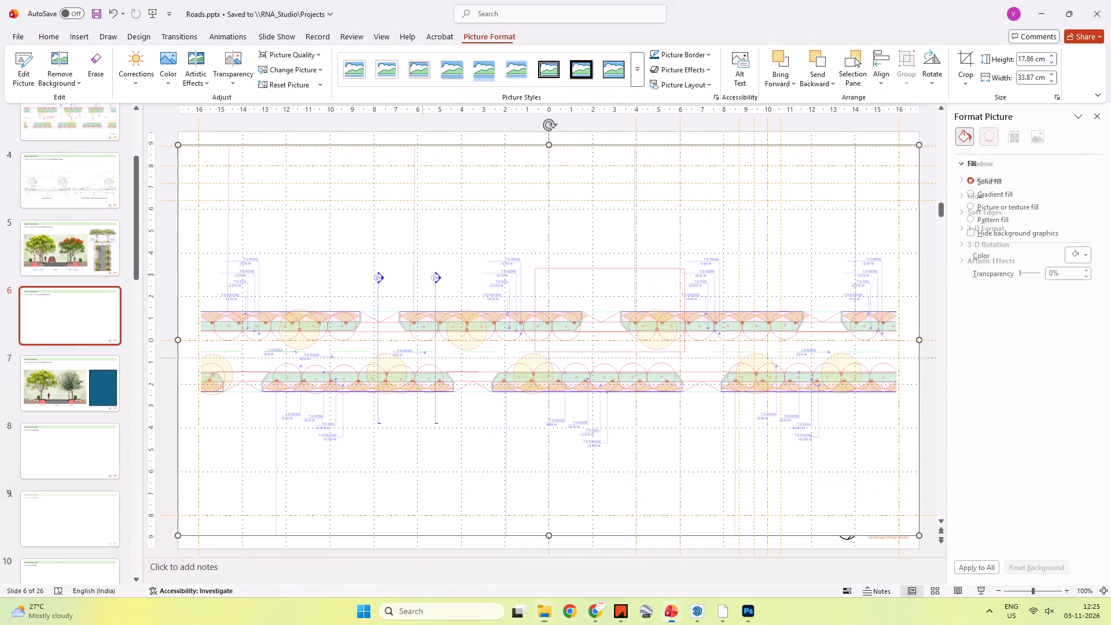
Crop the left and right sides of the 12M plan picture on slide 6 to a width of about 26.4 cm.
right_click(437, 291)
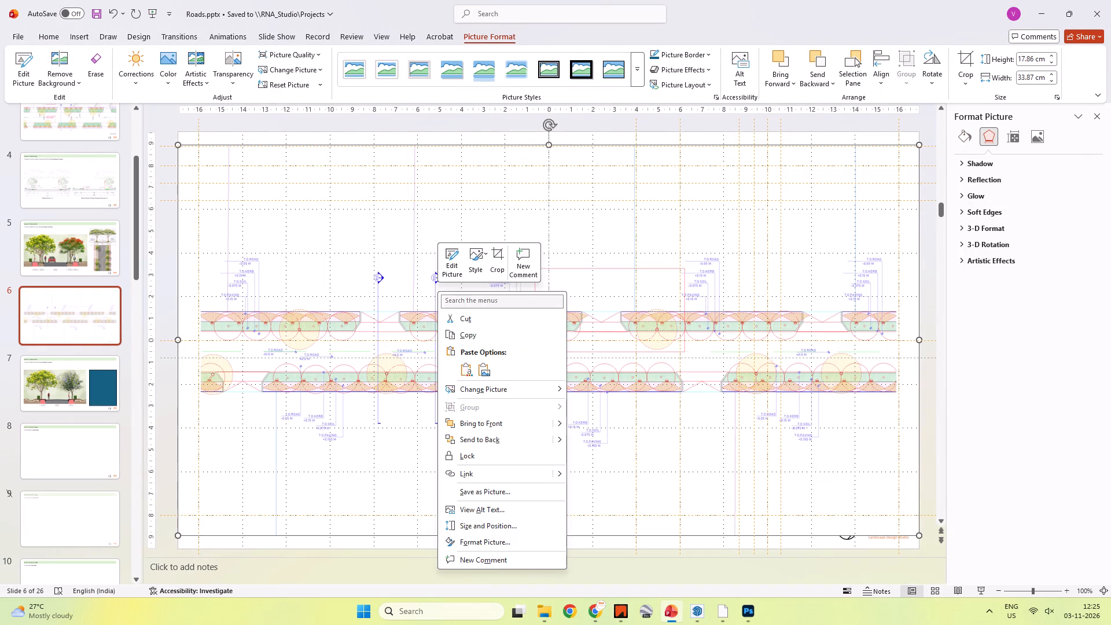
key("Escape")
right_click(393, 311)
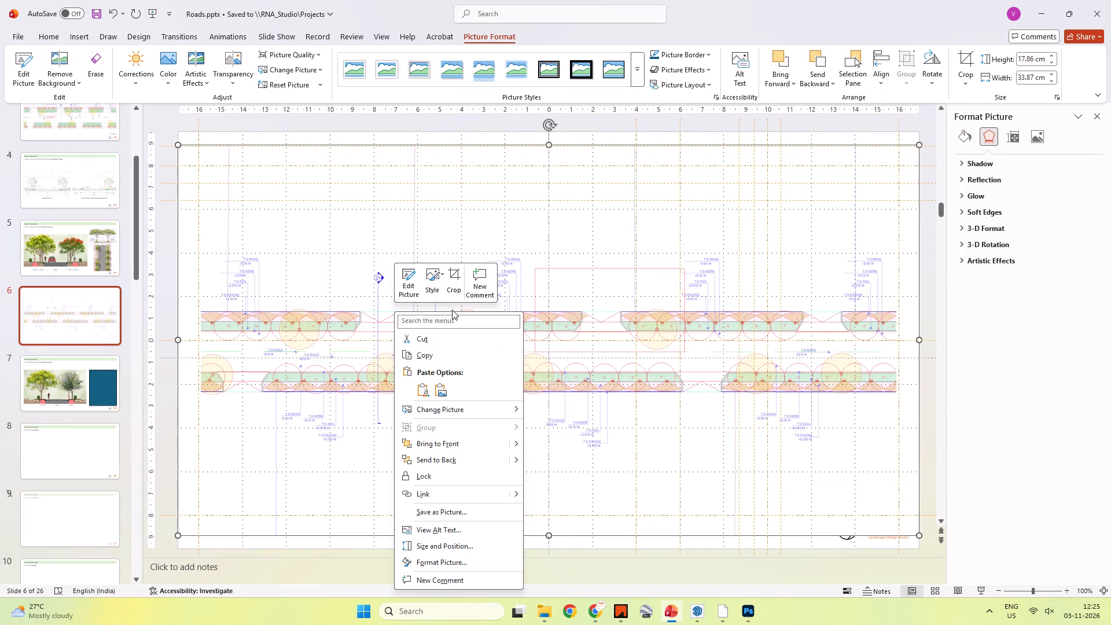
left_click(451, 275)
left_click_drag(179, 338, 181, 338)
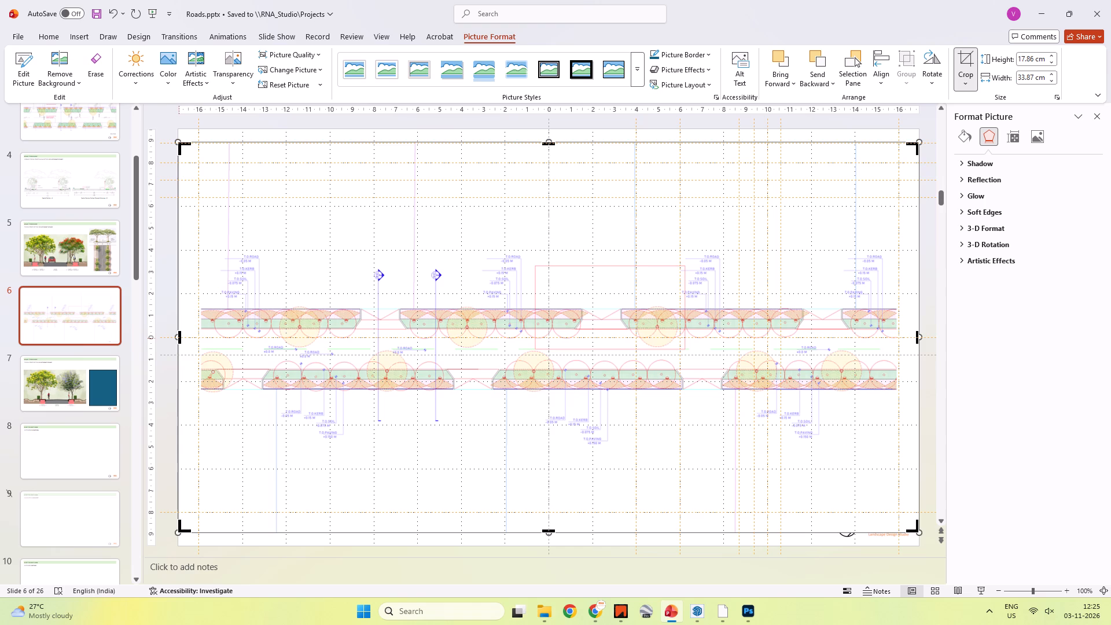
left_click_drag(181, 338, 204, 336)
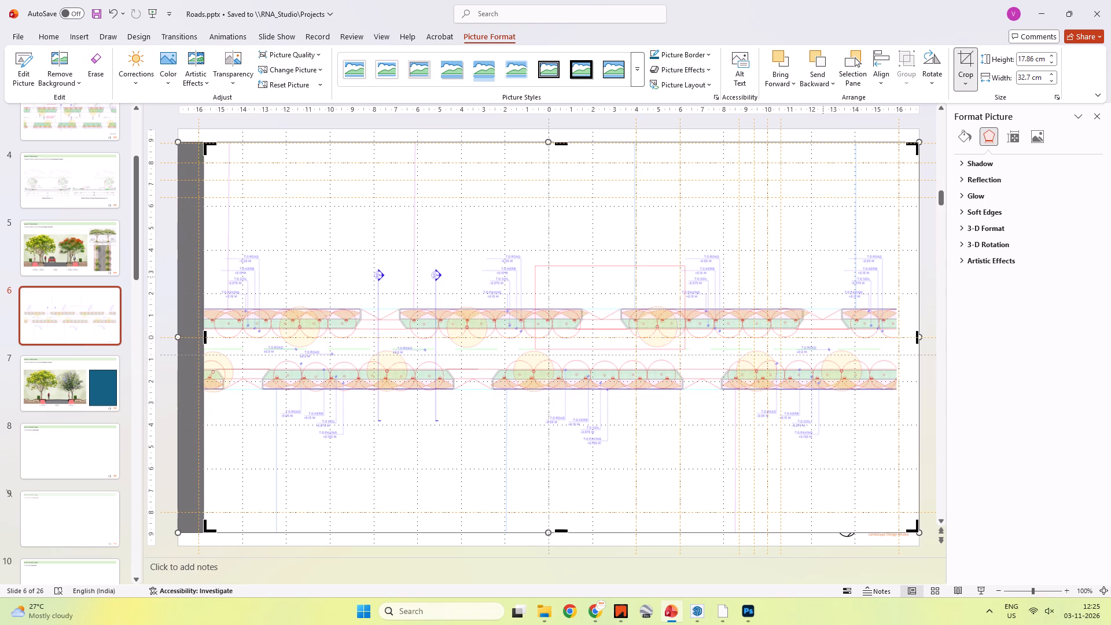
left_click_drag(917, 338, 784, 333)
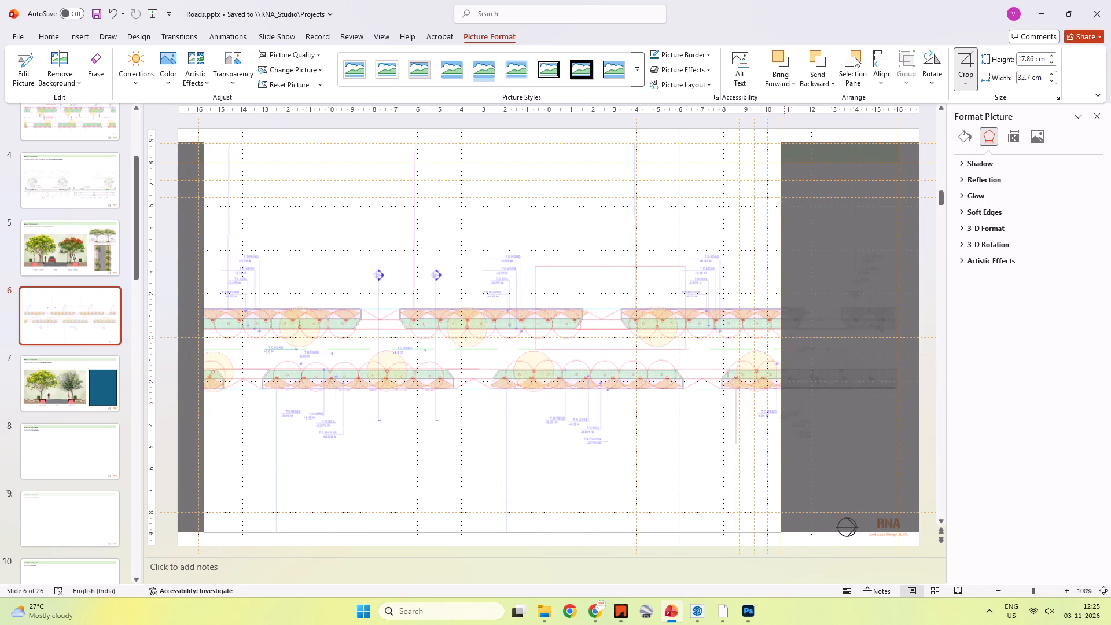
left_click_drag(784, 333, 783, 333)
left_click(930, 189)
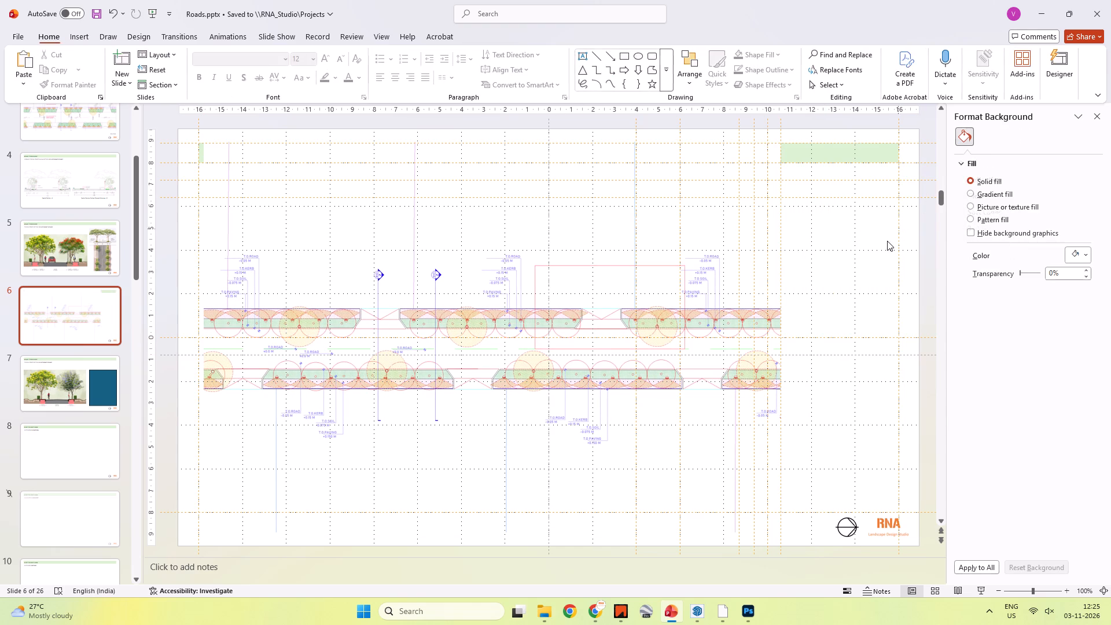
left_click(683, 286)
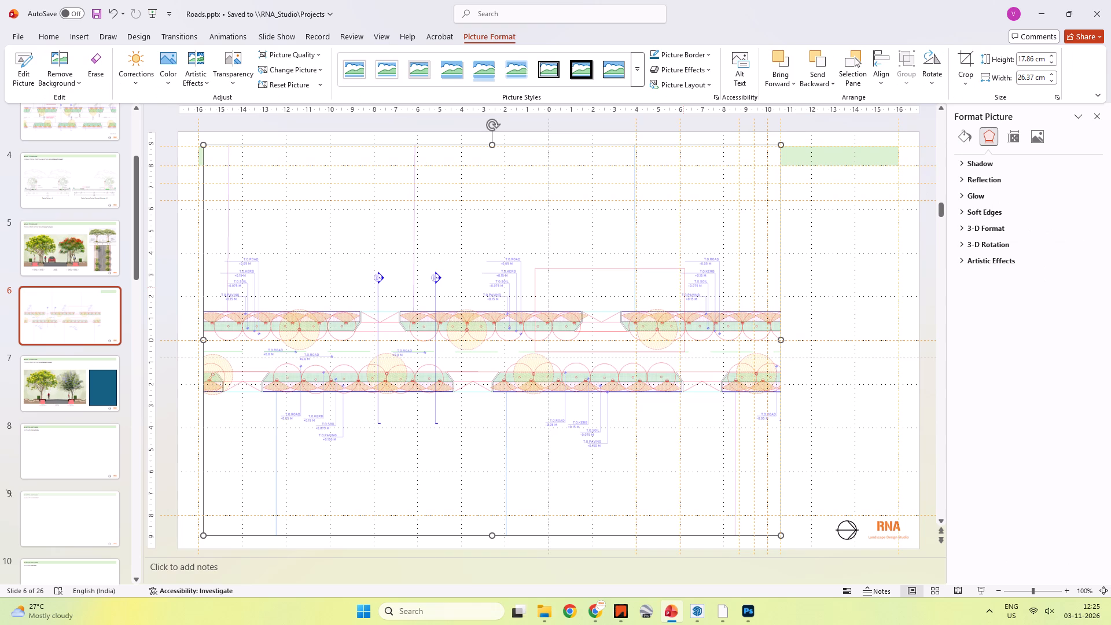
Back in IIACAD, delete the red rectangle drawn over the upper middle of the 12M road plan.
key("alt+Tab")
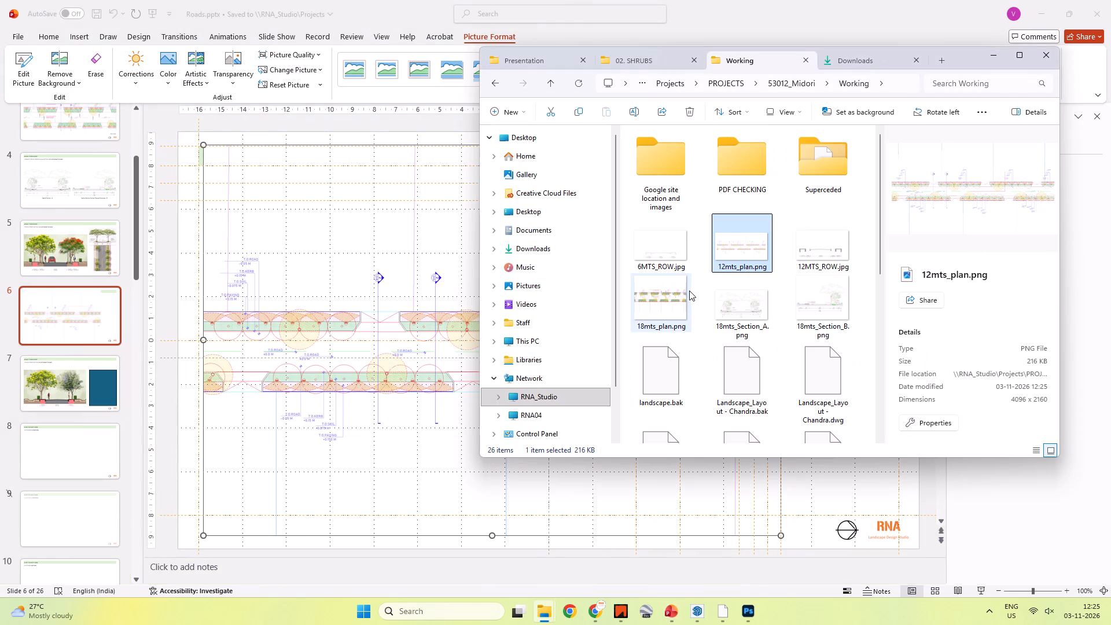
key("alt+Tab")
key("alt+Tab")
key("alt+Tab")
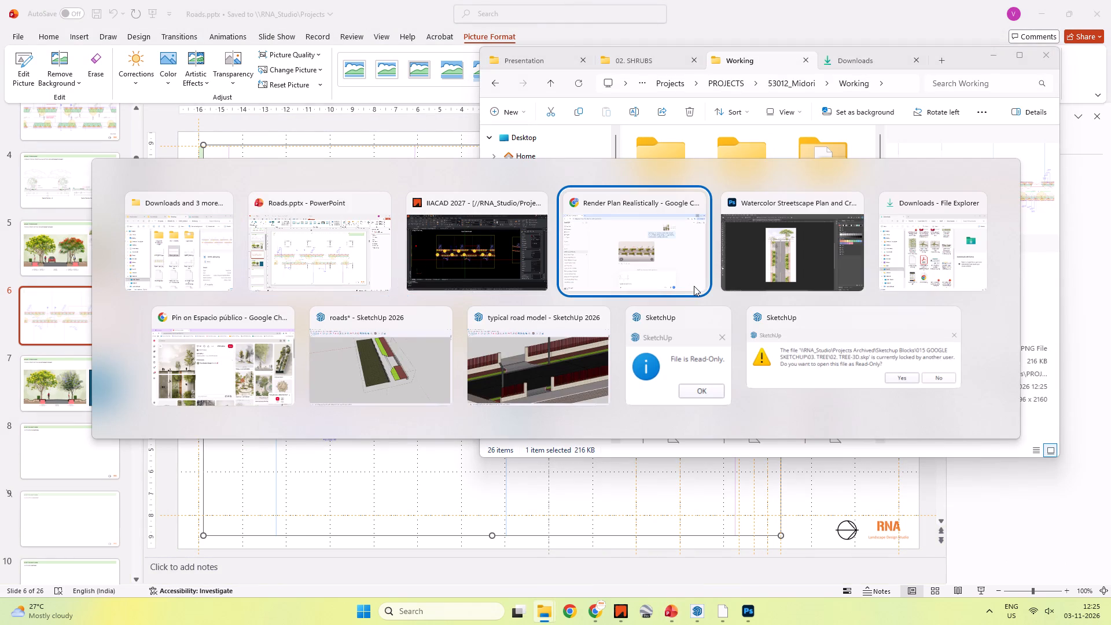
left_click(498, 248, "alt")
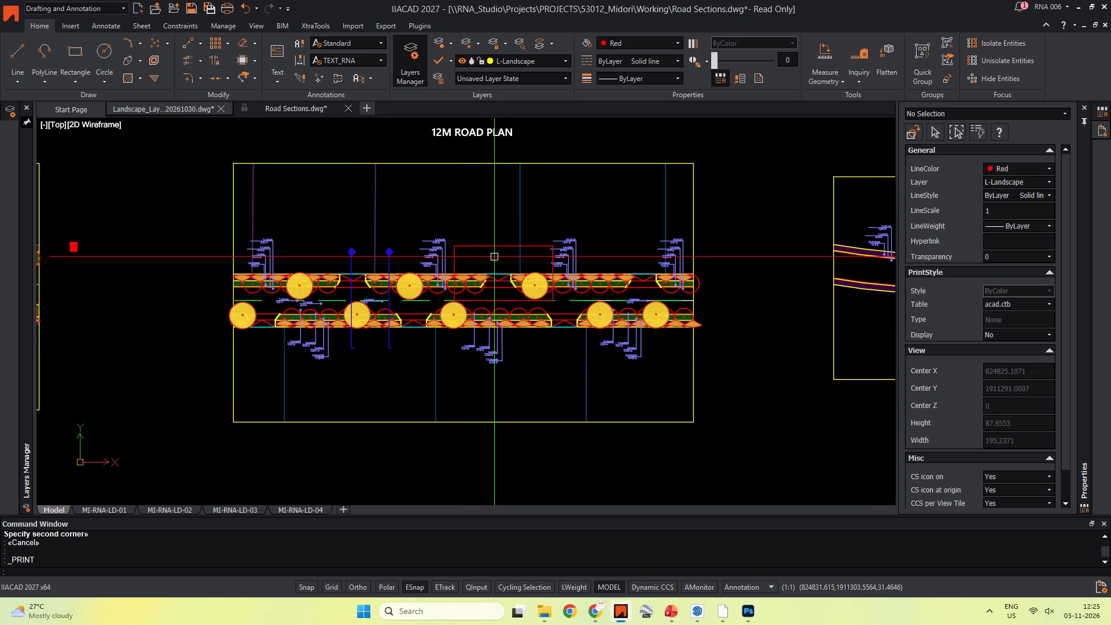
left_click(501, 241)
left_click(494, 248)
key("Delete")
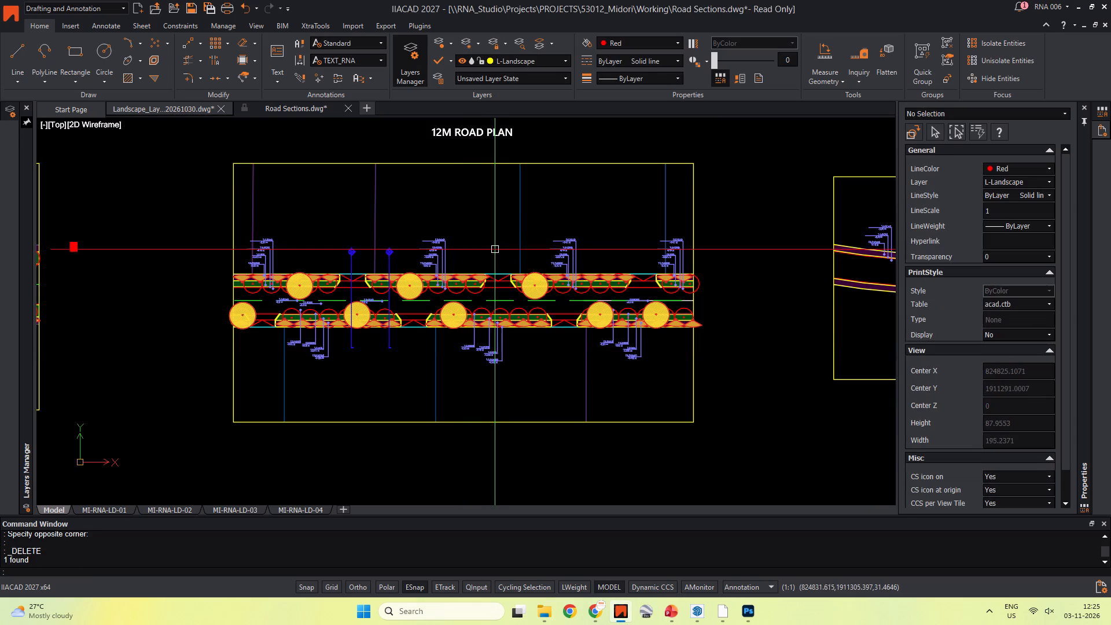
Start a new print with the previous settings and set the paper size to FHD (1920 x 1080 pixels).
key("ctrl+p")
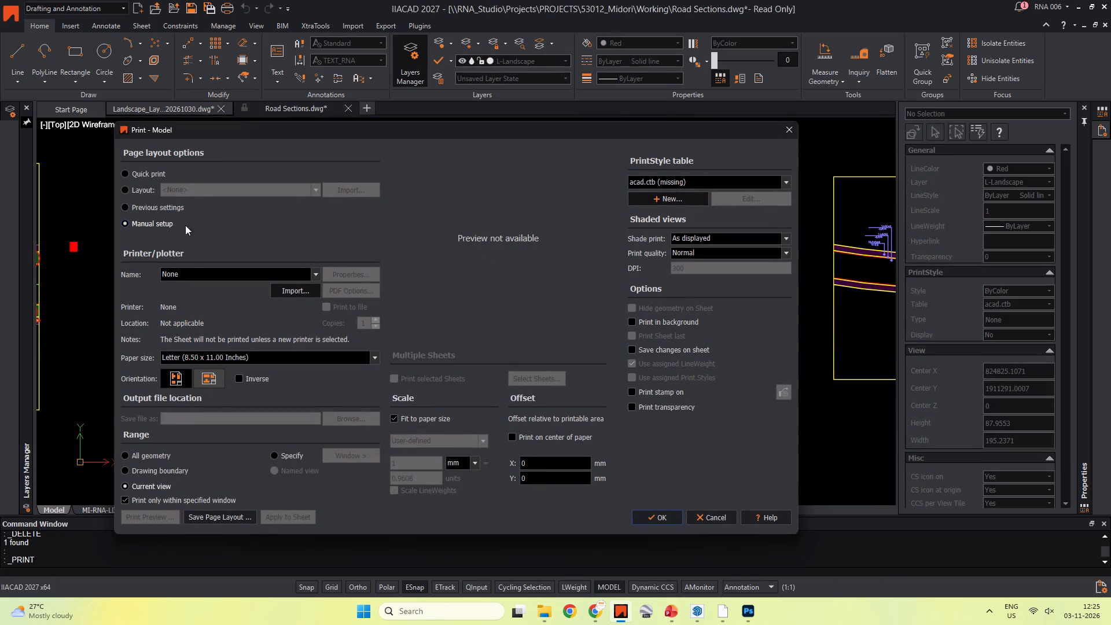
left_click(127, 209)
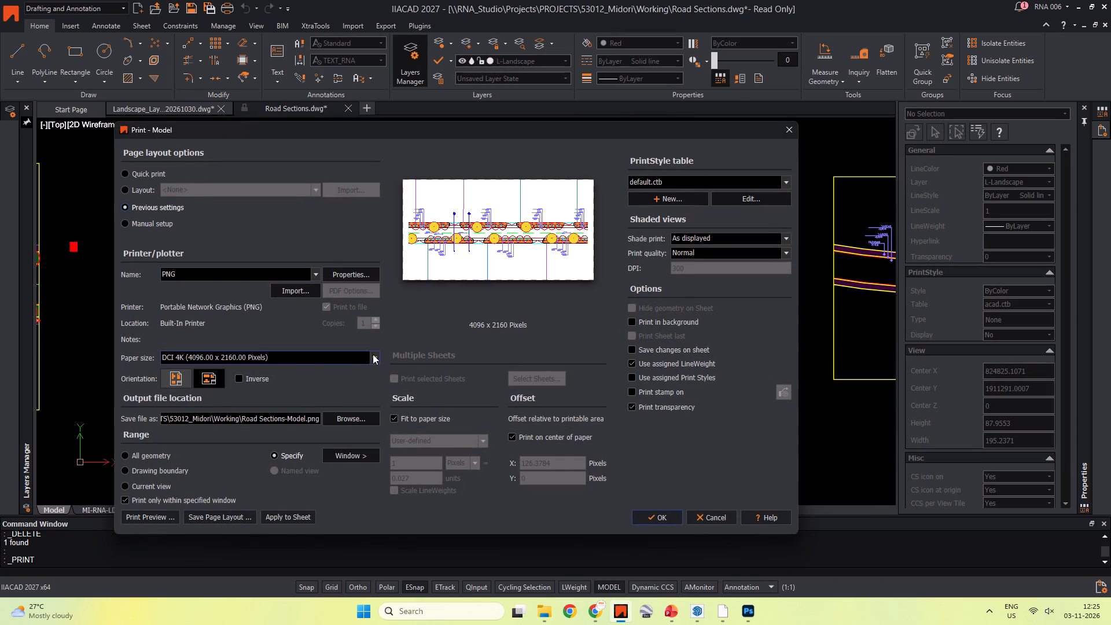
left_click(374, 354)
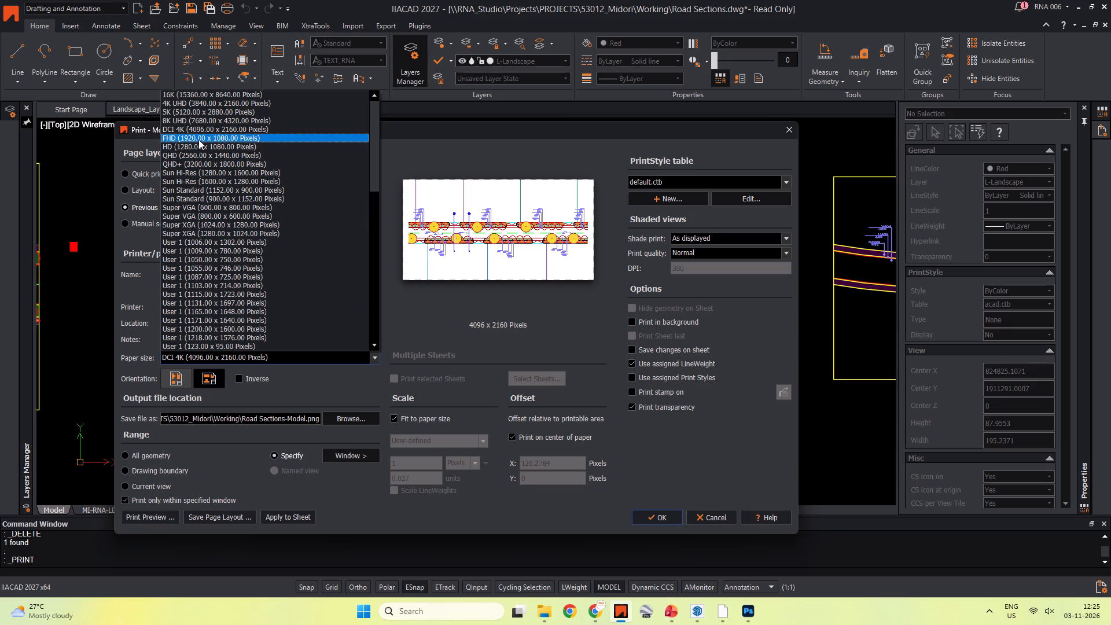
left_click(198, 139)
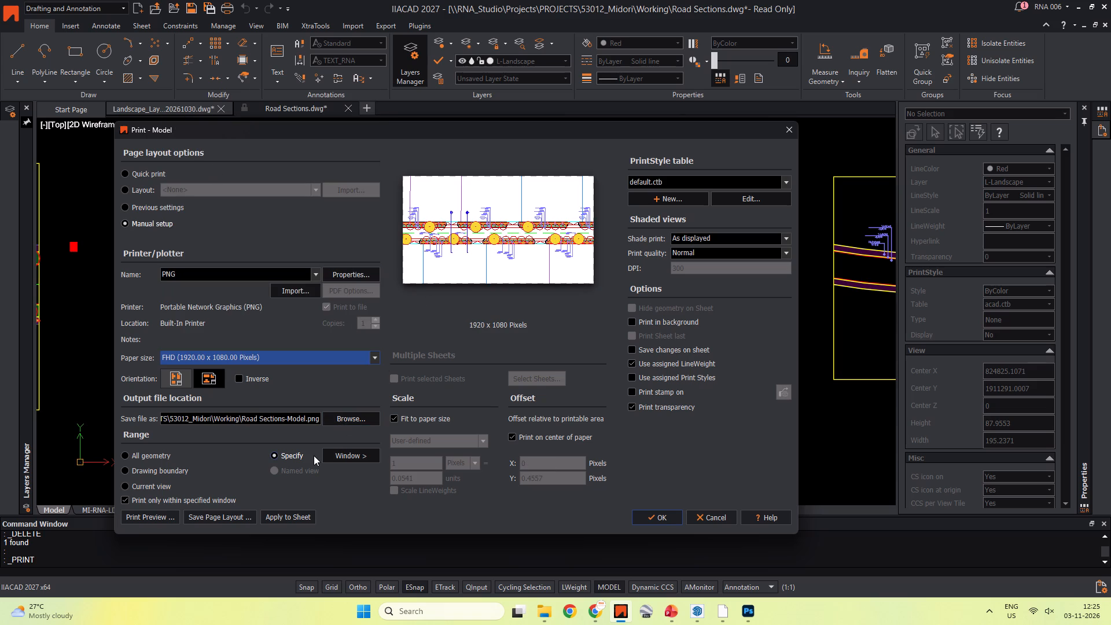
Set the output file to 12mts_plan.png in the Working folder and print the 12M plan, replacing the existing file.
left_click(343, 422)
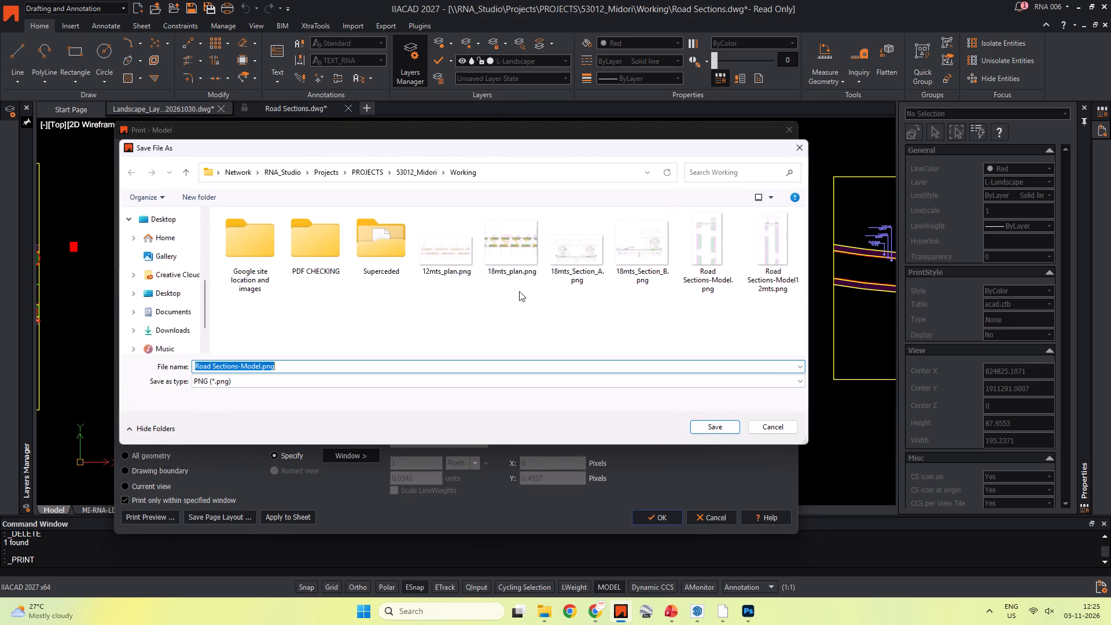
left_click(437, 248)
left_click(709, 426)
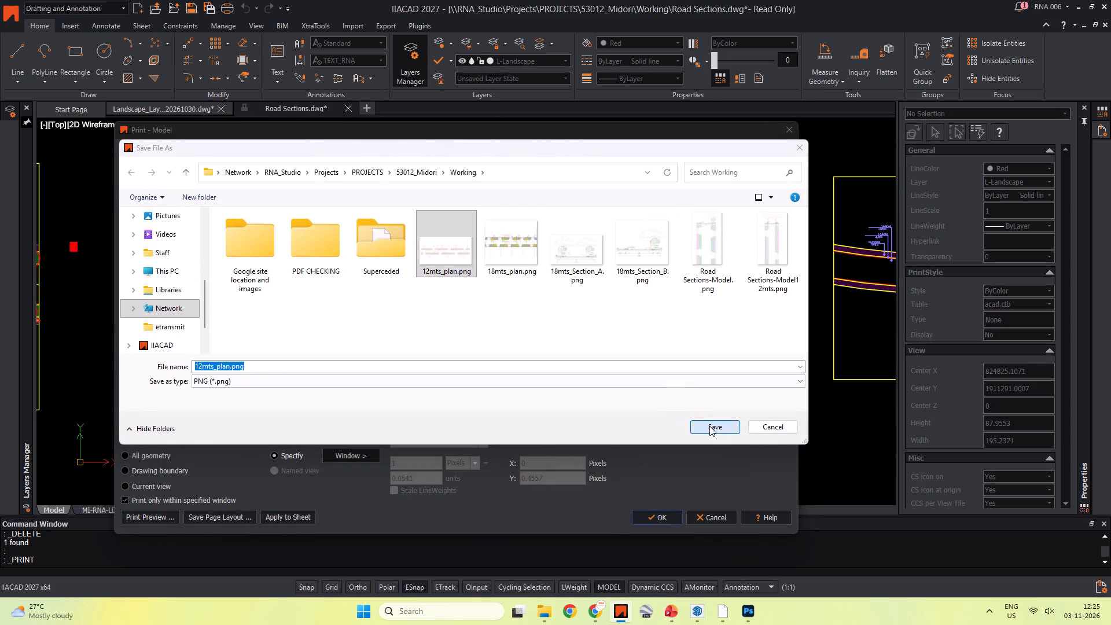
left_click(588, 298)
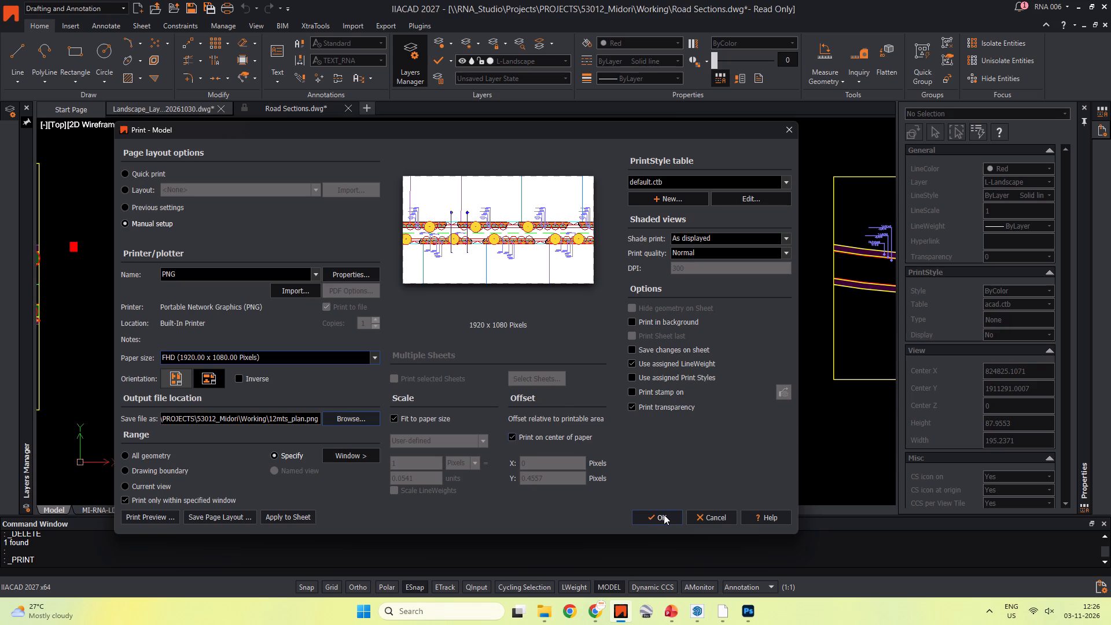
left_click(664, 515)
left_click(420, 344)
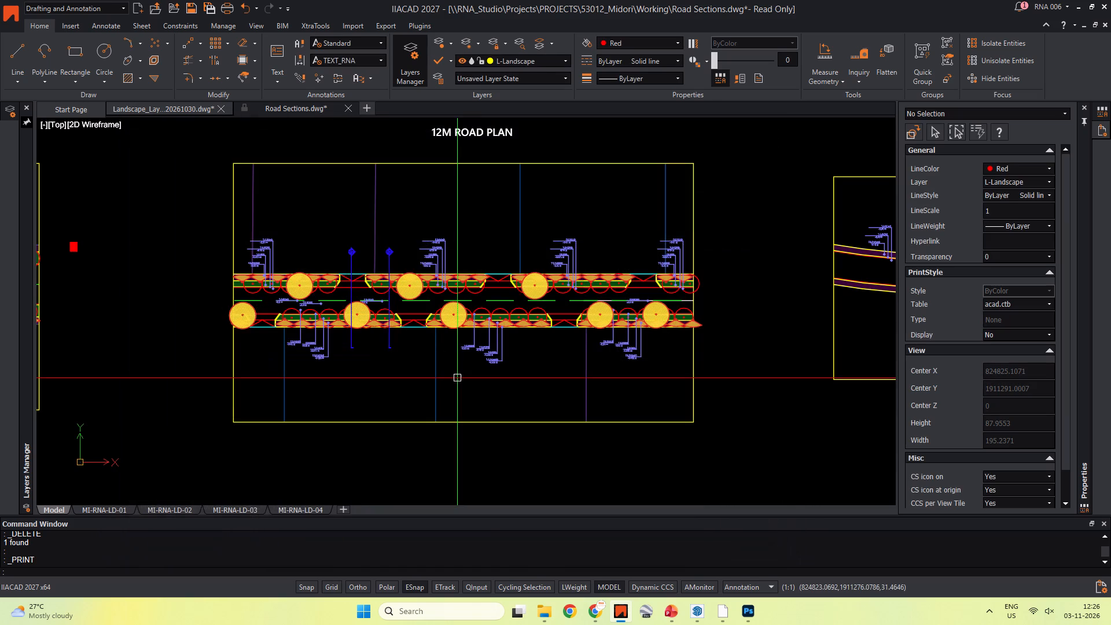
In the Working folder, select the newly printed 12mts_plan.png and check its refreshed preview and image details.
key("alt+Tab")
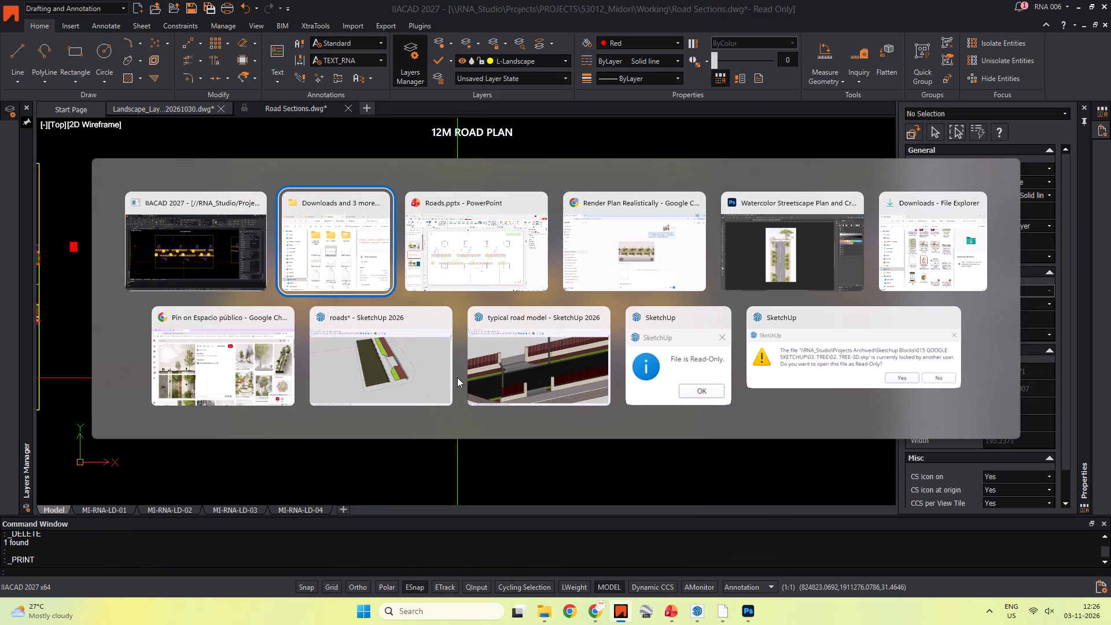
key("alt+Tab")
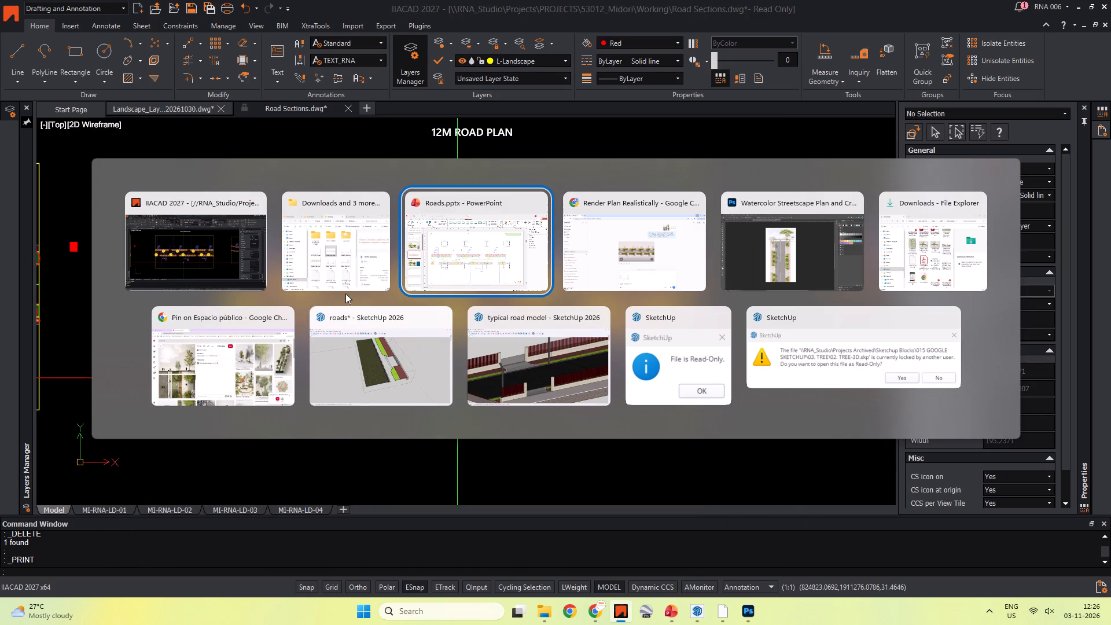
left_click(345, 293, "alt")
key("alt+Tab")
left_click(359, 250, "alt")
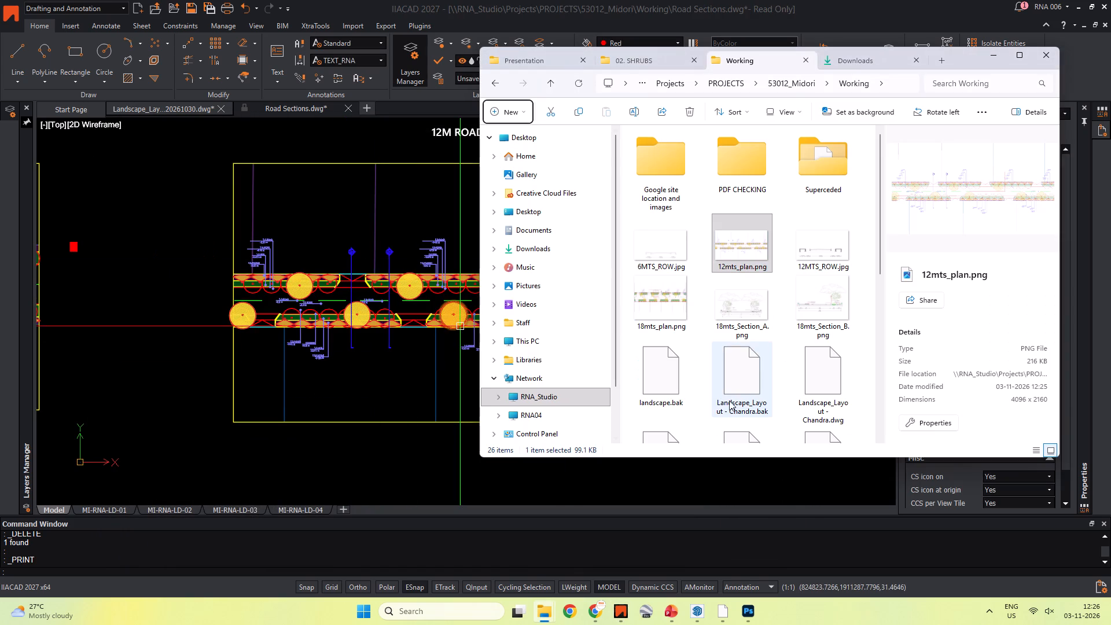
left_click(832, 240)
left_click(751, 242)
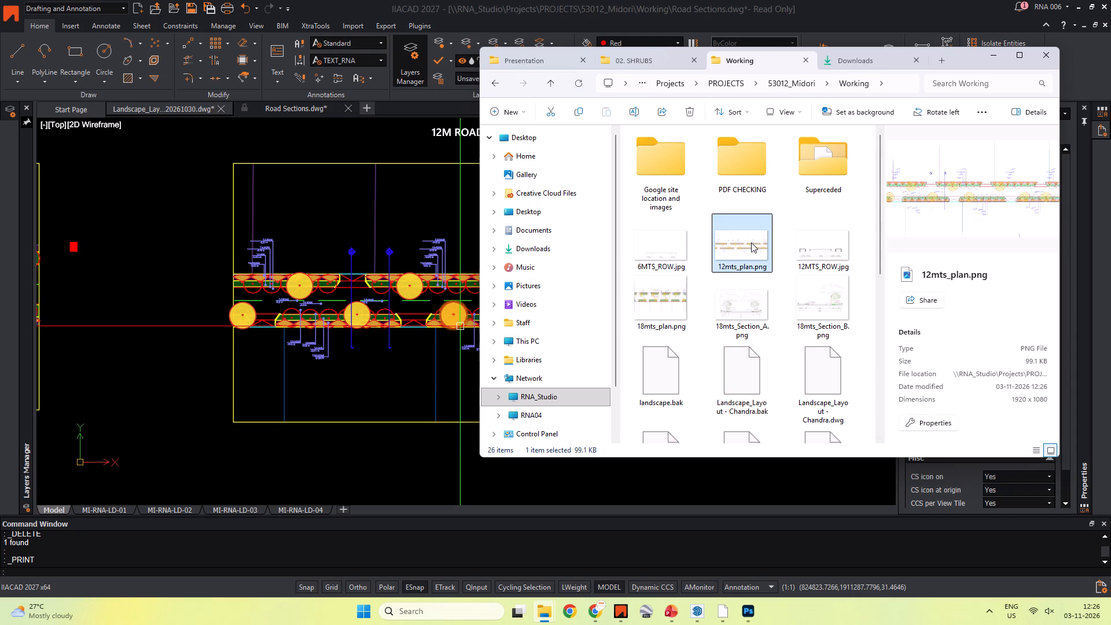
left_click(745, 241)
On slide 6 of Roads.pptx, delete the old 12M plan picture and insert 12mts_plan.png from the Working folder.
key("alt+Tab")
key("alt+Tab")
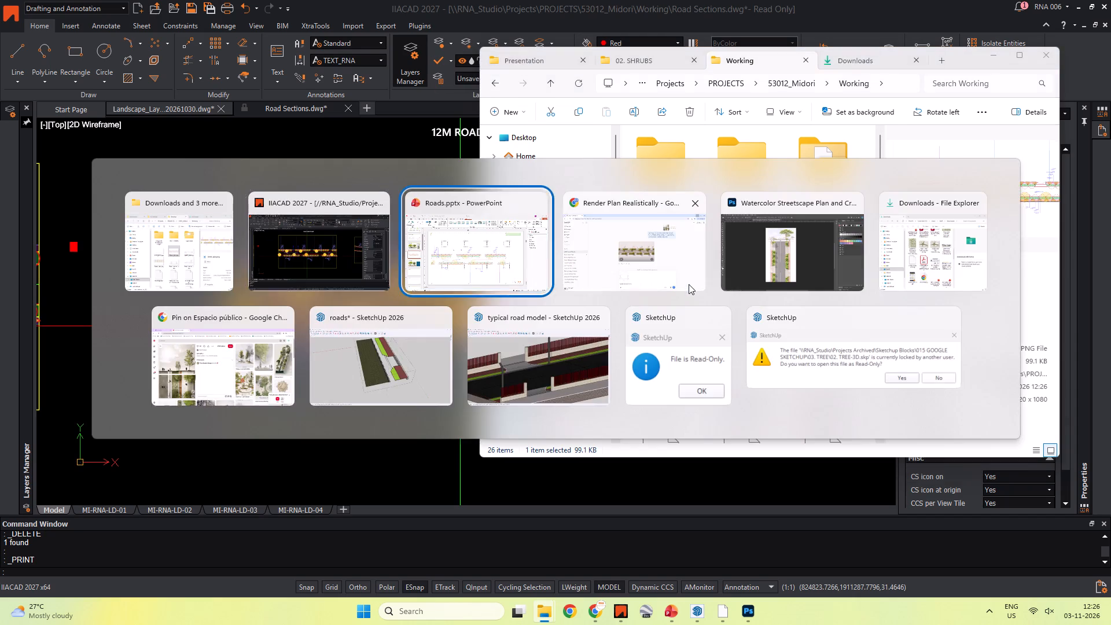
left_click(534, 289)
key("Delete")
key("alt+Tab")
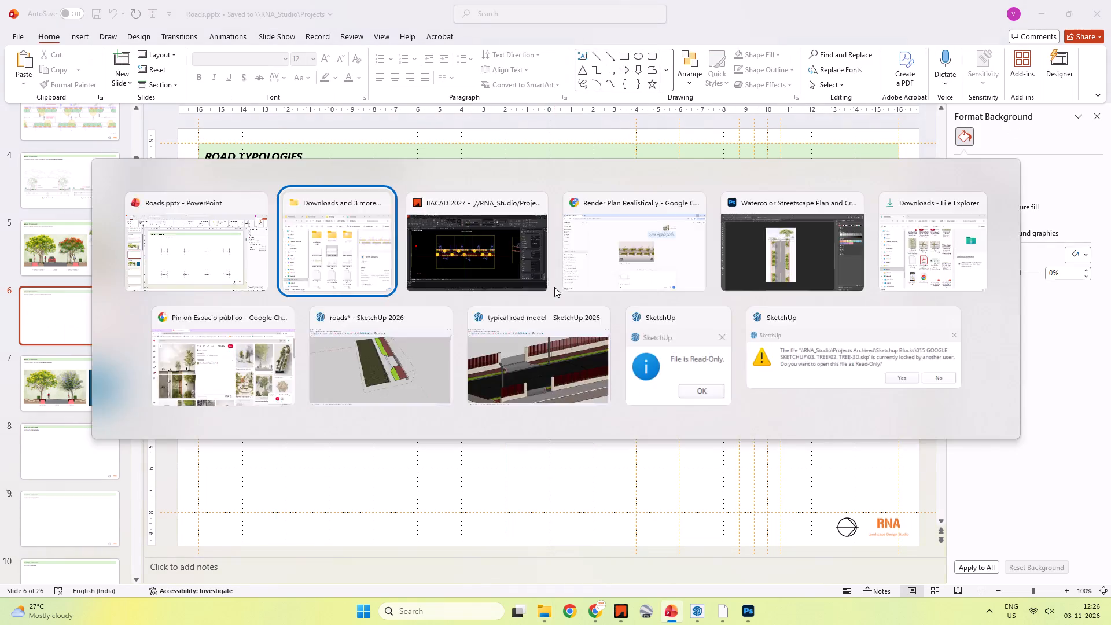
left_click_drag(742, 255, 341, 279)
left_click_drag(443, 333, 484, 340)
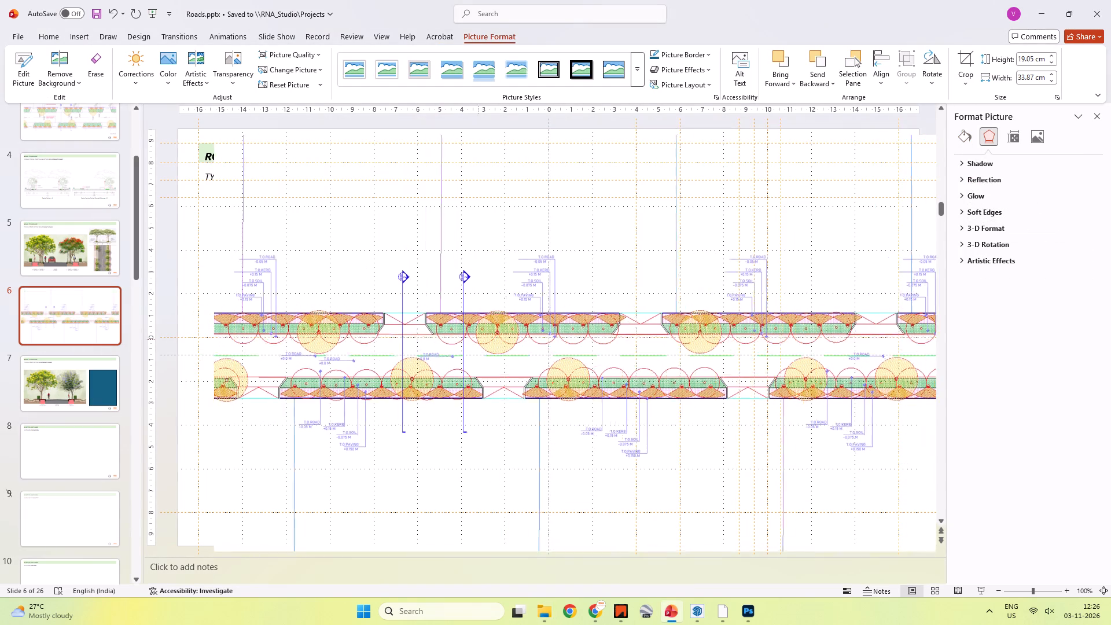
left_click_drag(484, 340, 470, 351)
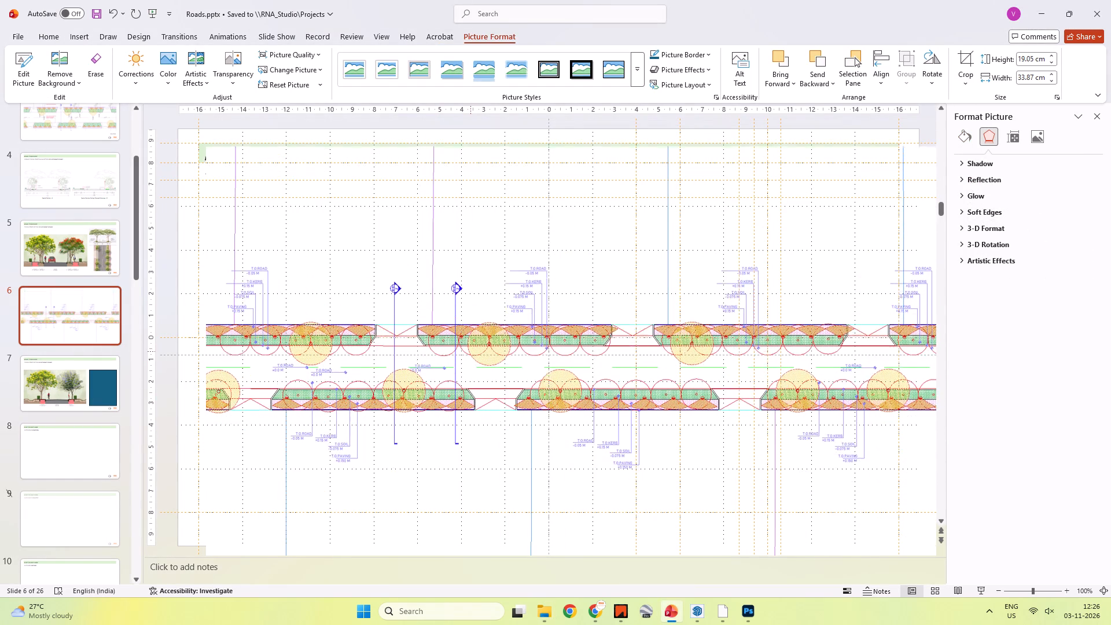
left_click_drag(470, 351, 470, 343)
Crop the empty areas above and below the road from the new 12M plan picture on slide 6.
scroll(470, 320, "down", 3, "ctrl")
right_click(549, 348)
left_click(602, 383)
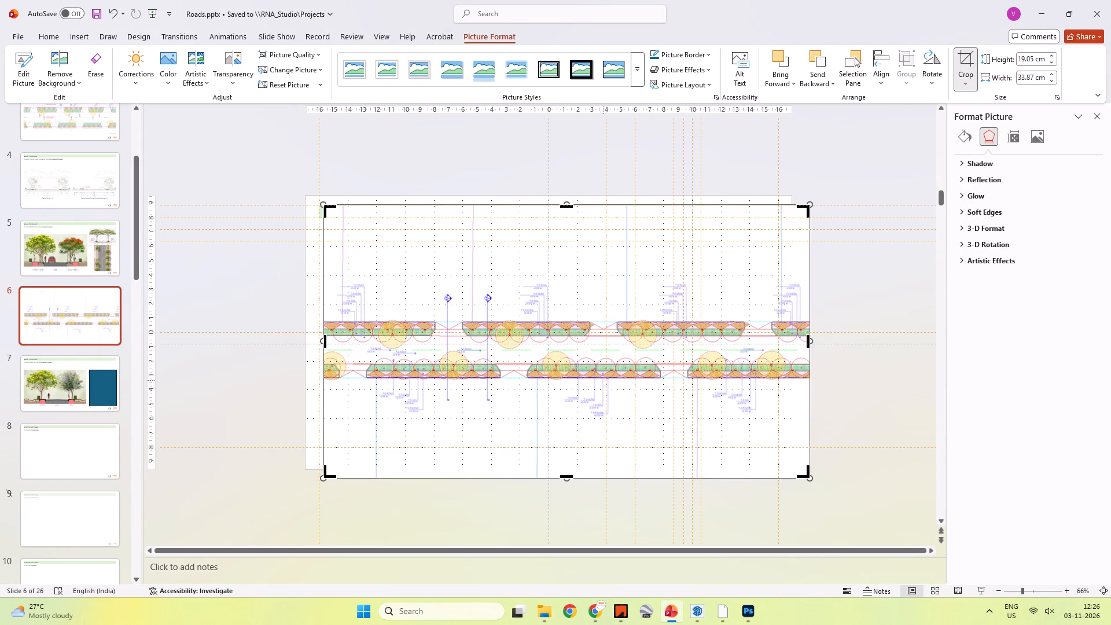
left_click_drag(569, 475, 564, 429)
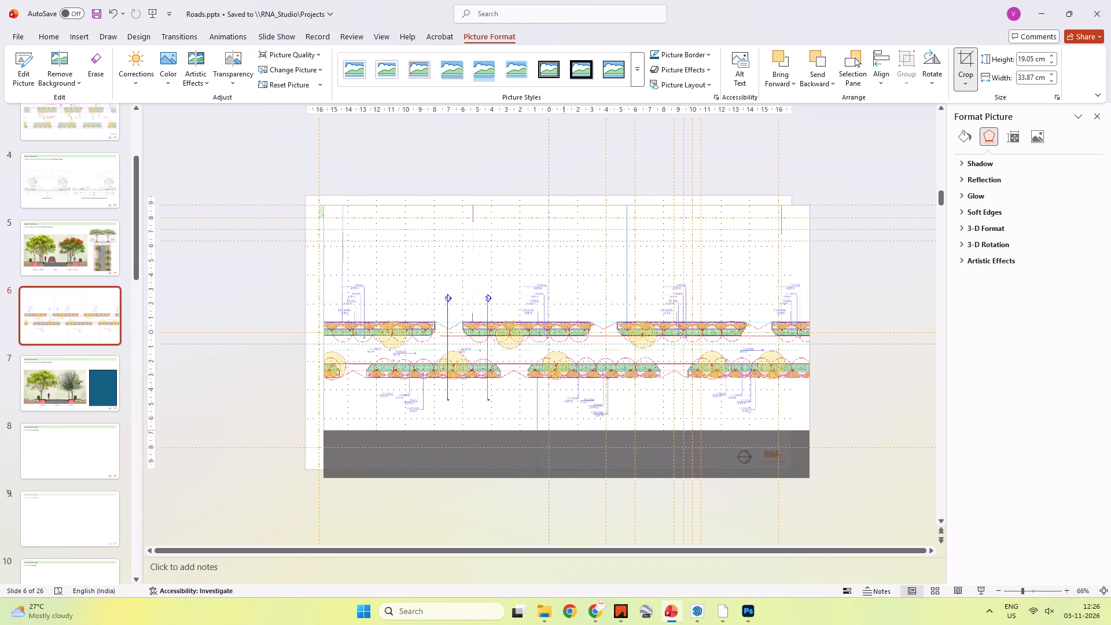
left_click_drag(564, 429, 563, 420)
left_click_drag(563, 208, 563, 271)
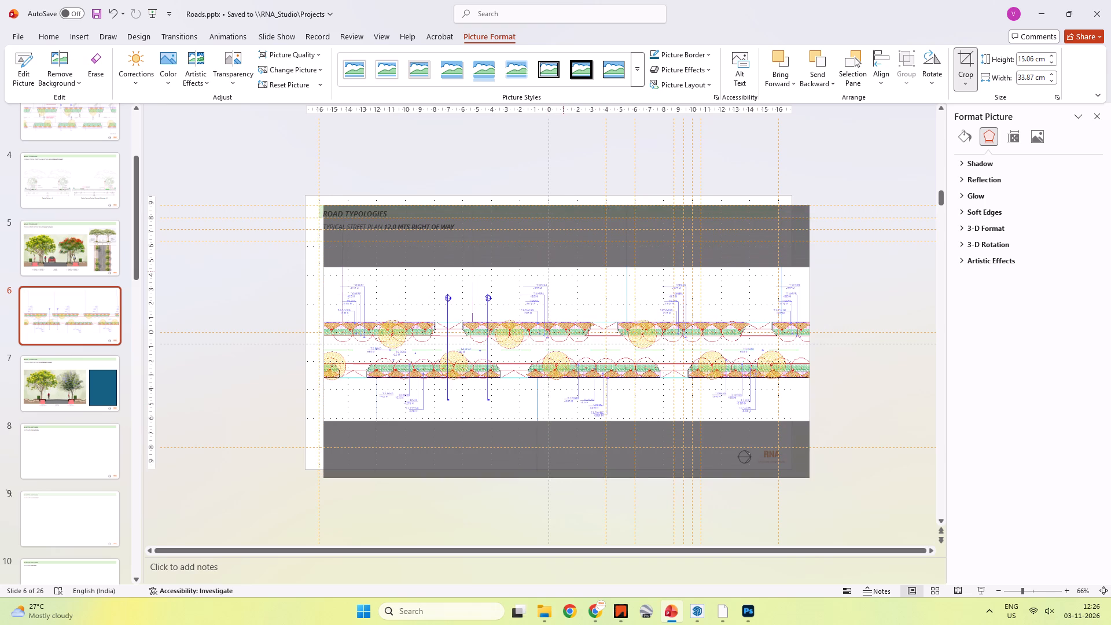
left_click_drag(563, 271, 562, 273)
left_click(830, 305)
Align the 12M plan picture with the slide's left margin guide and crop its right side to the right margin guide.
left_click(601, 351)
left_click_drag(598, 351, 595, 345)
right_click(705, 340)
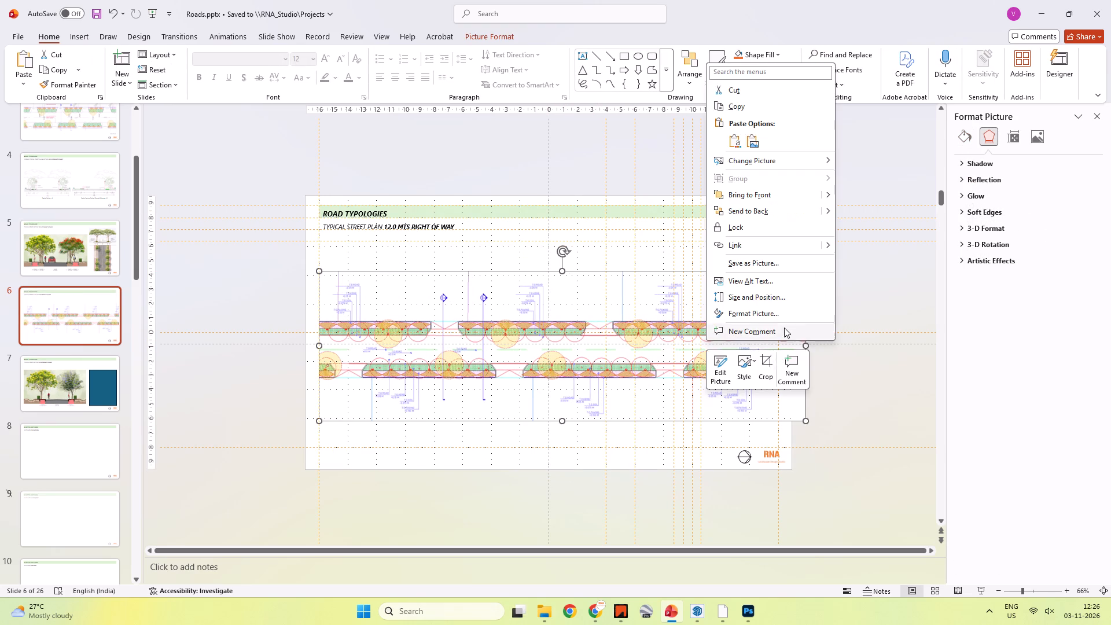
left_click(761, 361)
left_click_drag(804, 348, 778, 343)
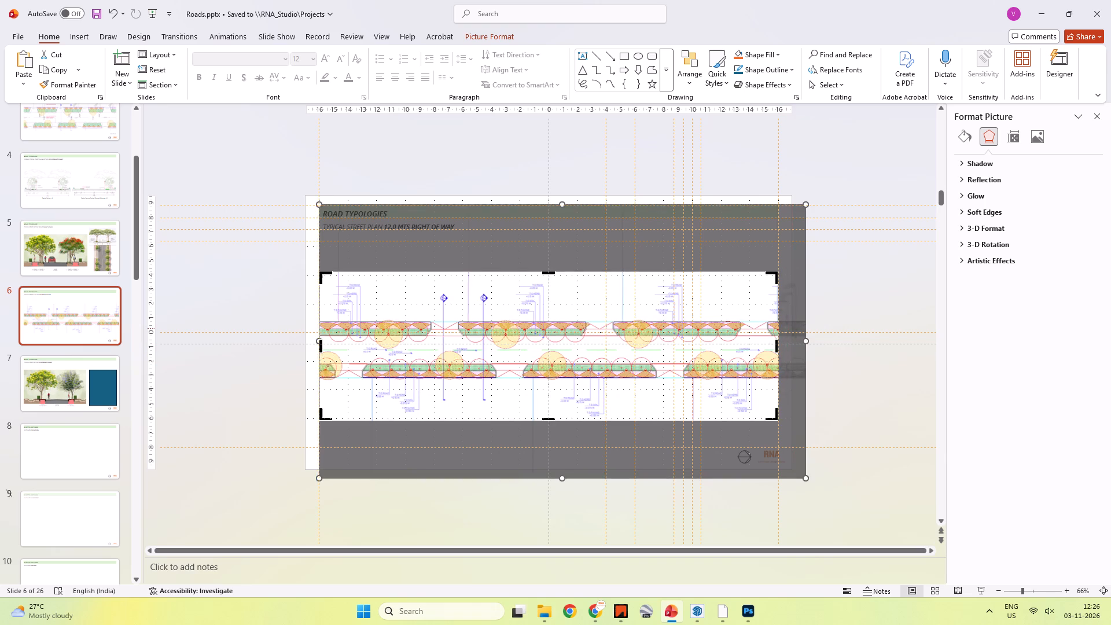
left_click(866, 274)
Move the 12M plan picture up to the slide's vertical centre and save the presentation.
left_click_drag(634, 378, 635, 364, "shift")
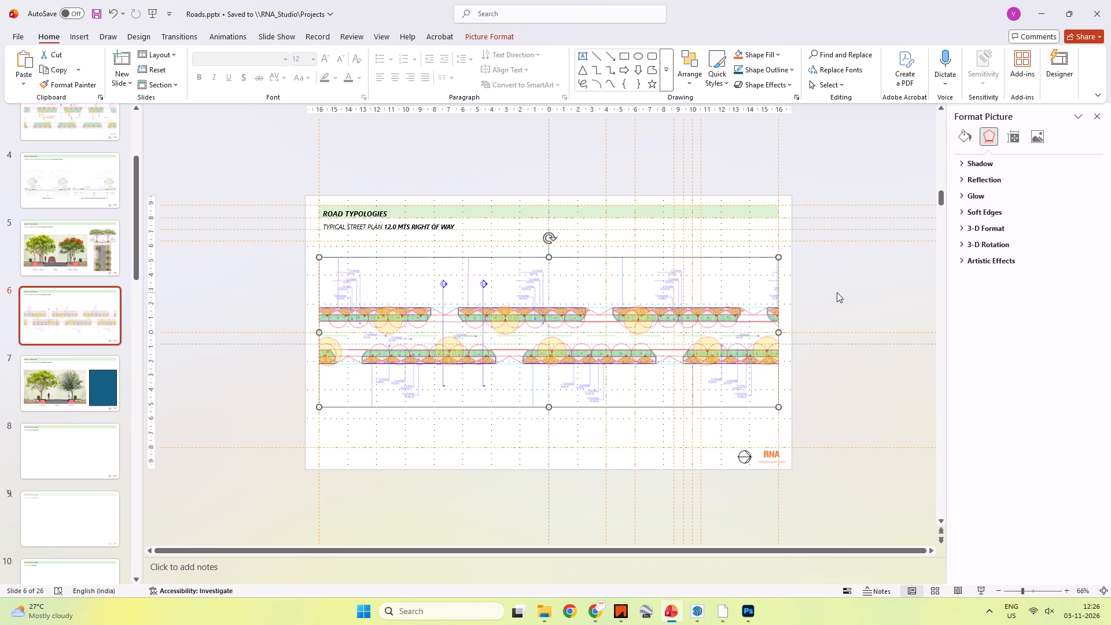
left_click(837, 292)
key("ctrl+s")
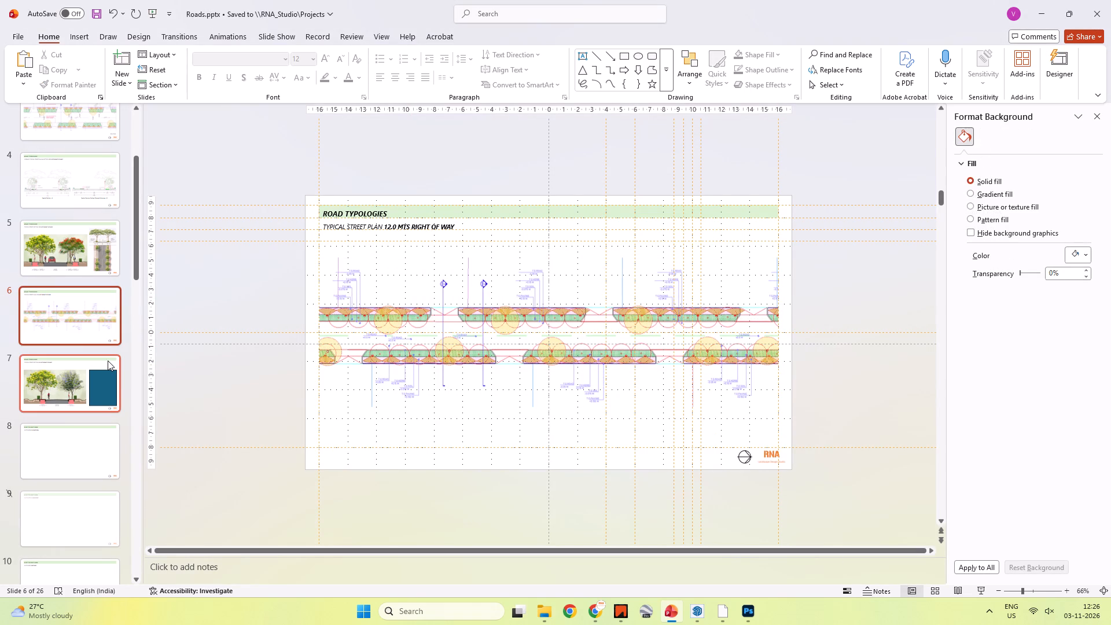
Compare the 12M plan on slide 6 with the street sections on slides 4 and 5.
left_click(89, 312)
left_click(87, 268)
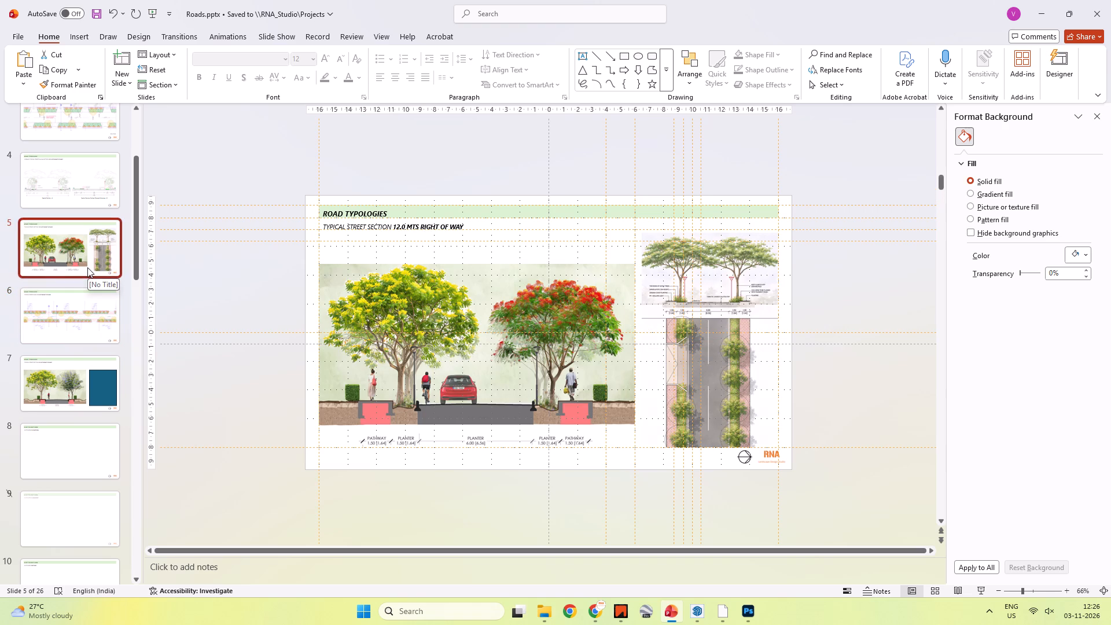
left_click(67, 333)
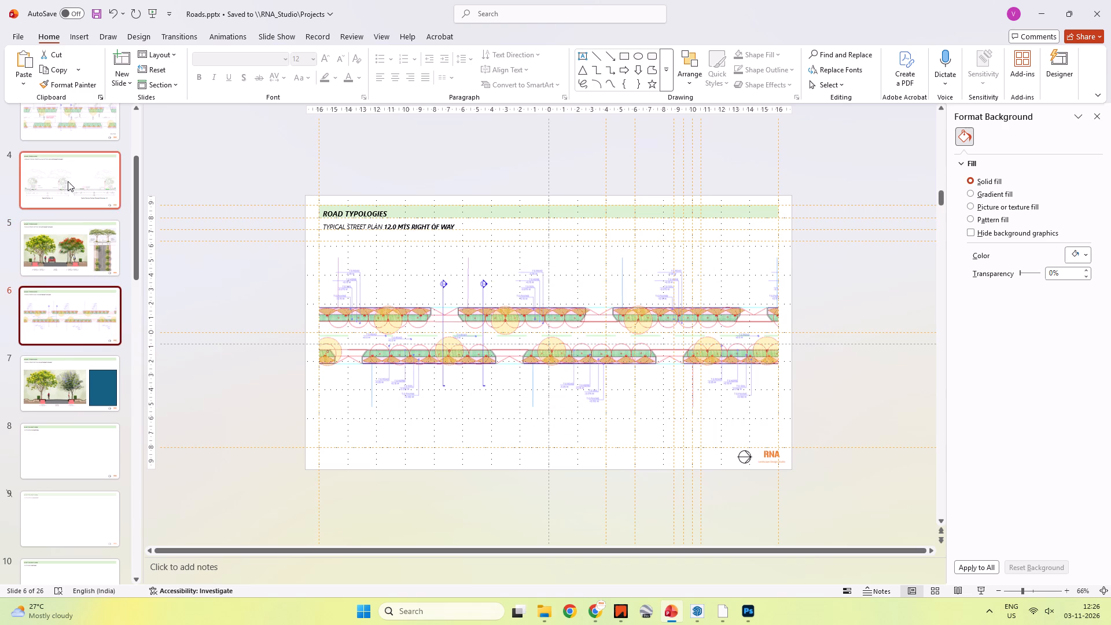
left_click(68, 181)
left_click(67, 318)
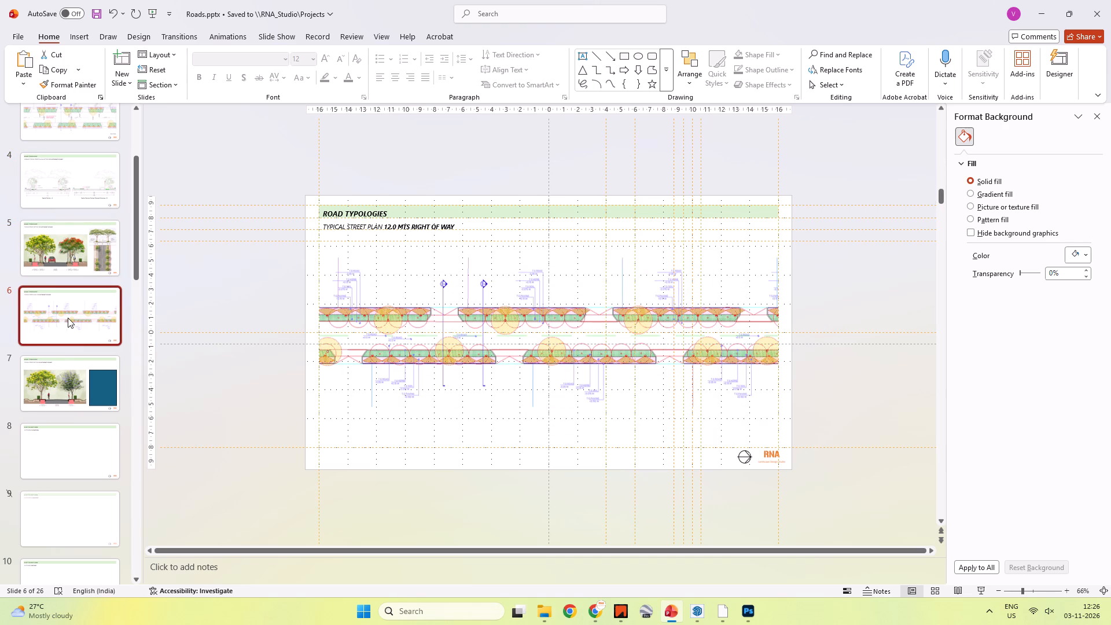
left_click(84, 172)
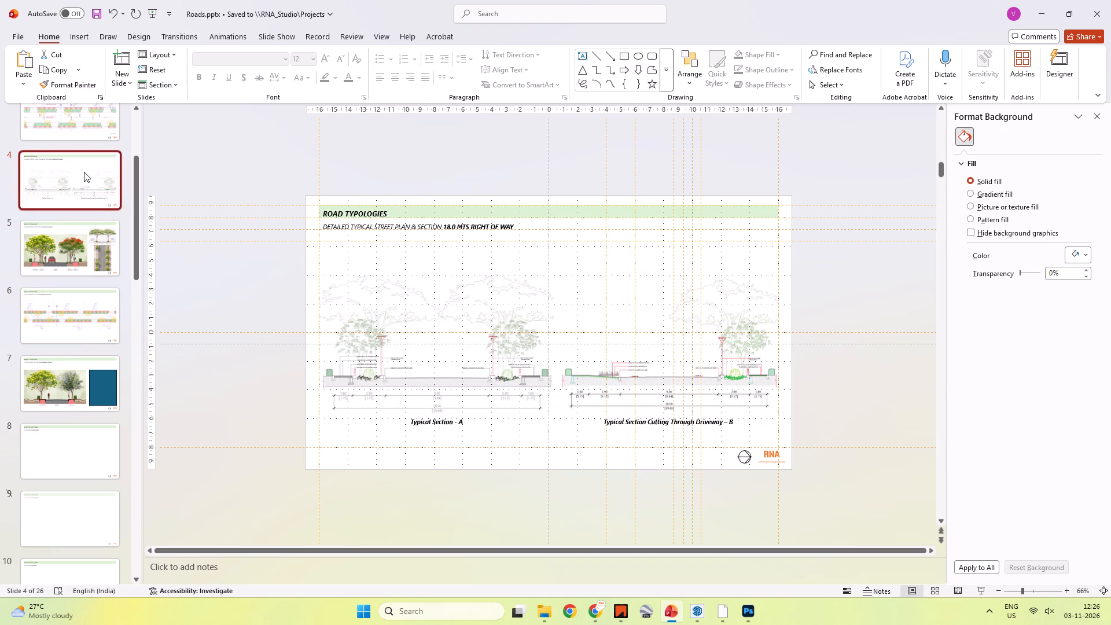
On slide 3, move the 18M street plan picture slightly up, keeping its horizontal alignment.
scroll(94, 211, "up", 1)
left_click(75, 155)
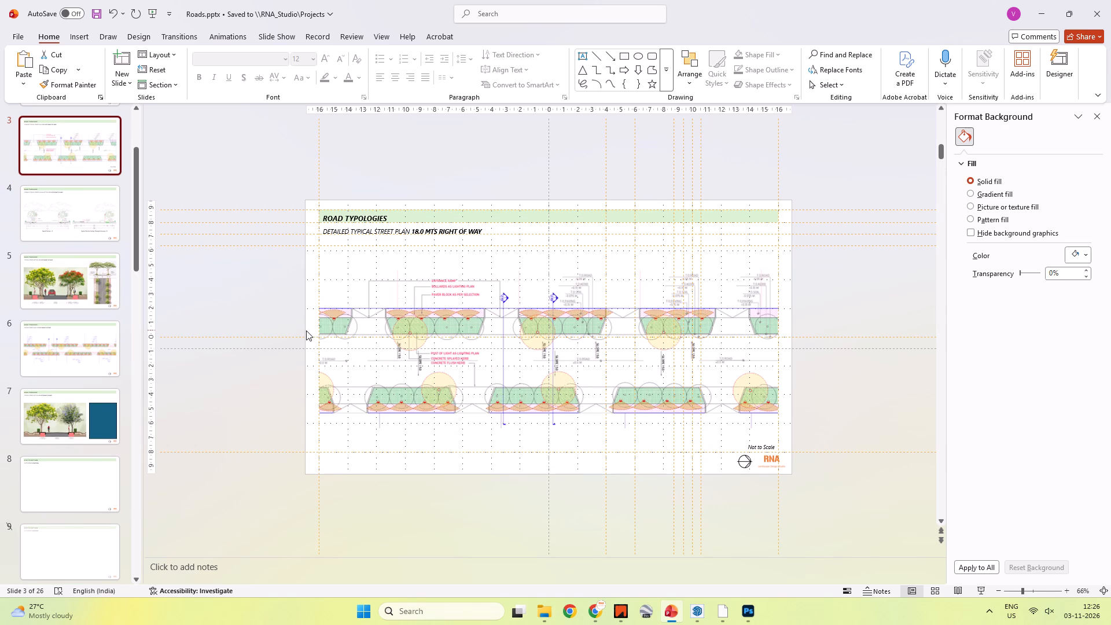
left_click(449, 388)
left_click_drag(458, 374, 458, 365, "shift")
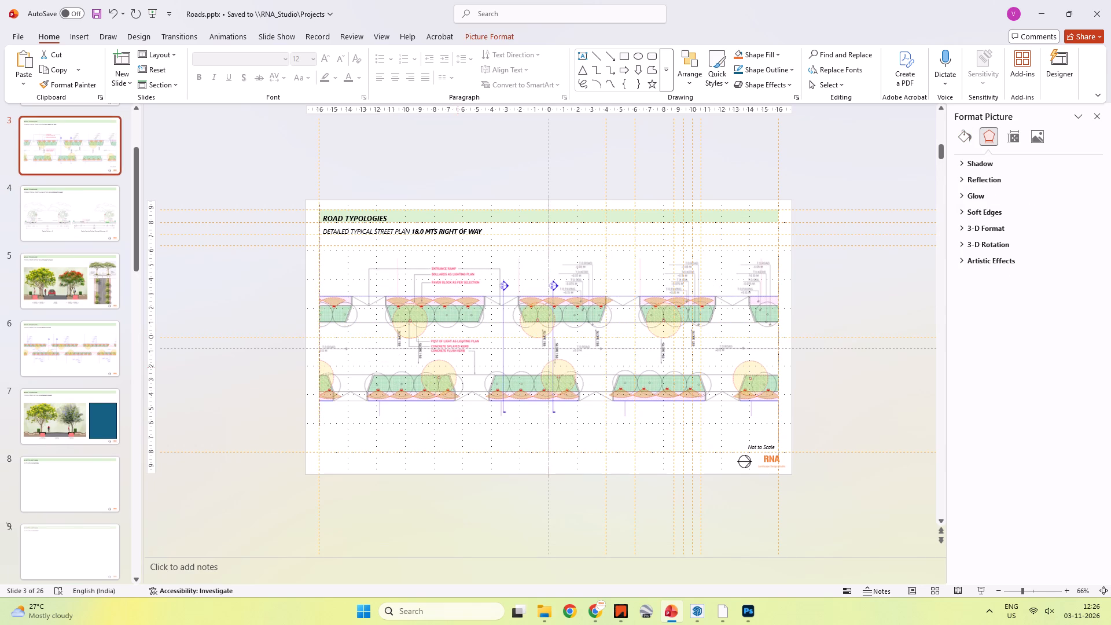
left_click_drag(458, 365, 458, 362, "shift")
left_click(827, 385)
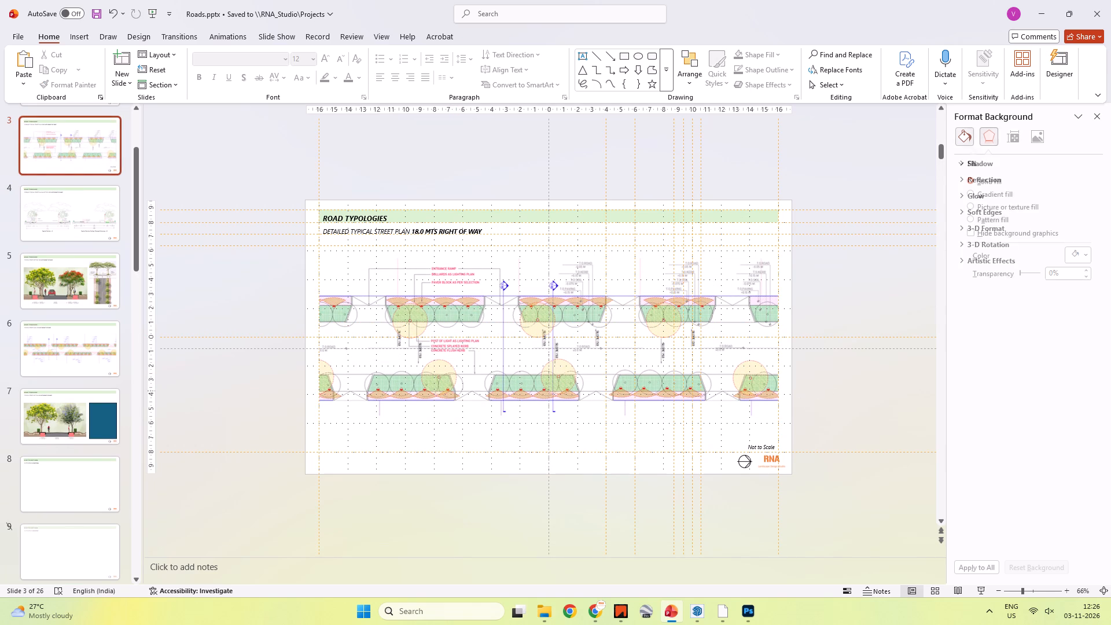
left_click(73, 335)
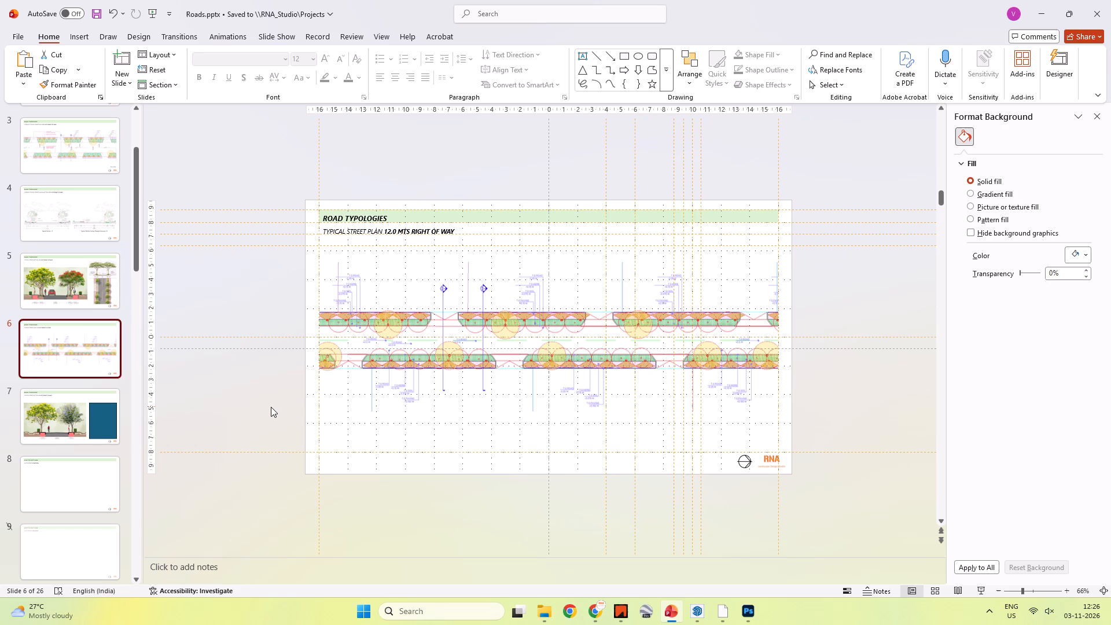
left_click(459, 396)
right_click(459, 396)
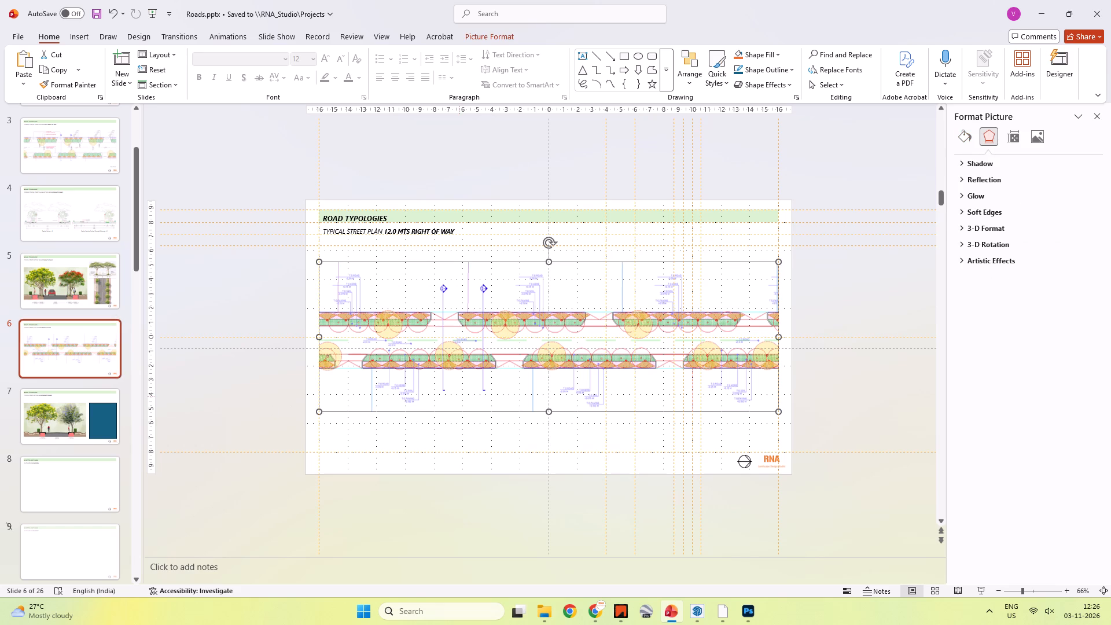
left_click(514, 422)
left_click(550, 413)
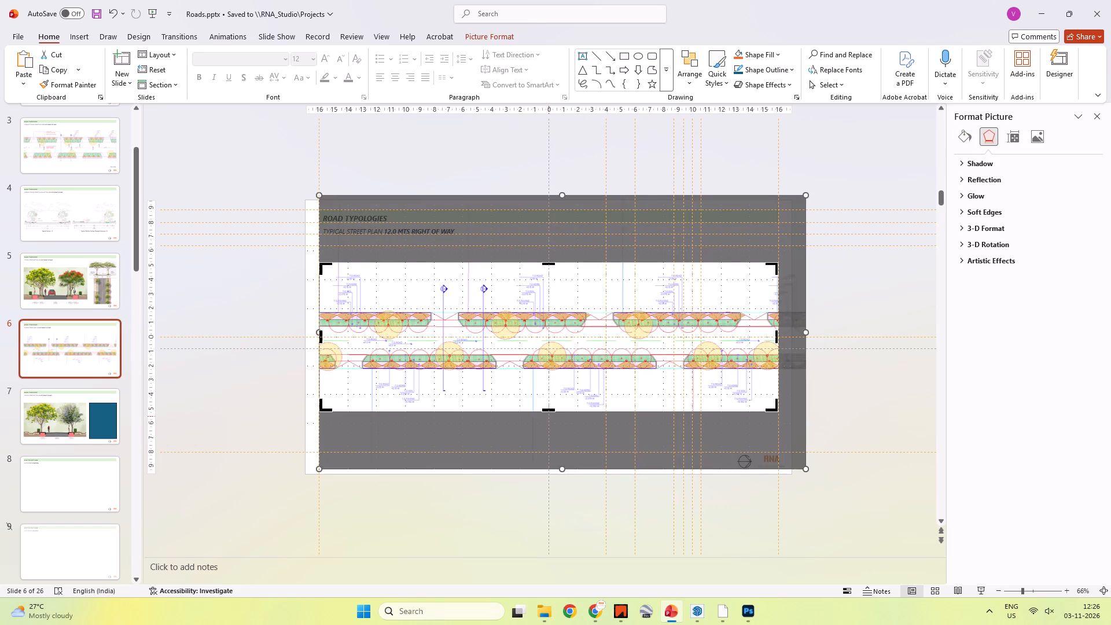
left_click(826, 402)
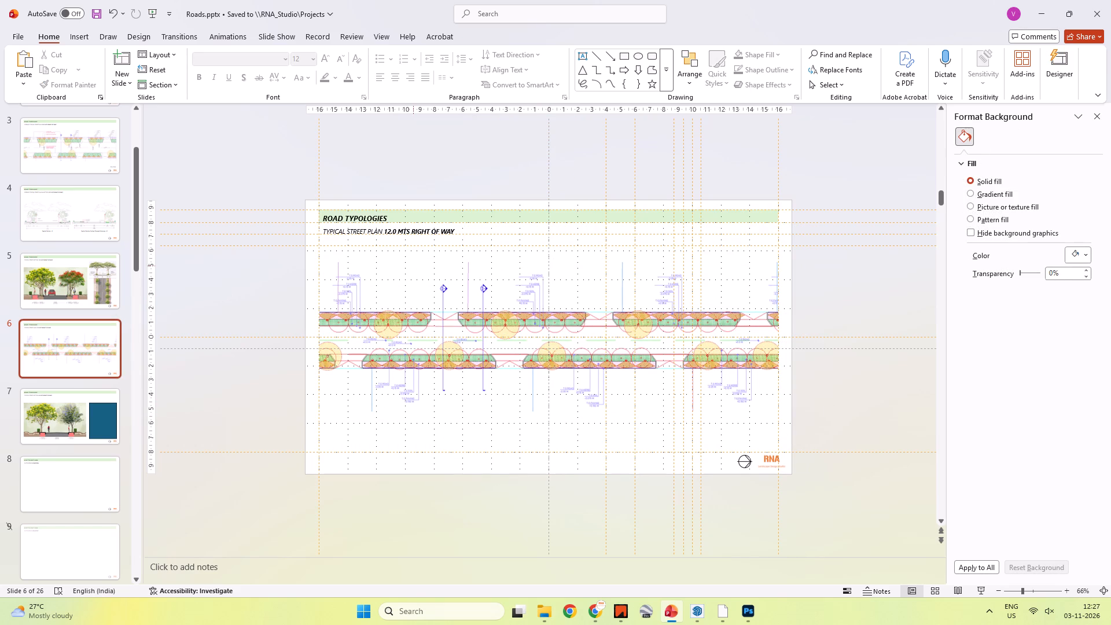
Save the presentation.
left_click(286, 266)
key("ctrl+s")
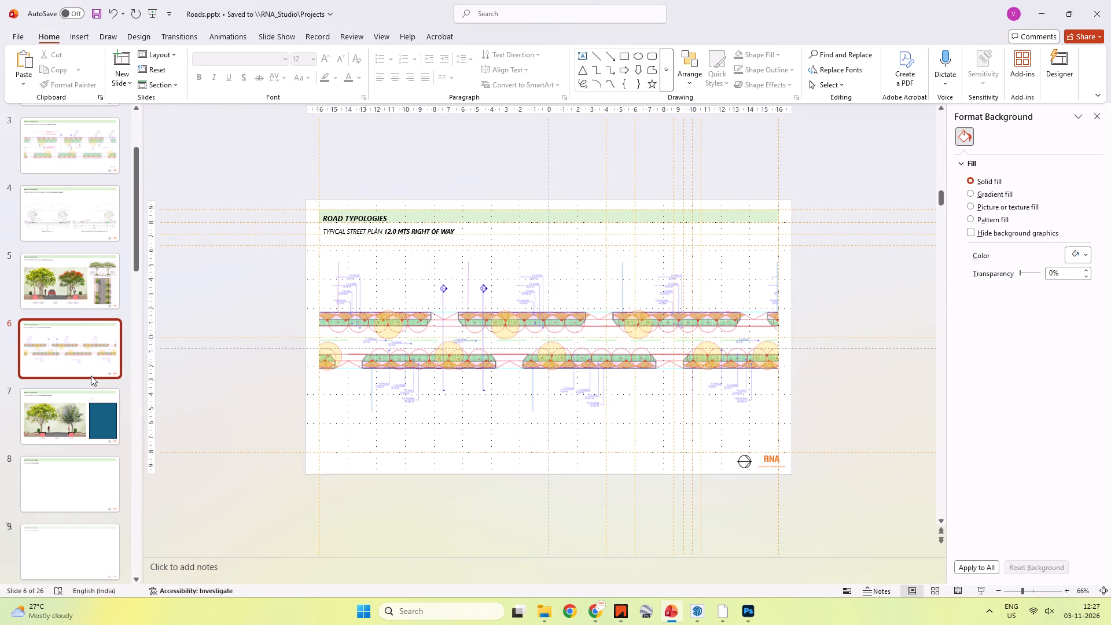
Duplicate slide 6 and delete the 12M plan picture from the duplicate.
right_click(89, 358)
left_click(144, 213)
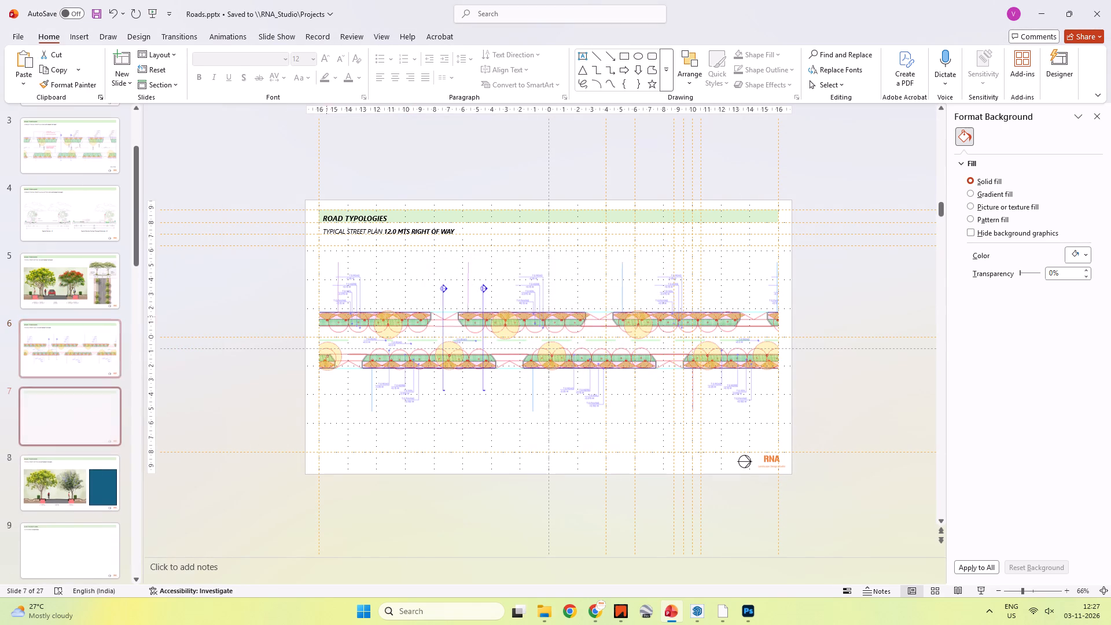
left_click(93, 396)
left_click(404, 392)
key("Delete")
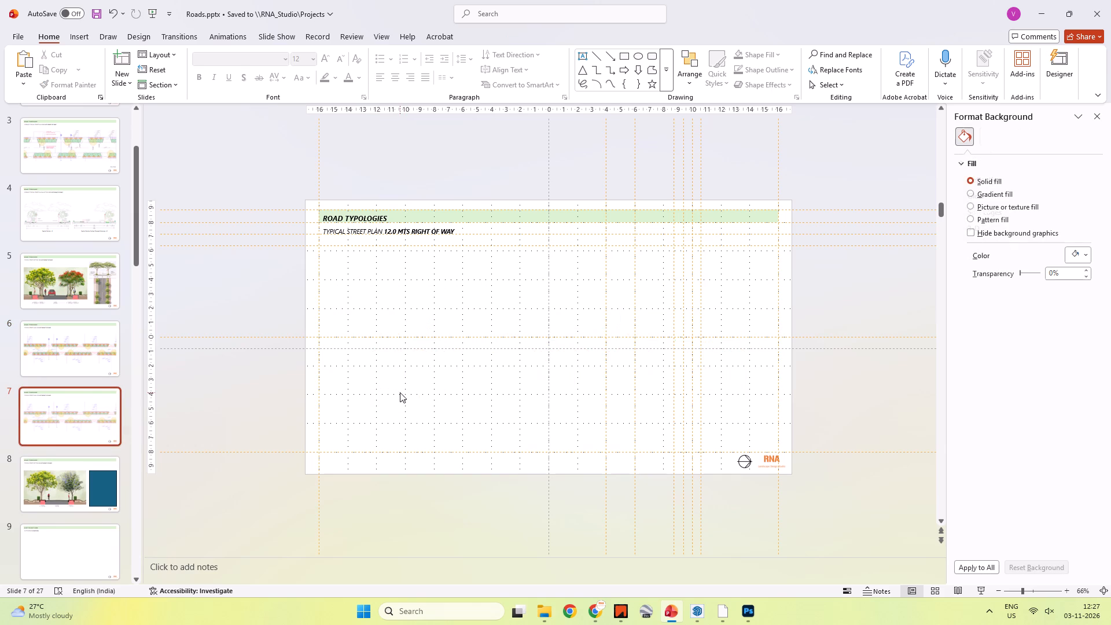
In IIACAD, go to the single-tree road section and start a print with the previous settings and HD (1280 x 1080 pixels) paper size.
key("alt+Tab")
key("alt+Tab")
scroll(531, 356, "down", 4)
middle_click_drag(545, 342, 544, 342)
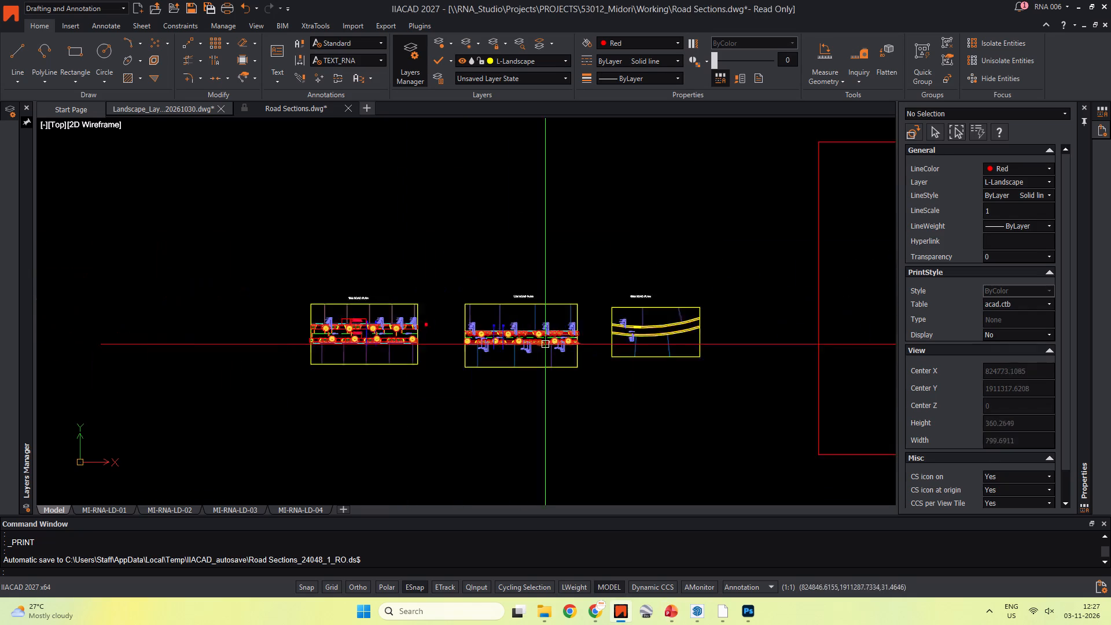
middle_click_drag(544, 342, 363, 274)
scroll(685, 310, "up", 7)
middle_click_drag(656, 350, 584, 352)
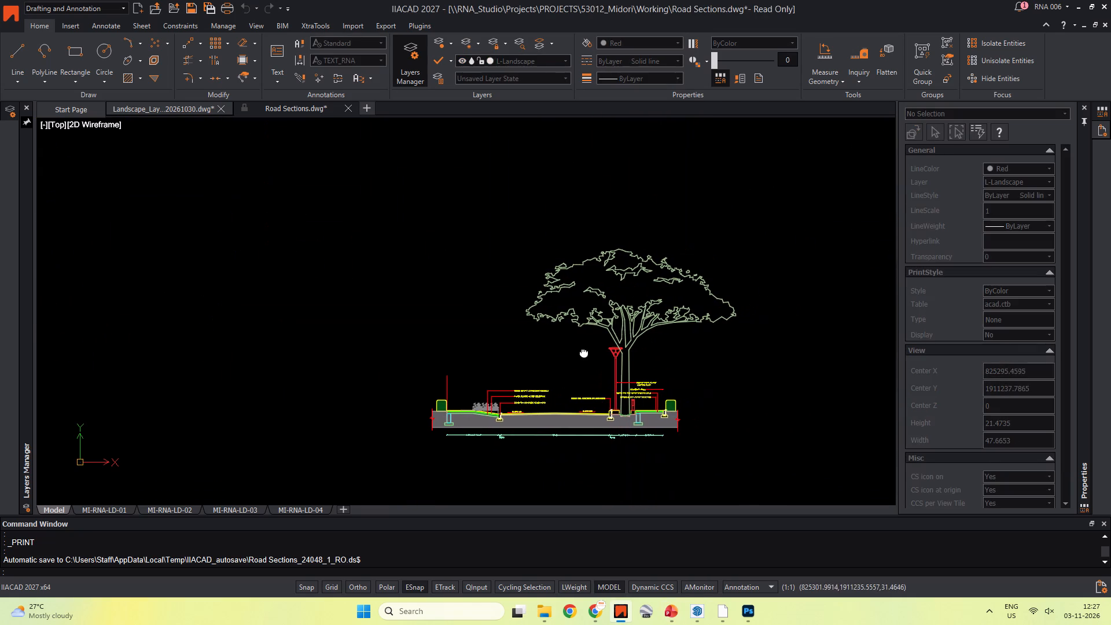
key("Escape")
key("Escape")
key("ctrl+p")
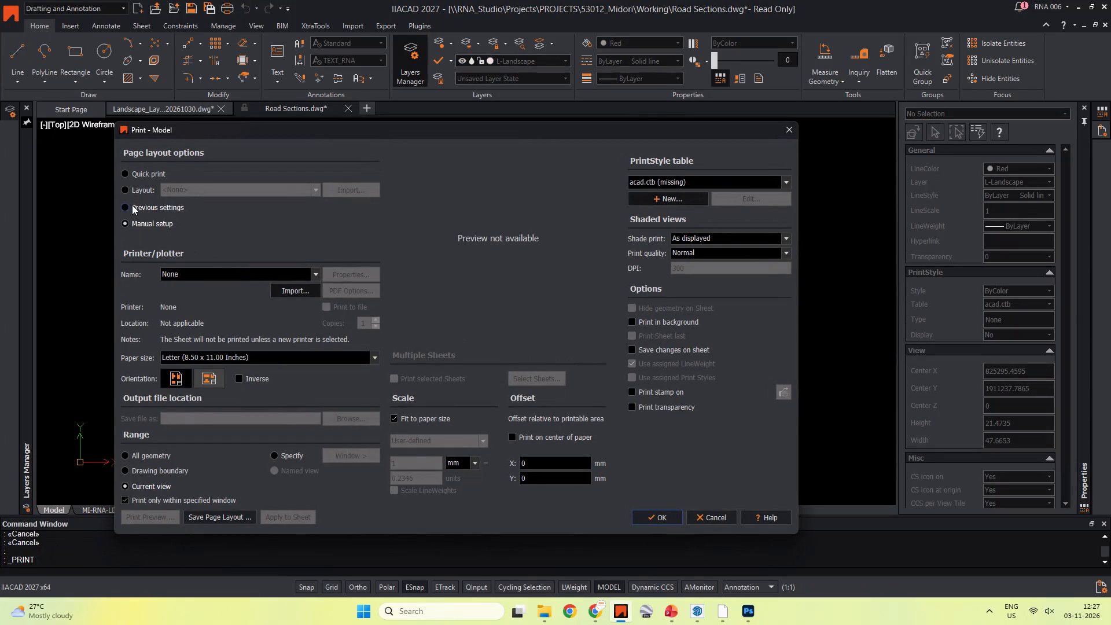
left_click(132, 205)
left_click(376, 355)
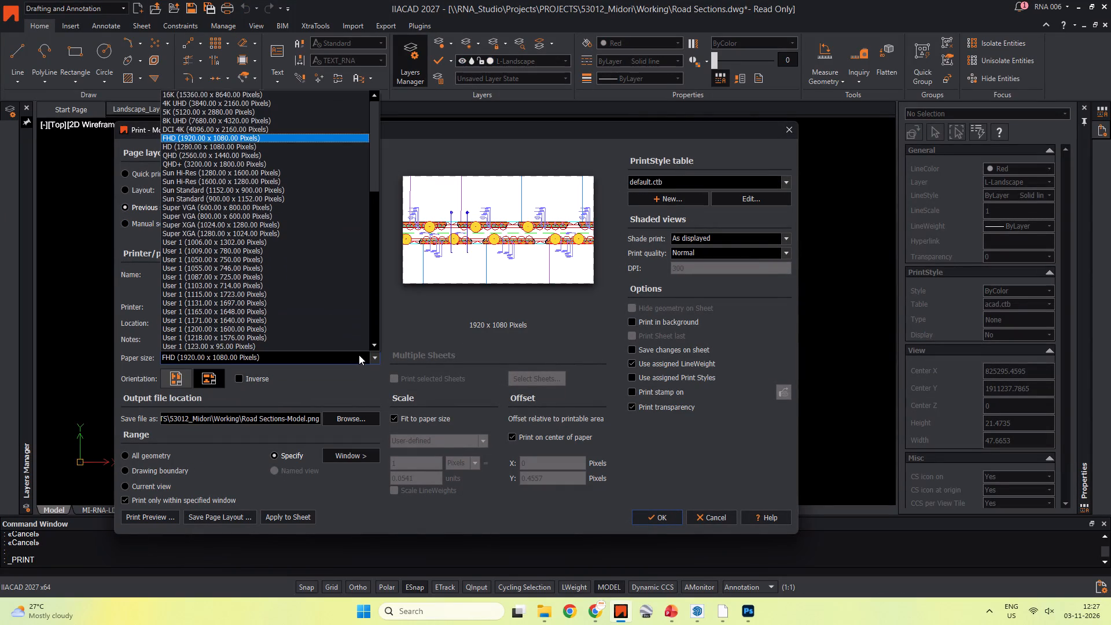
left_click(186, 141)
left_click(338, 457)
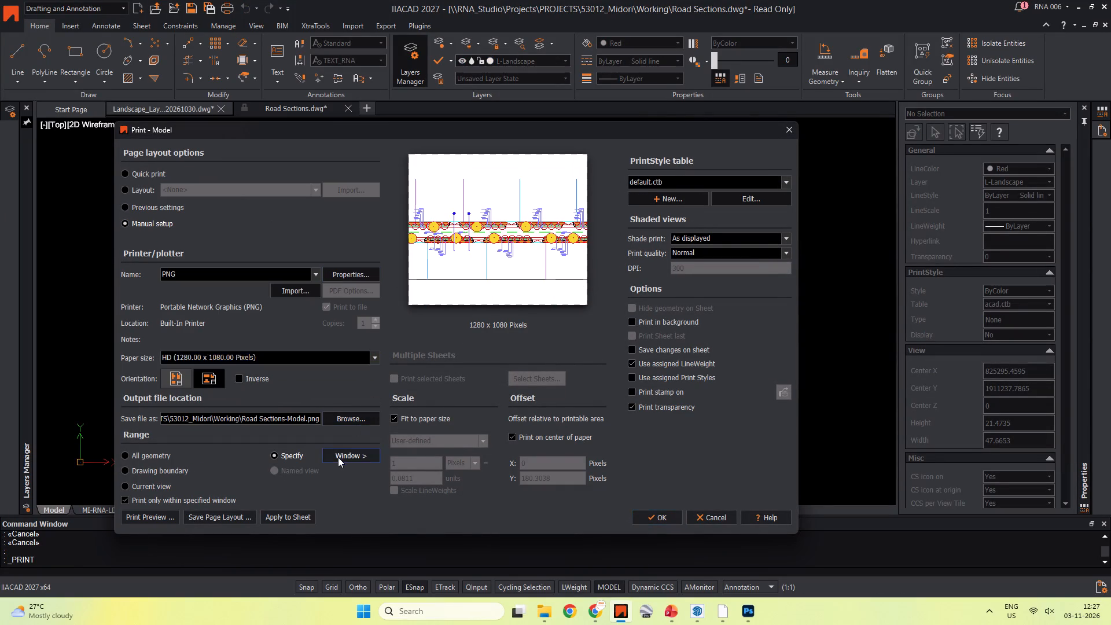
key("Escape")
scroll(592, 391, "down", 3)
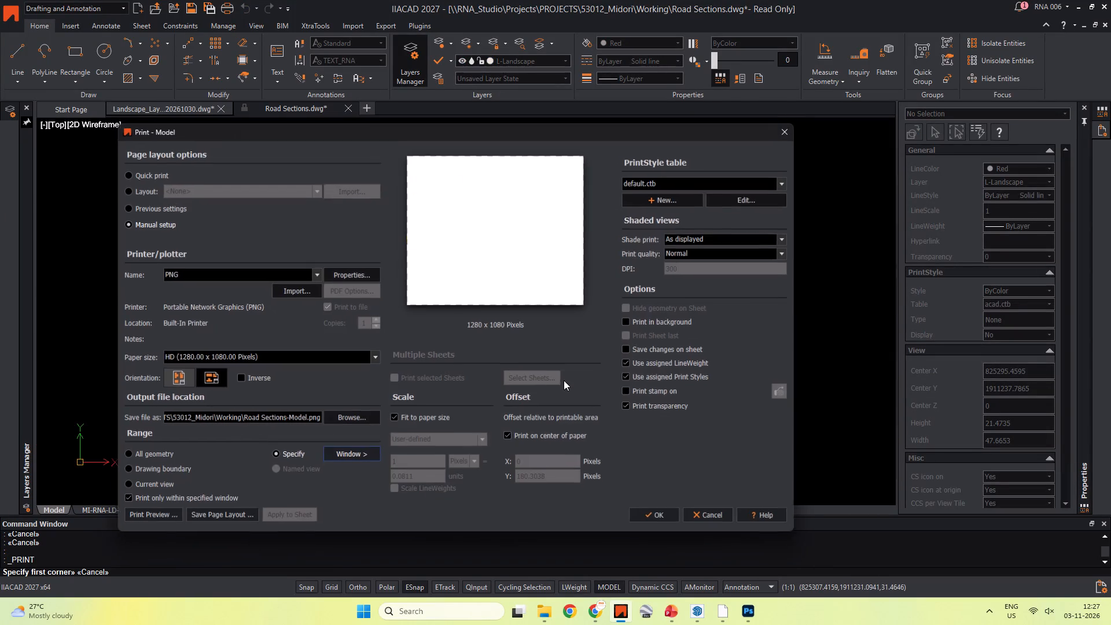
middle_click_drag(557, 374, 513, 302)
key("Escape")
Delete the labelled dimension row (entrance ramp, road, plantation, pathway) beneath the single-tree road section.
scroll(602, 409, "up", 3)
middle_click_drag(604, 403, 540, 216)
scroll(539, 214, "down", 2)
left_click_drag(686, 302, 684, 301)
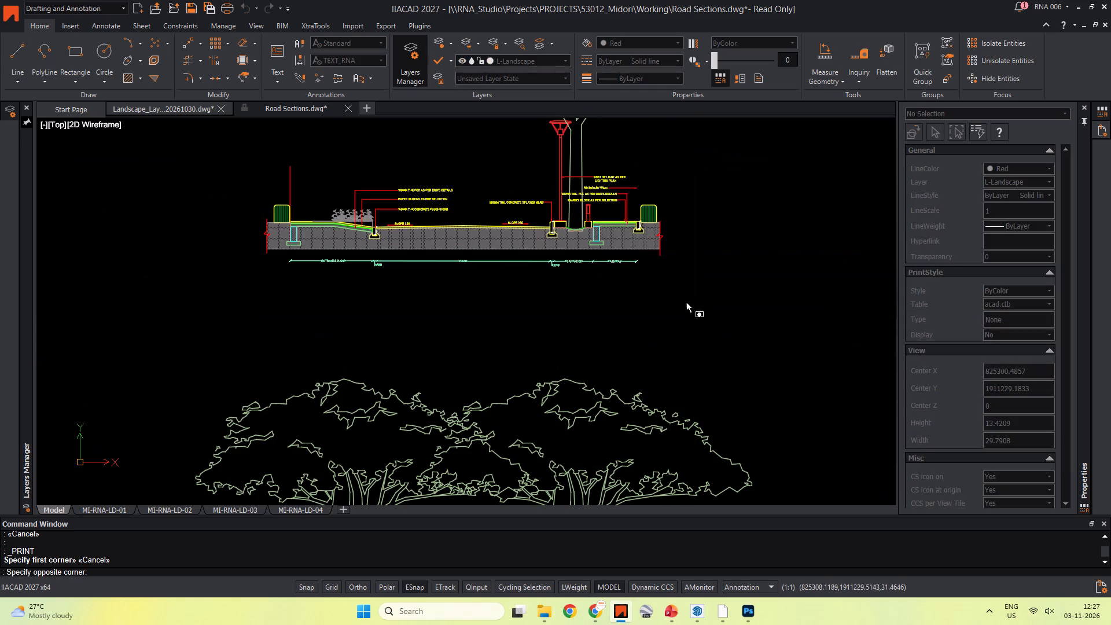
left_click_drag(684, 301, 657, 299)
left_click(316, 262)
key("Delete")
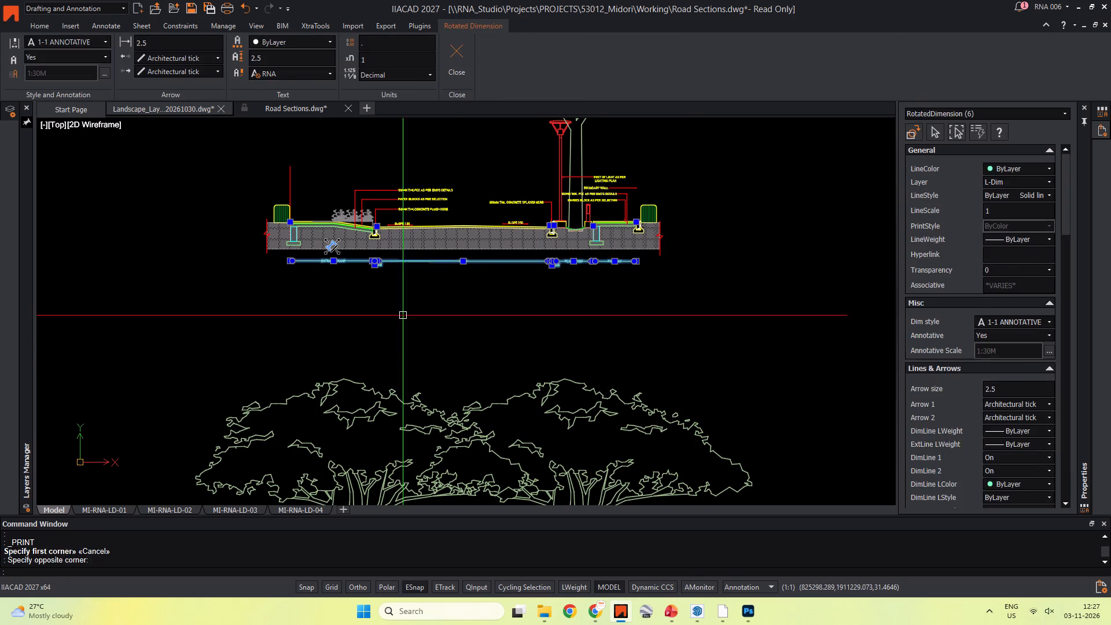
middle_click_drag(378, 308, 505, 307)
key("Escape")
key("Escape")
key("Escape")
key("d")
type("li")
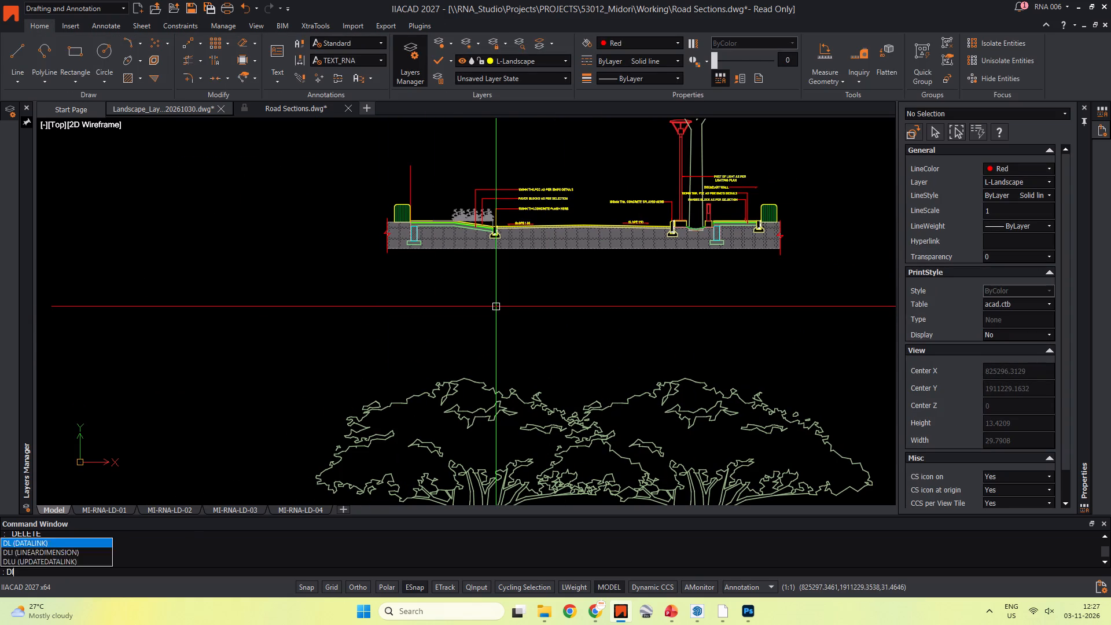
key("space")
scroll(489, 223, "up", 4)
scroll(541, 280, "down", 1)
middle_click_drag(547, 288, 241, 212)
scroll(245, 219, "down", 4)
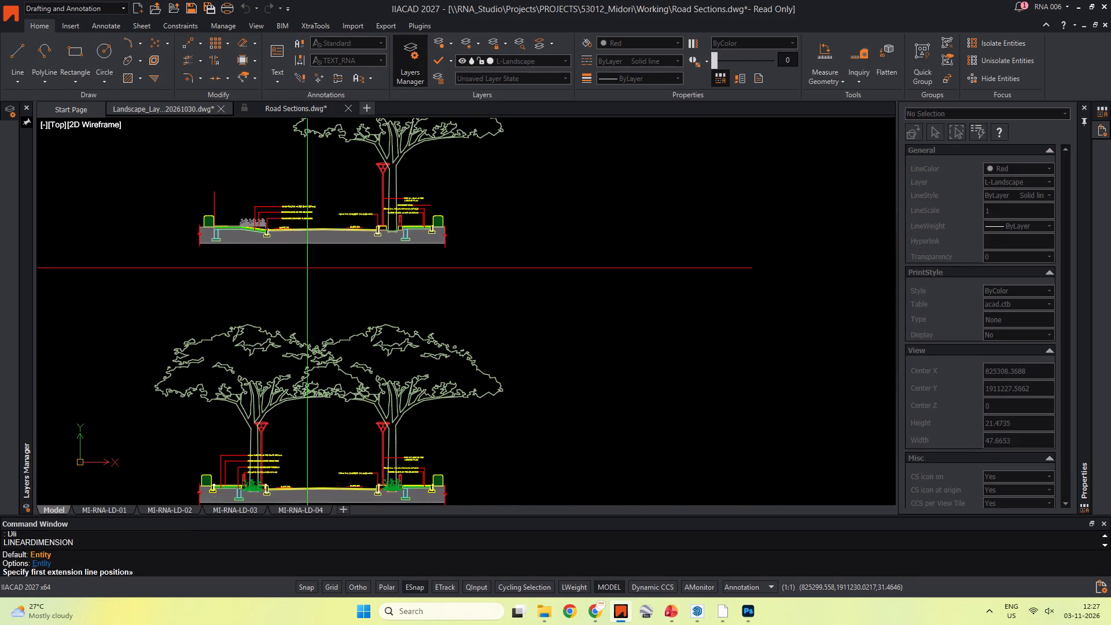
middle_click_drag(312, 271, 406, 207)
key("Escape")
Delete the labelled dimension row (pathway, plantation, kerb, road) beneath the two-tree road section.
middle_click_drag(432, 435, 505, 240)
scroll(583, 264, "up", 2)
left_click_drag(608, 323, 541, 310)
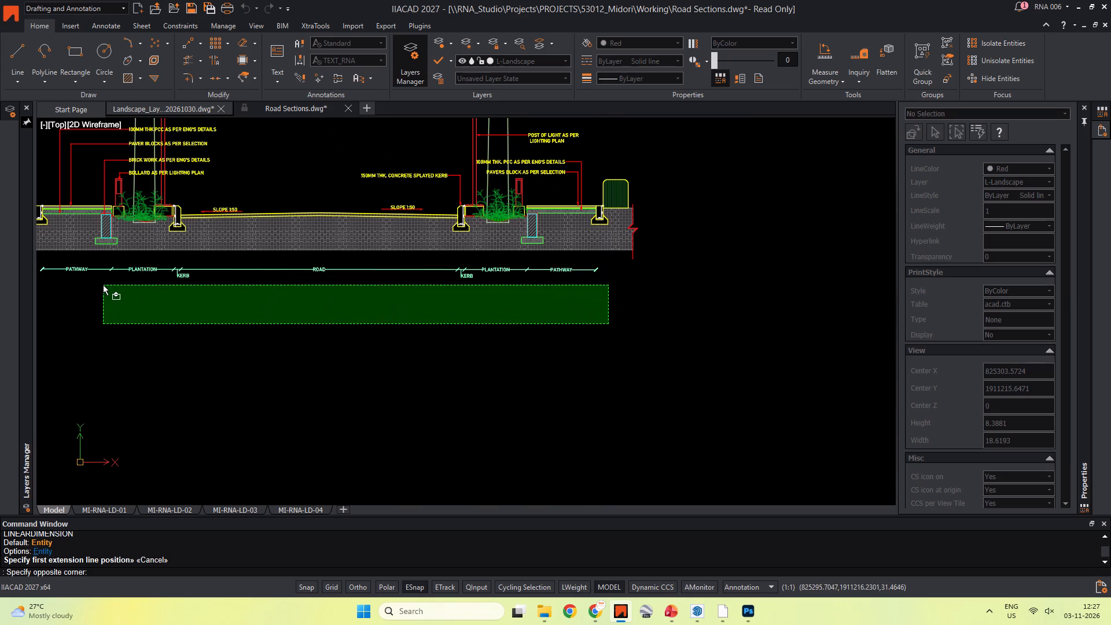
middle_click_drag(113, 269, 392, 262)
left_click(293, 258)
middle_click_drag(397, 326, 334, 321)
key("Delete")
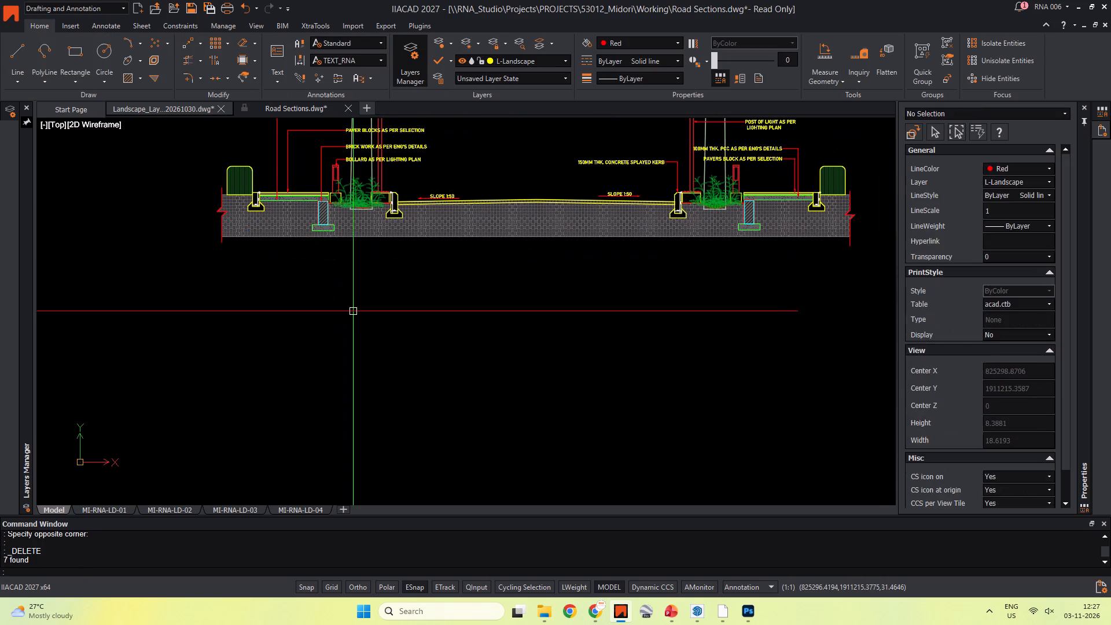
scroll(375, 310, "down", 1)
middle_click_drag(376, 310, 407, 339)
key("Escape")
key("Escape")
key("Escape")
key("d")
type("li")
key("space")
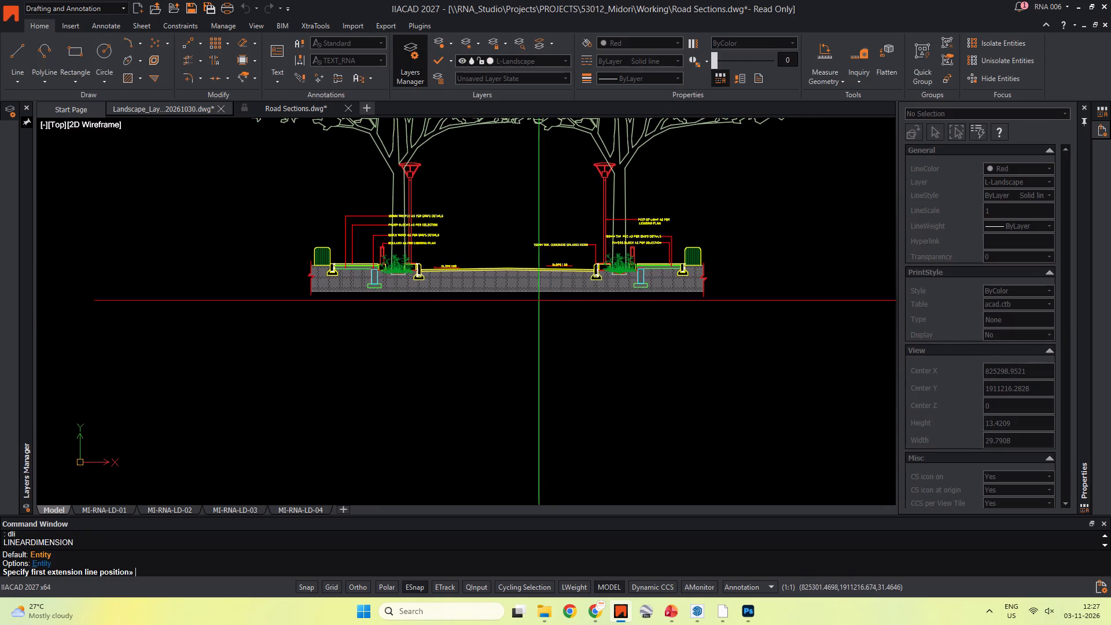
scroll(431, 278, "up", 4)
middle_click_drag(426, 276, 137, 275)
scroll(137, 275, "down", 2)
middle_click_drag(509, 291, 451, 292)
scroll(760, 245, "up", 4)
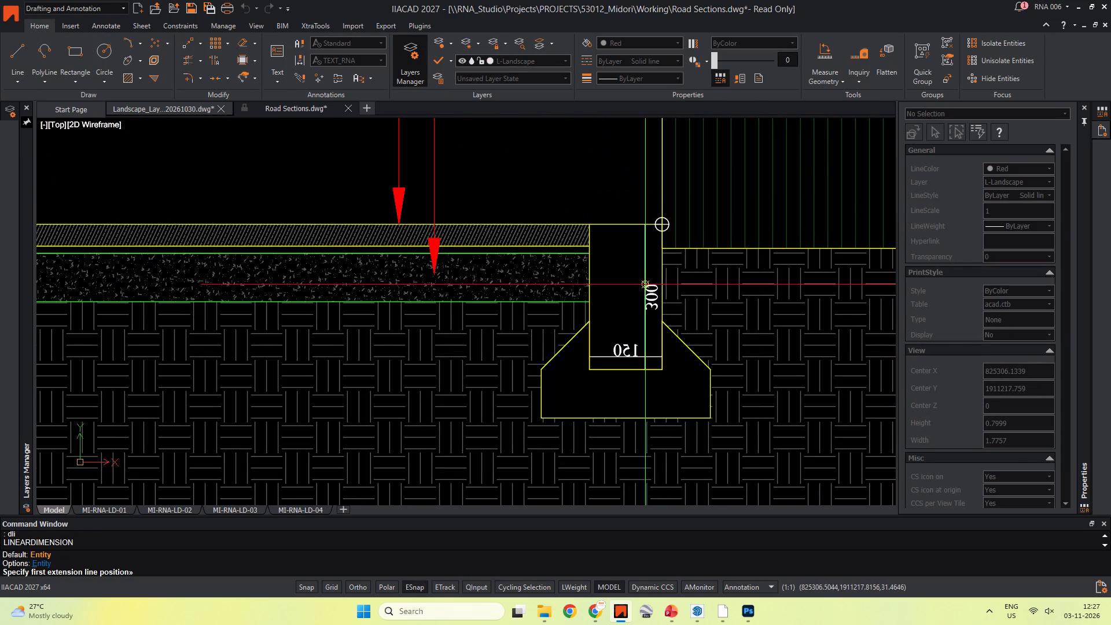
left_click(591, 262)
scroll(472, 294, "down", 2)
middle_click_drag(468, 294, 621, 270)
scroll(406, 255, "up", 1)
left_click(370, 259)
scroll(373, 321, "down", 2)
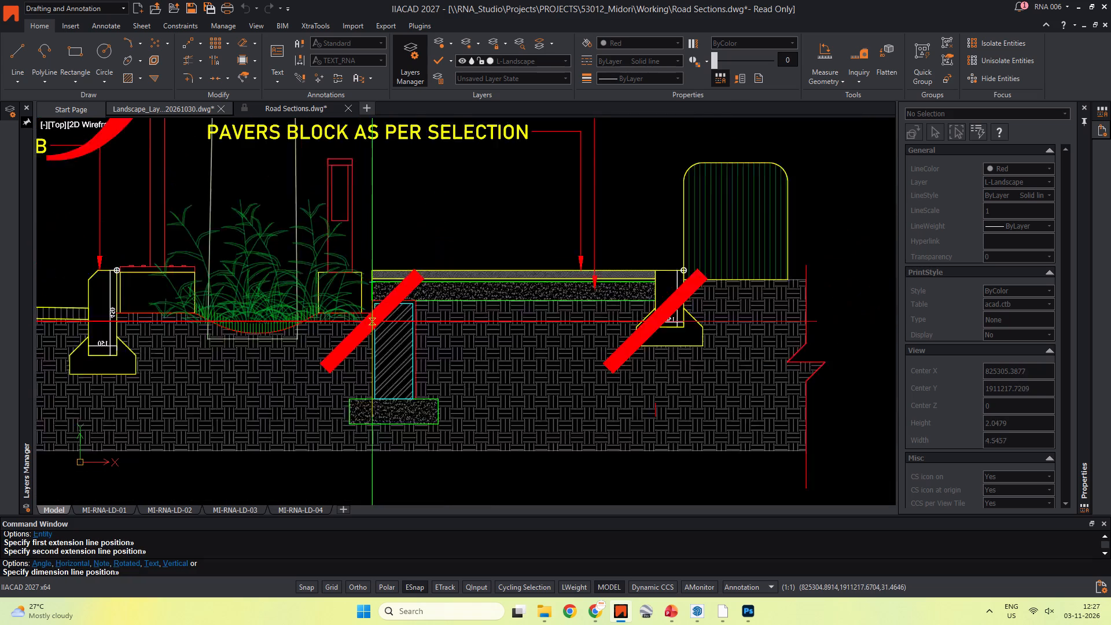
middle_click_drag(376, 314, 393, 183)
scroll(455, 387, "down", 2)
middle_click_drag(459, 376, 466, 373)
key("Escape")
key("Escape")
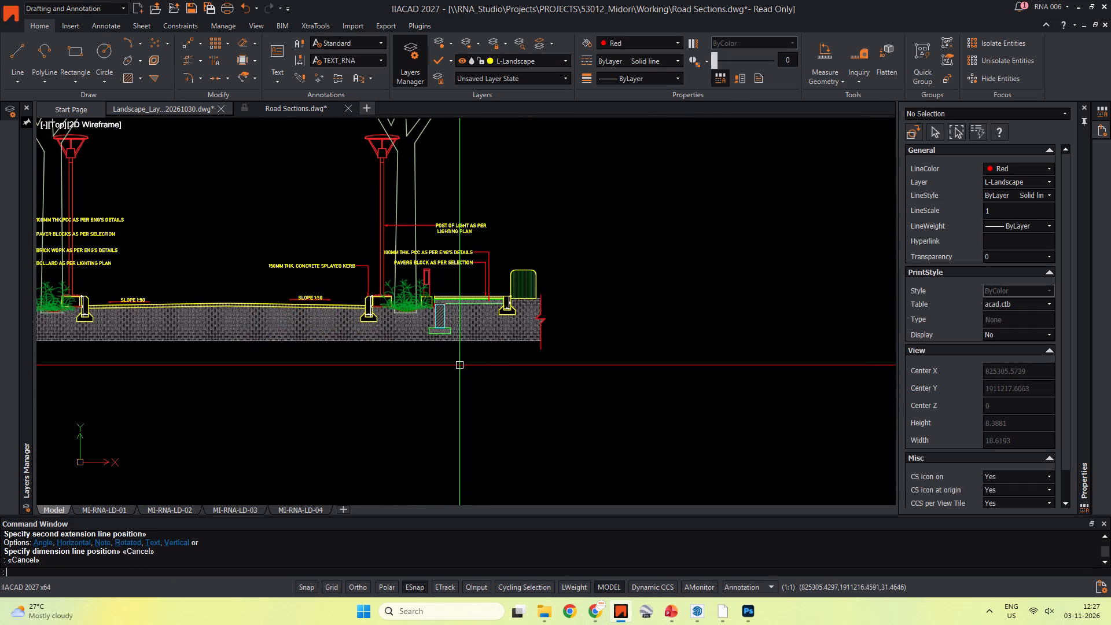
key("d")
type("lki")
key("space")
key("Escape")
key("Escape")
Add a linear dimension across the right-hand pathway's paving in the two-tree section, up to the kerb's inner face, and place it below the section.
type("dli")
key("space")
scroll(436, 274, "up", 4)
middle_click_drag(458, 424, 462, 236)
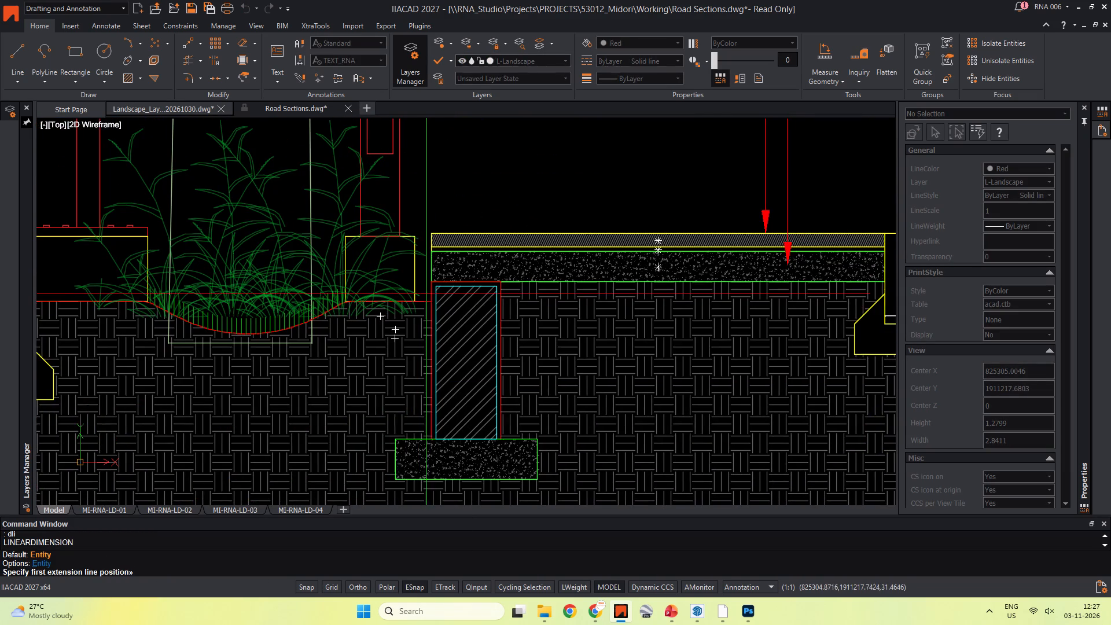
left_click(429, 291)
middle_click_drag(654, 304, 381, 282)
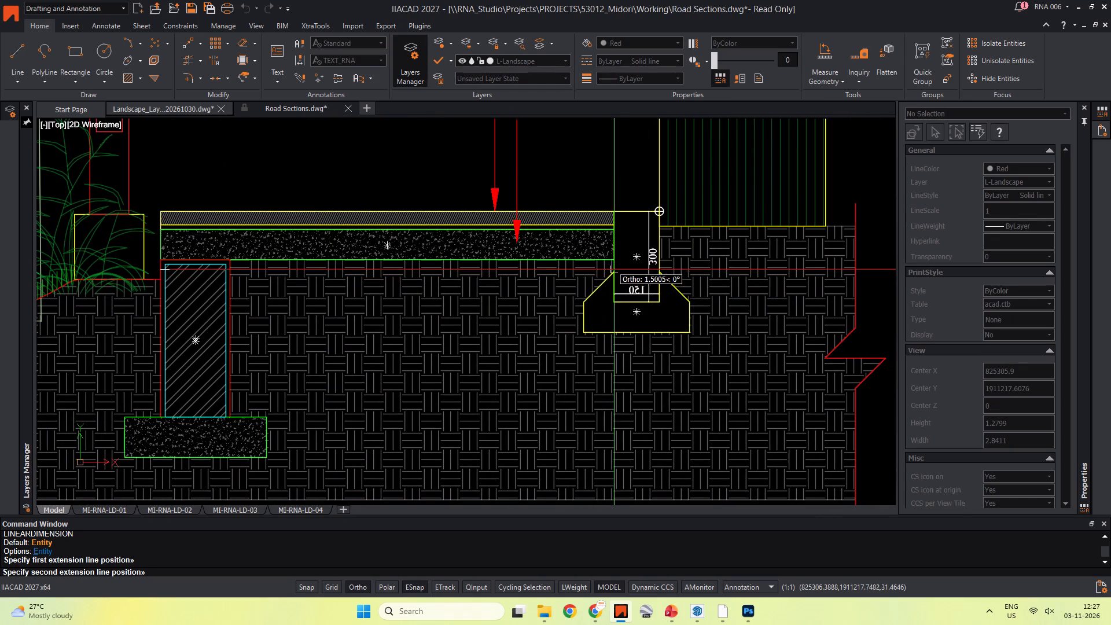
scroll(615, 269, "up", 2, "shift")
left_click(615, 272, "shift")
scroll(532, 349, "down", 5)
middle_click_drag(520, 345, 548, 177)
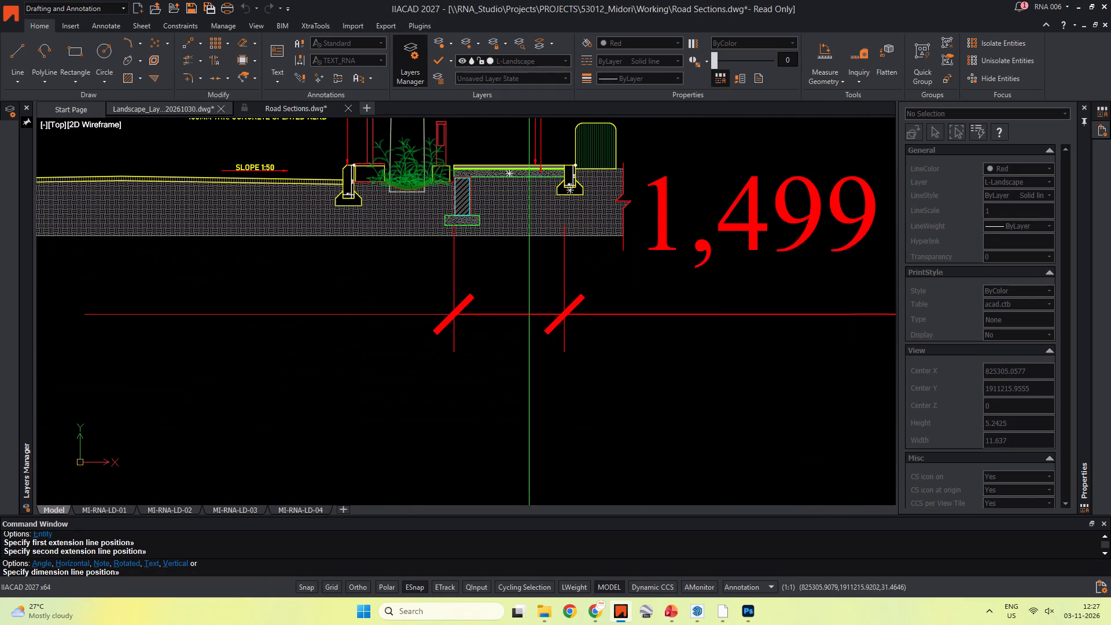
left_click(527, 328)
key("Escape")
Match the new pathway dimension's properties to a swaDIM - Metric dimension from the other road sections in the drawing.
scroll(501, 288, "down", 2)
middle_click_drag(501, 288, 536, 297)
key("m")
key("a")
key("space")
scroll(476, 299, "down", 2)
middle_click_drag(475, 299, 496, 306)
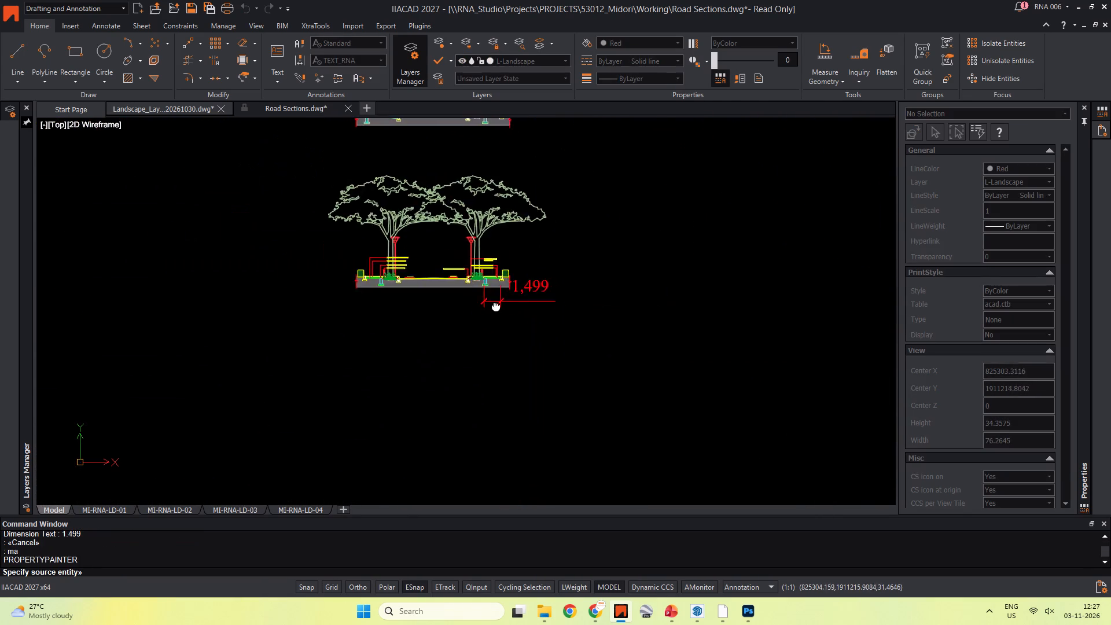
middle_click_drag(496, 306, 693, 304)
scroll(646, 312, "down", 4)
middle_click_drag(336, 302, 687, 305)
middle_click_drag(272, 264, 619, 278)
middle_click_drag(277, 240, 665, 285)
middle_click_drag(671, 209, 841, 293)
scroll(838, 293, "down", 2)
scroll(118, 312, "up", 4)
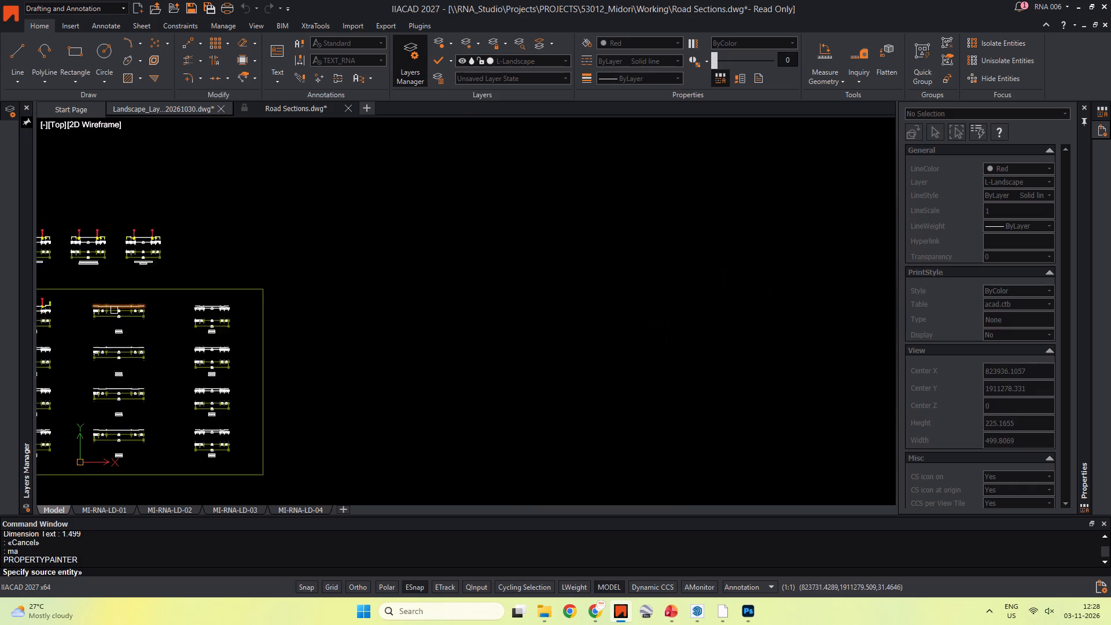
middle_click_drag(104, 309, 367, 346)
scroll(420, 279, "up", 3)
left_click(437, 218)
scroll(729, 281, "down", 4)
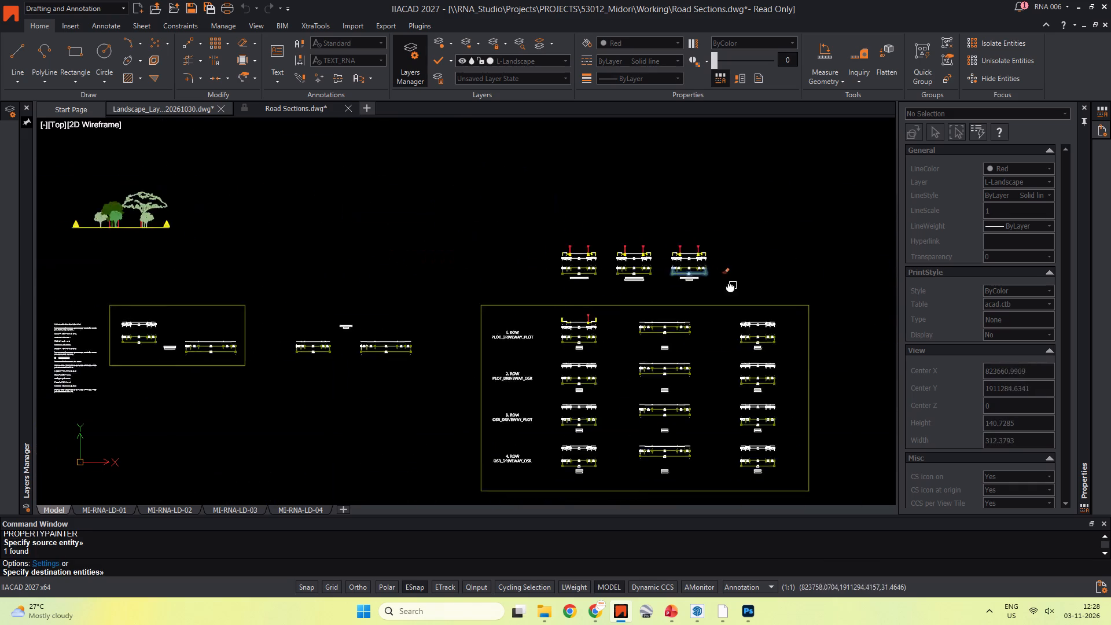
middle_click_drag(731, 286, 175, 247)
scroll(592, 266, "down", 1)
middle_click_drag(605, 267, 147, 270)
scroll(594, 288, "down", 2)
middle_click_drag(564, 288, 283, 278)
scroll(792, 292, "up", 2)
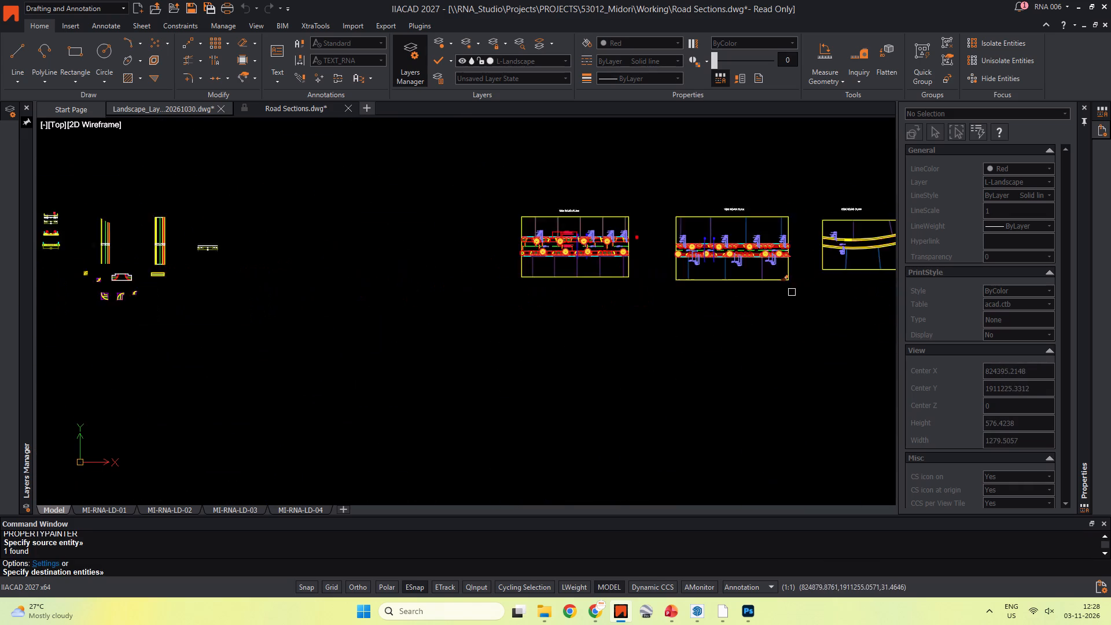
middle_click_drag(787, 295, 590, 319)
scroll(690, 325, "down", 1)
middle_click_drag(543, 327, 800, 317)
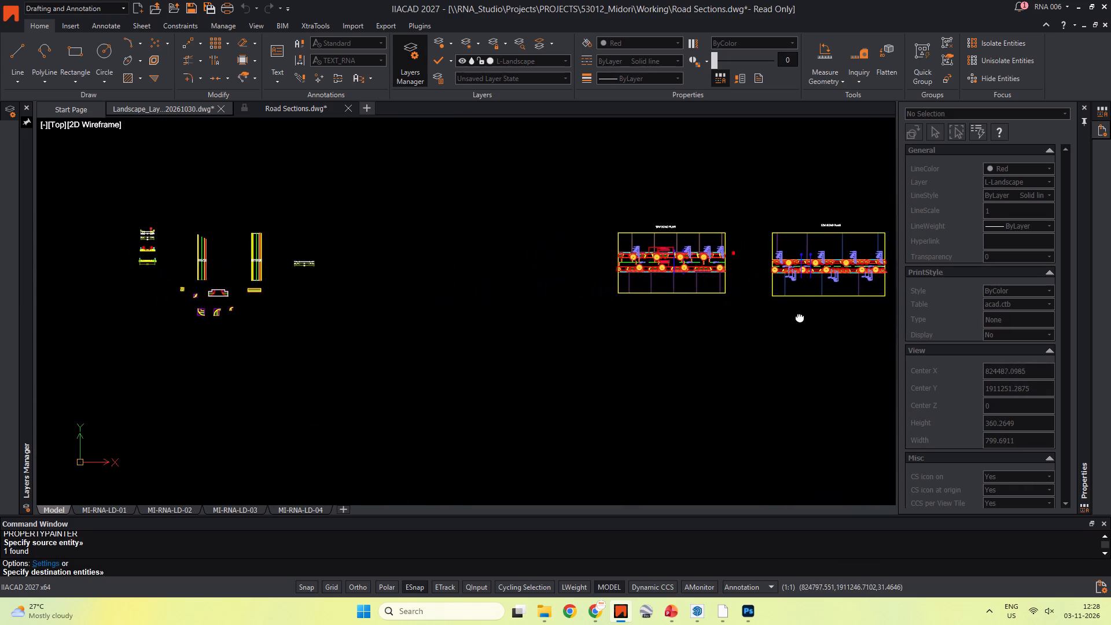
middle_click_drag(800, 317, 295, 317)
middle_click_drag(672, 343, 371, 334)
scroll(613, 339, "up", 4)
middle_click_drag(436, 351, 743, 387)
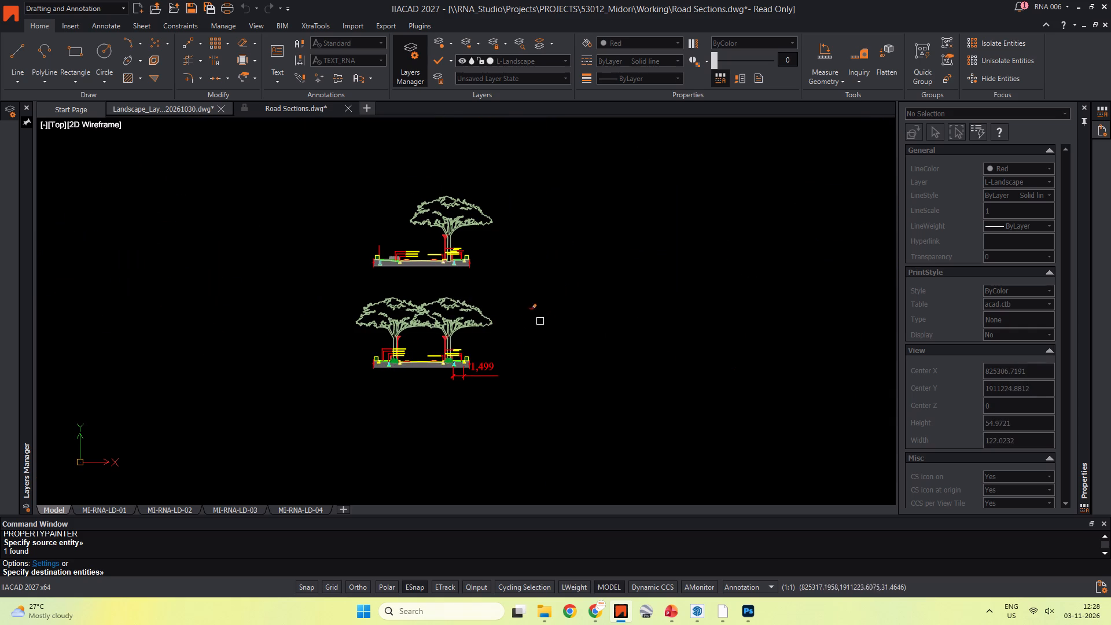
scroll(455, 394, "up", 6)
left_click_drag(529, 362, 493, 300)
left_click_drag(419, 209, 415, 204)
scroll(428, 237, "down", 2)
middle_click_drag(433, 248, 540, 356)
key("Escape")
scroll(516, 312, "up", 2)
key("Escape")
key("Escape")
key("Escape")
Set the pathway dimension's text height to 0.3.
left_click_drag(626, 271, 606, 297)
left_click(579, 319)
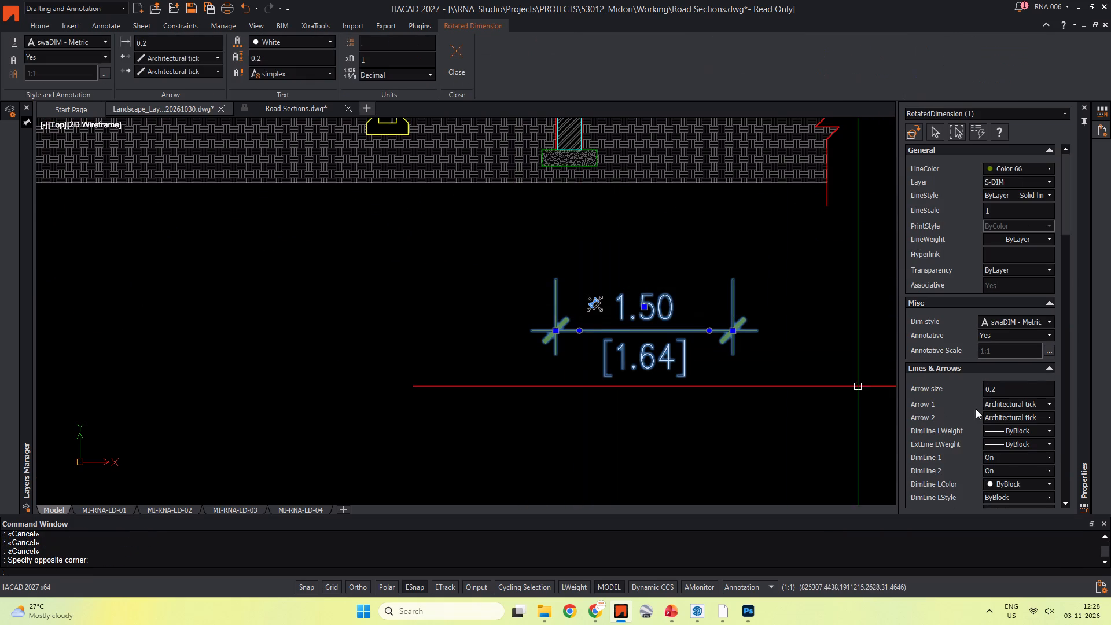
scroll(1024, 399, "down", 12)
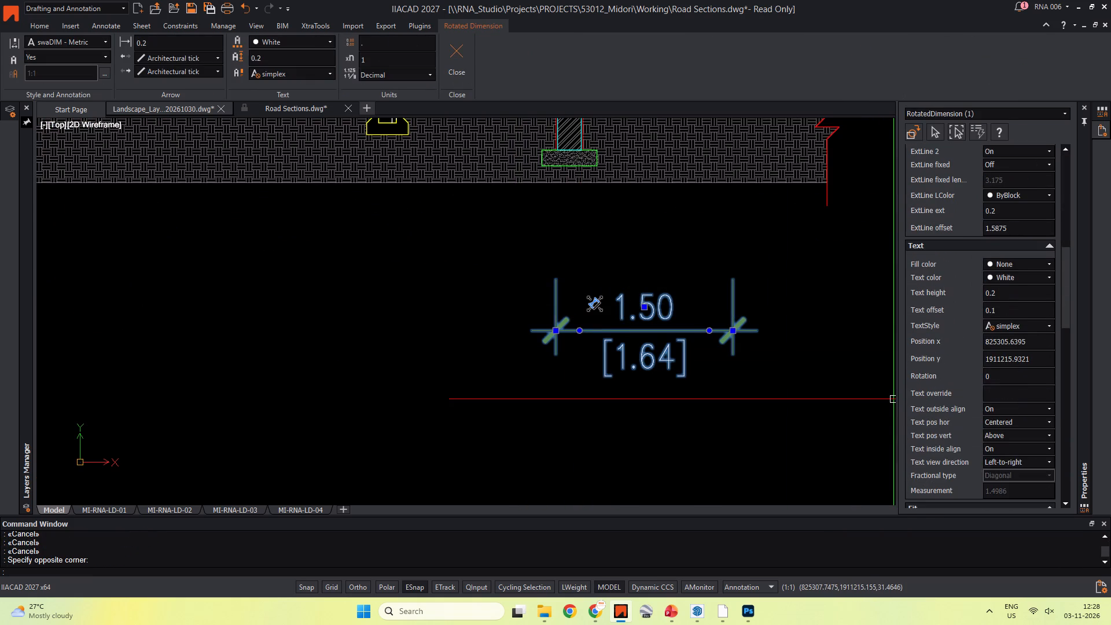
left_click(1013, 296)
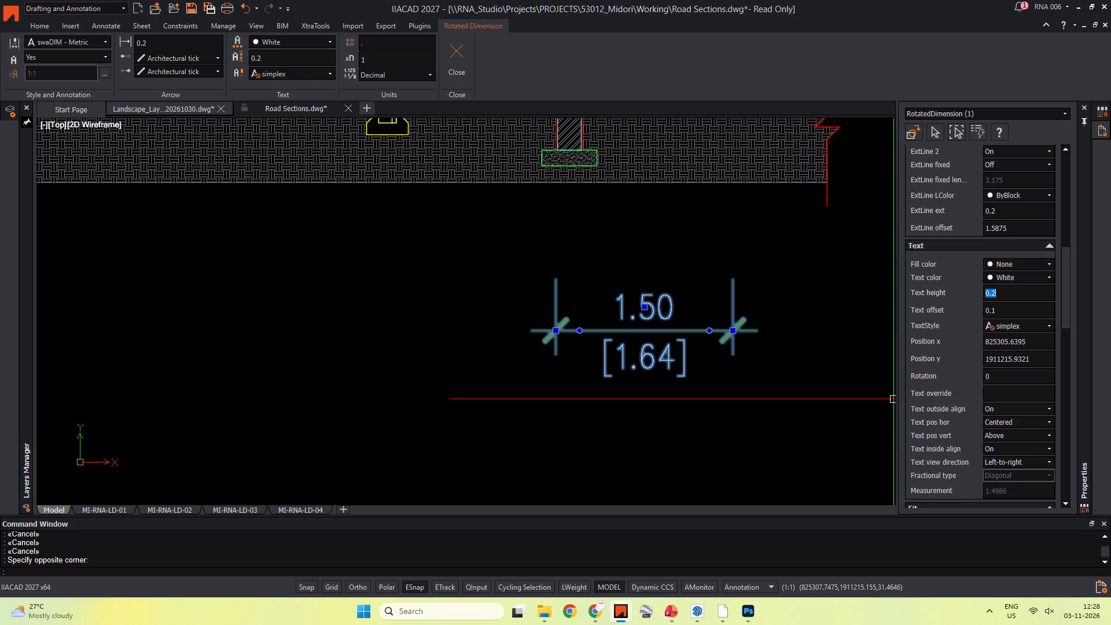
type(".0")
key("Home")
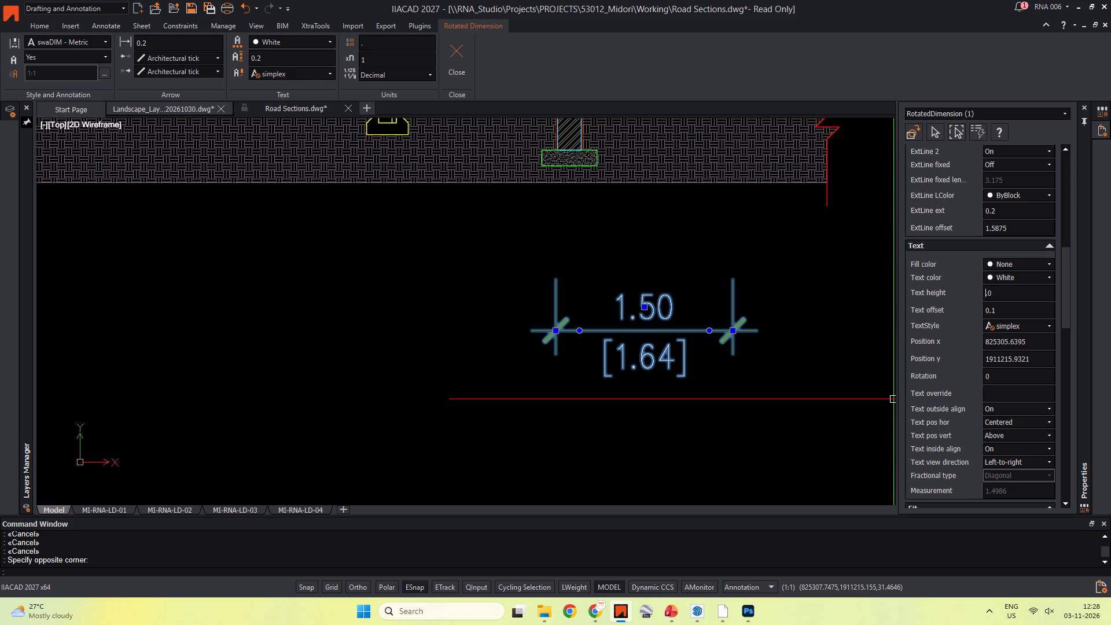
left_click(1013, 296)
key("BackSpace")
key("3")
left_click(1030, 328)
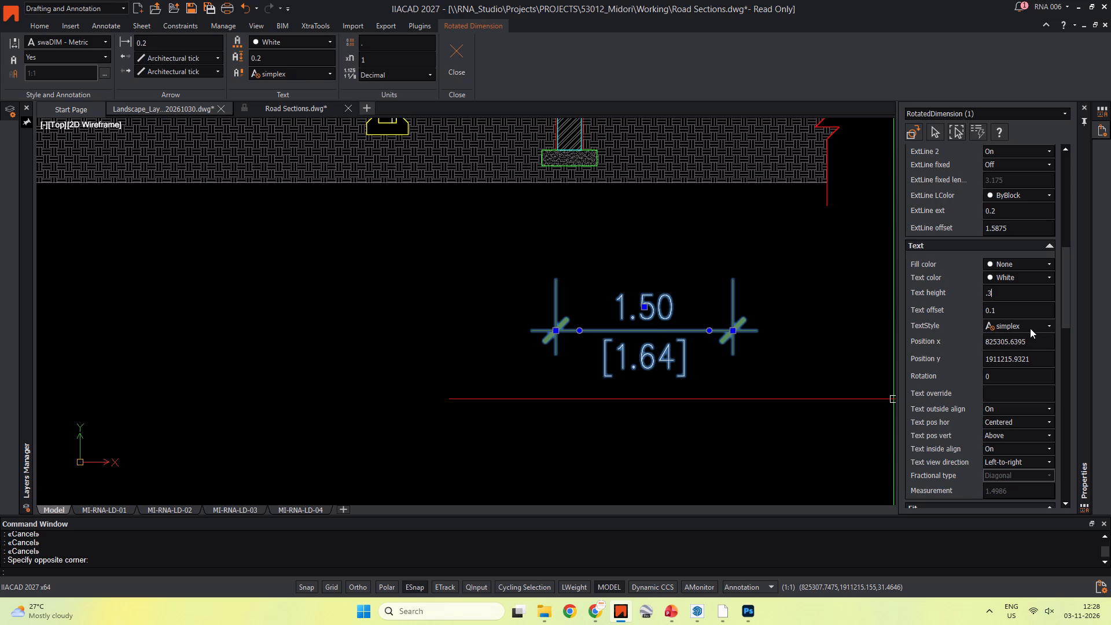
Change the pathway dimension's text style to Standard.
left_click(1044, 328)
left_click(1014, 332)
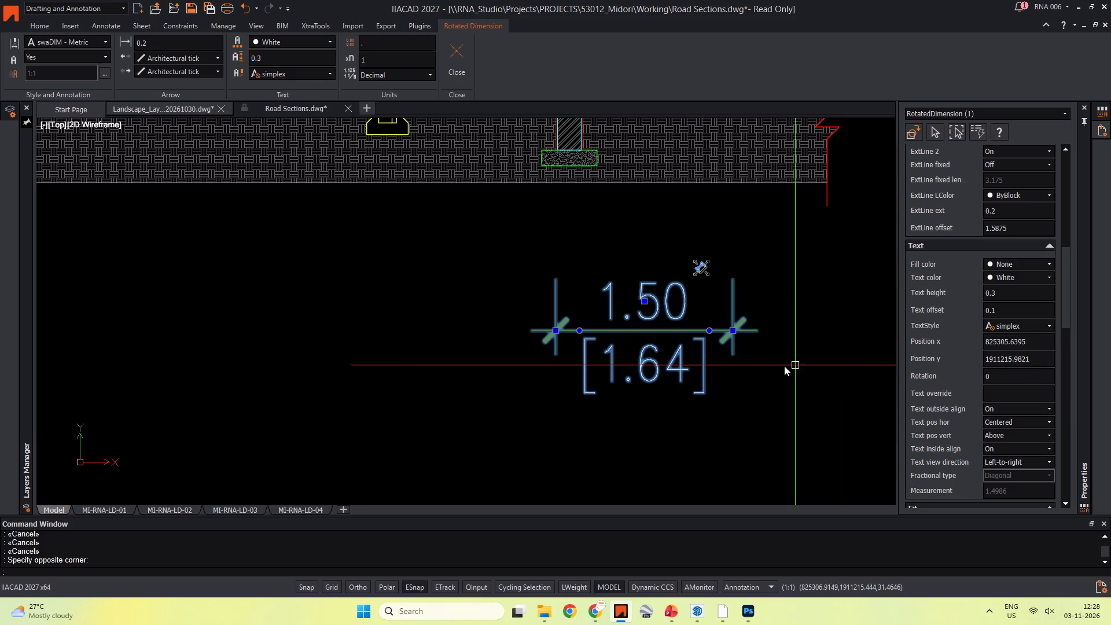
left_click(1048, 327)
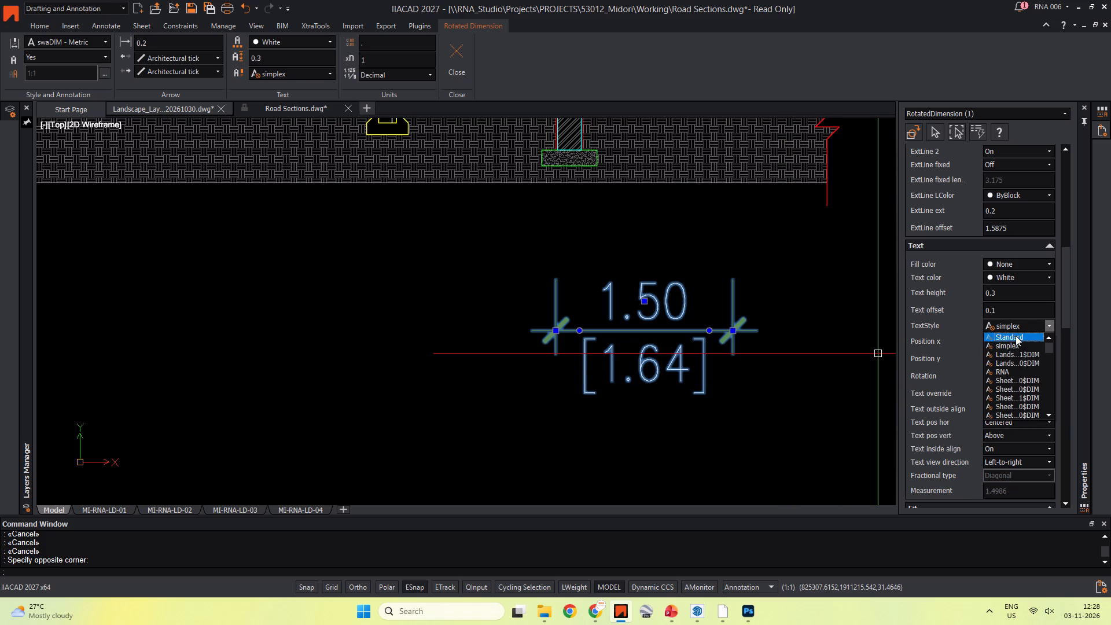
left_click(1016, 336)
key("Escape")
scroll(756, 363, "down", 2)
middle_click_drag(757, 363, 801, 369)
key("Escape")
key("Escape")
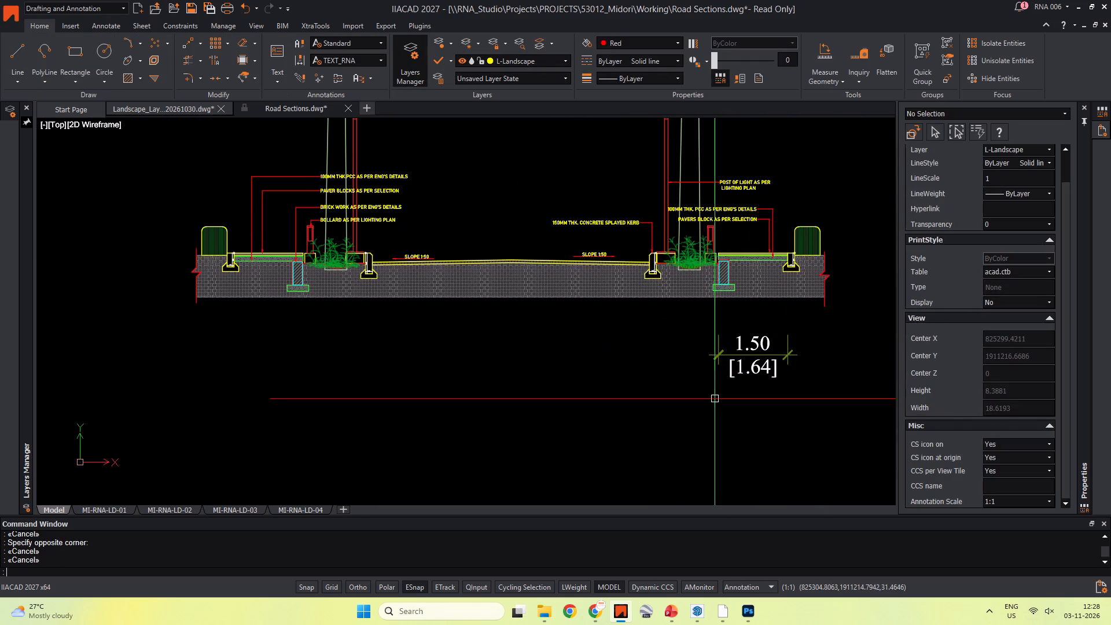
key("Escape")
Use Continue Dimension from the pathway dimension's inner end to dimension the adjoining planting strip up to the road kerb.
key("d")
key("c")
type("o")
key("space")
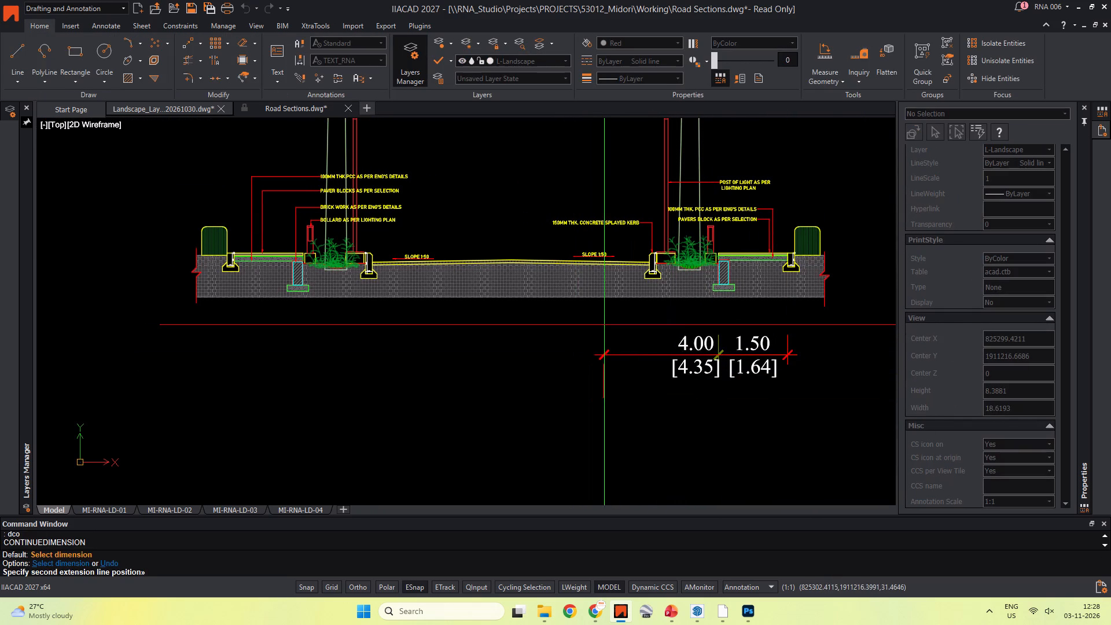
key("s")
key("s")
key("space")
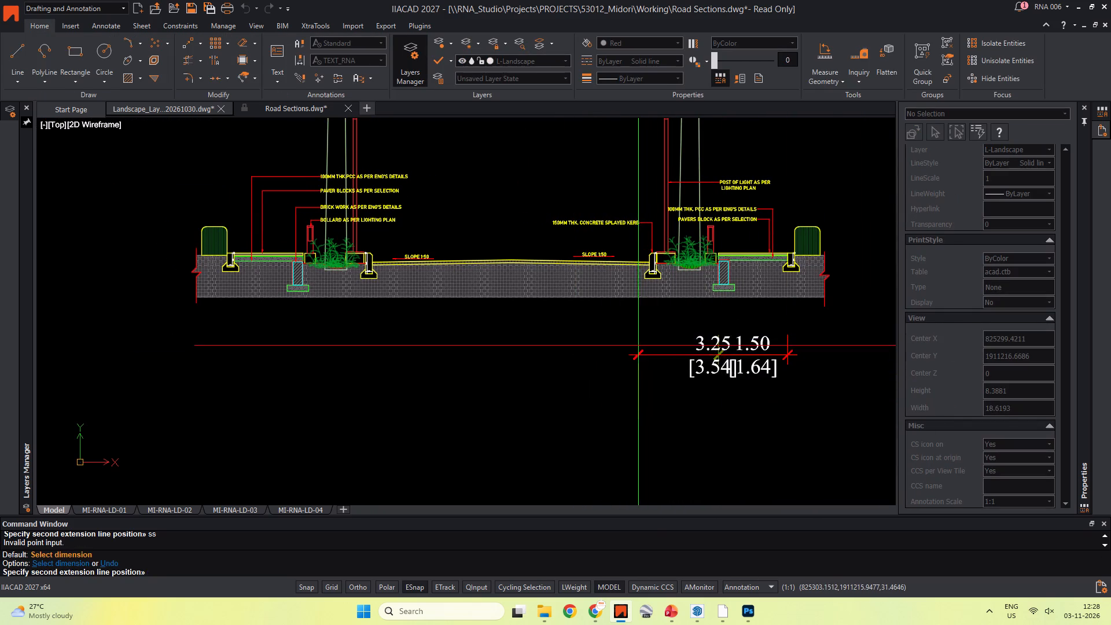
type("s")
key("space")
left_click(724, 341)
left_click(716, 341)
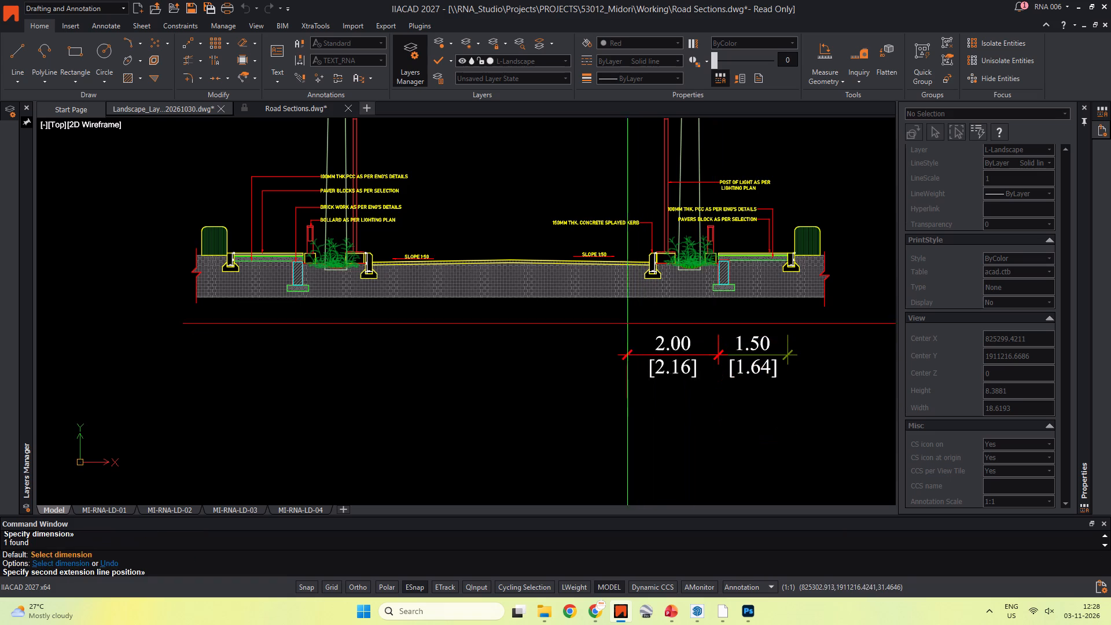
scroll(631, 281, "up", 3)
left_click(705, 190)
Extend the continued dimension chain across the full road width to the opposite kerb's inner road face.
scroll(583, 283, "down", 3)
middle_click_drag(582, 284, 625, 251)
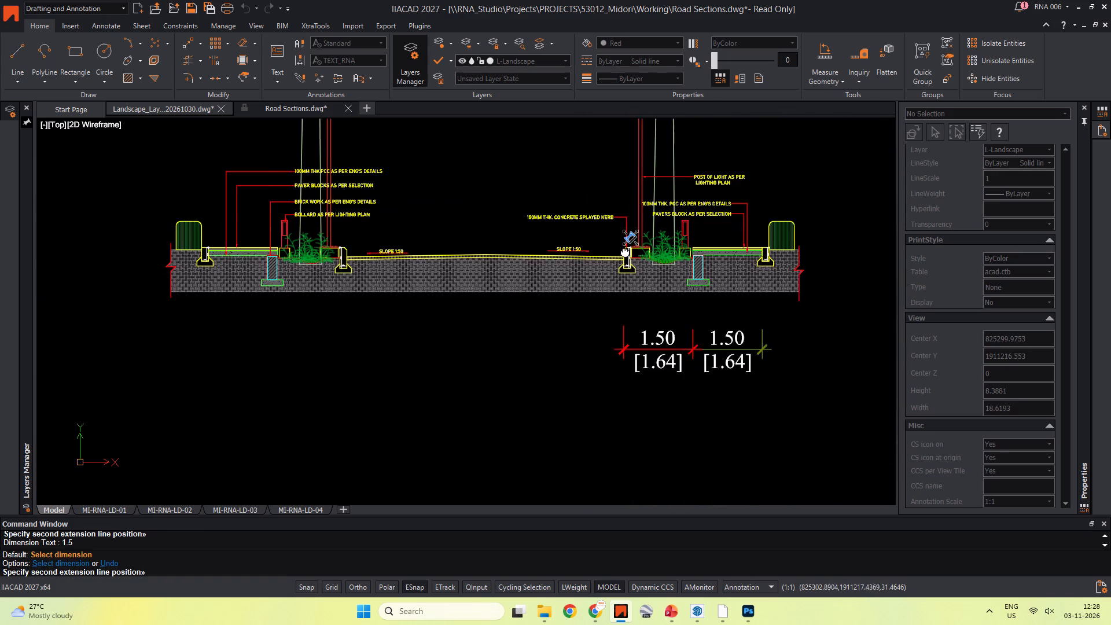
middle_click_drag(625, 251, 627, 247)
middle_click_drag(491, 262, 525, 277)
scroll(417, 246, "up", 4)
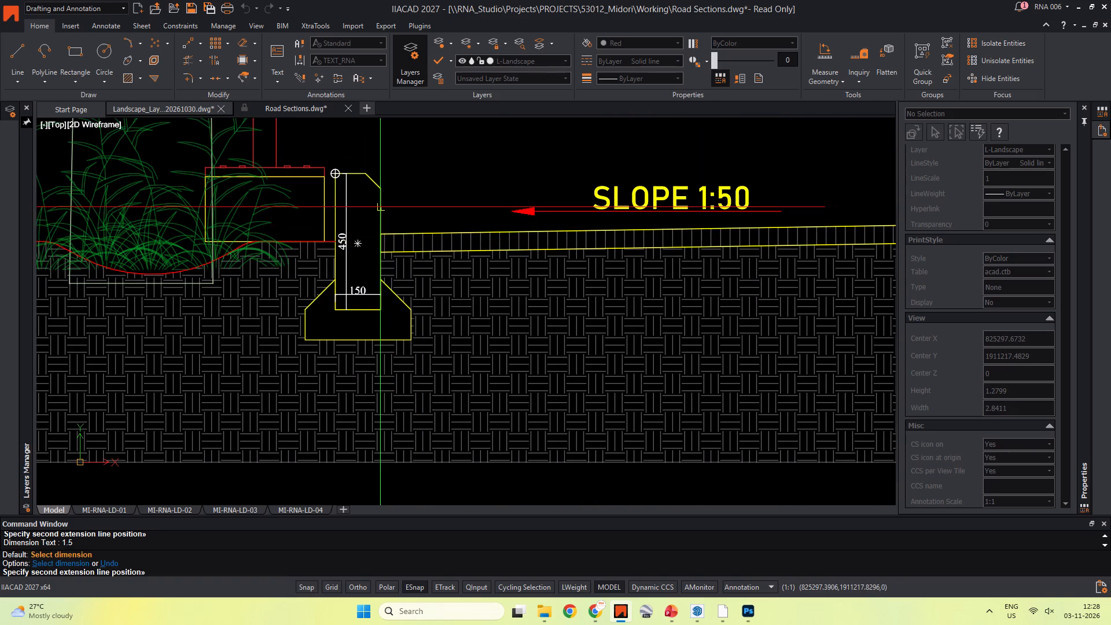
left_click(379, 205)
Continue the dimension chain over the opposite planting strip and pathway, ending at the outer kerb's inner face.
scroll(292, 226, "down", 2)
middle_click_drag(292, 226, 499, 231)
scroll(365, 219, "up", 3)
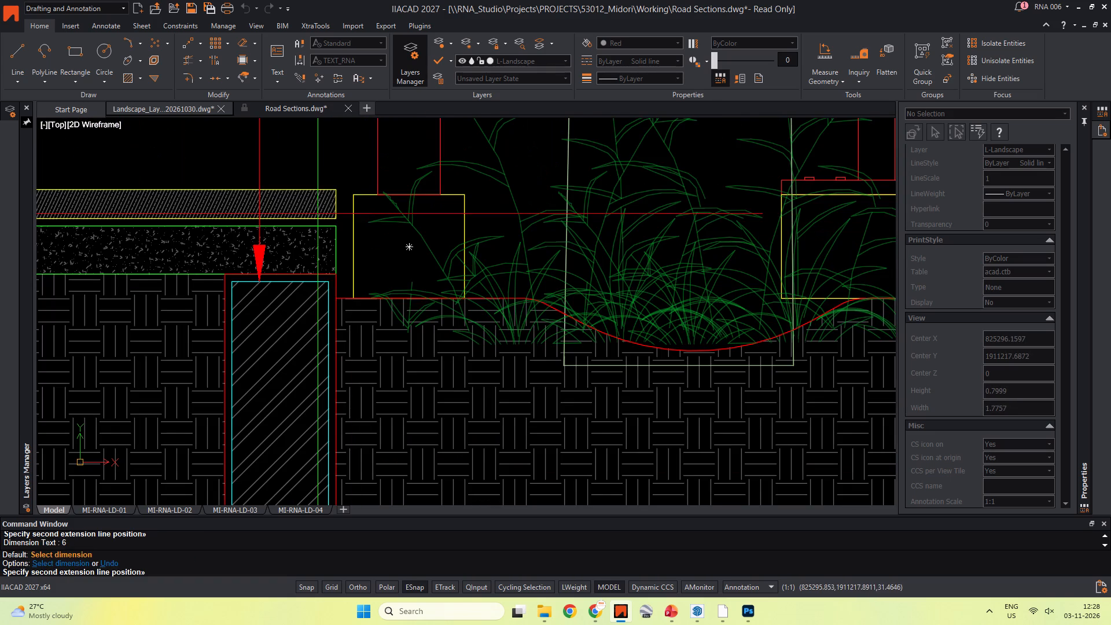
left_click(339, 214)
scroll(295, 257, "down", 3)
middle_click_drag(294, 258, 410, 241)
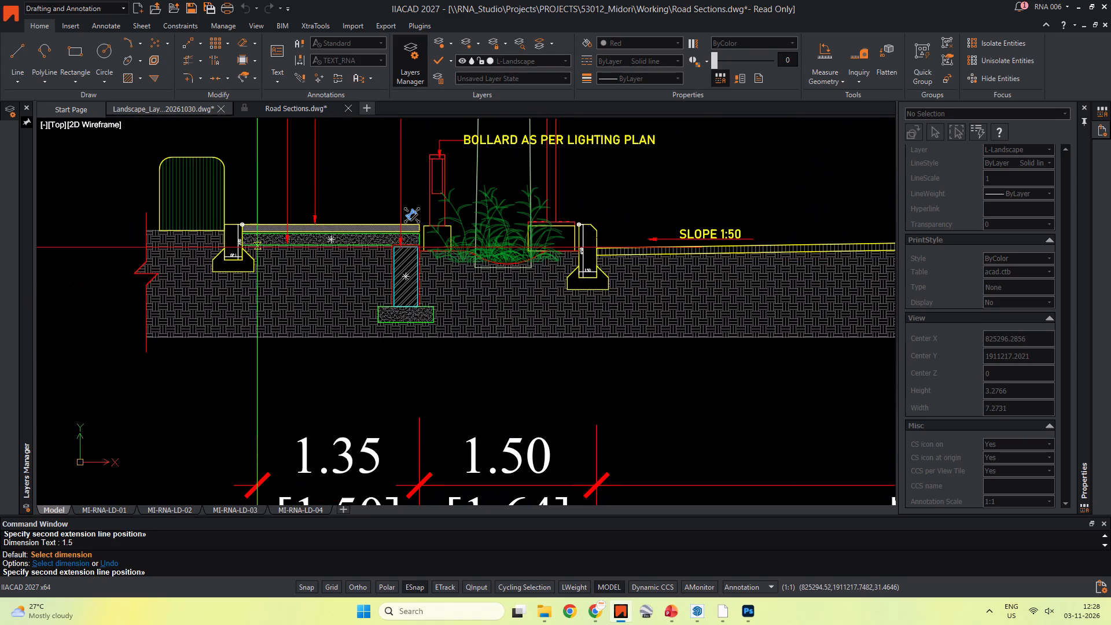
left_click(242, 230)
key("Escape")
scroll(335, 302, "down", 3)
middle_click_drag(337, 305, 275, 269)
key("Escape")
key("Escape")
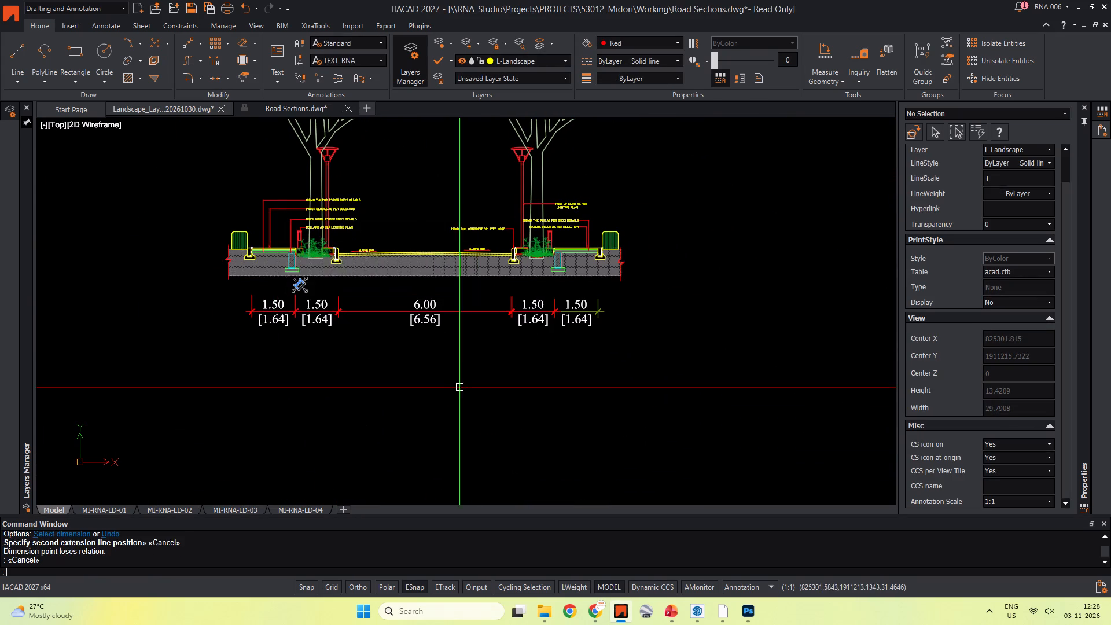
Add an overall linear dimension below the chain, spanning from one pathway's outer edge to the other's.
key("Escape")
scroll(398, 370, "down", 2)
middle_click_drag(394, 363, 523, 392)
key("Escape")
scroll(483, 377, "up", 3)
middle_click_drag(496, 407, 443, 334)
key("d")
type("li")
key("space")
scroll(329, 193, "up", 4)
left_click(362, 196)
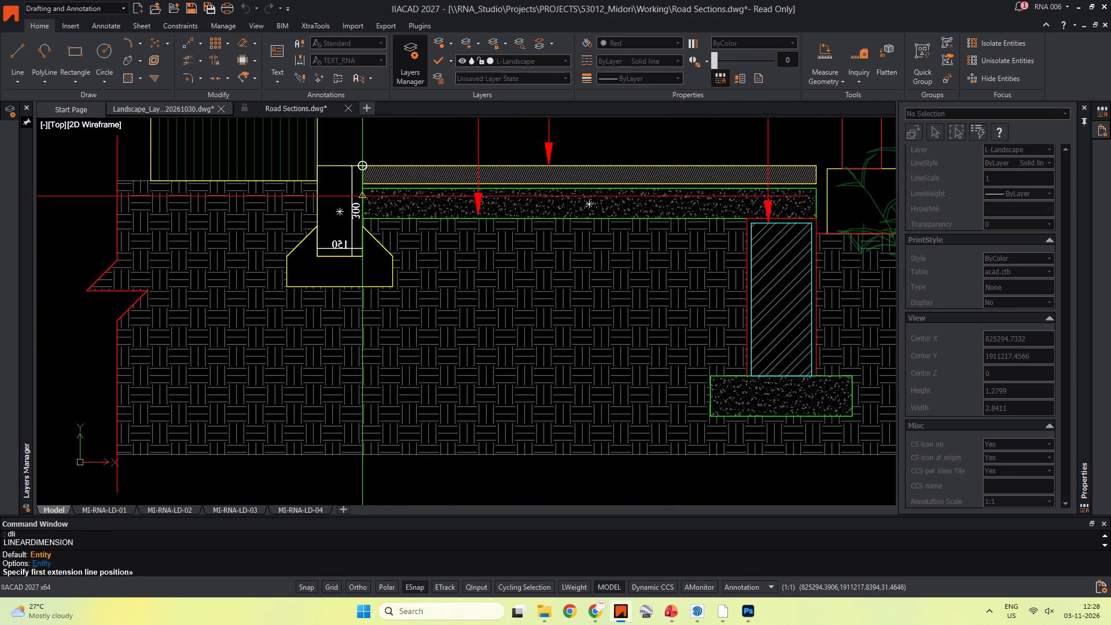
scroll(573, 220, "down", 3)
middle_click_drag(575, 220, 168, 225)
middle_click_drag(785, 244, 429, 252)
scroll(640, 214, "up", 2)
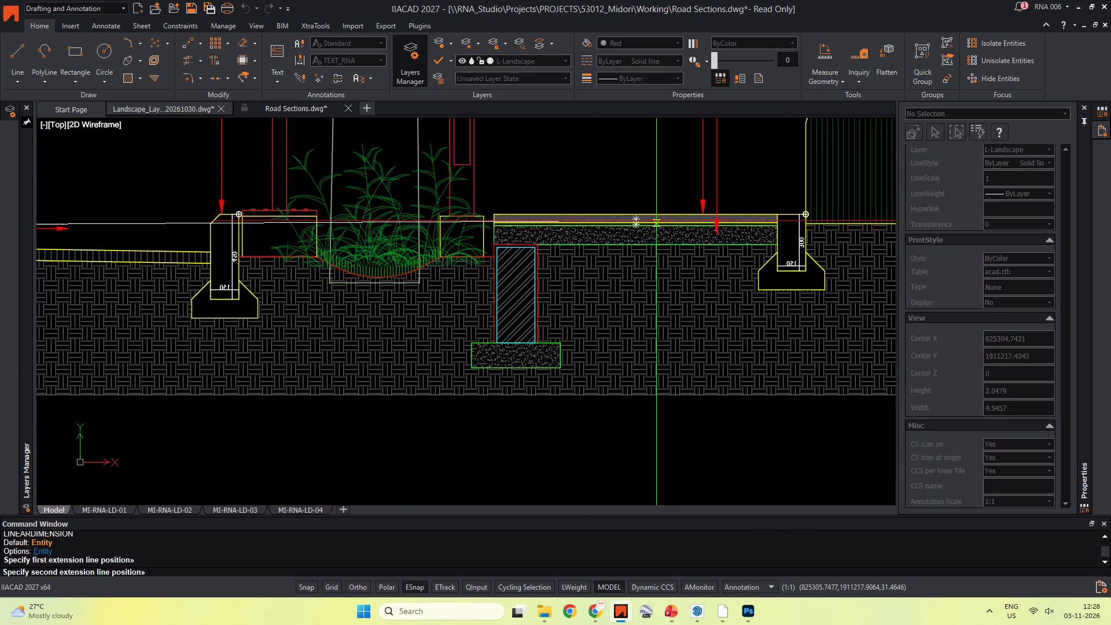
left_click(777, 234, "shift")
scroll(709, 330, "down", 4)
middle_click_drag(701, 347, 675, 189)
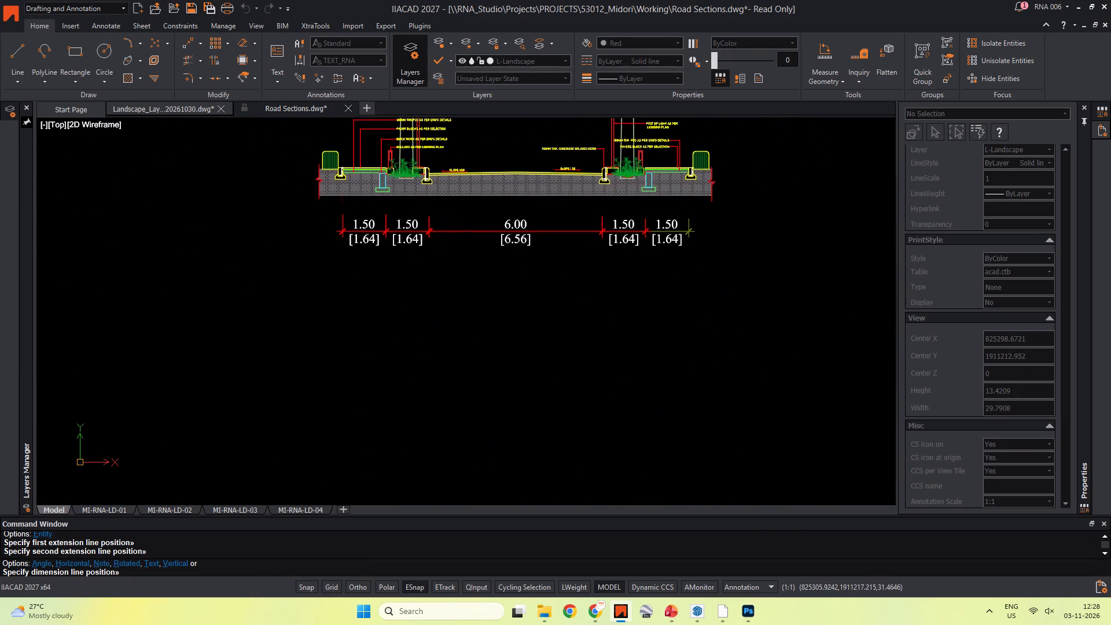
left_click(685, 274)
key("Escape")
key("Escape")
Match the first pathway dimension's properties onto the other chained dimensions and the overall dimension.
type("ma")
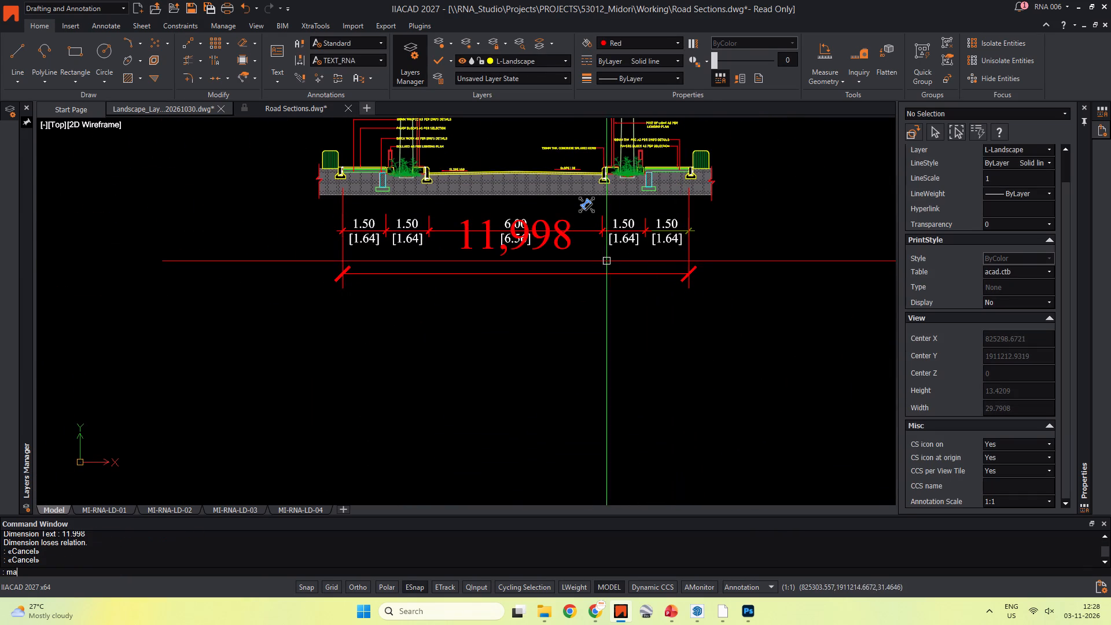
key("space")
scroll(573, 264, "down", 2)
middle_click_drag(572, 263, 594, 277)
scroll(628, 270, "up", 4)
left_click(641, 249)
left_click_drag(600, 294, 556, 277)
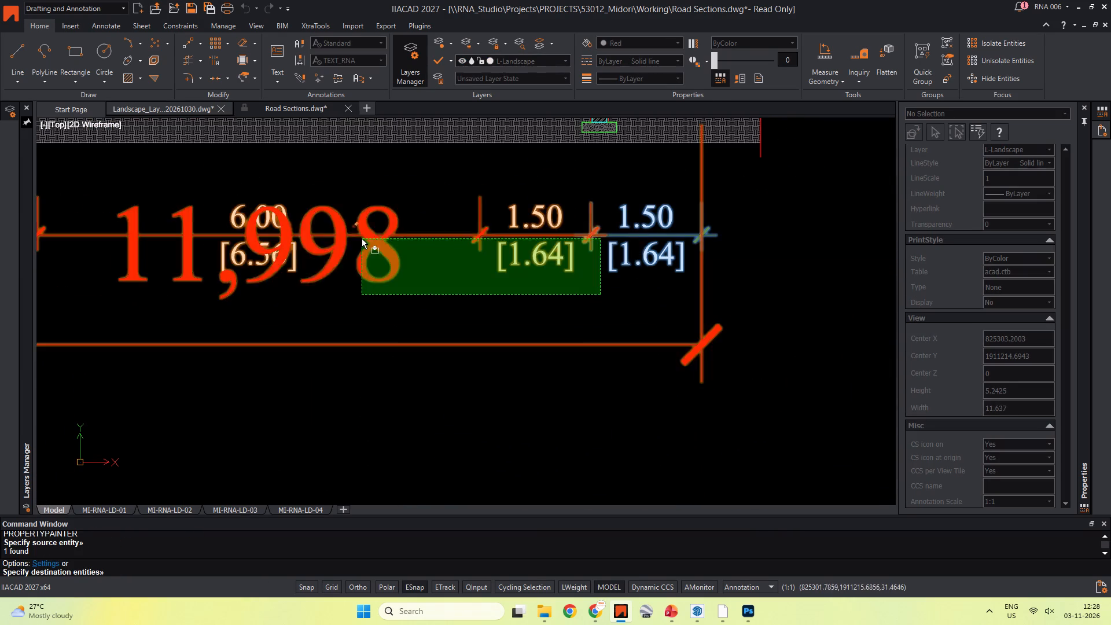
scroll(241, 227, "down", 3)
middle_click_drag(241, 227, 500, 238)
left_click(396, 231)
key("Escape")
scroll(503, 273, "up", 3)
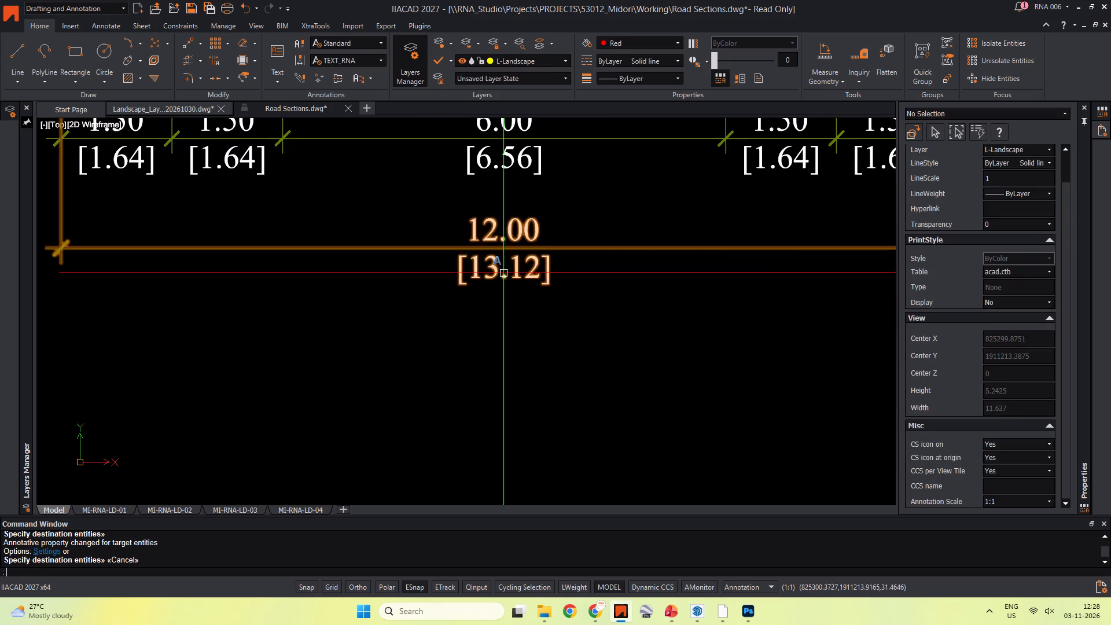
middle_click_drag(490, 303, 473, 374)
scroll(473, 374, "down", 2)
key("Escape")
key("Escape")
Set the dimension line colour of all six dimensions under the road section to Color 251.
left_click_drag(695, 389, 692, 388)
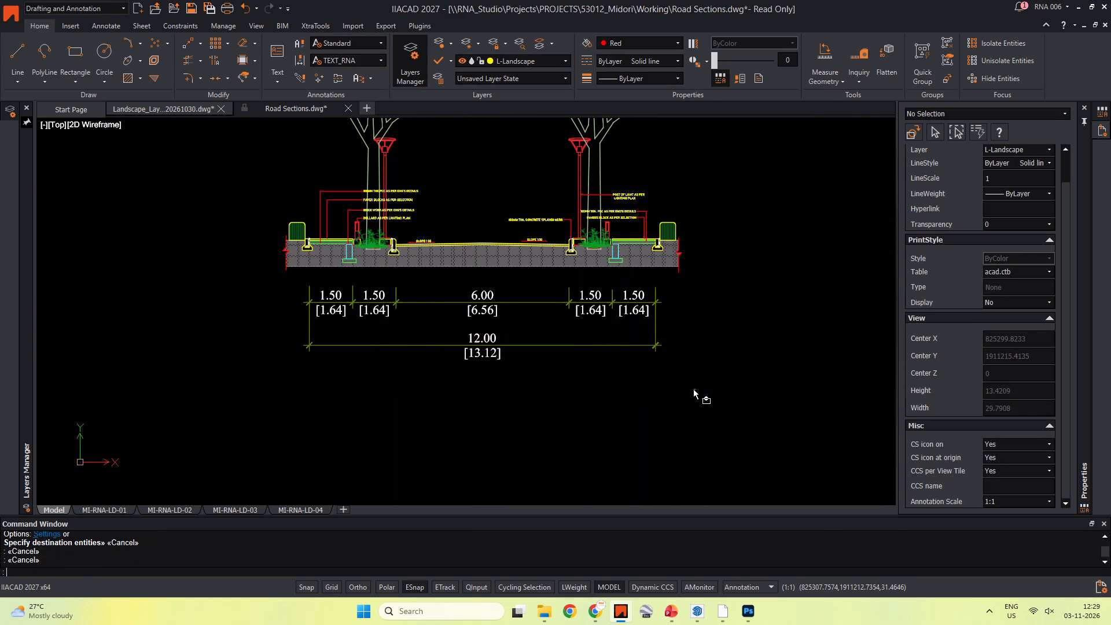
left_click_drag(692, 388, 655, 376)
left_click(254, 290)
scroll(950, 355, "down", 4)
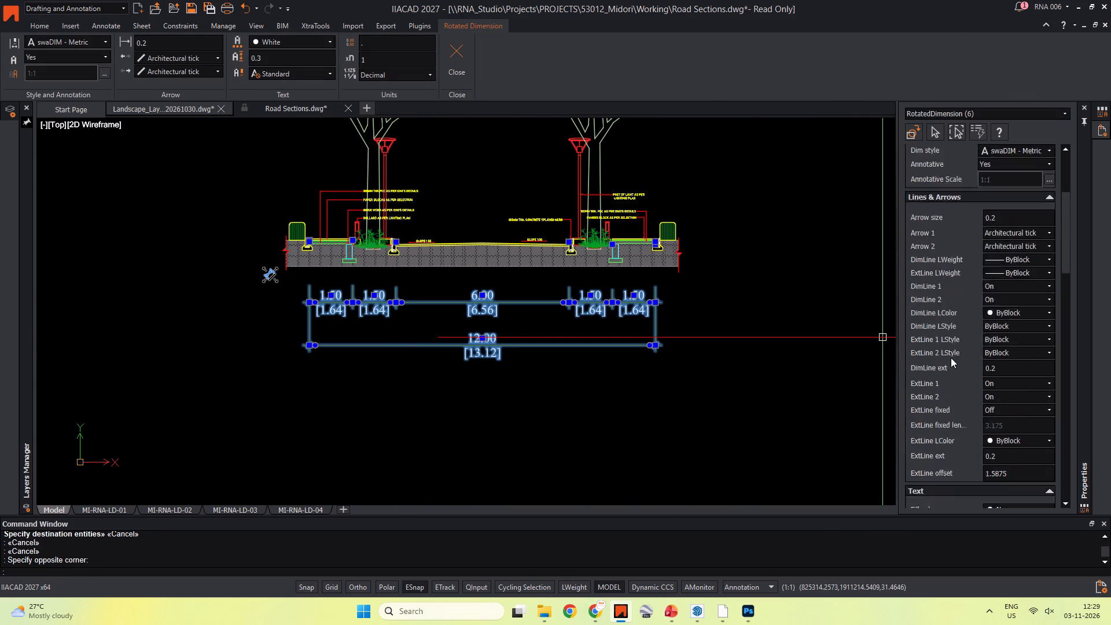
scroll(951, 358, "down", 7)
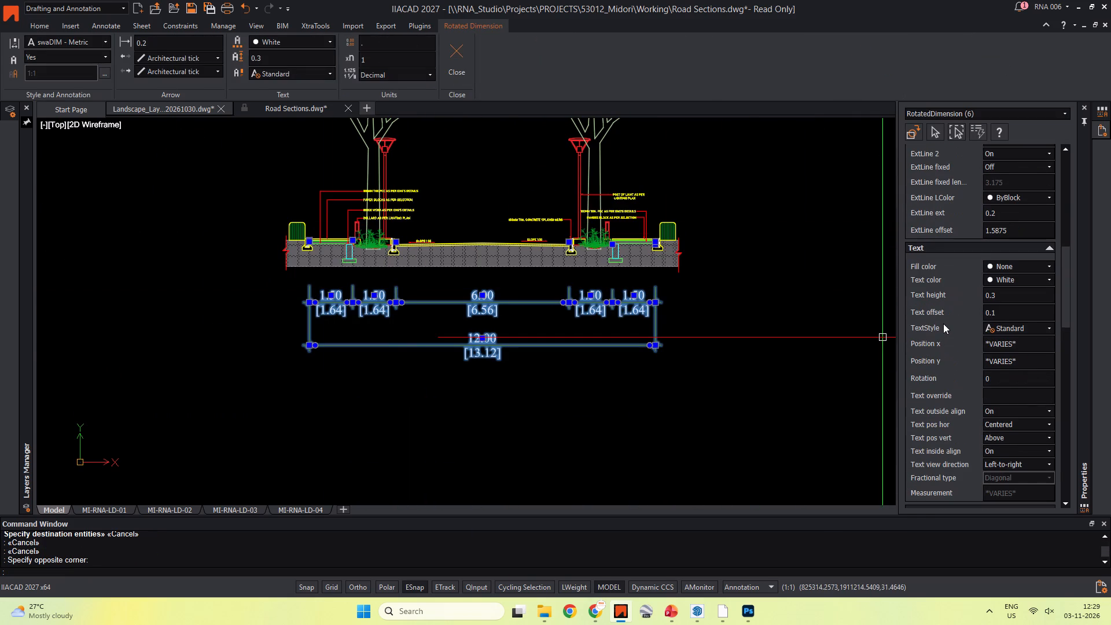
scroll(943, 322, "down", 13)
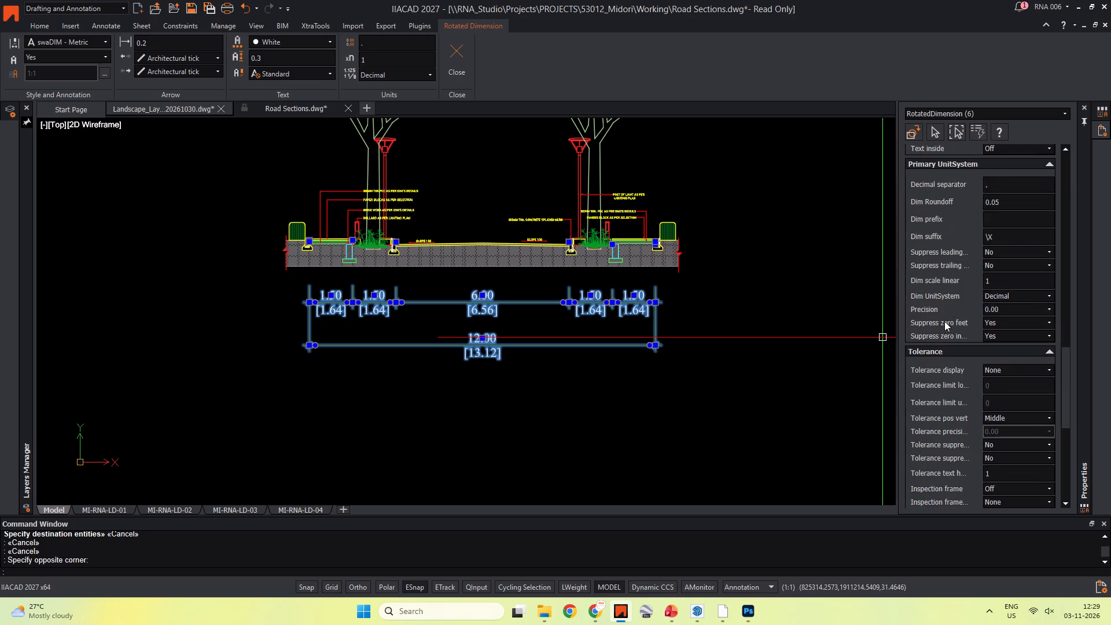
scroll(946, 312, "down", 16)
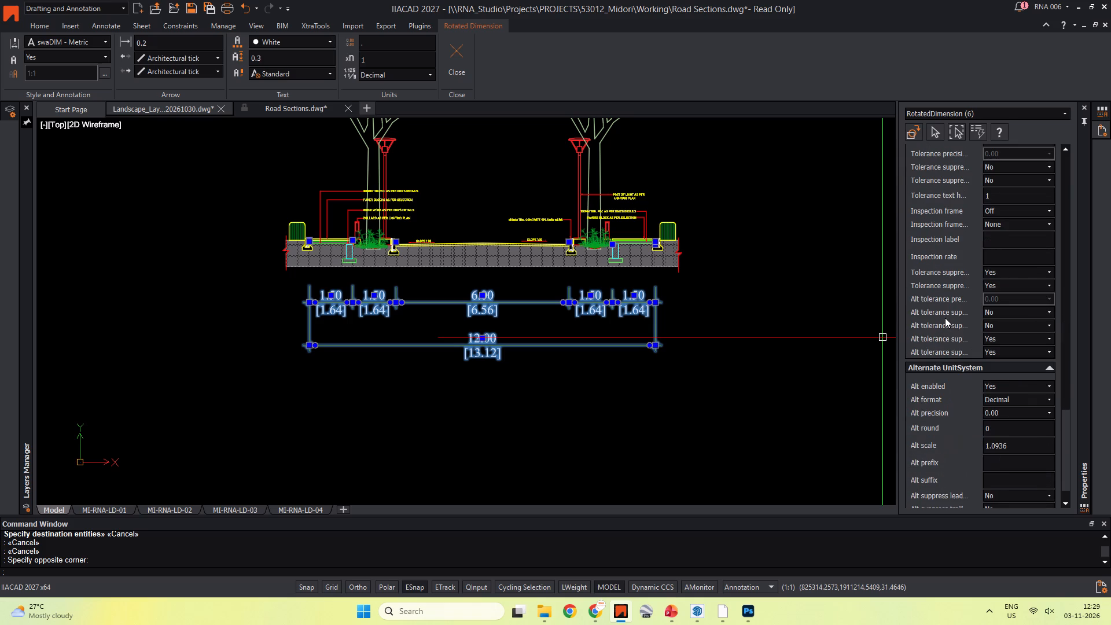
scroll(952, 312, "up", 20)
scroll(952, 312, "up", 7)
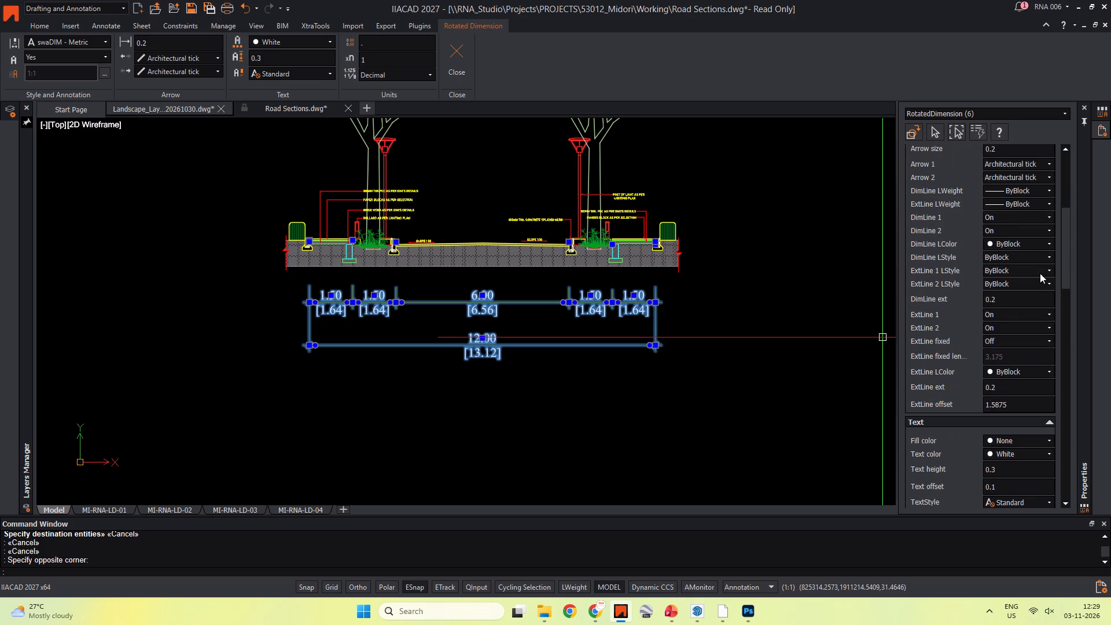
left_click(1029, 269)
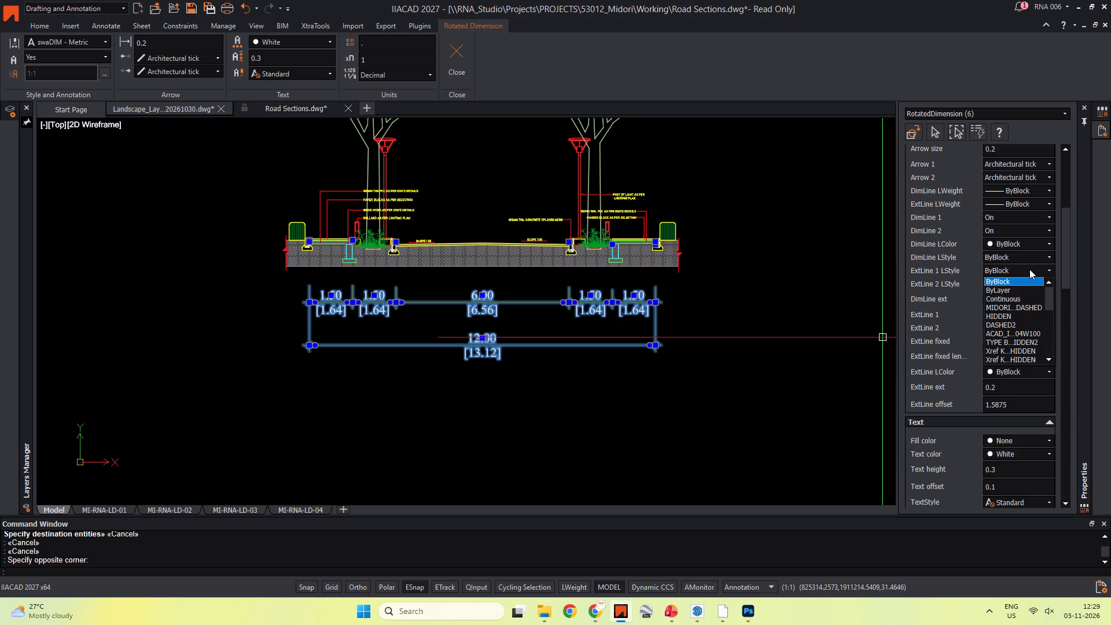
left_click(1029, 269)
left_click(1032, 256)
left_click(1032, 256)
left_click(1032, 241)
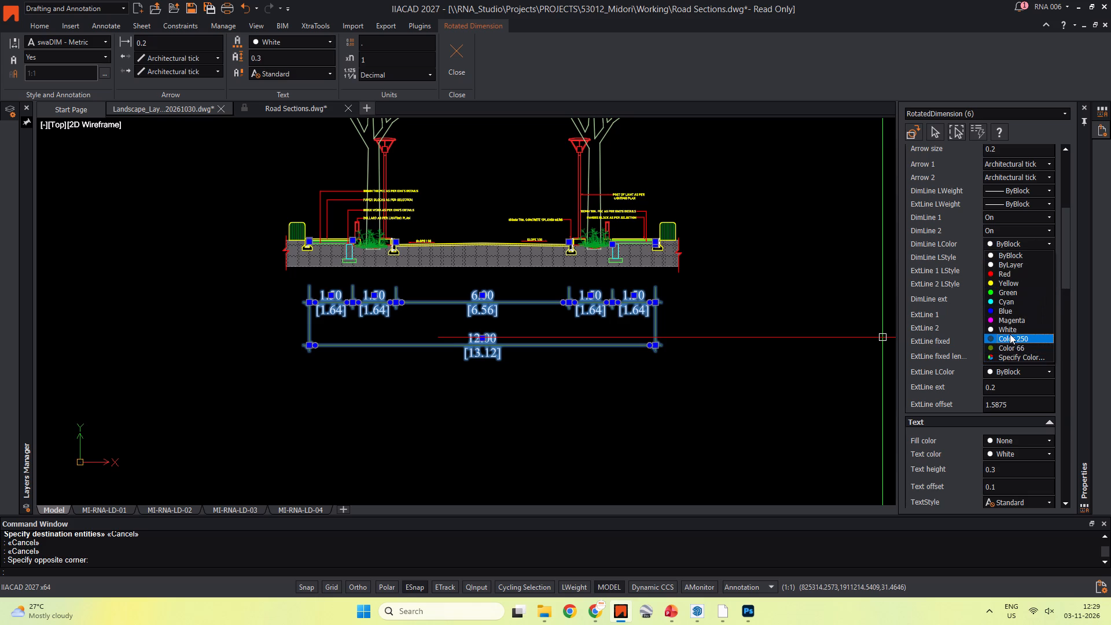
scroll(1006, 317, "down", 6)
left_click(1008, 357)
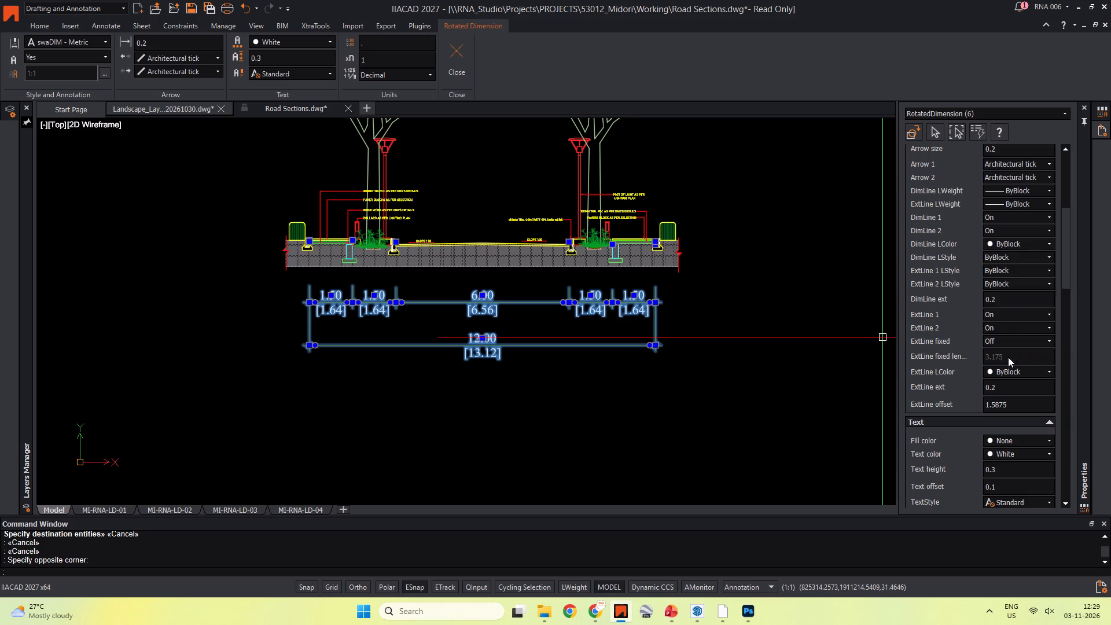
left_click(475, 368)
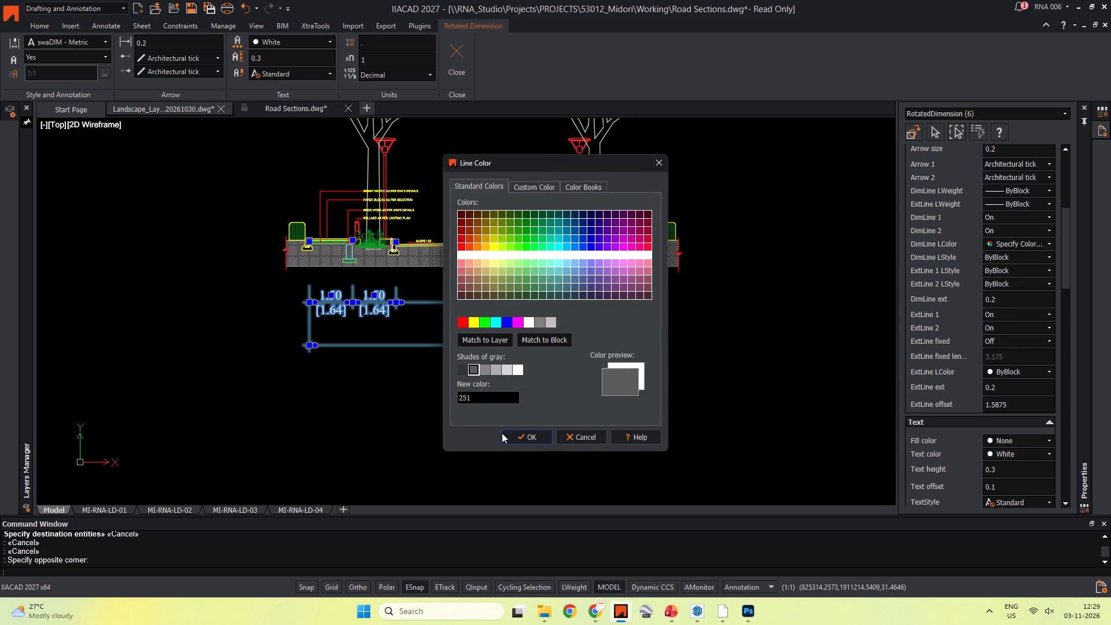
left_click(524, 435)
key("Escape")
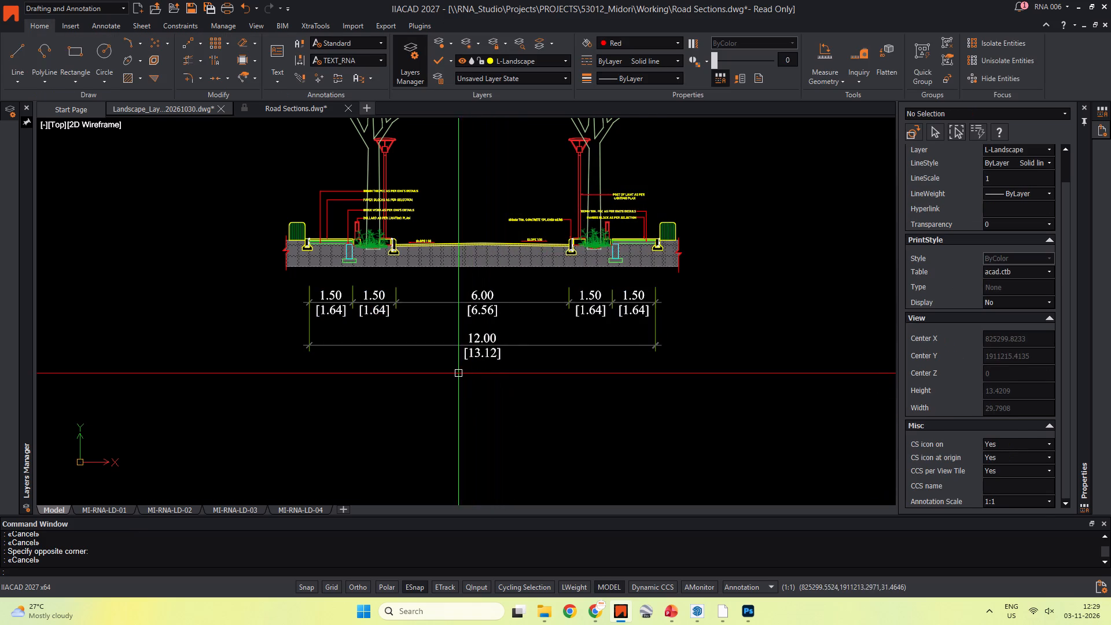
Set the extension line colour of the same six dimensions to grey, like their dimension lines.
left_click_drag(700, 291, 678, 302)
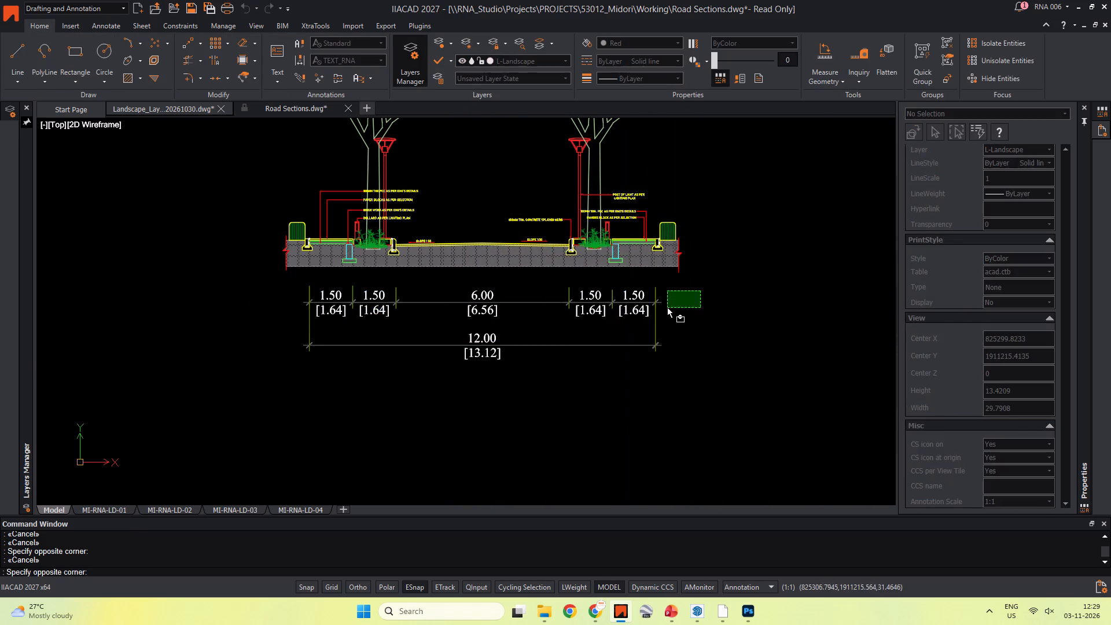
left_click(252, 419)
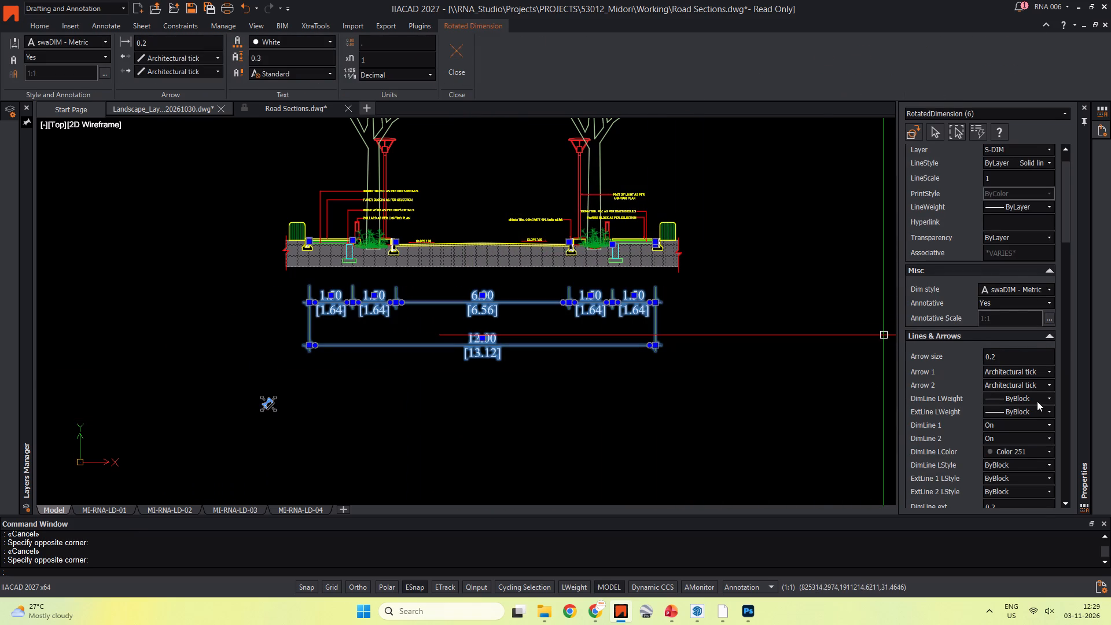
scroll(1037, 401, "down", 3)
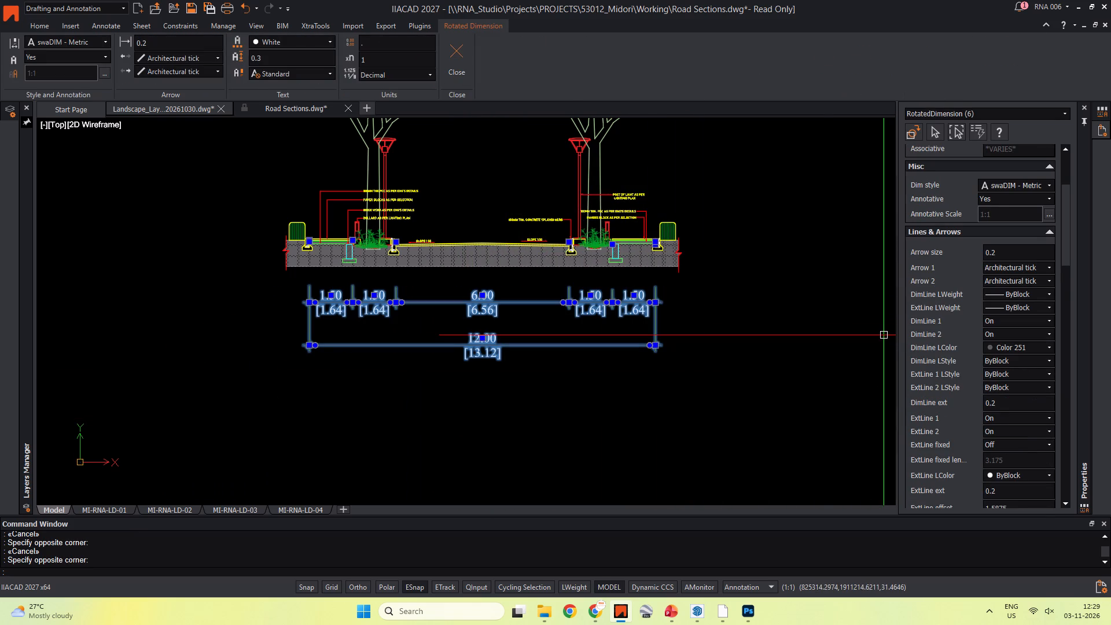
scroll(1038, 389, "down", 1)
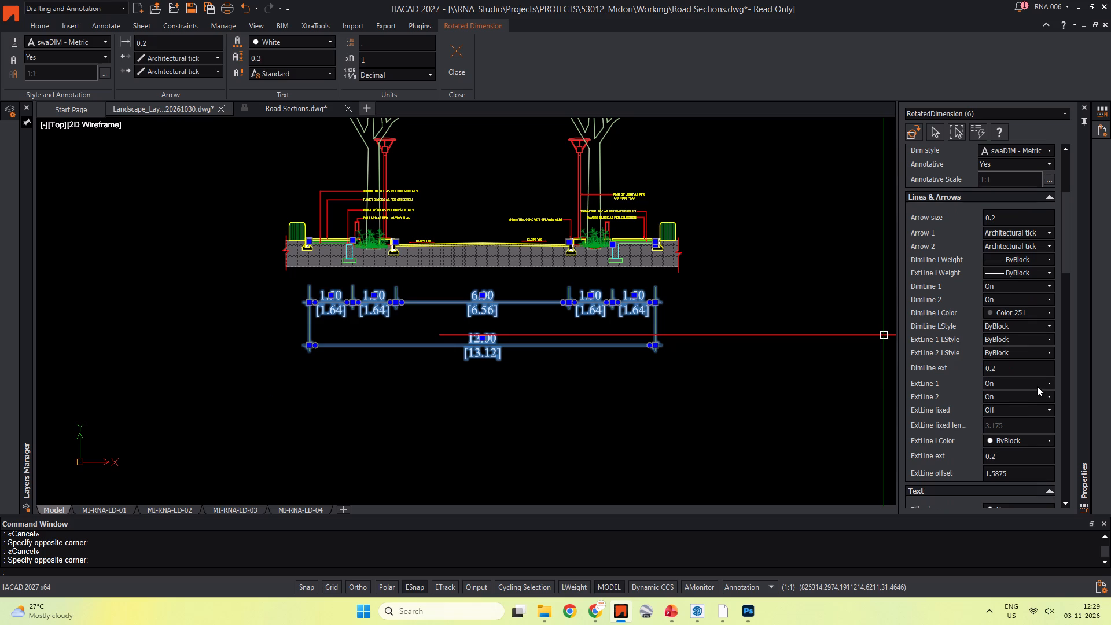
left_click(1046, 439)
scroll(1027, 478, "down", 1)
left_click(1013, 550)
left_click(722, 408)
key("Escape")
key("Escape")
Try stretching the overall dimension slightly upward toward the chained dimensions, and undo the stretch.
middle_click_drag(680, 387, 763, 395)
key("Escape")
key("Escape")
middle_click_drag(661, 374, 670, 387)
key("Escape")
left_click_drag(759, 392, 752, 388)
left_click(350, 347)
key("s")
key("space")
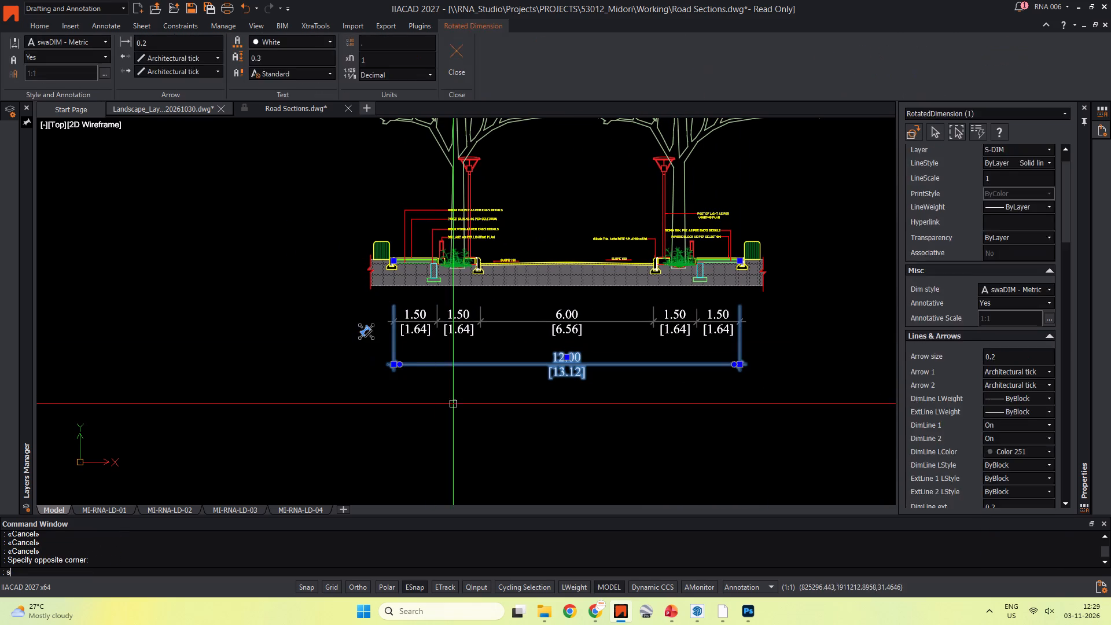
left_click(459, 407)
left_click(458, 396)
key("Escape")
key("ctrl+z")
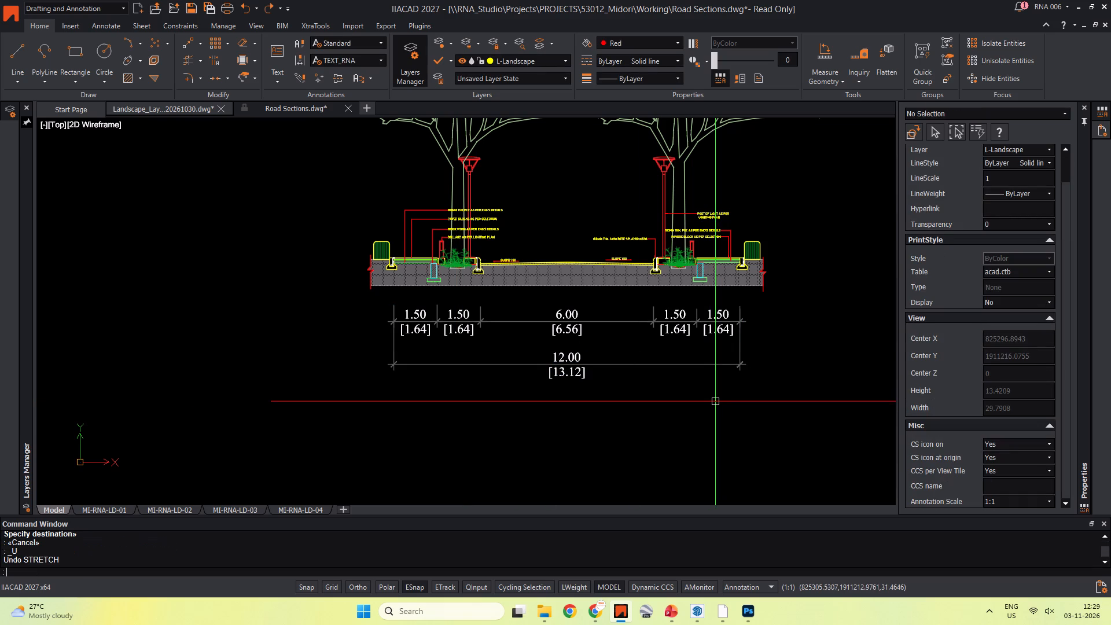
Stretch both rows of dimensions slightly upward, closer to the underside of the road section.
left_click_drag(769, 407, 749, 397)
left_click(343, 298)
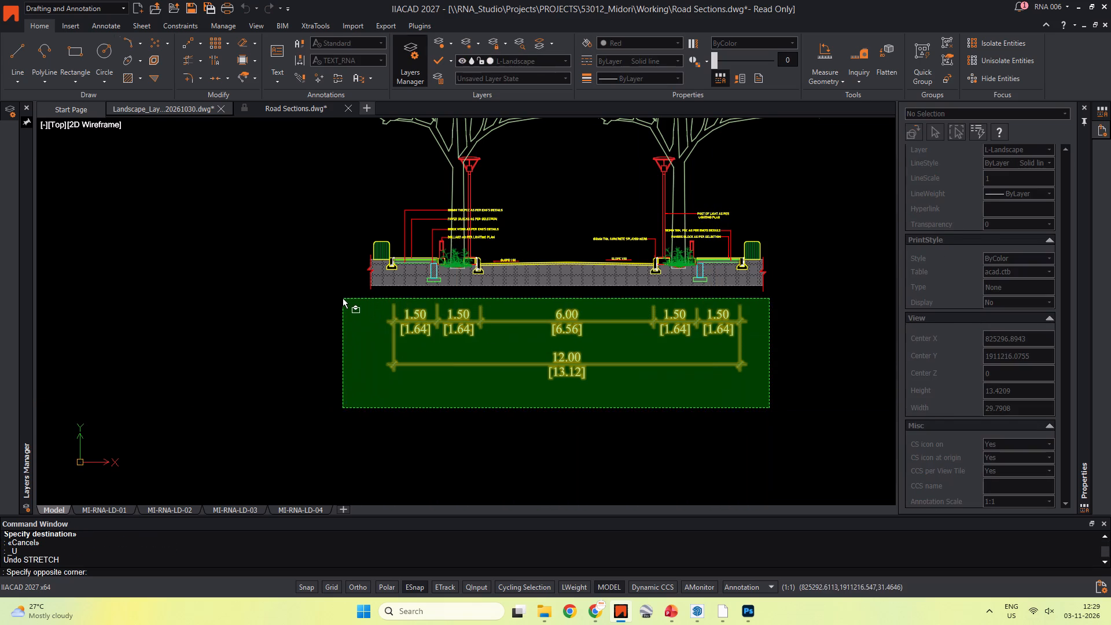
key("s")
key("space")
left_click(554, 420)
left_click(554, 409)
key("Escape")
key("Escape")
Set up a print with the previous PNG settings, windowing the whole road section with its trees and dimensions.
scroll(580, 395, "down", 1)
middle_click_drag(580, 395, 550, 409)
key("Escape")
key("Escape")
key("ctrl+p")
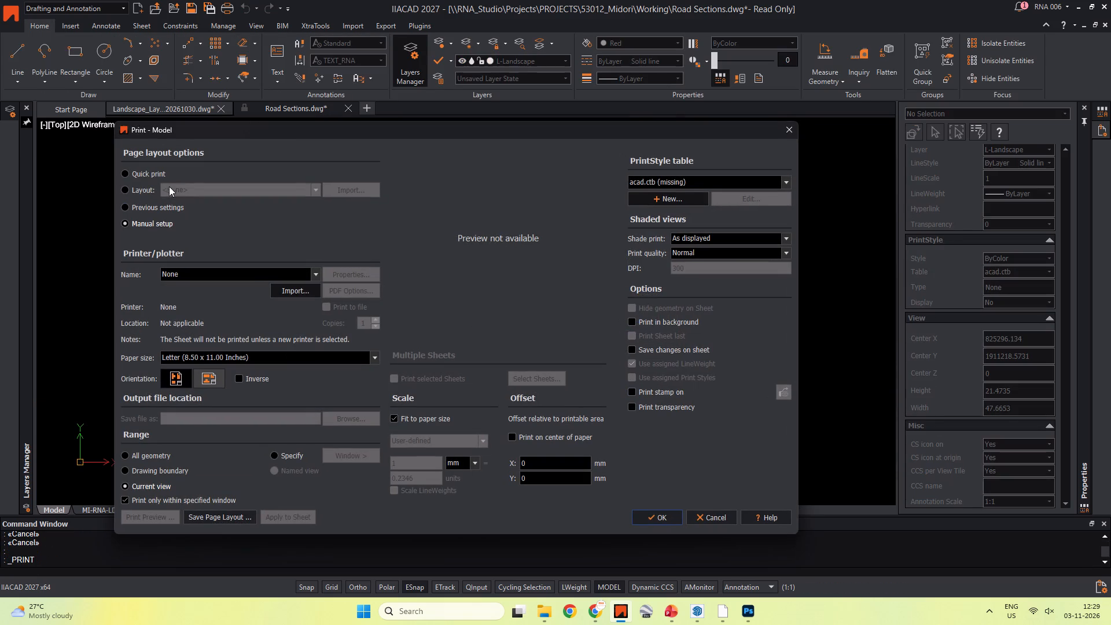
left_click(127, 204)
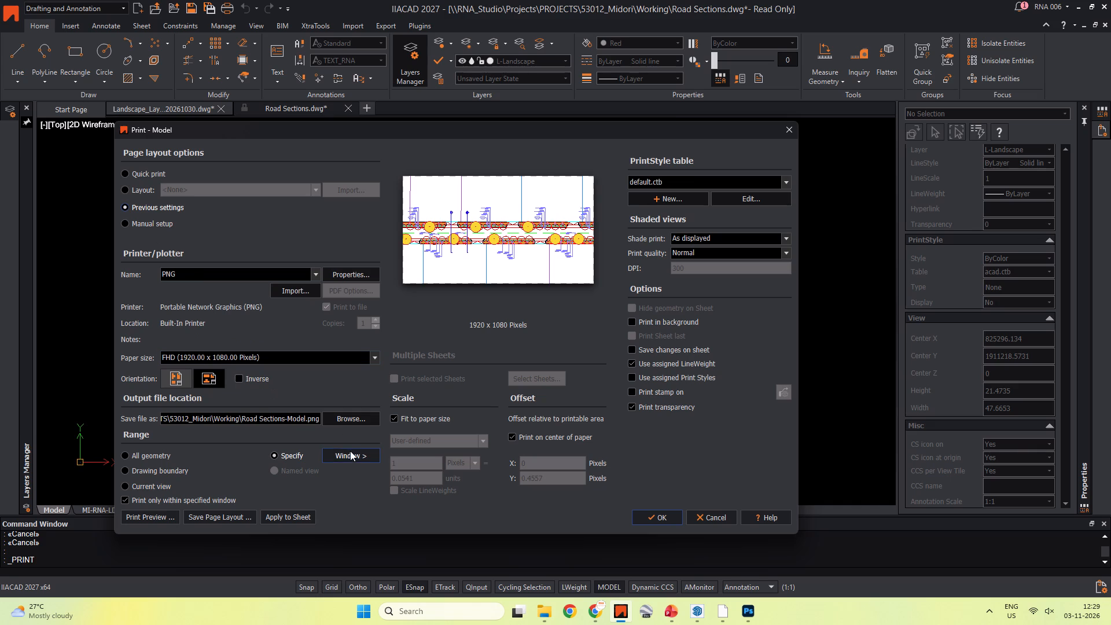
left_click(350, 451)
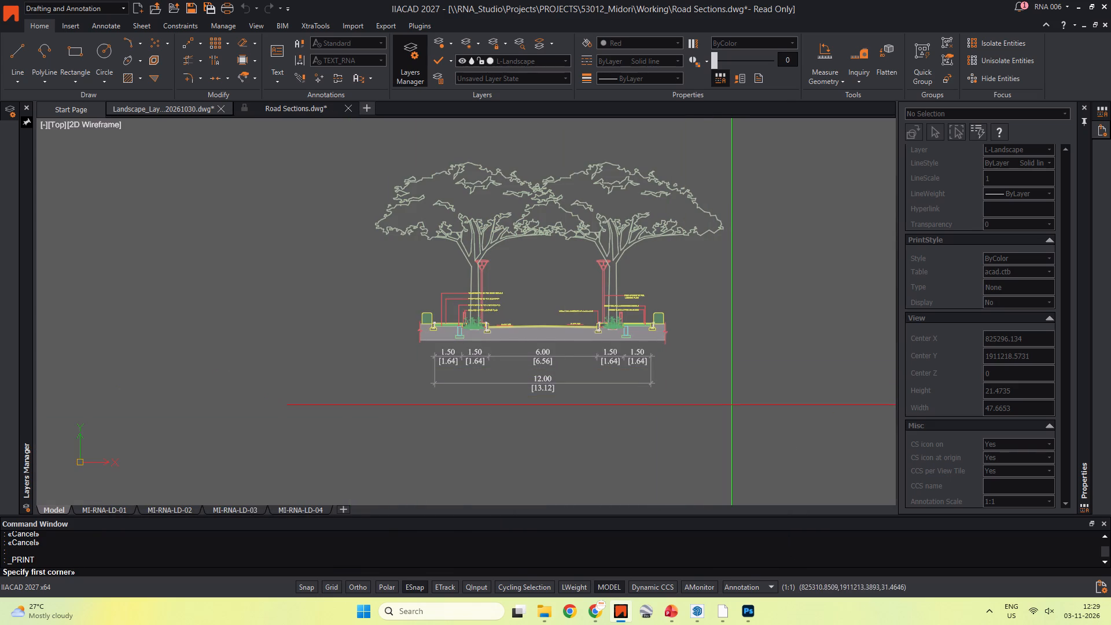
left_click(731, 401)
left_click(362, 149)
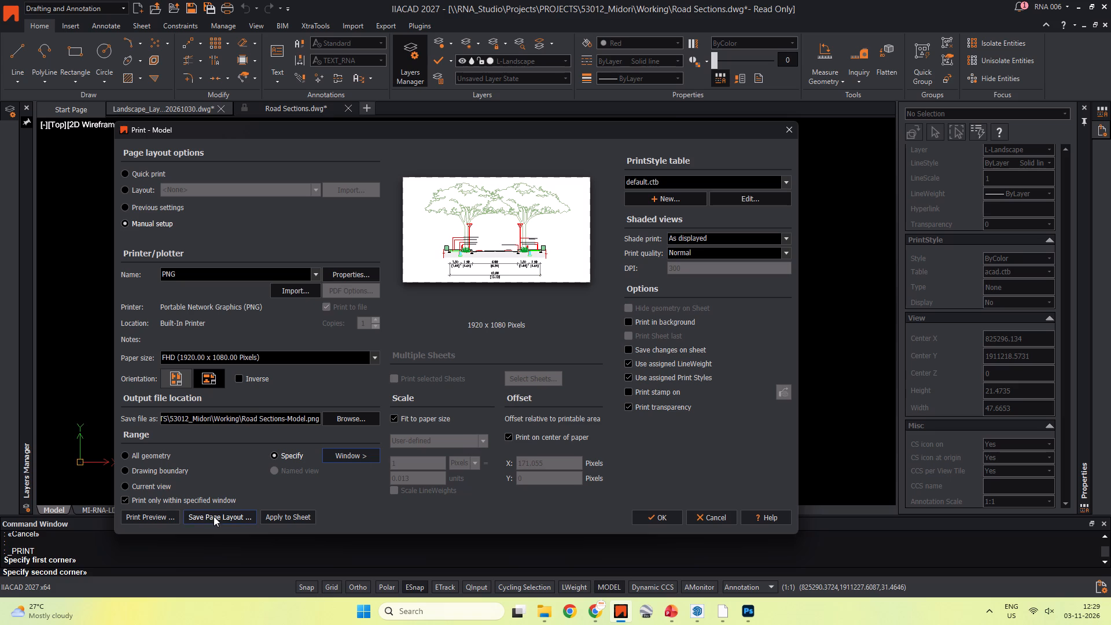
Preview the PNG print of the road section with its trees, and leave the print setup without printing.
left_click(167, 516)
scroll(523, 370, "up", 2)
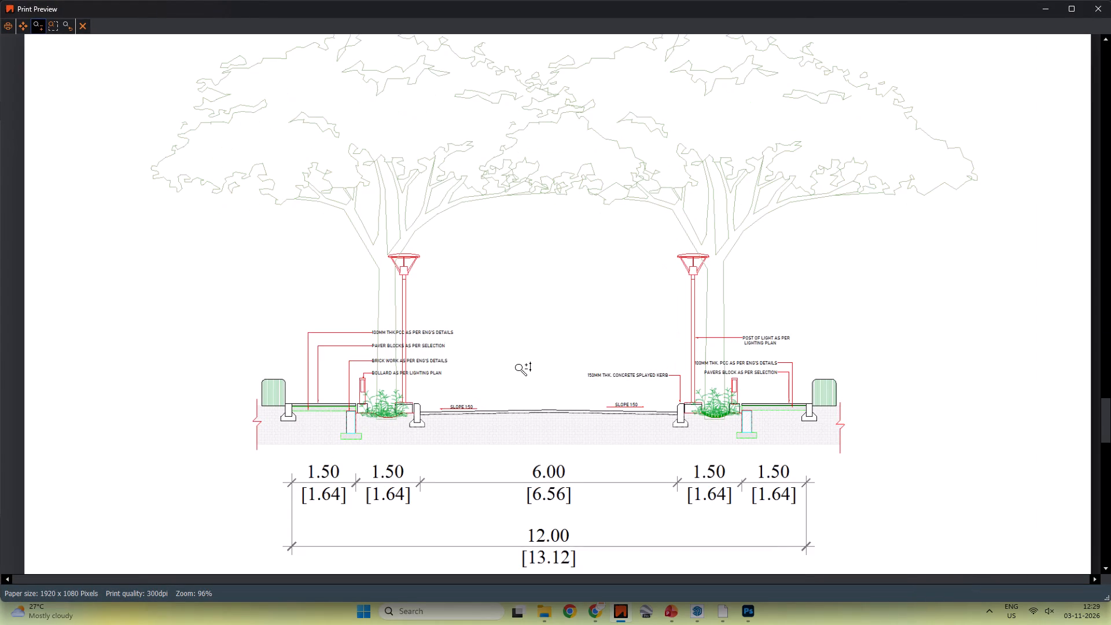
scroll(525, 353, "down", 1)
key("Escape")
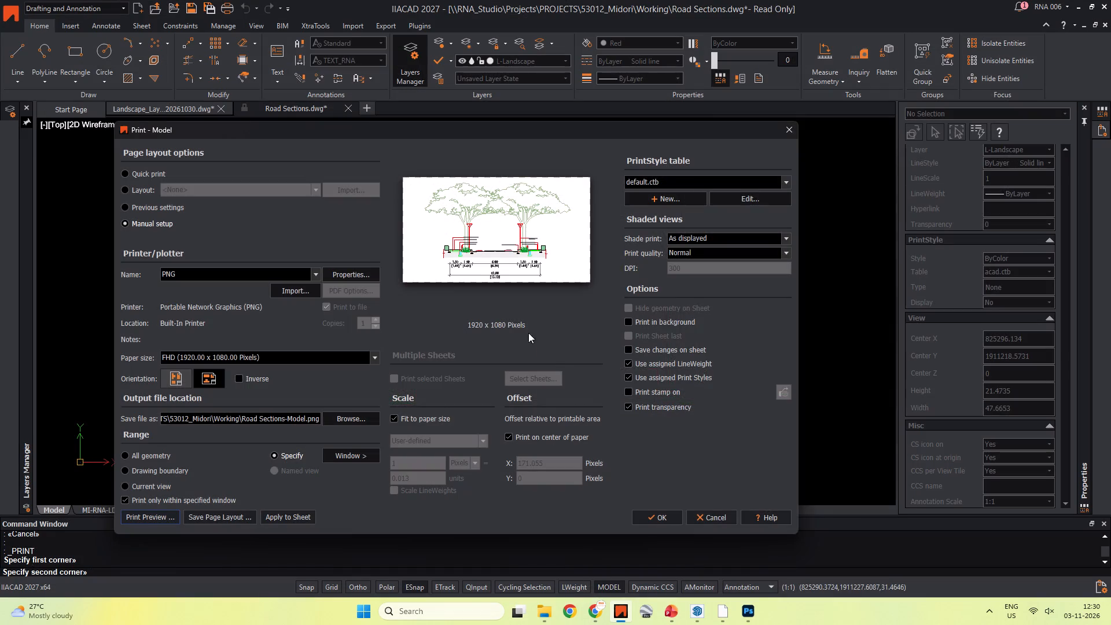
key("Escape")
key("Escape")
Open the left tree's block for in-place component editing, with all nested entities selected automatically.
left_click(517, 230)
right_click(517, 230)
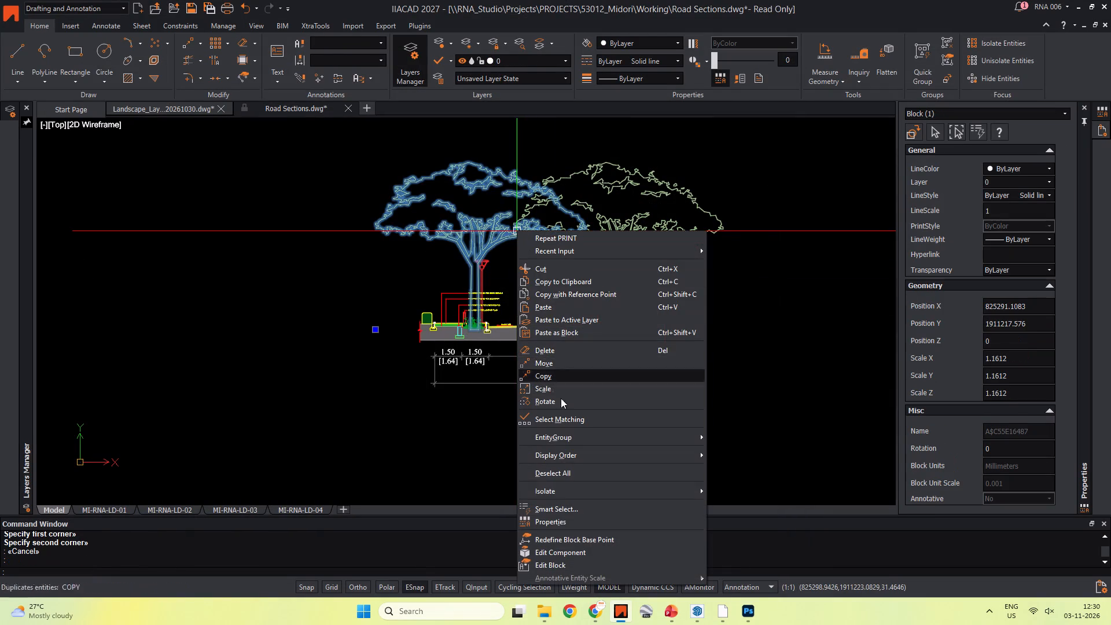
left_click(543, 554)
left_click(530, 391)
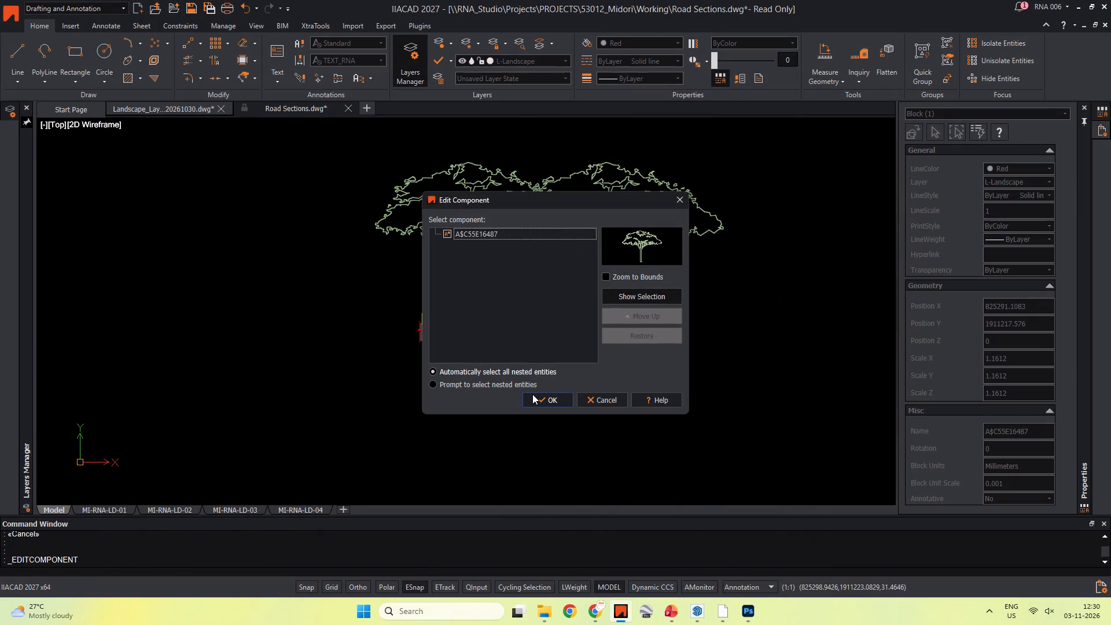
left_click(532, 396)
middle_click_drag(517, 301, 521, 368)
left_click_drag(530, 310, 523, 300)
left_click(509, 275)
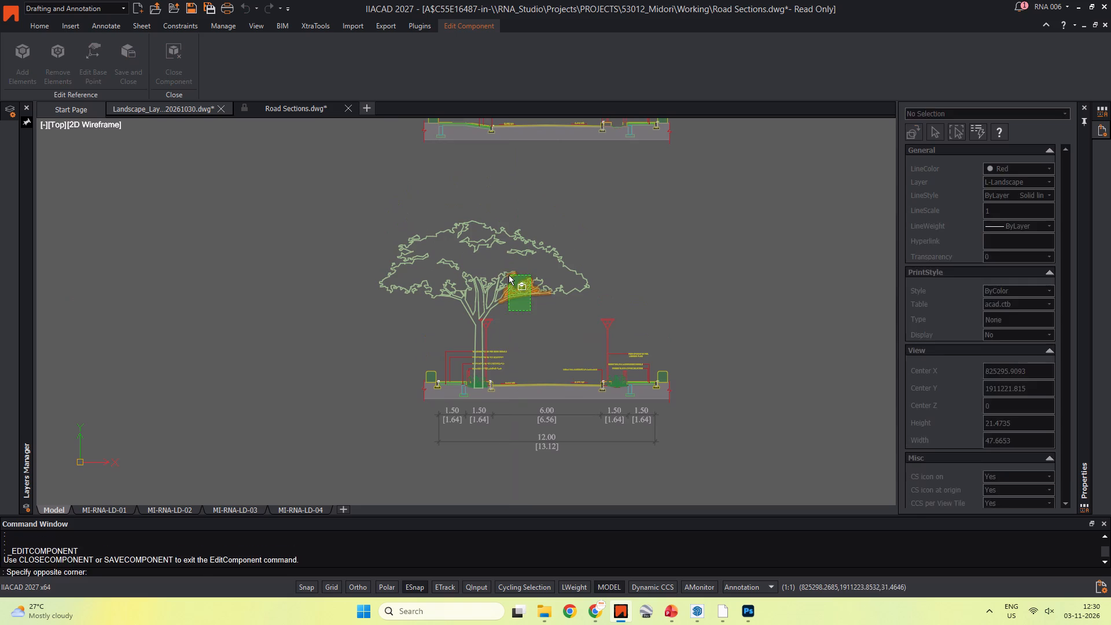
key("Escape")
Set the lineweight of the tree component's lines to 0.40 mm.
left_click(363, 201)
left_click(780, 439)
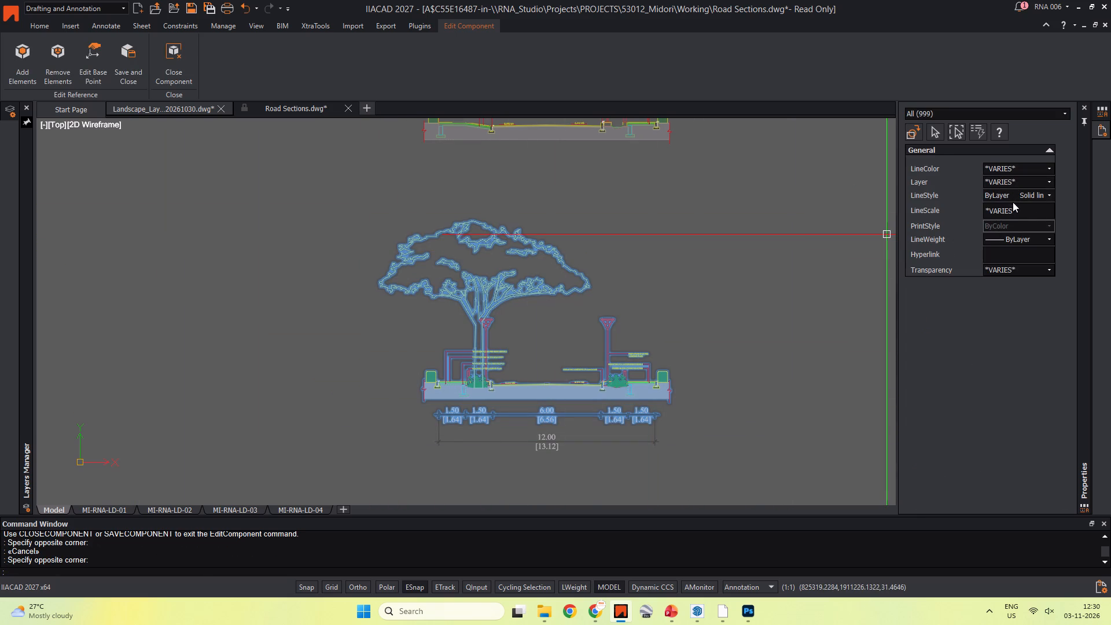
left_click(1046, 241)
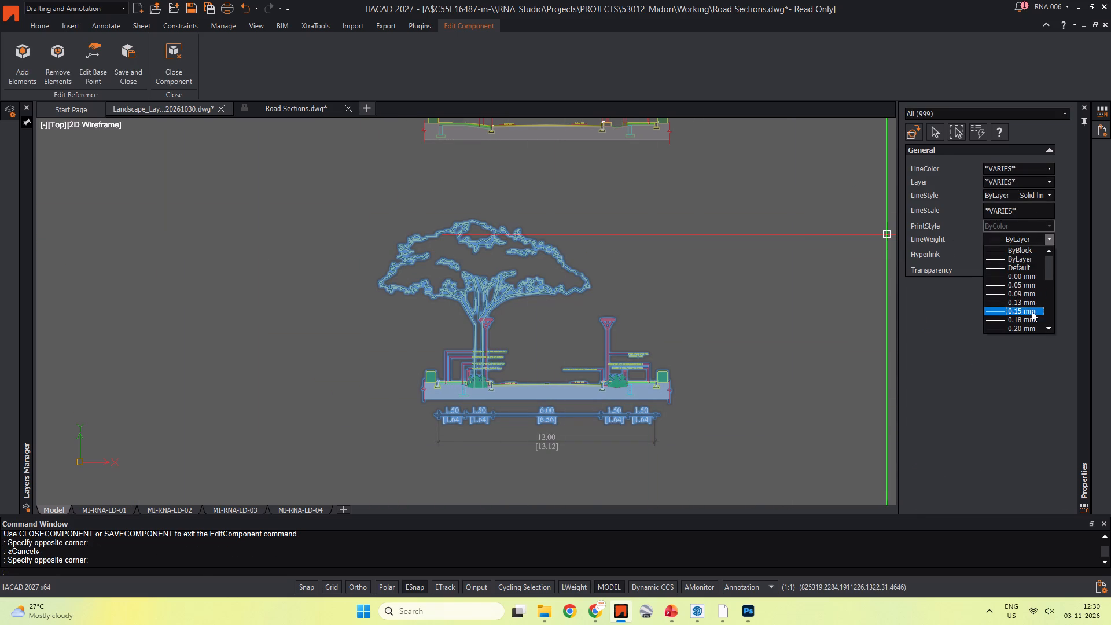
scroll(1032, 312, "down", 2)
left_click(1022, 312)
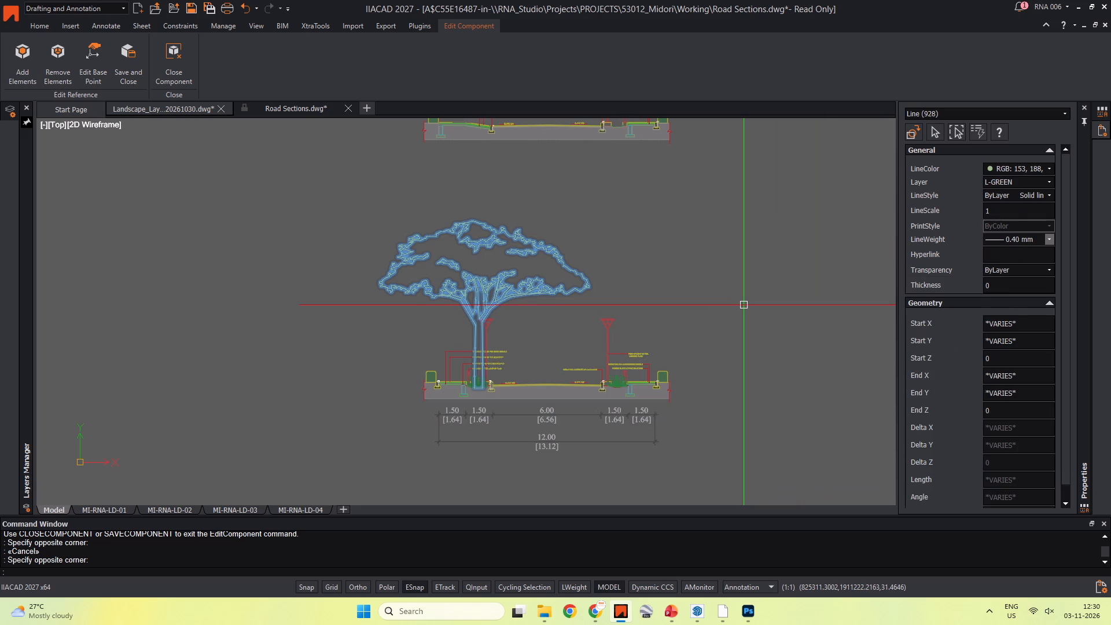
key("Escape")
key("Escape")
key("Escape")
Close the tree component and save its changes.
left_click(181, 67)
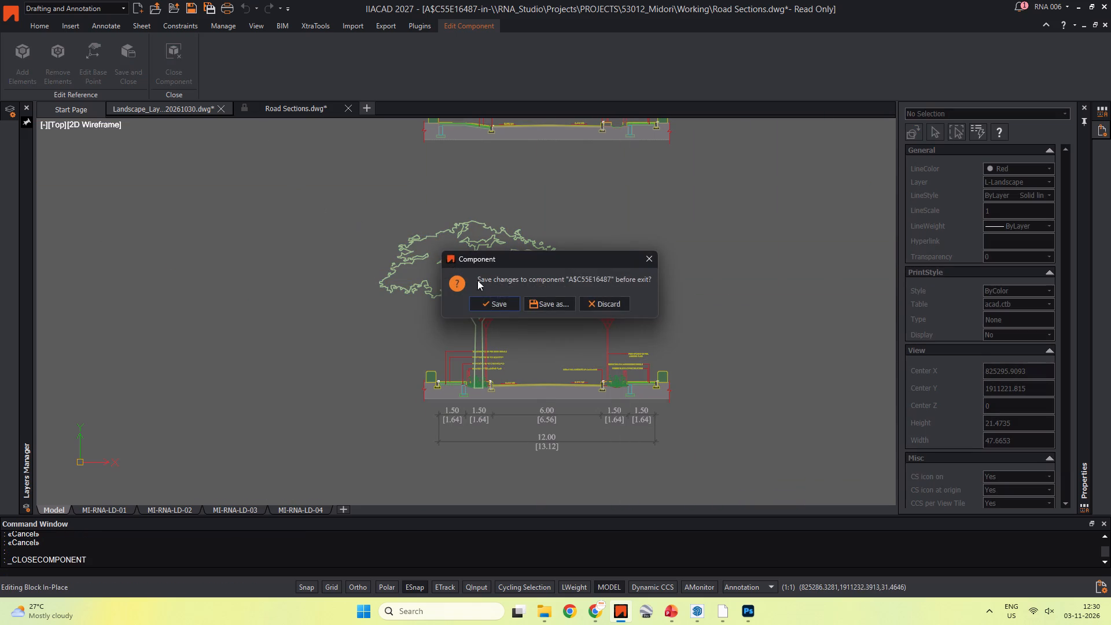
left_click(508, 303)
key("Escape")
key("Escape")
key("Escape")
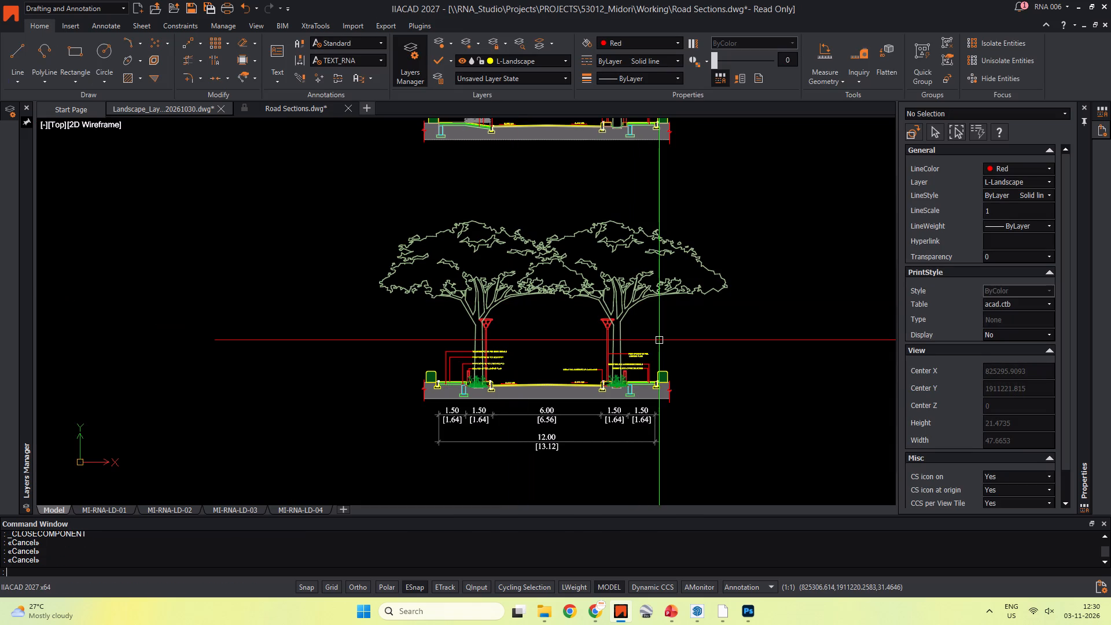
Preview the road section print with the previous PNG settings to check the tree linework.
key("ctrl+p")
left_click(127, 210)
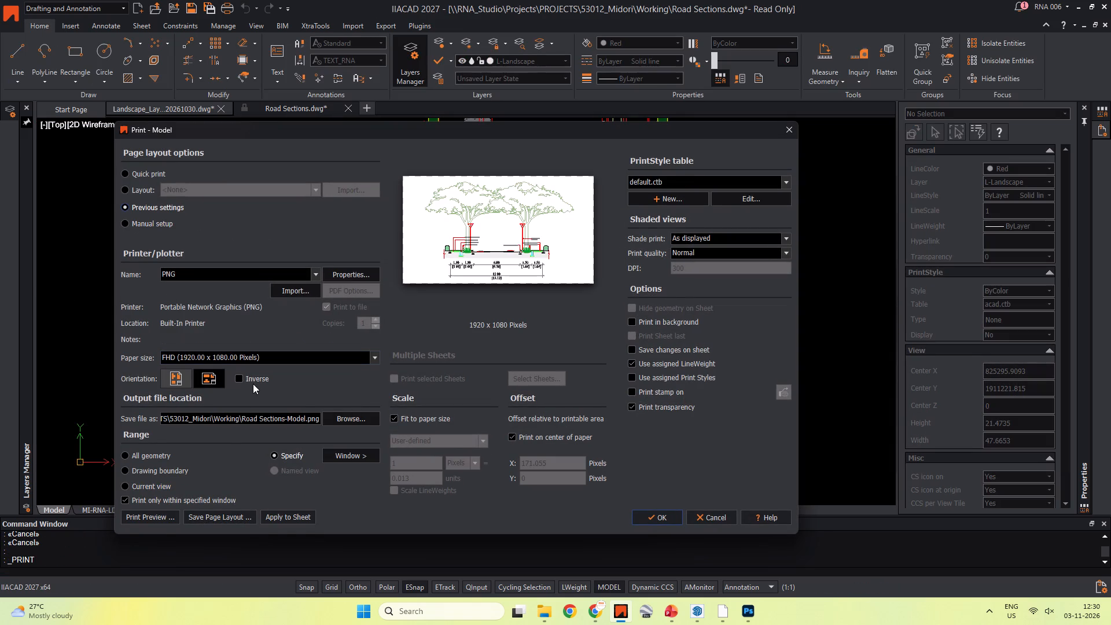
left_click(144, 513)
scroll(381, 374, "up", 1)
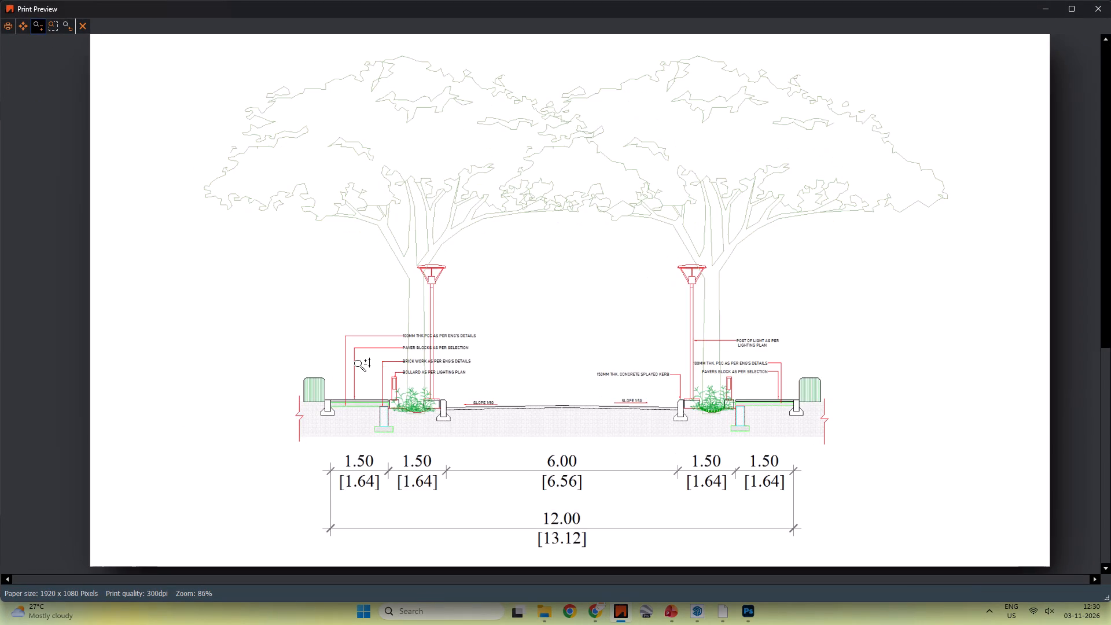
scroll(379, 321, "up", 4)
key("Escape")
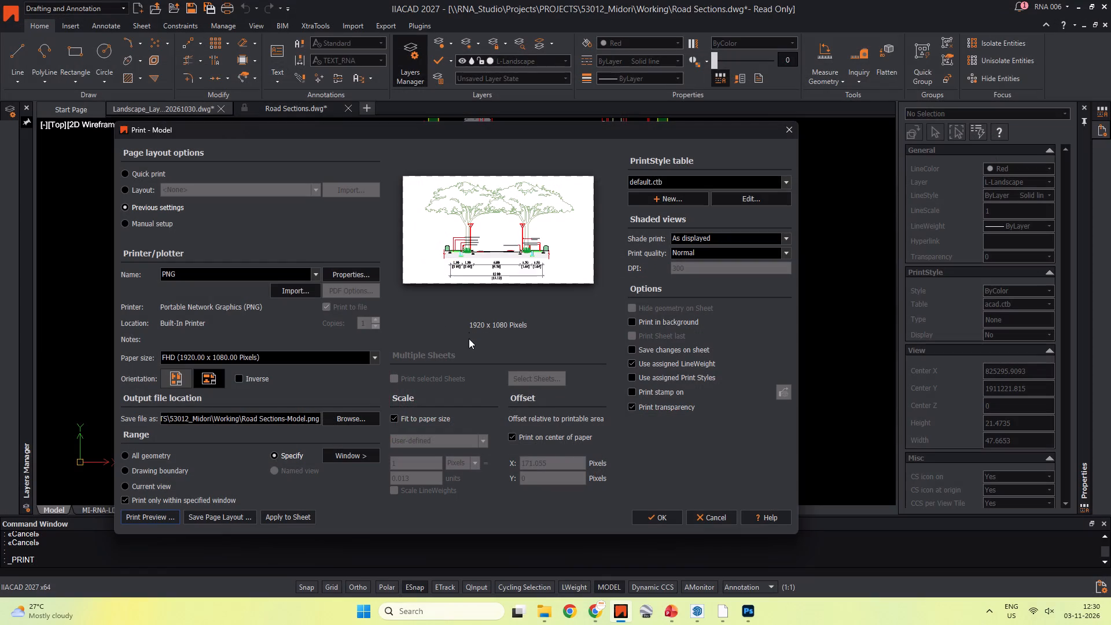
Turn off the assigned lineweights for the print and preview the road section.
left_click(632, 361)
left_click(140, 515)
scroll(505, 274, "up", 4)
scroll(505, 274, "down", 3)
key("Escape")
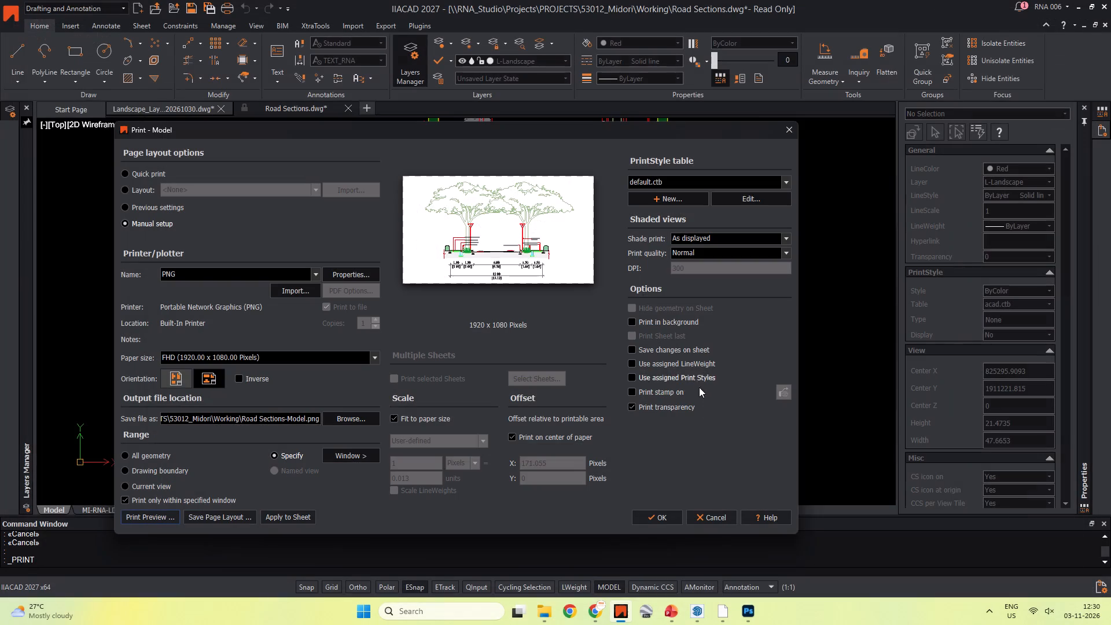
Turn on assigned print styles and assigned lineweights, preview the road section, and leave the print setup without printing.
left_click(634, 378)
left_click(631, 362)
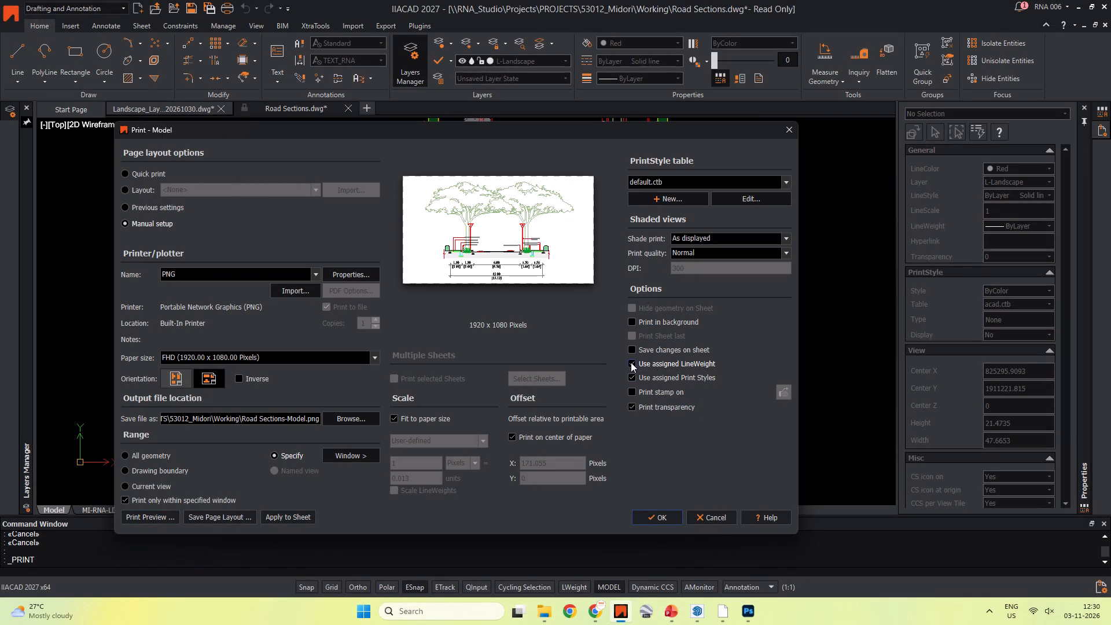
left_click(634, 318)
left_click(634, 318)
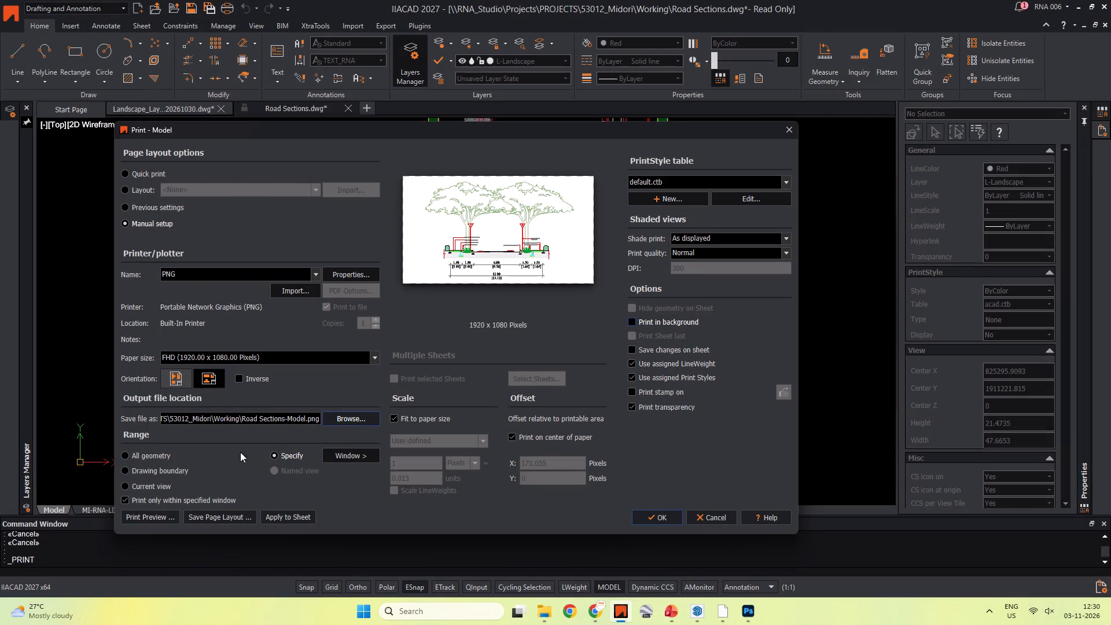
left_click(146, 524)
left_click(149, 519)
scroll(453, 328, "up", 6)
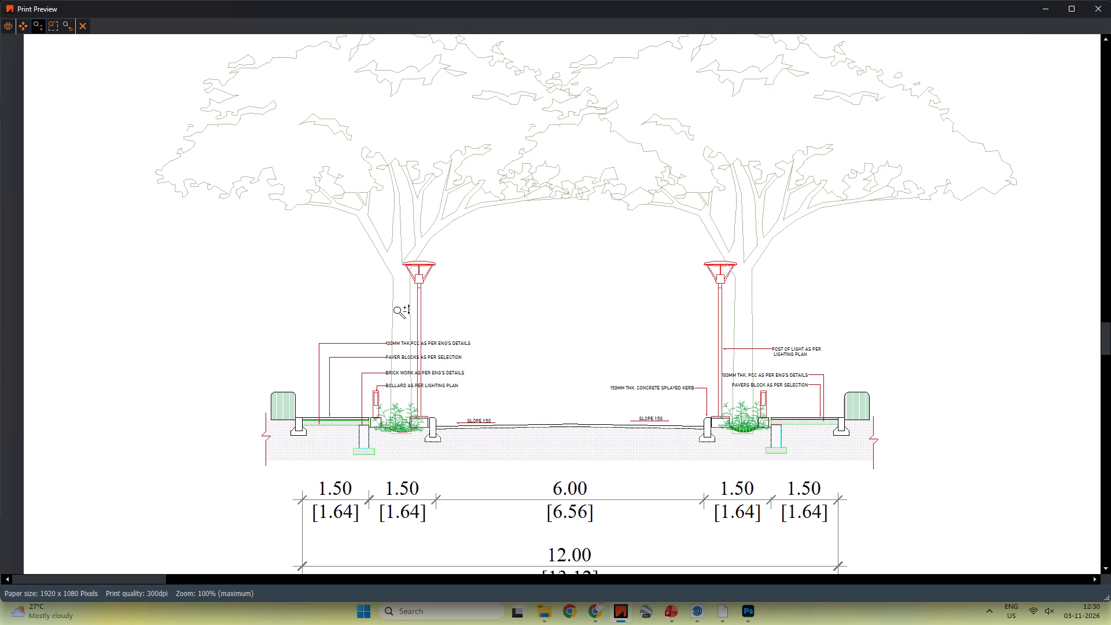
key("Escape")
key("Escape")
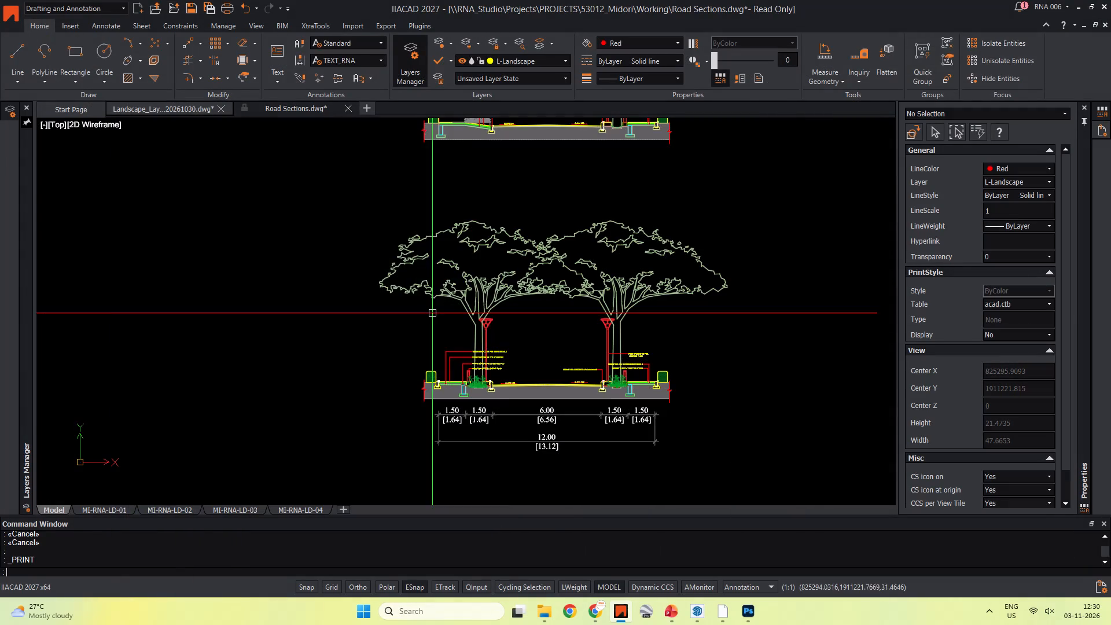
Open the left tree's block for in-place component editing, with all nested entities selected automatically.
left_click(514, 240)
key("Escape")
scroll(498, 305, "up", 3)
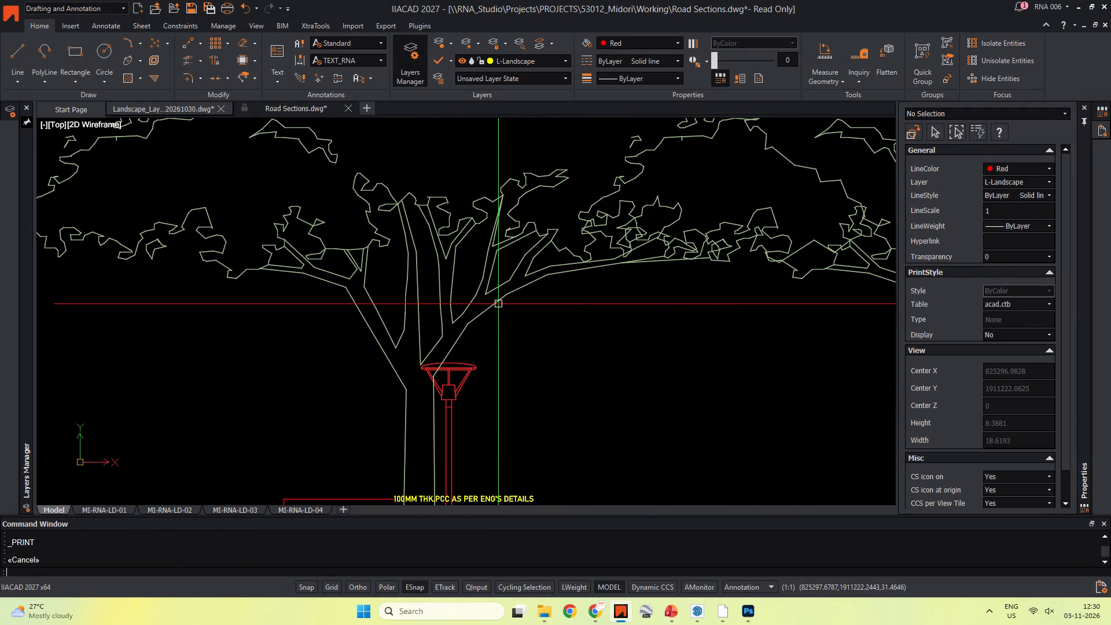
scroll(501, 324, "down", 4)
middle_click_drag(501, 324, 459, 277)
scroll(470, 266, "up", 4)
scroll(470, 266, "down", 2)
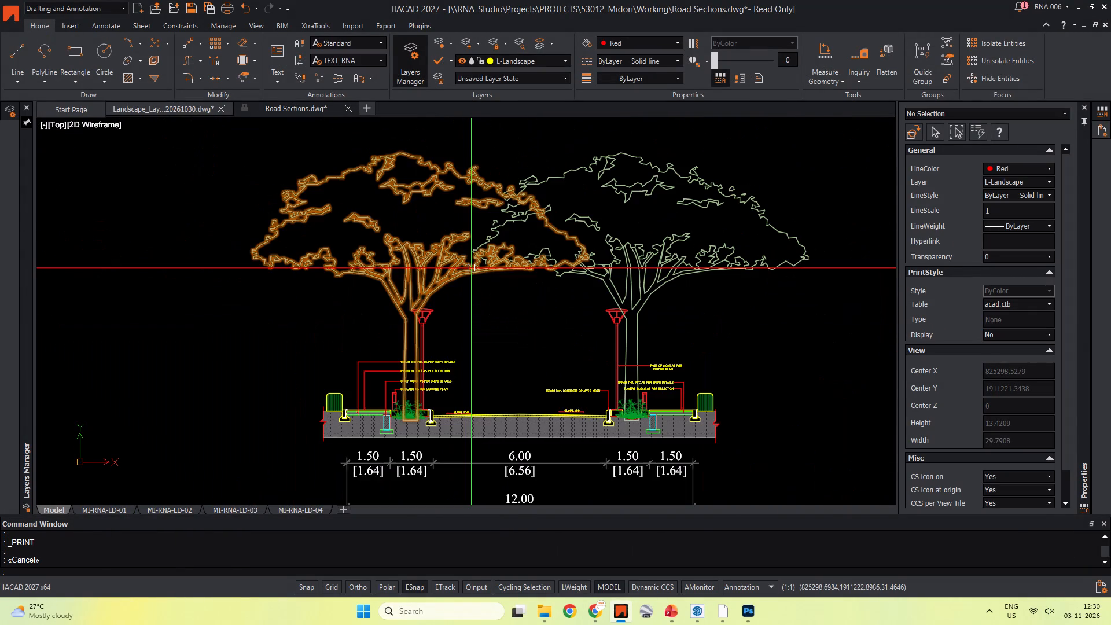
left_click(506, 264)
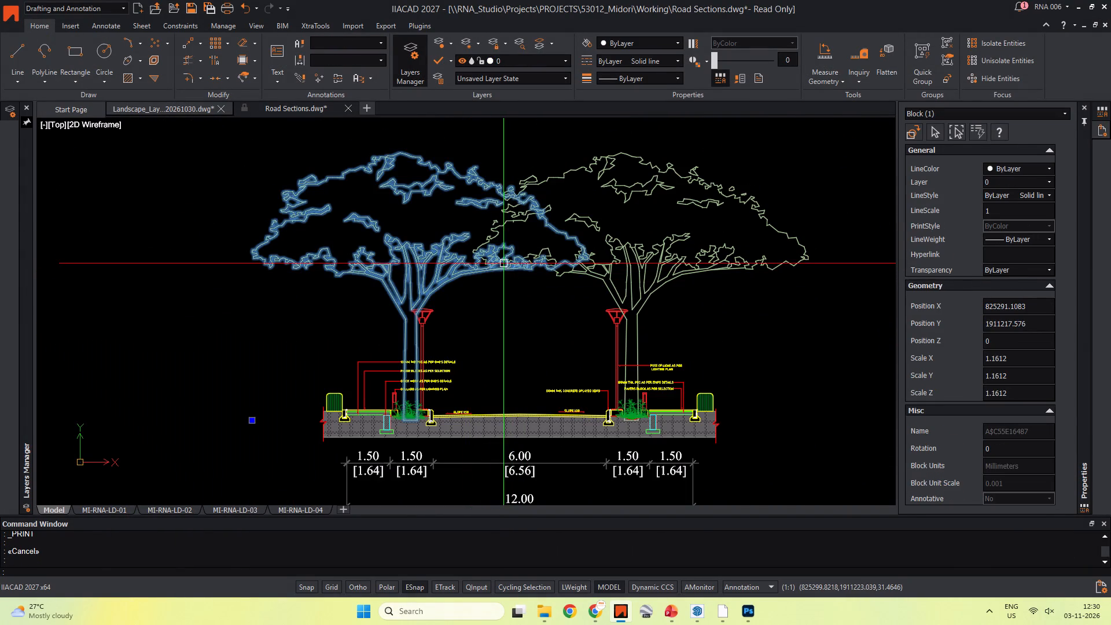
key("Escape")
scroll(510, 264, "down", 1)
left_click(512, 264)
right_click(512, 264)
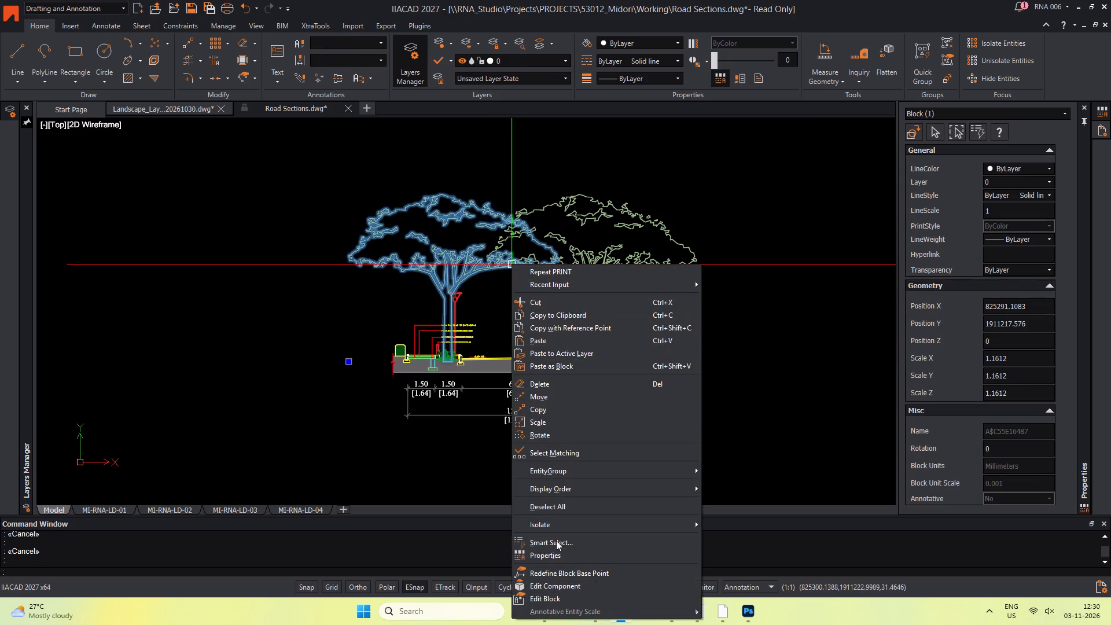
left_click(551, 583)
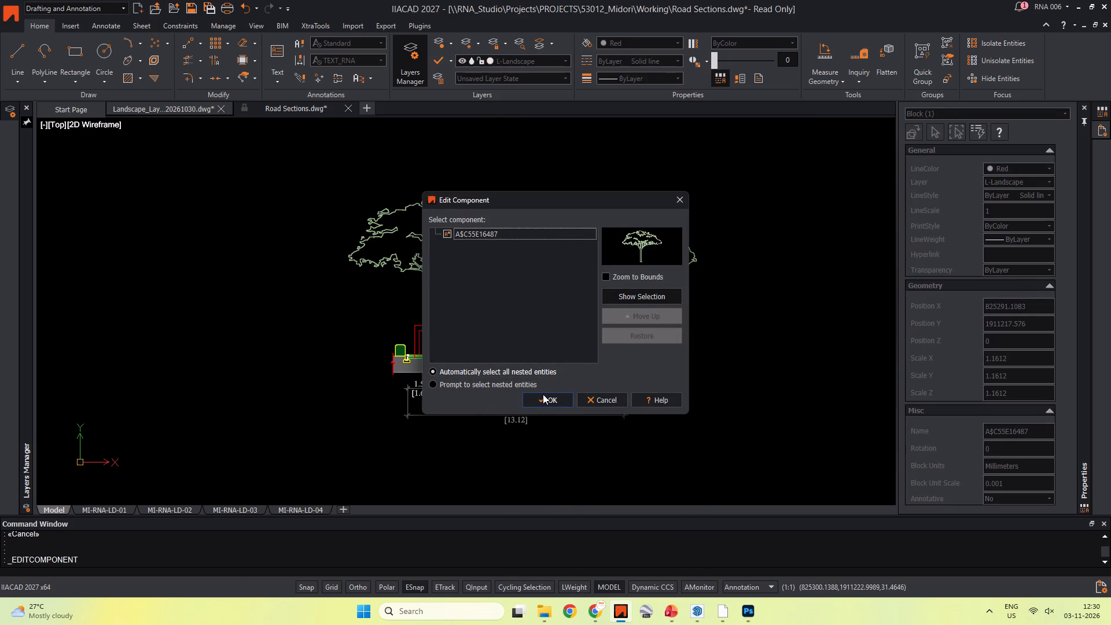
left_click(543, 394)
Select everything in the component editing session and set its lineweight to 0.80 mm.
left_click(494, 272)
left_click(468, 244)
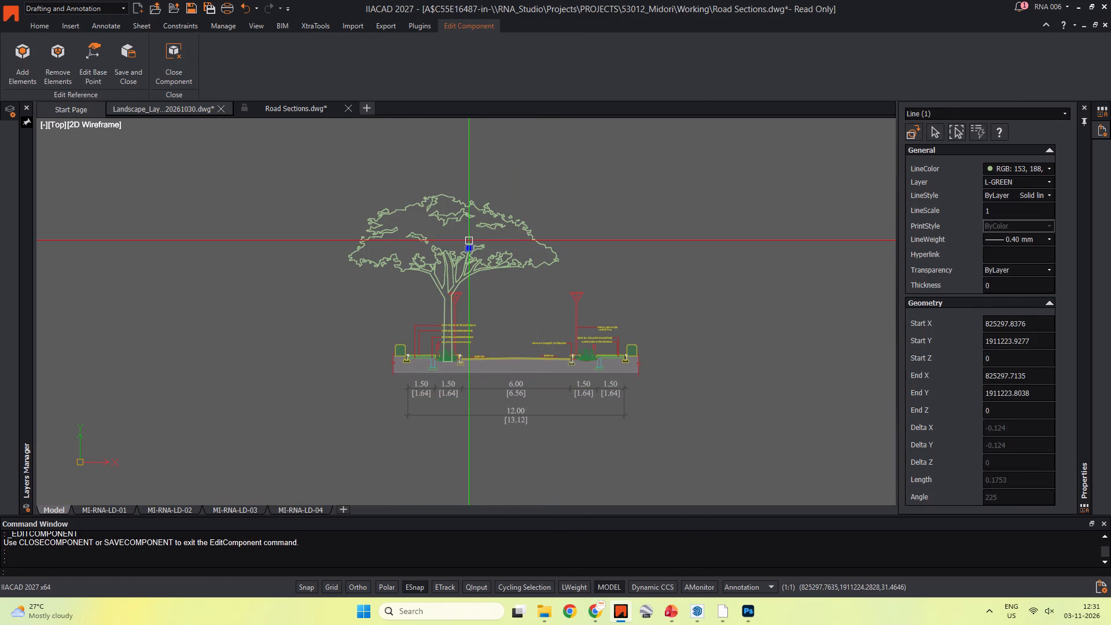
key("Escape")
key("ctrl+a")
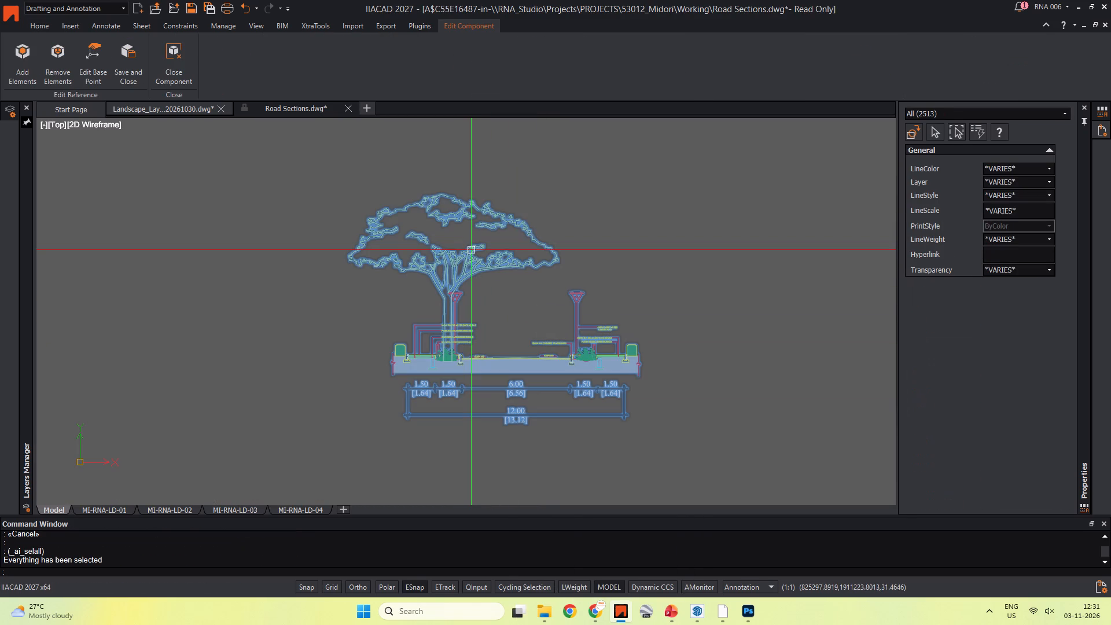
left_click(1035, 242)
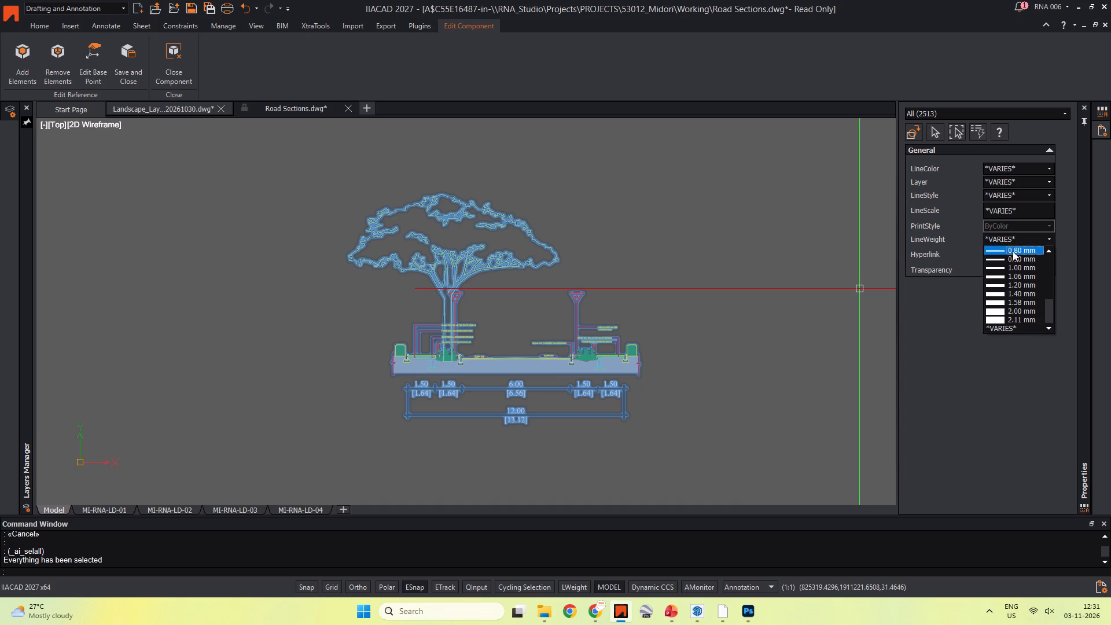
left_click(1012, 251)
key("Escape")
key("Escape")
middle_click_drag(683, 299, 713, 309)
key("Escape")
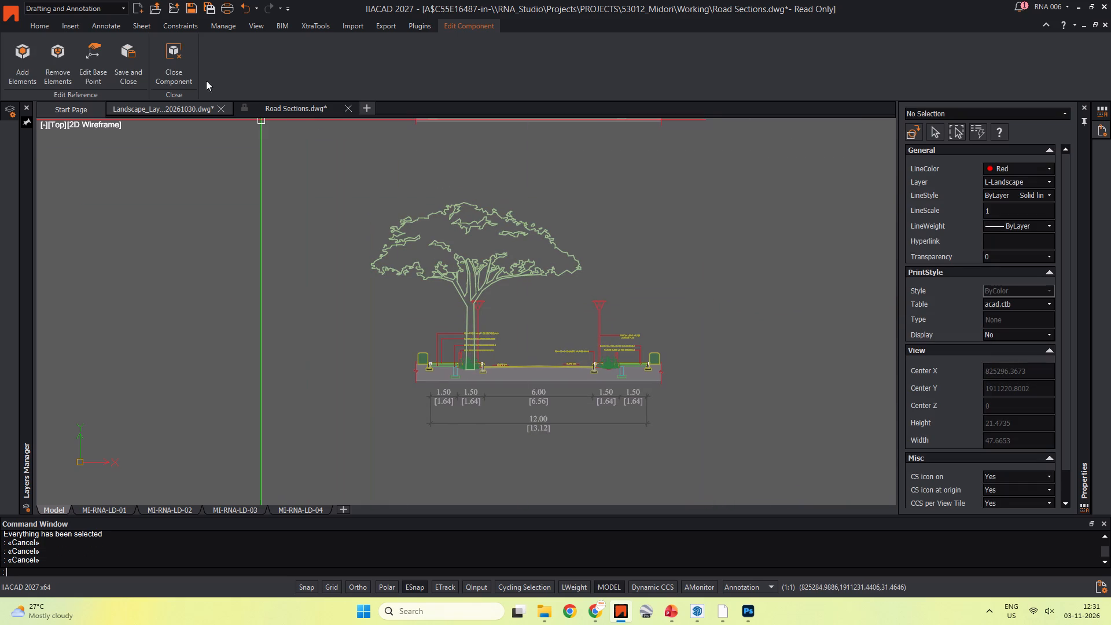
Close the tree component and save its changes.
left_click(175, 68)
left_click(501, 299)
key("Escape")
Set up a print with the previous PNG settings, keeping the existing print window, and preview the road section.
scroll(563, 264, "down", 1)
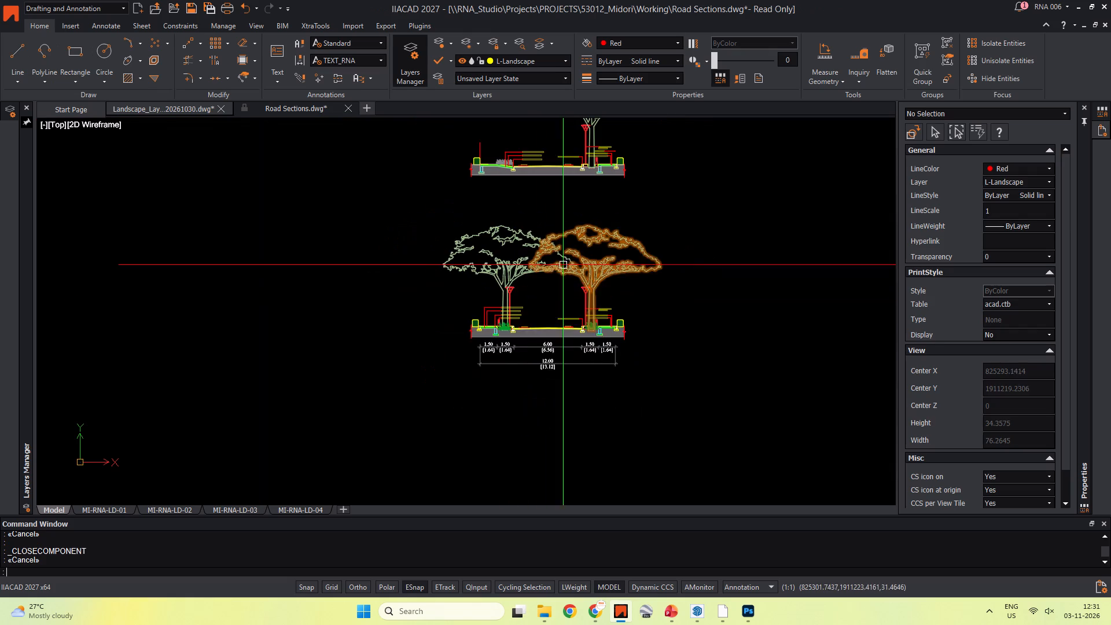
middle_click_drag(563, 264, 580, 291)
key("ctrl+p")
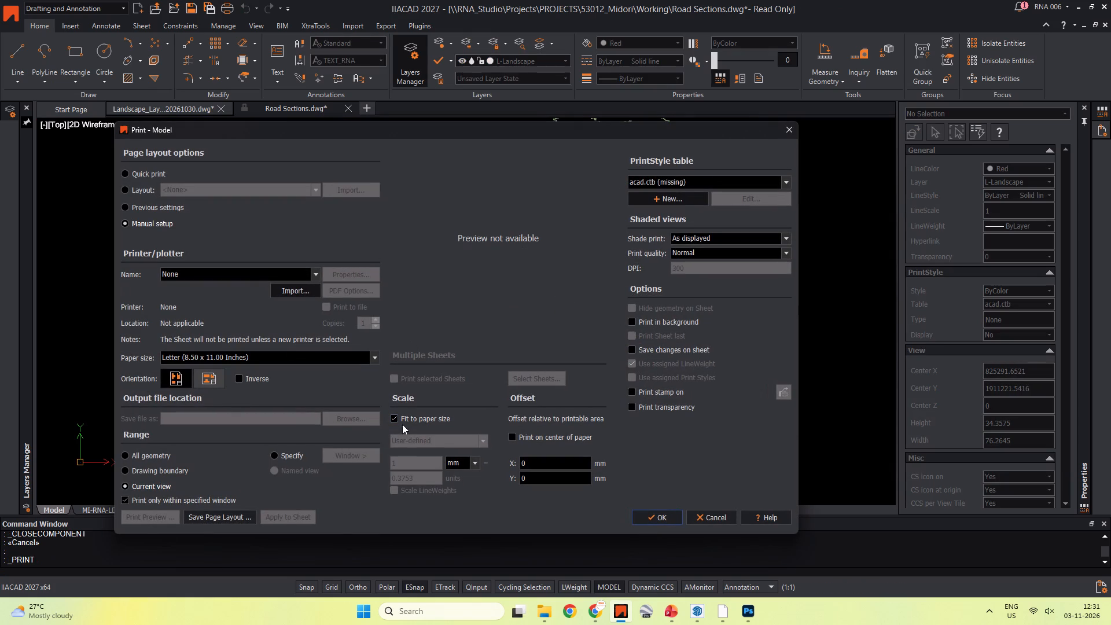
left_click(129, 207)
left_click(336, 455)
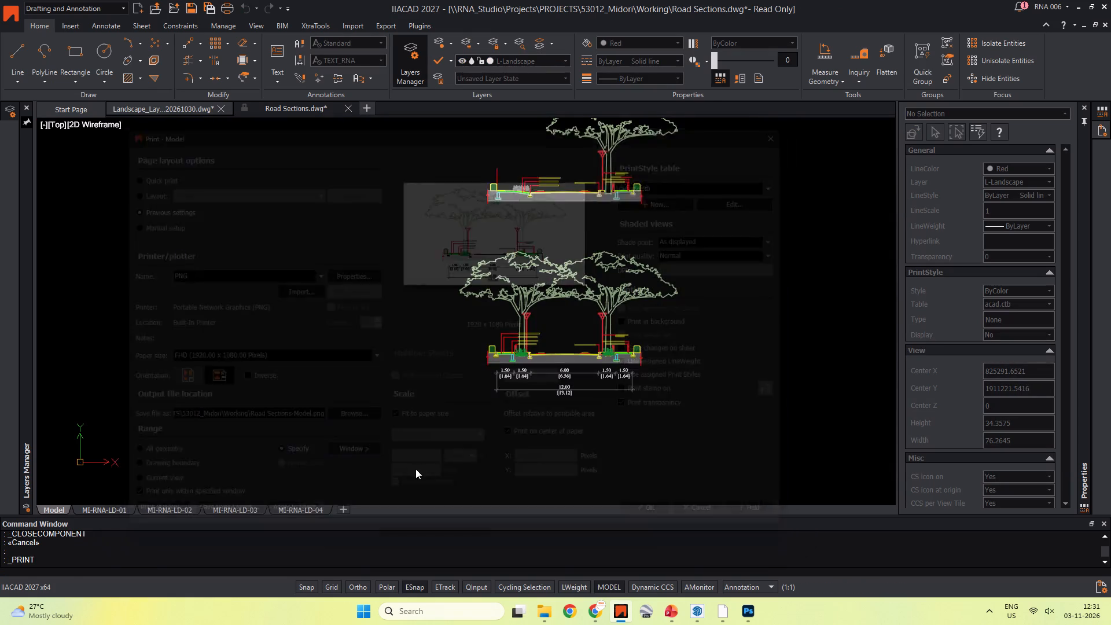
key("Escape")
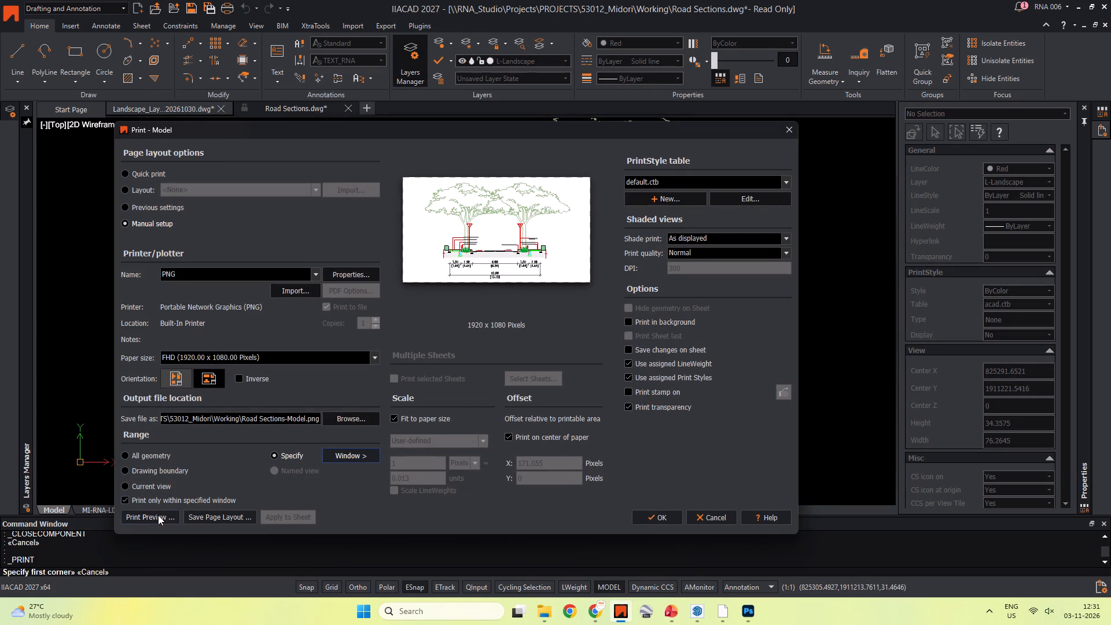
left_click(158, 515)
key("Escape")
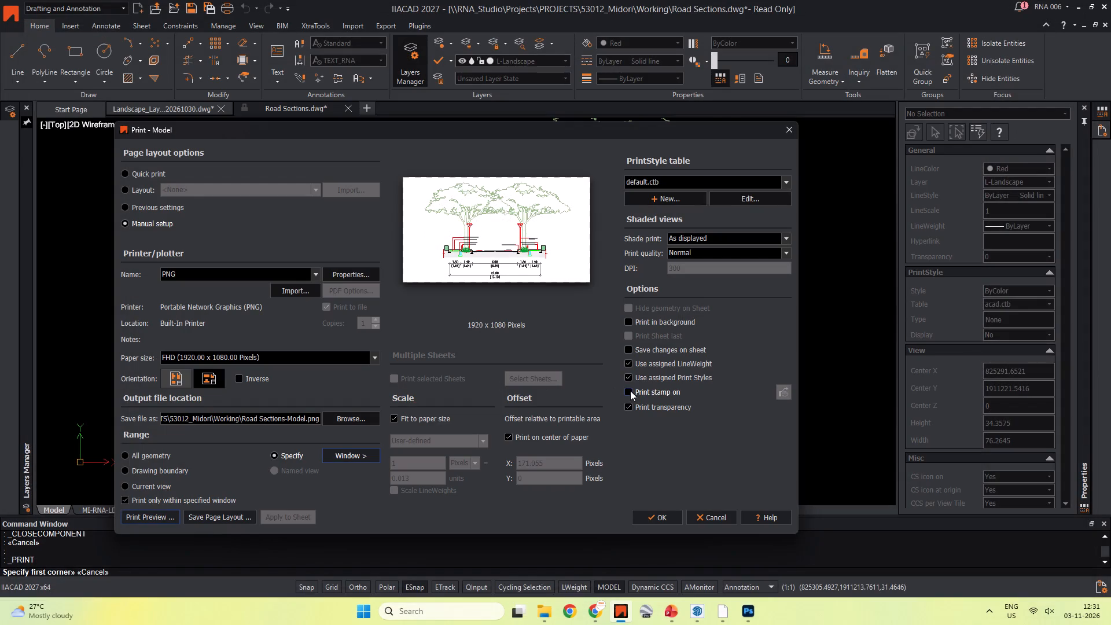
Turn off the use of assigned print styles for the road section print.
left_click(628, 374)
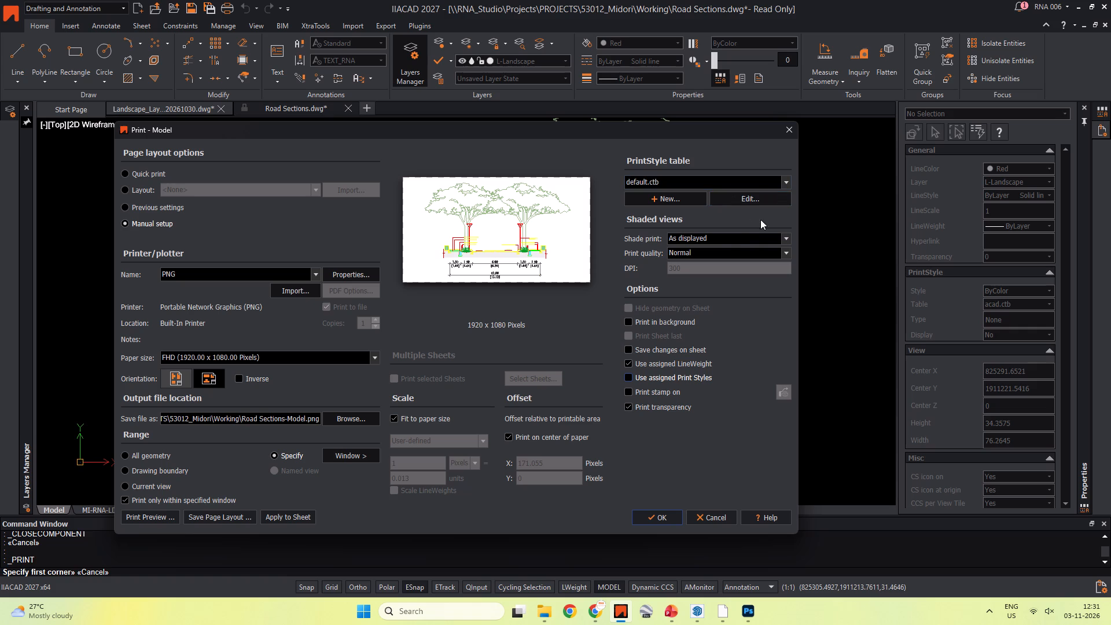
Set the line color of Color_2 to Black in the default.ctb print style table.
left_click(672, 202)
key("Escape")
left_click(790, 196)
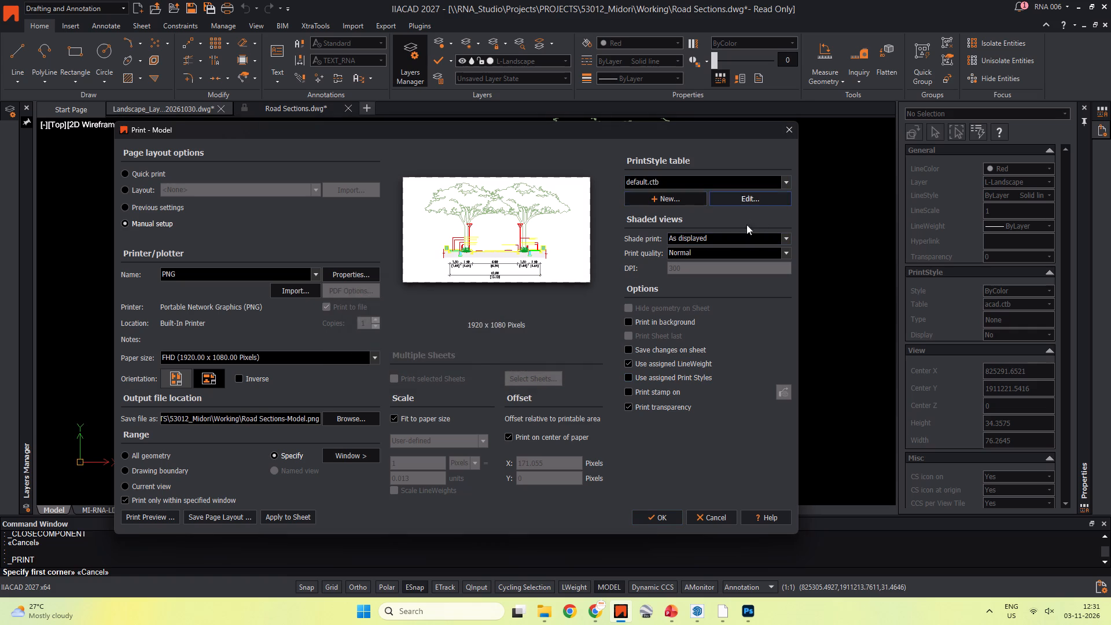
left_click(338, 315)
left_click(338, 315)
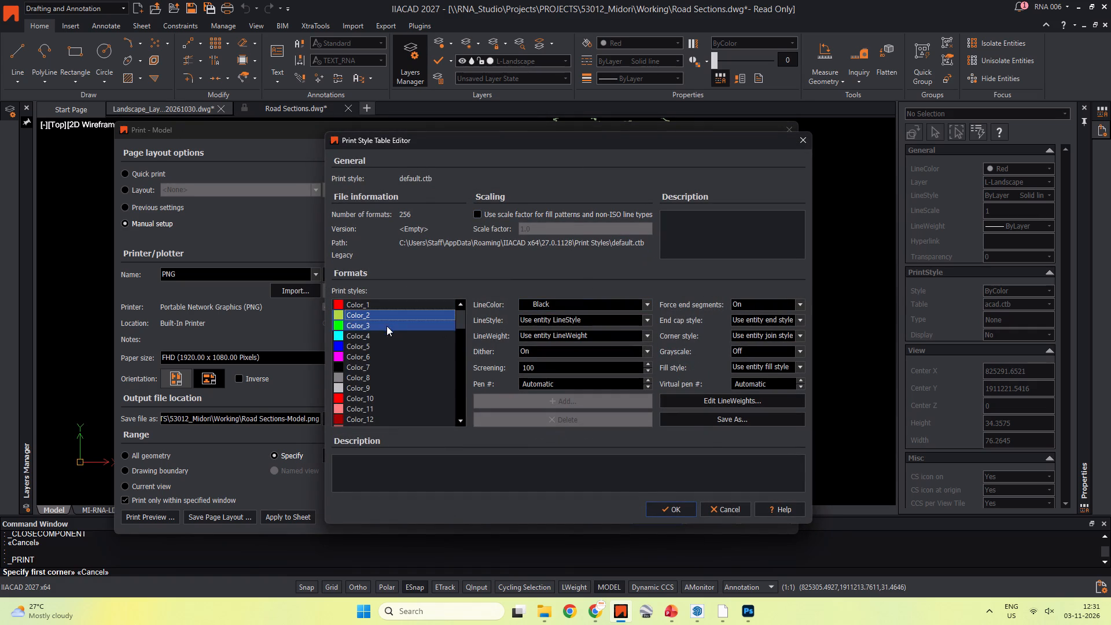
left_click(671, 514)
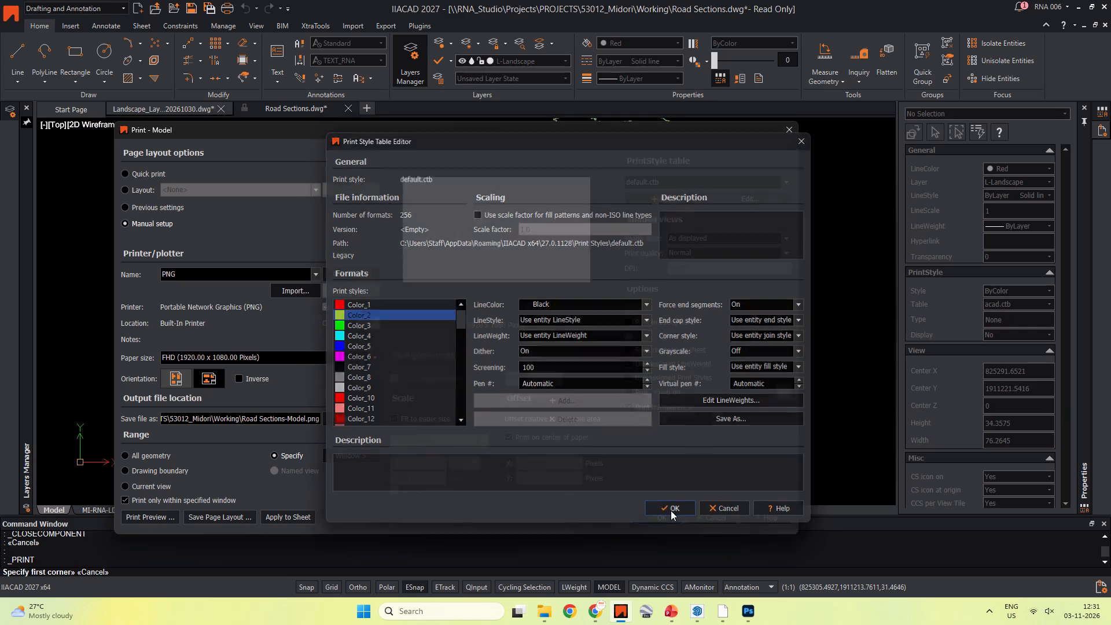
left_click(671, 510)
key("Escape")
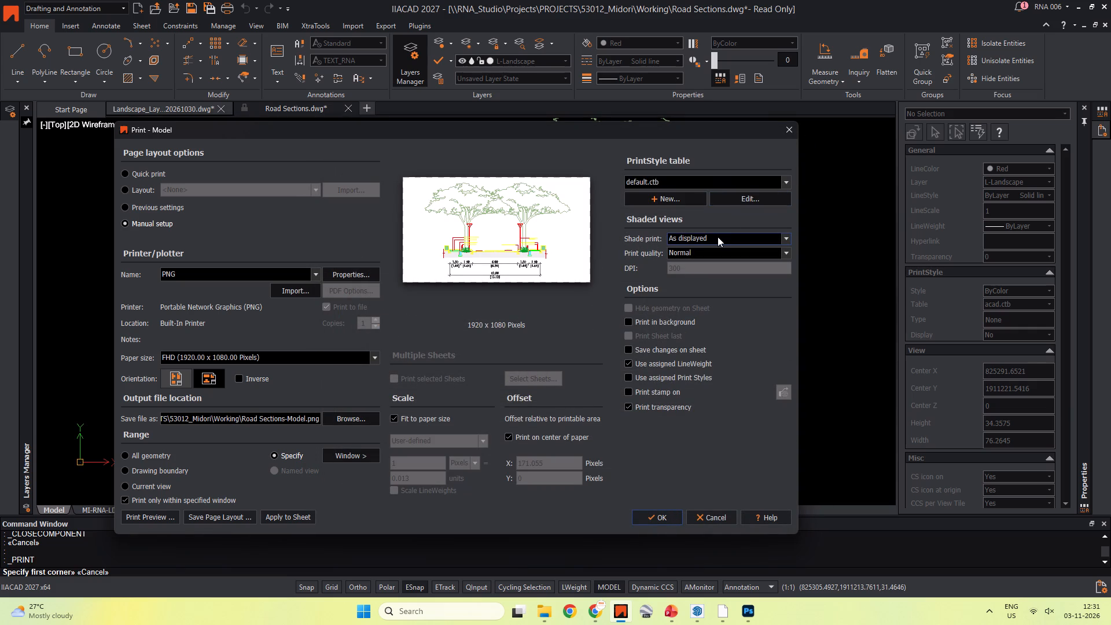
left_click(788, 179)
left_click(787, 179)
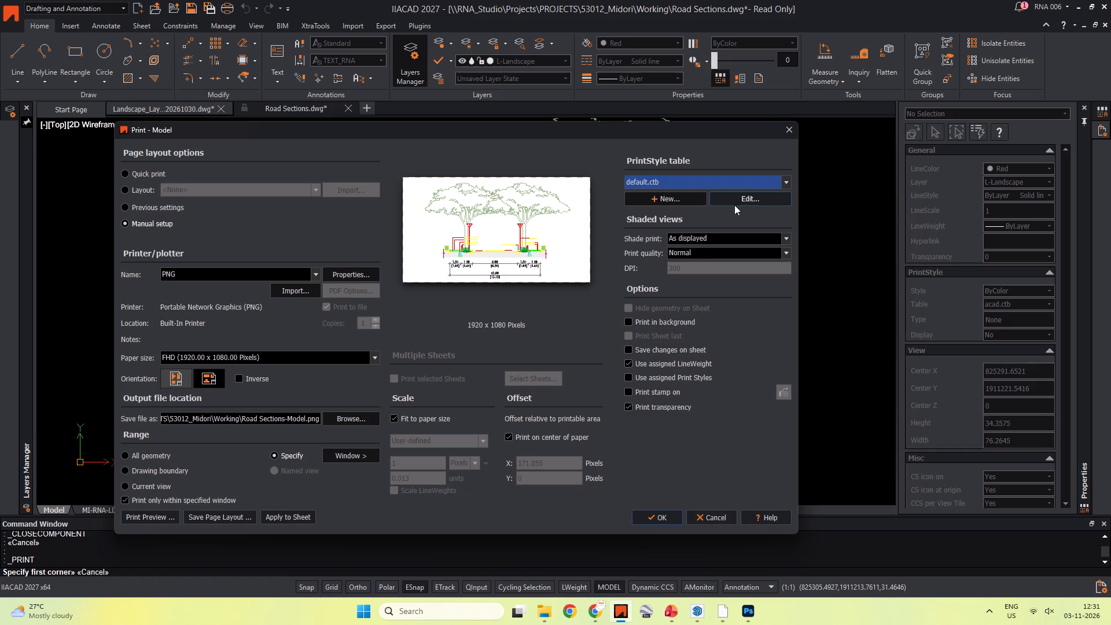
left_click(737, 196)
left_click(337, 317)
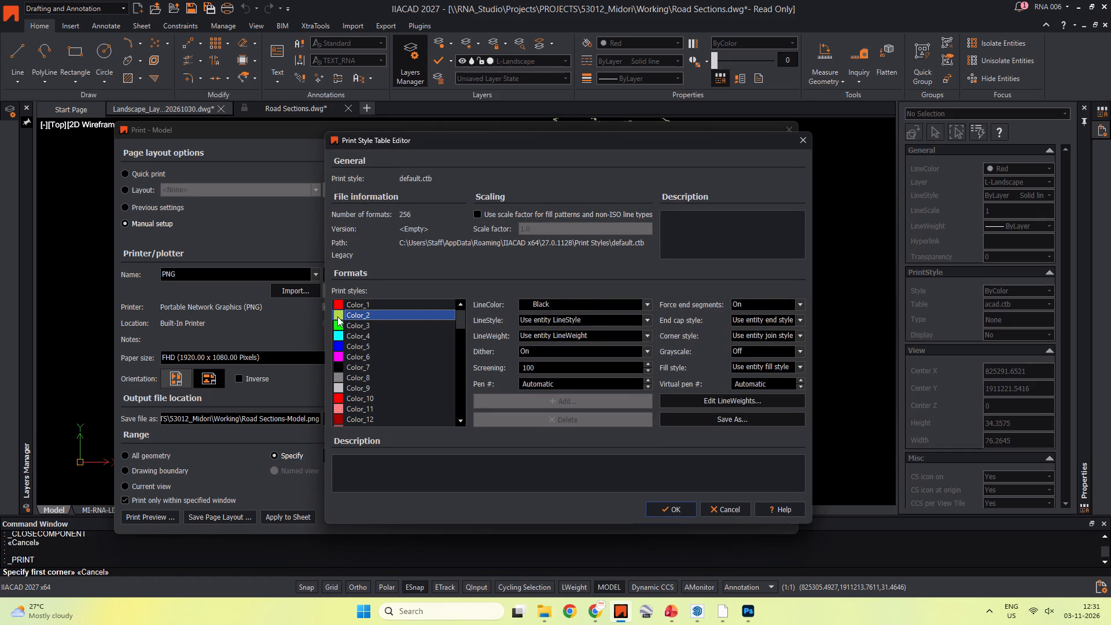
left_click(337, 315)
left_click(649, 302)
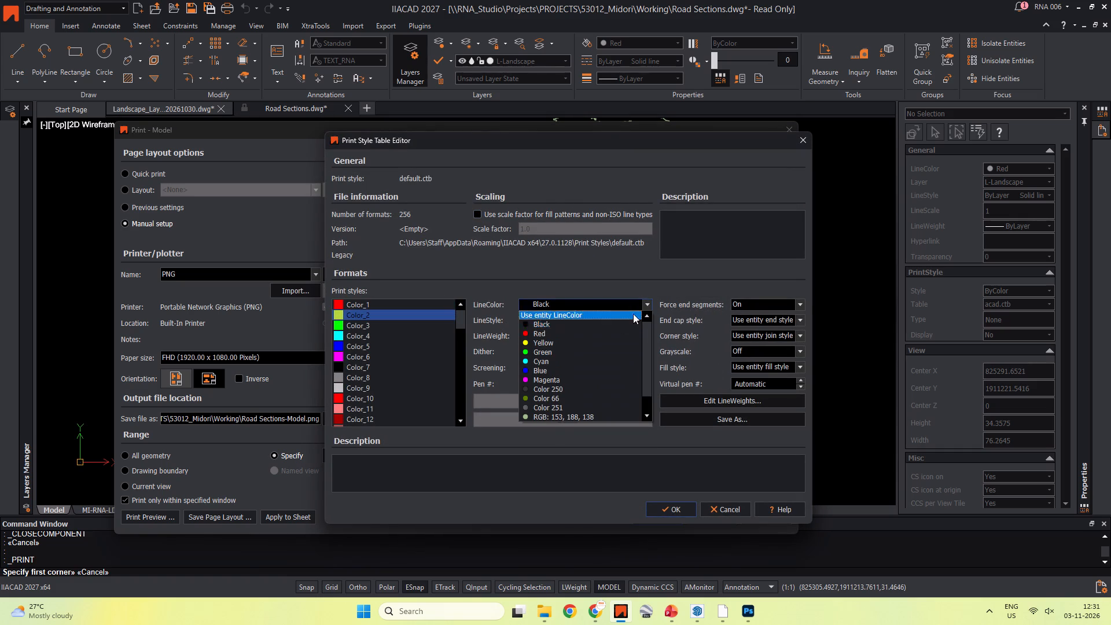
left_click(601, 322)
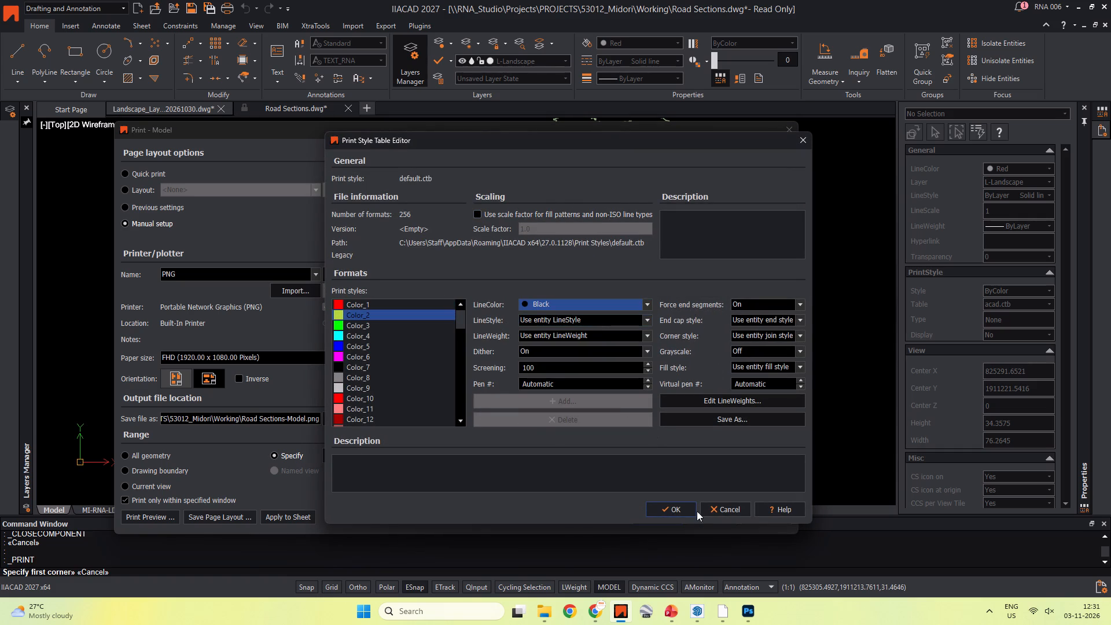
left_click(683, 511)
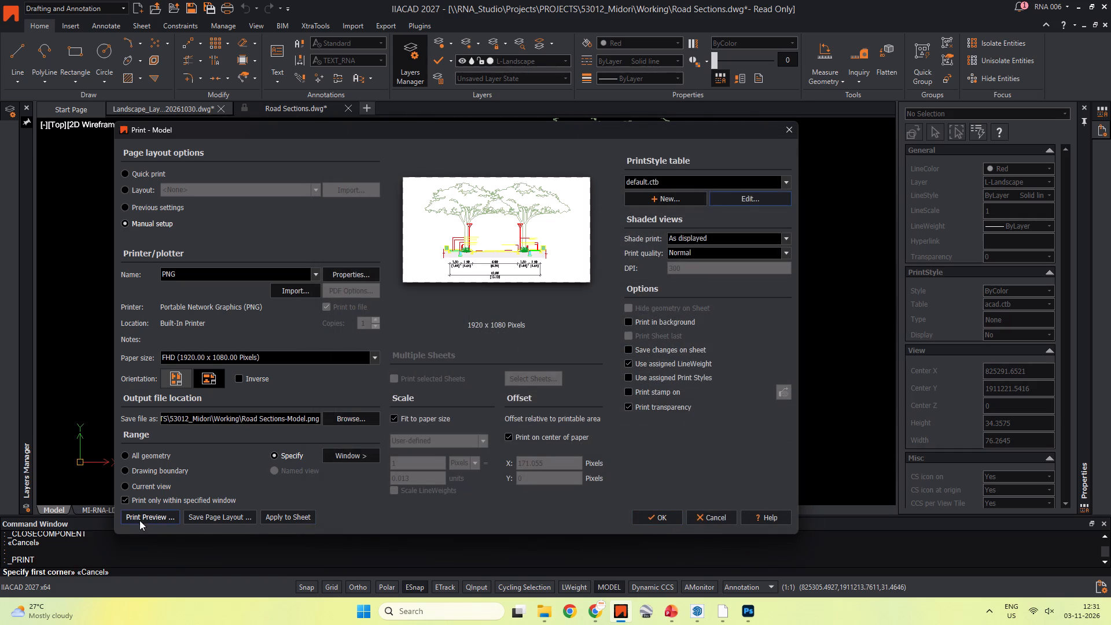
Preview the road section print with the edited default.ctb table.
left_click(139, 520)
scroll(472, 437, "up", 5)
scroll(477, 433, "down", 3)
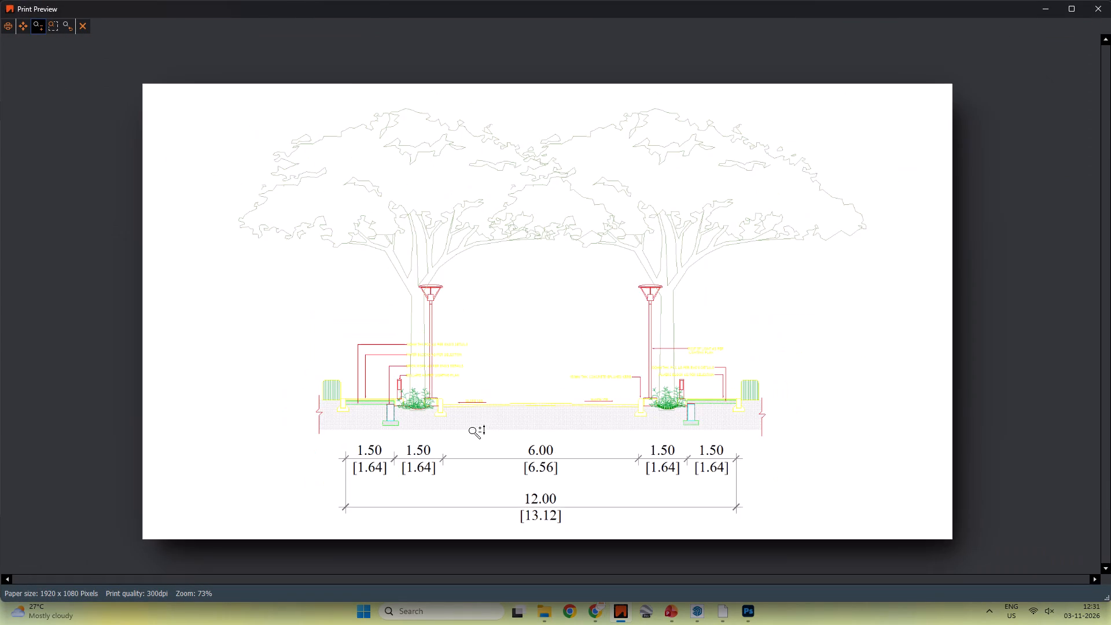
key("Escape")
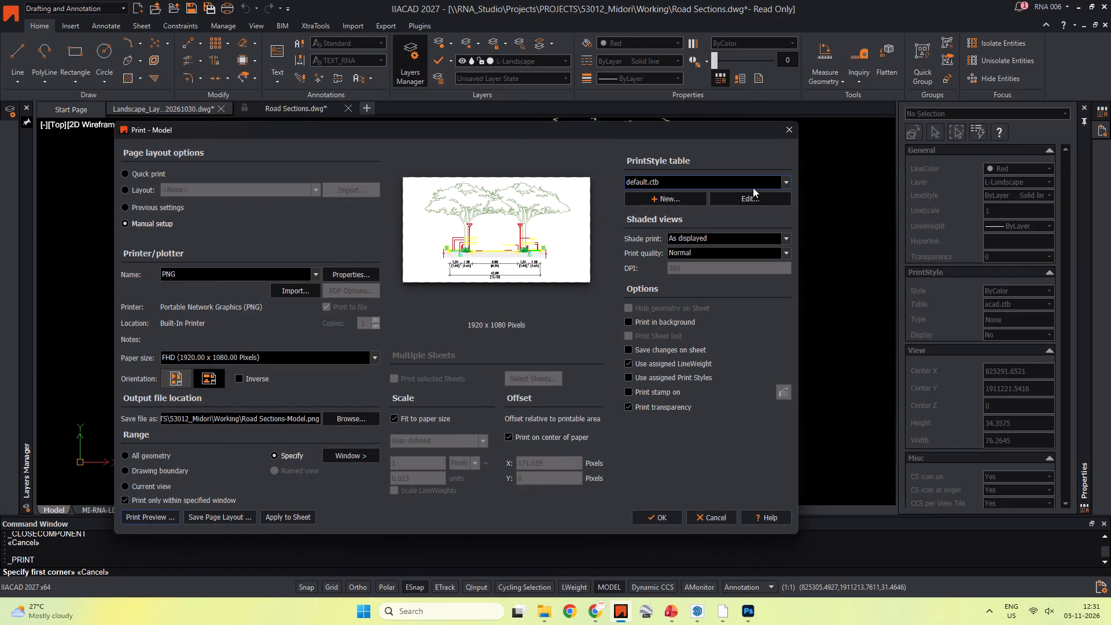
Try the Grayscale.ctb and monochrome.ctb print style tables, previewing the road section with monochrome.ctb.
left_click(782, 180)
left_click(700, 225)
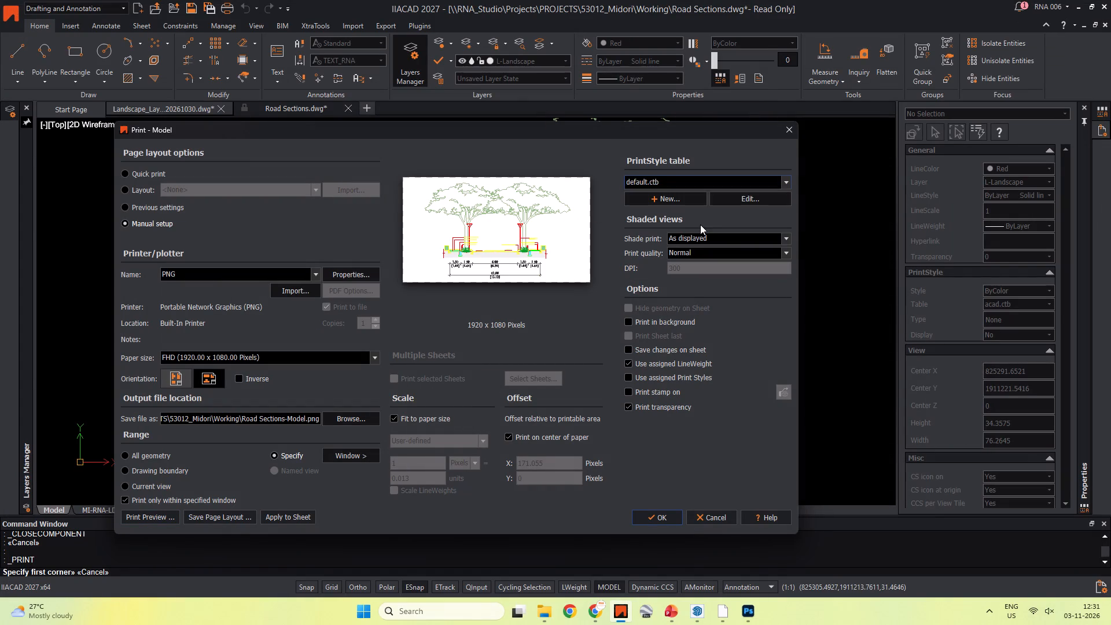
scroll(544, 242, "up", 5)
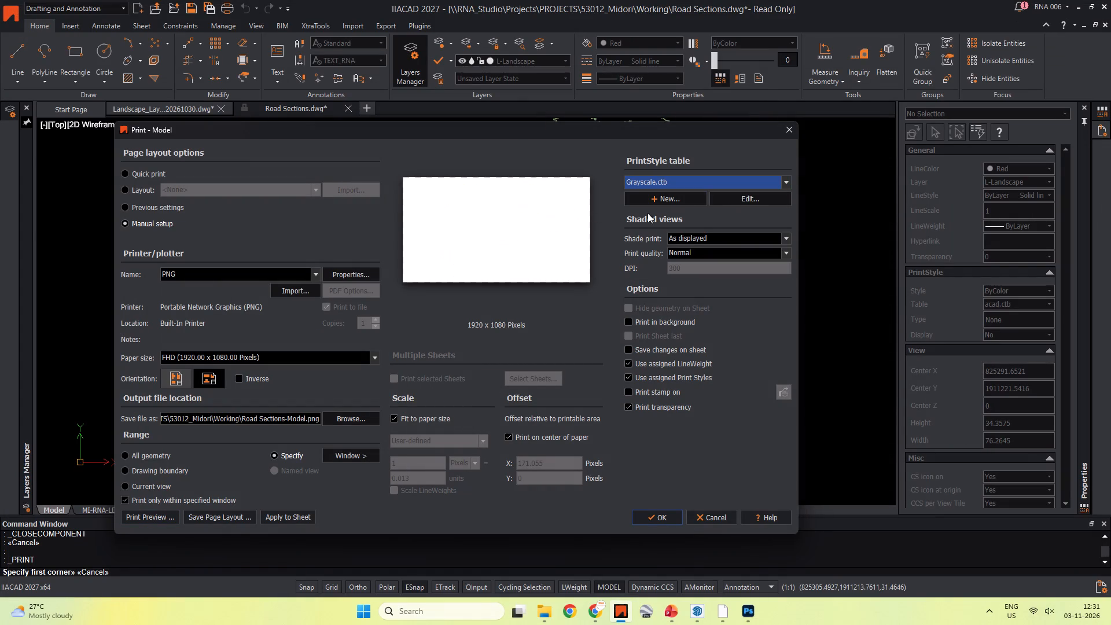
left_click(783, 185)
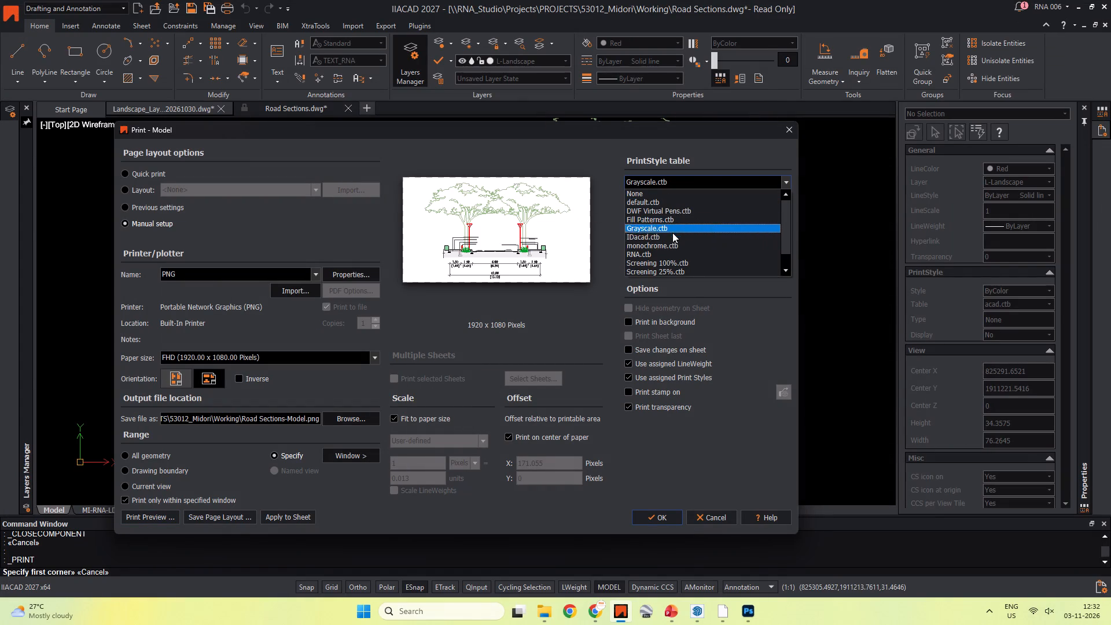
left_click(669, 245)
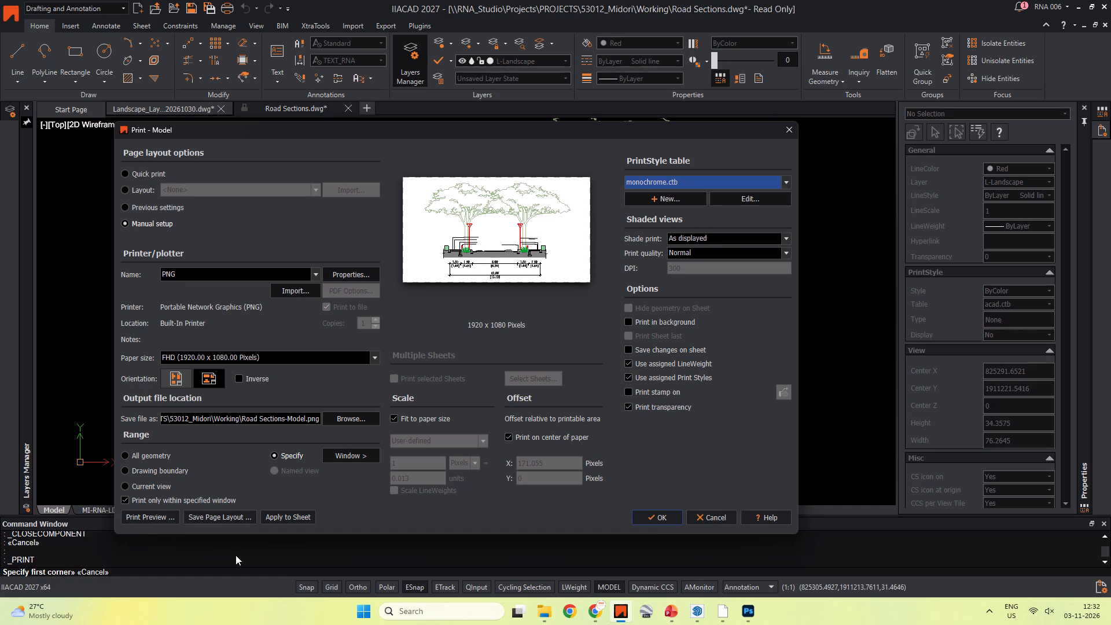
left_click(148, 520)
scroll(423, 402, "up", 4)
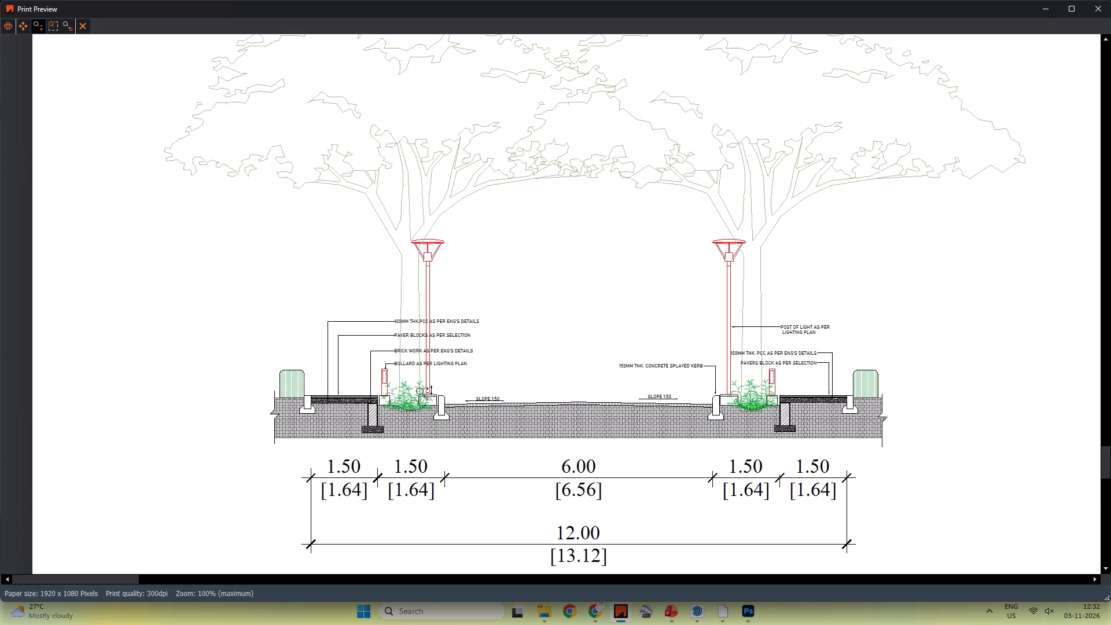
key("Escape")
Assign default.ctb as the print style table for the road section print.
left_click(786, 181)
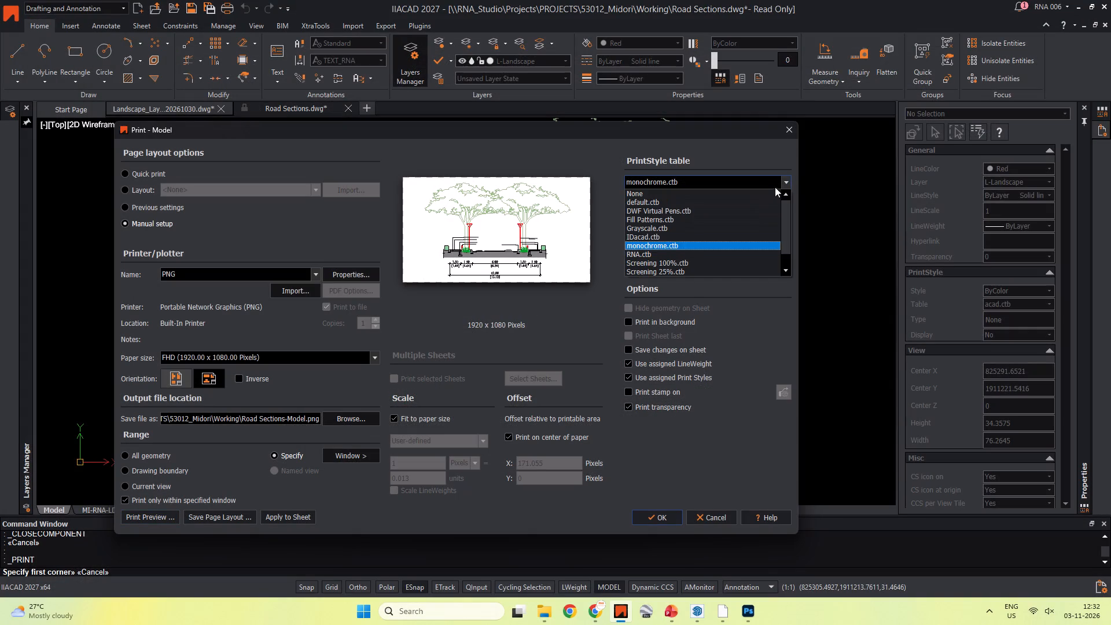
left_click(699, 199)
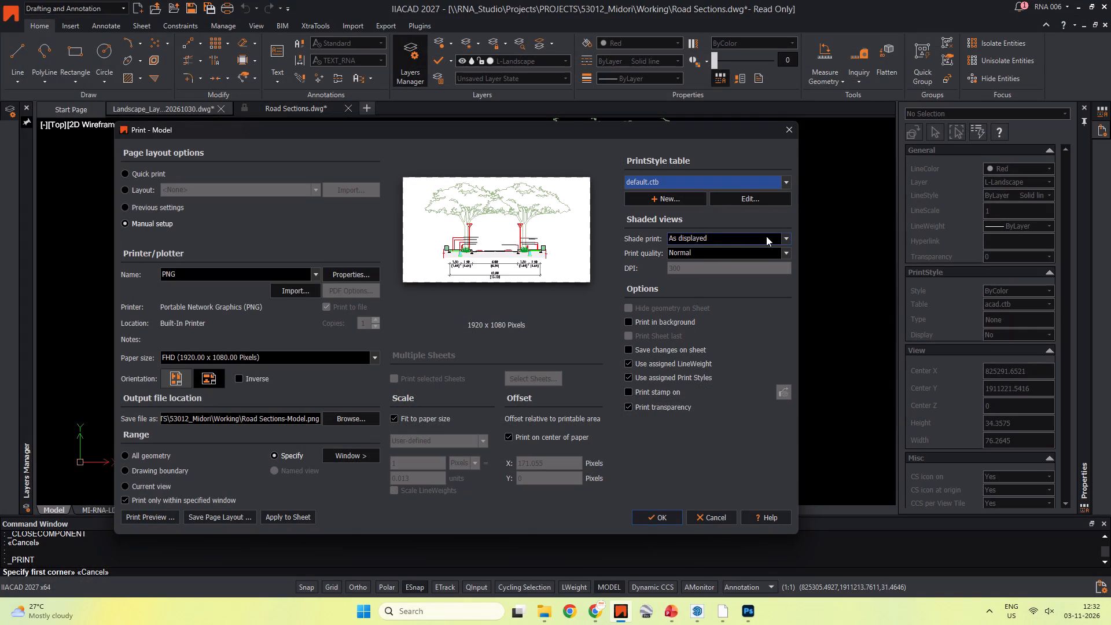
Set the print quality of the road section print to Maximum.
left_click(785, 254)
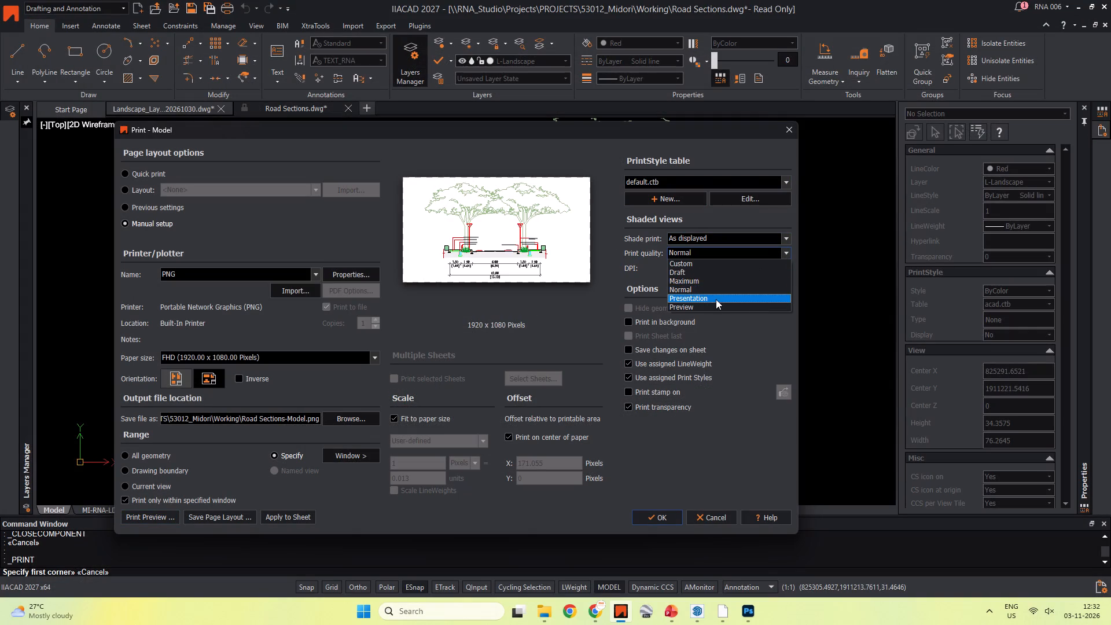
left_click(709, 300)
scroll(696, 251, "up", 2)
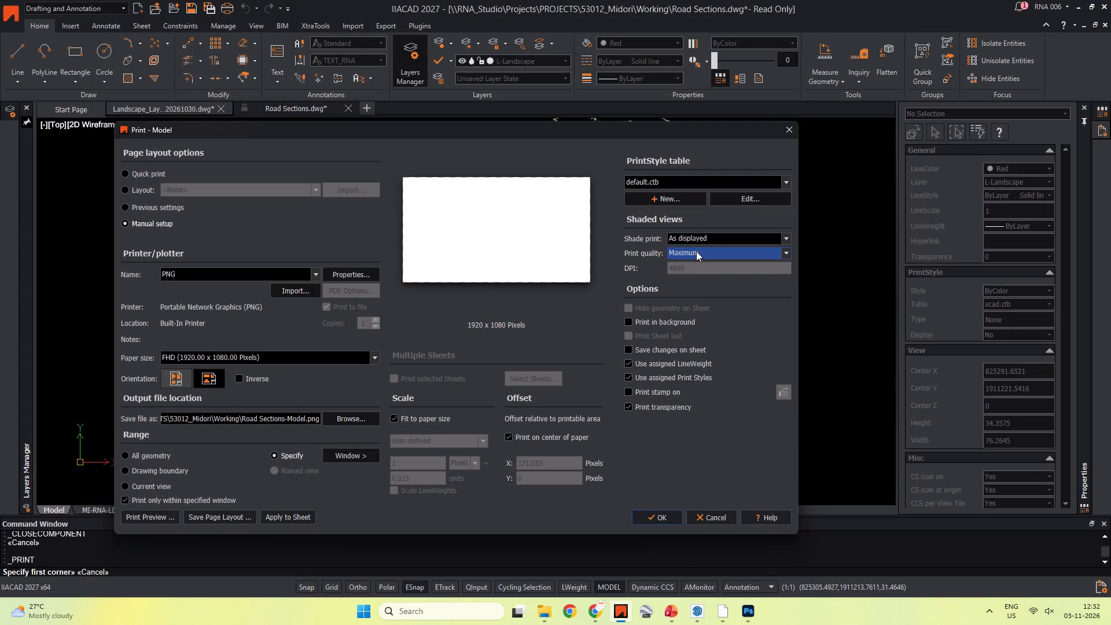
scroll(696, 251, "down", 1)
scroll(696, 251, "up", 3)
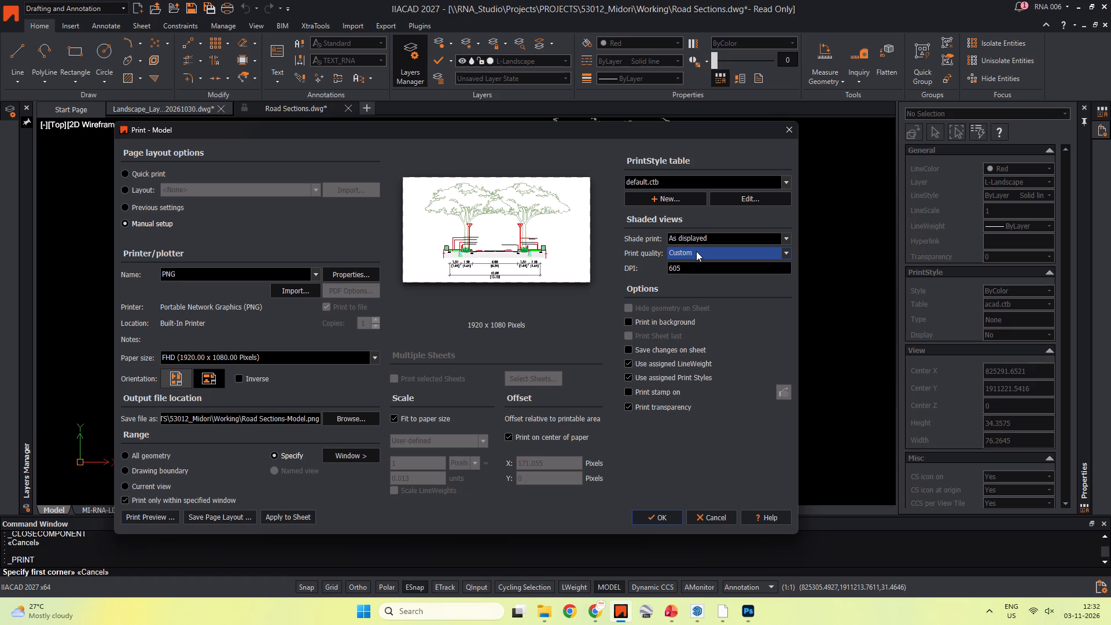
scroll(696, 251, "down", 5)
scroll(696, 251, "up", 4)
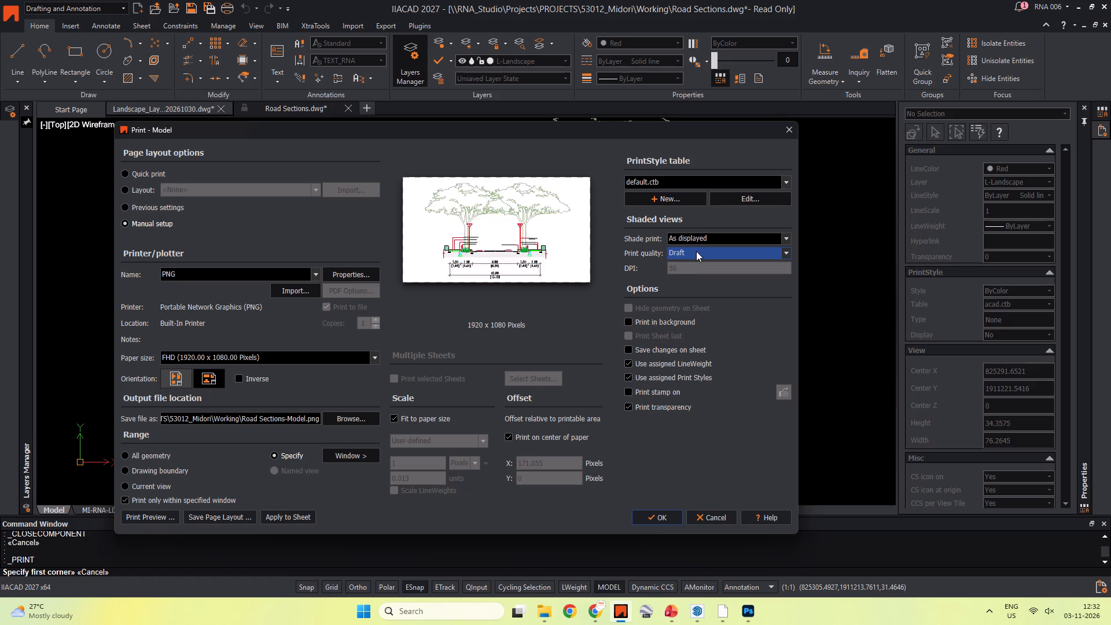
scroll(696, 251, "down", 1)
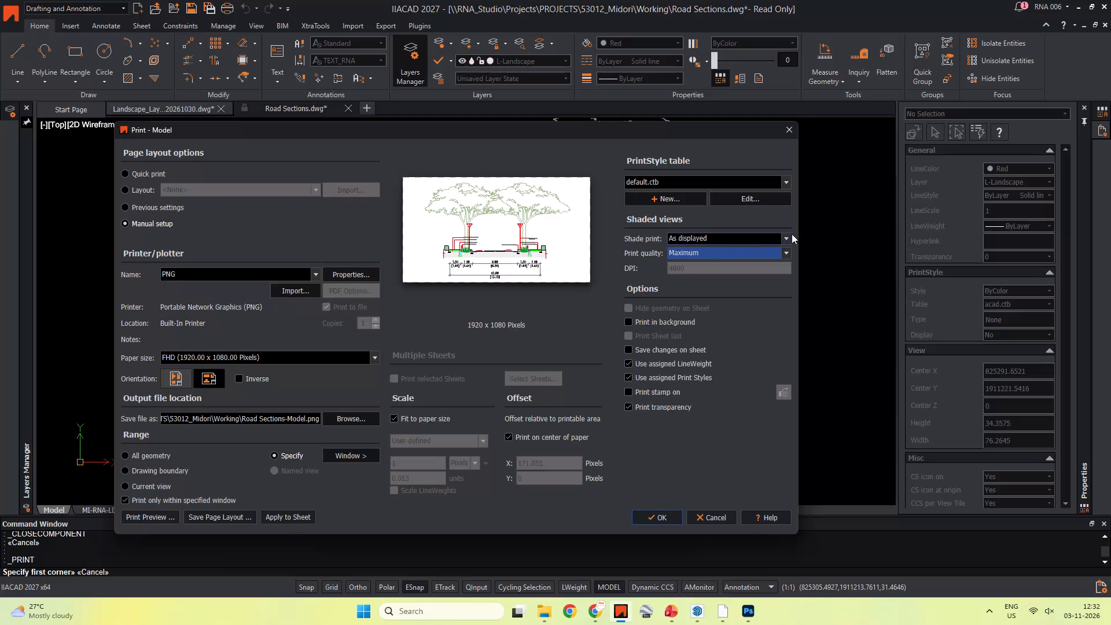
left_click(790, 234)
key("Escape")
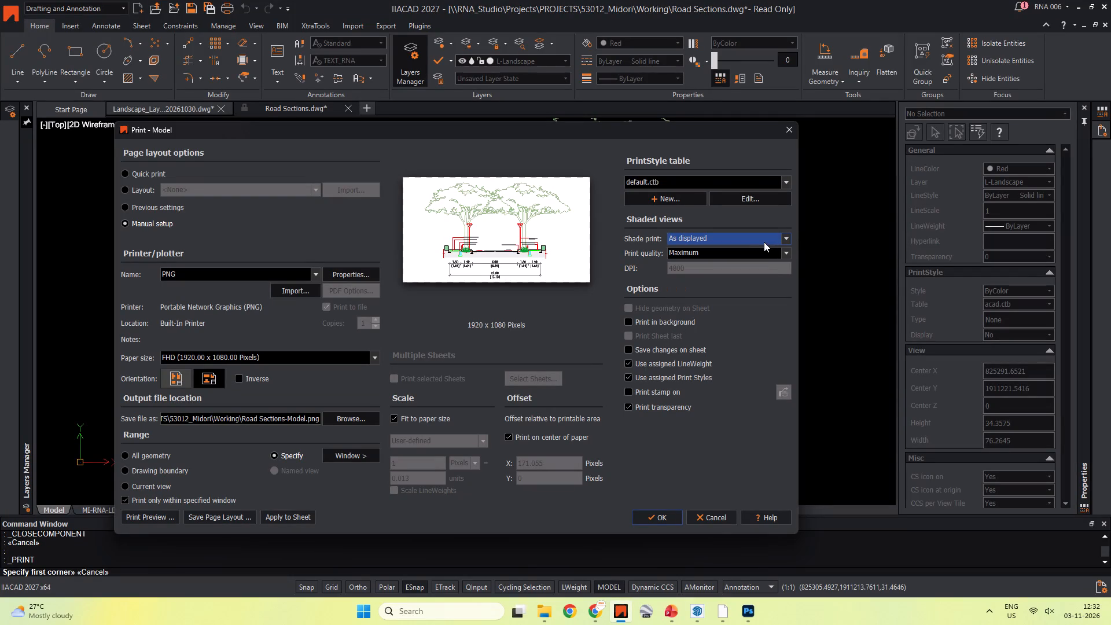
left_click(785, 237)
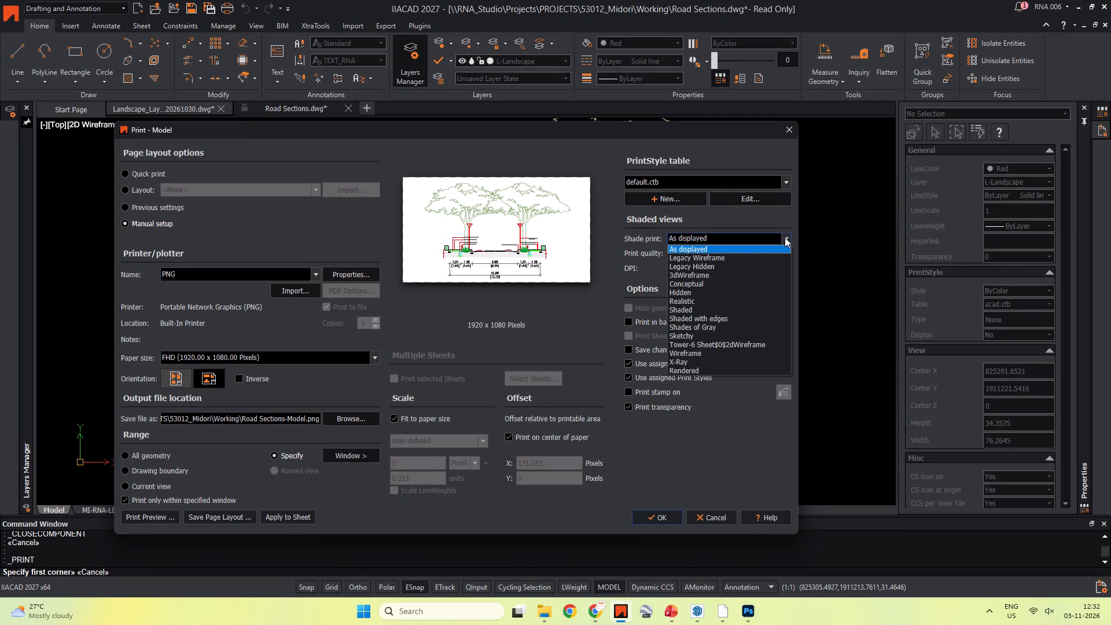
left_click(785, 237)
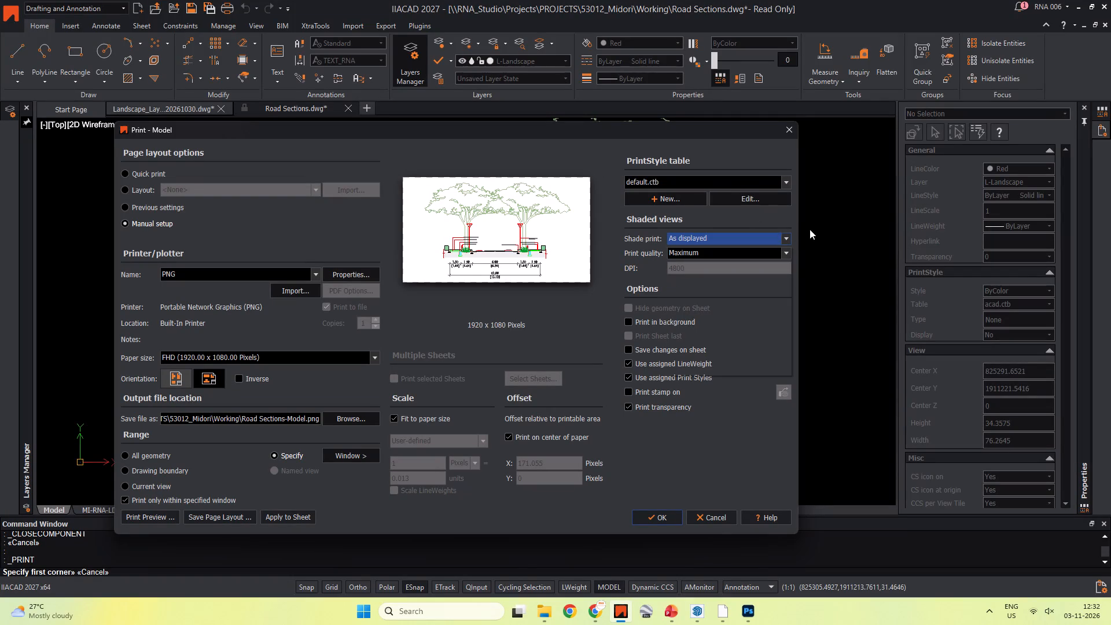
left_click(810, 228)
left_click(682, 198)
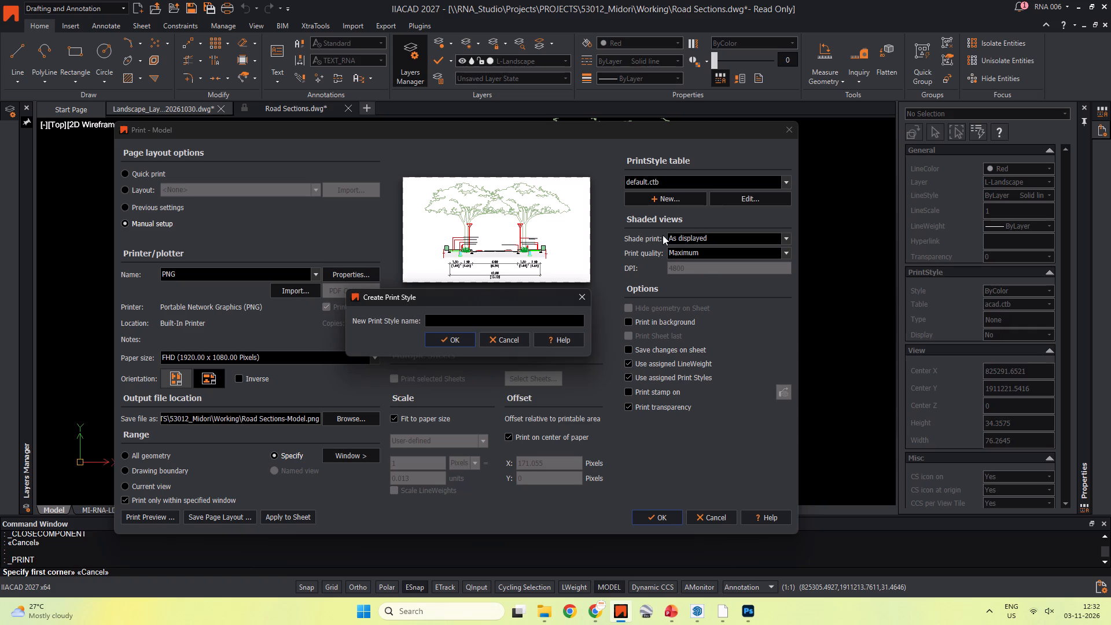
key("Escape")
In the default.ctb print style table, give Color_2 a custom near-black line color of RGB 9, 7, 6.
left_click(752, 200)
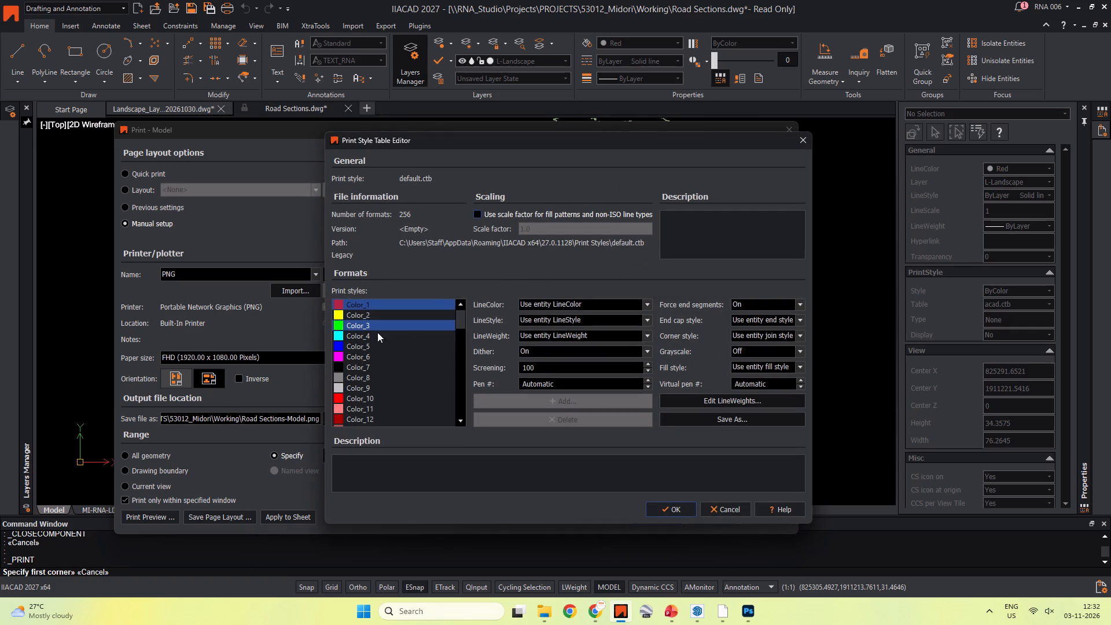
left_click(346, 317)
double_click(340, 312)
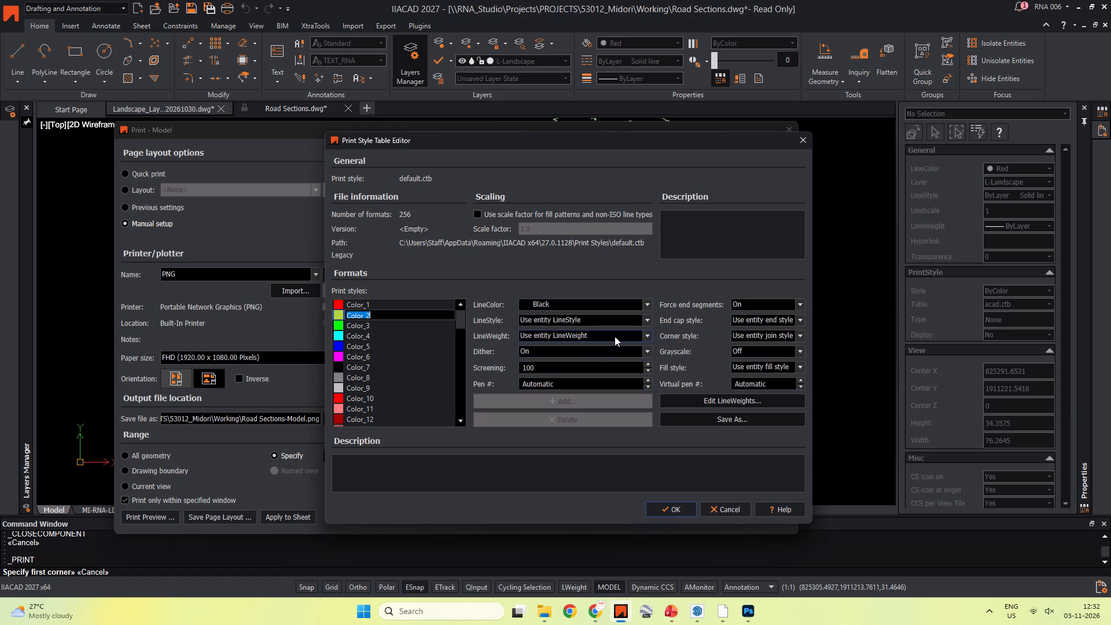
left_click(555, 305)
scroll(574, 376, "down", 3)
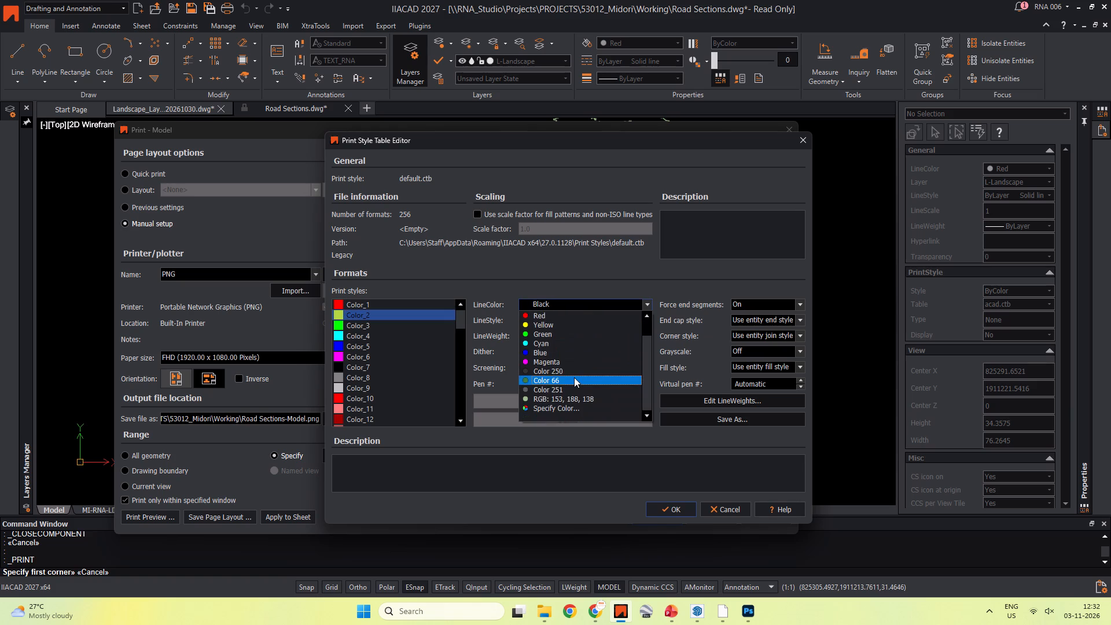
scroll(574, 377, "down", 1)
left_click(556, 412)
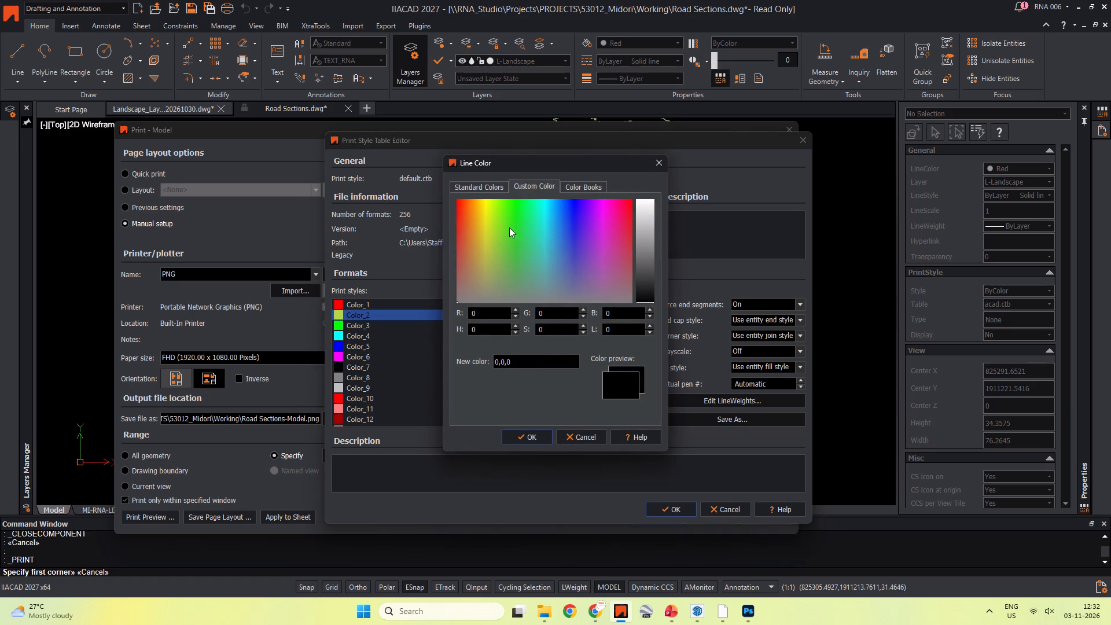
left_click_drag(509, 227, 415, 344)
left_click_drag(650, 253, 620, 384)
left_click(523, 439)
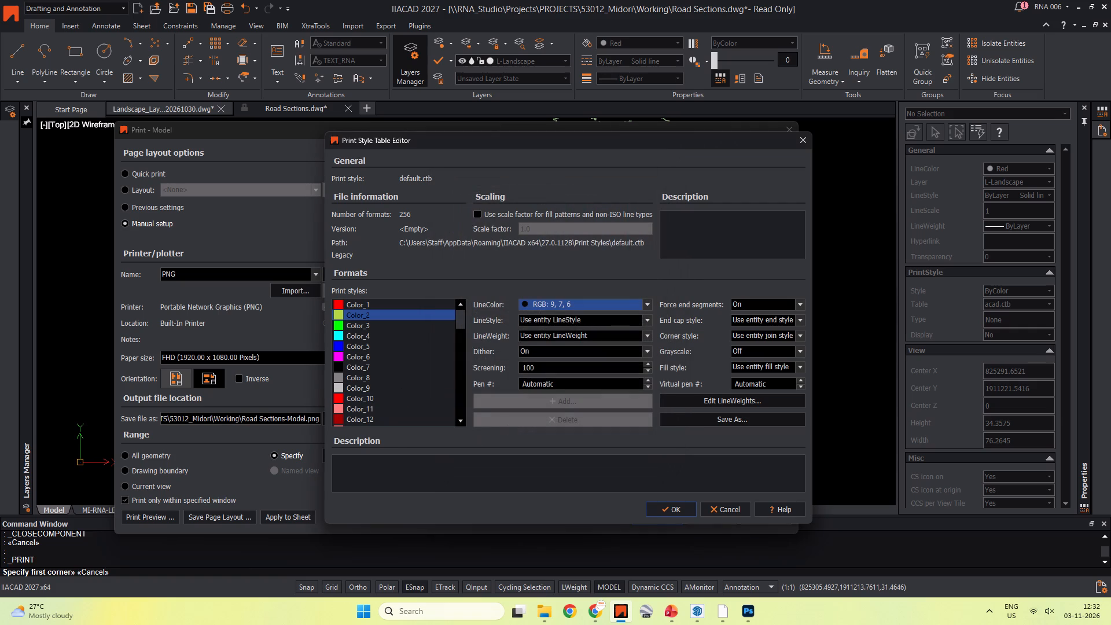
left_click(658, 515)
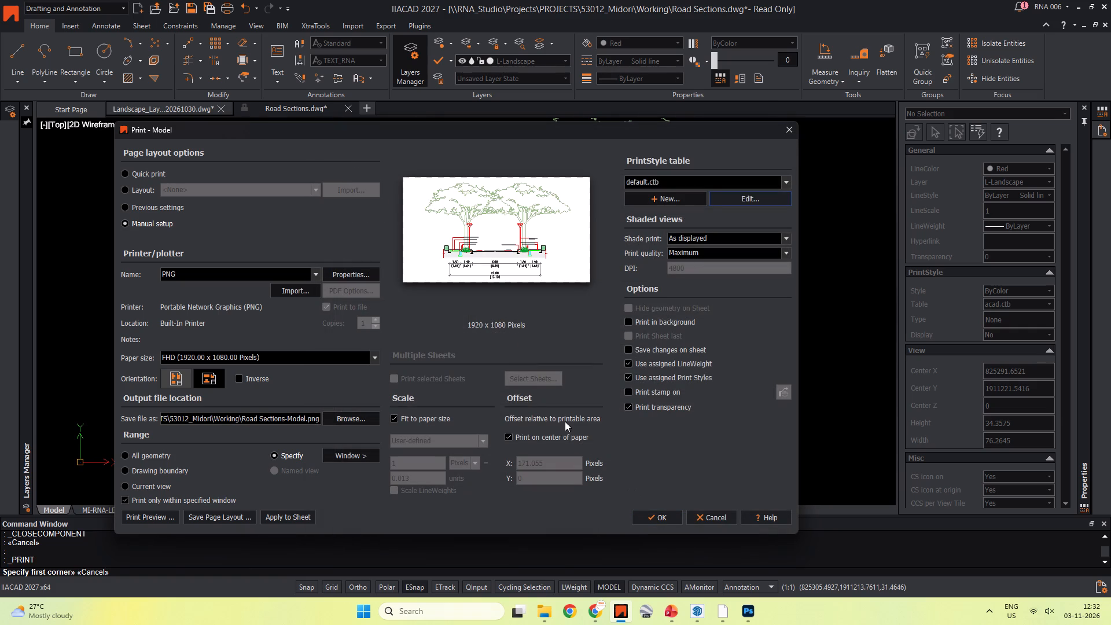
Preview the dimensioned two-tree road section and print it as 12mts_Section_A.png in the Working folder.
left_click(172, 515)
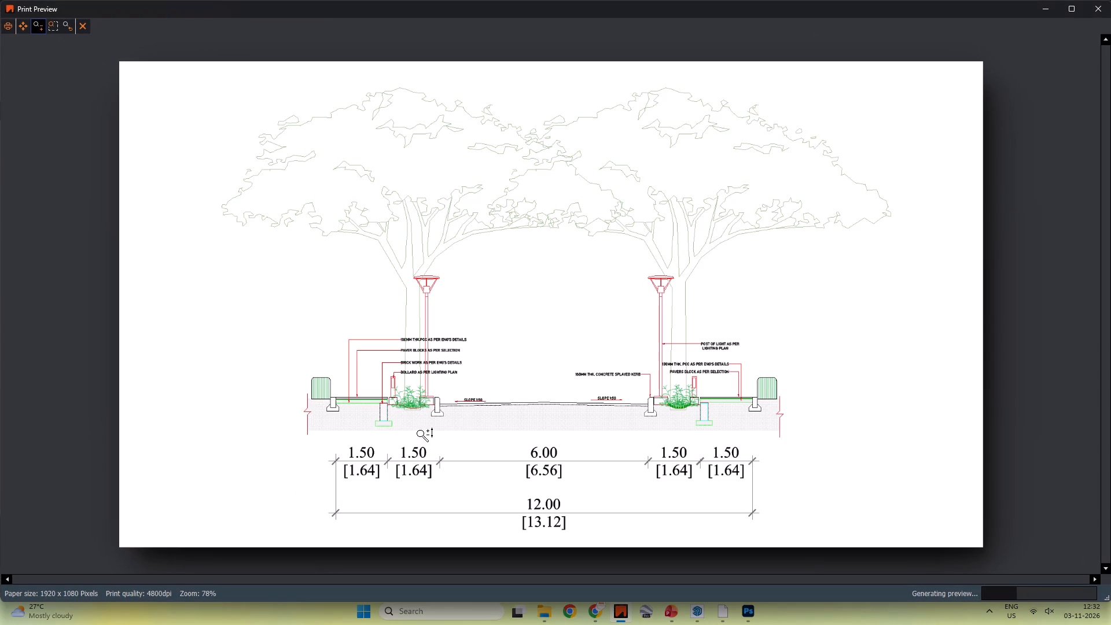
key("Escape")
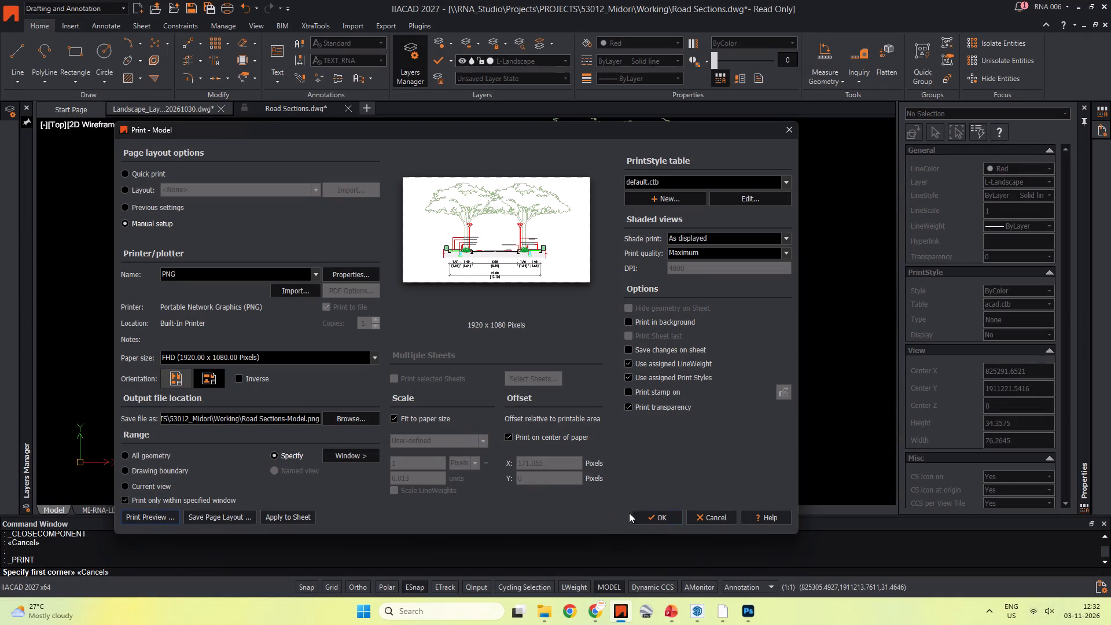
left_click(648, 515)
key("Escape")
left_click(355, 419)
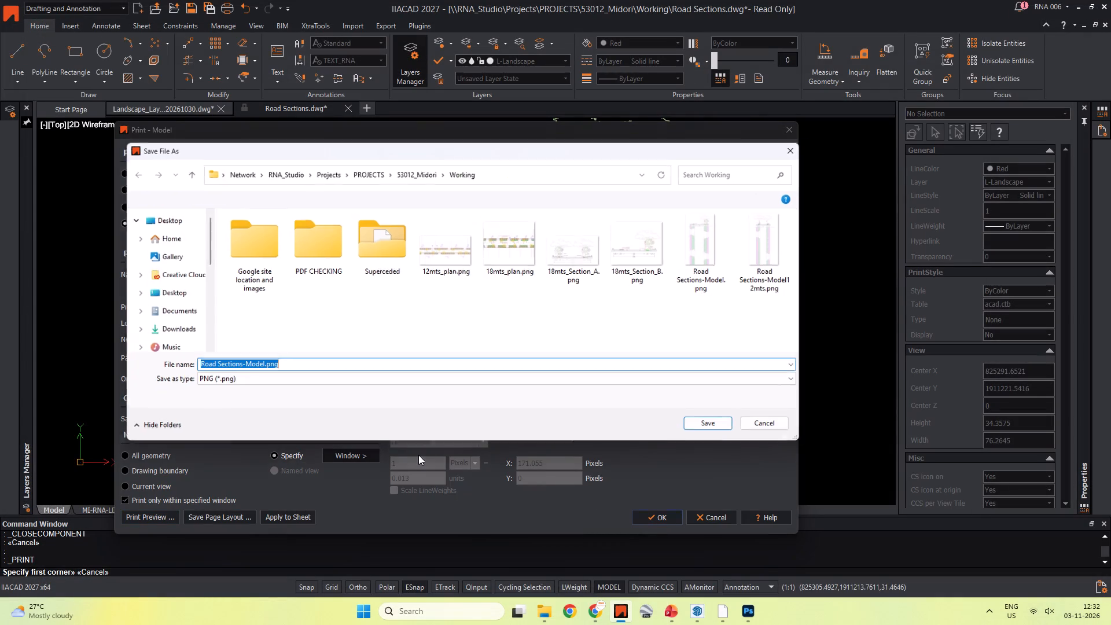
left_click(492, 293)
left_click(560, 251)
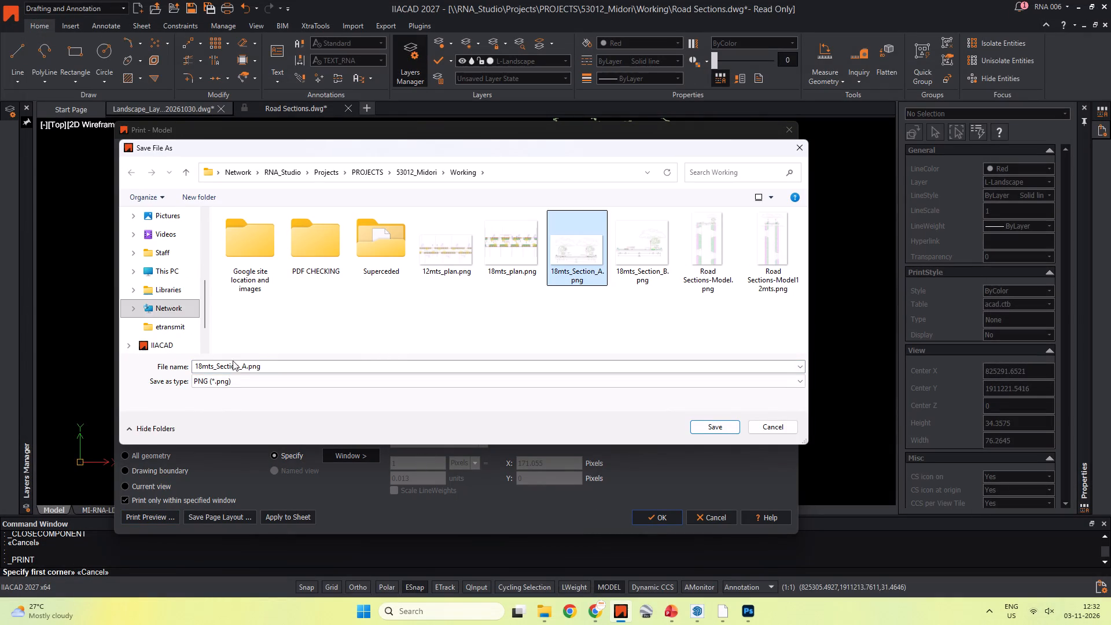
left_click(198, 366)
left_click(203, 369)
key("BackSpace")
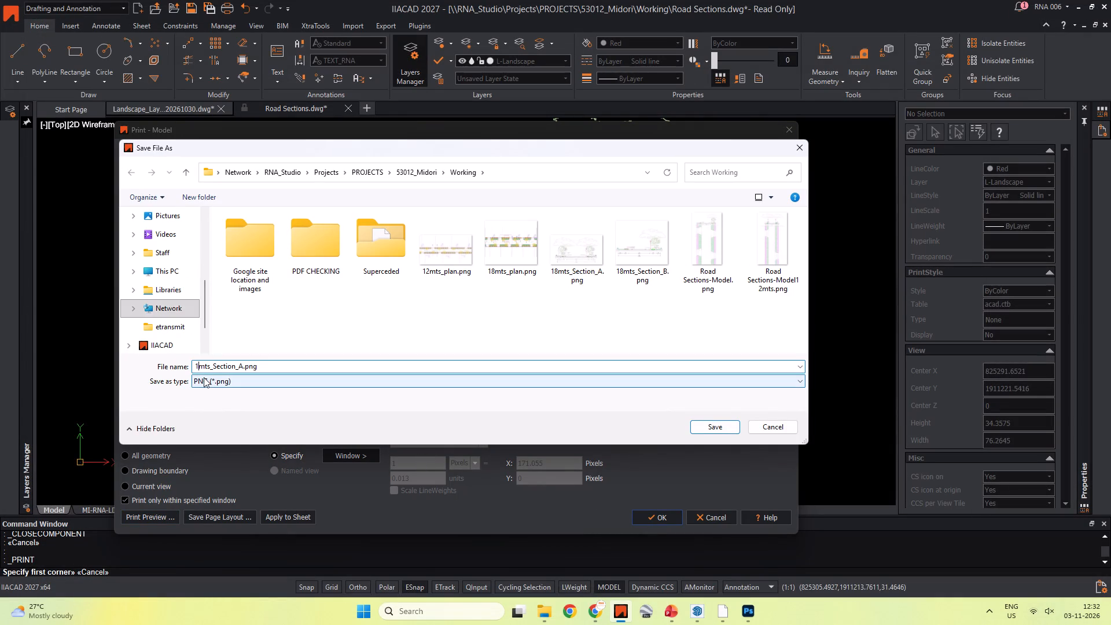
key("2")
left_click(706, 432)
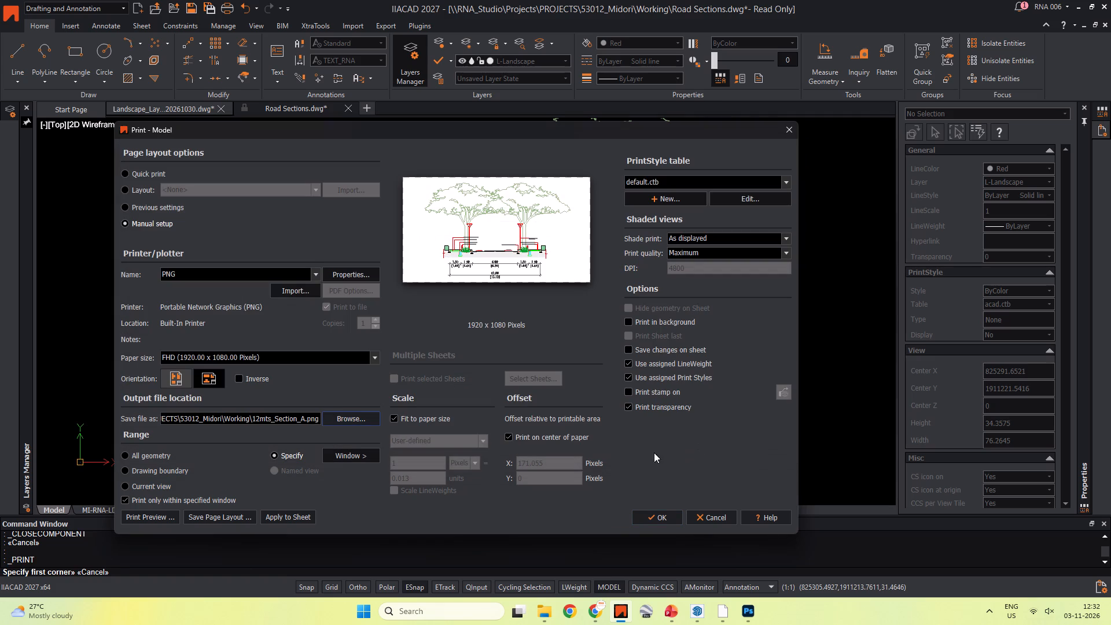
left_click(640, 516)
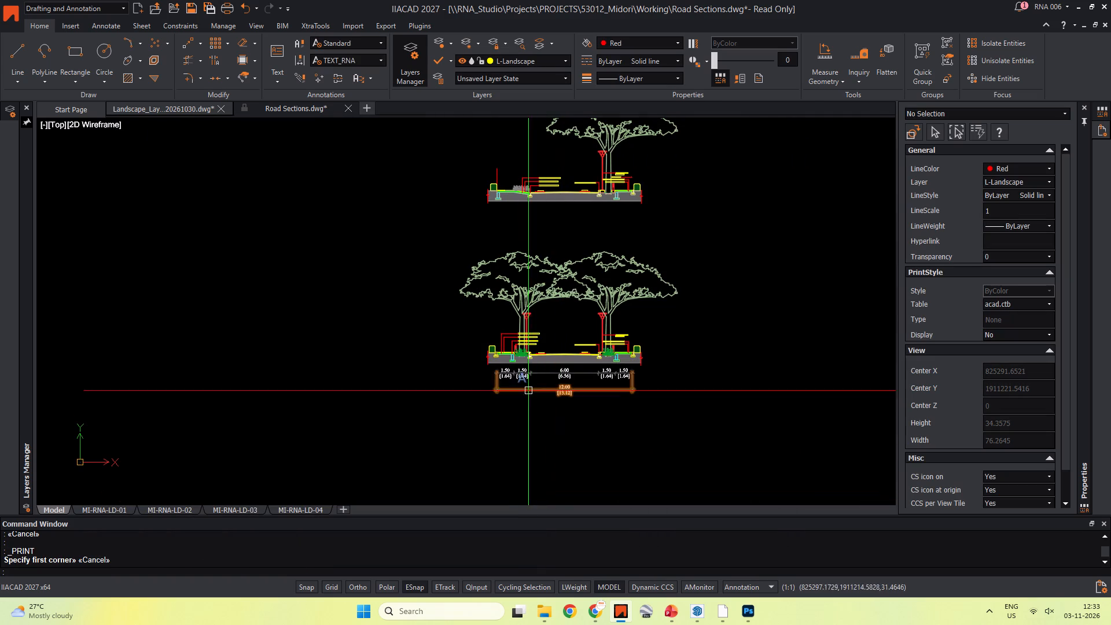
Reuse the previous print settings, set the print window around the single-tree section above, and preview it.
middle_click_drag(608, 187, 586, 310)
scroll(552, 313, "up", 3)
scroll(599, 334, "down", 2)
middle_click_drag(601, 334, 572, 348)
key("ctrl+p")
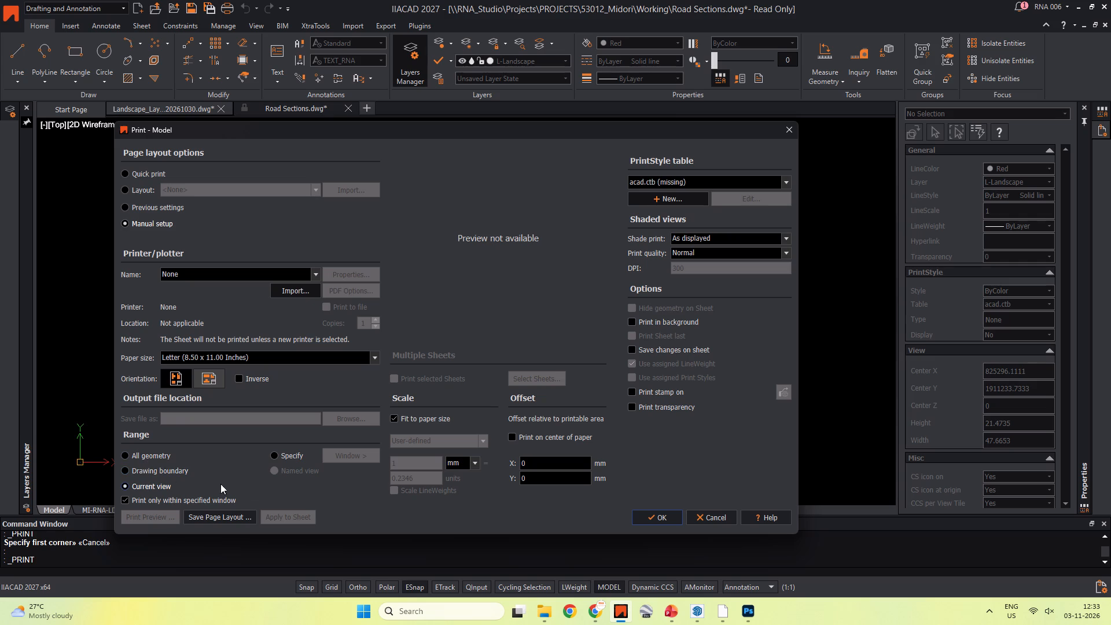
left_click(127, 212)
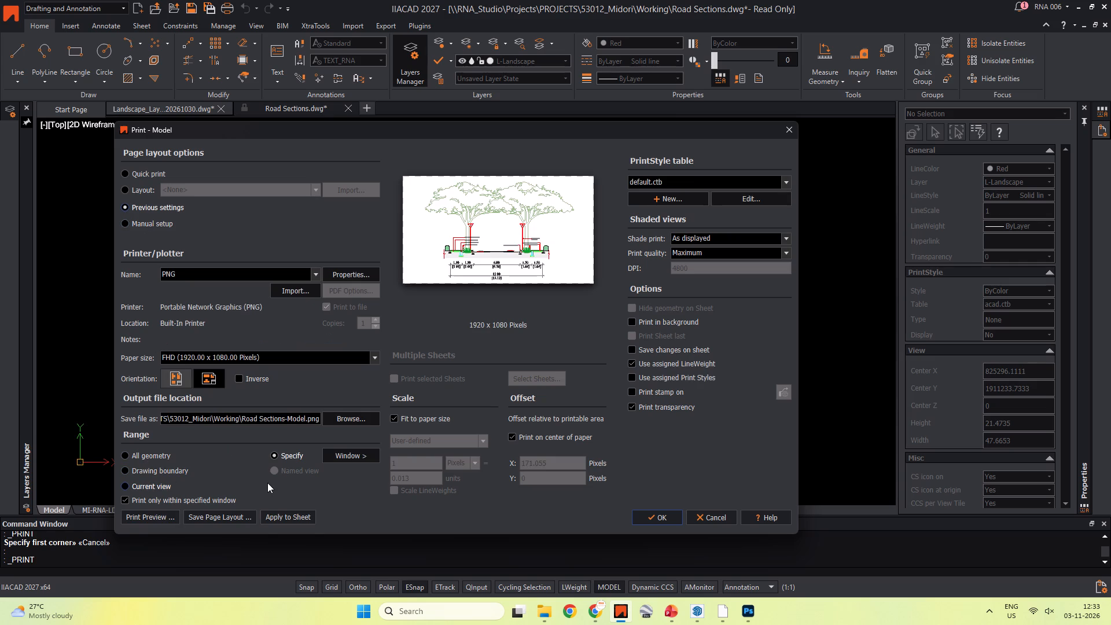
left_click(349, 457)
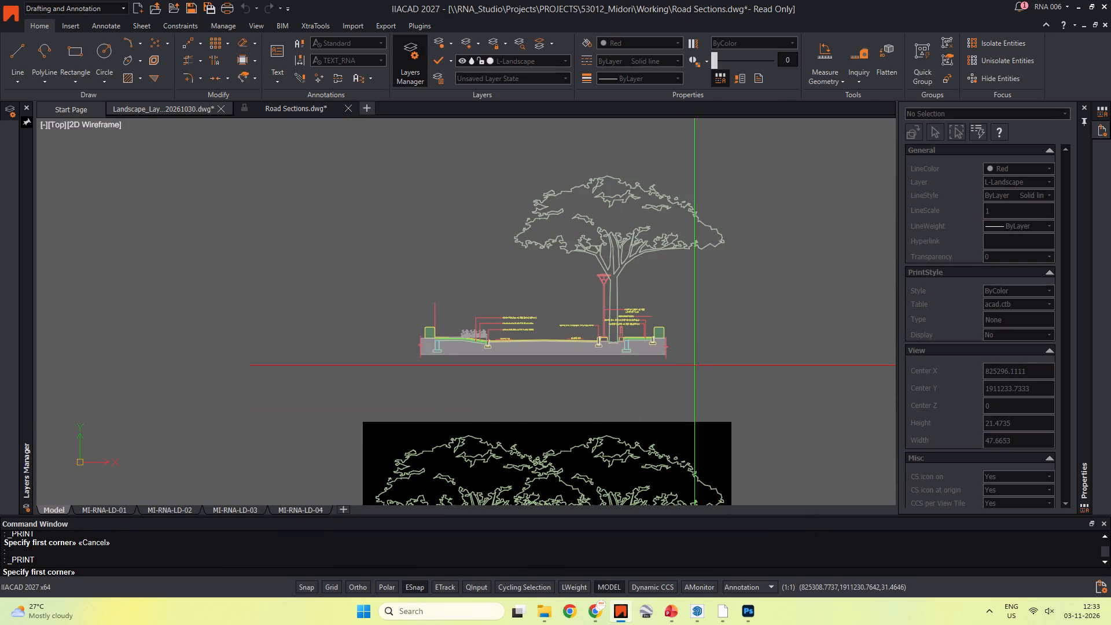
left_click(730, 363)
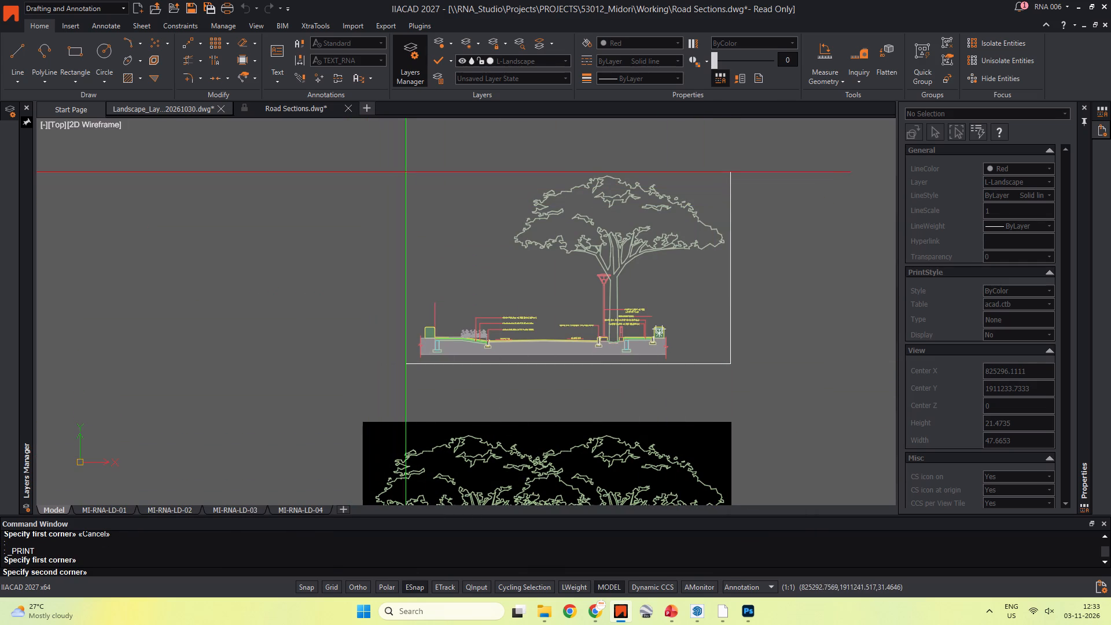
left_click(408, 171)
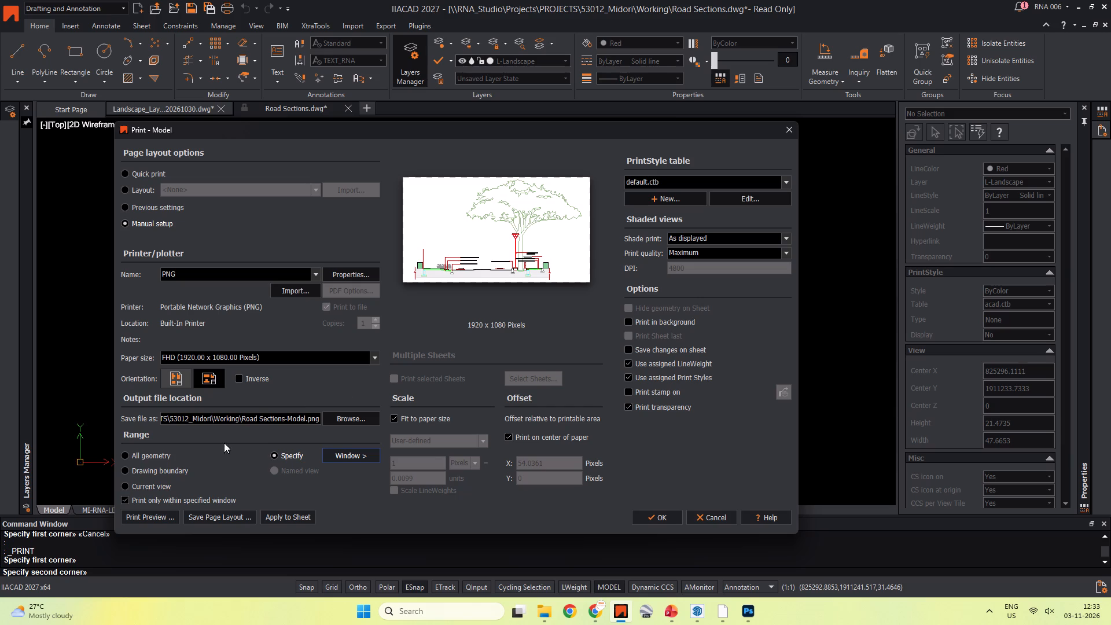
left_click(153, 512)
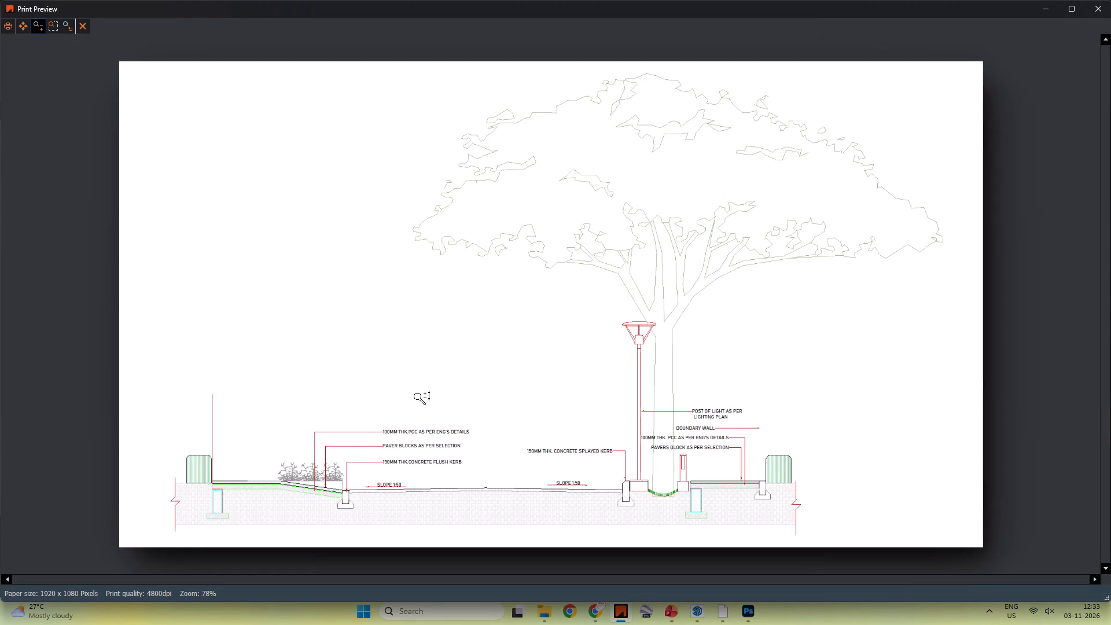
scroll(451, 499, "up", 4)
scroll(494, 475, "up", 5)
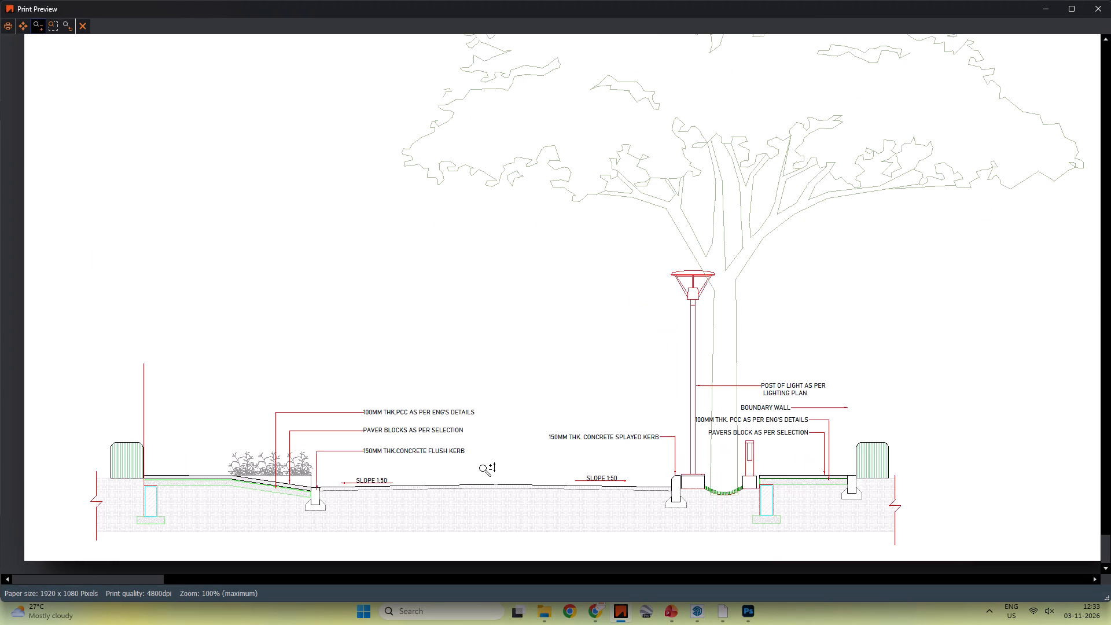
key("Escape")
key("Escape")
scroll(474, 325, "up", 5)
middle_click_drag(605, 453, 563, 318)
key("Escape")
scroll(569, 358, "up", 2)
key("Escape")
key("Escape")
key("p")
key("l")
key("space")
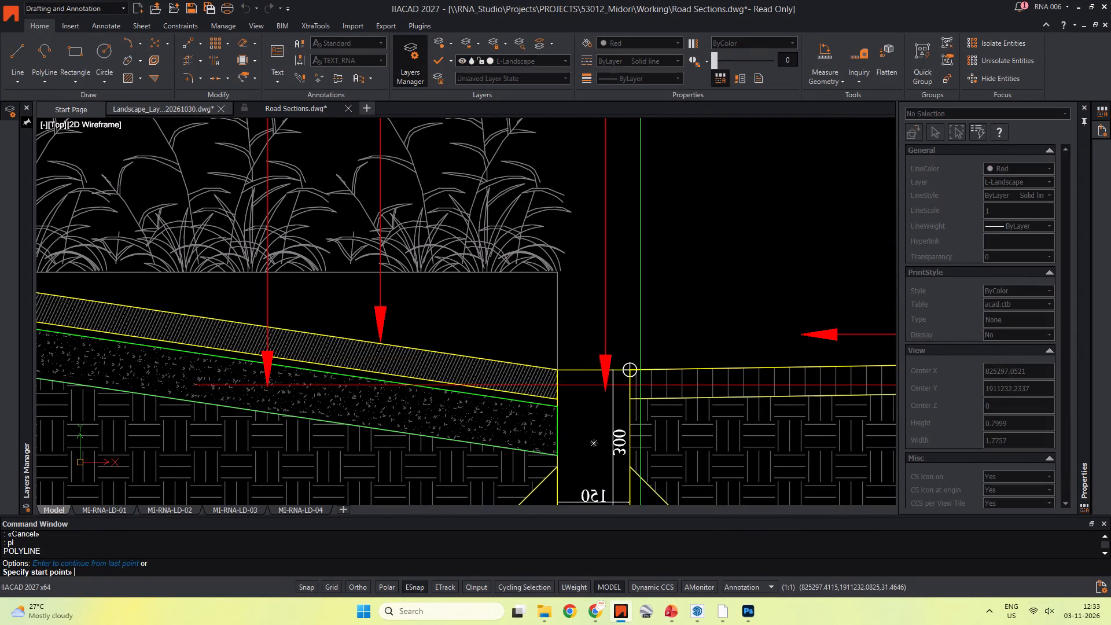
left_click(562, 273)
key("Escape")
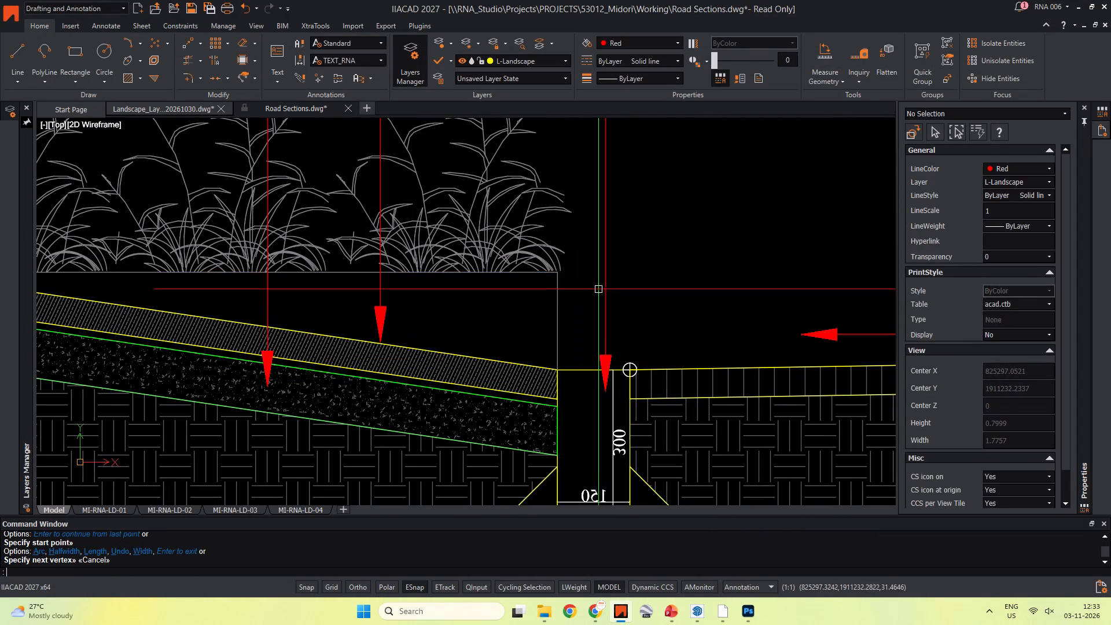
Draw a horizontal polyline about 0.18 units long from the end of the planting base line over the flush kerb.
scroll(571, 277, "up", 3)
key("space")
left_click(520, 256)
scroll(759, 275, "down", 3)
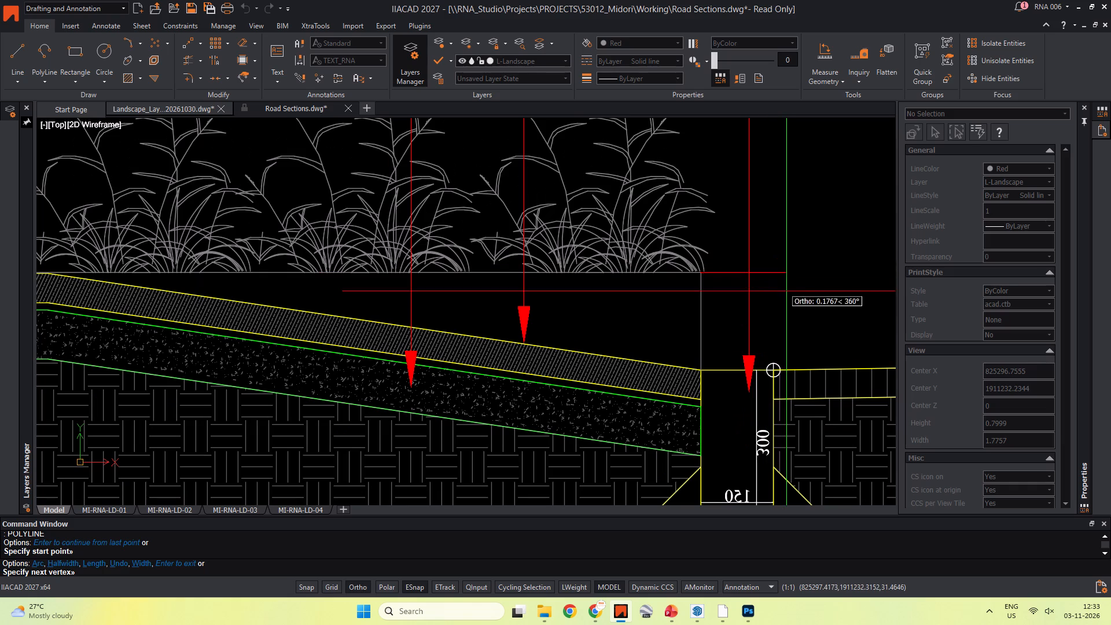
left_click(785, 274, "shift")
key("Escape")
Draw a vertical polyline upward from the flush kerb's road-side top corner past the horizontal line.
key("space")
scroll(753, 373, "up", 2)
left_click(808, 362)
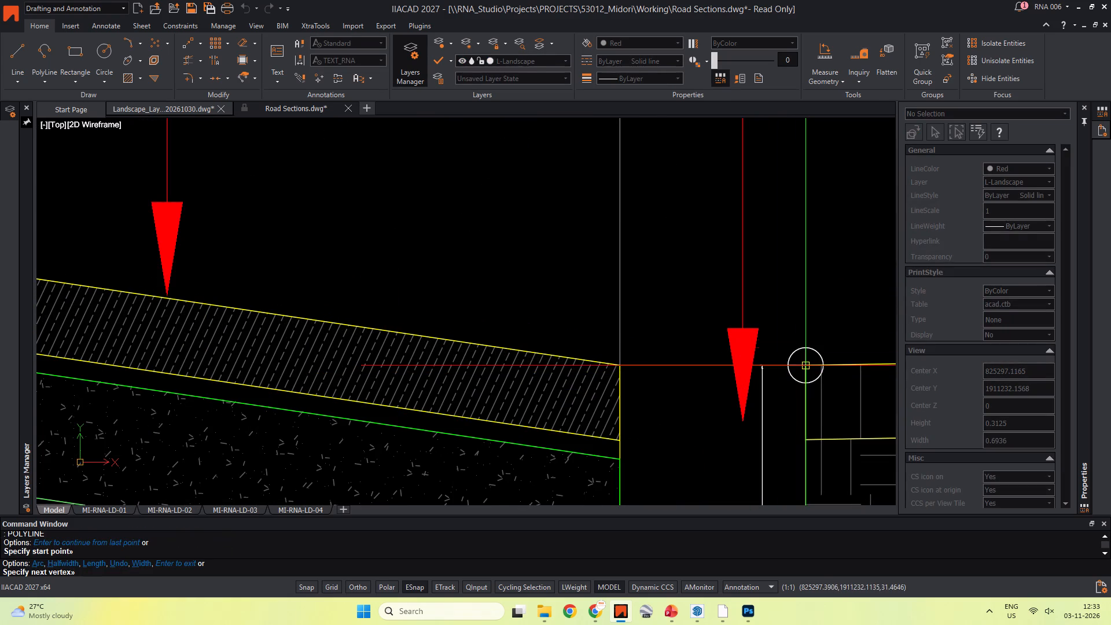
scroll(788, 242, "down", 1)
middle_click_drag(788, 242, 657, 312)
left_click(682, 181, "shift")
key("Escape")
key("Escape")
Fillet the new horizontal and vertical polylines into a corner above the flush kerb.
key("f")
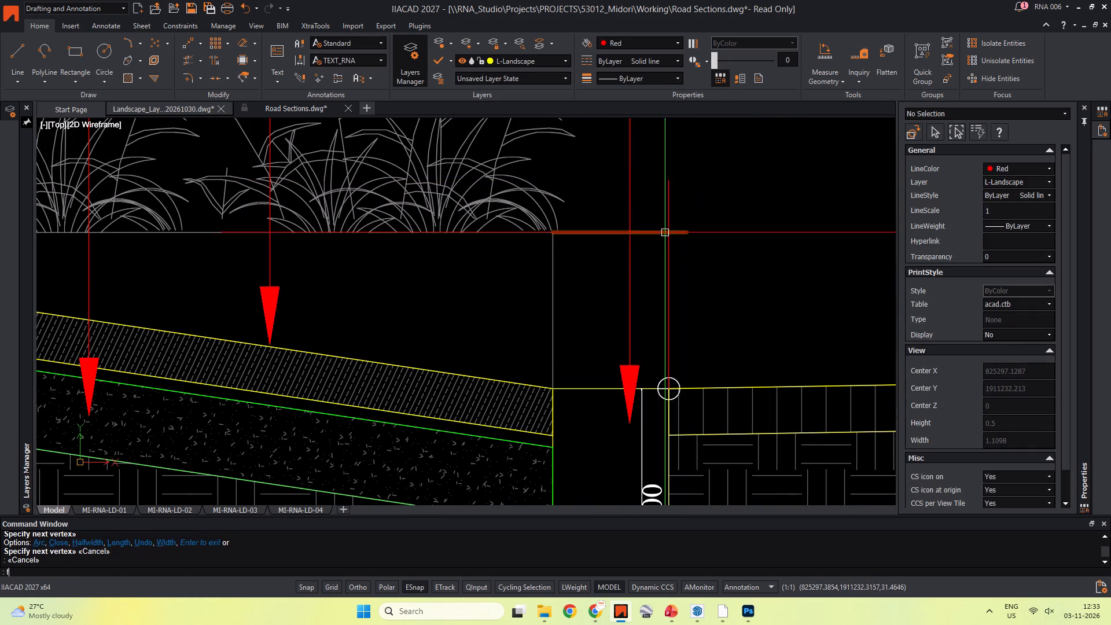
key("space")
left_click(646, 236)
left_click(654, 231)
left_click(664, 247)
left_click(668, 256)
key("Escape")
scroll(686, 274, "down", 2)
middle_click_drag(684, 275, 607, 277)
key("Escape")
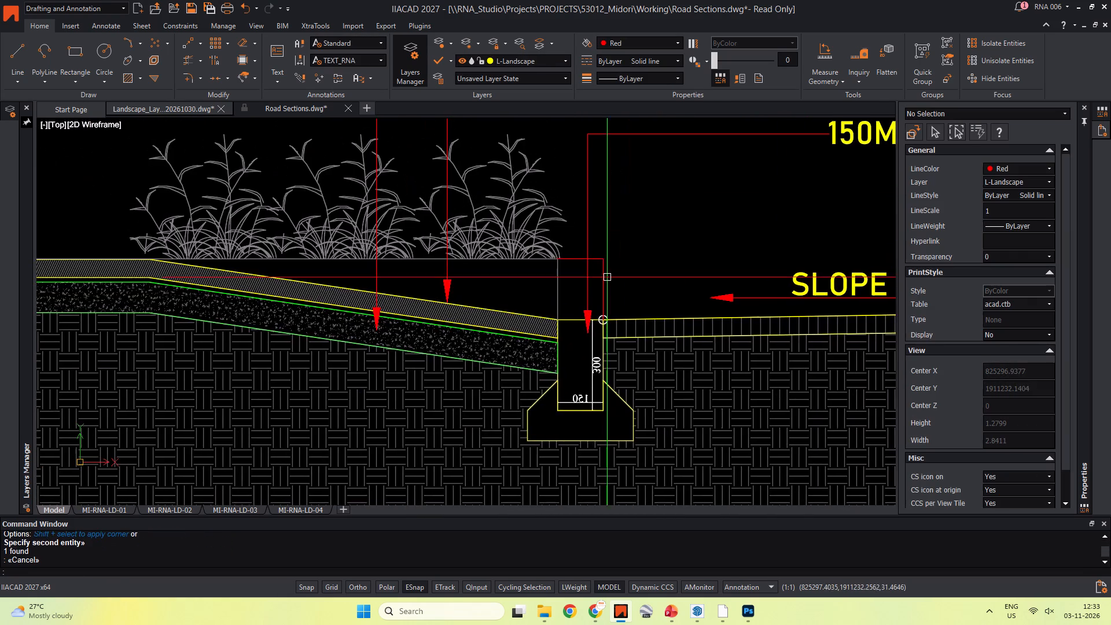
key("Escape")
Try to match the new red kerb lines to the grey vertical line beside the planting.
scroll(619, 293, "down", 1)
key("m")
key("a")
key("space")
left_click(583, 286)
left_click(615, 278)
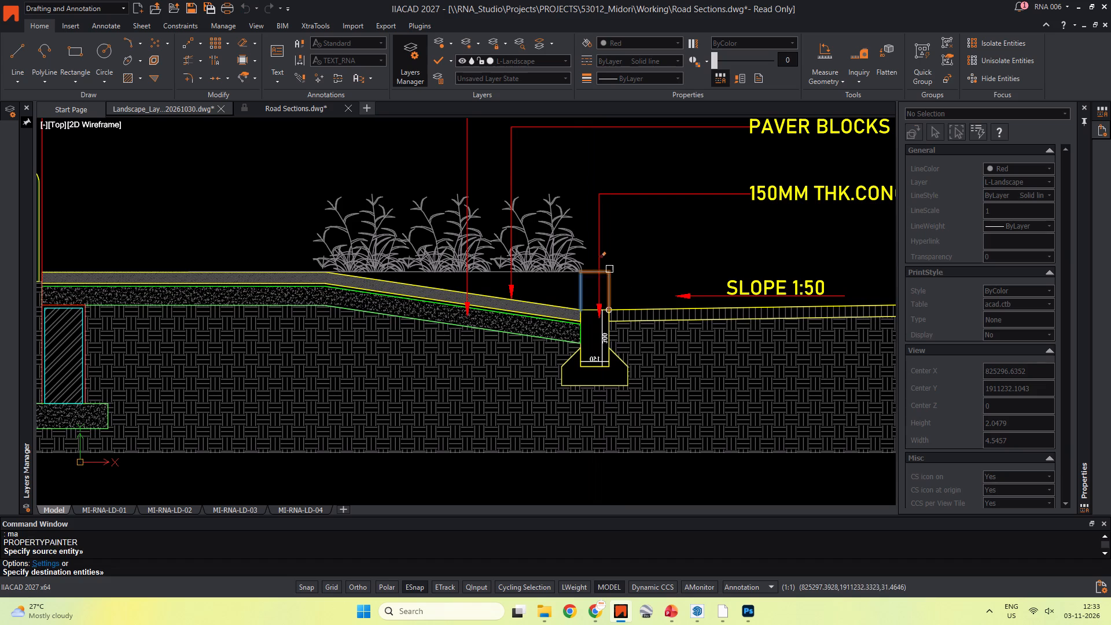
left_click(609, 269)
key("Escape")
Match the properties of the two new red kerb lines to the grey vertical line at the planting's edge.
scroll(636, 262, "down", 2)
scroll(633, 262, "up", 4)
key("Escape")
key("space")
left_click(542, 274)
left_click_drag(646, 281, 645, 279)
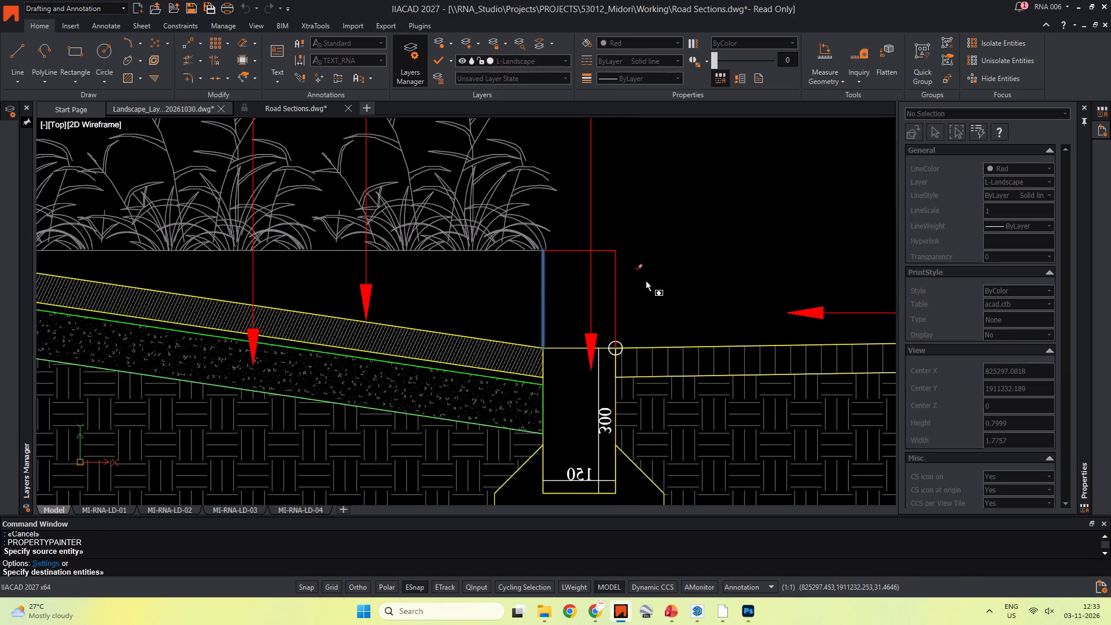
left_click_drag(645, 279, 632, 258)
left_click(620, 235)
left_click_drag(619, 234, 618, 247)
left_click(605, 285)
key("Escape")
scroll(714, 278, "down", 3)
middle_click_drag(696, 275, 632, 279)
key("Escape")
key("Escape")
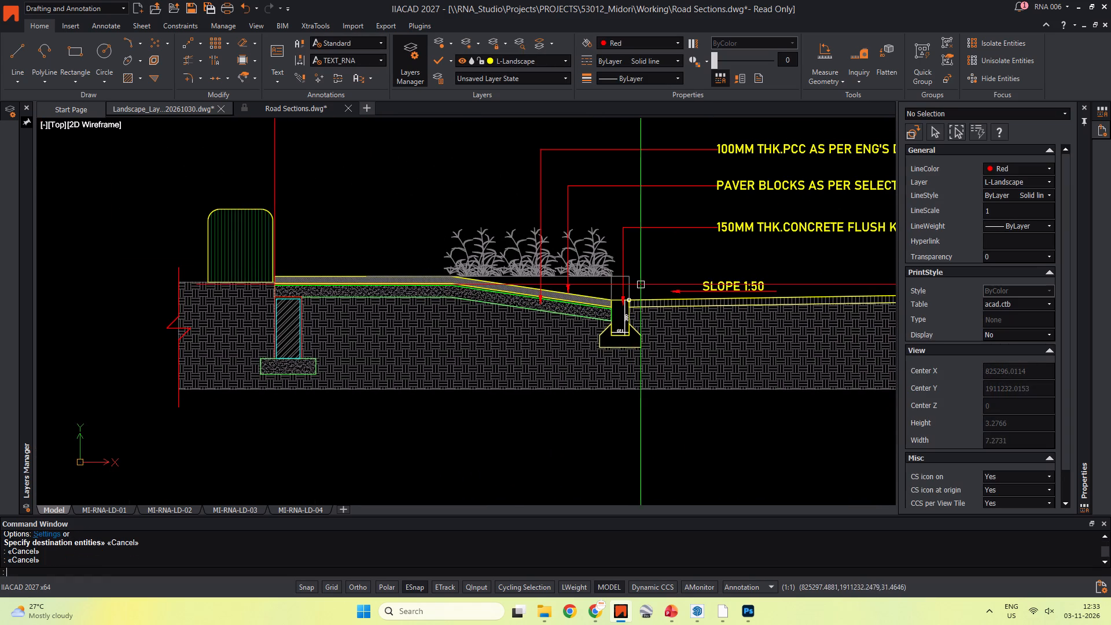
Set up the single-tree section print with the previous settings and preview it with the added kerb lines.
key("ctrl+p")
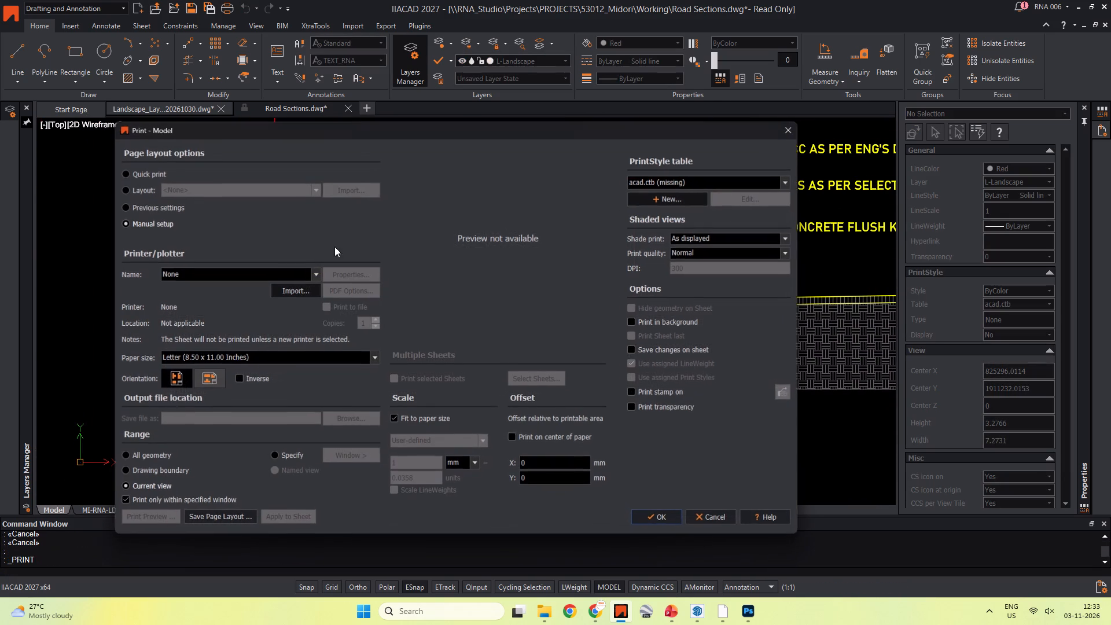
left_click(124, 205)
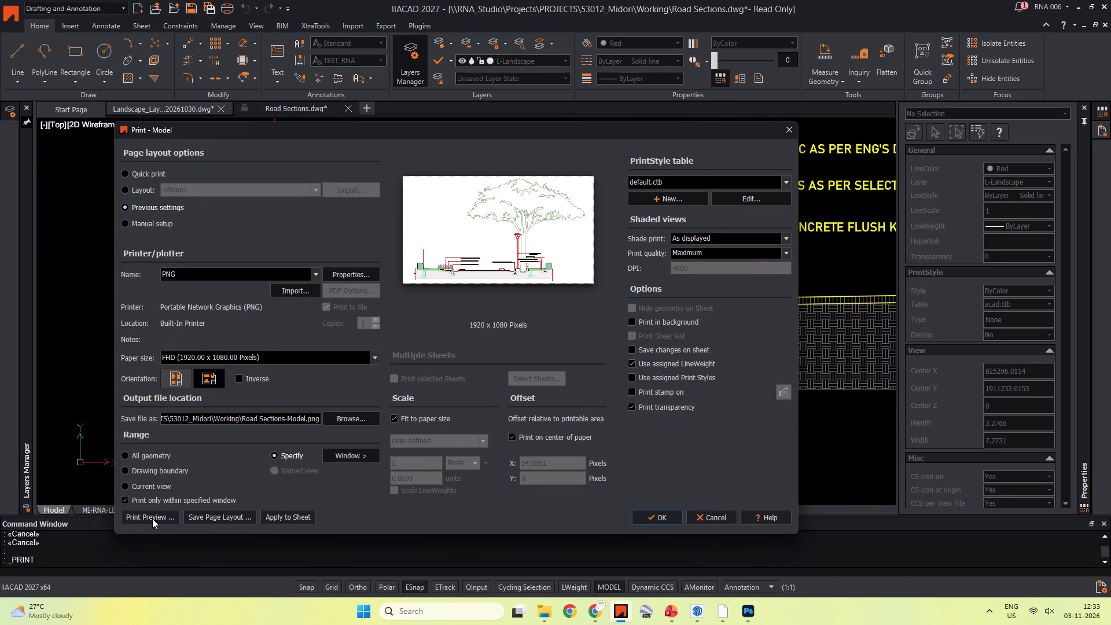
left_click(152, 519)
scroll(439, 449, "up", 2)
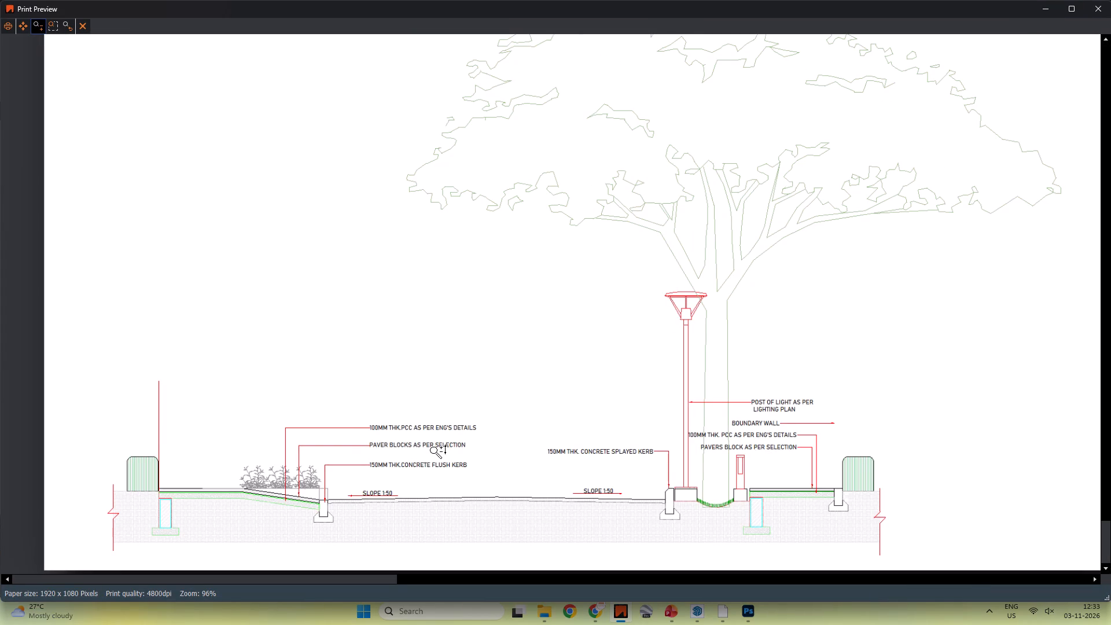
scroll(438, 453, "down", 1)
key("Escape")
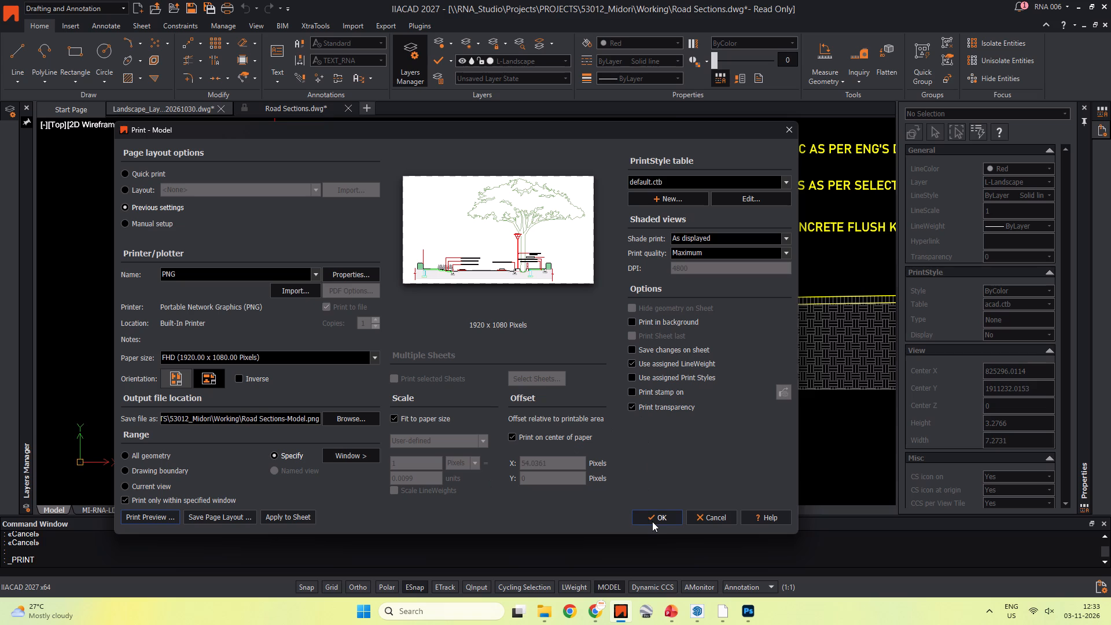
Print the single-tree section as 12mts_Section_B.png in the Working folder.
left_click(347, 416)
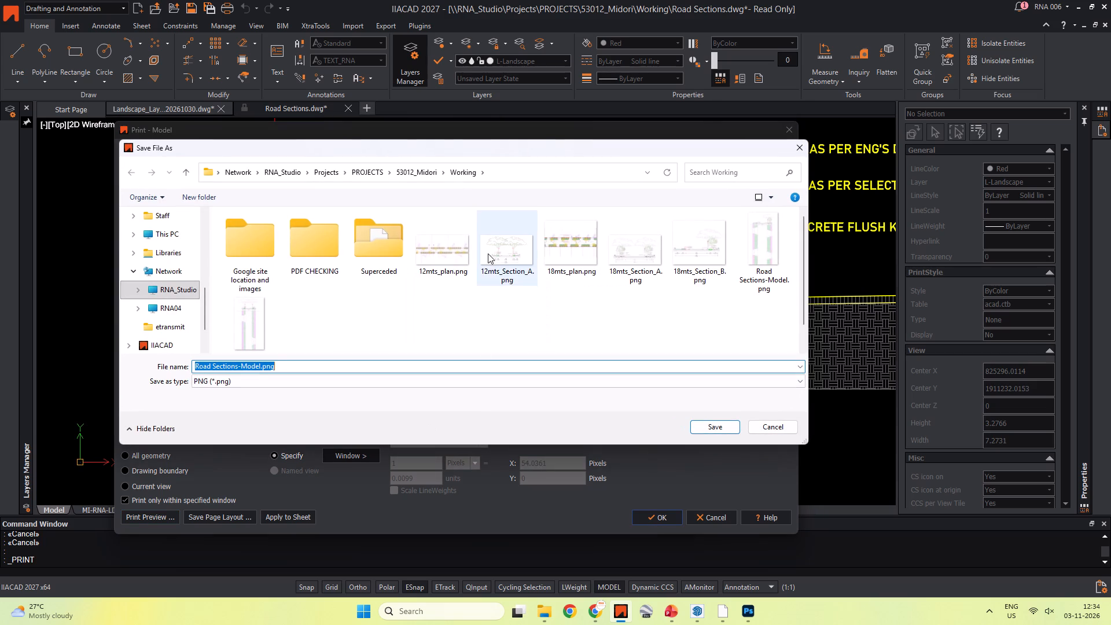
left_click(503, 258)
double_click(245, 366)
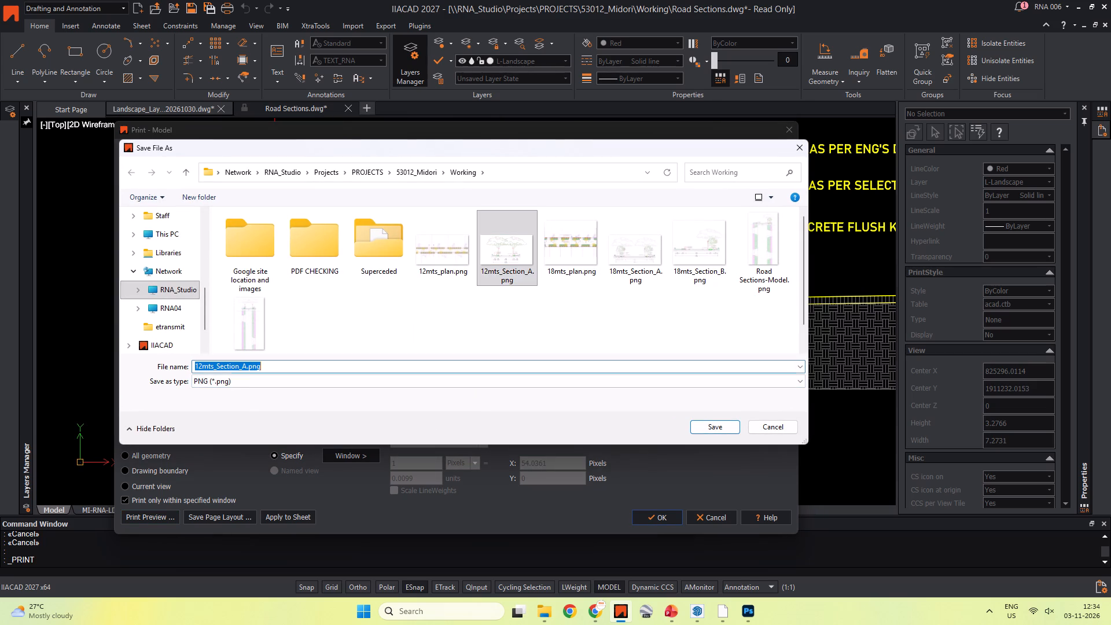
left_click(245, 367)
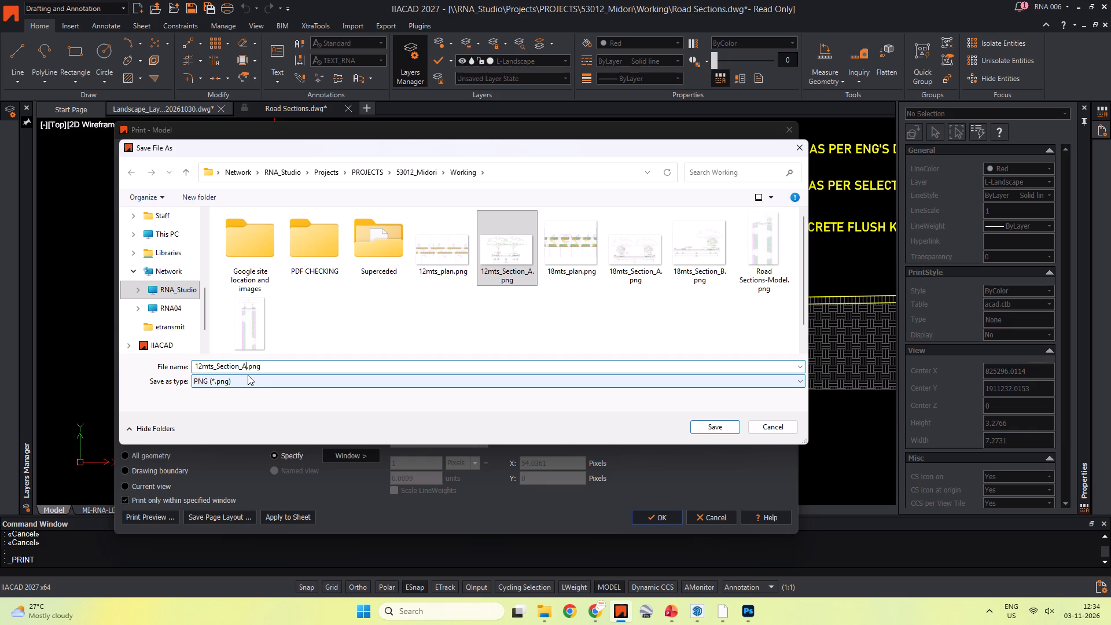
key("BackSpace")
key("shift+b")
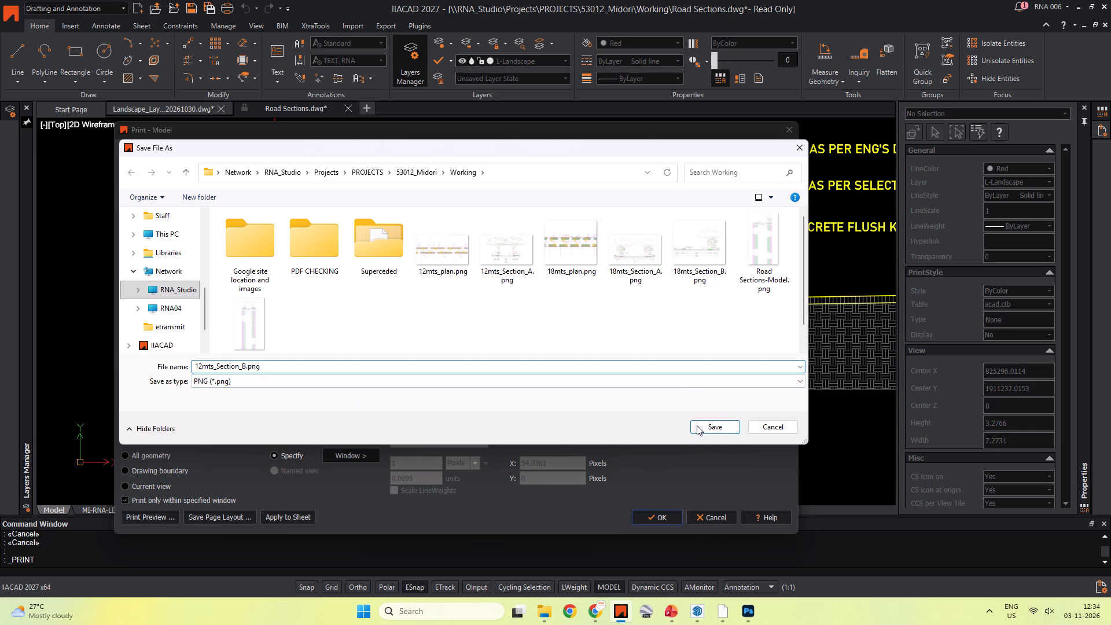
left_click(698, 425)
left_click(667, 523)
left_click(661, 519)
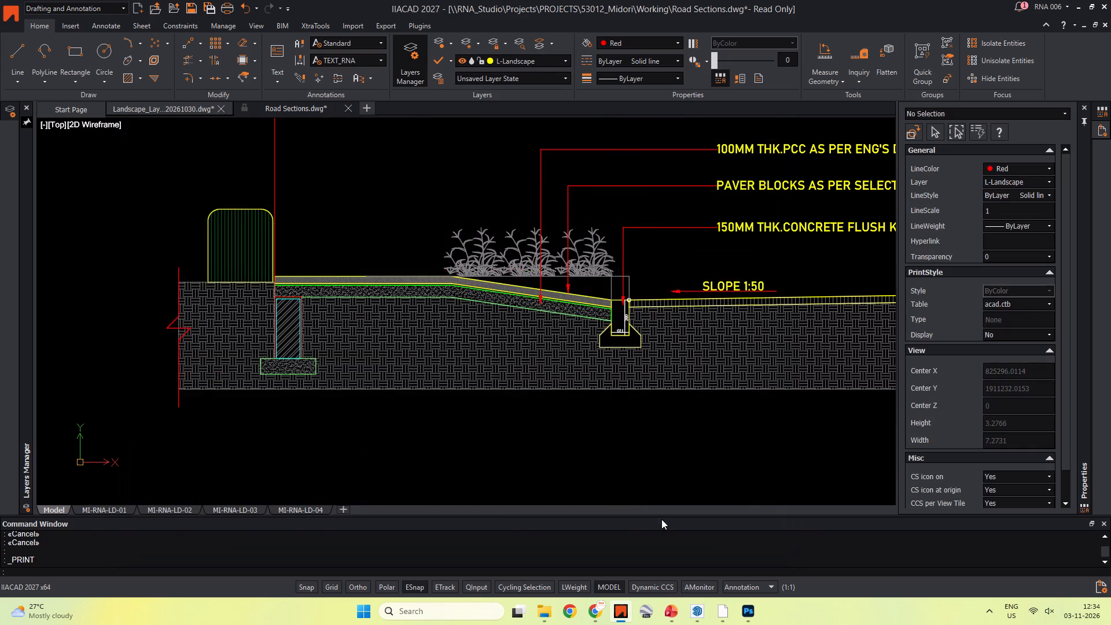
Copy 12mts_Section_A.png from the Working folder and paste it onto the empty 12.0 MTS right-of-way slide 7 in Roads.pptx.
key("alt+Tab")
key("alt+Tab")
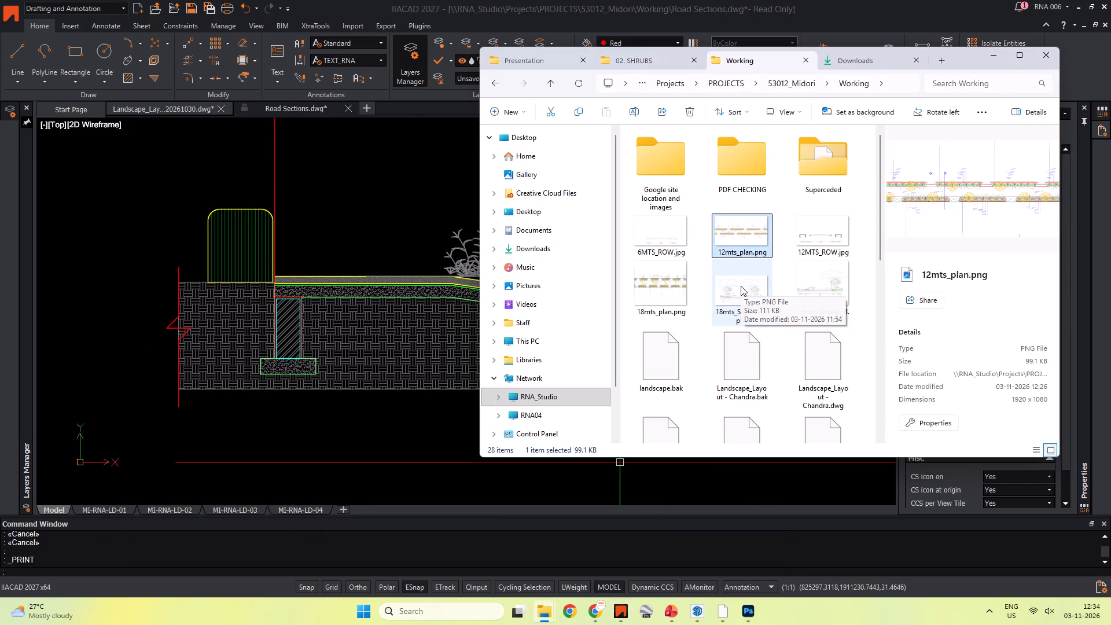
scroll(726, 293, "down", 1)
scroll(730, 321, "up", 4)
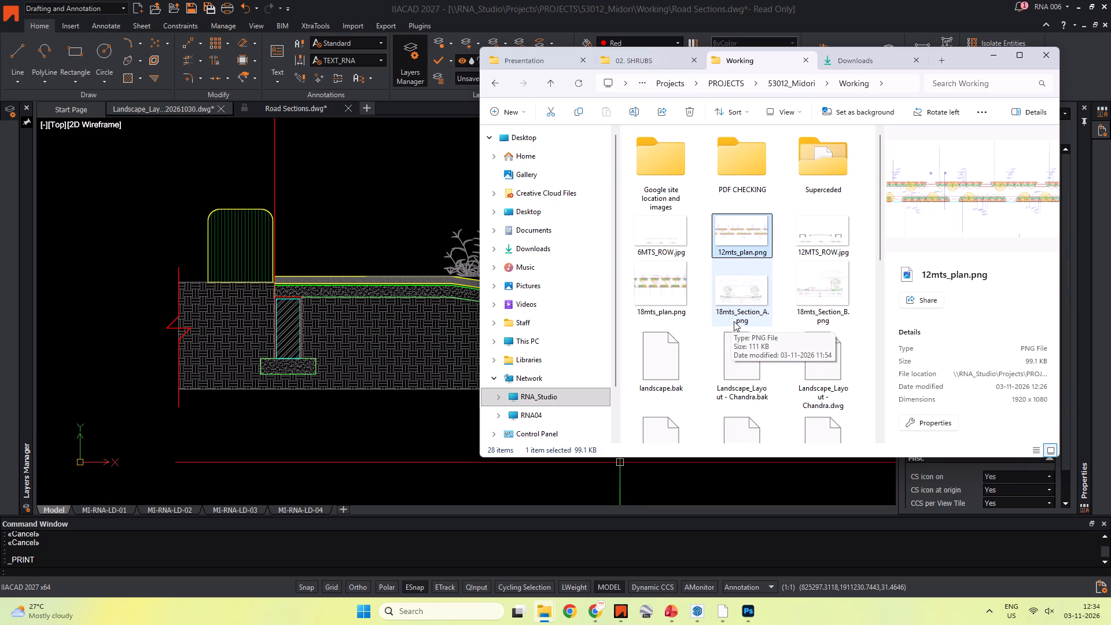
left_click(734, 242)
left_click(738, 309)
scroll(763, 326, "down", 4)
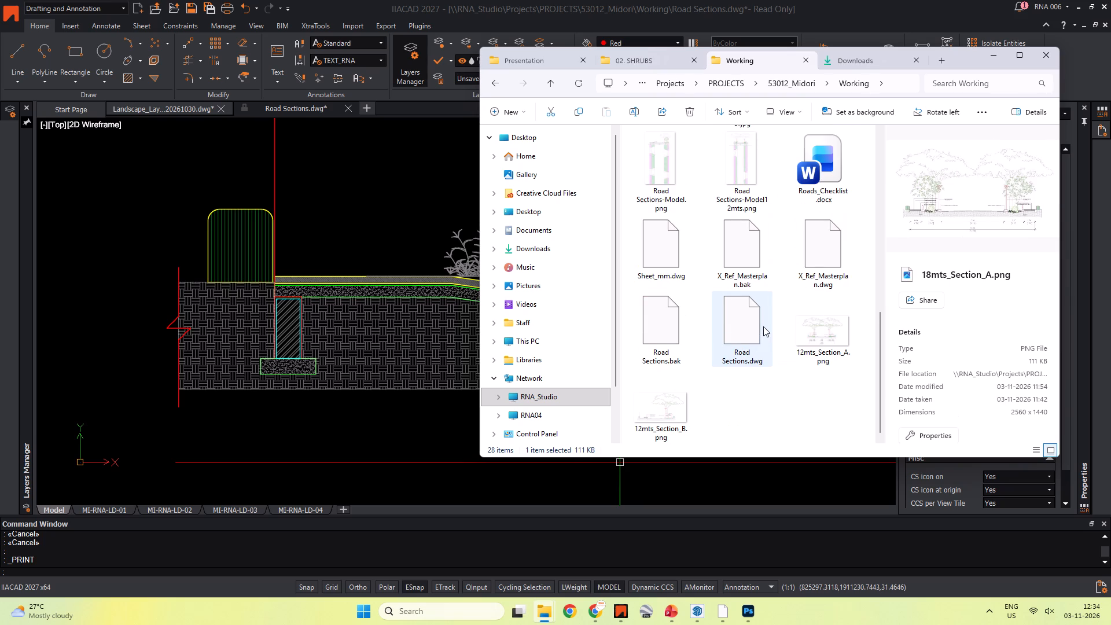
left_click(764, 392)
left_click(826, 326)
key("ctrl+c")
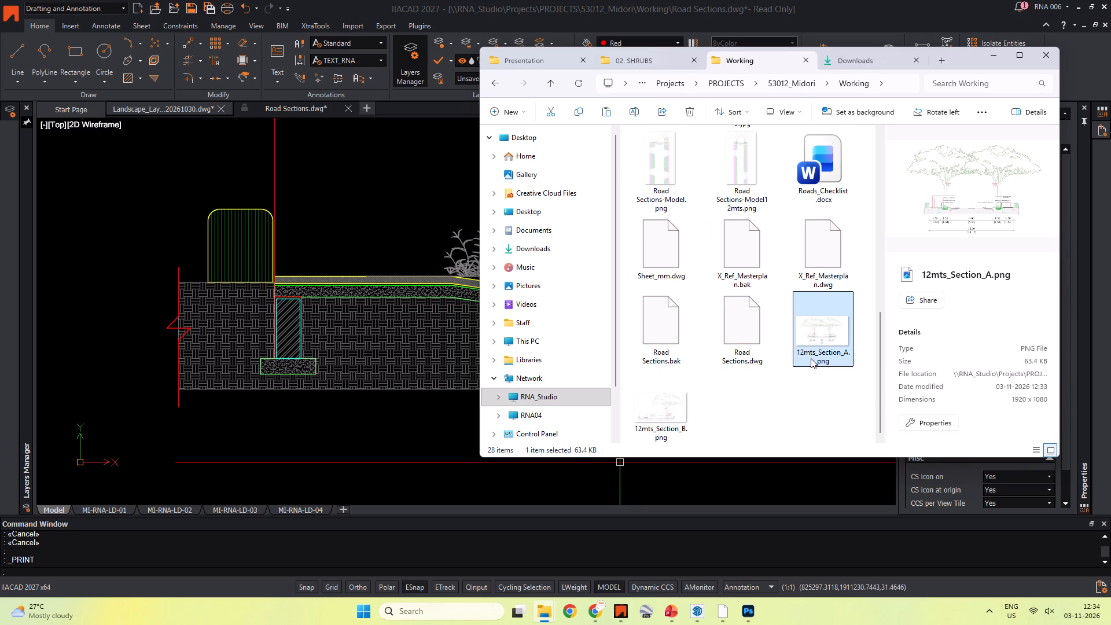
key("alt+Tab")
key("alt+Tab")
left_click(495, 303)
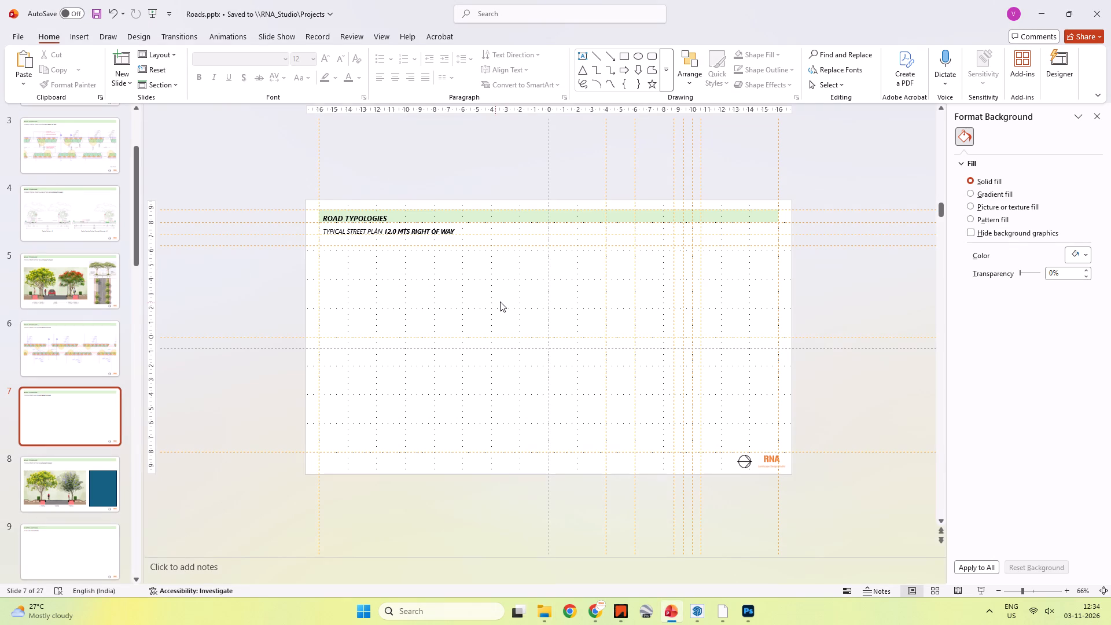
key("ctrl+v")
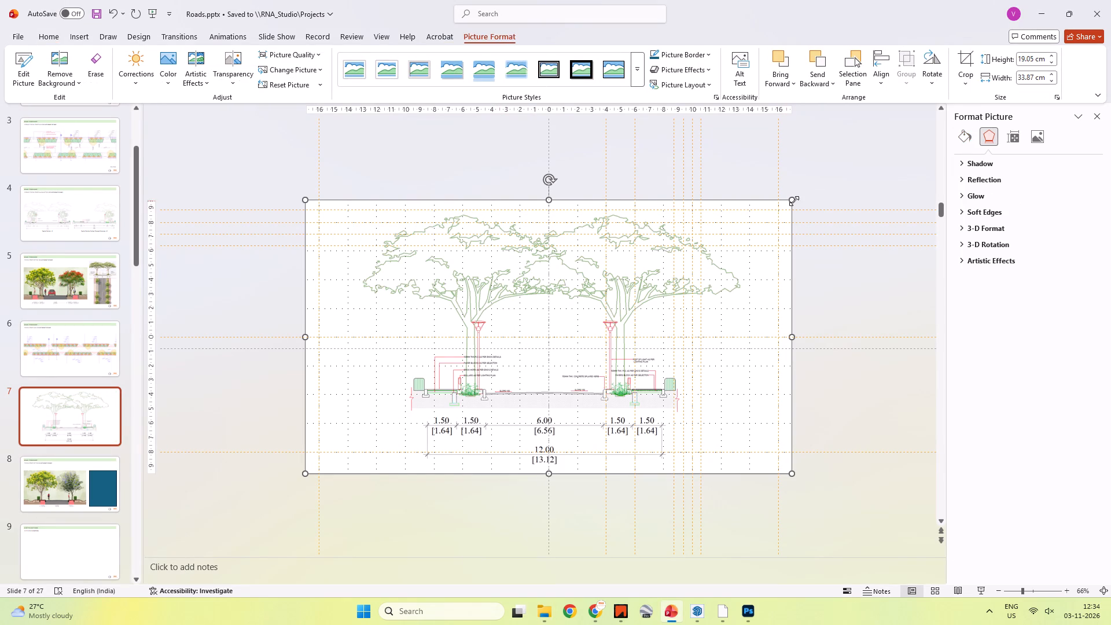
Scale the Section A picture to about 8.99 x 15.98 cm and fit it between the slide's left margin guide and centre guide.
left_click_drag(793, 201, 513, 346, "shift")
left_click_drag(470, 405, 486, 342, "shift")
left_click_drag(528, 285, 528, 285, "shift")
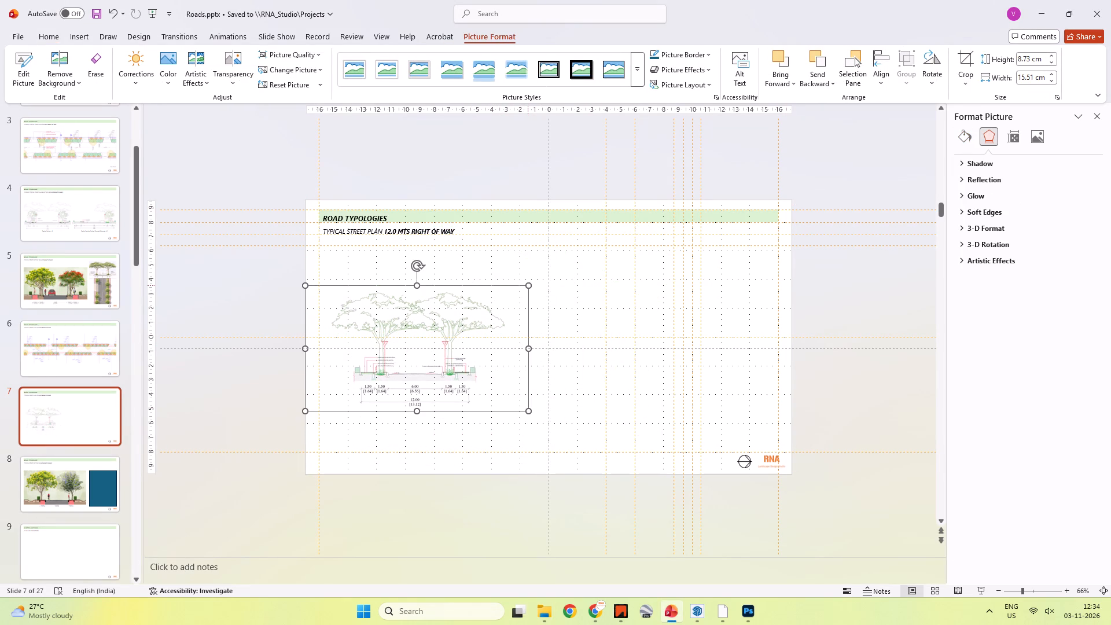
left_click_drag(528, 285, 550, 264, "shift")
left_click_drag(568, 262, 565, 264)
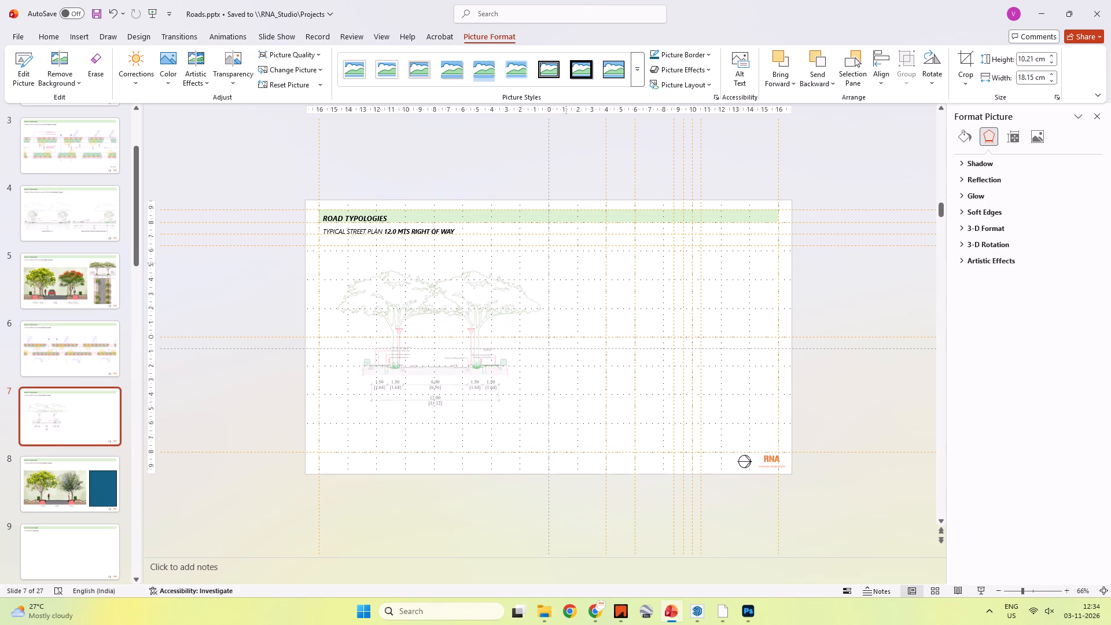
left_click_drag(565, 264, 549, 281)
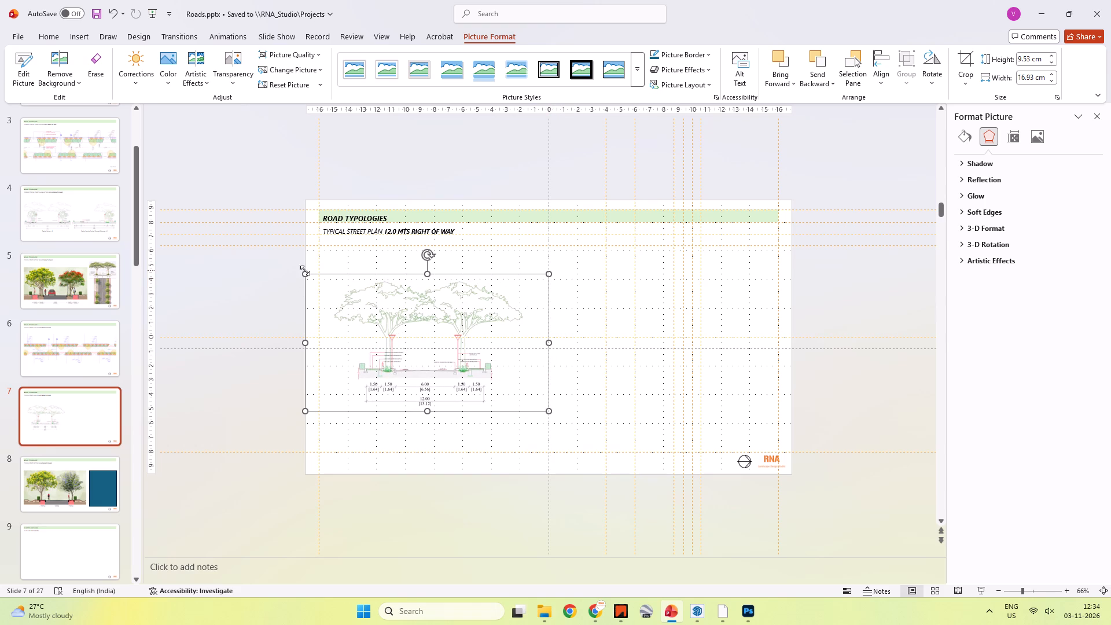
left_click_drag(305, 270, 320, 293)
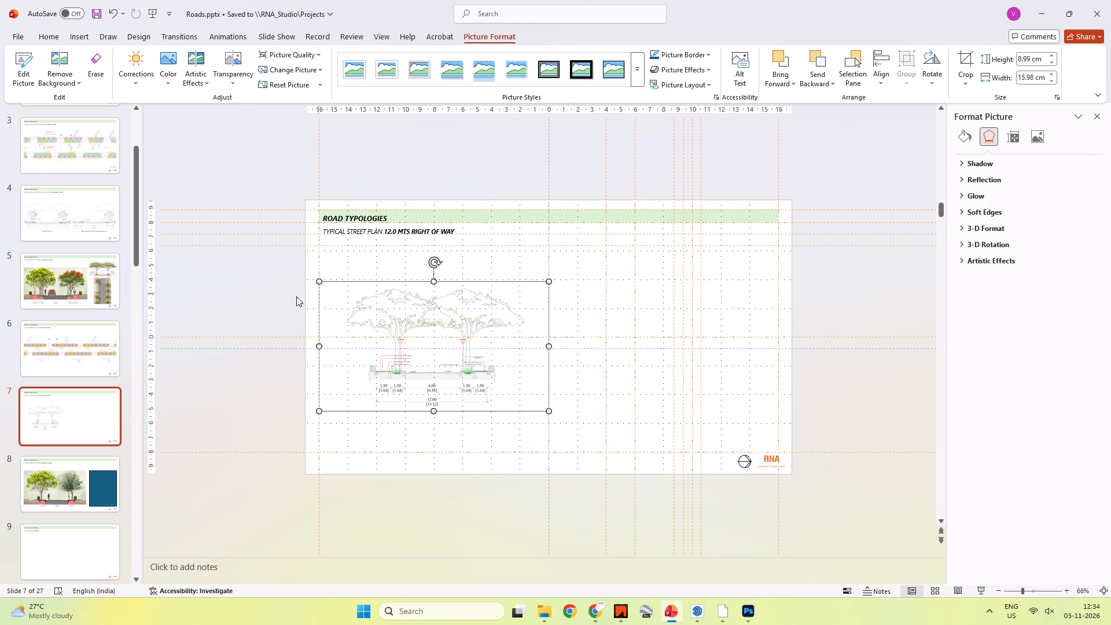
left_click(264, 299)
Copy 12mts_Section_B.png from the Working folder and paste it onto the same slide 7.
key("alt+Tab")
left_click(685, 406)
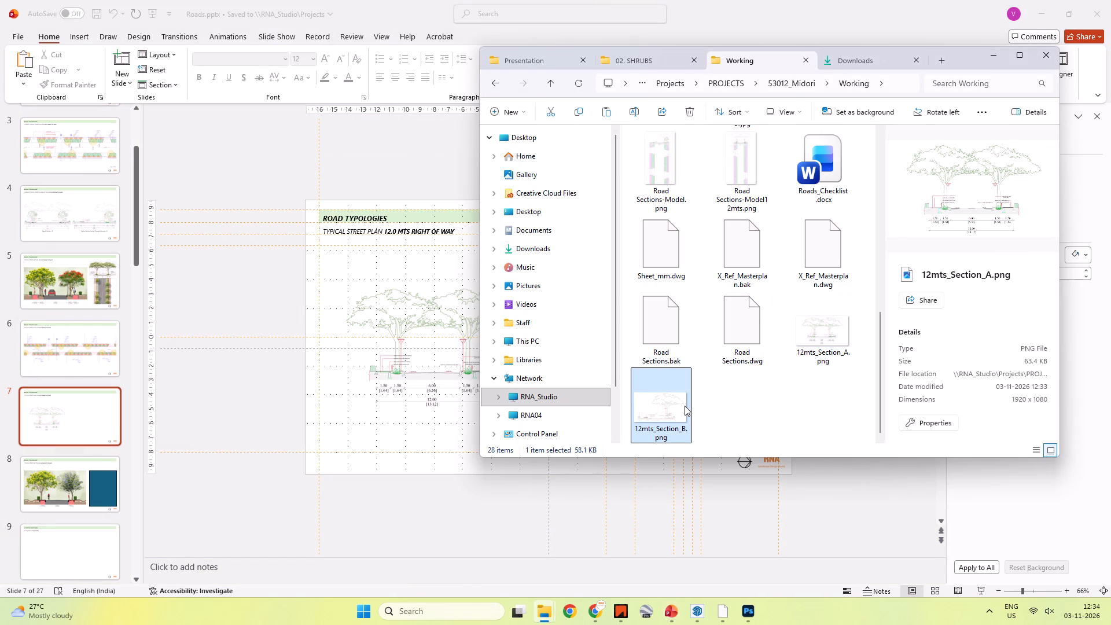
key("ctrl+c")
key("alt+Tab")
left_click(672, 396)
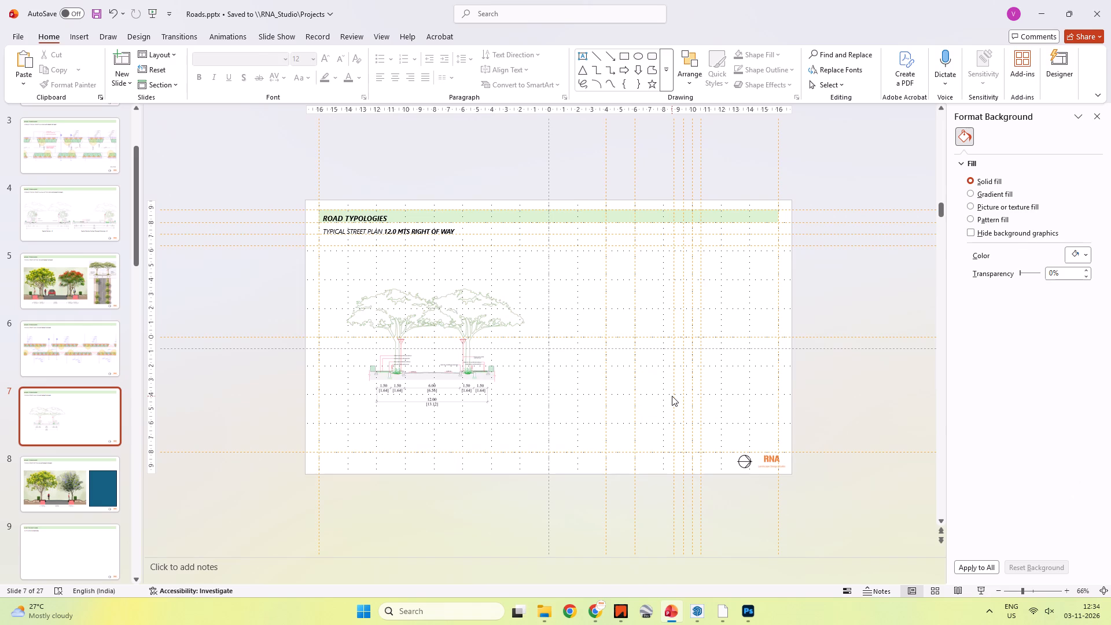
key("ctrl+v")
Scale the Section B picture to about 8.99 x 15.98 cm and place it beside Section A, between the centre and right margin guides.
left_click_drag(304, 200, 531, 322, "shift")
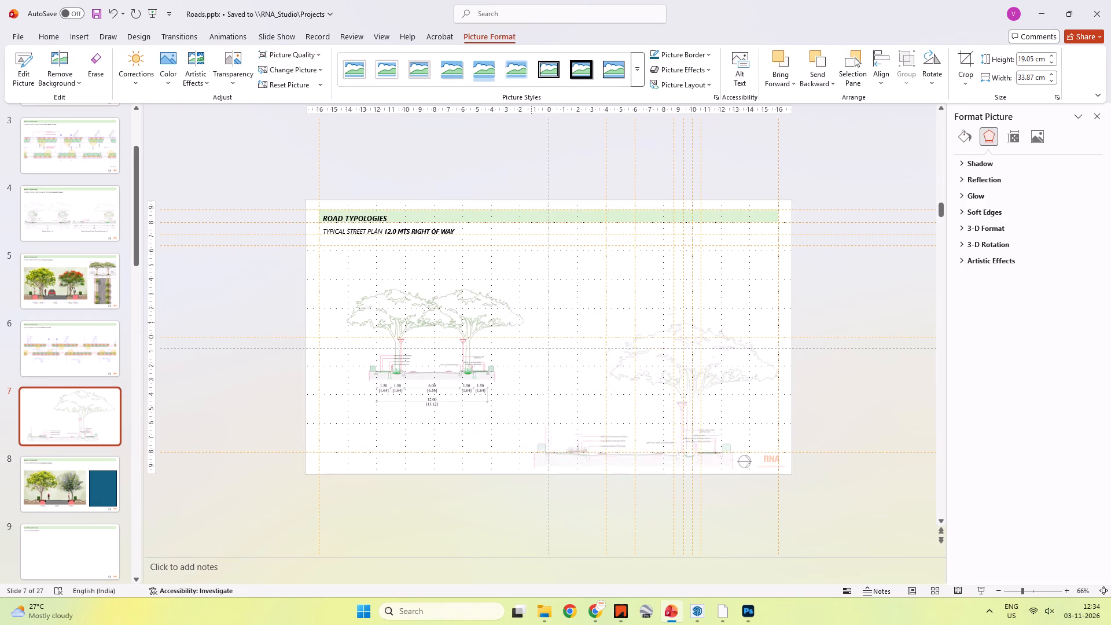
left_click_drag(531, 322, 548, 350, "shift")
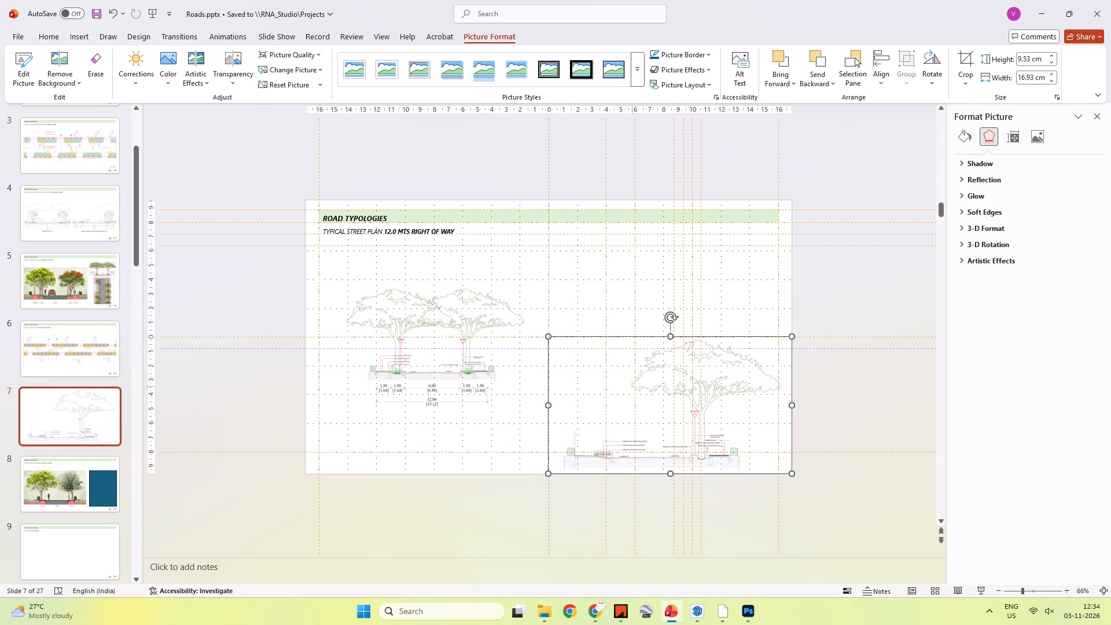
left_click_drag(790, 472, 777, 420)
left_click_drag(661, 429, 654, 363, "shift")
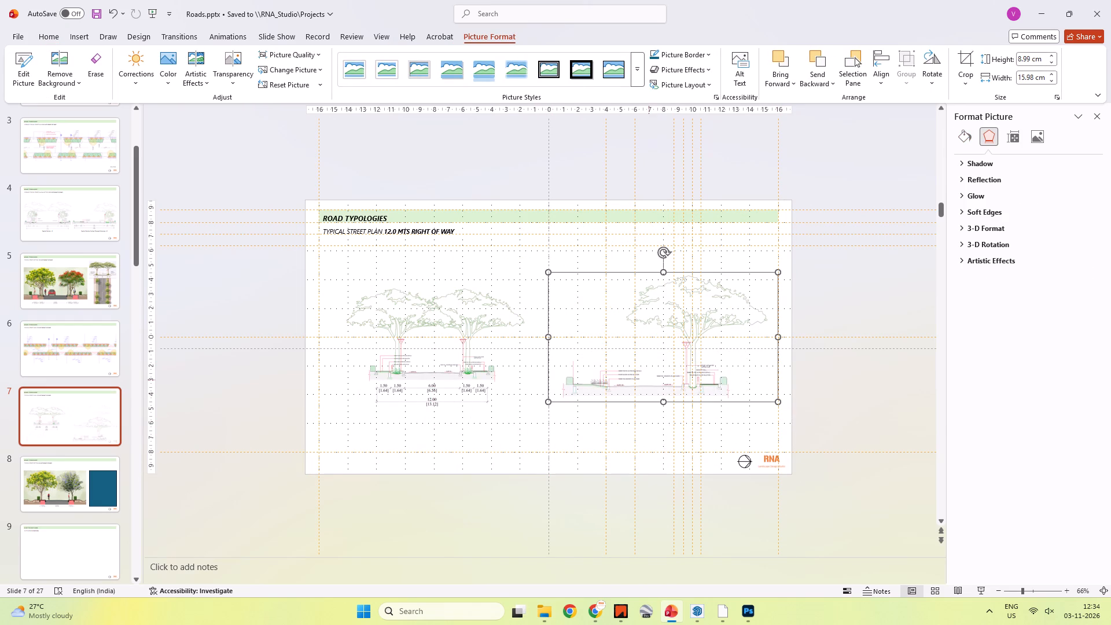
right_click(663, 373)
left_click(862, 382)
left_click(860, 412)
Move the Section A picture slightly down to line its road level up with Section B.
left_click(488, 363)
left_click_drag(451, 343, 451, 349, "shift")
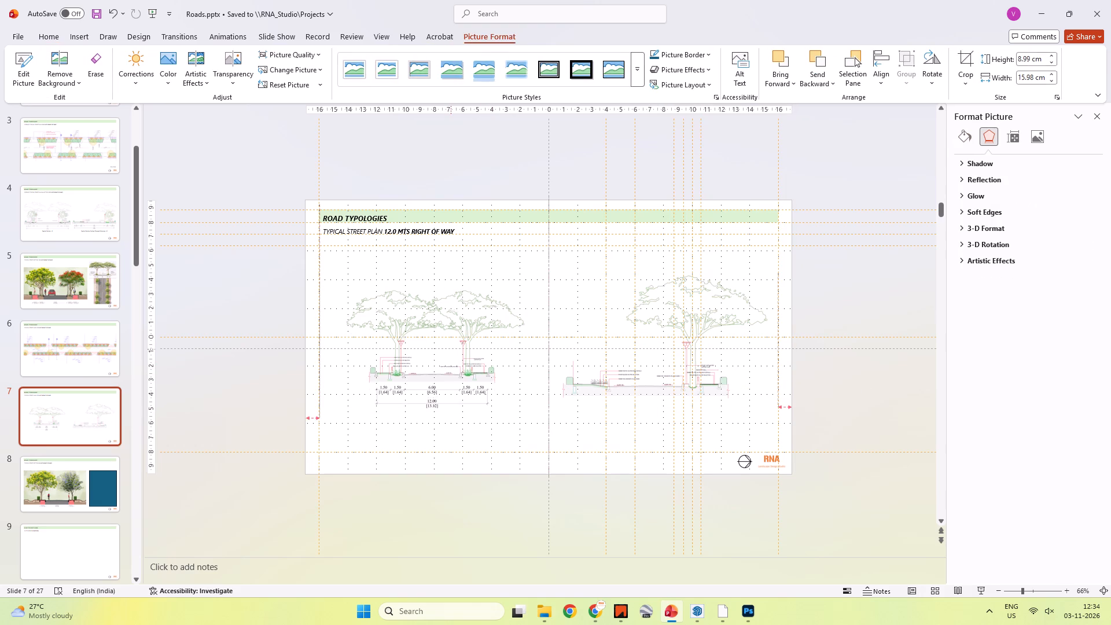
left_click_drag(451, 349, 453, 353, "shift")
scroll(456, 395, "up", 3, "ctrl")
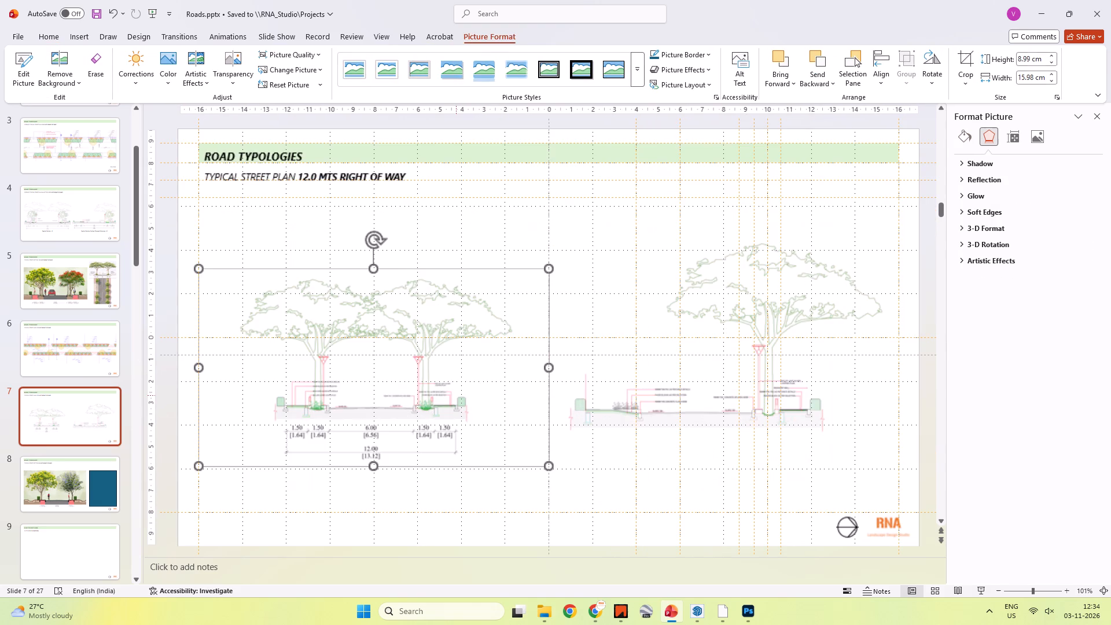
left_click(398, 396)
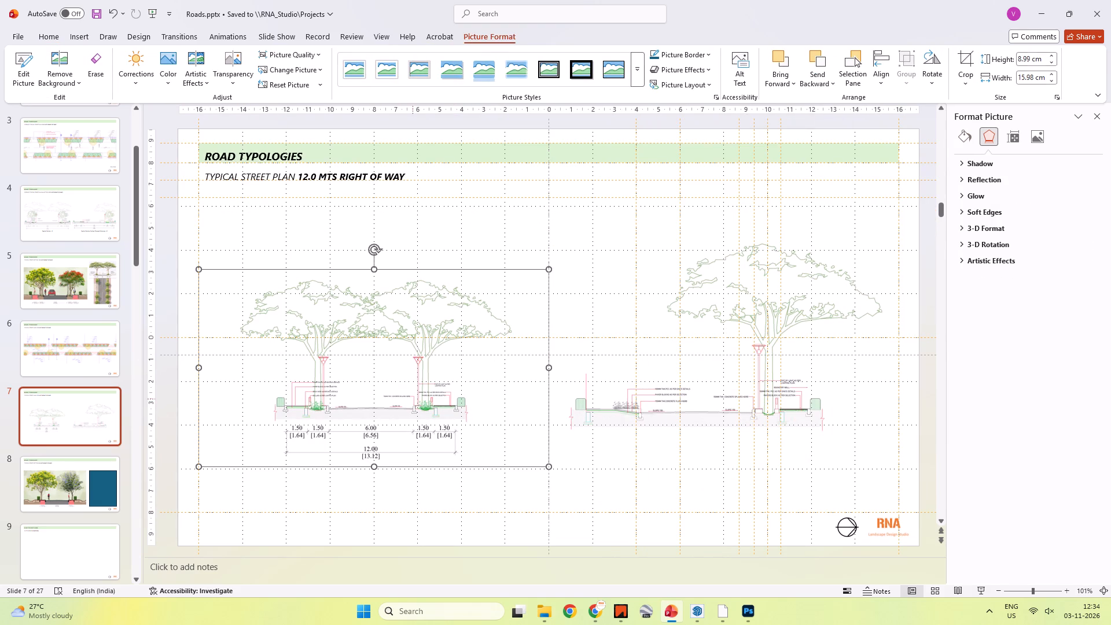
In the Road Sections drawing, copy the six dimensions under the two-tree section to the single-tree section, using the splayed kerb's road-side edge as base point.
key("alt+Tab")
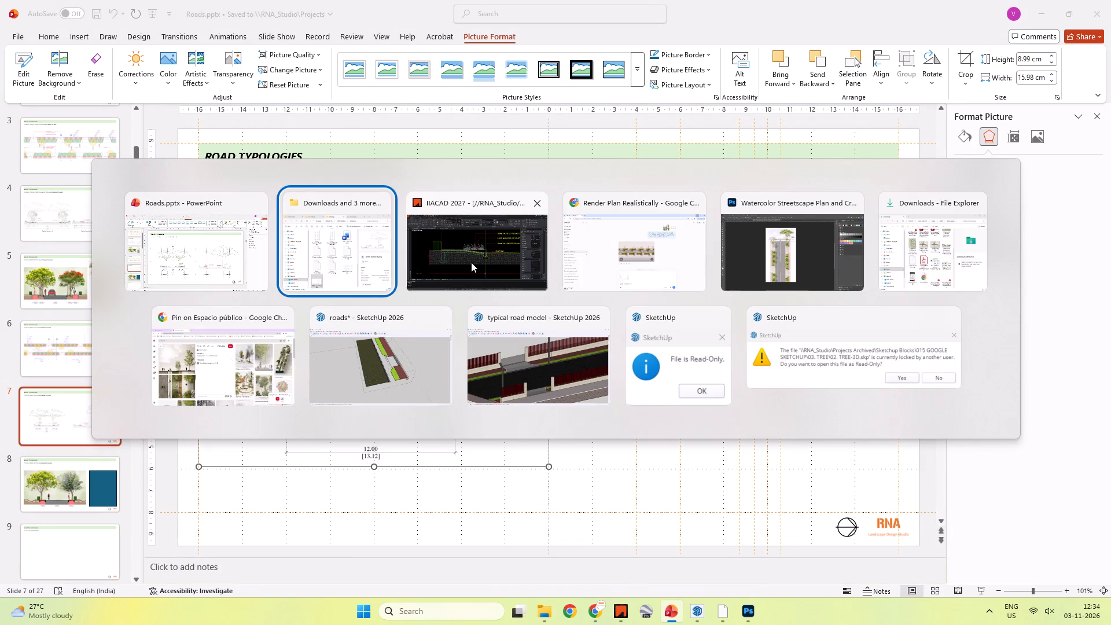
left_click(471, 262, "alt")
scroll(564, 329, "down", 3)
middle_click_drag(572, 323, 328, 319)
scroll(410, 309, "down", 3)
middle_click_drag(413, 308, 452, 212)
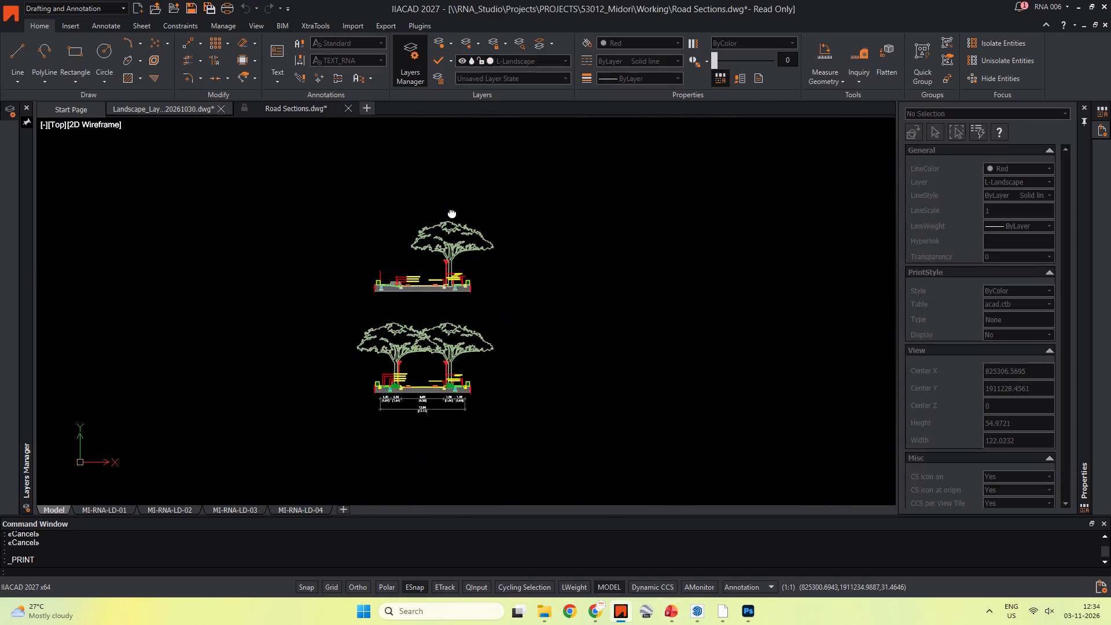
middle_click_drag(452, 212, 464, 192)
scroll(428, 307, "up", 3)
left_click(331, 310)
key("Escape")
left_click_drag(812, 449, 812, 448)
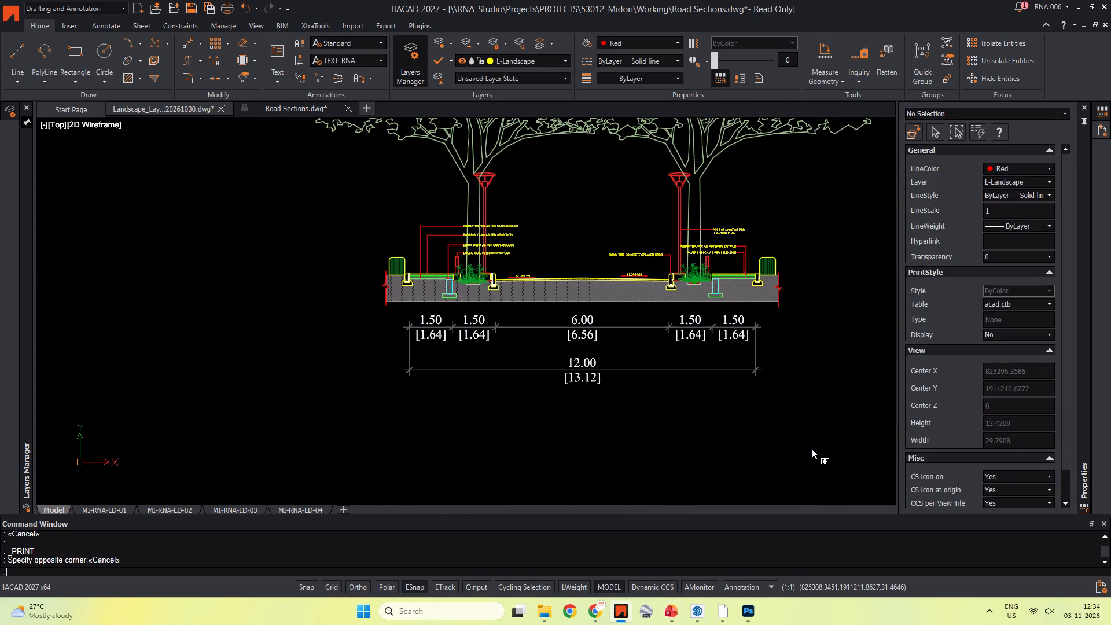
left_click_drag(812, 448, 783, 428)
left_click(359, 318)
key("c")
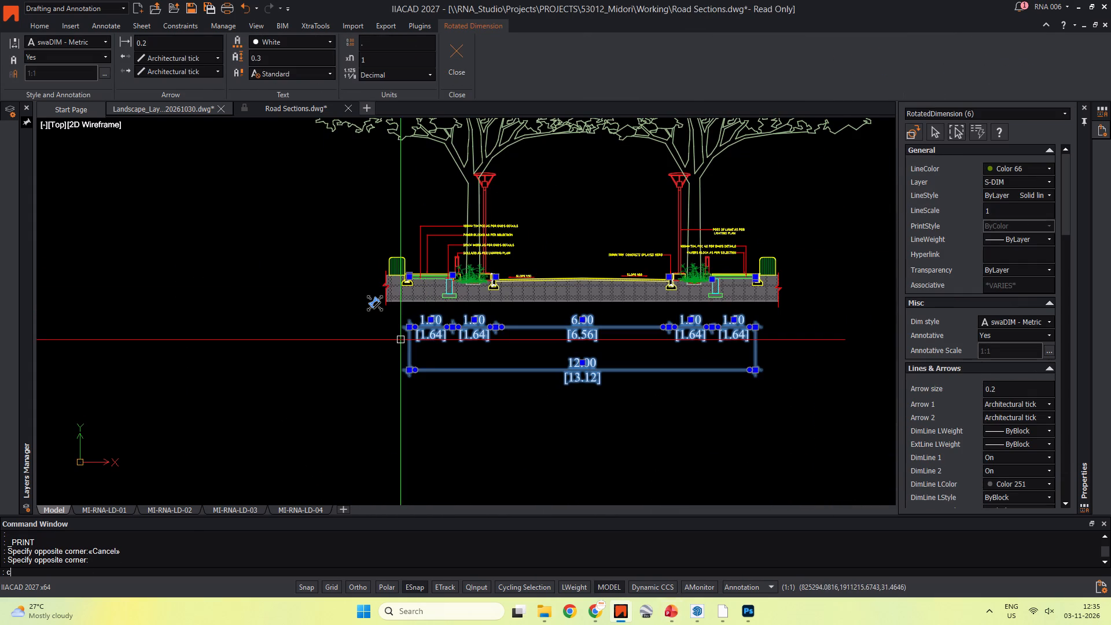
key("o")
key("space")
scroll(753, 287, "up", 3)
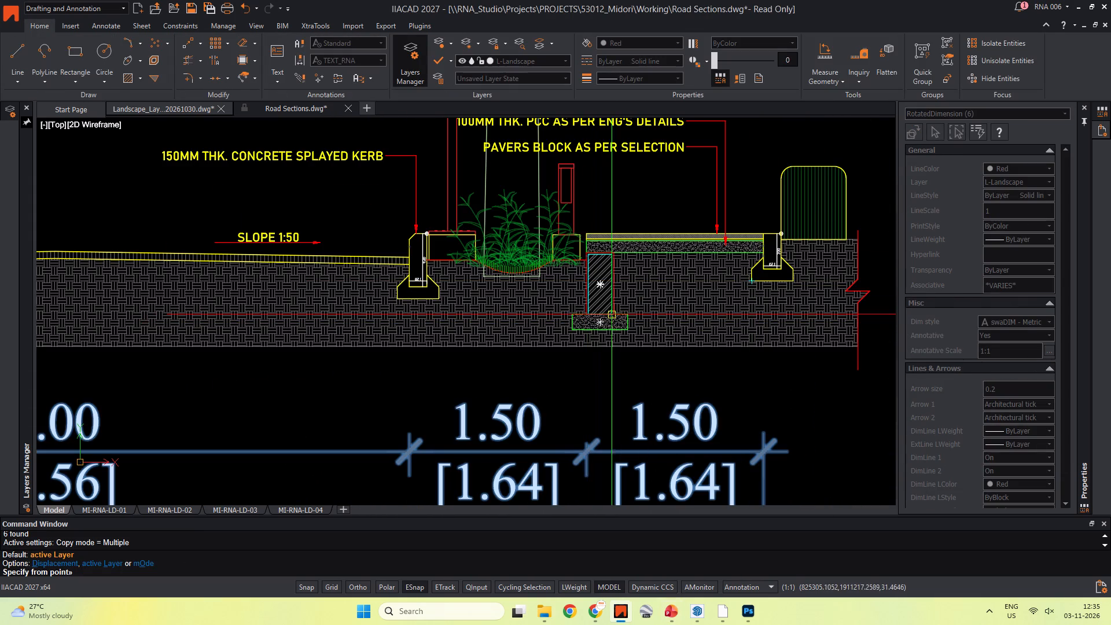
middle_click_drag(455, 287, 596, 312)
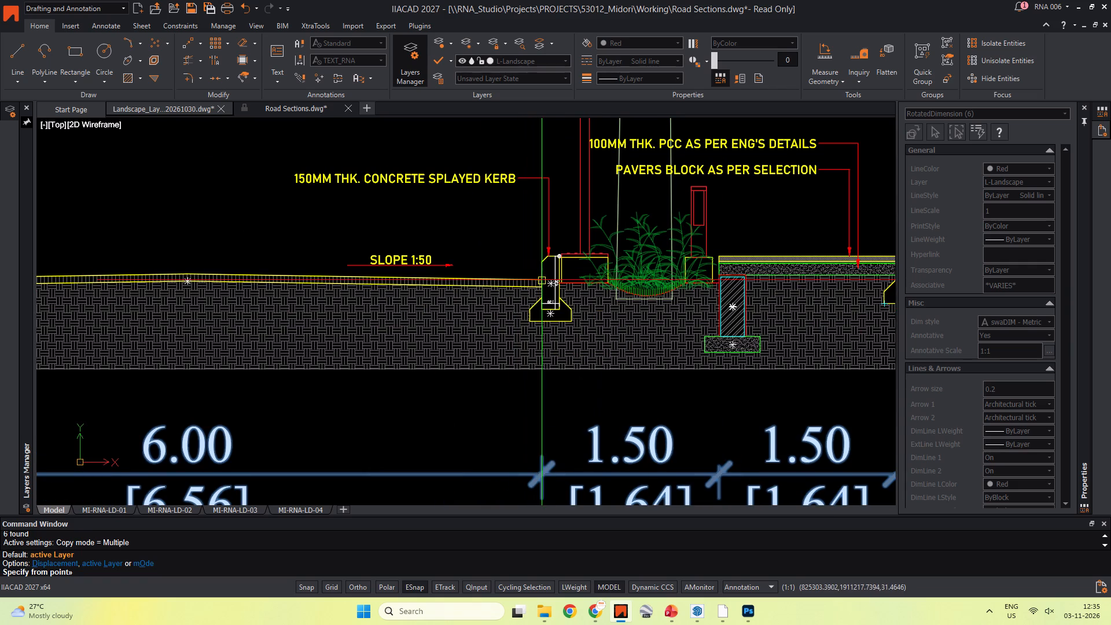
left_click(542, 278)
scroll(524, 191, "down", 3)
middle_click_drag(524, 191, 559, 408)
scroll(576, 199, "down", 1)
middle_click_drag(576, 199, 573, 294)
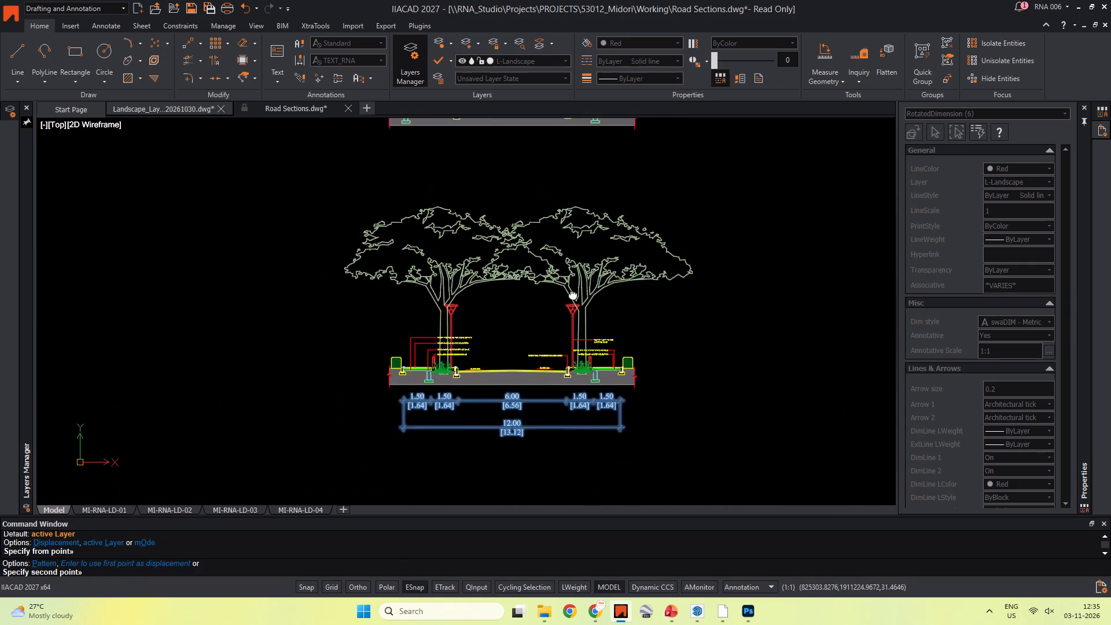
middle_click_drag(573, 294, 572, 320)
scroll(561, 193, "up", 4)
left_click(576, 255)
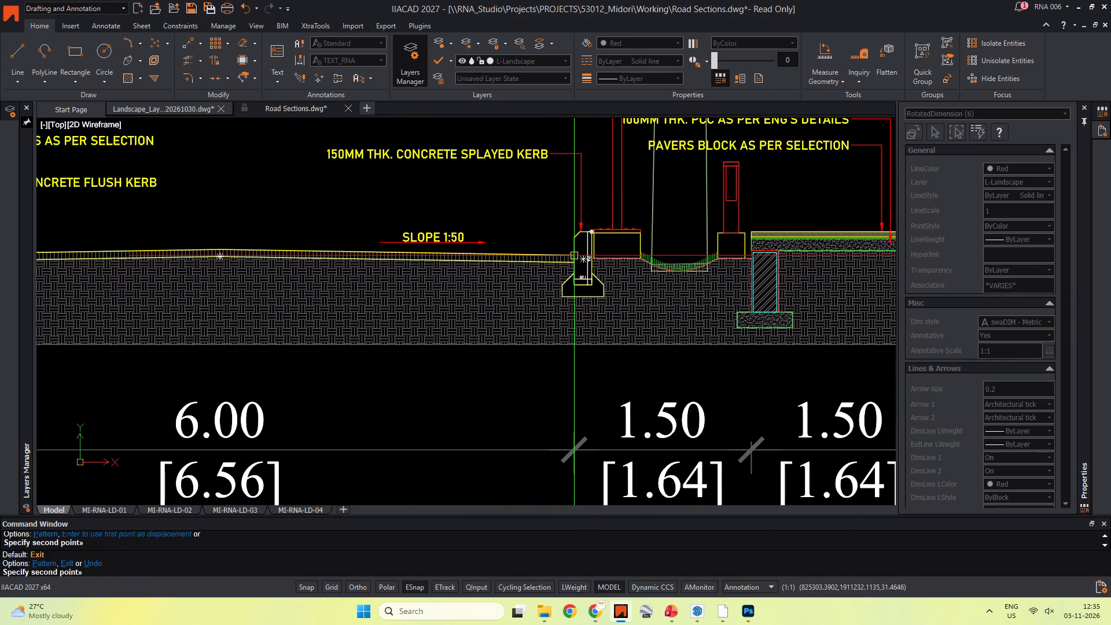
key("Escape")
scroll(608, 313, "down", 4)
middle_click_drag(612, 313, 632, 279)
key("Escape")
key("Escape")
scroll(718, 336, "down", 1)
middle_click(718, 336)
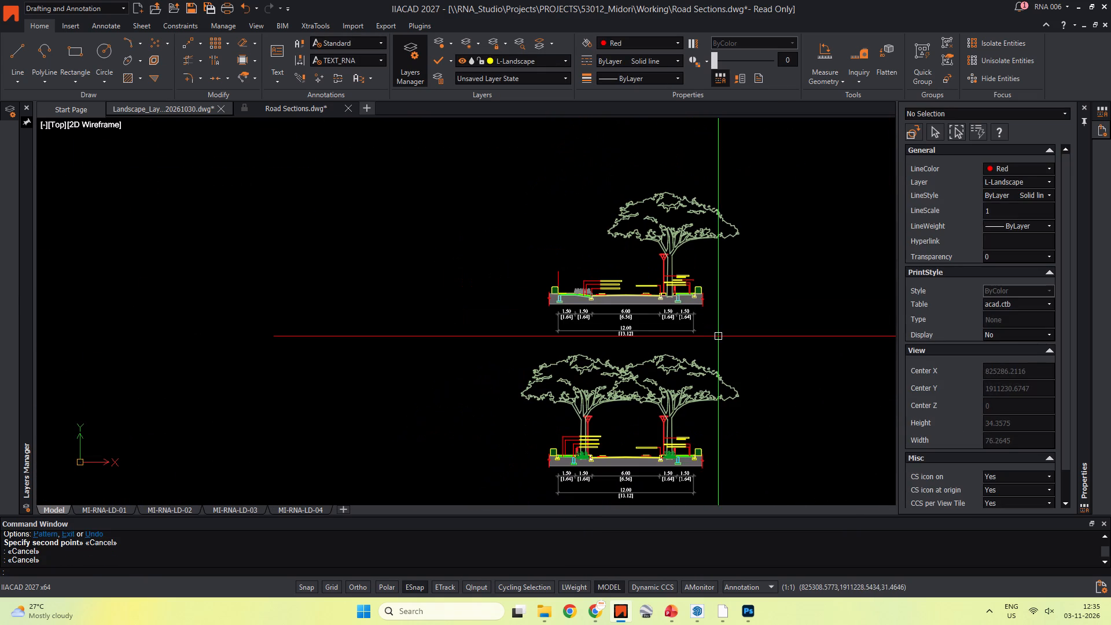
Set up the single-tree section print with the previous settings, window the print area around the section and its new dimensions, and preview it.
key("ctrl+p")
left_click(120, 205)
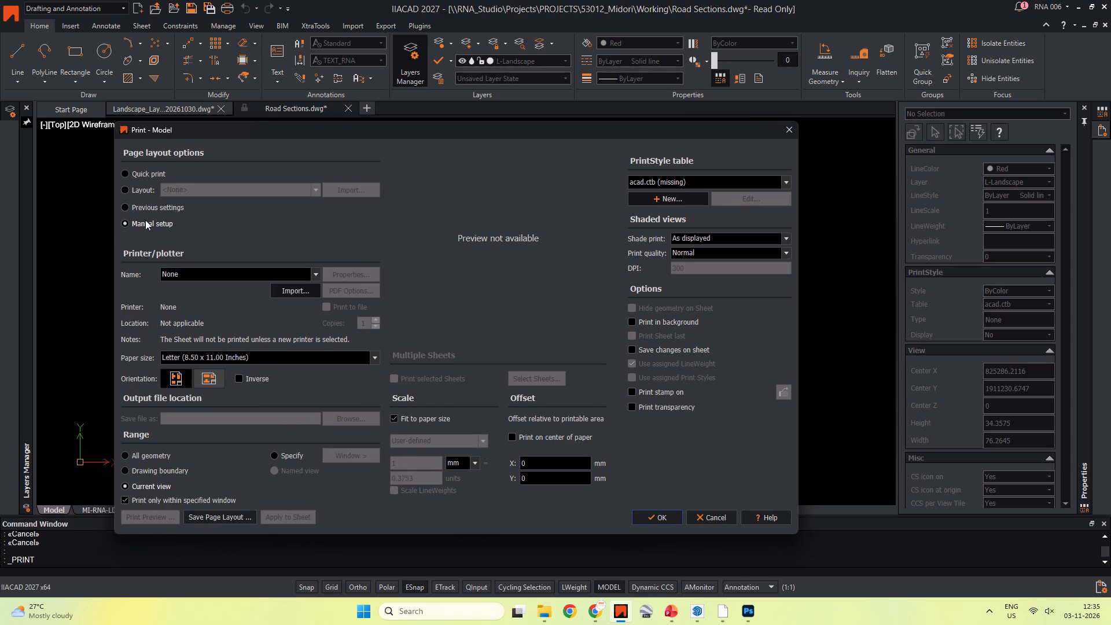
left_click(140, 207)
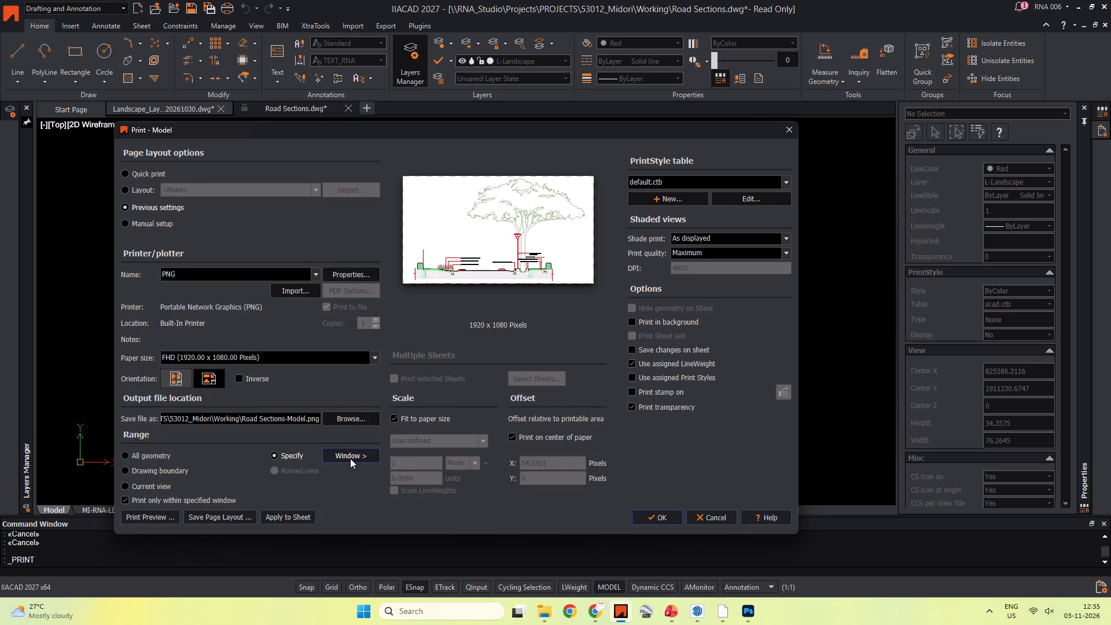
left_click(350, 458)
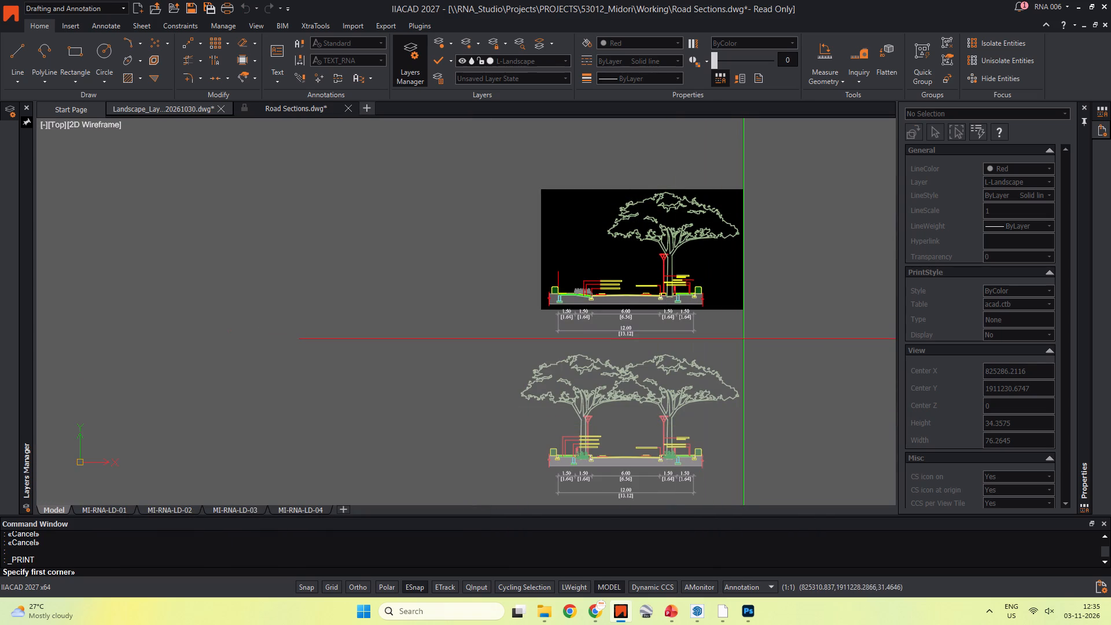
left_click(744, 337)
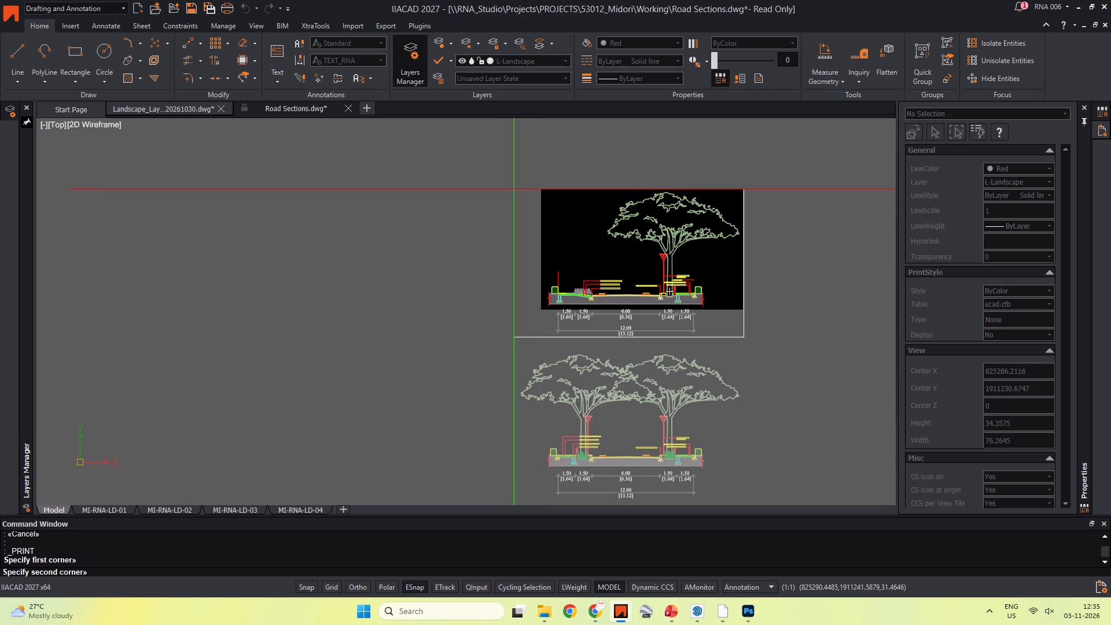
left_click(512, 188)
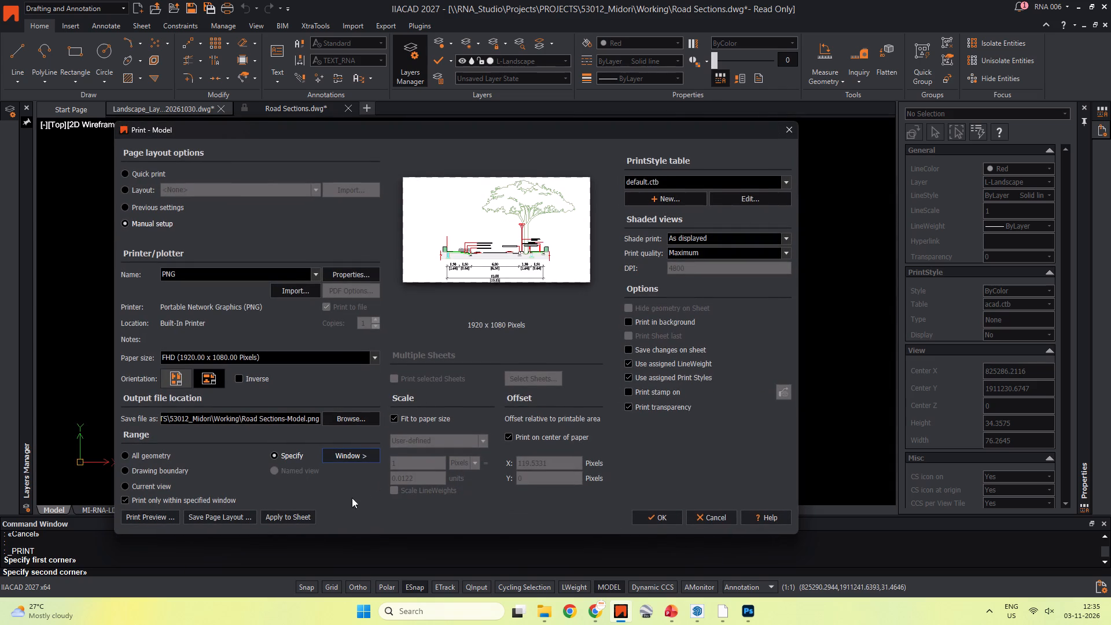
left_click(138, 516)
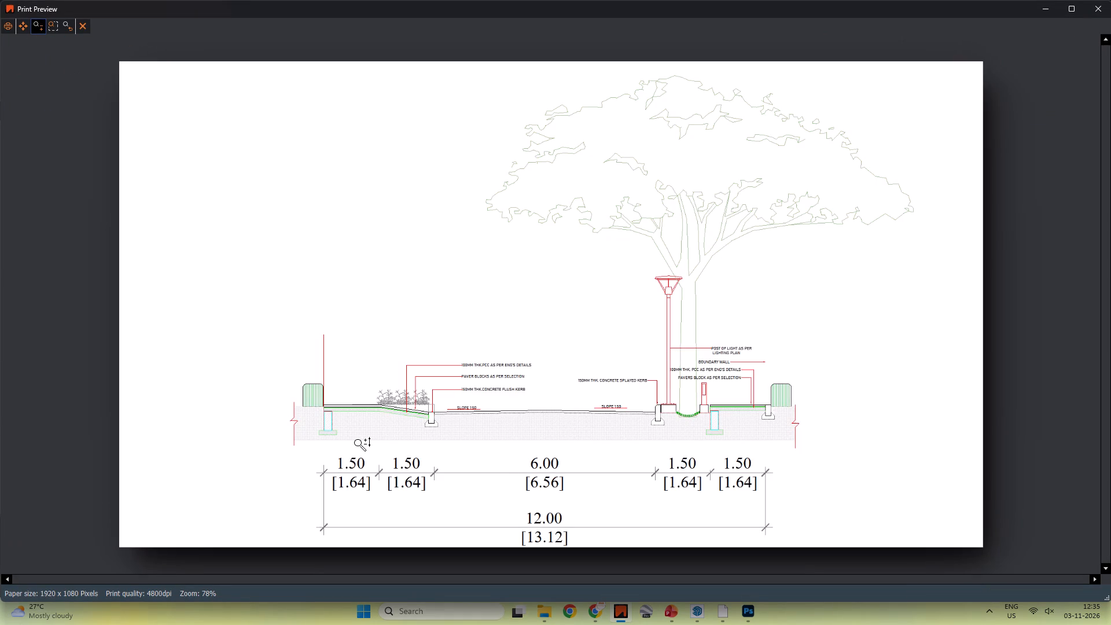
key("Escape")
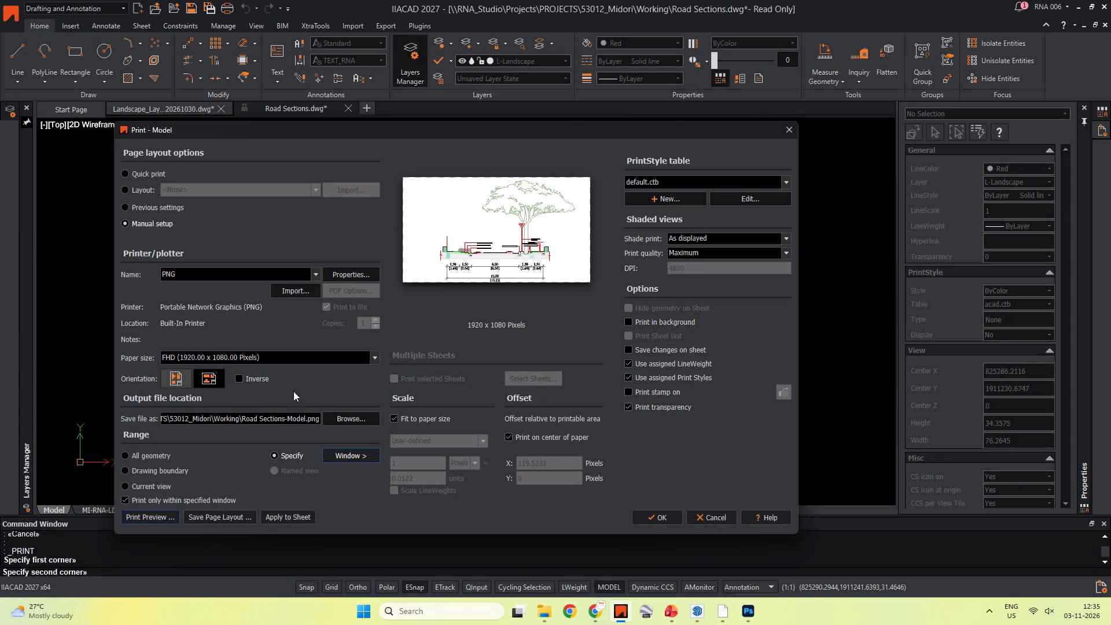
Output the single-tree section print as 12mts_Section_B.png in the Working folder, replacing the existing file.
left_click(347, 421)
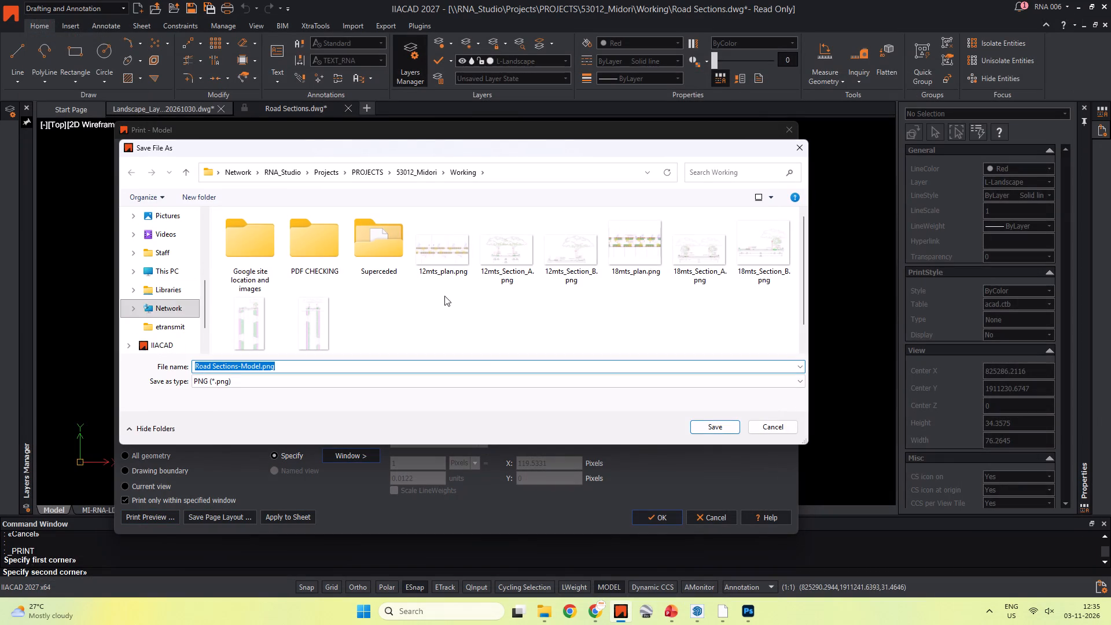
left_click(598, 253)
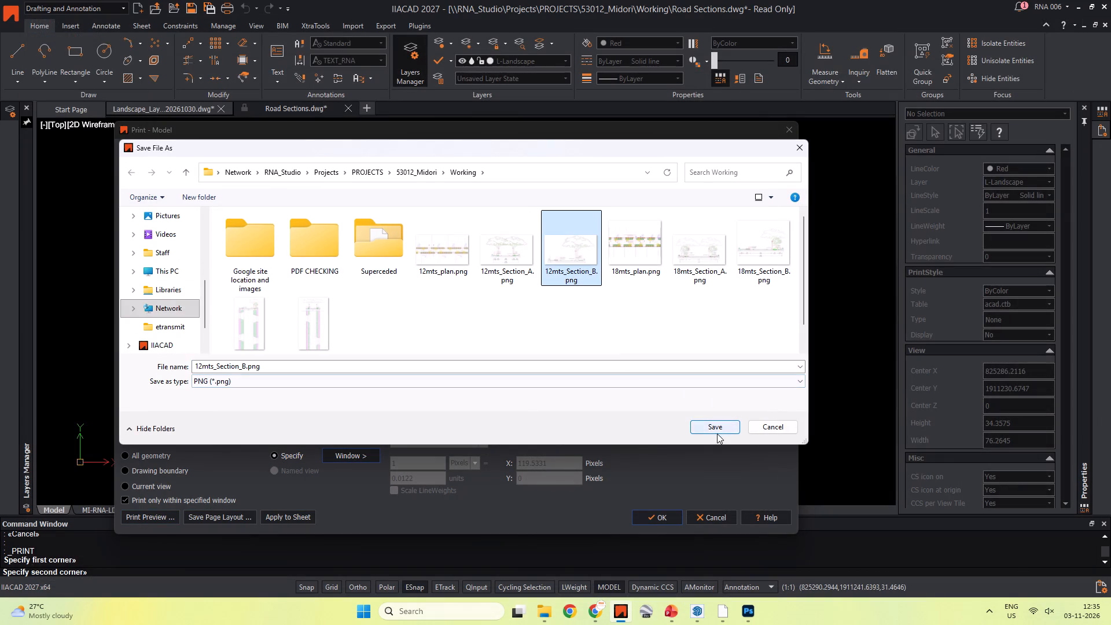
left_click(718, 434)
left_click_drag(571, 303, 577, 307)
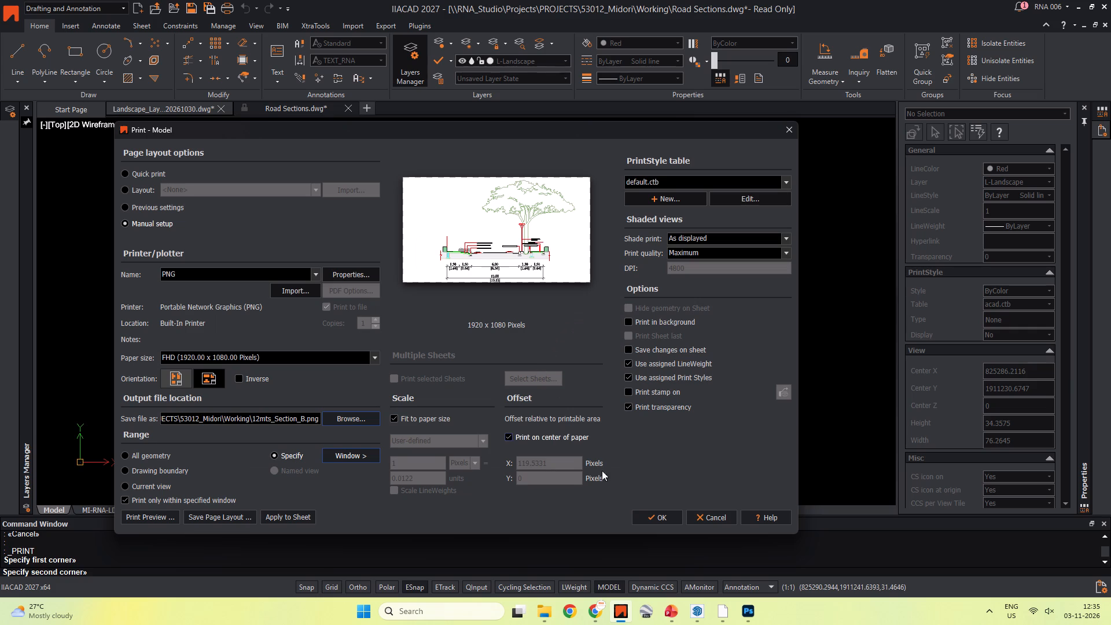
left_click(654, 523)
left_click(426, 348)
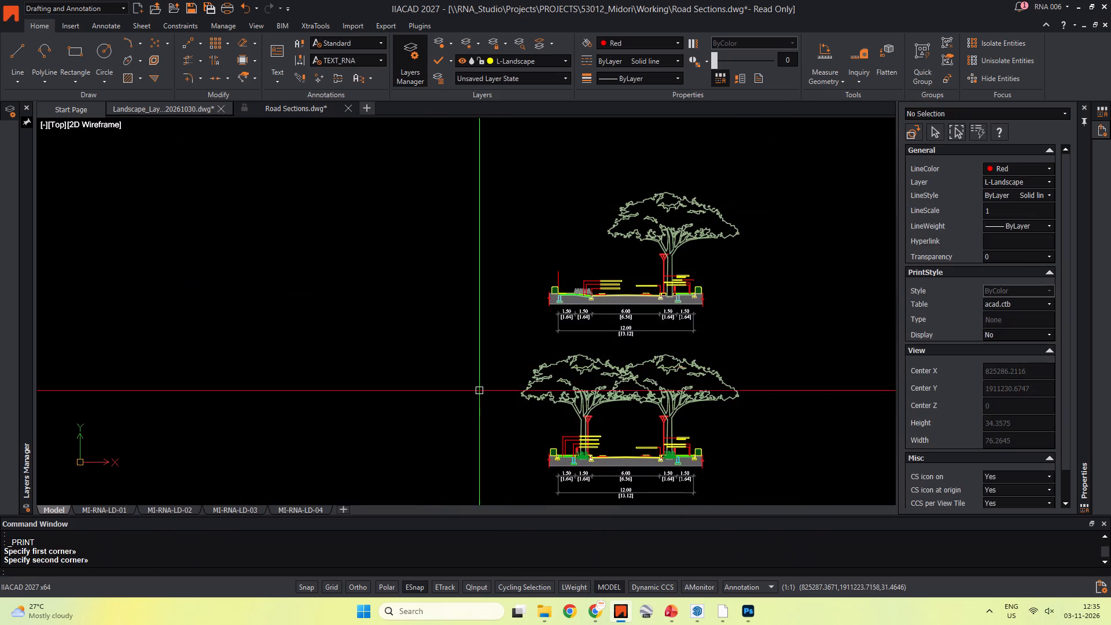
Switch to the Roads presentation and delete the old Section B picture without dimensions from slide 7.
key("alt+Tab")
left_click(429, 373)
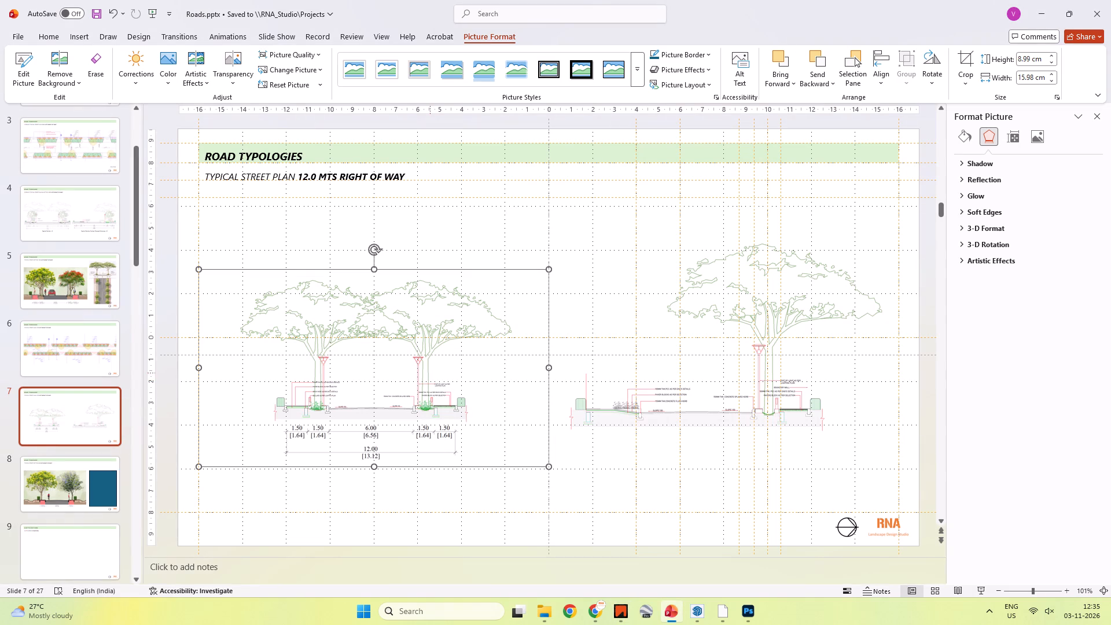
left_click(683, 370)
key("Delete")
Crop the blank side margins of the Section A picture on slide 7 close to the outer edges of the two tree canopies.
left_click(451, 384)
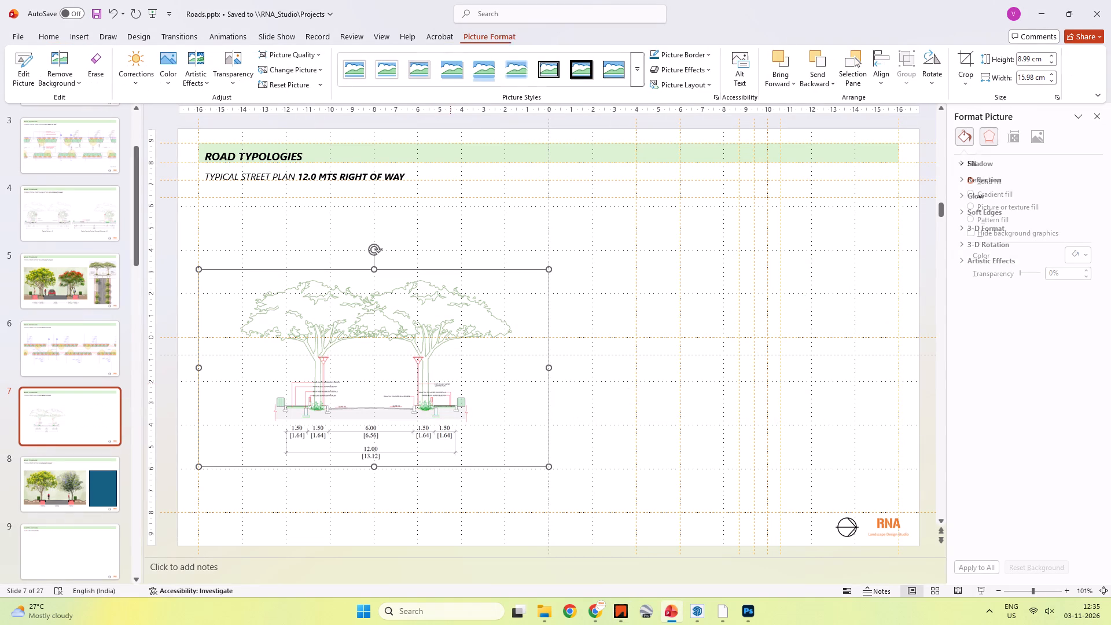
right_click(450, 384)
left_click(516, 411)
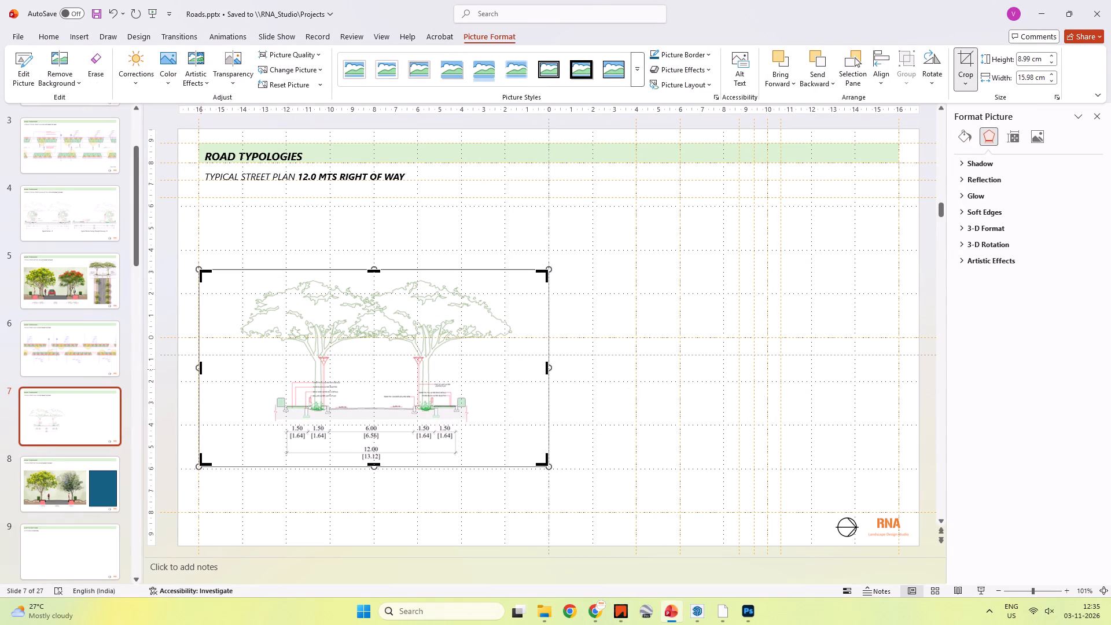
left_click_drag(203, 369, 240, 362)
key("ctrl+z")
left_click_drag(201, 369, 253, 365)
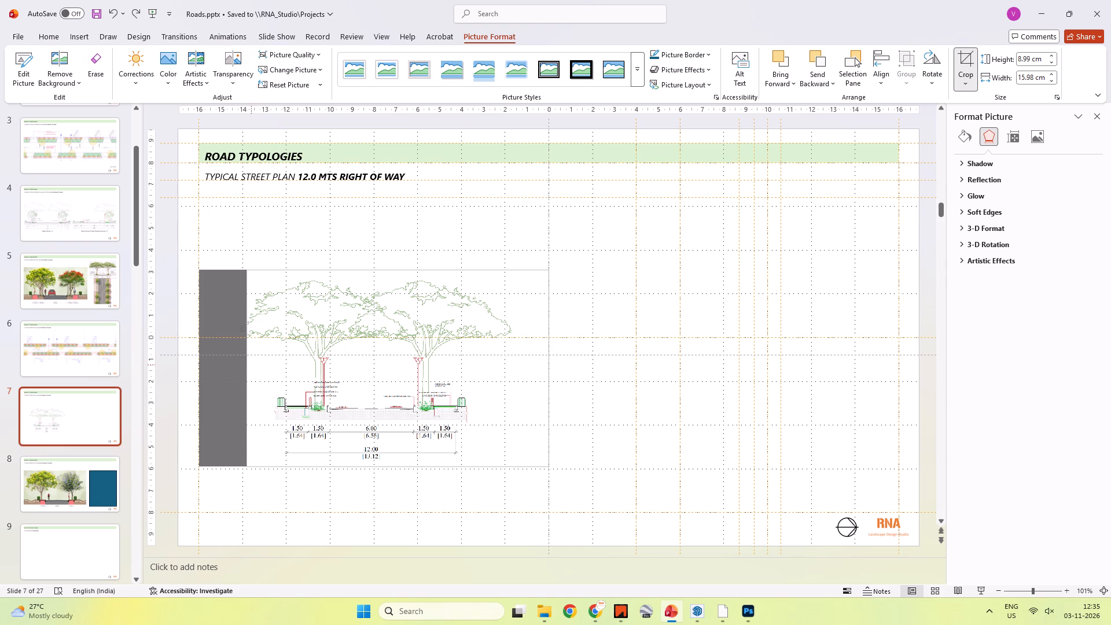
left_click_drag(253, 365, 247, 365)
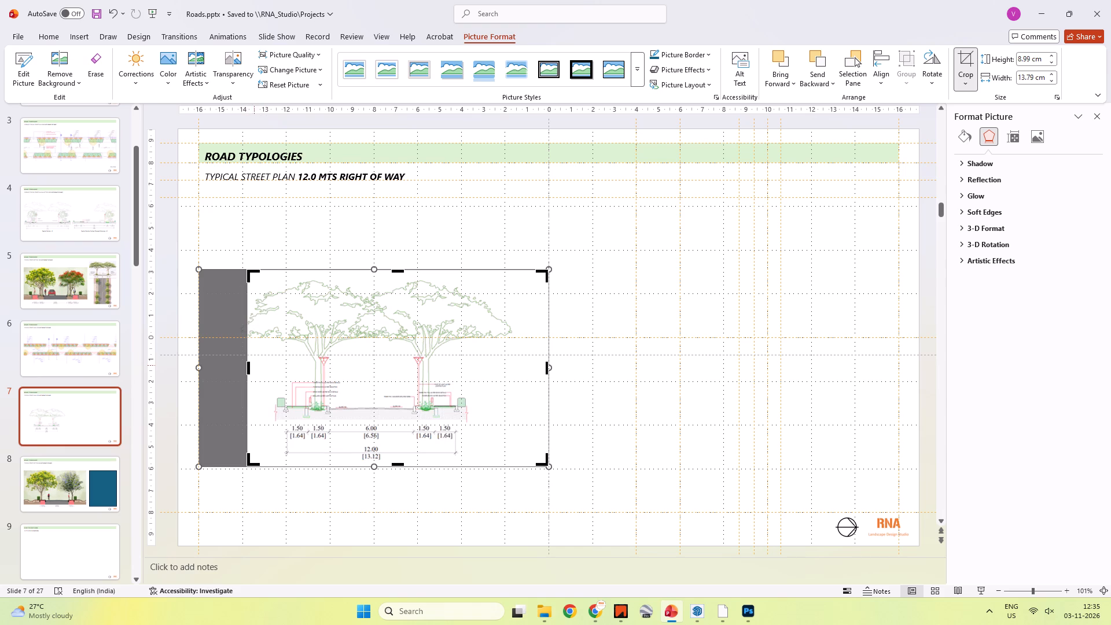
left_click_drag(549, 366, 493, 367)
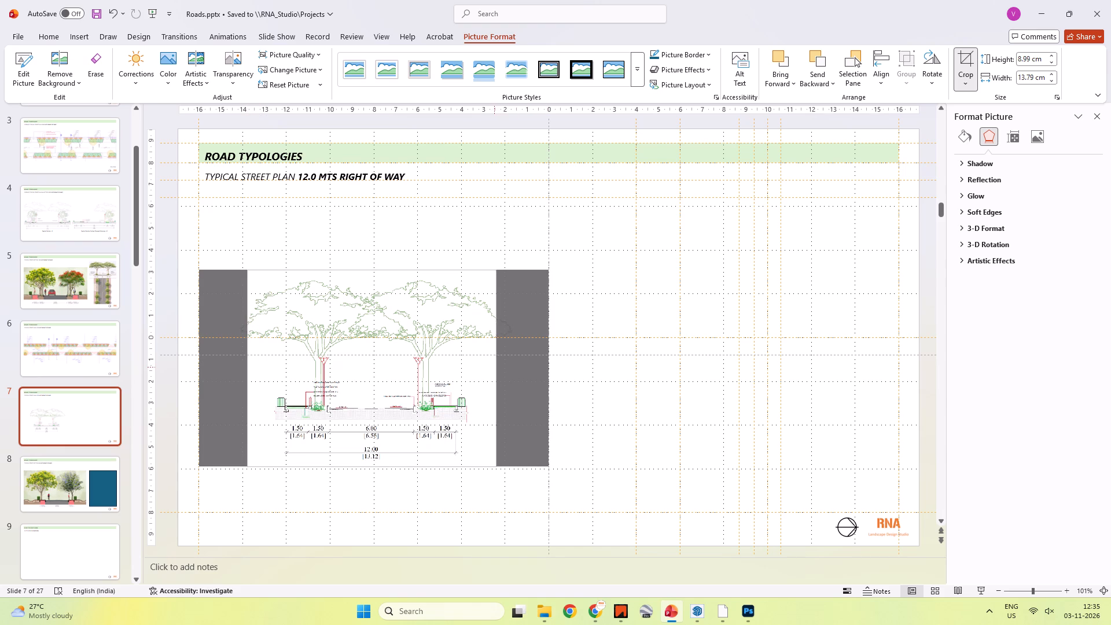
left_click_drag(493, 367, 486, 366)
left_click(665, 411)
Align the cropped Section A picture to the left margin guide, enlarge it proportionally to the centre guide, and lower it slightly.
left_click_drag(385, 385, 345, 381, "shift")
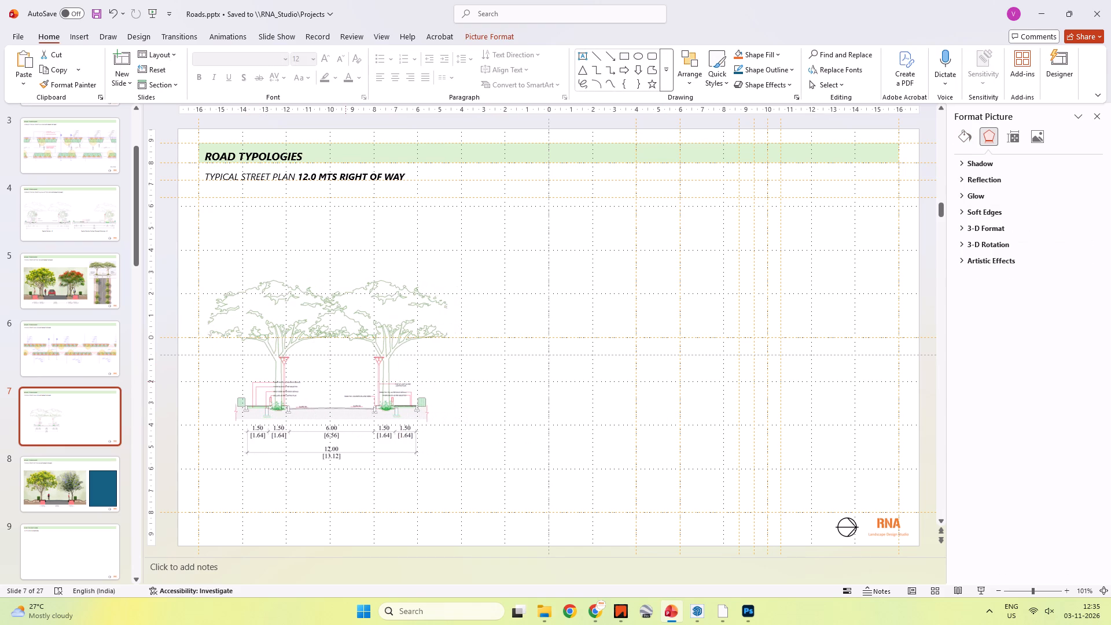
left_click_drag(345, 381, 339, 383, "shift")
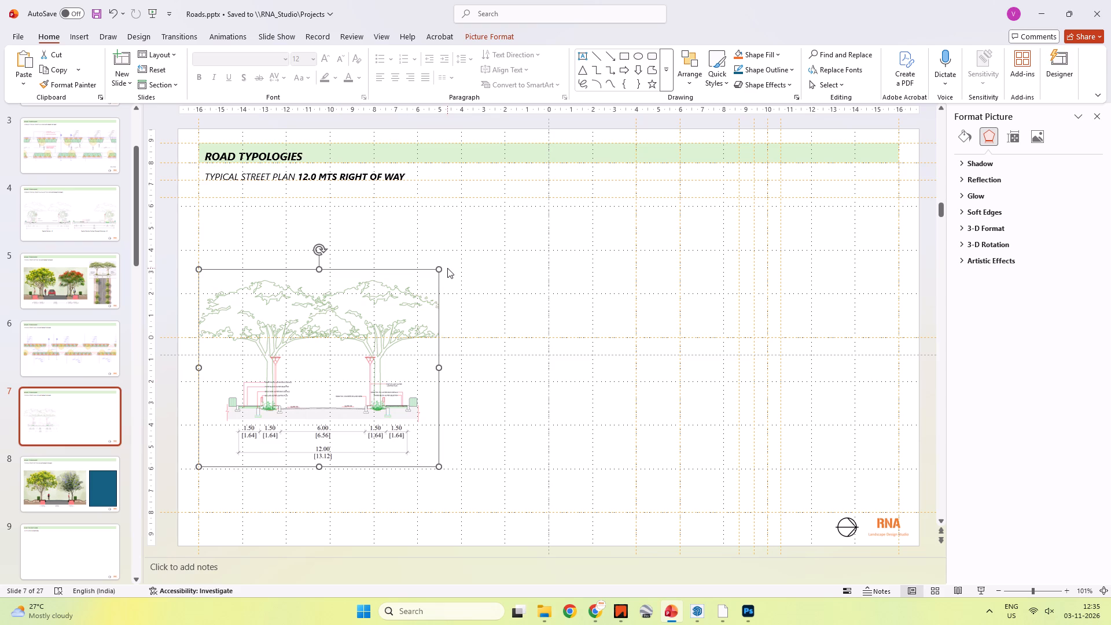
left_click_drag(440, 268, 548, 247, "shift")
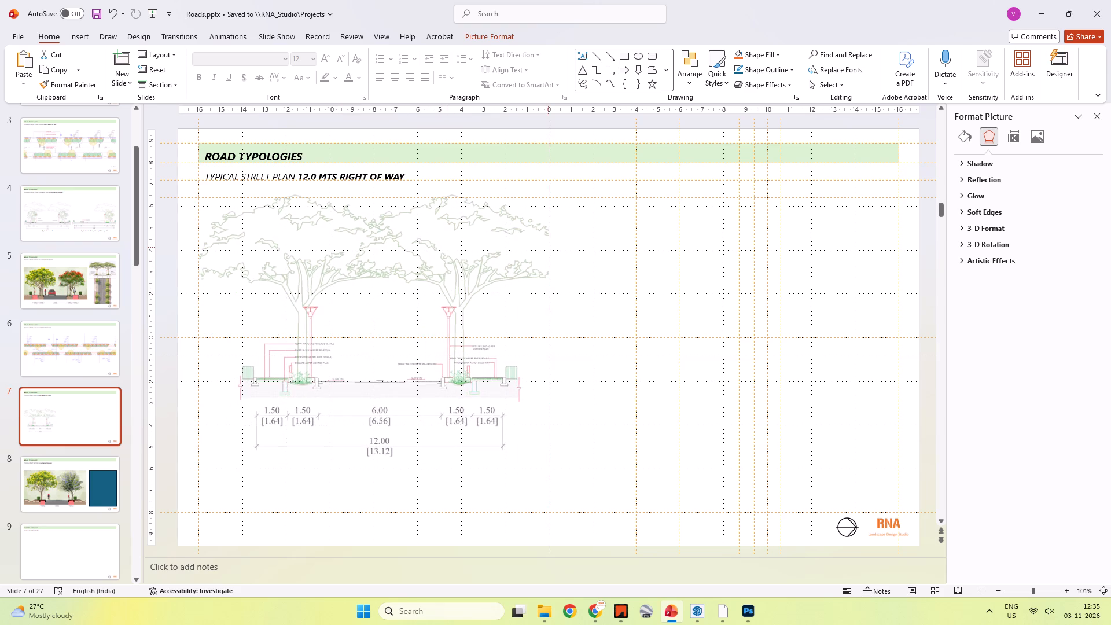
left_click_drag(548, 247, 549, 247, "shift")
left_click_drag(476, 252, 475, 280, "shift")
left_click(583, 332)
Copy the updated 12mts_Section_B.png from the Working folder in File Explorer and paste it onto slide 7 of the Roads presentation.
key("alt+Tab")
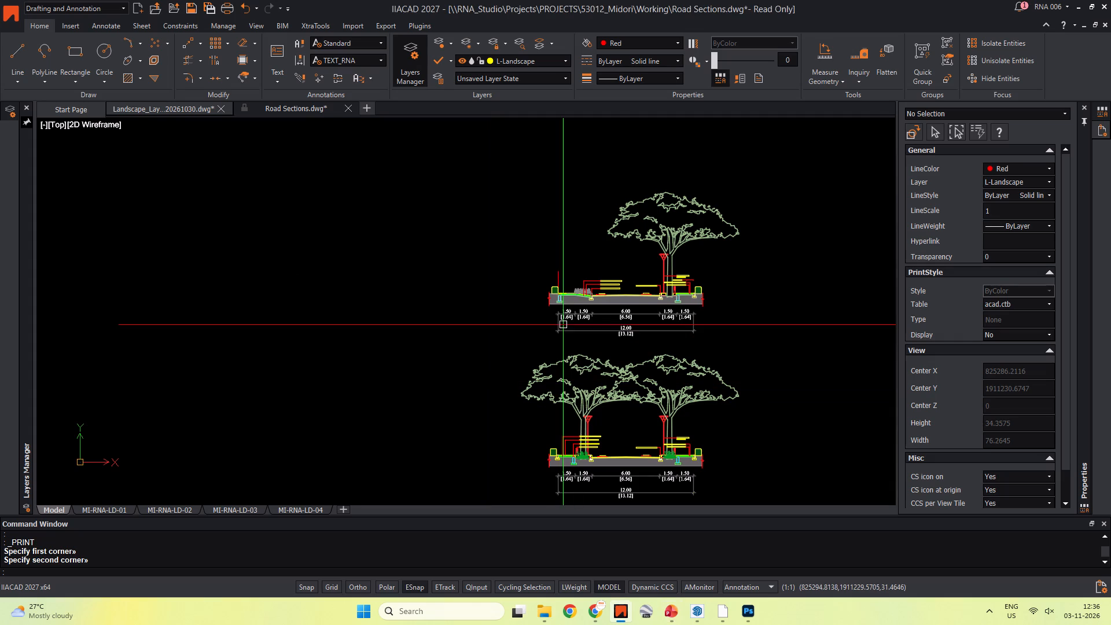
scroll(561, 352, "down", 1)
middle_click_drag(551, 348, 442, 344)
key("alt+Tab")
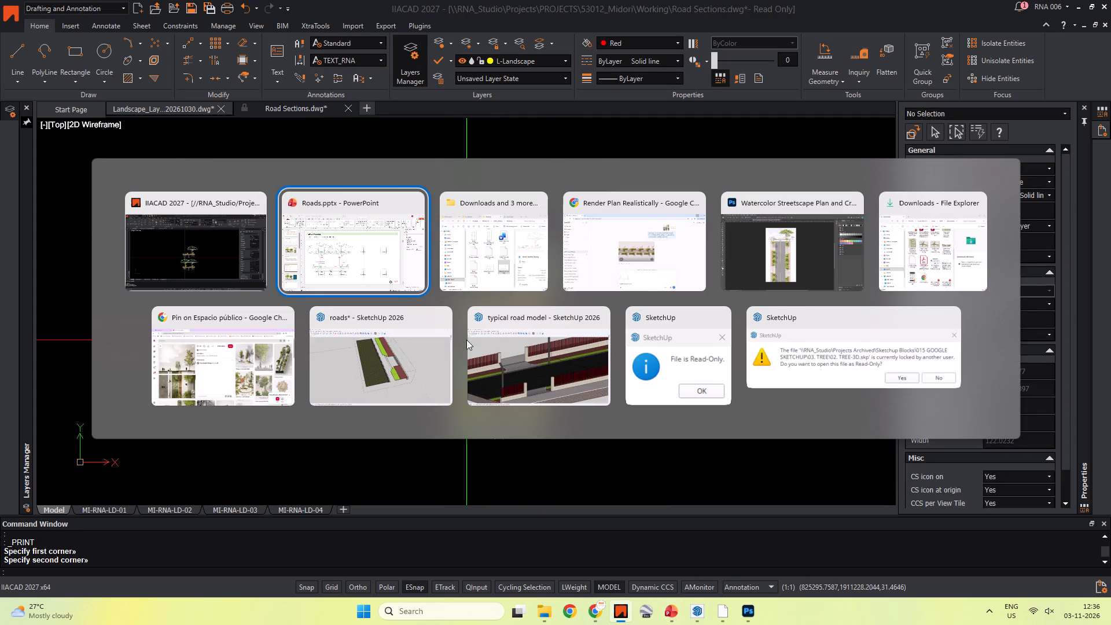
key("alt+Tab")
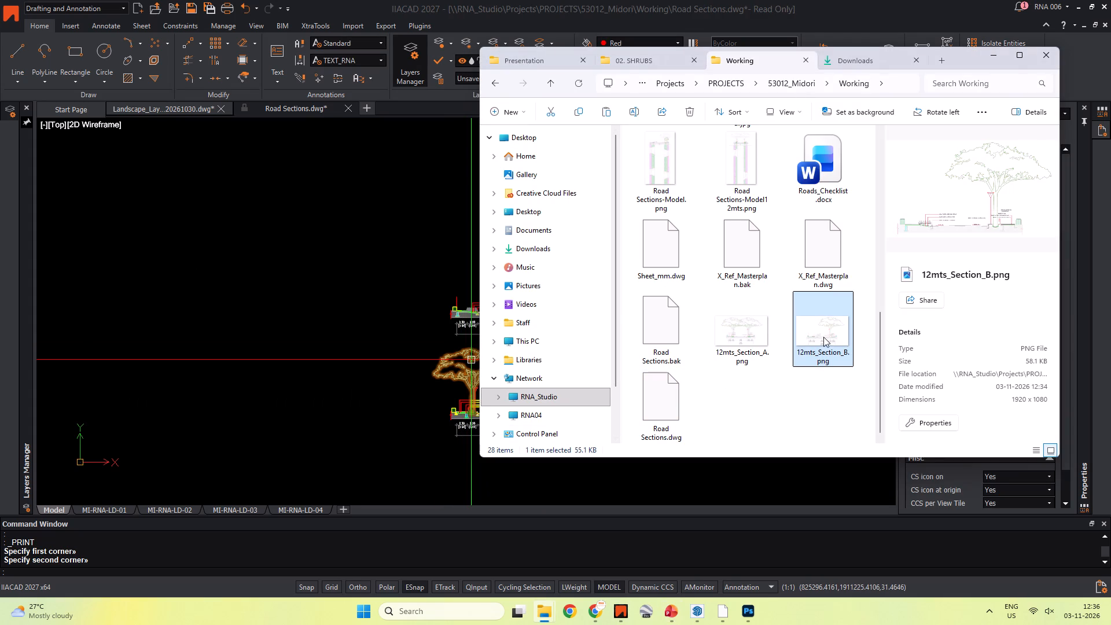
left_click(836, 327)
right_click(832, 329)
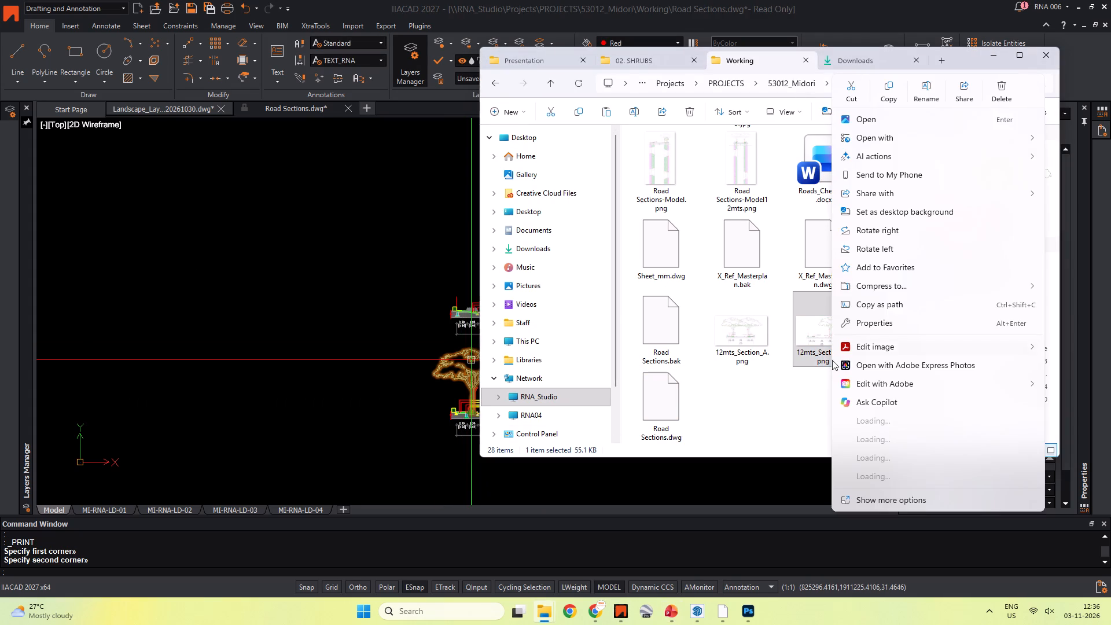
key("ctrl+c")
left_click(778, 405)
key("alt+Tab")
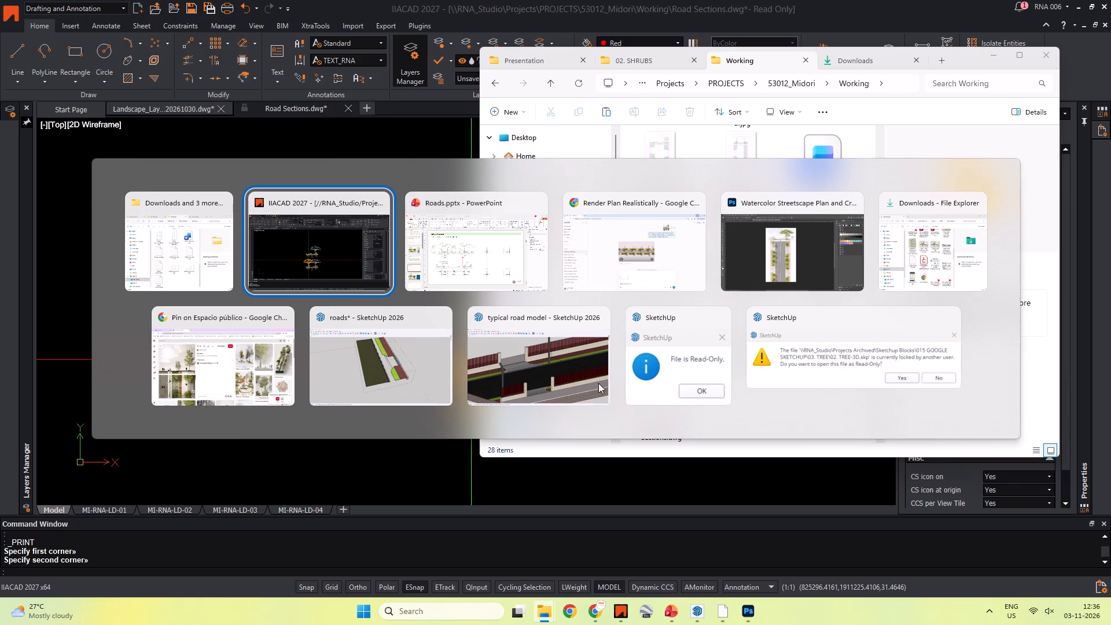
key("alt+Tab")
left_click(608, 384)
key("ctrl+v")
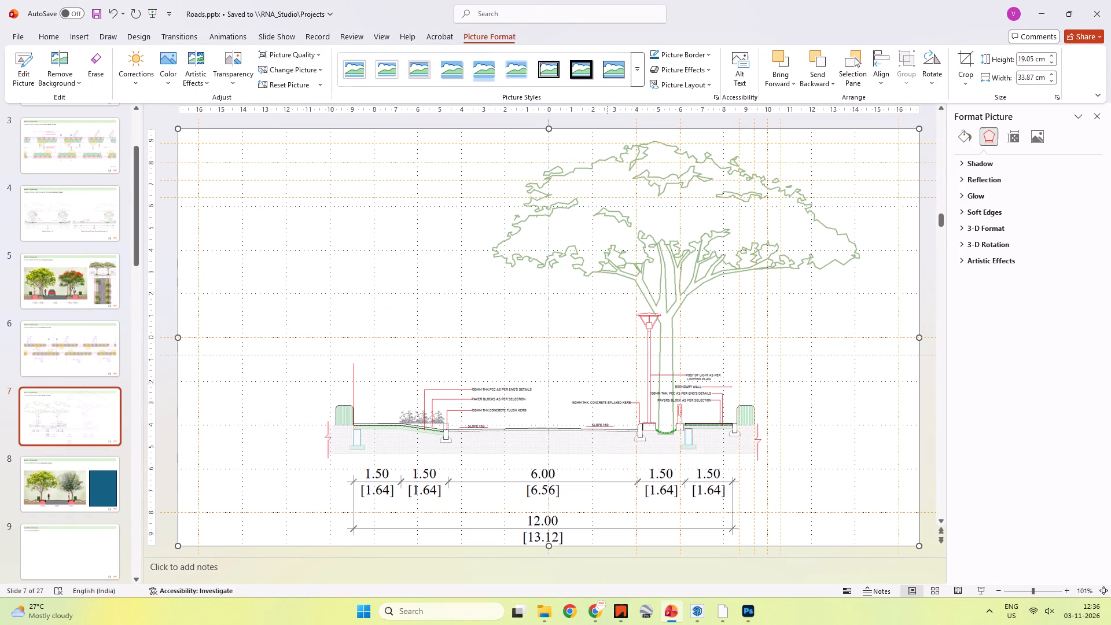
Crop the blank side margins of the pasted Section B picture to a width of about 25.26 cm.
scroll(562, 358, "down", 2, "ctrl")
right_click(557, 355)
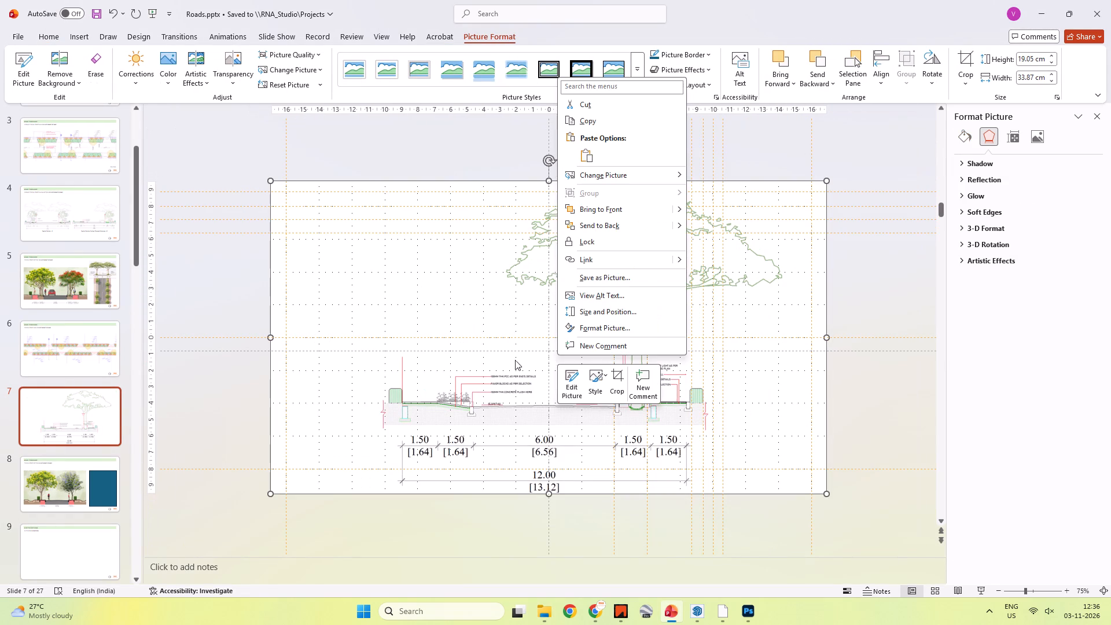
key("Escape")
right_click(534, 359)
left_click(590, 383)
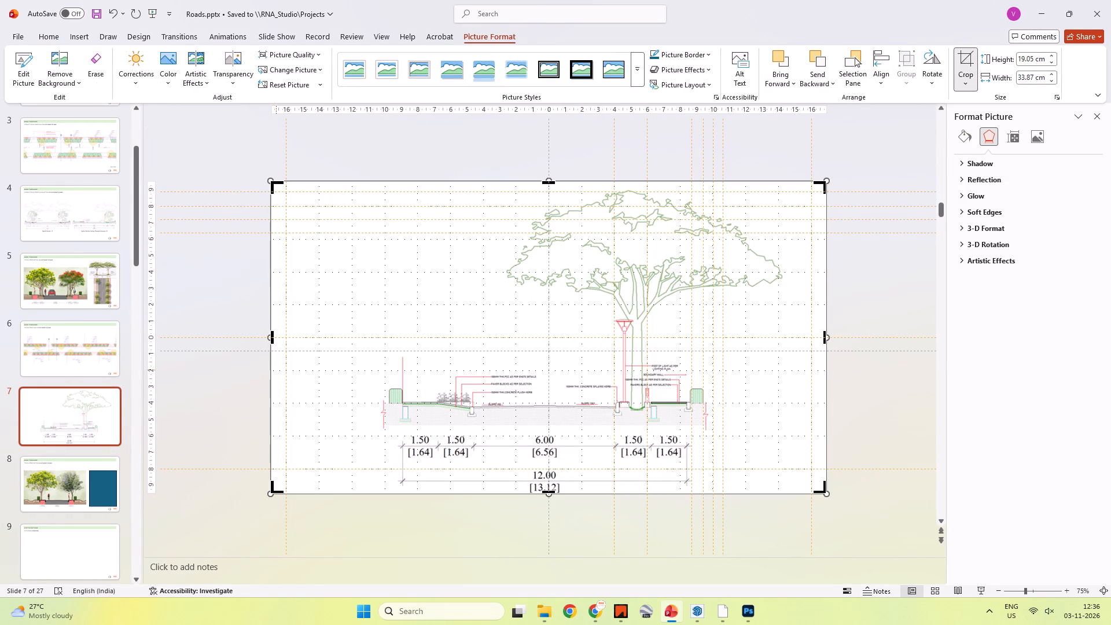
left_click_drag(273, 341, 373, 341)
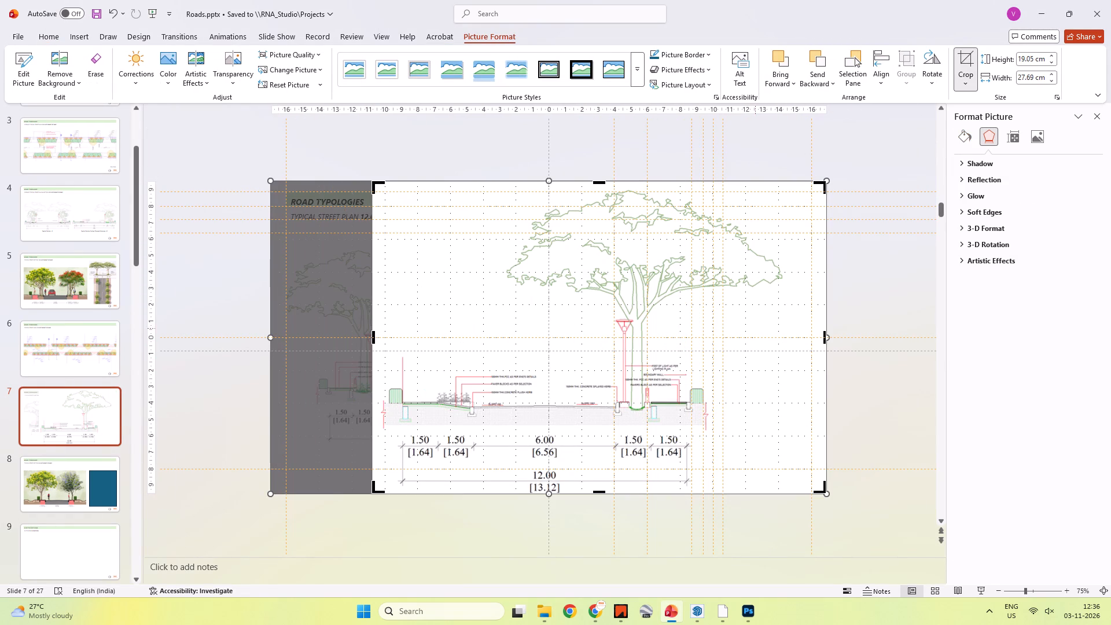
left_click_drag(825, 339, 786, 335)
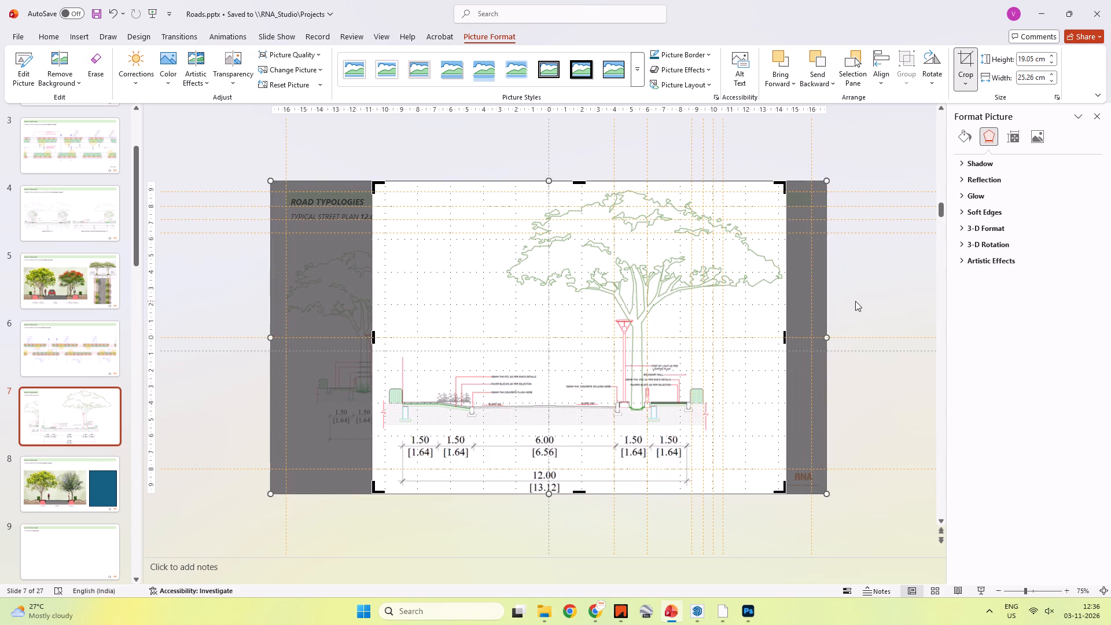
left_click(855, 301)
Scale down the cropped Section B picture proportionally so its left edge meets the slide's centre guide.
left_click(599, 355)
left_click_drag(369, 181, 551, 350, "shift")
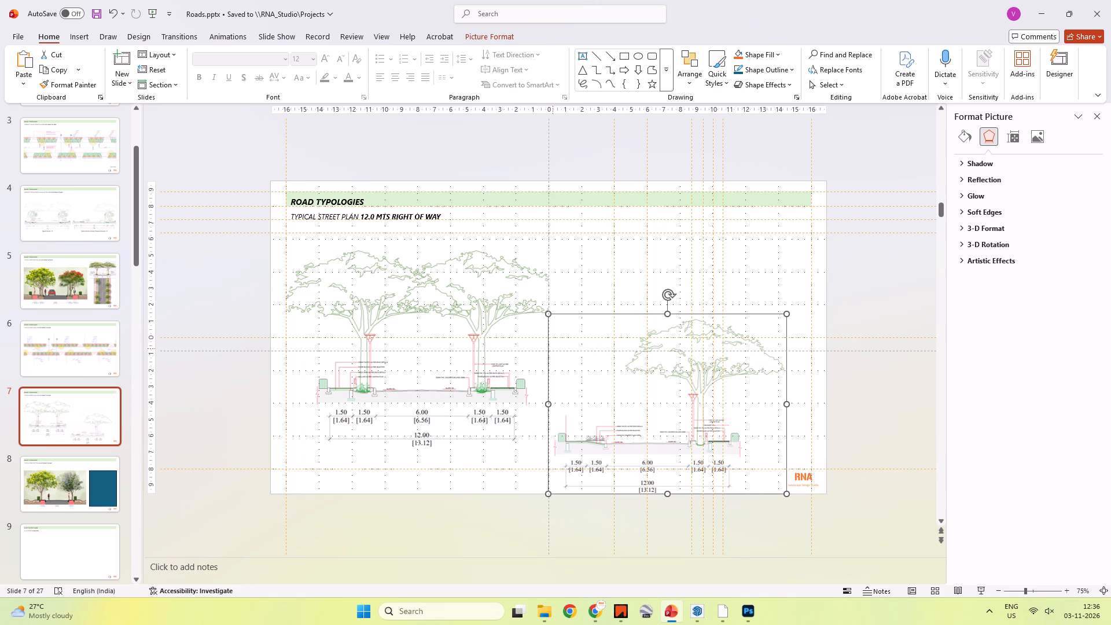
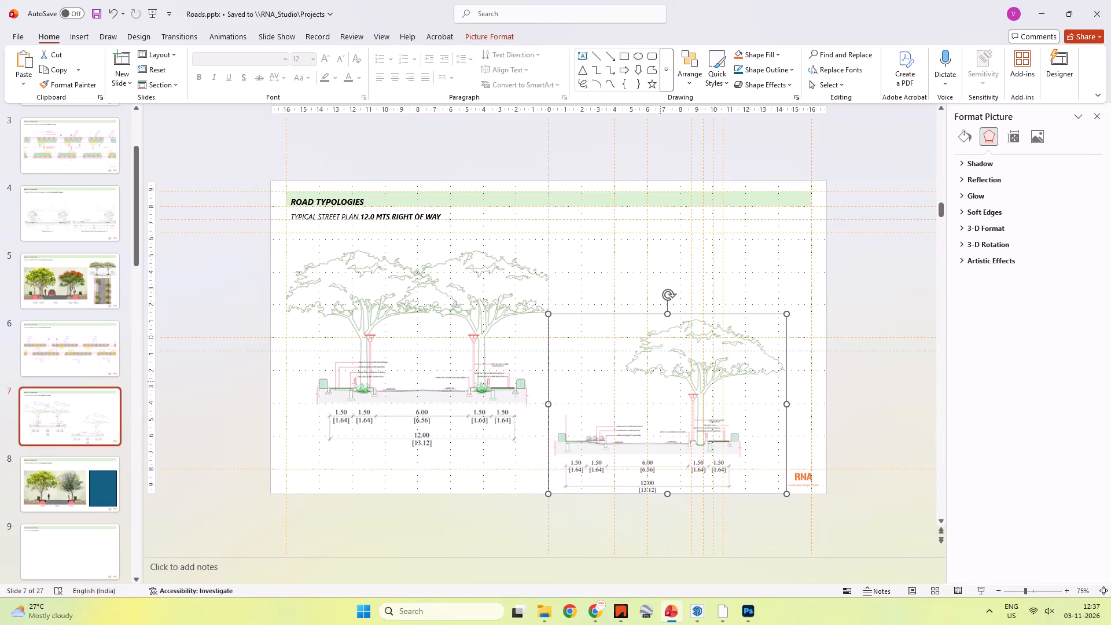
Move the Section B picture up beside Section A, enlarge it proportionally to the right margin guide, and line up its road level.
left_click_drag(662, 383, 661, 306, "shift")
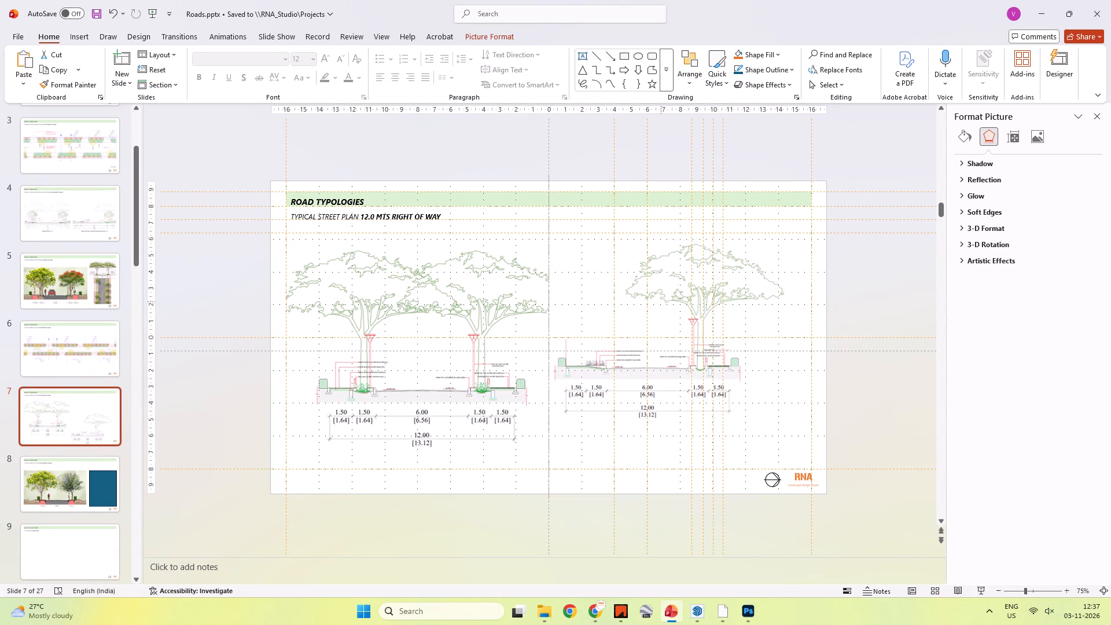
left_click_drag(661, 306, 661, 307, "shift")
left_click_drag(785, 420, 816, 399, "shift")
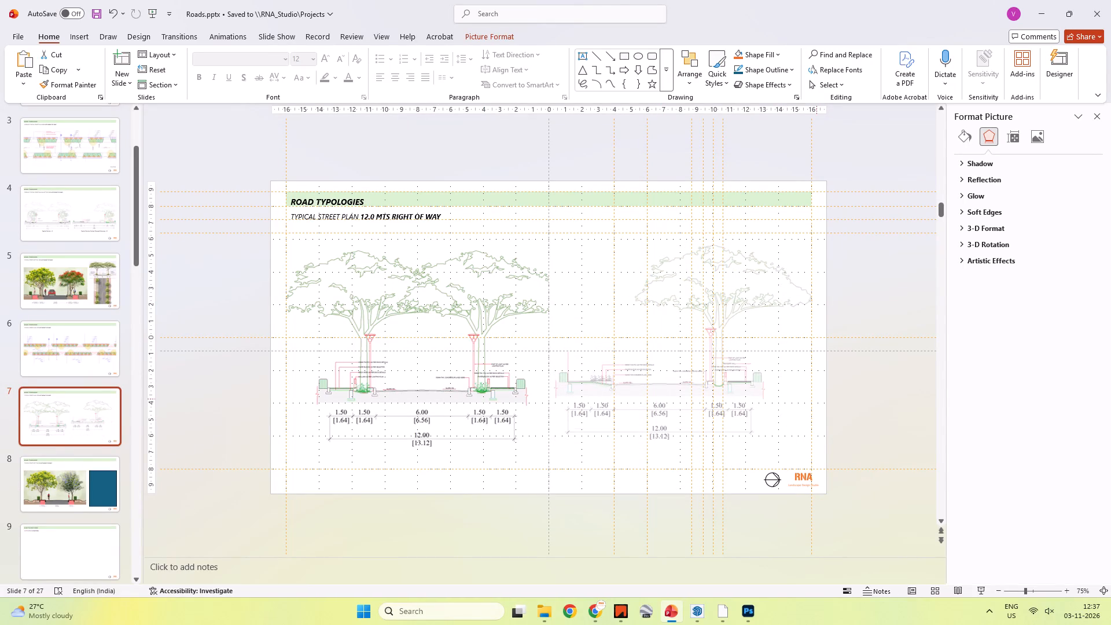
left_click_drag(816, 399, 812, 395, "shift")
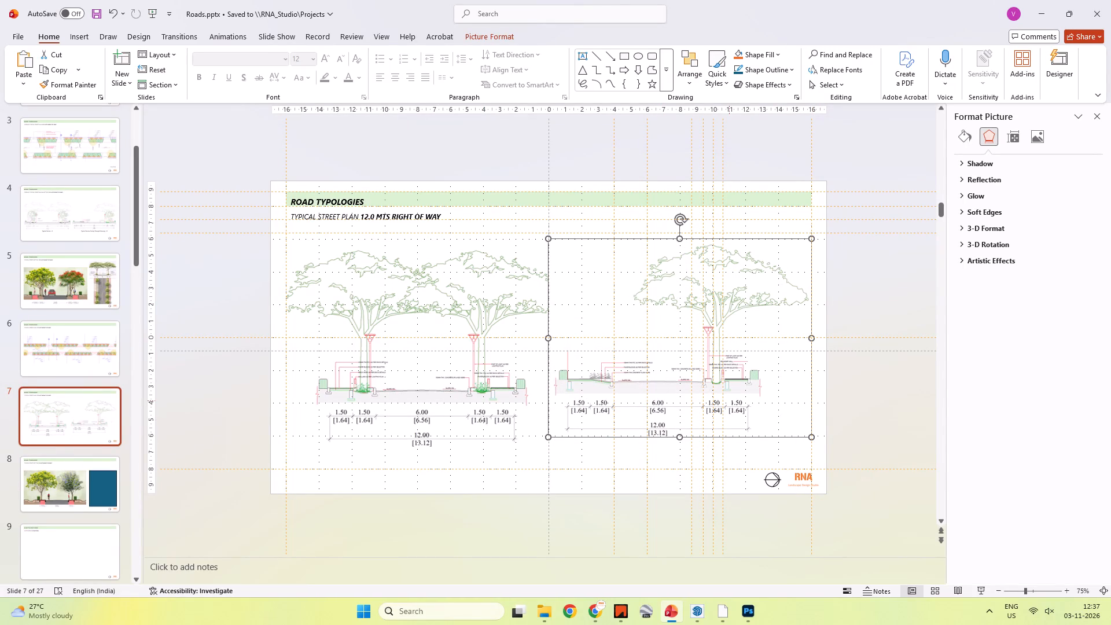
left_click_drag(706, 375, 706, 382)
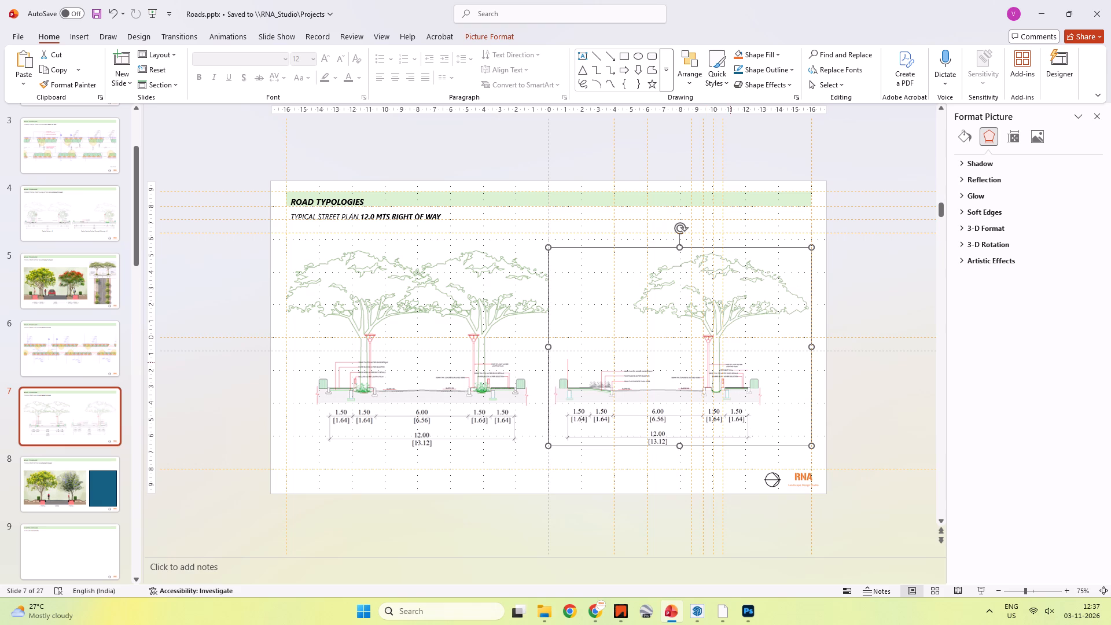
Enlarge the Section B picture proportionally past the right margin guide to match Section A's scale, keeping its left edge on the centre guide.
left_click_drag(813, 247, 839, 230, "shift")
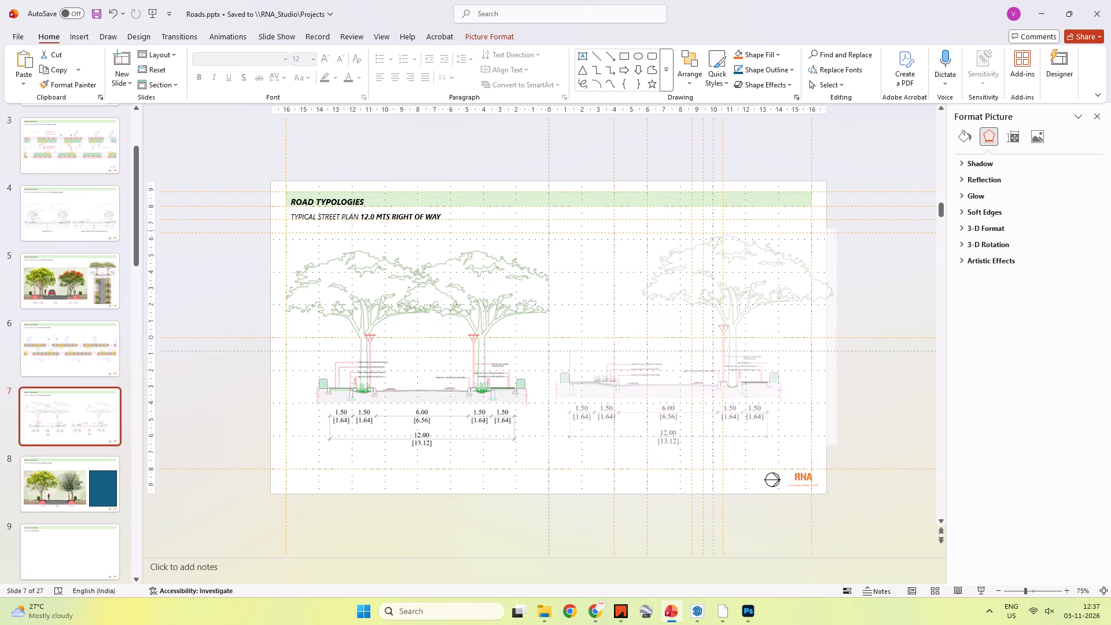
left_click_drag(839, 230, 841, 230, "shift")
left_click_drag(767, 280, 766, 286)
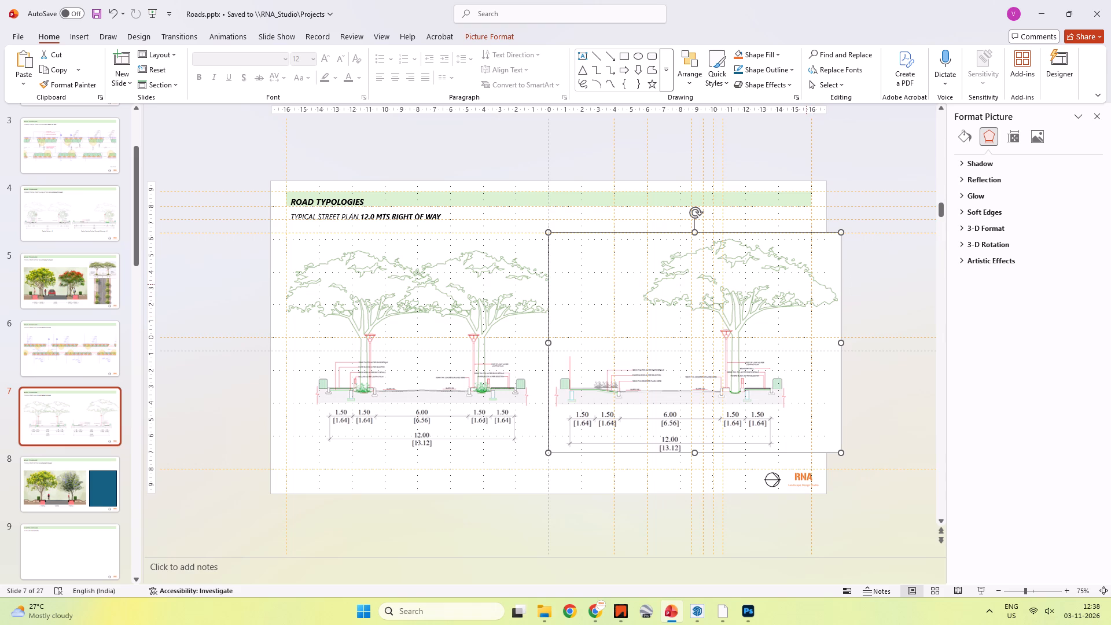
left_click(794, 267)
left_click_drag(841, 455, 832, 450)
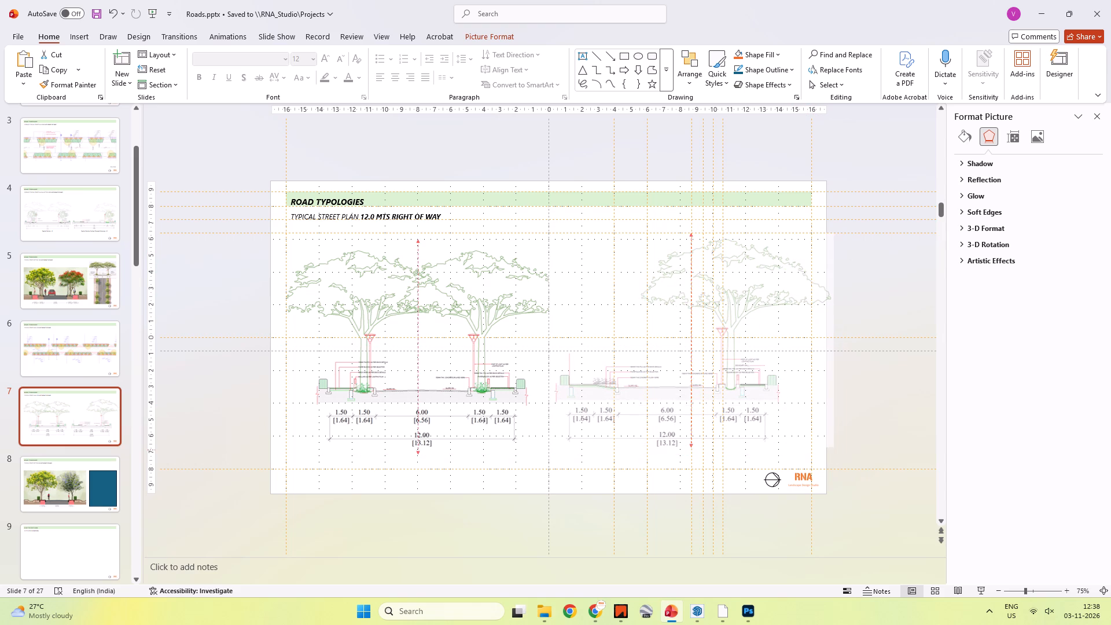
left_click_drag(832, 450, 834, 450)
scroll(835, 450, "up", 2, "ctrl")
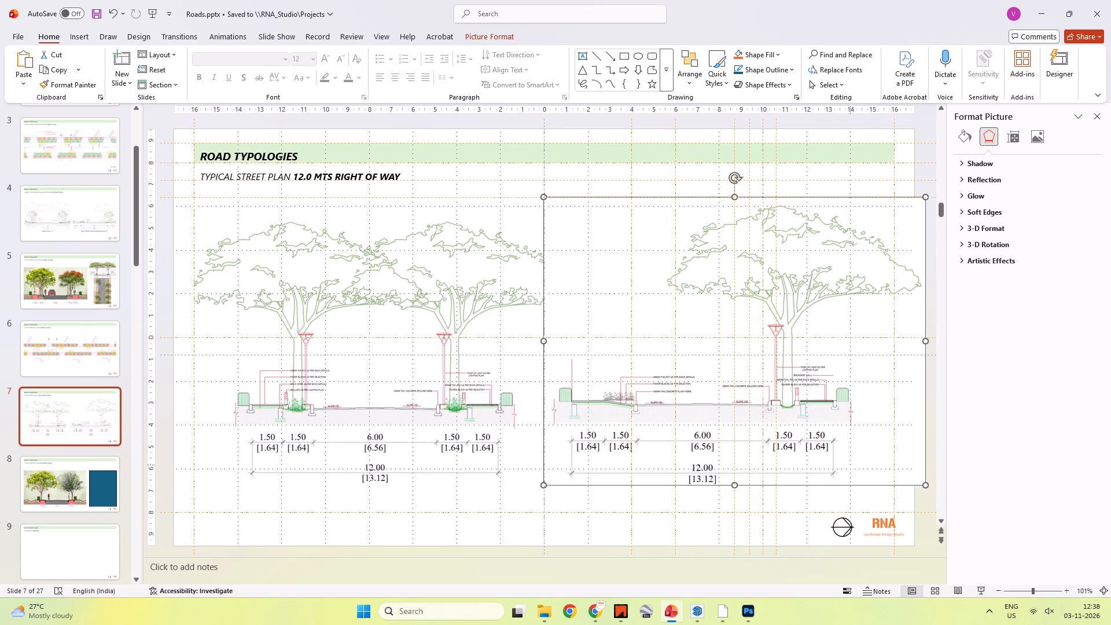
left_click(926, 486)
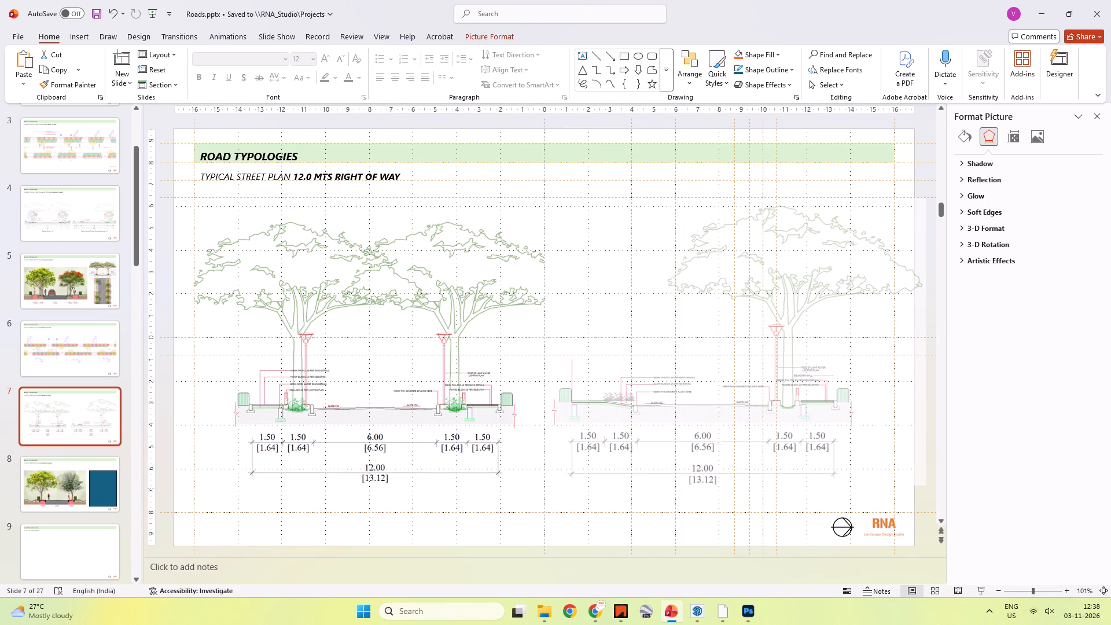
Crop the right side of the Section B picture back to the slide's right margin guide.
right_click(760, 338)
left_click(819, 362)
left_click_drag(883, 336, 877, 336)
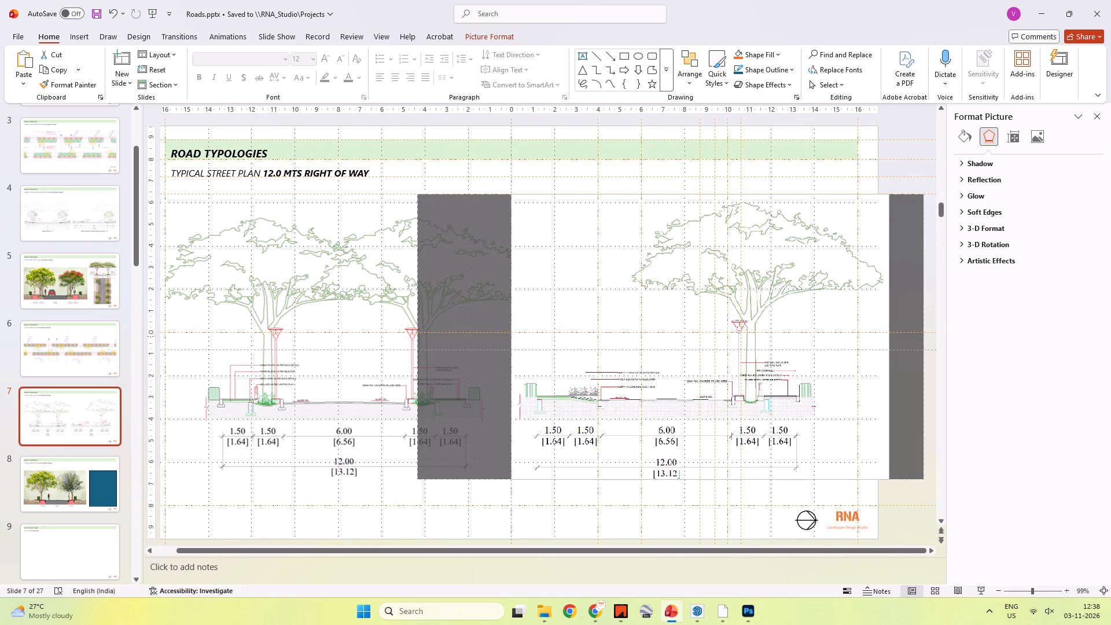
left_click_drag(877, 336, 870, 336)
key("ctrl+z")
left_click_drag(901, 334, 871, 335)
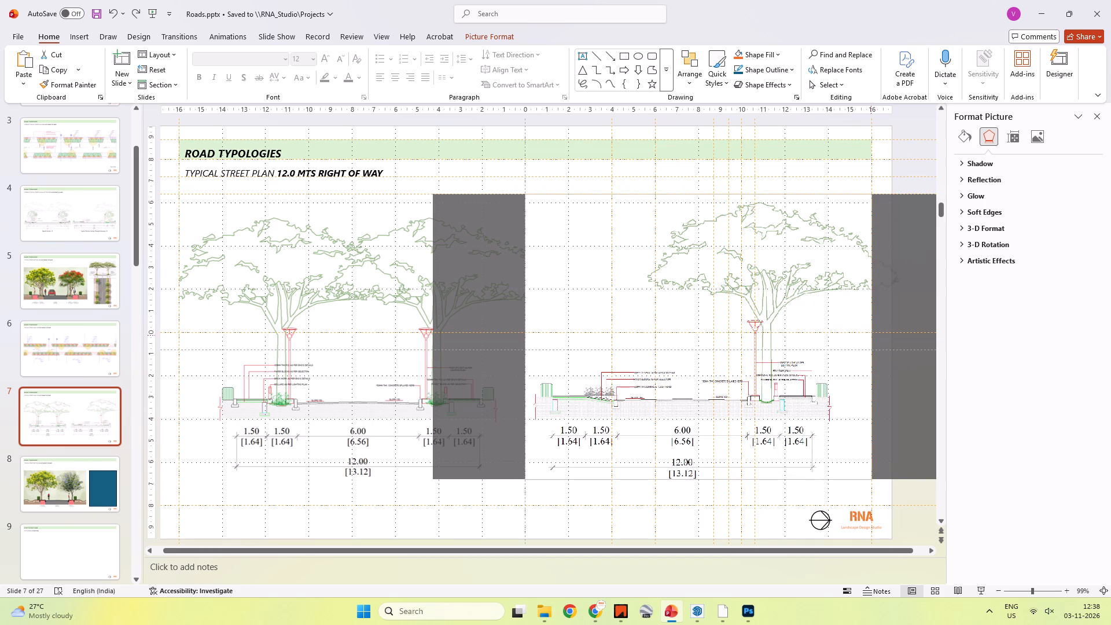
left_click_drag(871, 335, 874, 335)
left_click(918, 160)
Nudge the Section B picture down slightly to line up its road level with Section A.
left_click(810, 298)
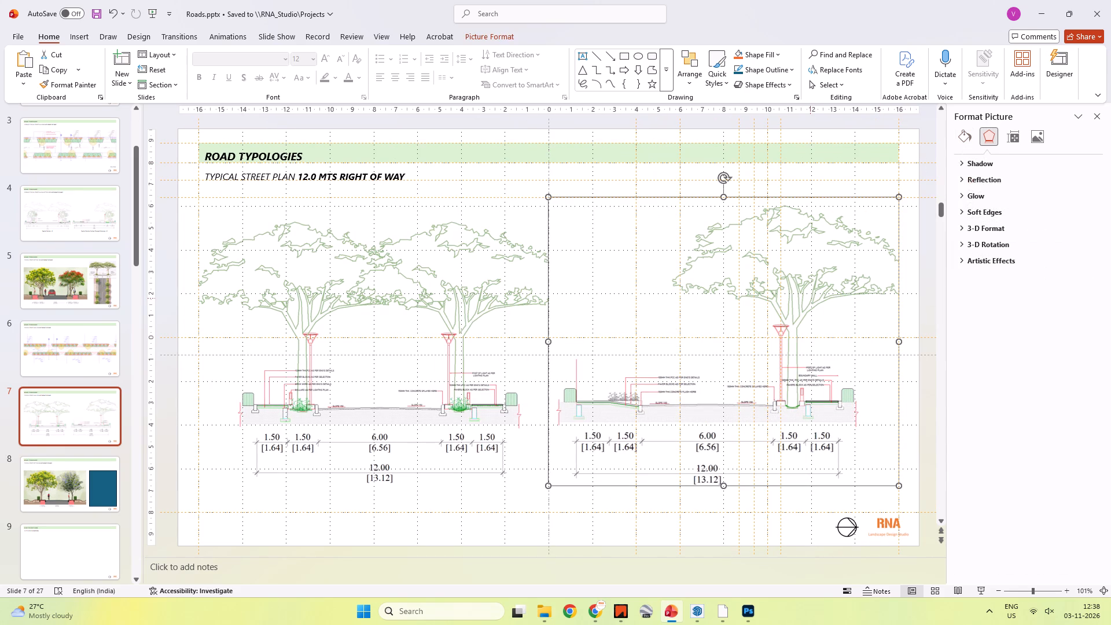
left_click(785, 323, "shift")
key("Down")
key("Down")
key("Down")
key("Down")
key("Down")
key("Down")
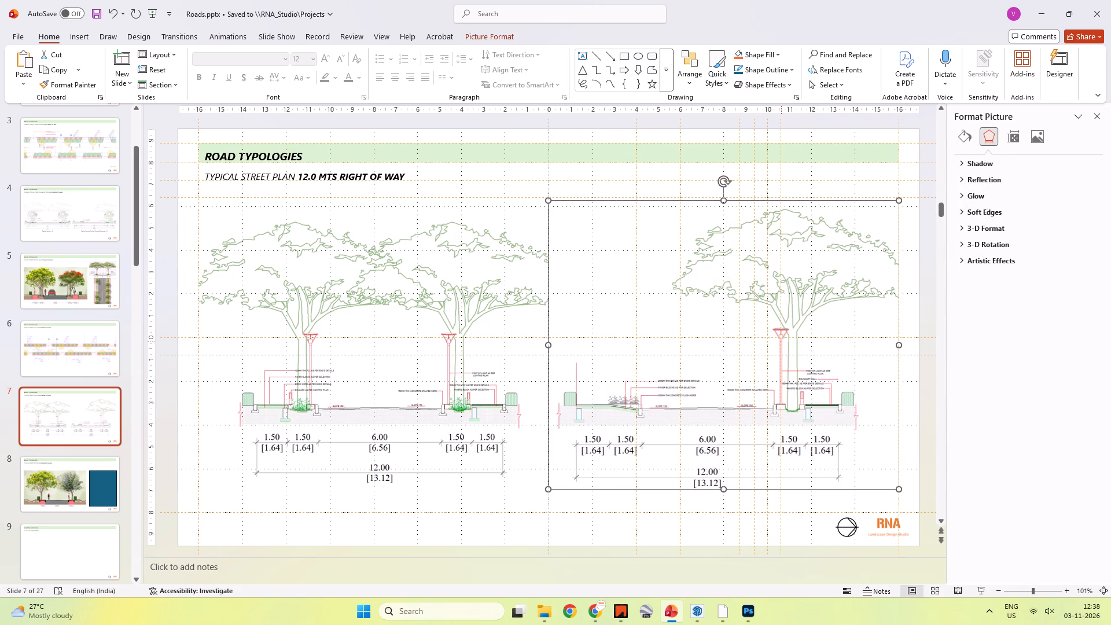
key("Up")
Scale the Section B picture down slightly in proportion and nudge it down to realign its road level with Section A.
left_click(935, 319)
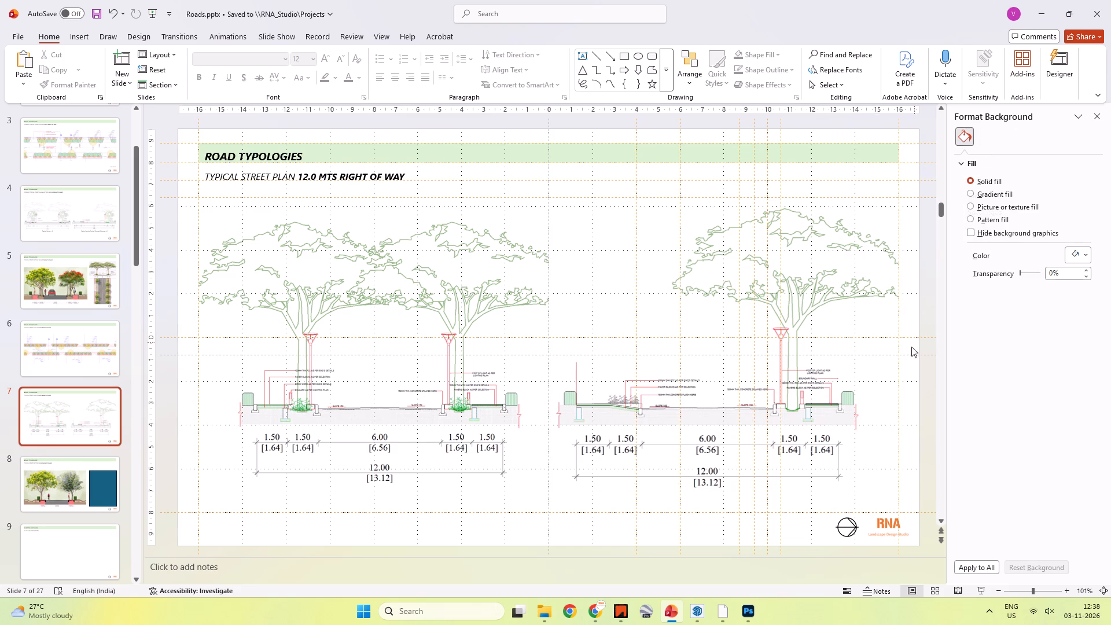
left_click(668, 425)
left_click_drag(898, 487, 895, 484, "shift")
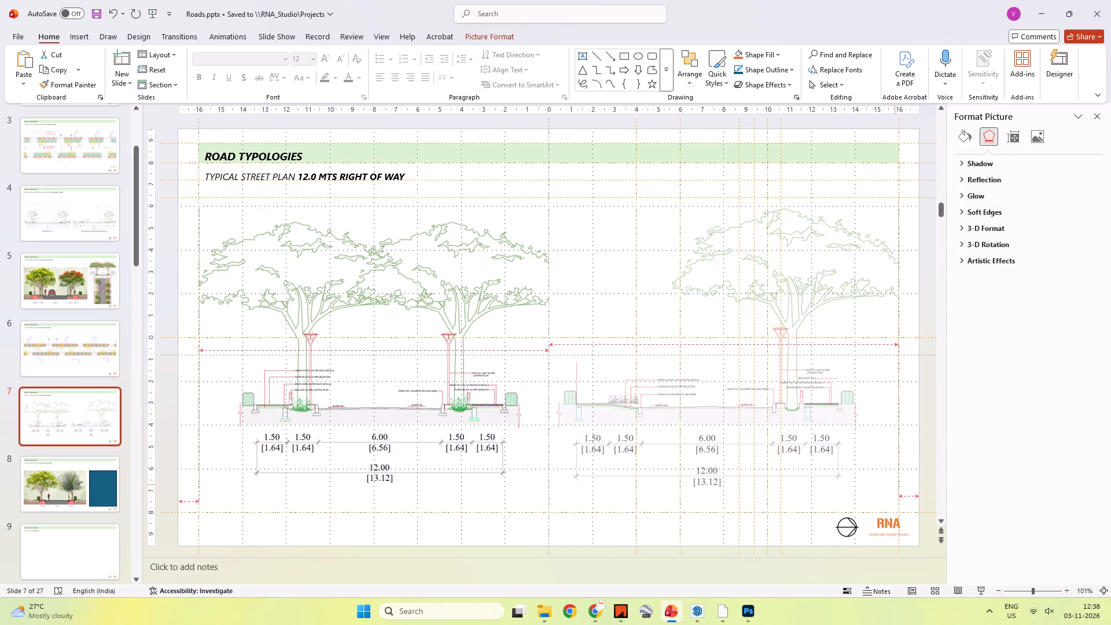
left_click_drag(895, 484, 889, 483, "shift")
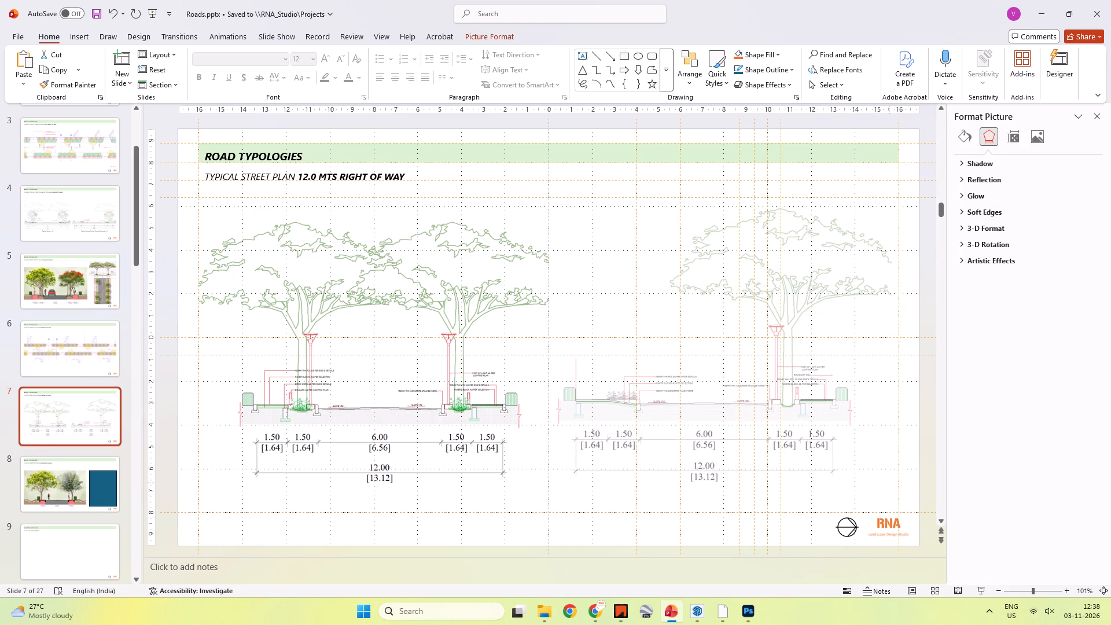
left_click_drag(889, 483, 892, 483, "shift")
left_click_drag(892, 483, 888, 483, "shift")
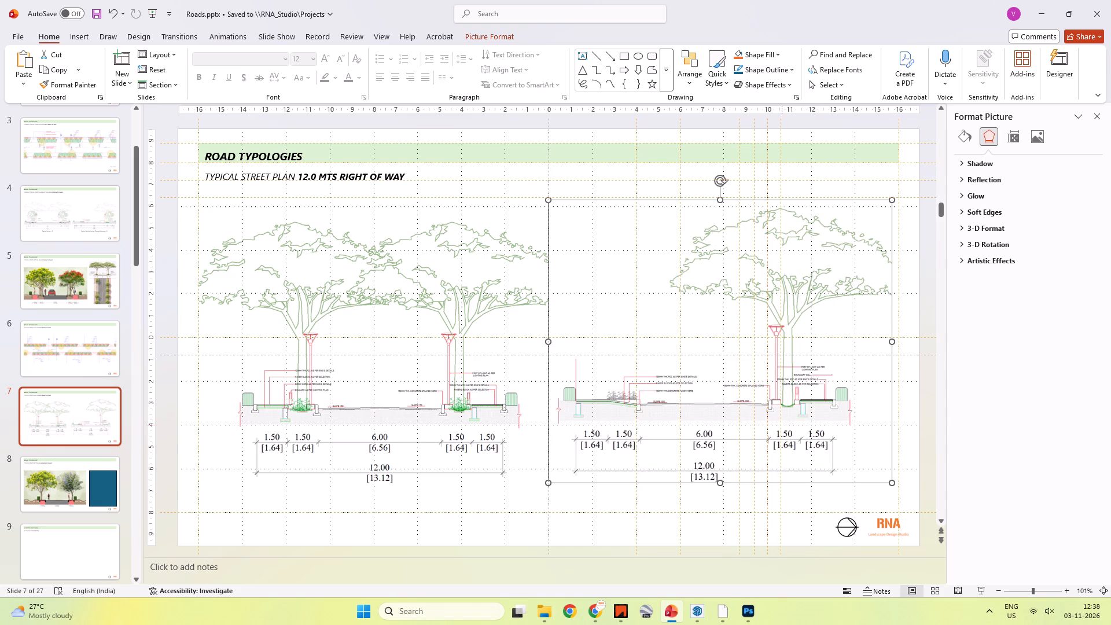
key("Down")
key("Down")
key("Down")
key("Down")
key("Down")
key("Down")
key("Down")
key("Down")
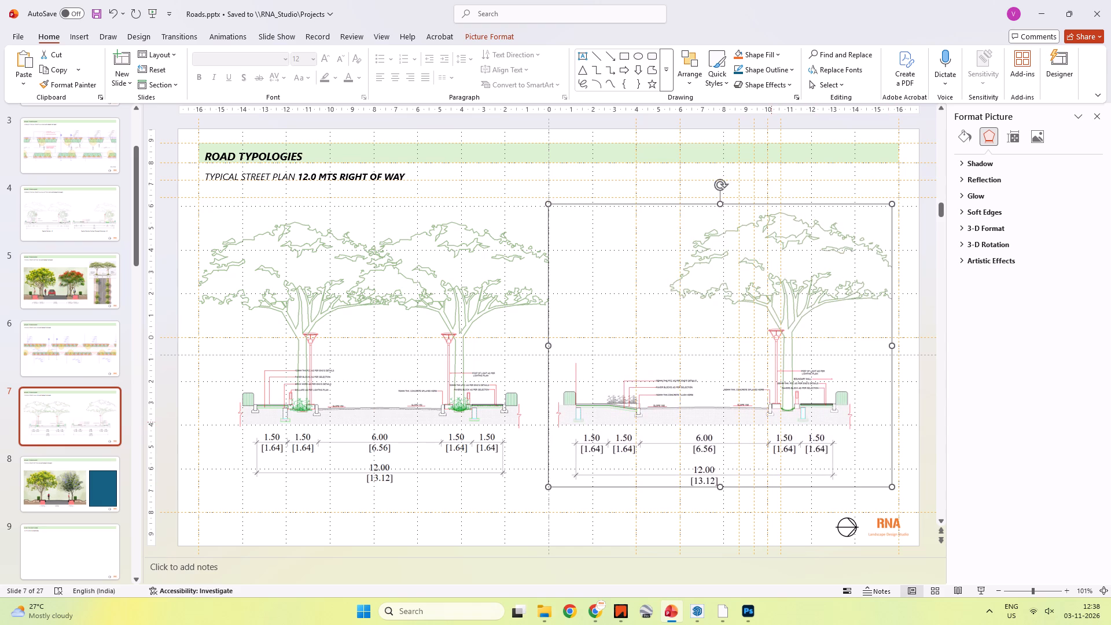
Extend the Section B picture's right crop edge to the right margin guide and save the presentation.
right_click(843, 392)
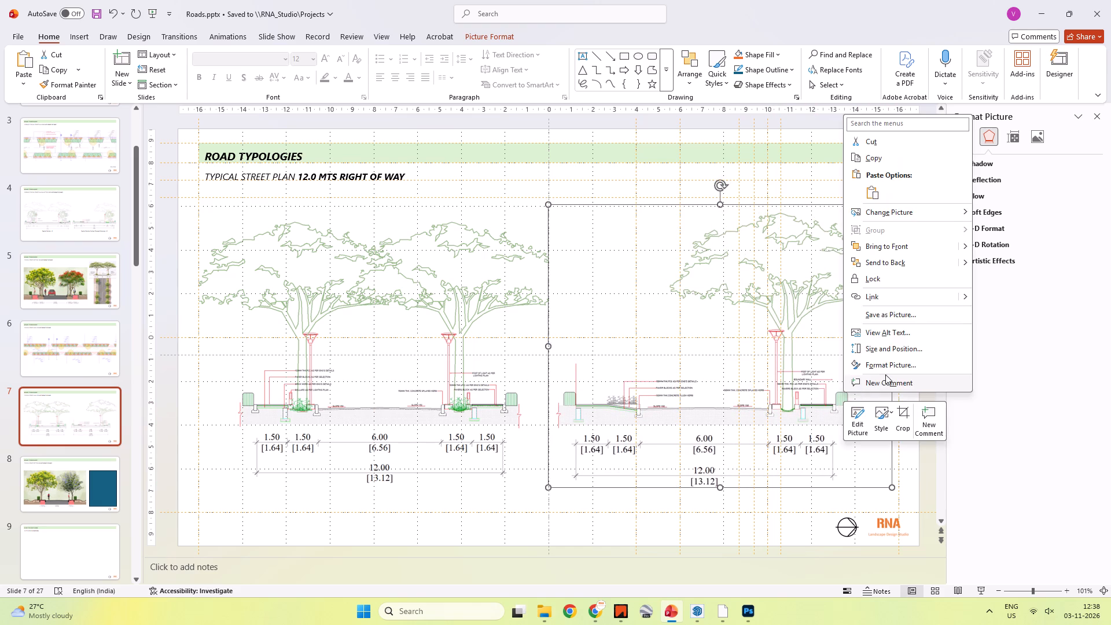
left_click(904, 413)
left_click_drag(856, 343, 863, 343)
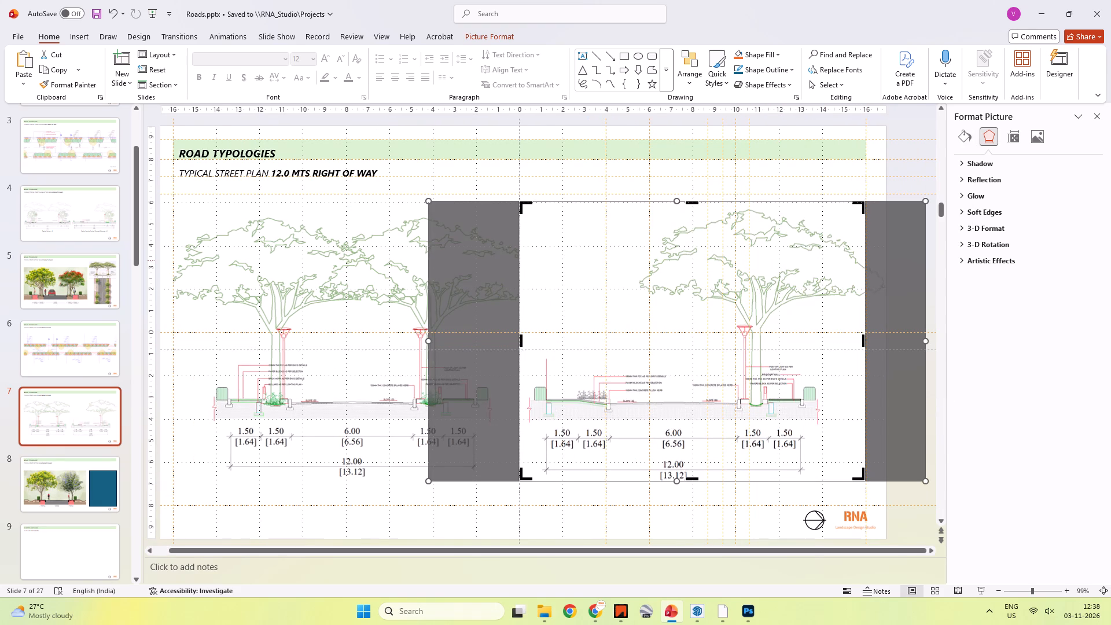
left_click(925, 177)
key("ctrl+s")
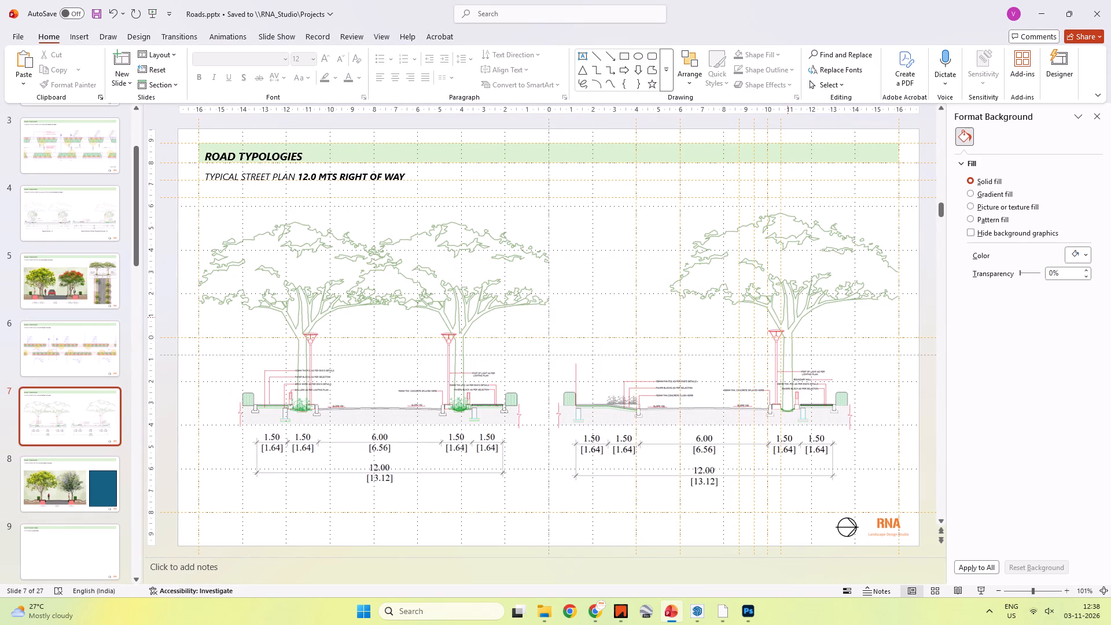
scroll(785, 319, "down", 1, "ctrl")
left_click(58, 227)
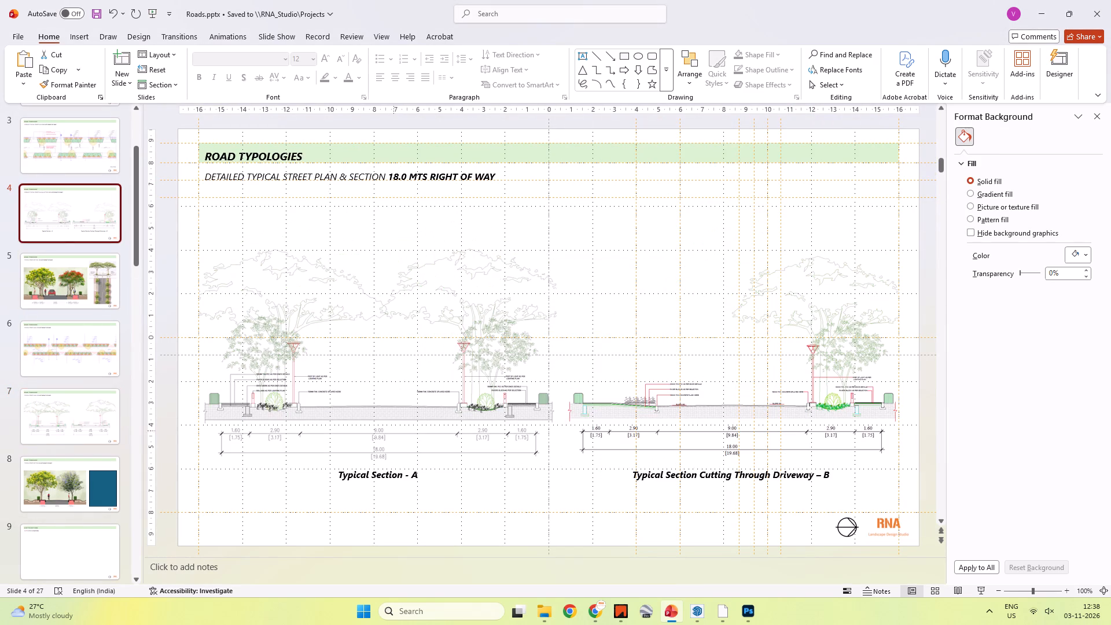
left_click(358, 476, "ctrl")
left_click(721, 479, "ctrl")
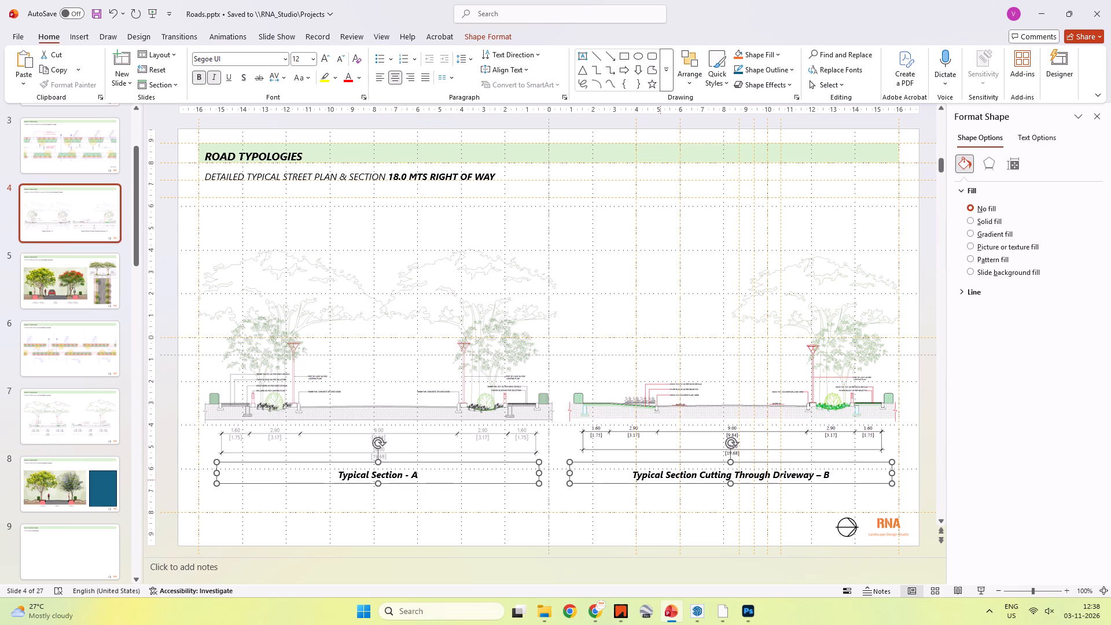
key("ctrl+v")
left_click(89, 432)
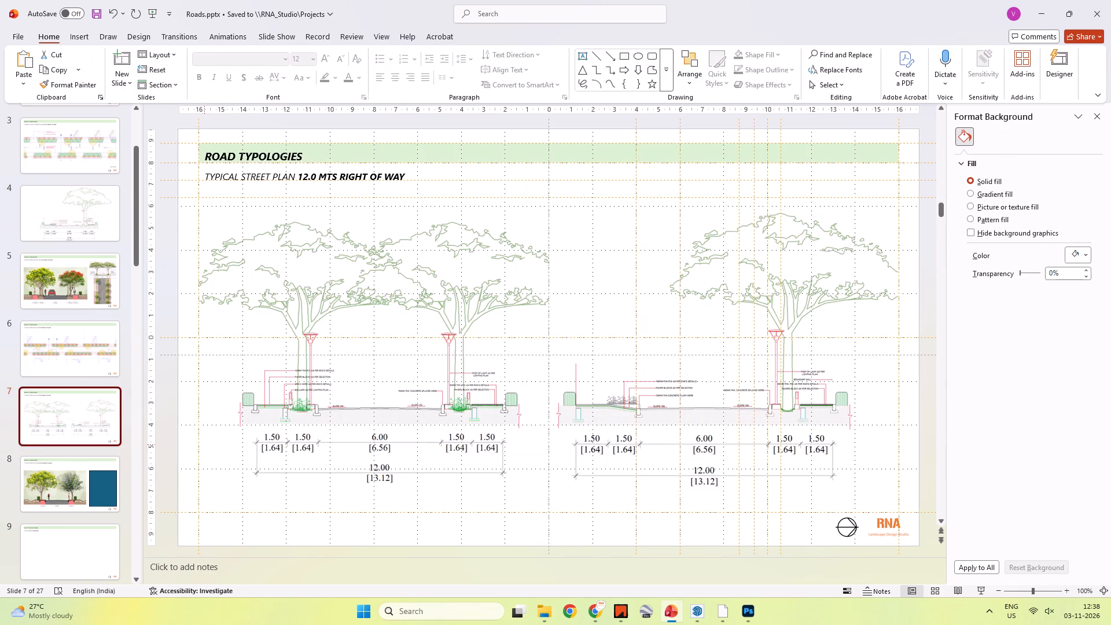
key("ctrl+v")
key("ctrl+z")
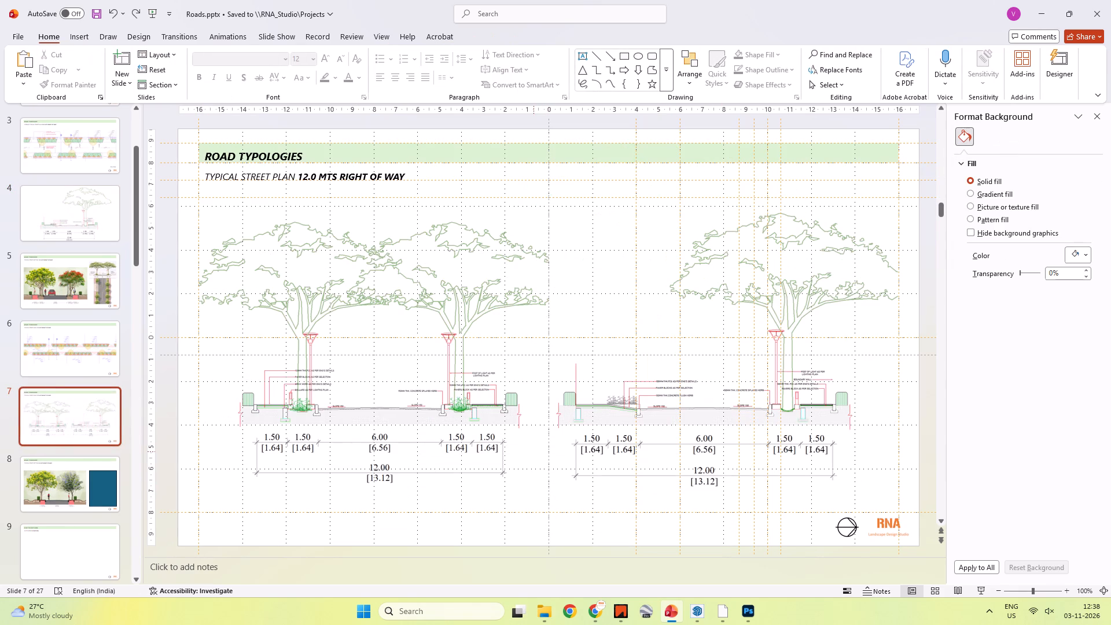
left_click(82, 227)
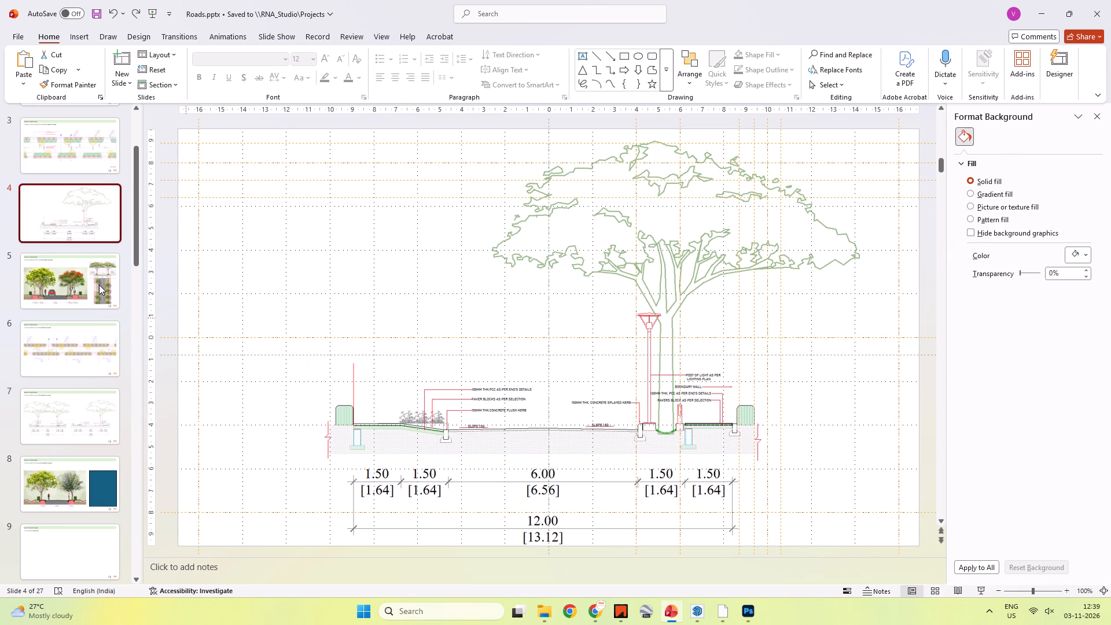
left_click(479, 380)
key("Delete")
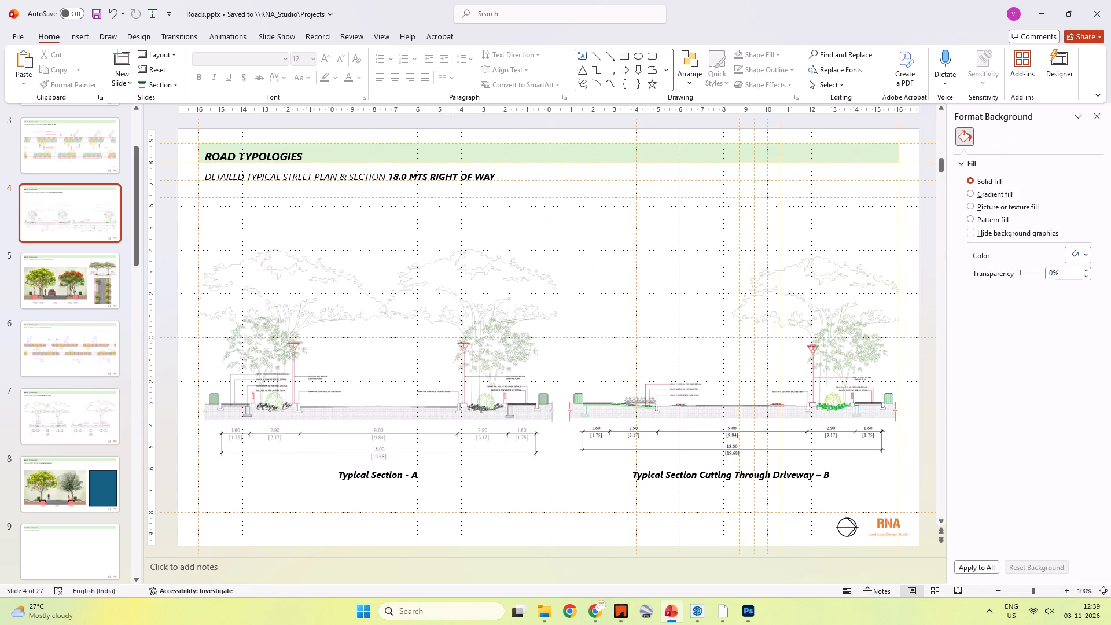
Copy the "Typical Section - A" and "Typical Section Cutting Through Driveway – B" captions from slide 4 to slide 7, positioning them below the dimensions.
left_click(363, 479)
left_click(674, 481, "ctrl")
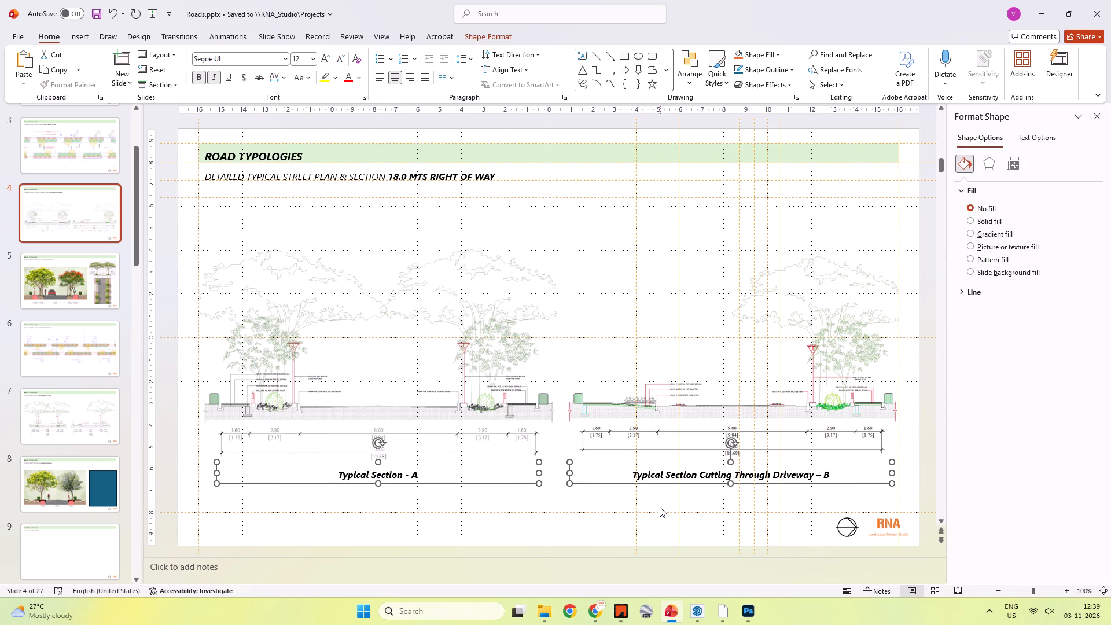
key("ctrl+c")
left_click(90, 419)
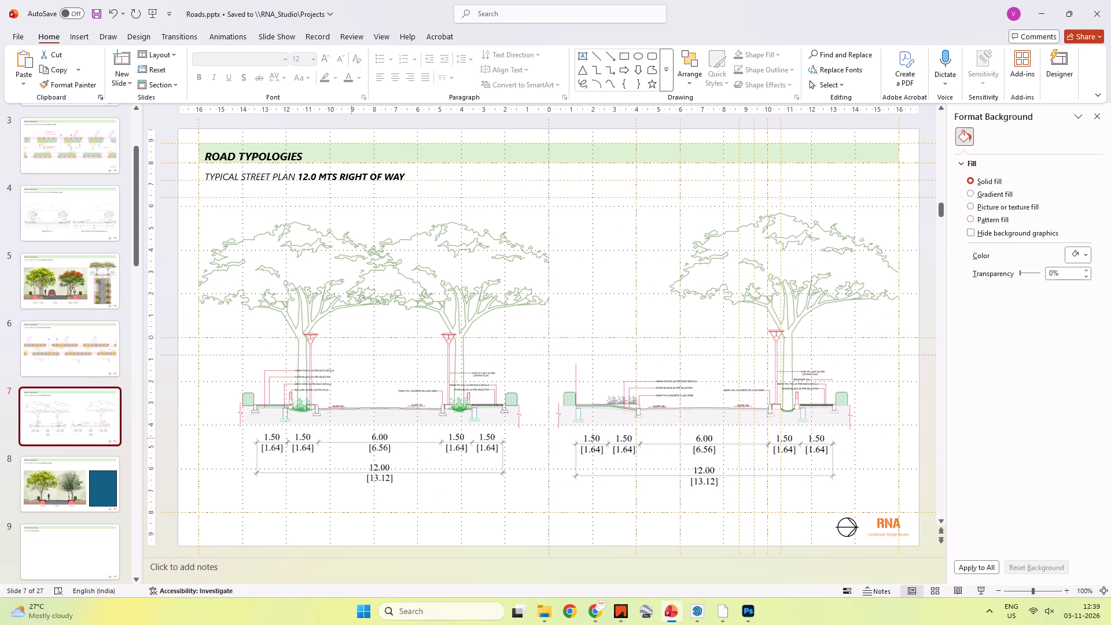
key("ctrl+v")
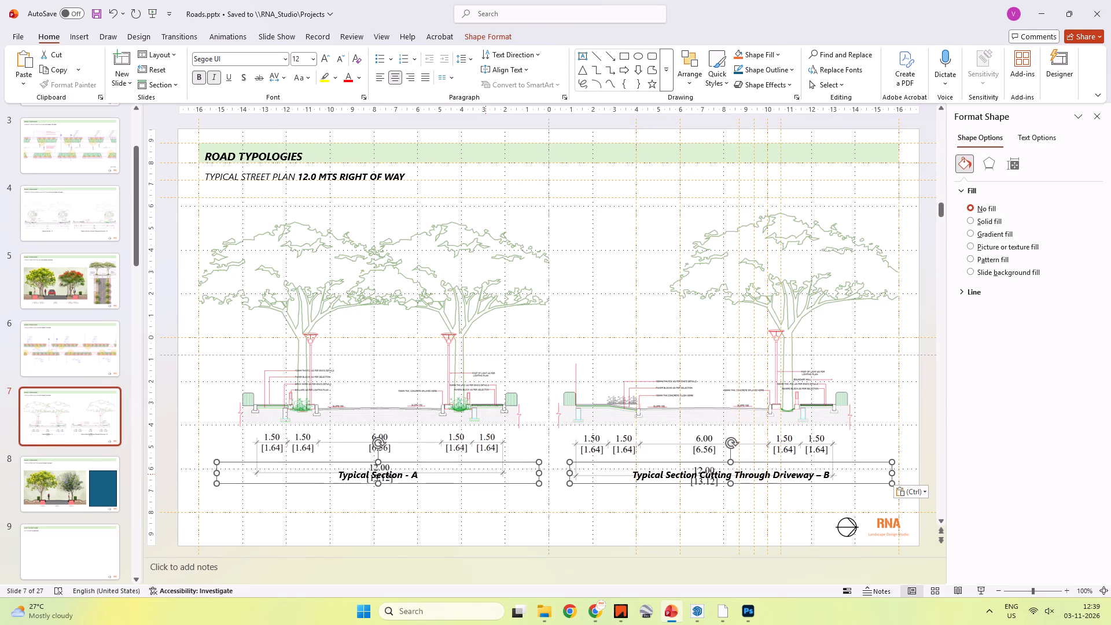
left_click_drag(519, 483, 519, 498, "shift")
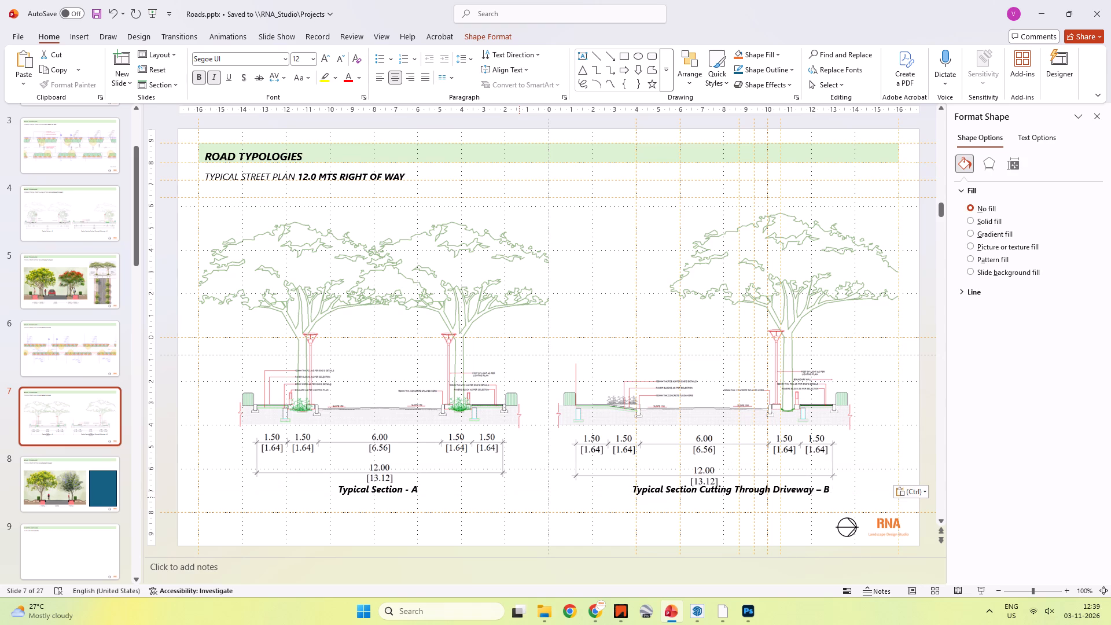
left_click_drag(519, 498, 520, 506, "shift")
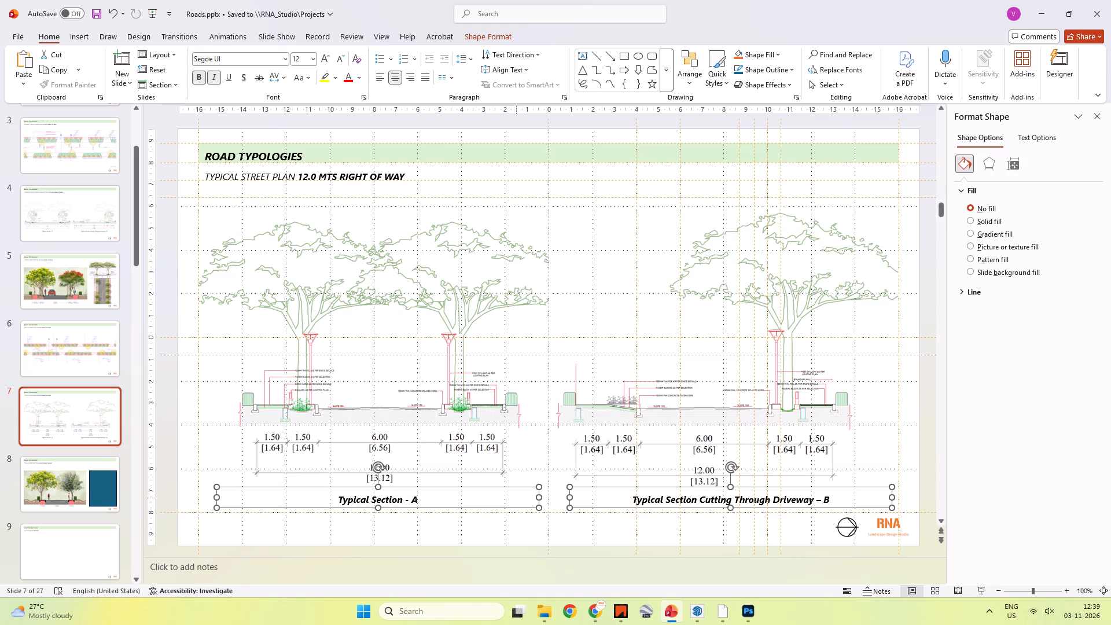
Scale the Section A and Section B pictures down together in proportion, keeping their bottom edges above the captions.
left_click(561, 338)
left_click(403, 342, "shift")
left_click(683, 364, "shift")
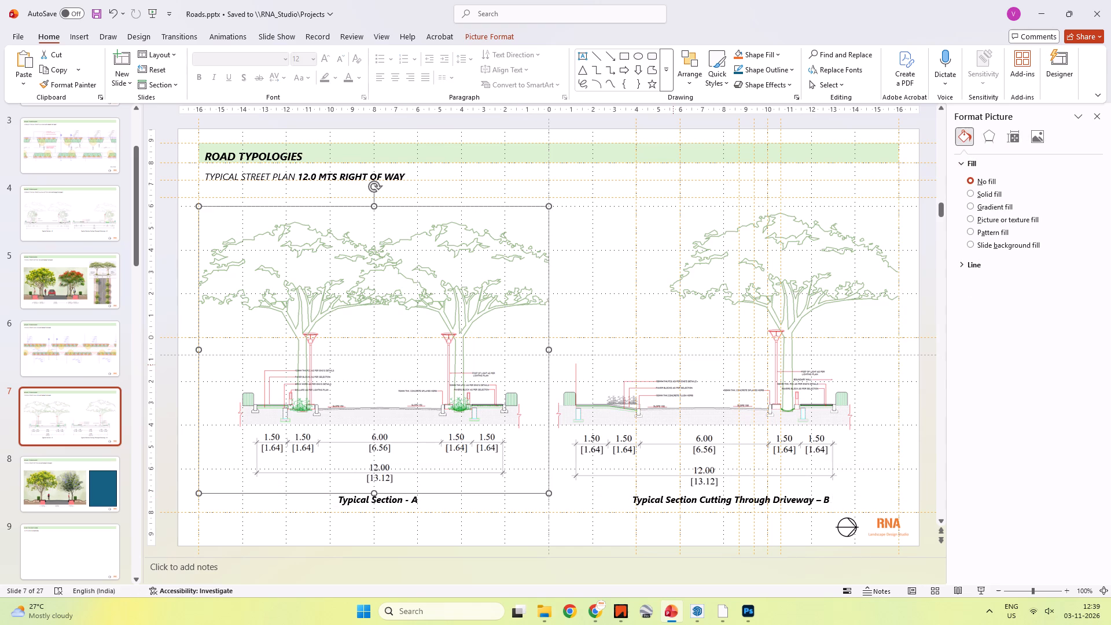
left_click(673, 365, "shift")
left_click_drag(897, 205, 871, 232, "shift")
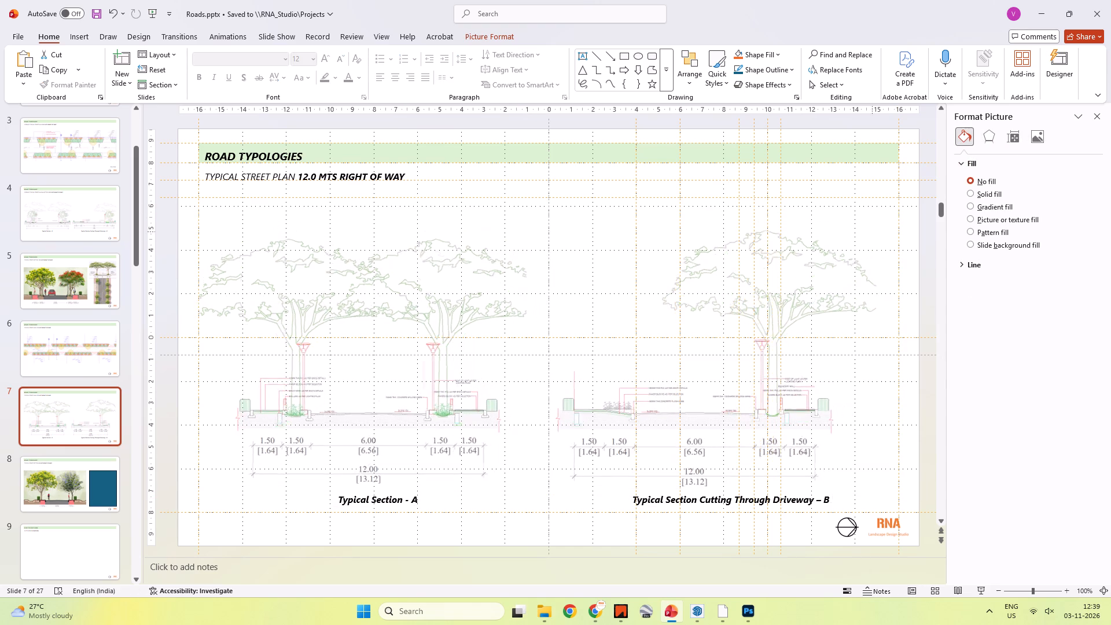
left_click_drag(871, 232, 848, 263, "shift")
left_click(768, 376)
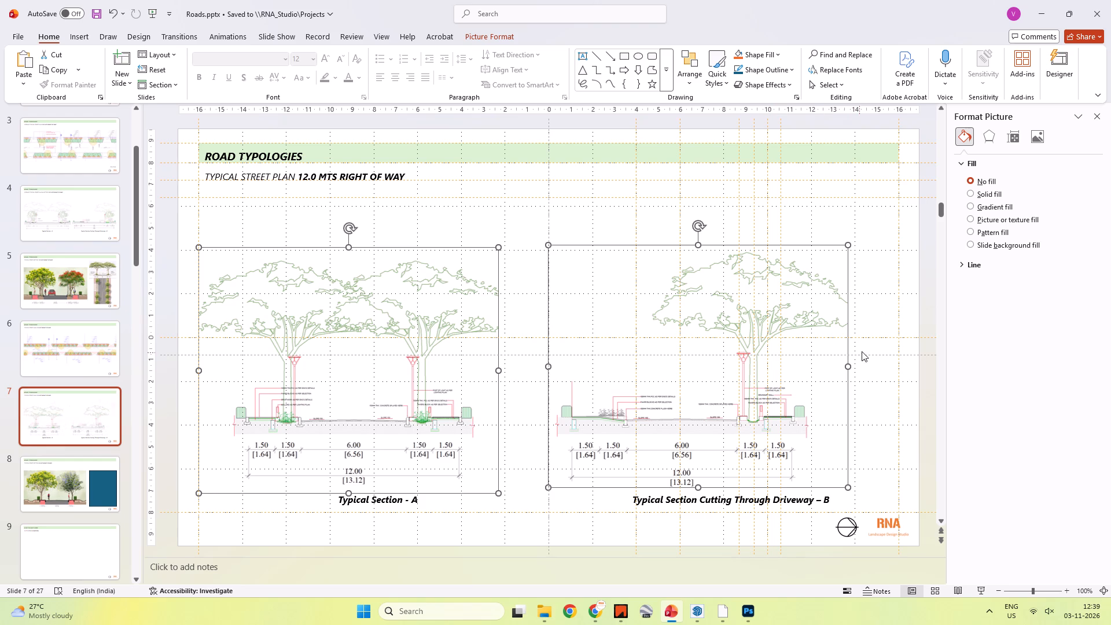
left_click(862, 351)
Extend the Section B picture's crop outward on both sides to include the full tree canopy, and shift it slightly right.
left_click(804, 360)
right_click(807, 360)
left_click(863, 378)
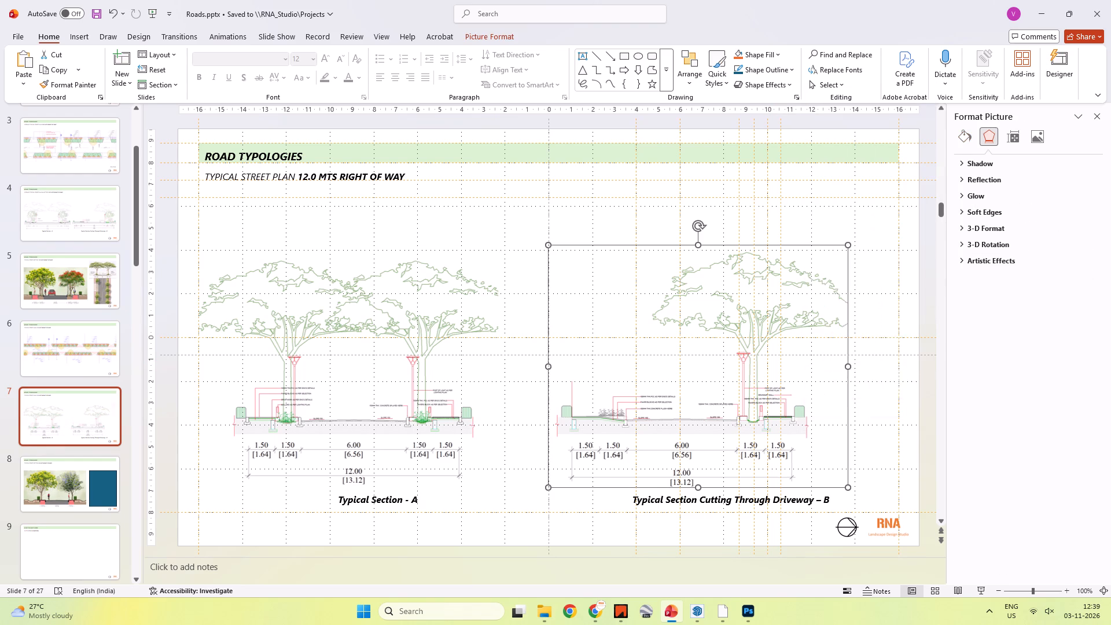
left_click_drag(845, 363, 876, 361)
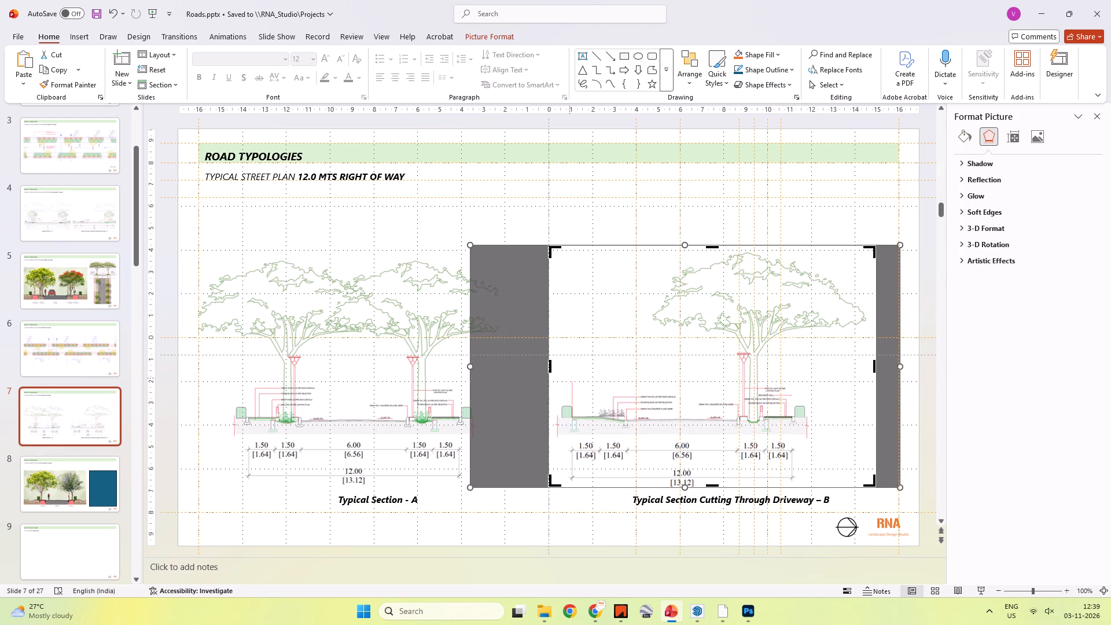
left_click_drag(549, 369, 534, 369)
left_click(712, 194)
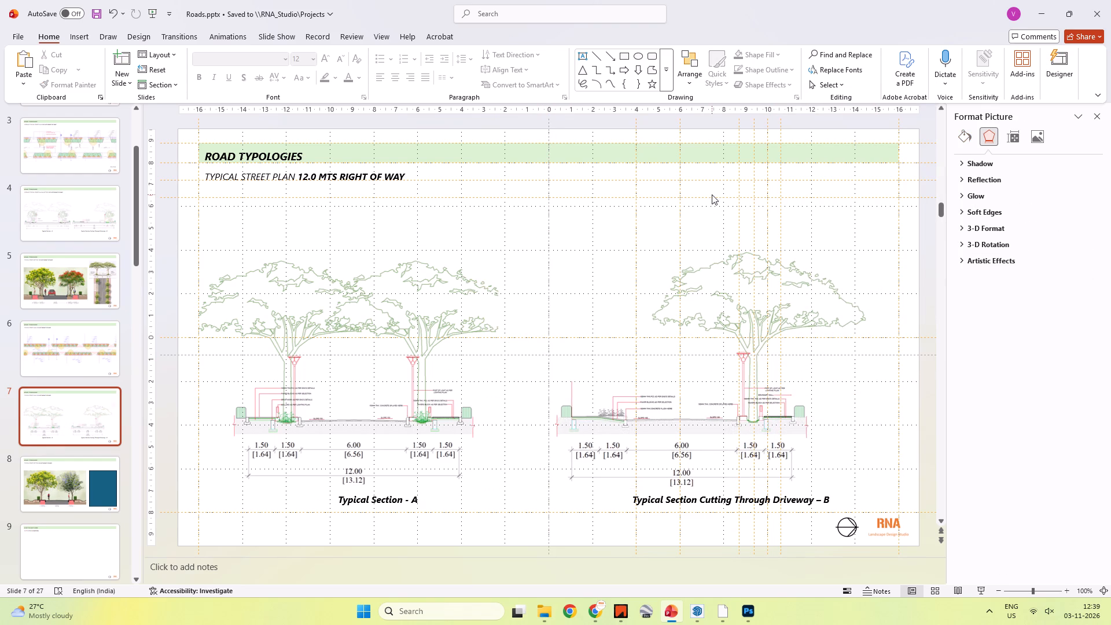
left_click_drag(704, 306, 719, 303, "shift")
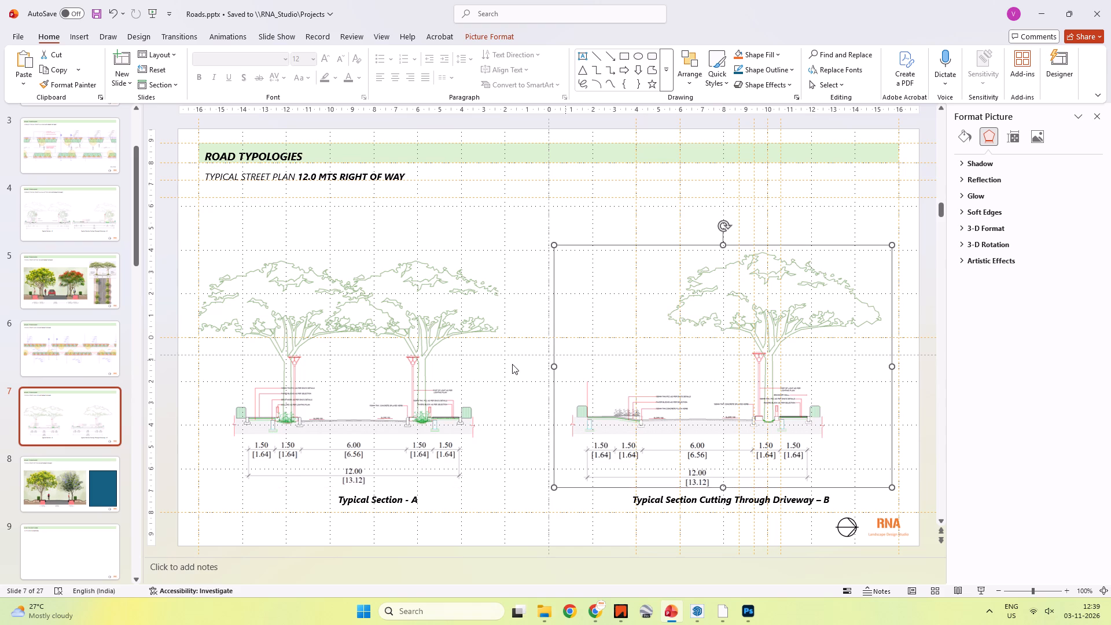
Extend the Section A picture's crop outward on both sides to include both full tree canopies.
left_click(447, 359)
right_click(450, 359)
left_click(514, 378)
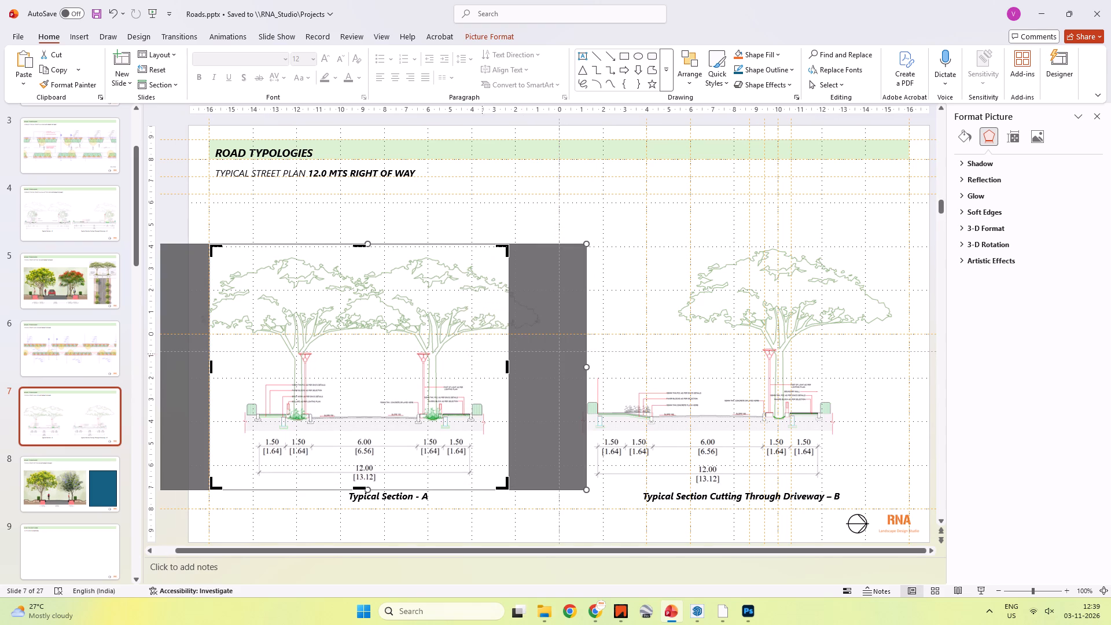
left_click_drag(508, 365, 545, 362)
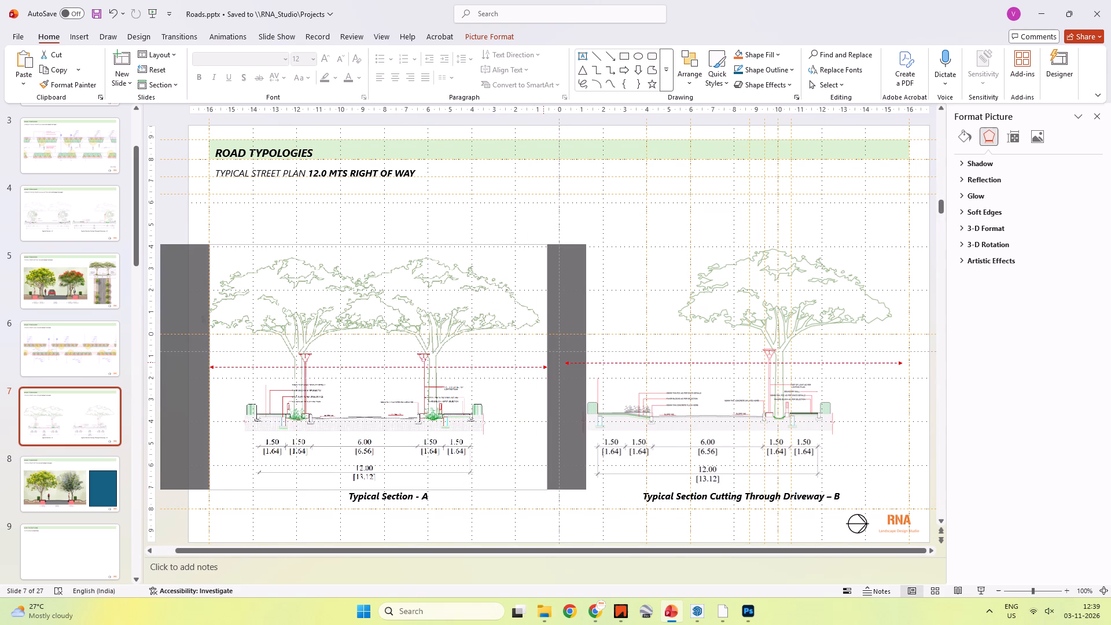
left_click_drag(545, 362, 546, 362)
left_click_drag(211, 370, 196, 370)
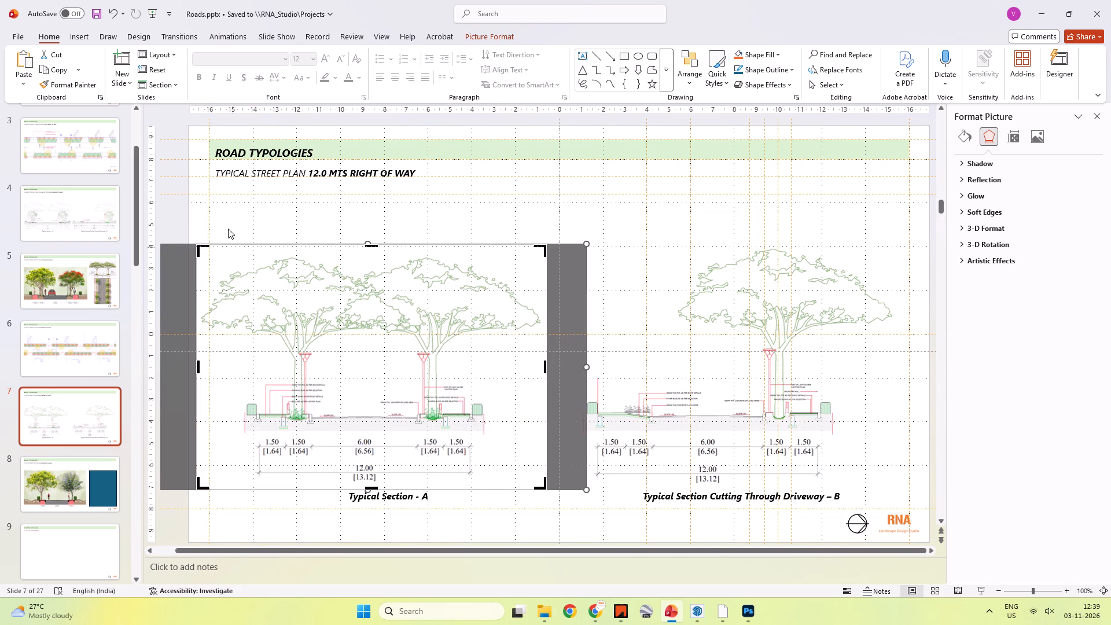
left_click(222, 218)
Move the Section A and Section B pictures up together slightly to leave clear space above the captions.
left_click(323, 344, "shift")
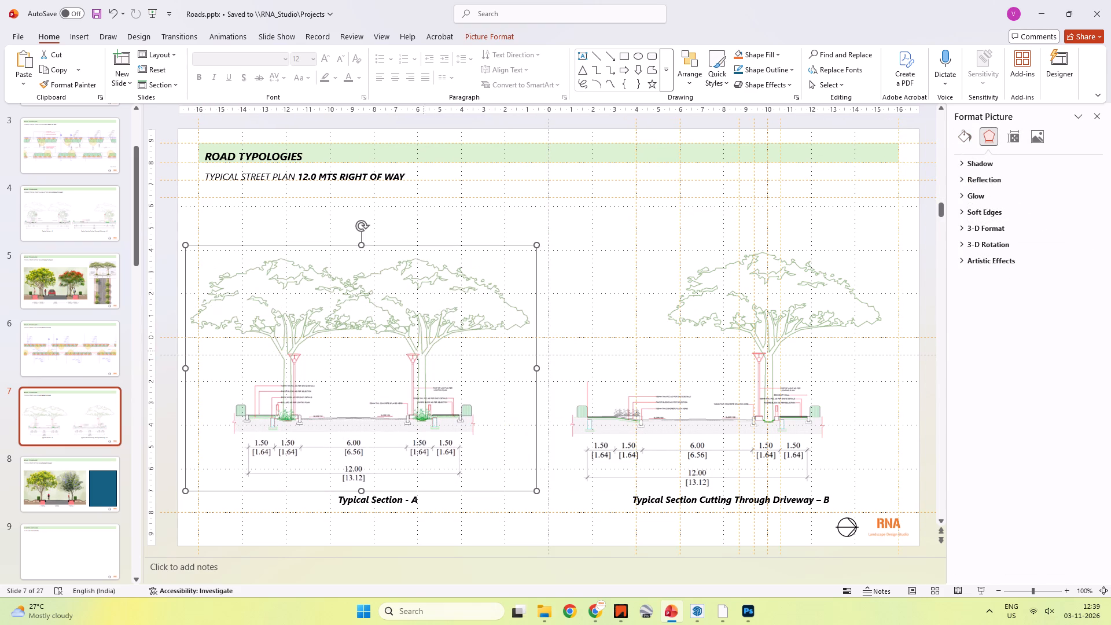
key("ctrl+z")
left_click(641, 378)
left_click(423, 355, "shift")
left_click_drag(666, 395, 664, 380, "shift")
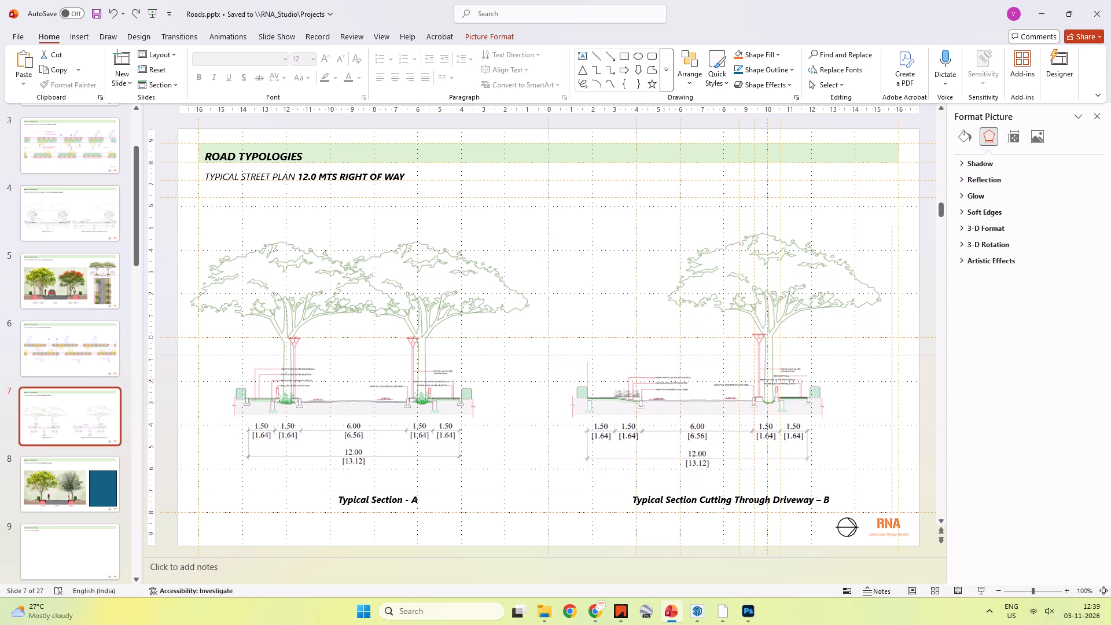
left_click_drag(664, 380, 664, 386, "shift")
left_click(416, 197)
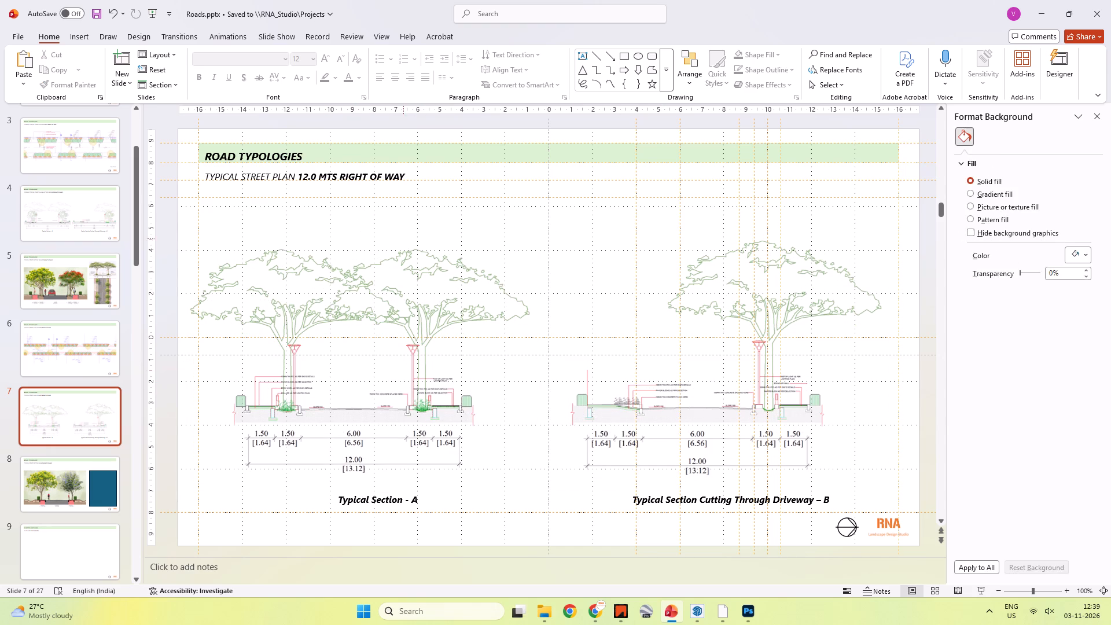
Shift the Section A picture right so its left edge meets the slide's left margin guide.
left_click(359, 259)
left_click_drag(379, 307, 395, 306, "shift")
left_click(661, 339)
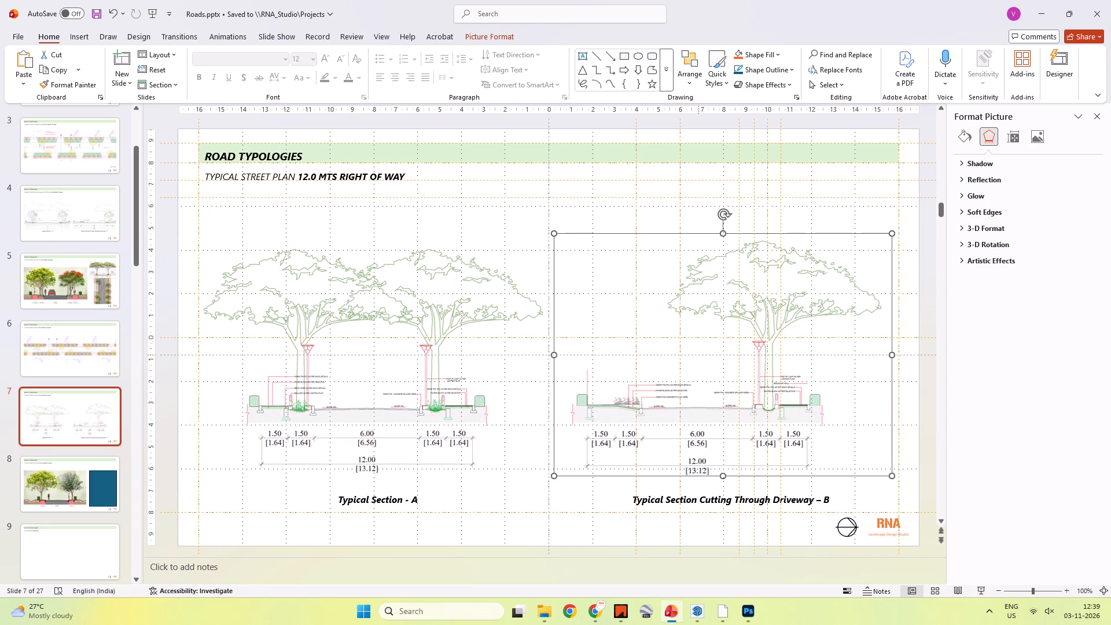
left_click(528, 218)
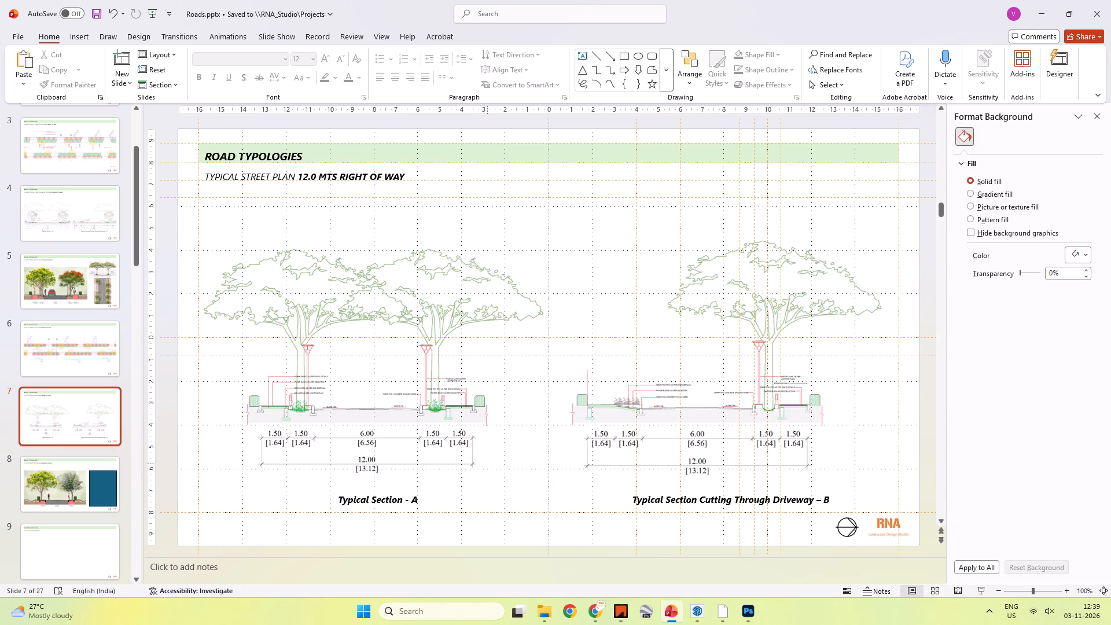
Move the "Typical Section - A" caption up and left, centred just below Section A's 12.00 dimension.
left_click(380, 493)
left_click_drag(398, 490, 399, 476)
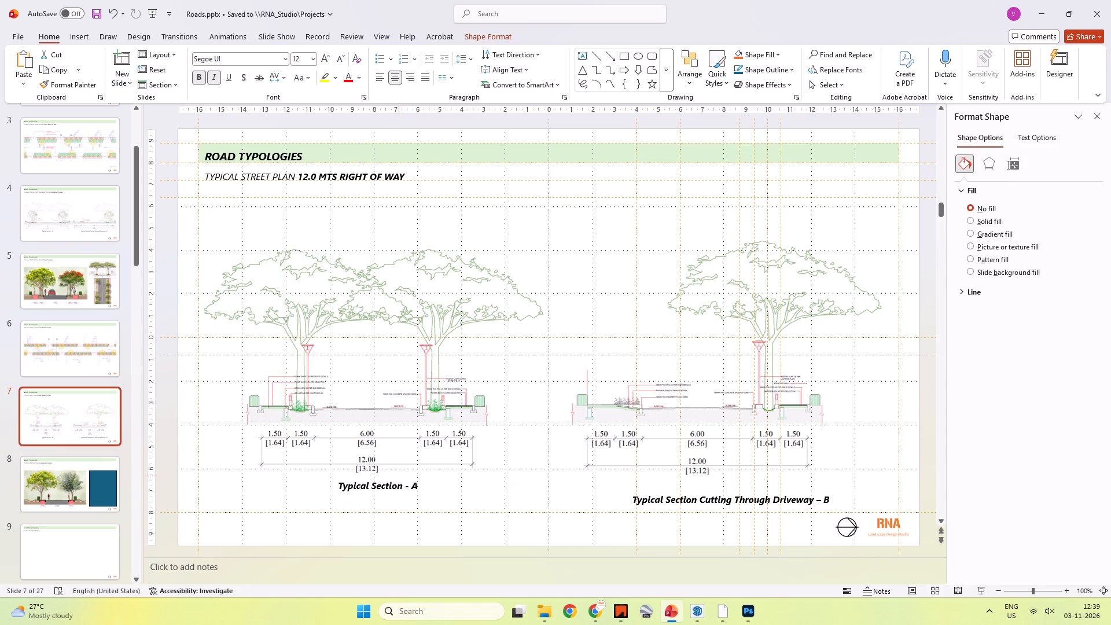
left_click_drag(399, 476, 378, 473)
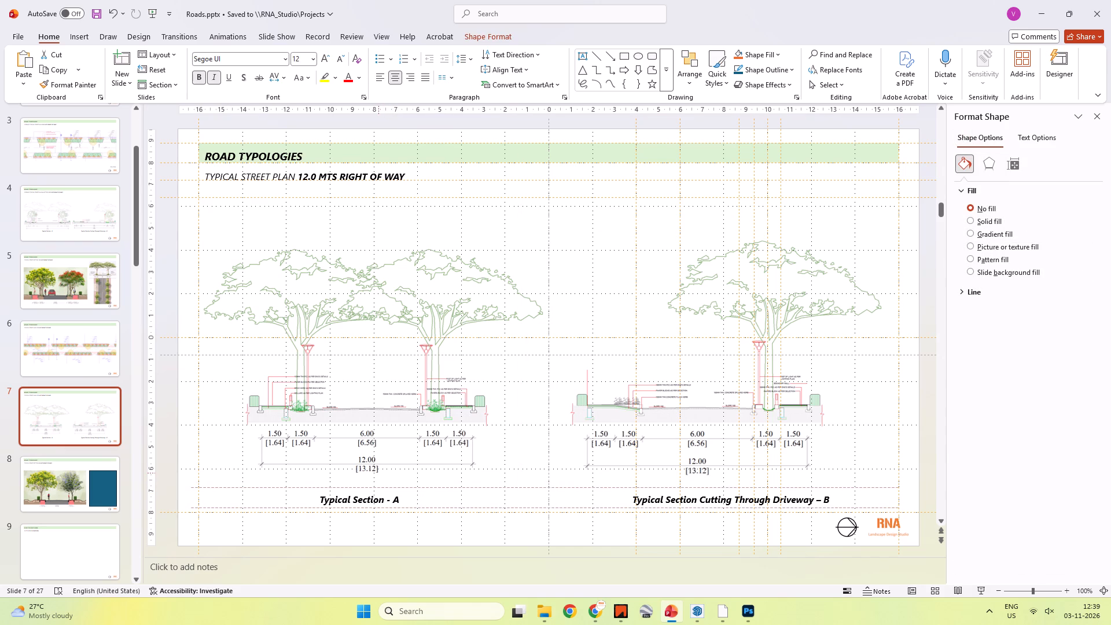
left_click_drag(378, 473, 380, 472)
left_click_drag(370, 487, 377, 479)
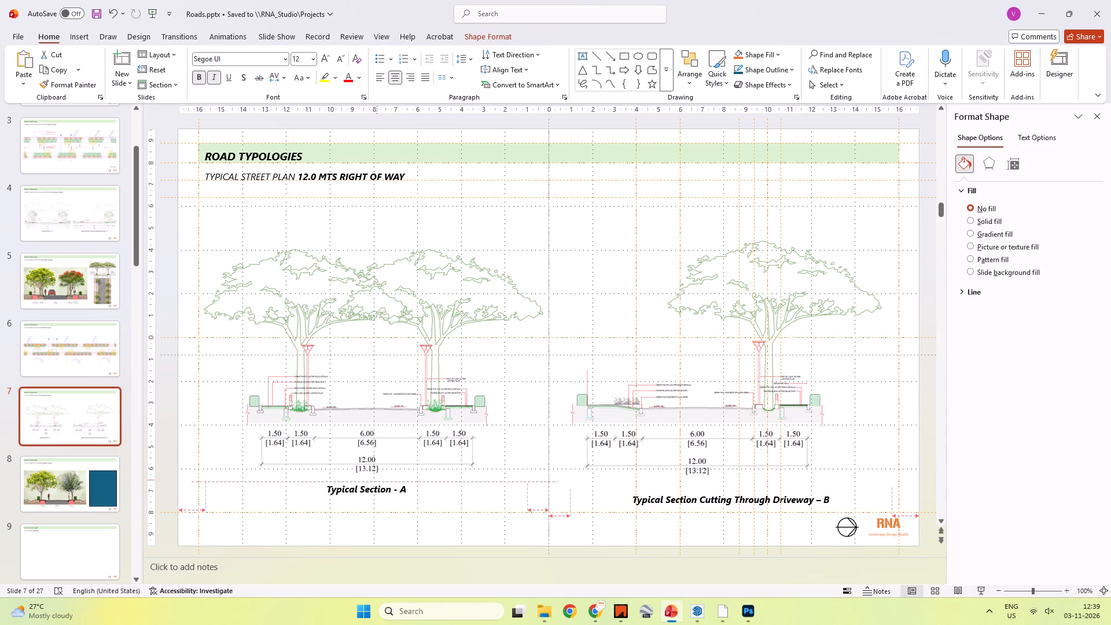
left_click_drag(377, 479, 377, 474)
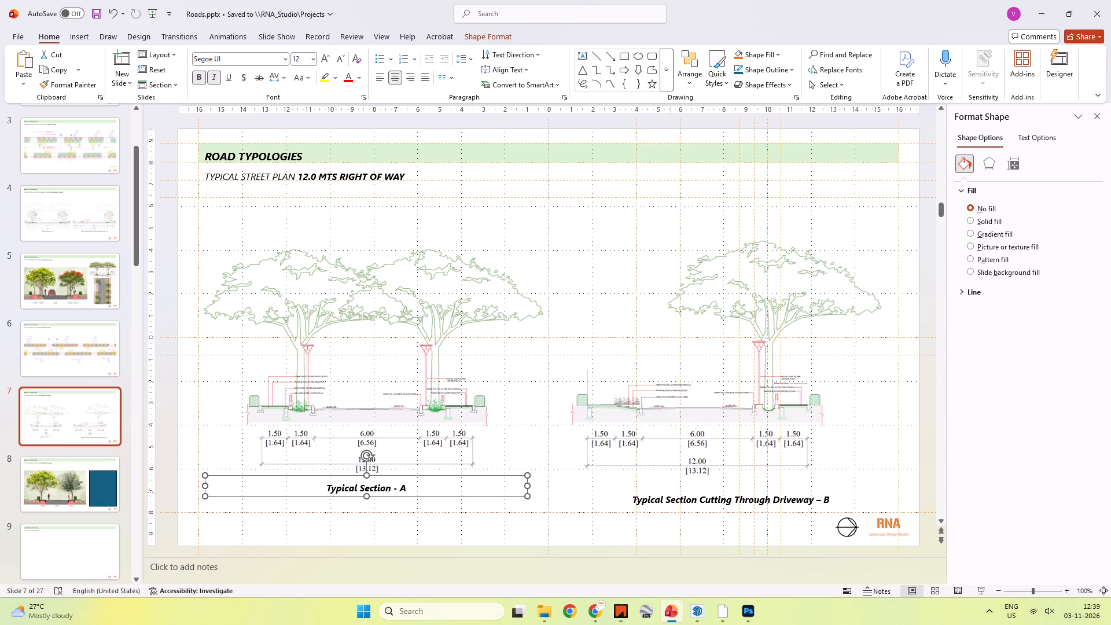
Narrow the "Typical Section - A" caption box and recentre it beneath Section A.
left_click_drag(529, 485, 483, 486)
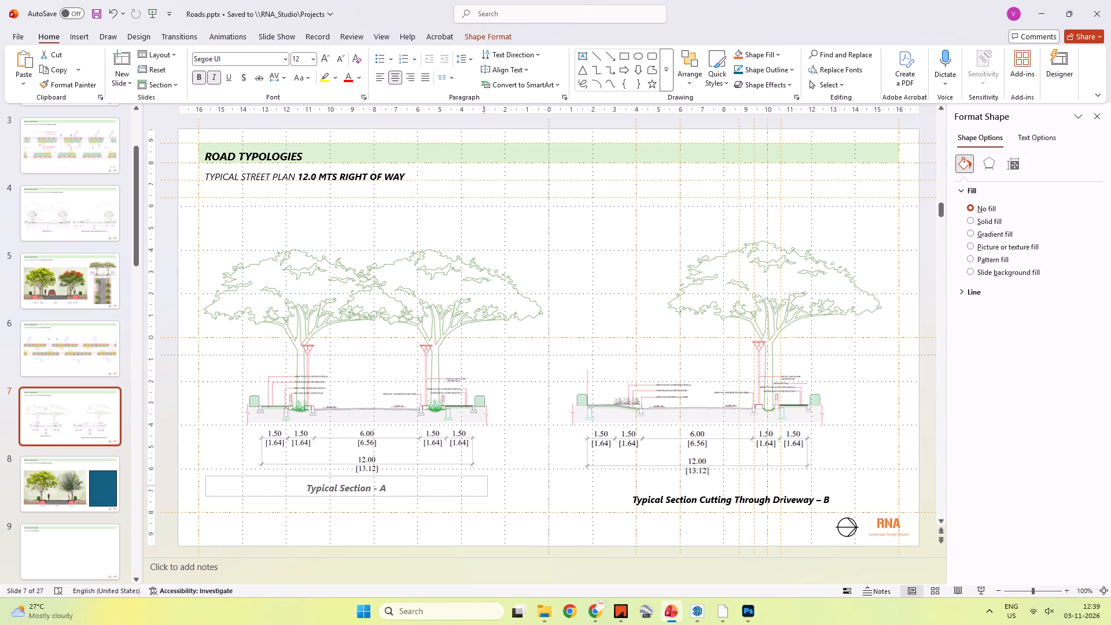
left_click_drag(483, 486, 450, 487)
left_click_drag(414, 477, 461, 473)
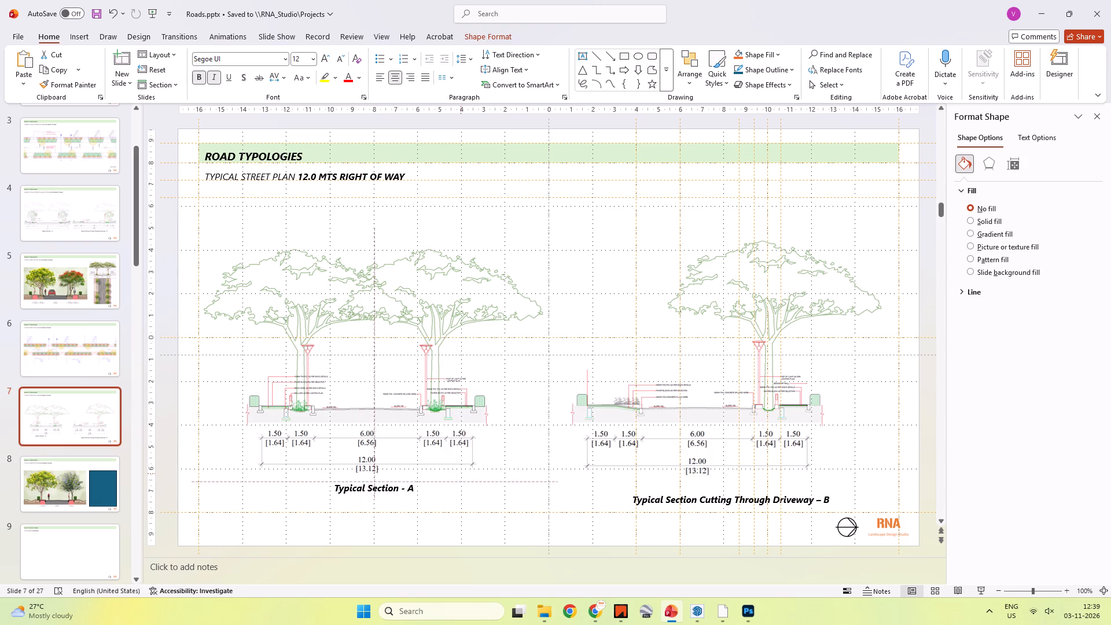
left_click_drag(461, 473, 454, 475)
Move the "Typical Section Cutting Through Driveway – B" caption up and left, centred just below Section B's dimensions.
left_click(731, 495)
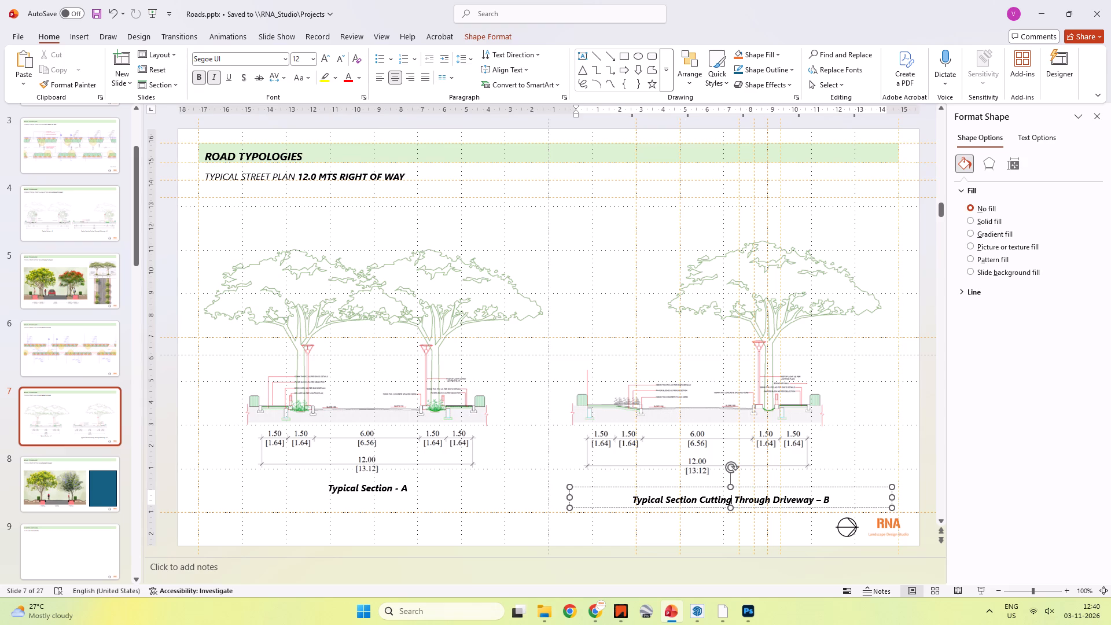
left_click_drag(747, 488, 712, 470, "shift")
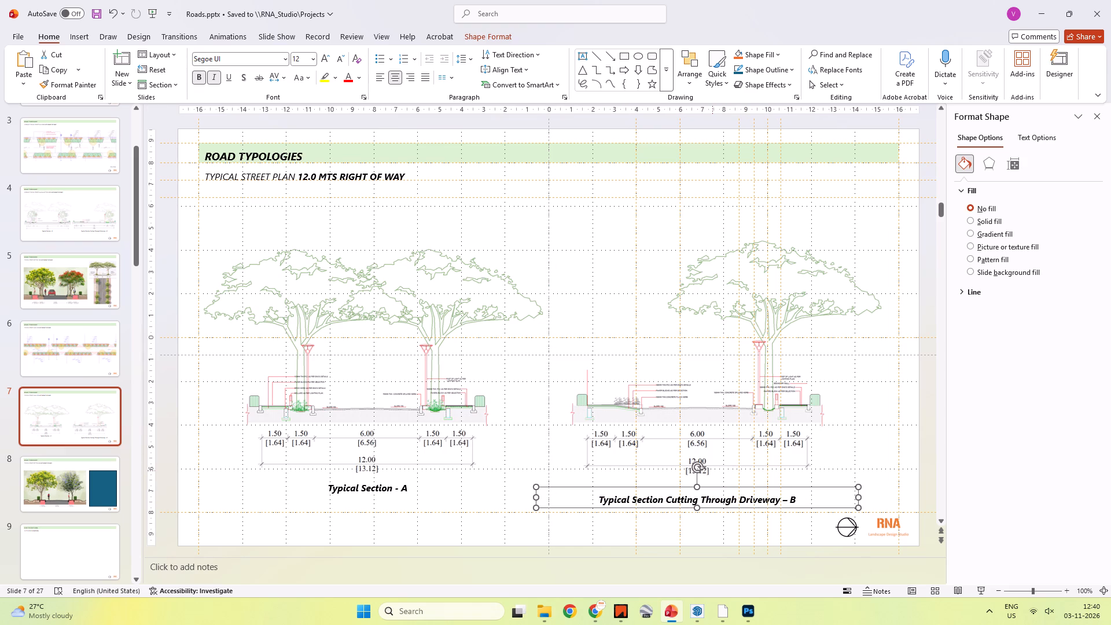
left_click_drag(722, 487, 722, 479)
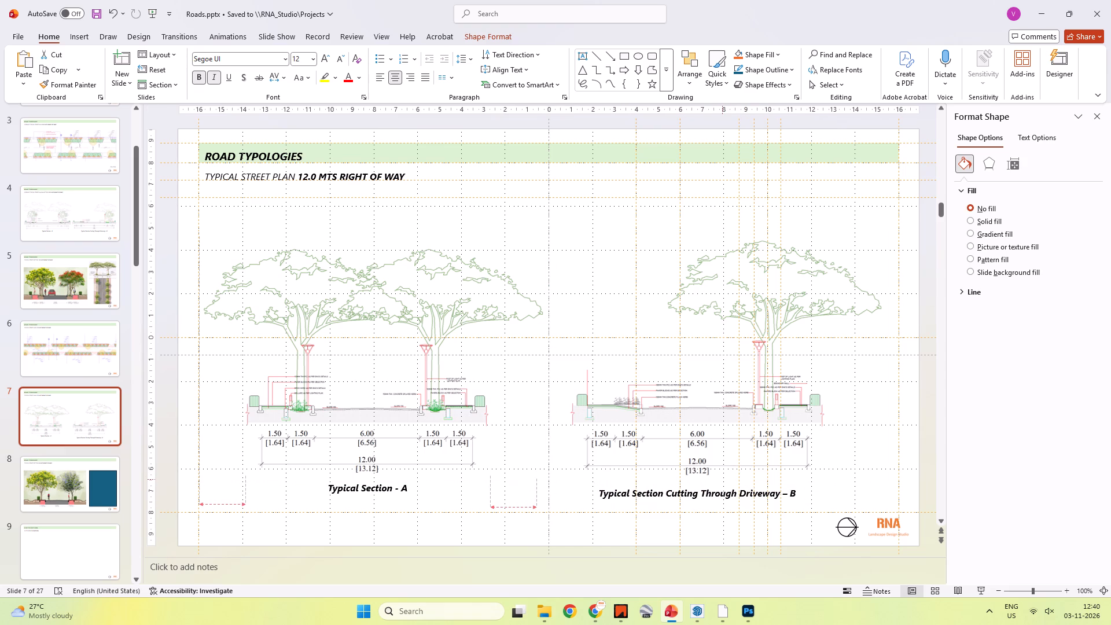
left_click_drag(722, 479, 723, 469)
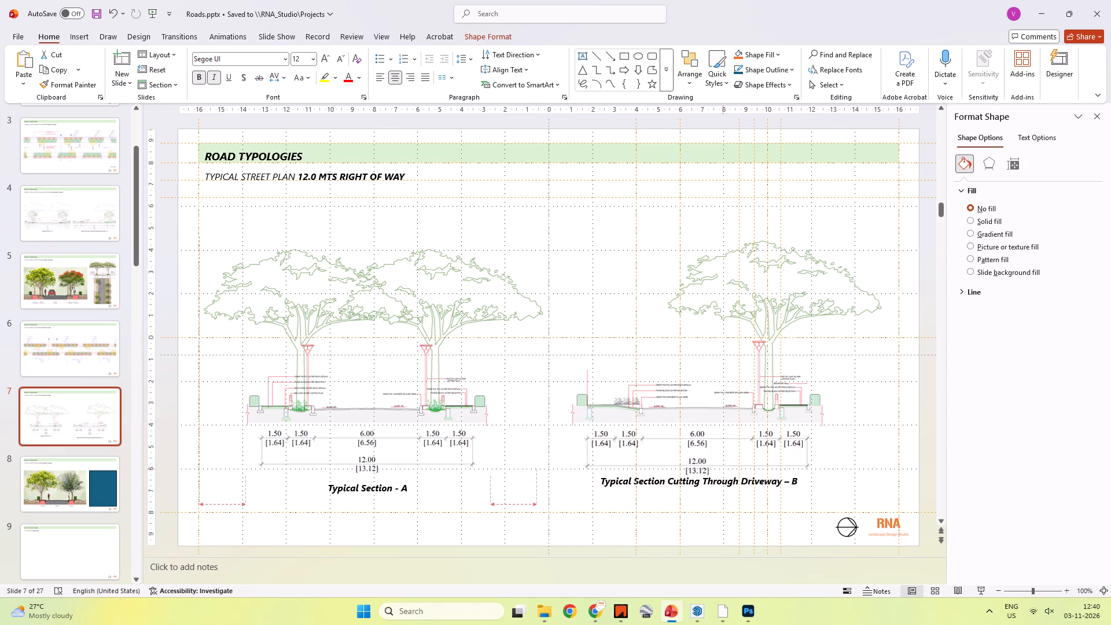
left_click_drag(723, 469, 721, 470)
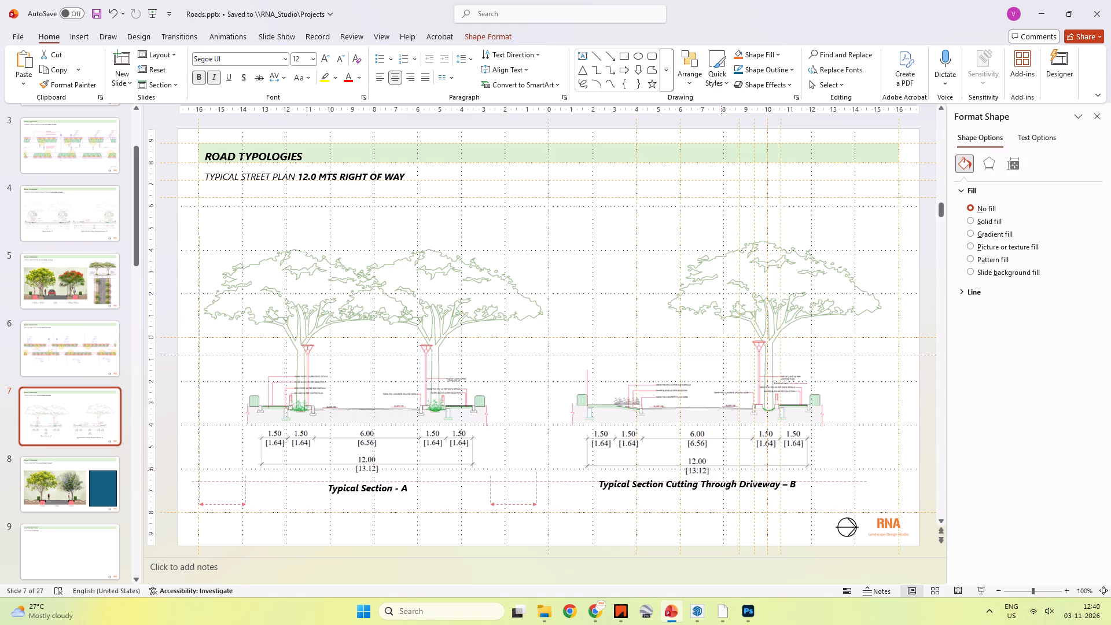
left_click_drag(721, 470, 720, 470)
Nudge the Section B picture right until its tree canopy reaches the slide's right margin guide.
left_click(791, 442)
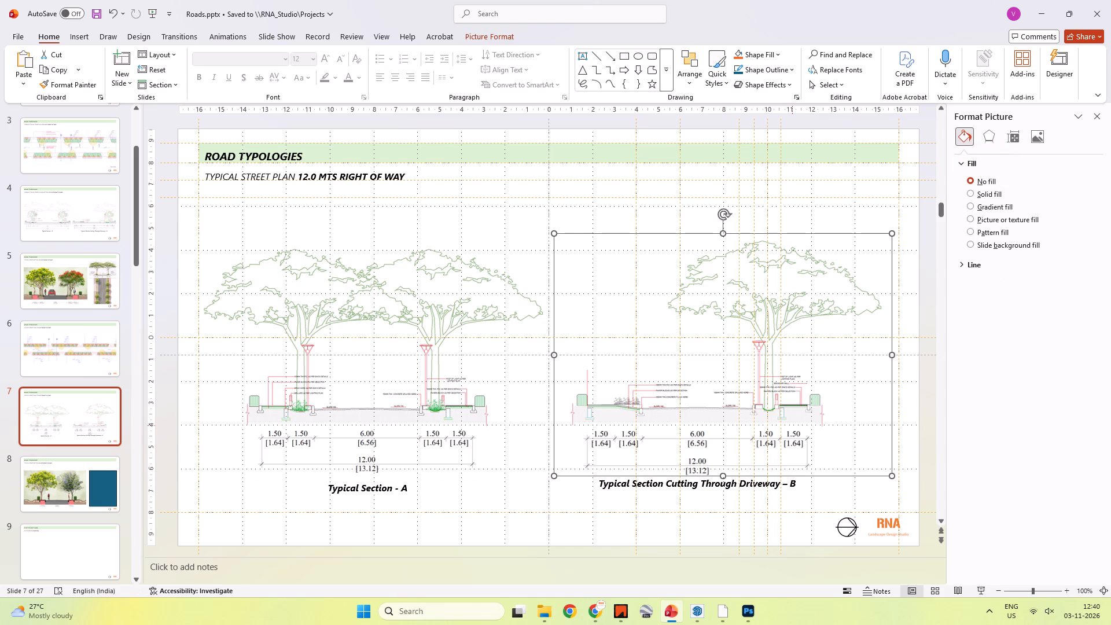
key("0")
key("Right")
key("Right")
key("Right")
key("Right")
key("Right")
key("Right")
key("Right")
key("Right")
key("Right")
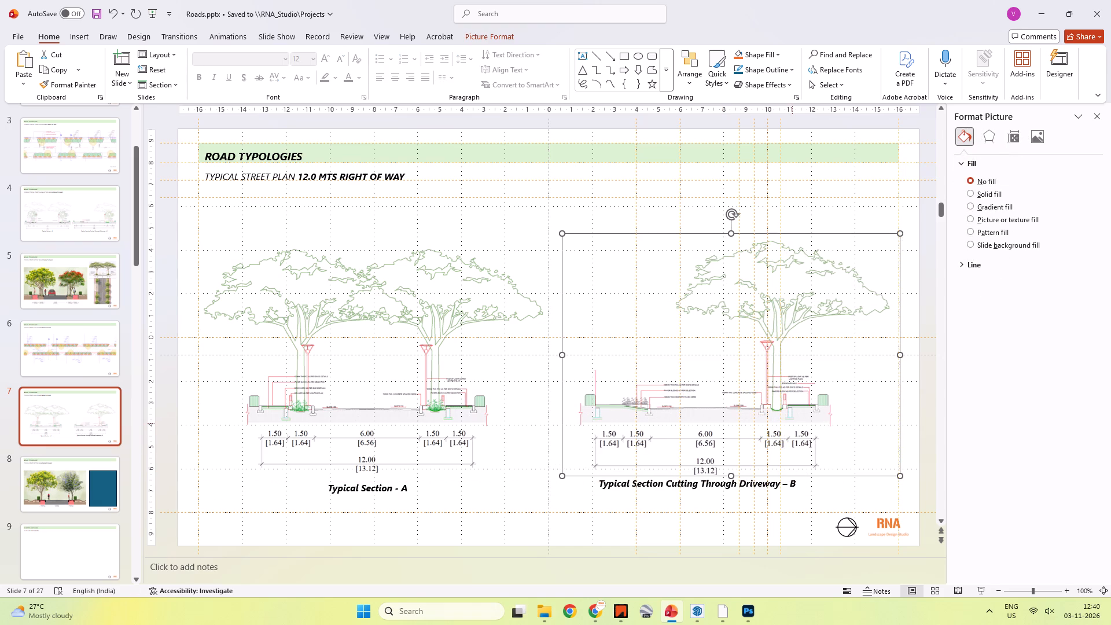
key("Right")
key("Right")
key("Right")
key("Right")
key("Right")
key("Right")
key("Right")
key("Right")
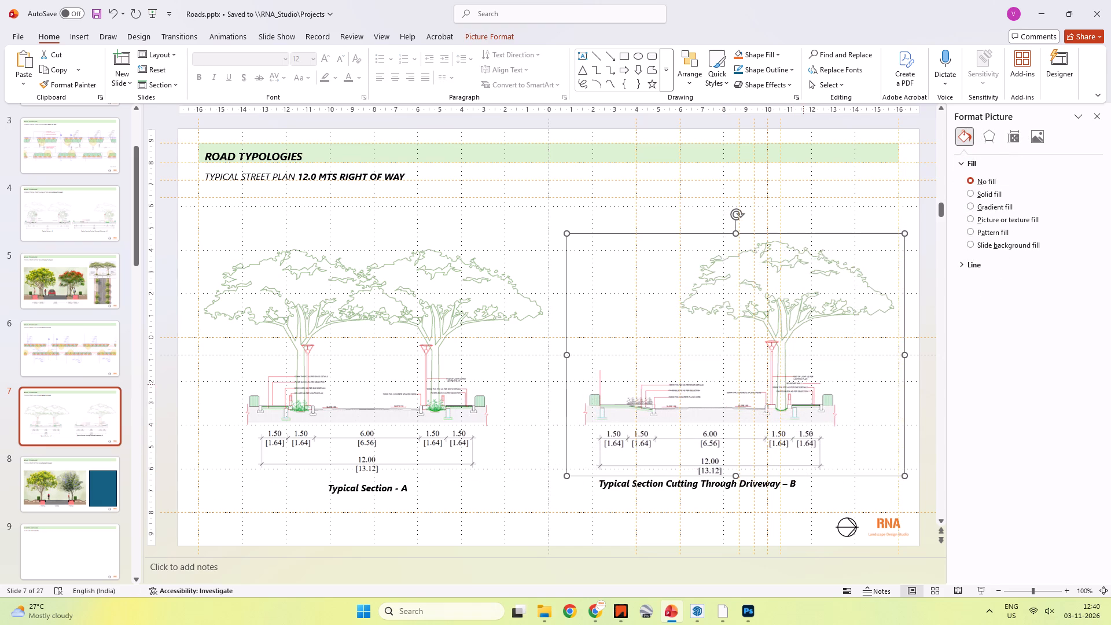
key("Right")
key("Right")
key("Right")
key("Right")
key("Right")
key("Right")
key("Right")
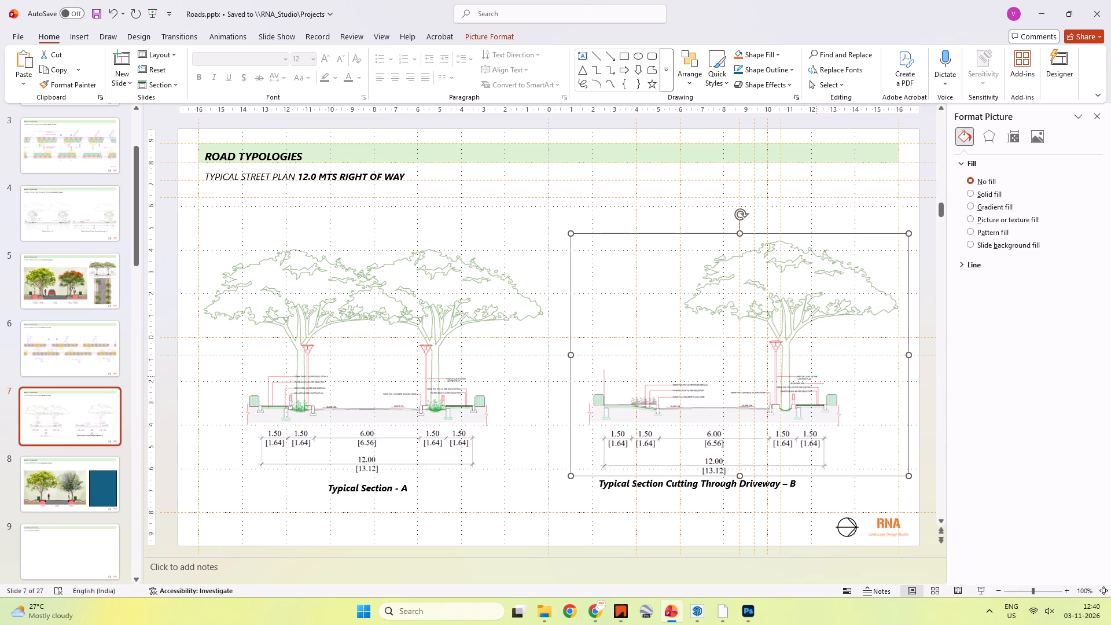
key("Left")
Crop the Section B picture's right edge back to the right margin guide.
right_click(834, 344)
left_click(900, 360)
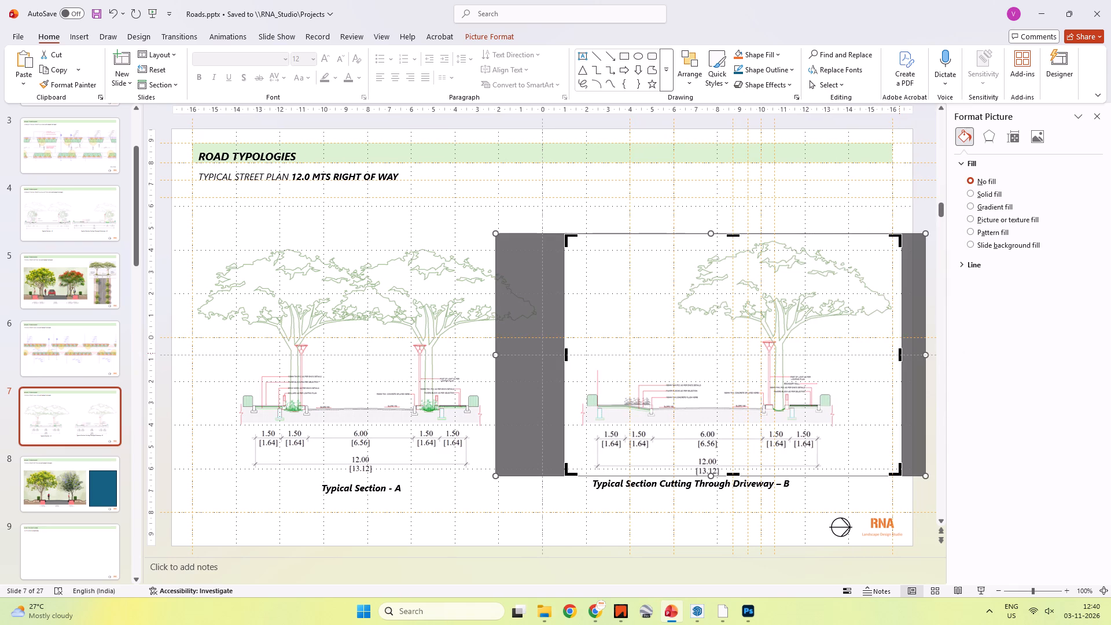
left_click_drag(899, 353, 892, 353)
left_click(899, 205)
left_click(845, 315)
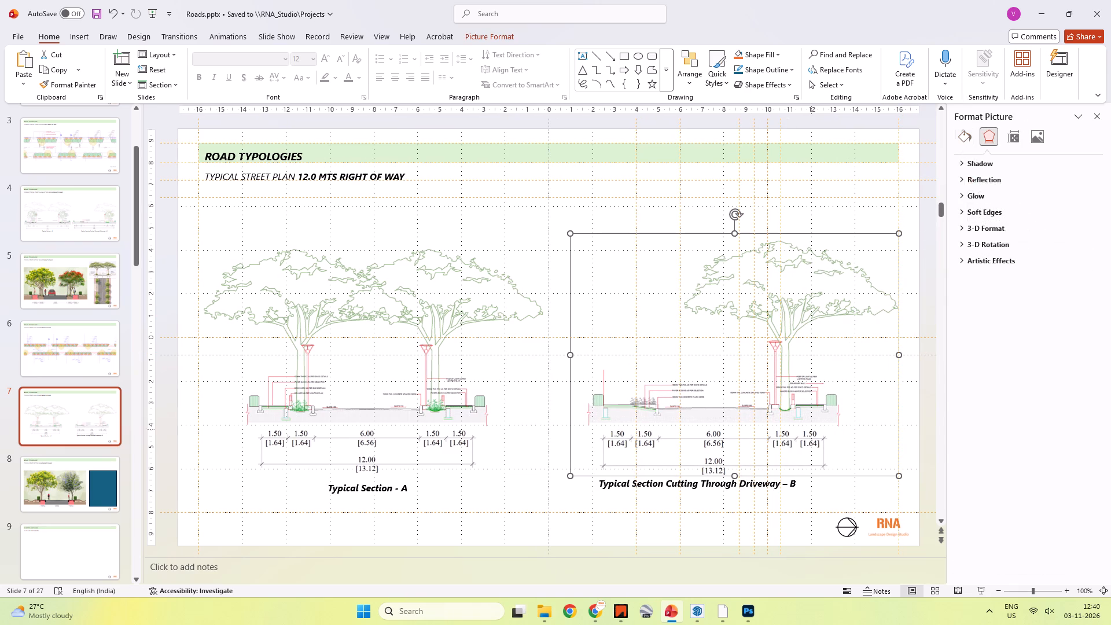
Shift the "Typical Section Cutting Through Driveway – B" caption right to centre it beneath the moved Section B.
left_click(731, 481)
left_click_drag(746, 491, 760, 491)
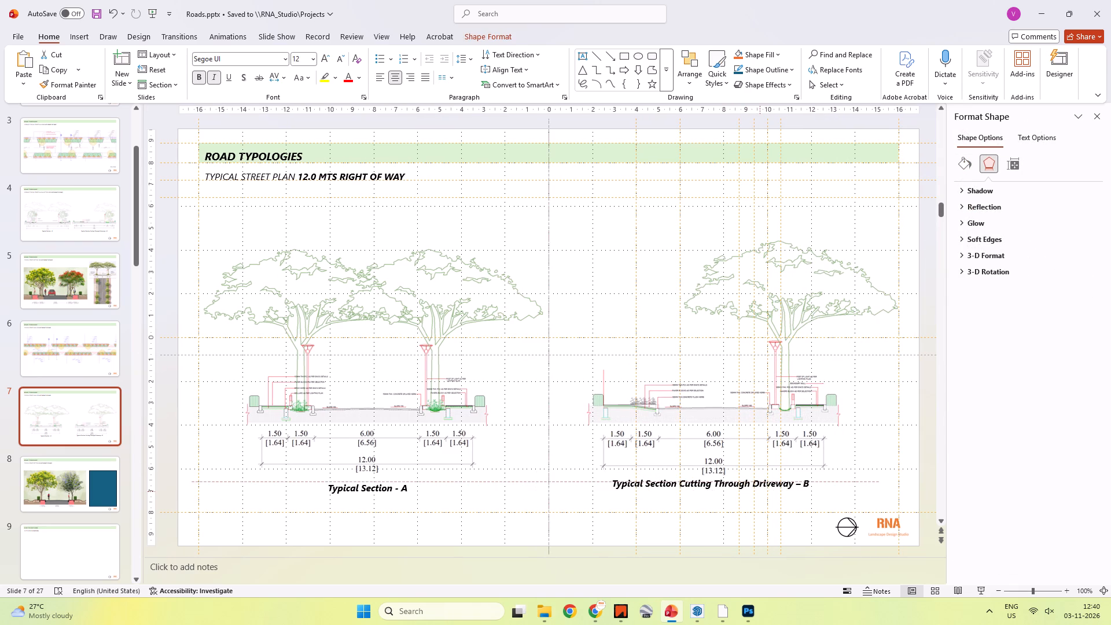
left_click_drag(760, 491, 761, 492)
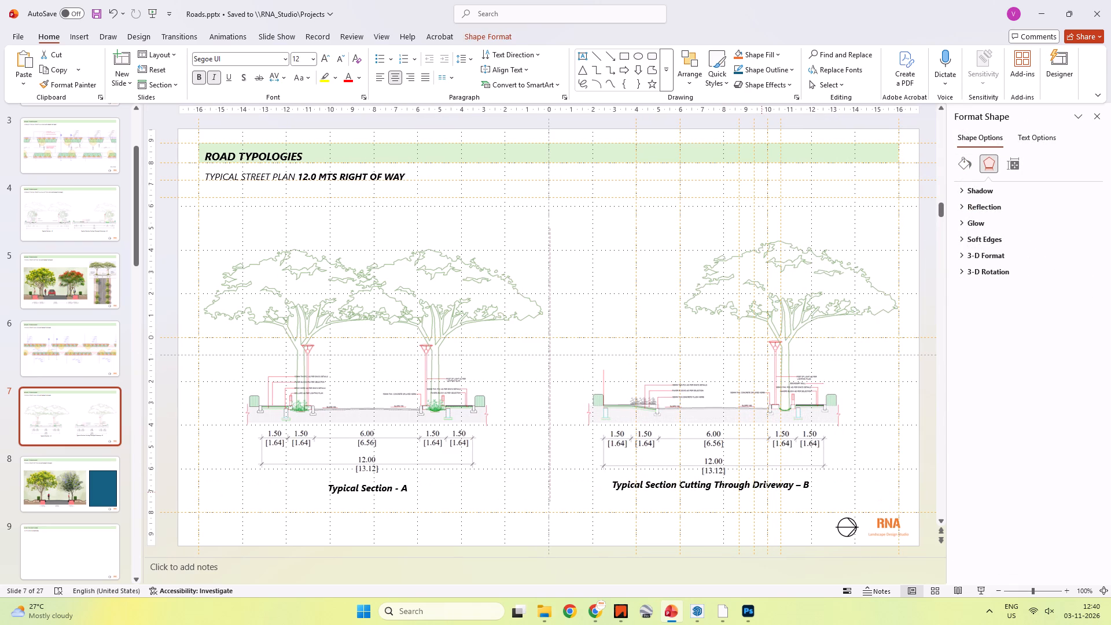
left_click_drag(761, 492, 766, 490)
Move the Section A and Section B pictures on slide 7 up together by about 1.2 cm.
left_click(759, 509)
left_click(713, 402)
left_click(420, 413, "ctrl")
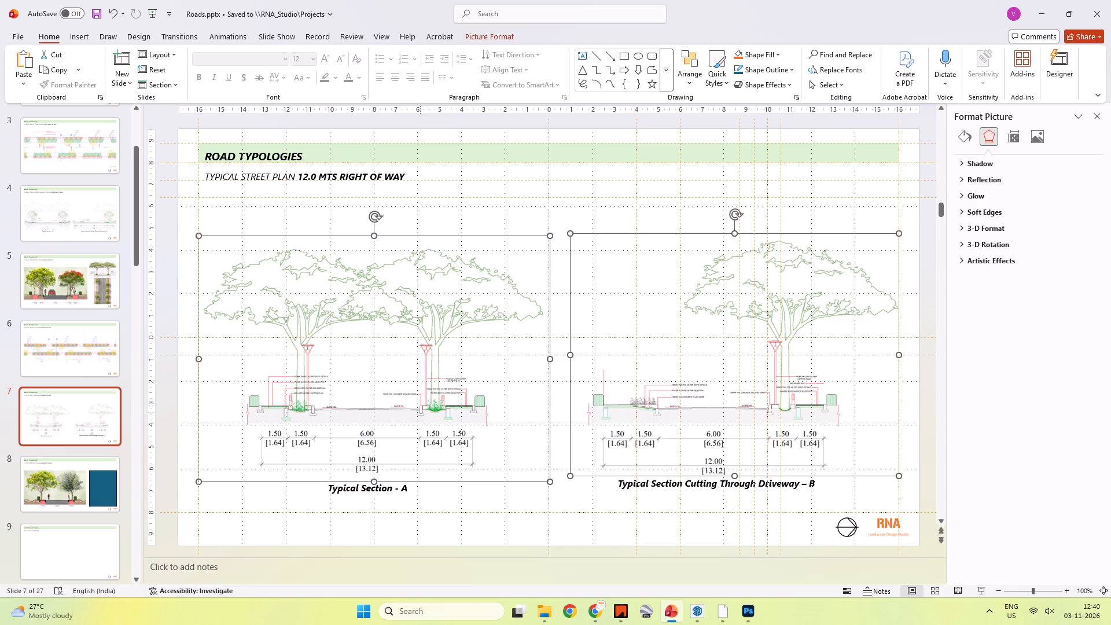
key("Up")
key("Up")
key("Up")
key("Up")
key("Up")
key("Up")
key("Up")
key("Up")
key("Up")
key("Up")
key("Up")
key("Up")
key("Up")
key("Up")
key("Up")
key("Up")
key("Up")
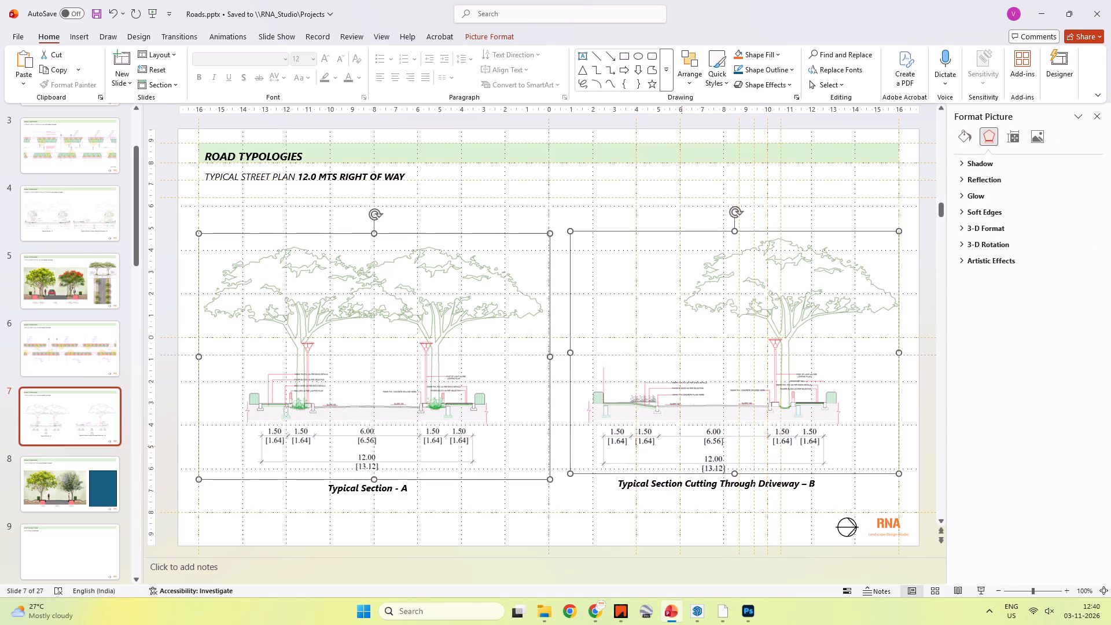
key("Down")
key("Down")
key("Down")
key("Down")
key("Down")
key("Down")
key("Down")
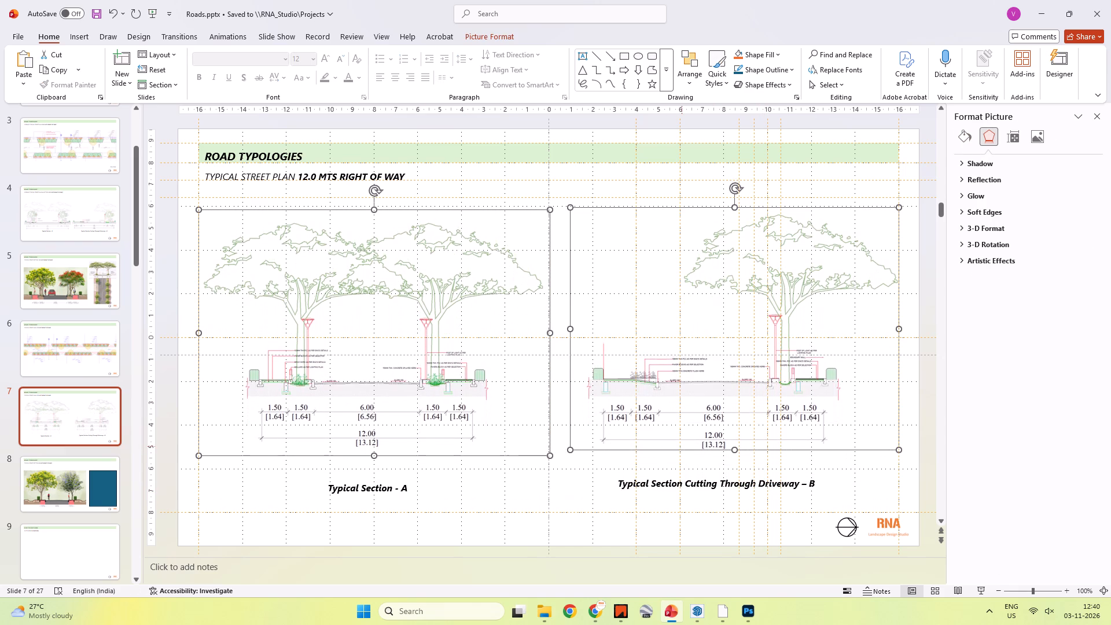
key("Down")
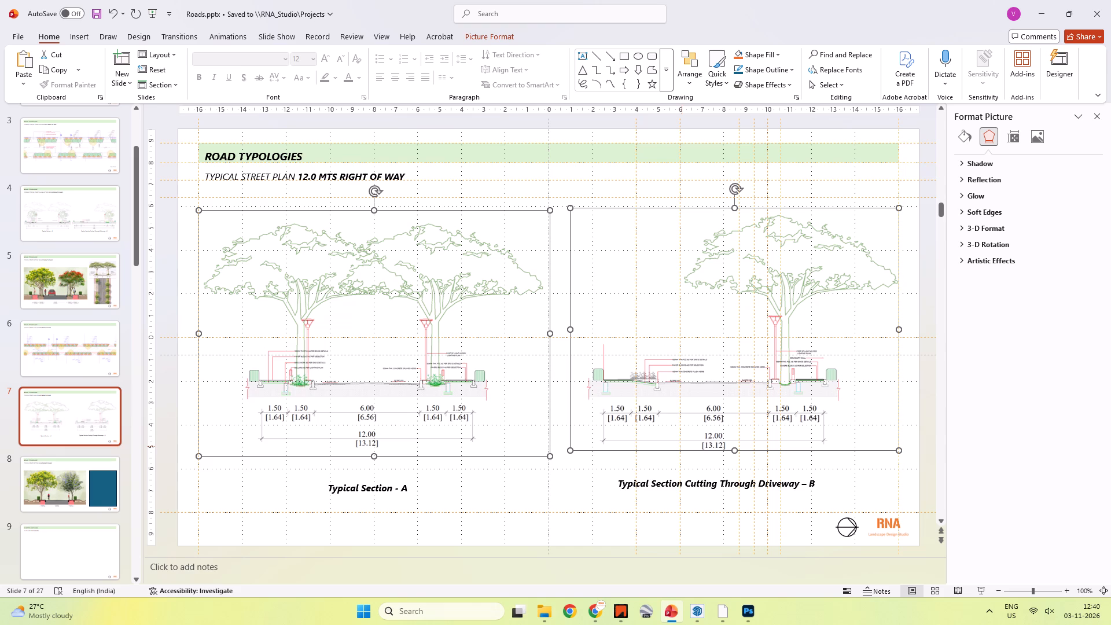
On slide 4, move both 18.0 m section pictures up together by about 0.5 cm, clear of their captions.
left_click(73, 226)
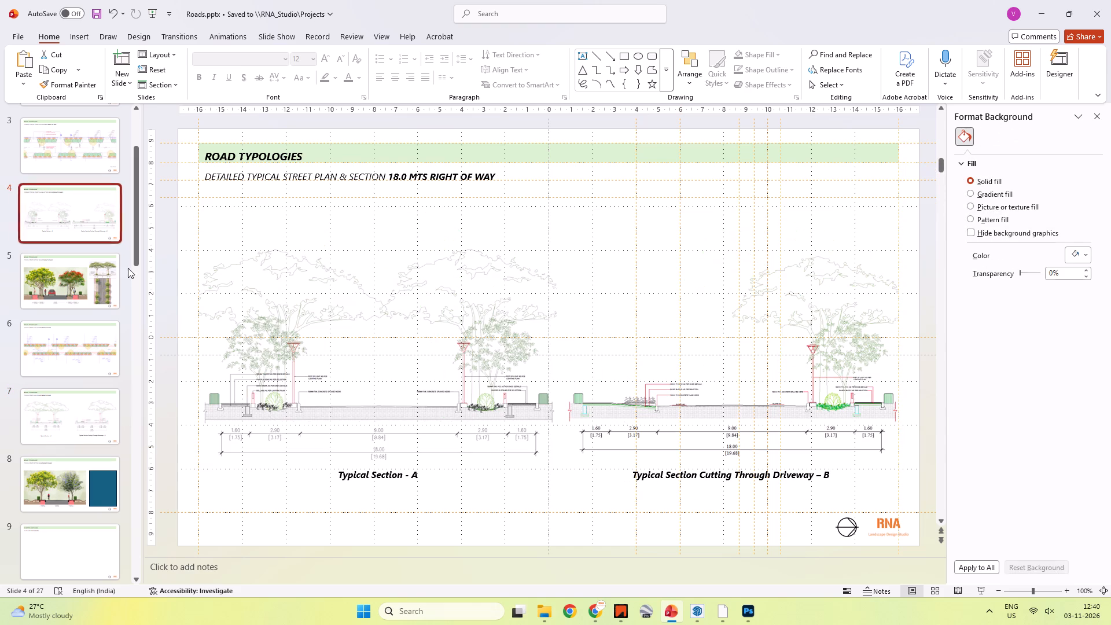
left_click(652, 364)
left_click(453, 360, "shift")
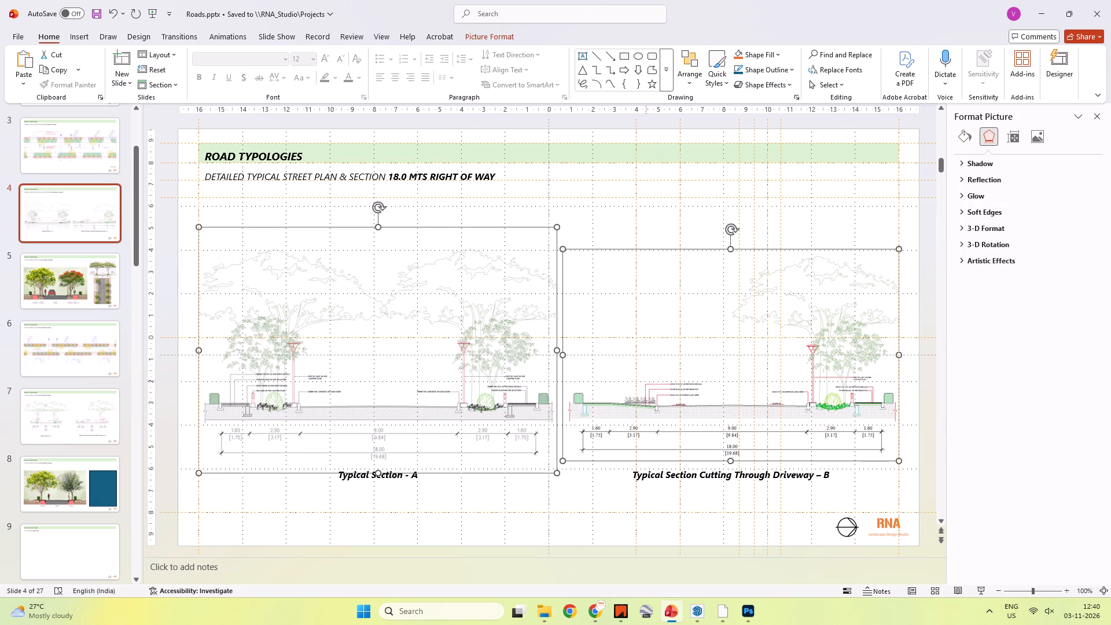
left_click_drag(646, 380, 647, 370, "shift")
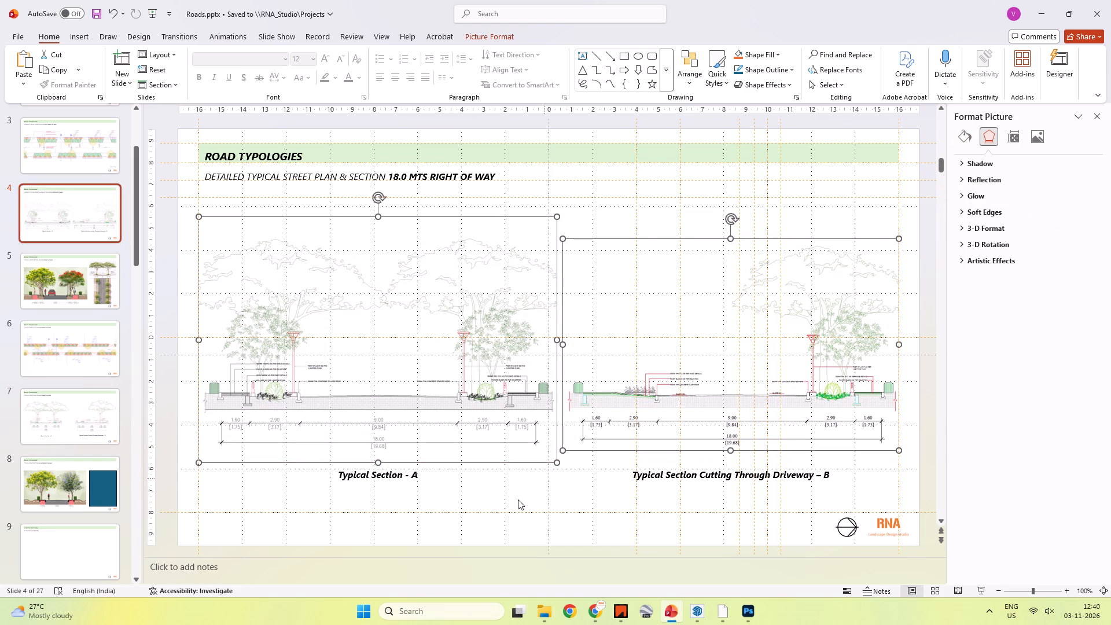
left_click(514, 506)
Return to slide 7 and shift the Section A and Section B pictures slightly higher together.
left_click(94, 426)
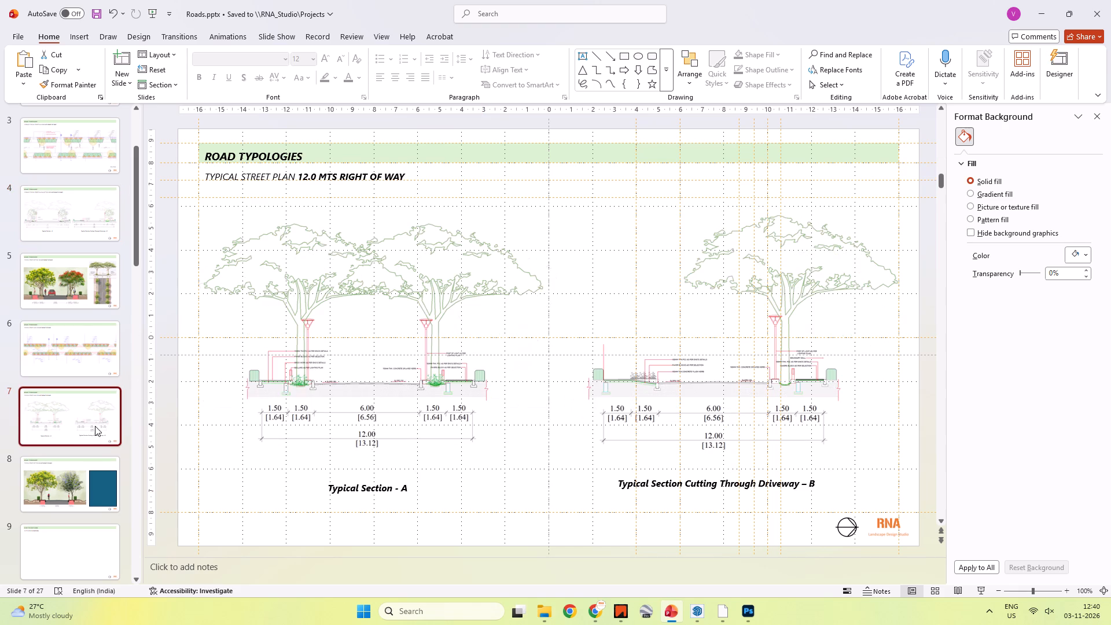
left_click(413, 354)
left_click(647, 362, "shift")
left_click(708, 358, "shift")
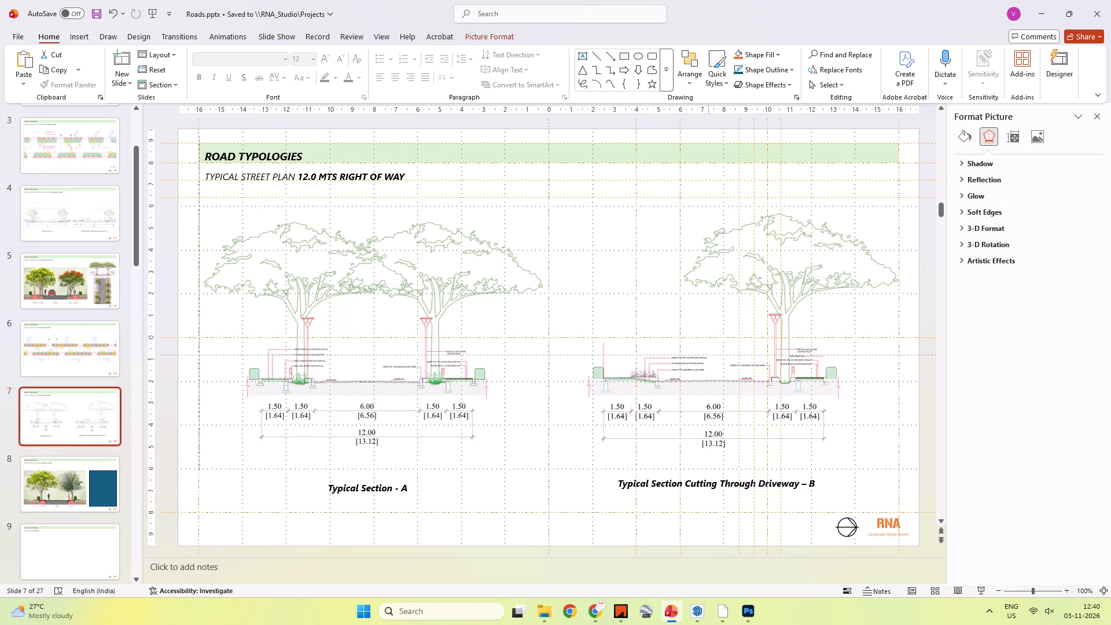
left_click(587, 523)
Move the "Typical Section Cutting Through Driveway – B" caption up closer to Section B, keeping it centred under the dimensions.
left_click(679, 475)
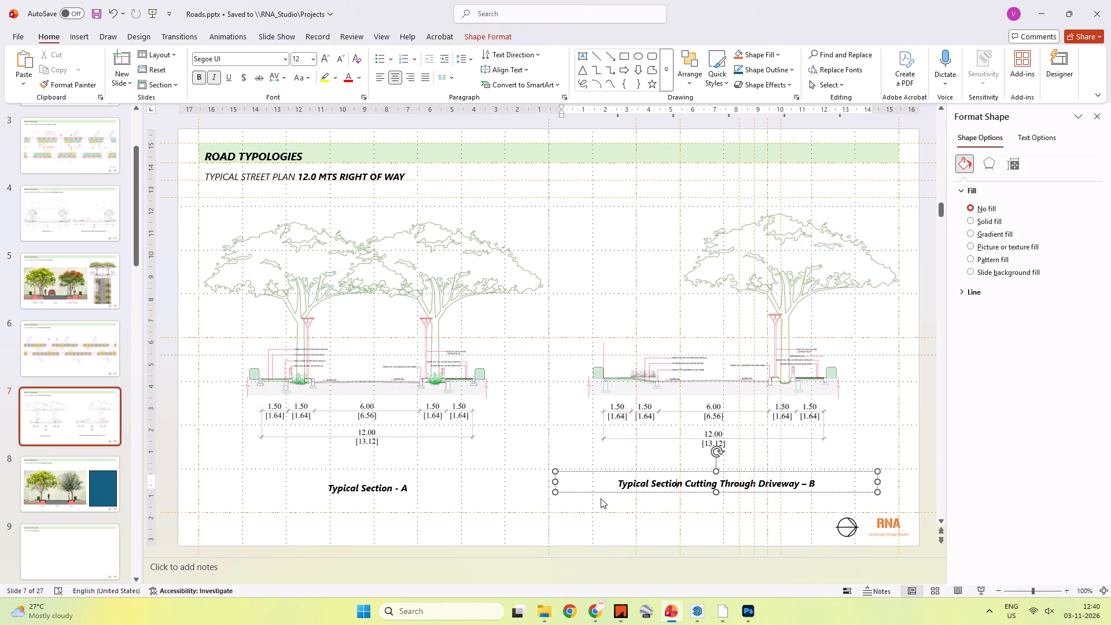
left_click_drag(637, 491, 645, 478)
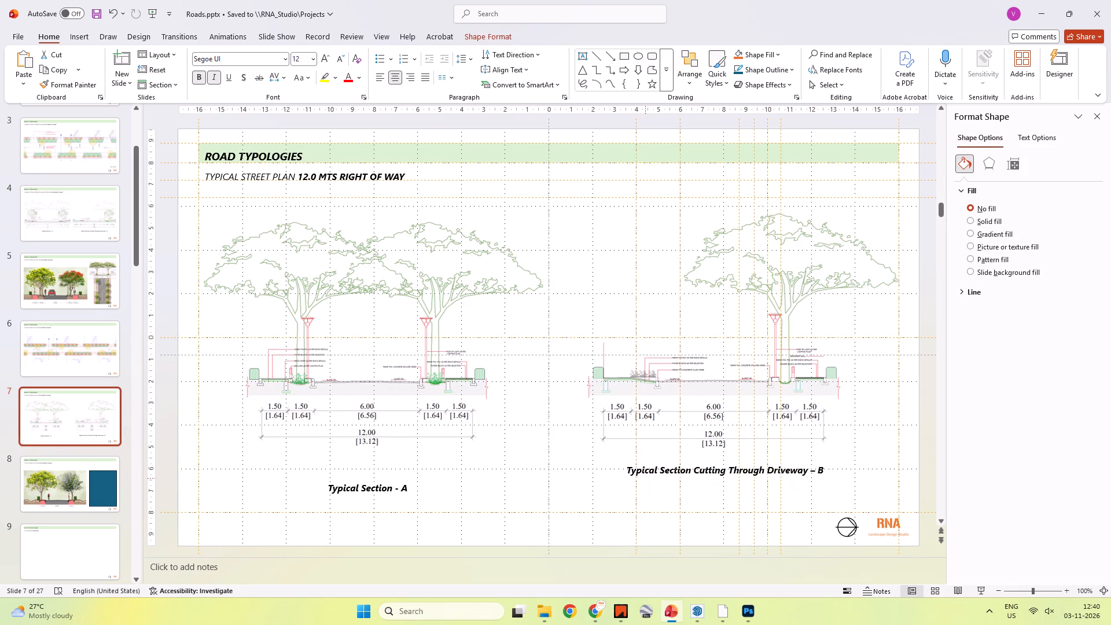
left_click_drag(645, 478, 646, 484)
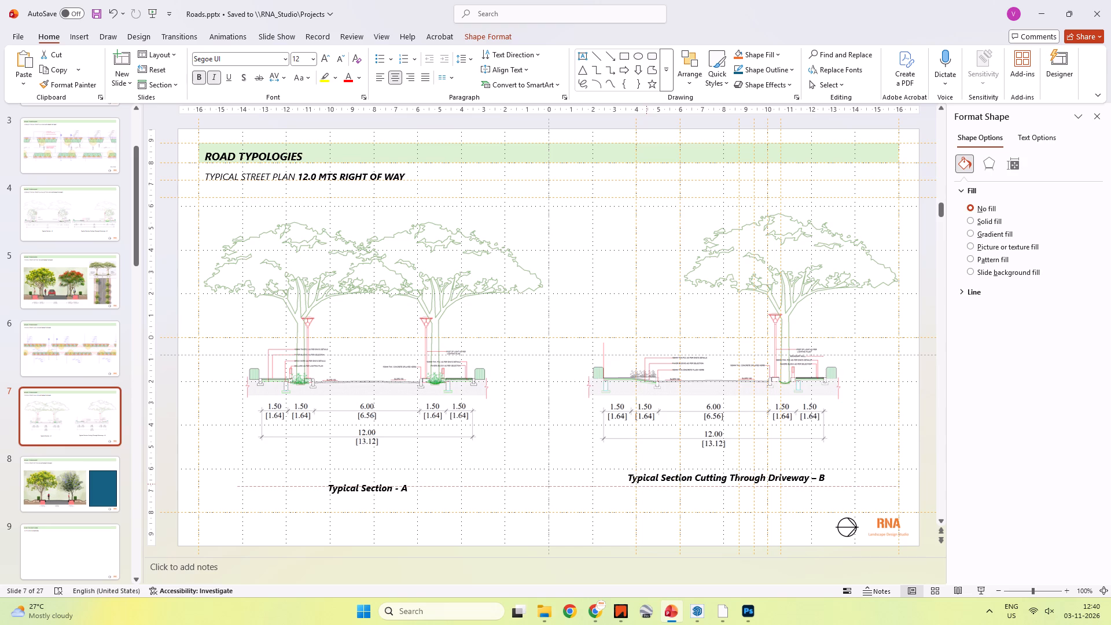
left_click_drag(646, 484, 638, 480)
key("Down")
key("Down")
key("Down")
key("Down")
key("Down")
key("Down")
key("Down")
key("Down")
key("Down")
key("Down")
key("Up")
key("Up")
key("Up")
key("Up")
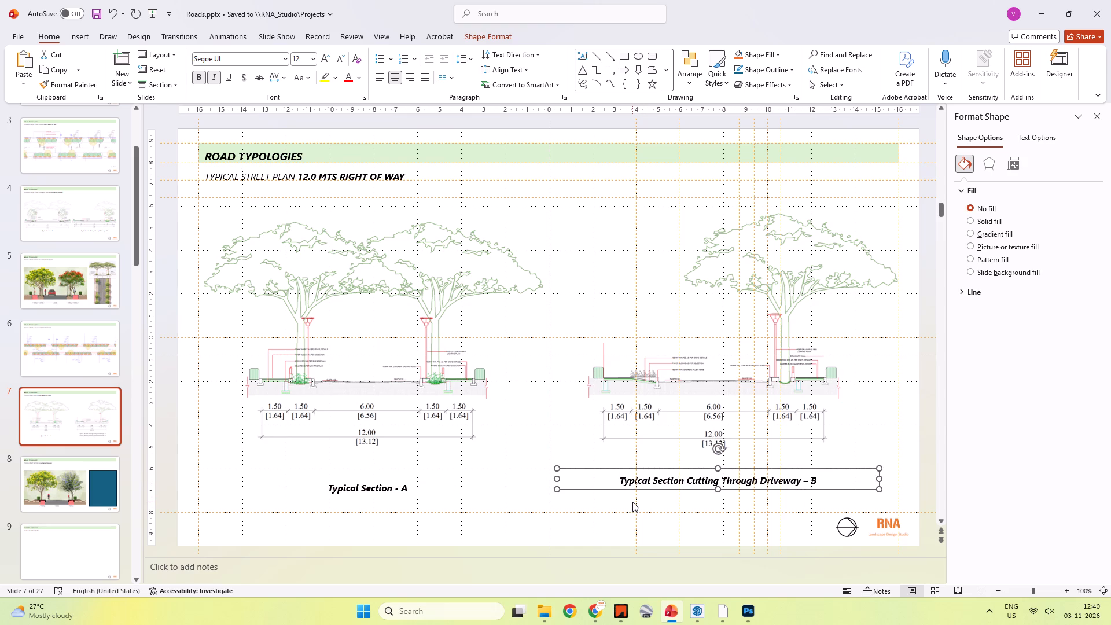
key("Up")
key("Up")
key("Up")
key("Up")
key("Up")
key("Up")
key("Up")
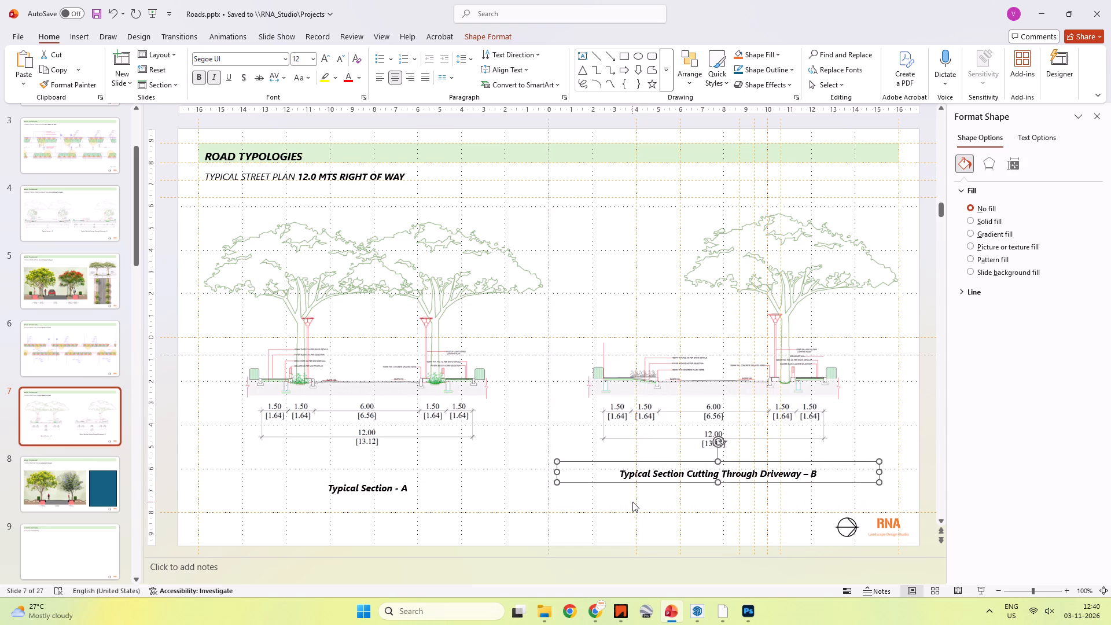
key("Left")
key("Left")
left_click(626, 503)
Move the "Typical Section - A" caption up until it is level with the Section B caption.
left_click(370, 481)
left_click_drag(398, 475, 398, 461)
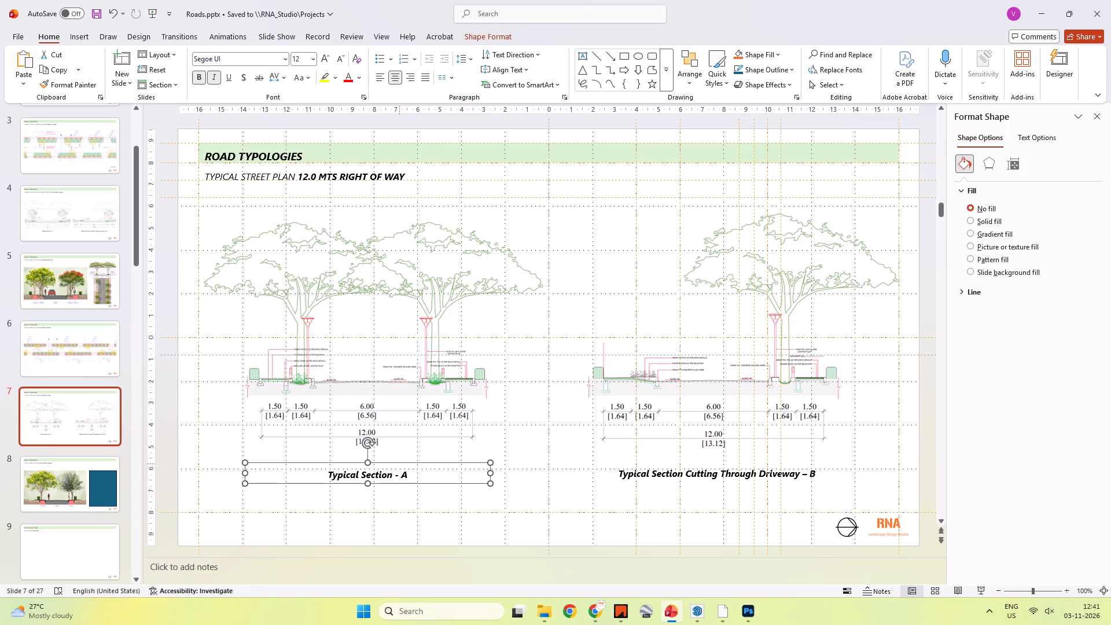
left_click(399, 464)
key("Up")
key("Up")
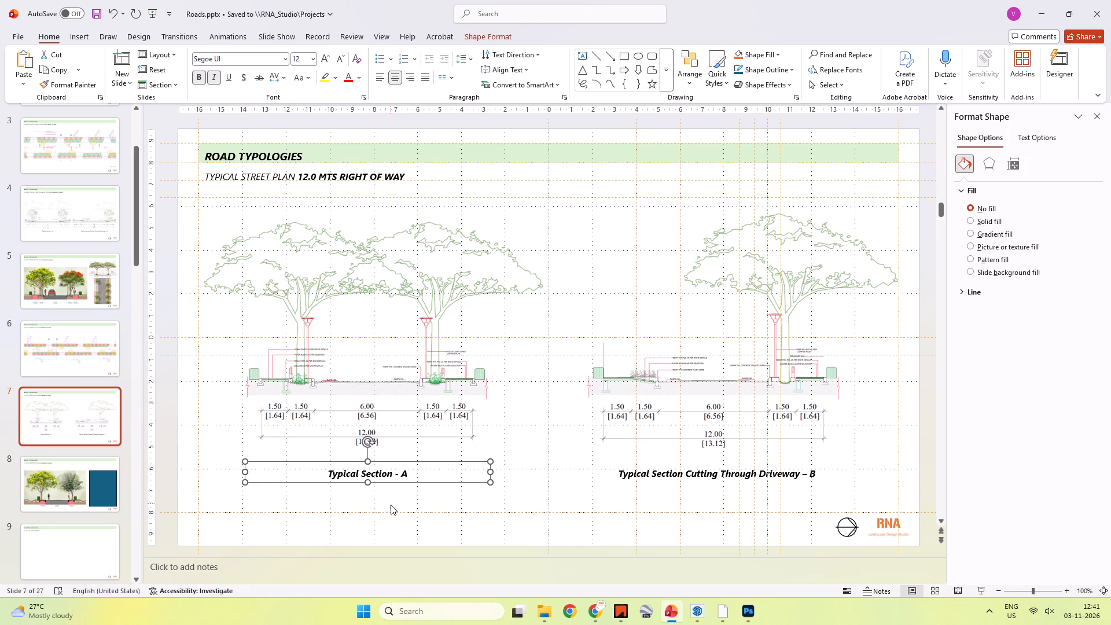
key("Up")
left_click(391, 505)
Save the presentation.
key("ctrl+s")
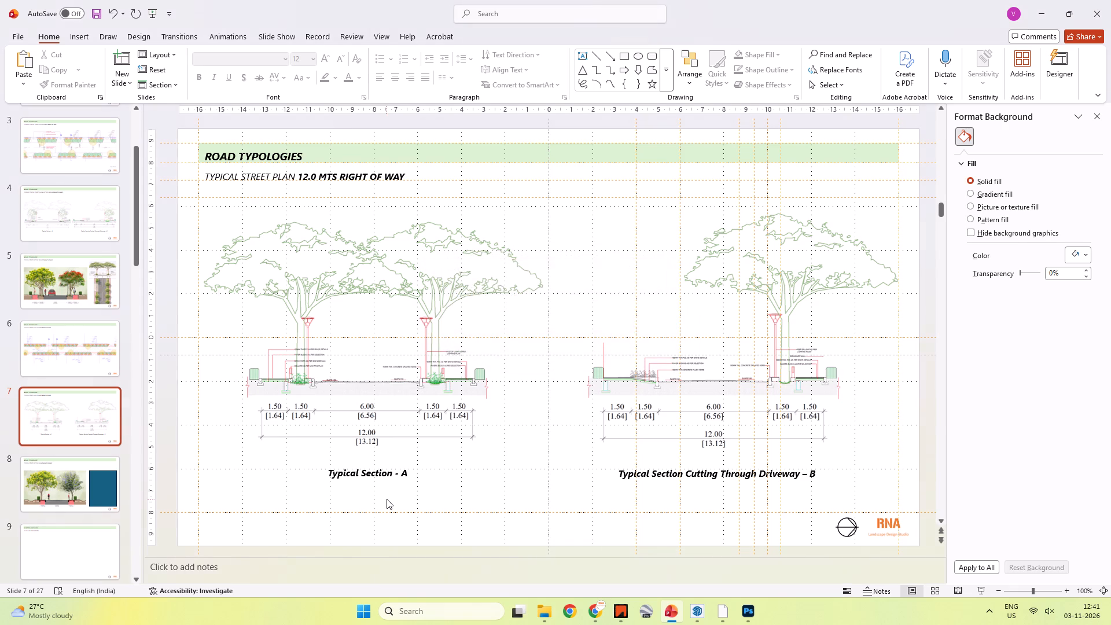
key("ctrl+s")
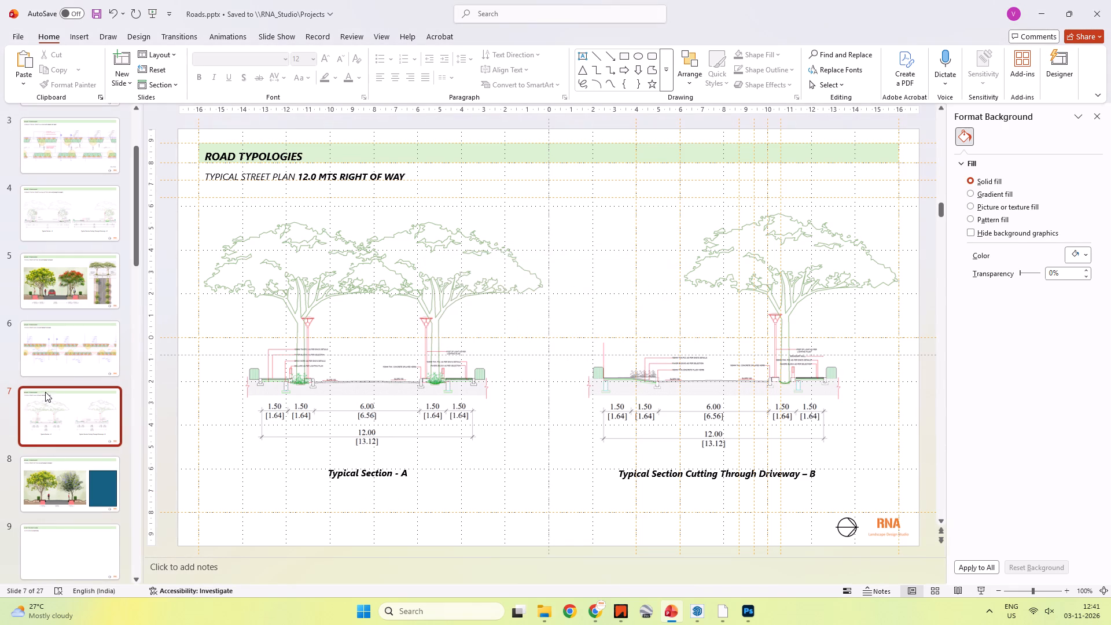
Review slide 8 with the 9.0 m street section and slide 9, Plot Entries Elevation.
scroll(72, 352, "down", 4)
left_click(73, 372)
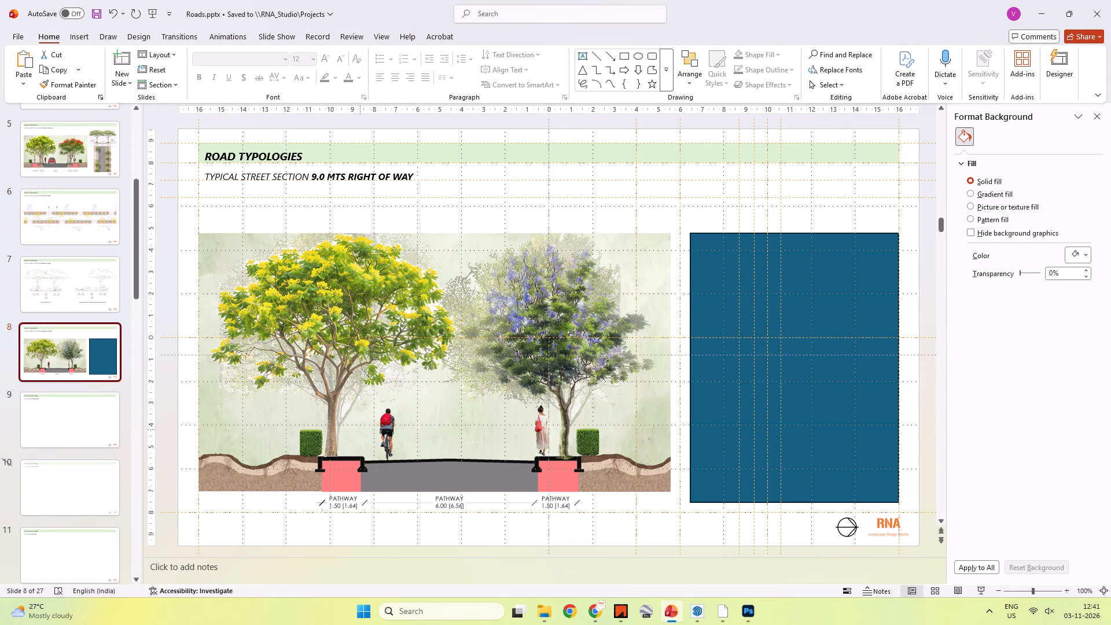
scroll(387, 425, "down", 3)
left_click(41, 295)
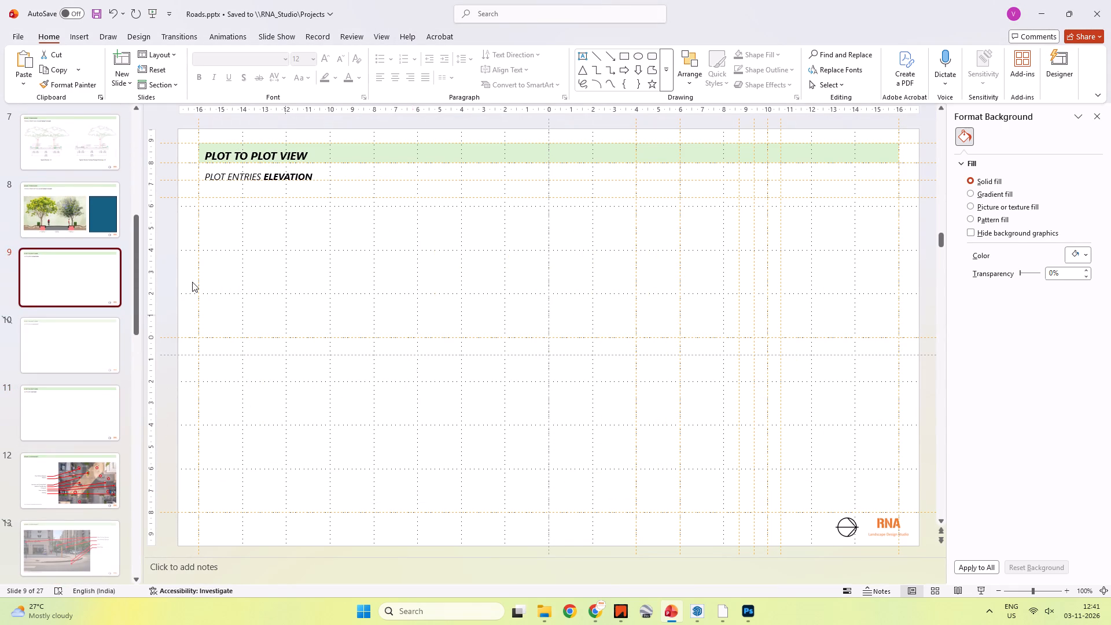
Switch to Road Sections.dwg in IIACAD and examine the 09M road plan and the treeless pathway, kerb and road sections.
key("alt+Tab")
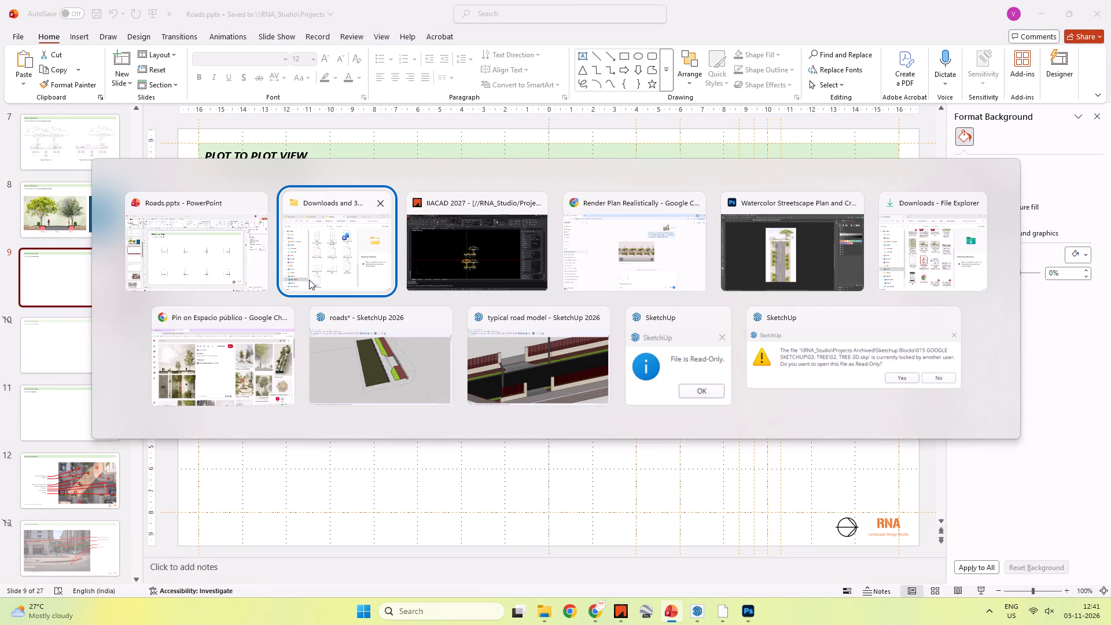
key("alt+Tab")
scroll(645, 398, "down", 3)
middle_click_drag(637, 388, 375, 373)
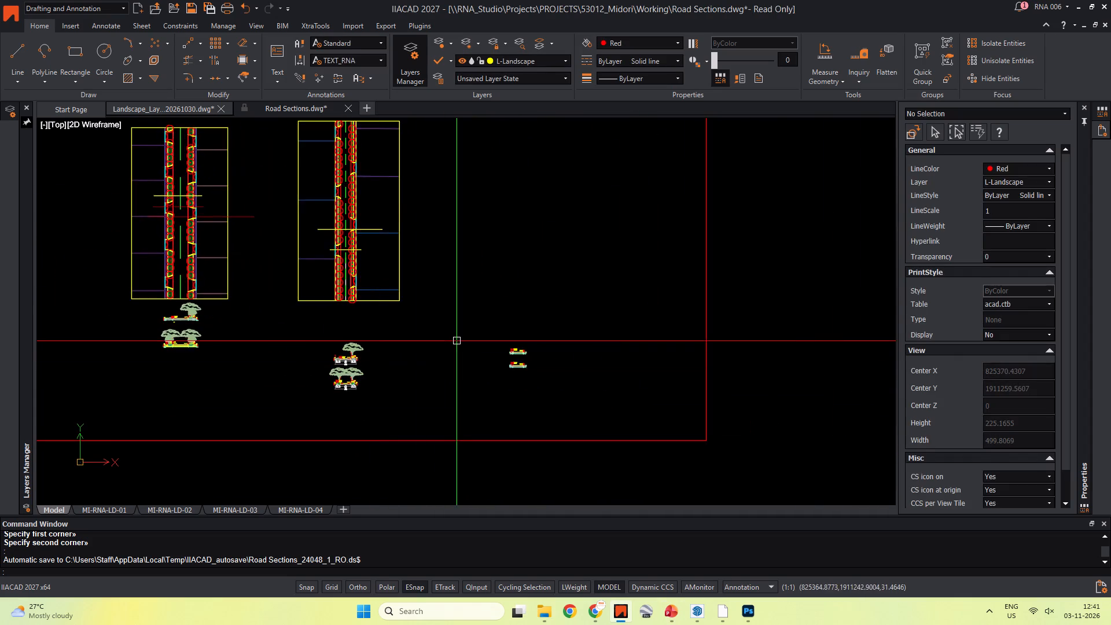
scroll(457, 340, "down", 1)
middle_click_drag(457, 345, 461, 392)
scroll(467, 381, "down", 3)
middle_click(467, 383)
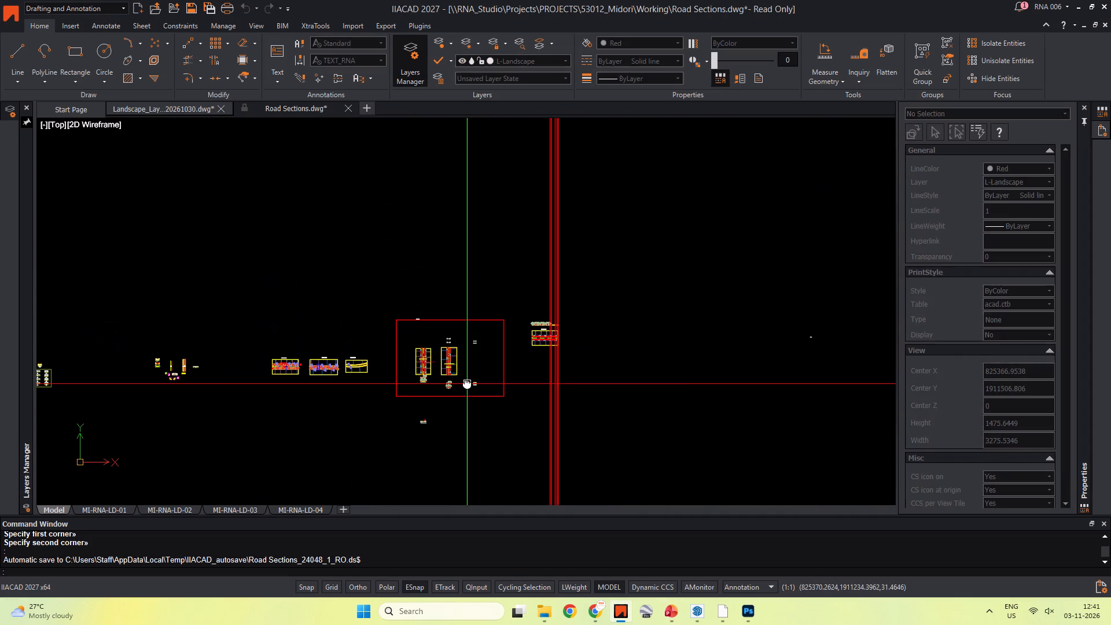
scroll(356, 378, "up", 3)
middle_click_drag(334, 367, 422, 366)
scroll(434, 335, "up", 4)
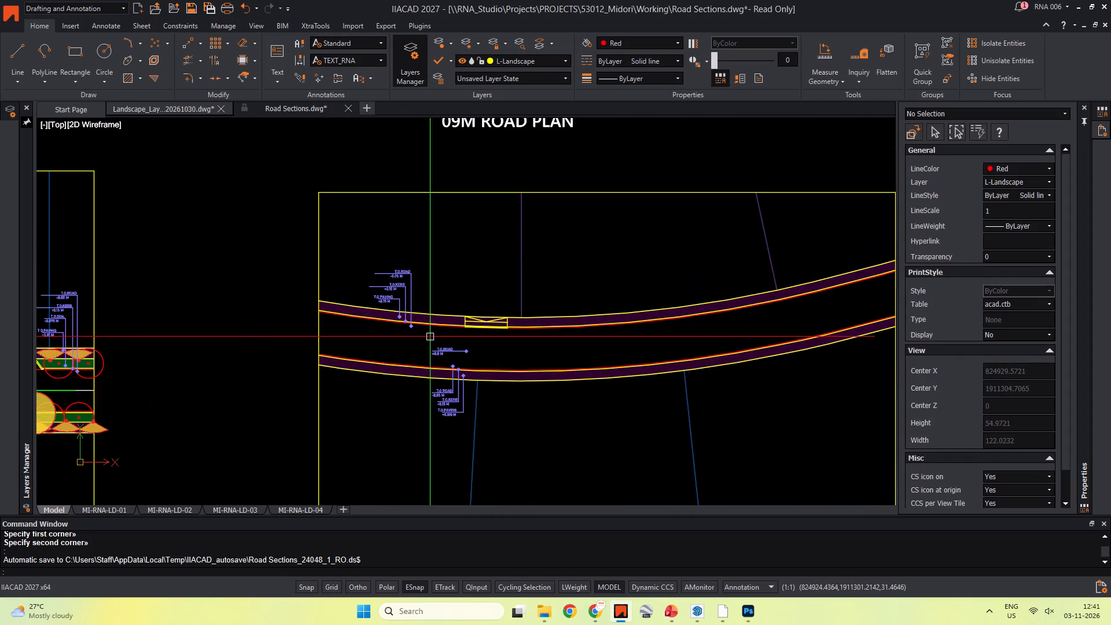
scroll(524, 379, "down", 3)
middle_click_drag(502, 418, 661, 381)
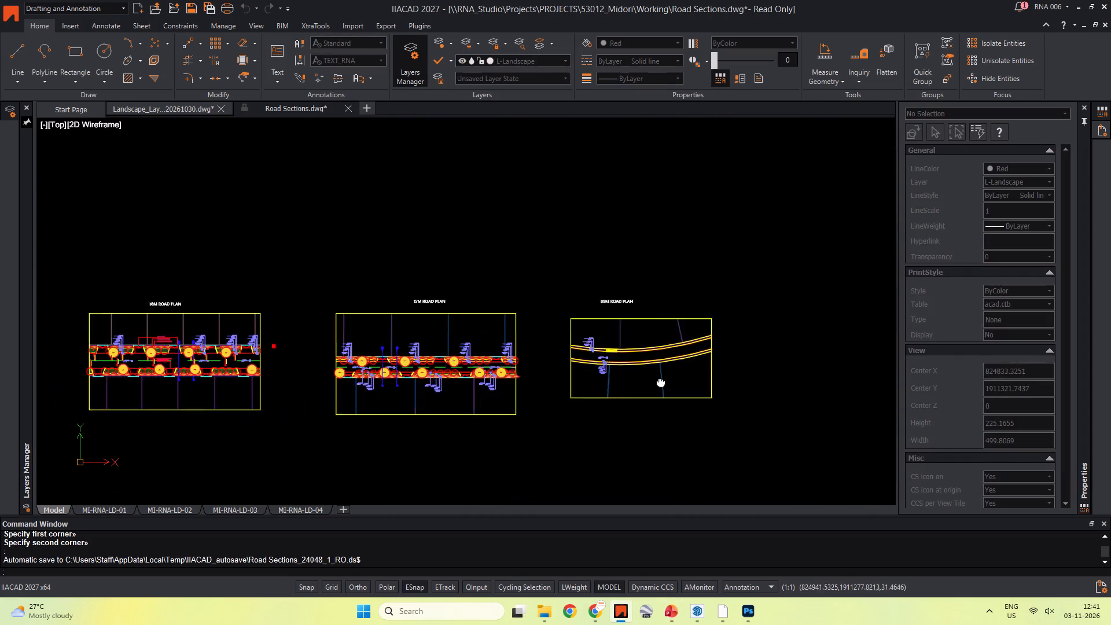
middle_click_drag(661, 381, 682, 369)
scroll(655, 371, "down", 3)
middle_click_drag(621, 378, 385, 359)
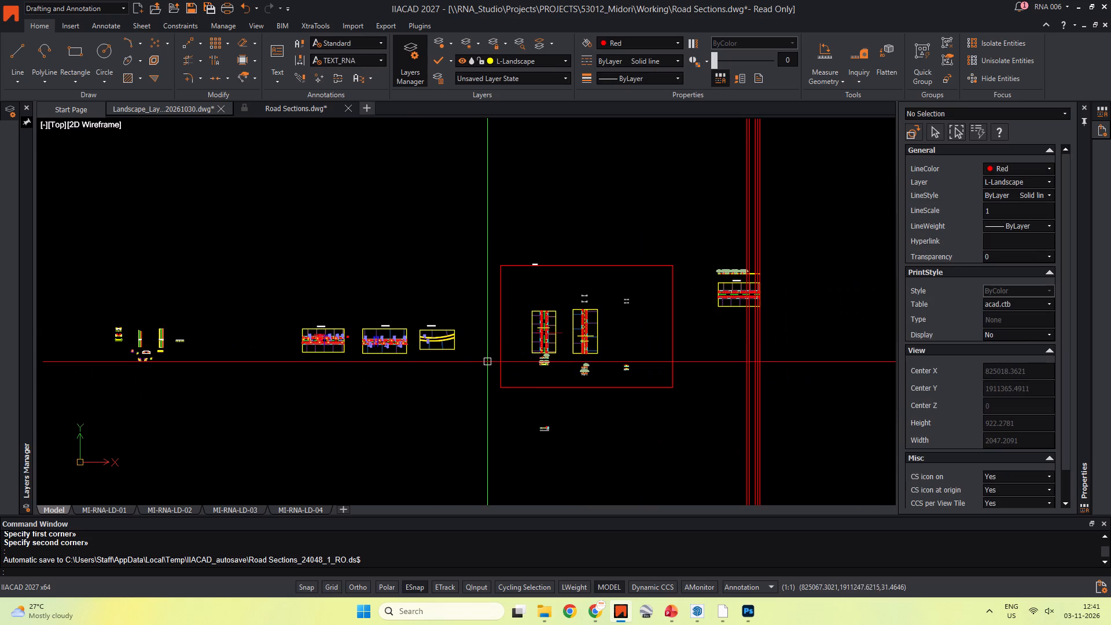
scroll(585, 367, "up", 4)
middle_click_drag(611, 370, 328, 344)
scroll(617, 336, "up", 4)
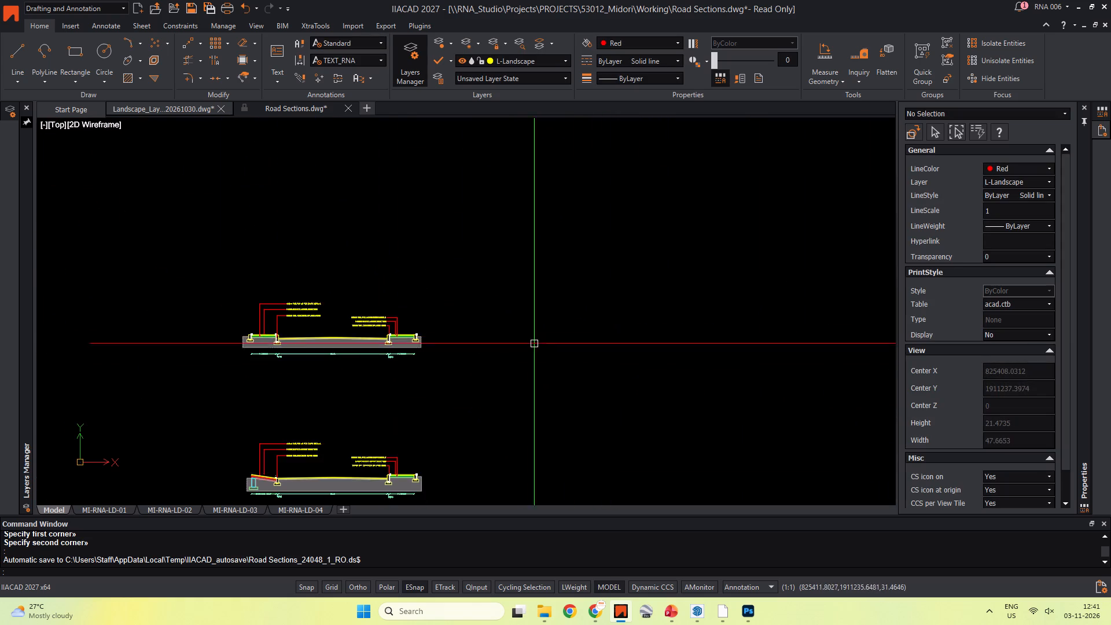
scroll(326, 350, "up", 3)
scroll(312, 344, "down", 4)
middle_click_drag(323, 347, 484, 319)
scroll(475, 312, "up", 4)
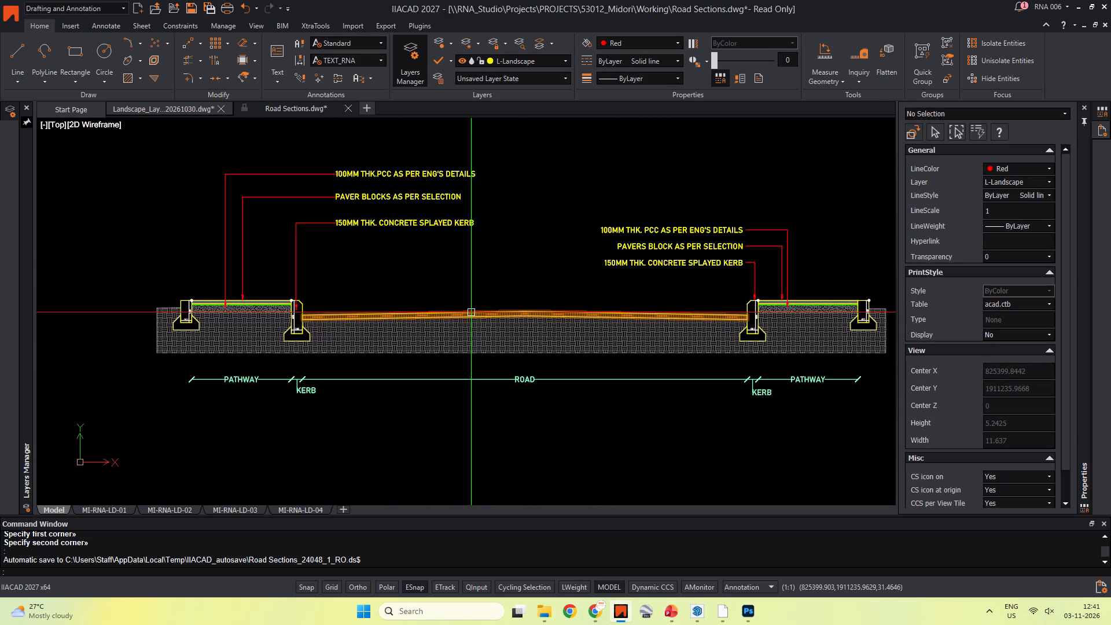
scroll(471, 321, "down", 4)
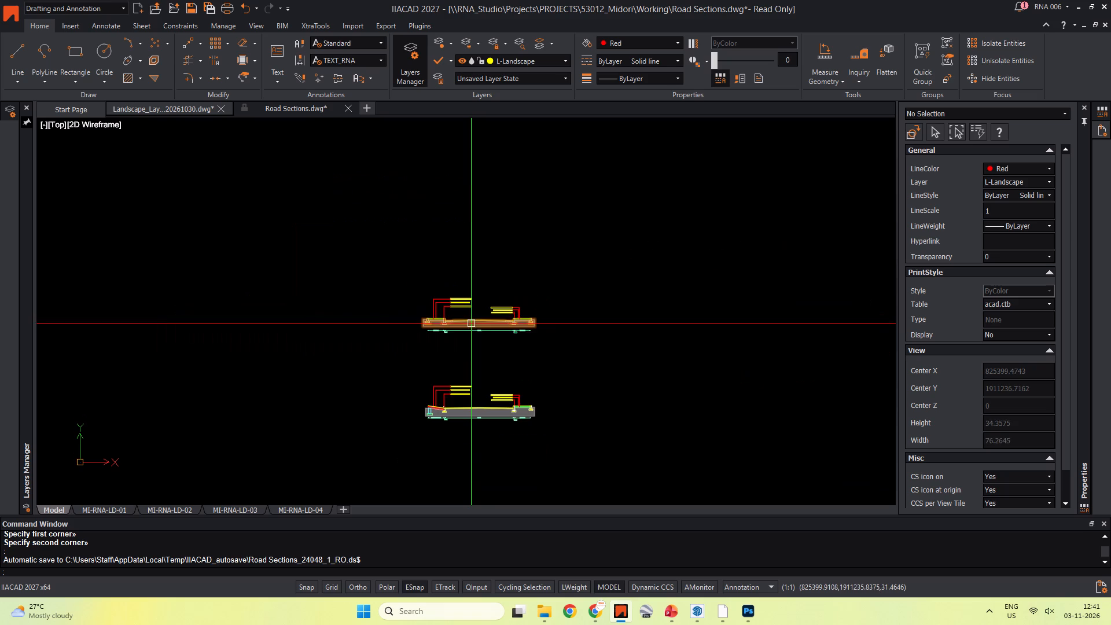
scroll(472, 330, "down", 3)
middle_click_drag(466, 334, 513, 305)
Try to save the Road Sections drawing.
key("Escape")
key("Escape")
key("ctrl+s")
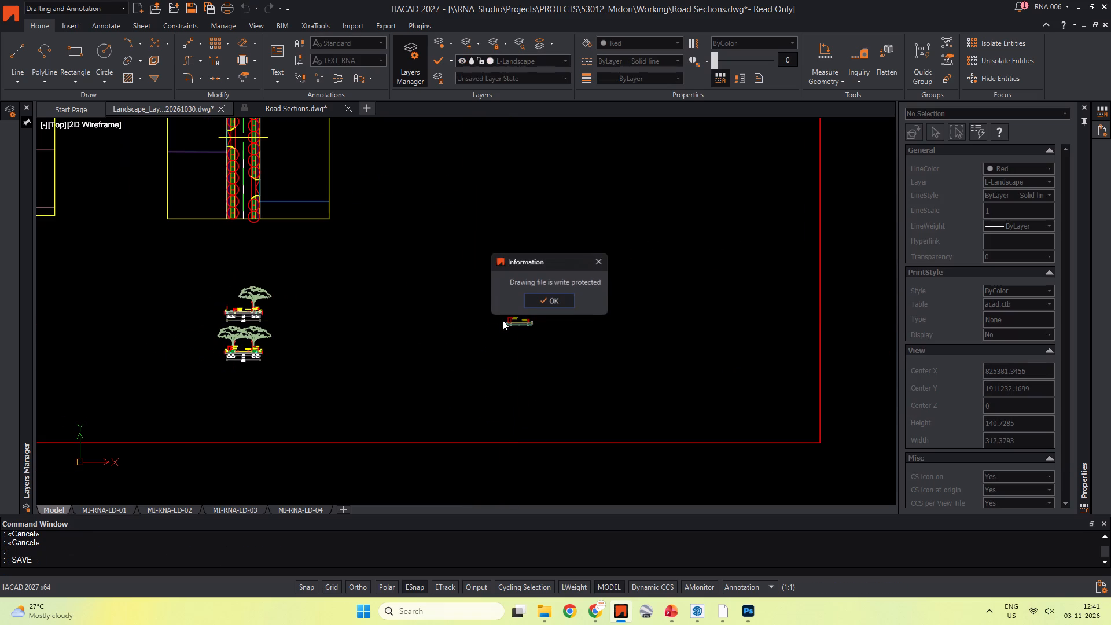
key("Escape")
Look over the road plans laid out across the Road Sections drawing, including the curved road plan.
scroll(430, 305, "down", 4)
middle_click_drag(424, 306, 591, 332)
middle_click_drag(333, 347, 464, 360)
scroll(248, 339, "up", 5)
scroll(244, 326, "down", 4)
middle_click_drag(248, 329, 564, 307)
scroll(546, 309, "down", 3)
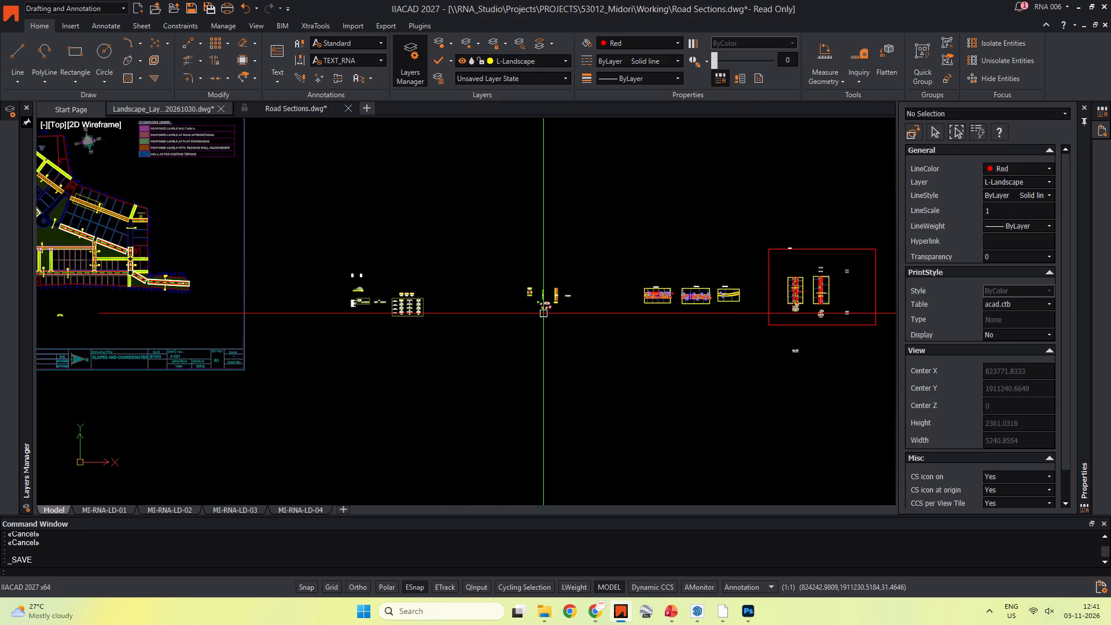
middle_click_drag(542, 315, 372, 322)
scroll(518, 303, "up", 4)
middle_click_drag(315, 347, 447, 341)
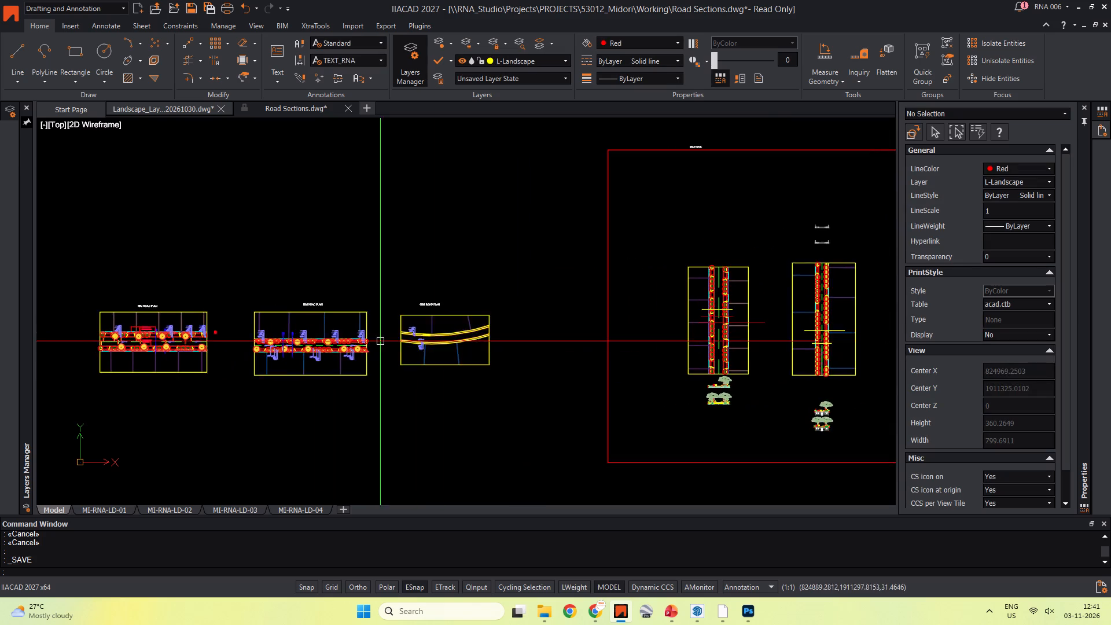
scroll(370, 339, "up", 3)
scroll(406, 321, "down", 2)
middle_click_drag(407, 321, 259, 323)
scroll(323, 328, "up", 3)
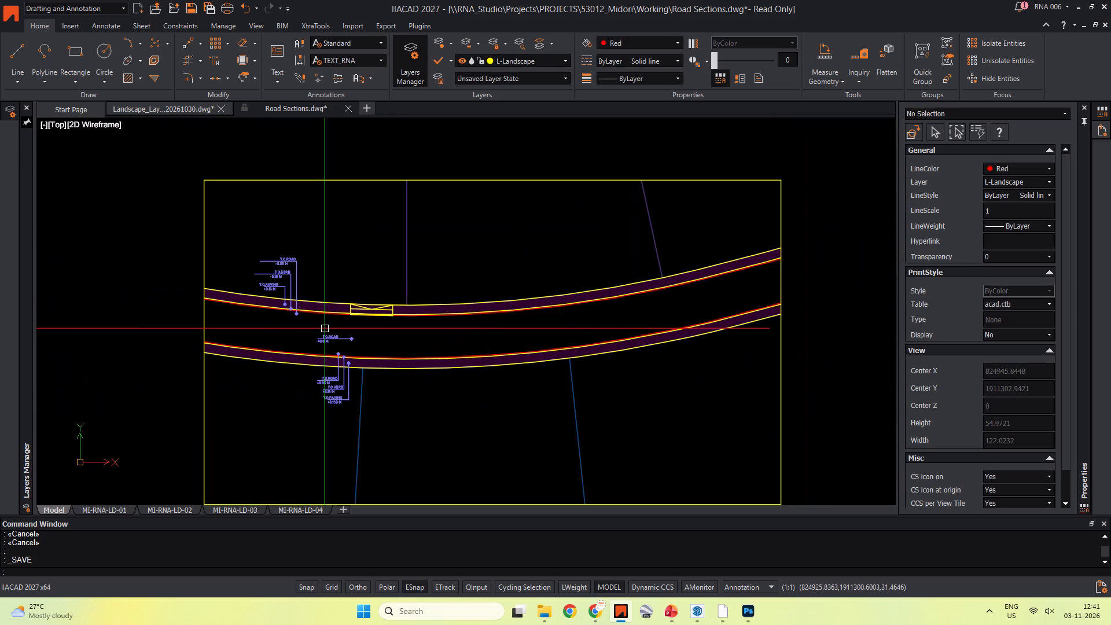
scroll(325, 329, "down", 3)
scroll(510, 316, "down", 1)
middle_click_drag(483, 319, 292, 310)
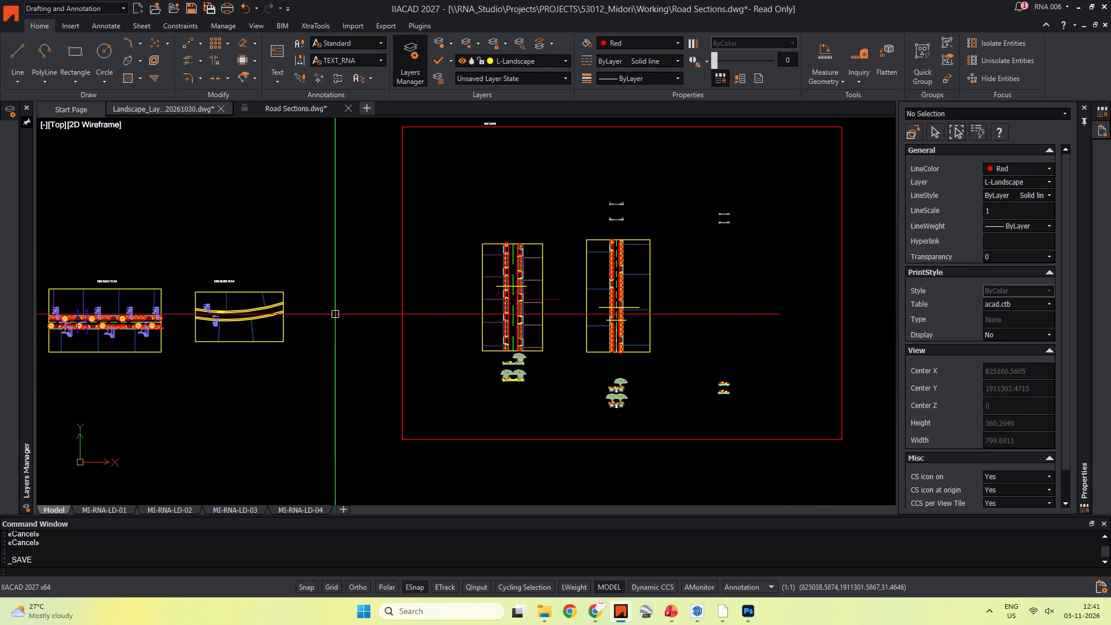
Examine the small kerb sections, the 18M ROAD PLAN and the long tree-lined street elevation above it.
scroll(702, 193, "up", 3)
scroll(775, 262, "up", 4)
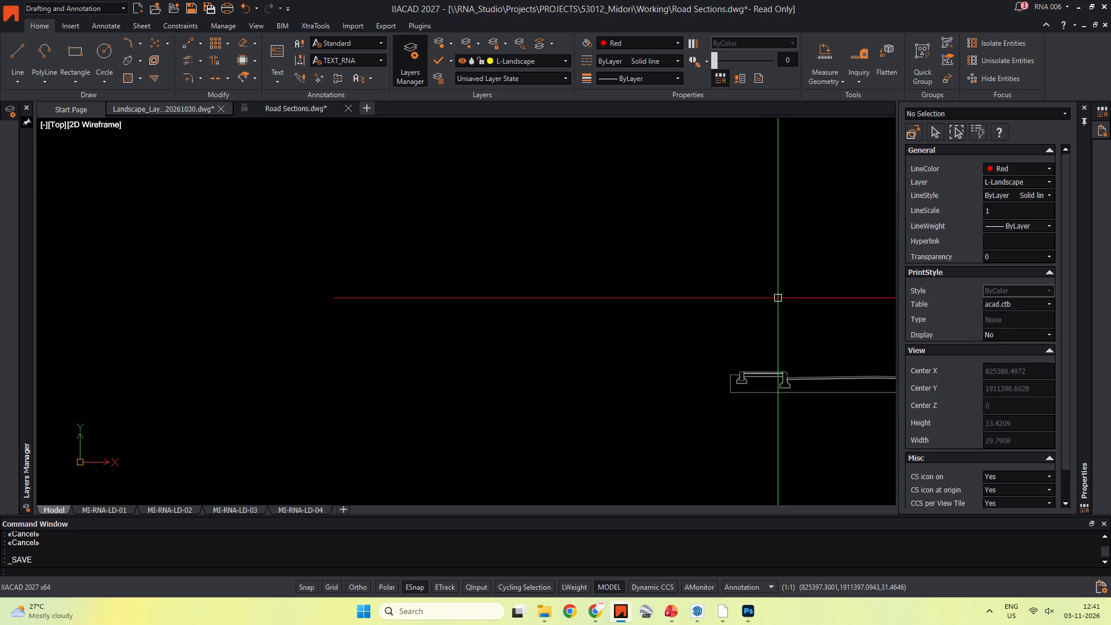
scroll(742, 318, "down", 2)
middle_click_drag(697, 299, 429, 164)
scroll(447, 236, "down", 3)
middle_click_drag(446, 240, 654, 207)
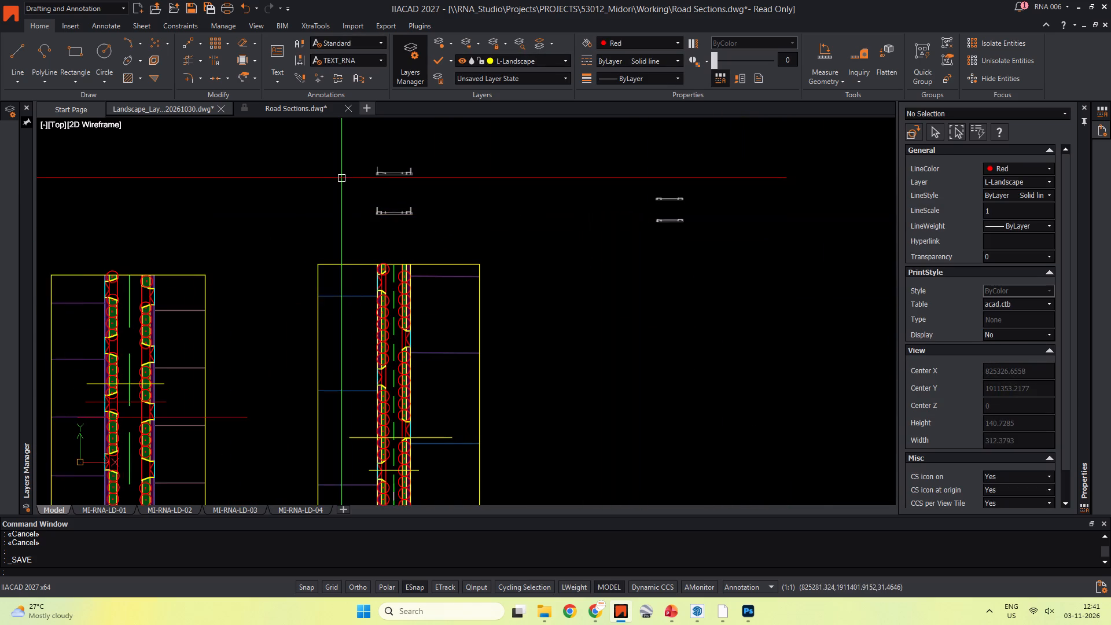
scroll(341, 178, "down", 3)
middle_click_drag(344, 181, 476, 178)
middle_click_drag(613, 208, 426, 296)
scroll(551, 240, "up", 4)
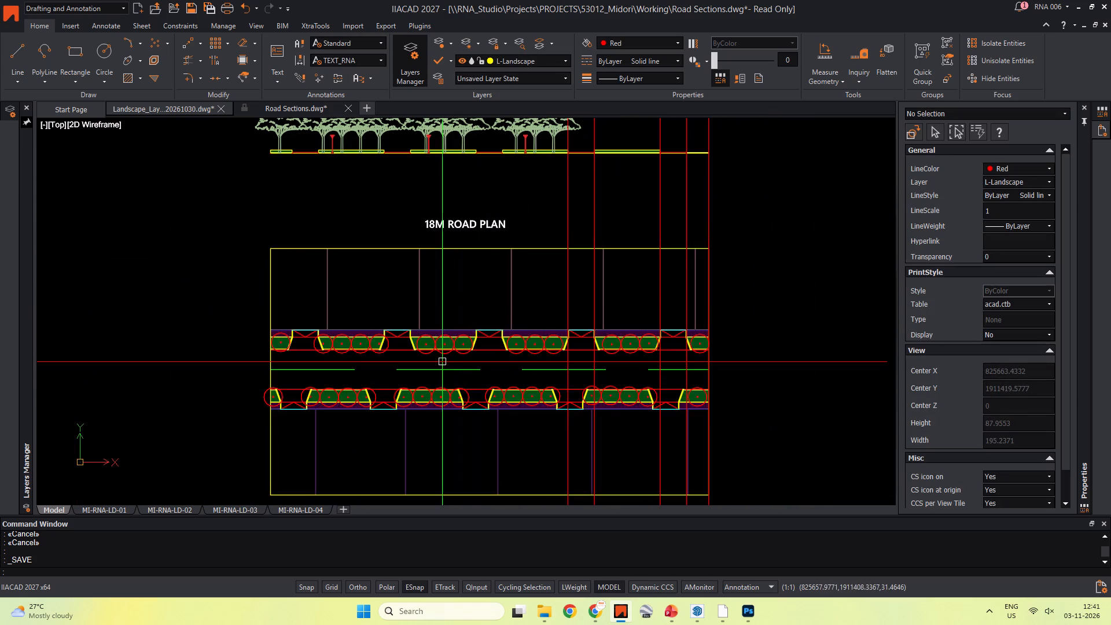
middle_click_drag(427, 302, 428, 465)
scroll(448, 309, "up", 3)
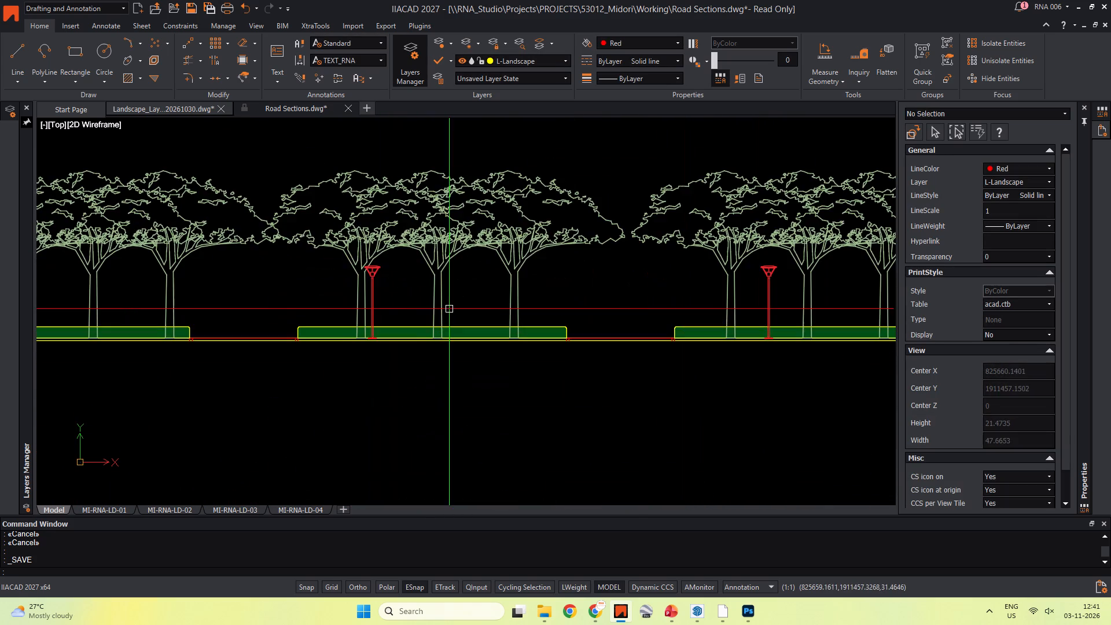
scroll(441, 312, "down", 7)
middle_click_drag(362, 334, 612, 297)
Switch to Roads.pptx in PowerPoint and duplicate slide 4, the detailed 18.0 m right-of-way section slide.
key("alt+Tab")
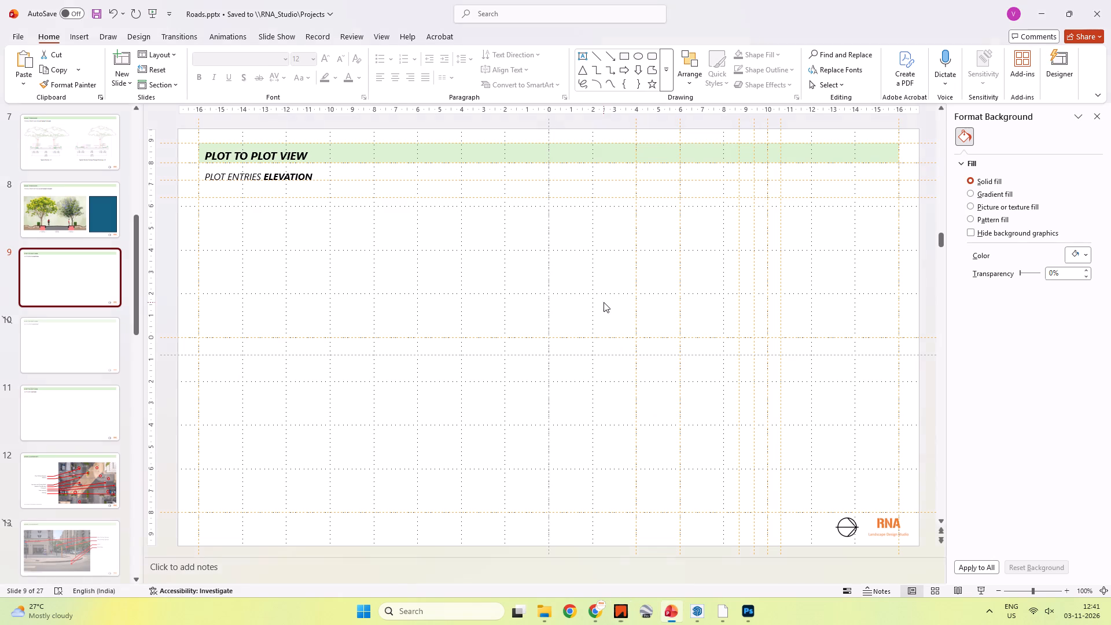
scroll(47, 281, "up", 10)
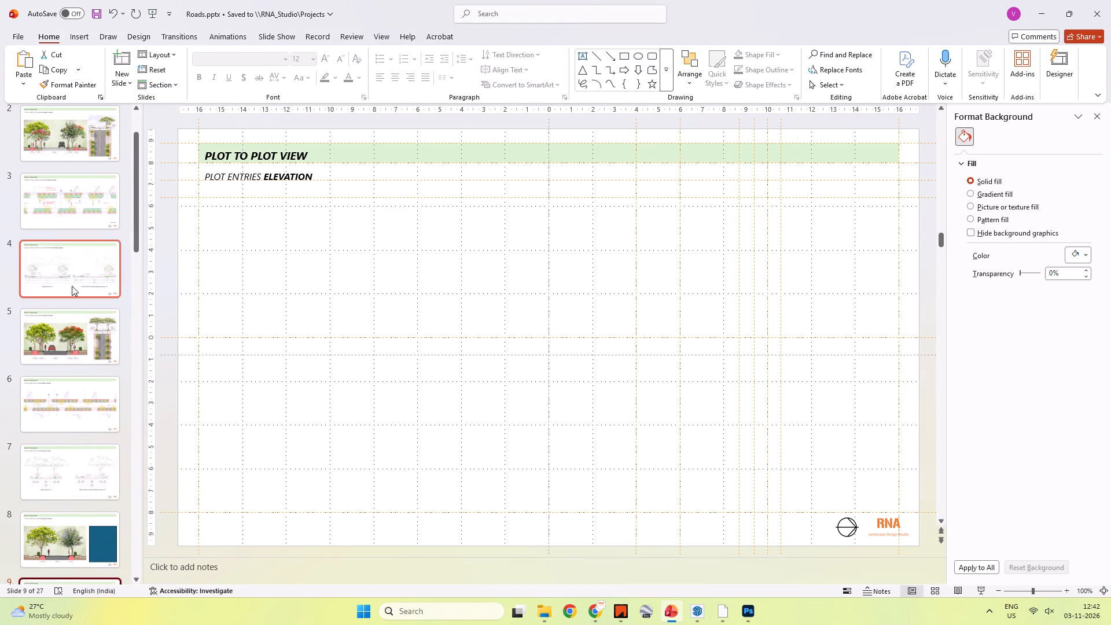
left_click(72, 260)
left_click(82, 210)
left_click(75, 284)
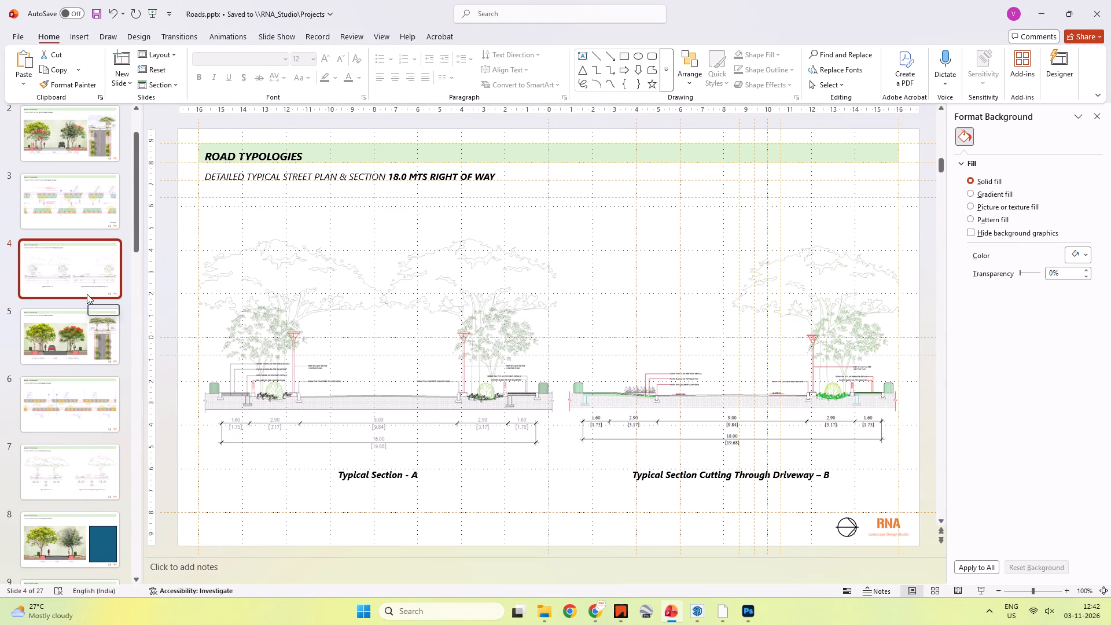
key("ctrl+b")
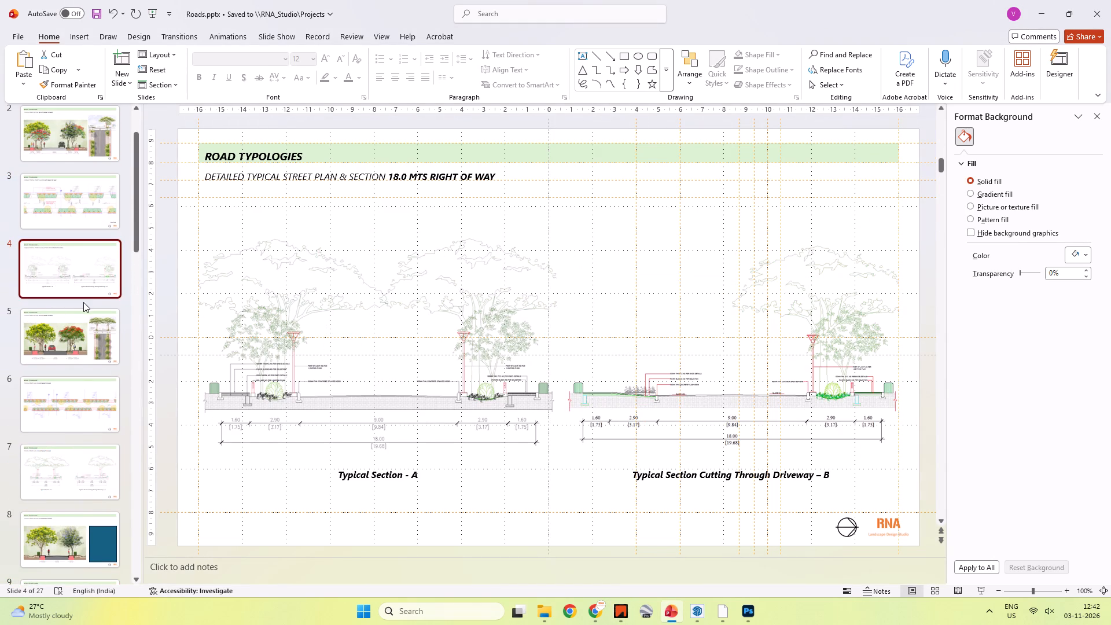
left_click(61, 273)
key("ctrl+d")
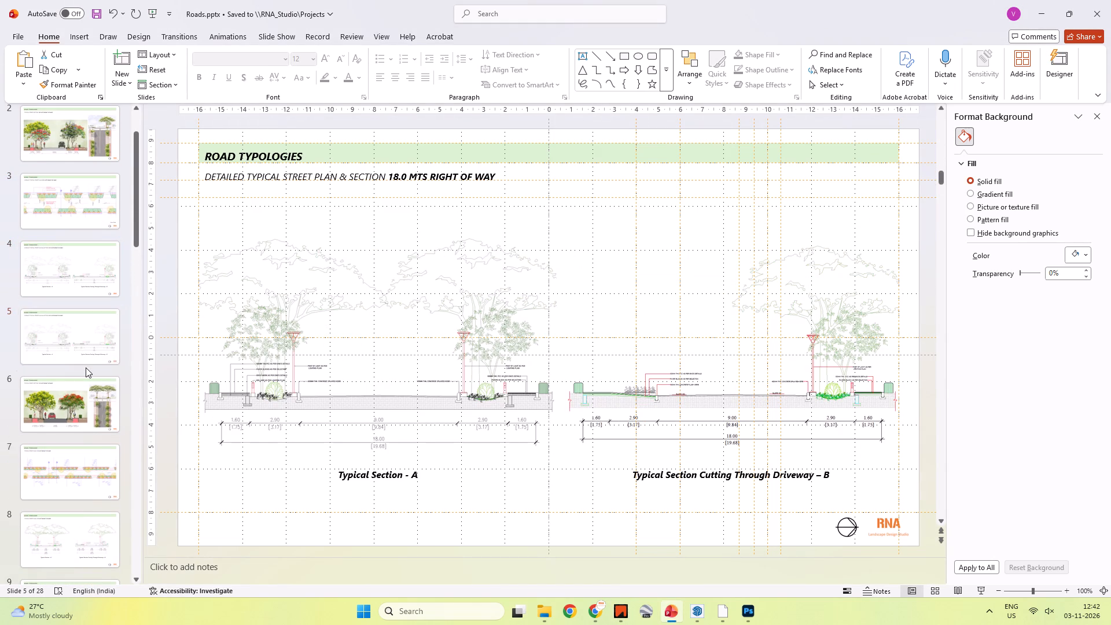
Remove the word DETAILED from the subtitle of the duplicated slide 5.
left_click(86, 367)
left_click(301, 177)
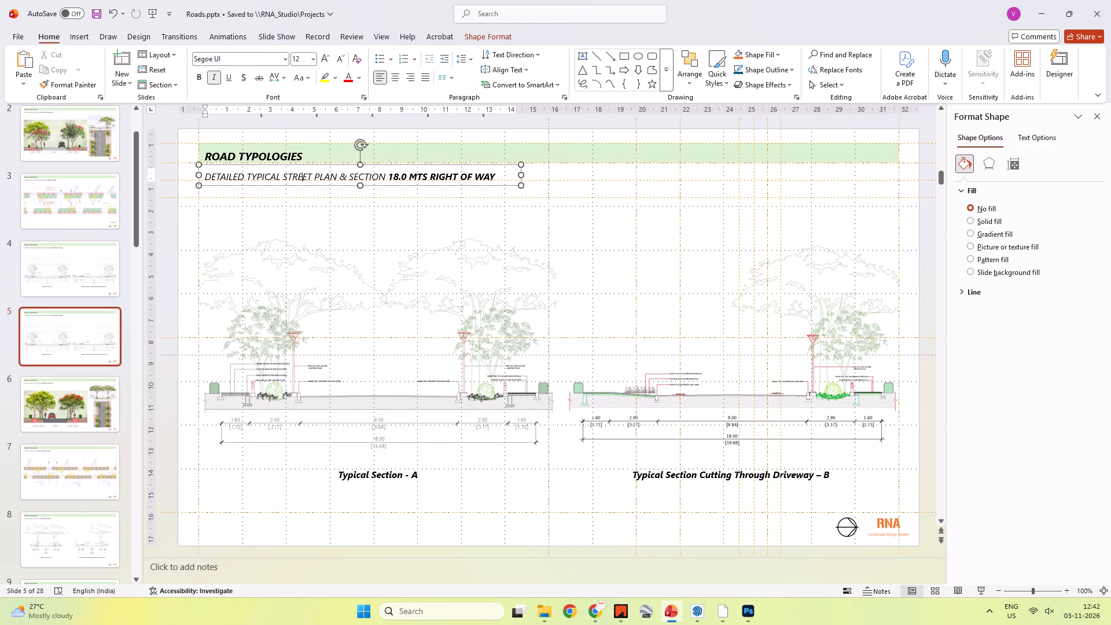
left_click_drag(248, 177, 183, 185)
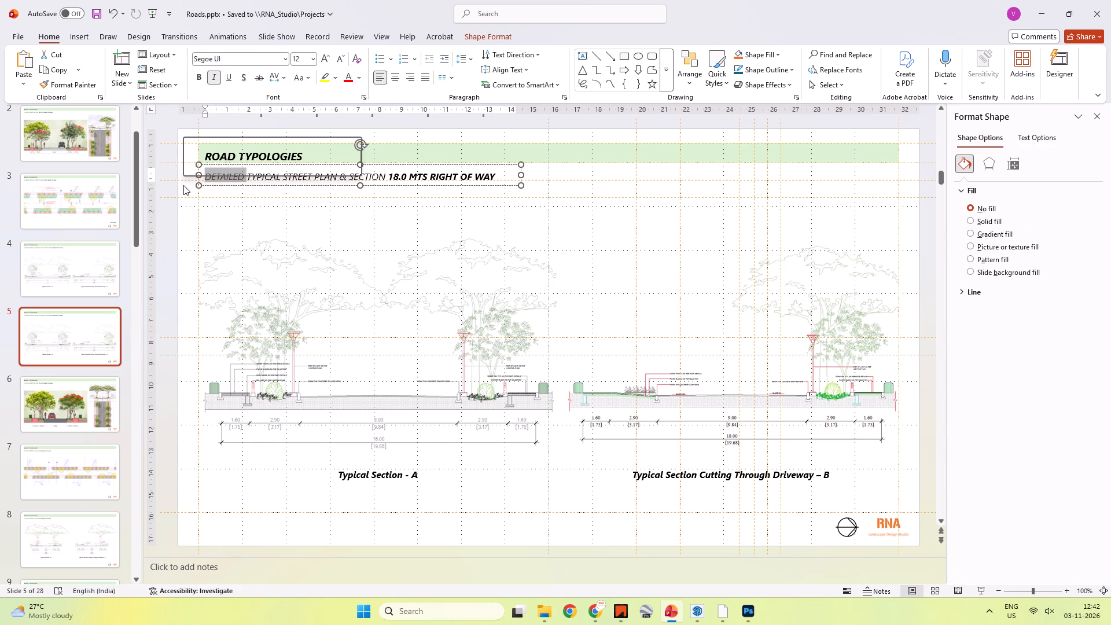
key("Delete")
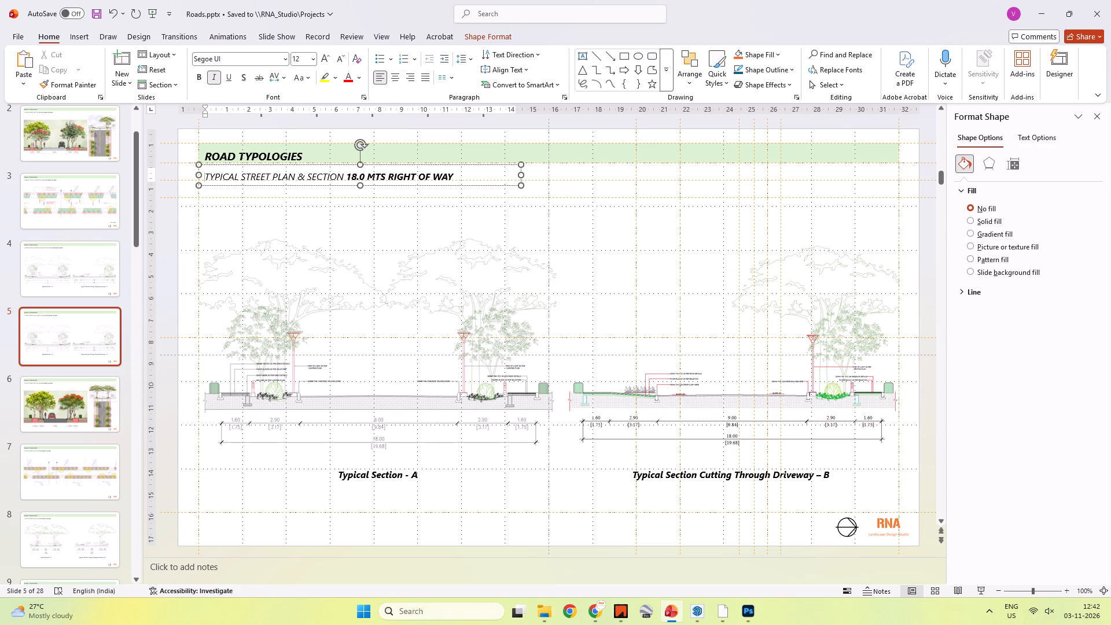
Replace PLAN & SECTION with ELEVATION in slide 5's subtitle, making it TYPICAL STREET ELEVATION 18.0 MTS RIGHT OF WAY.
left_click_drag(271, 177, 341, 181)
left_click(341, 181)
key("BackSpace")
key("BackSpace")
key("BackSpace")
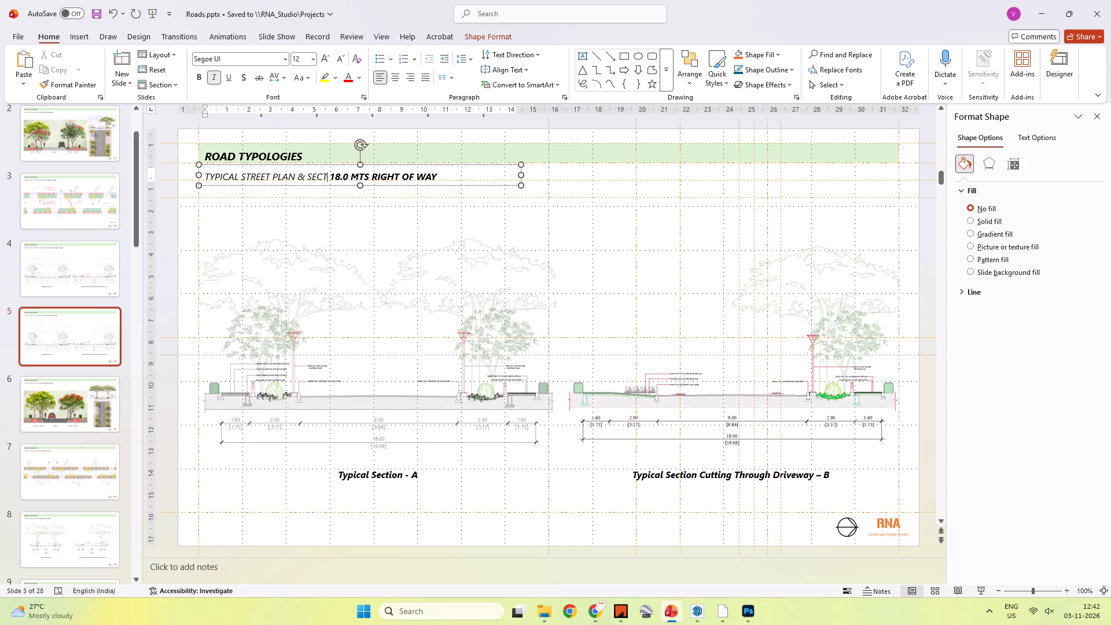
key("BackSpace")
key("BackSpace")
key("BackSpace")
key("BackSpace")
key("BackSpace")
key("BackSpace")
key("BackSpace")
key("BackSpace")
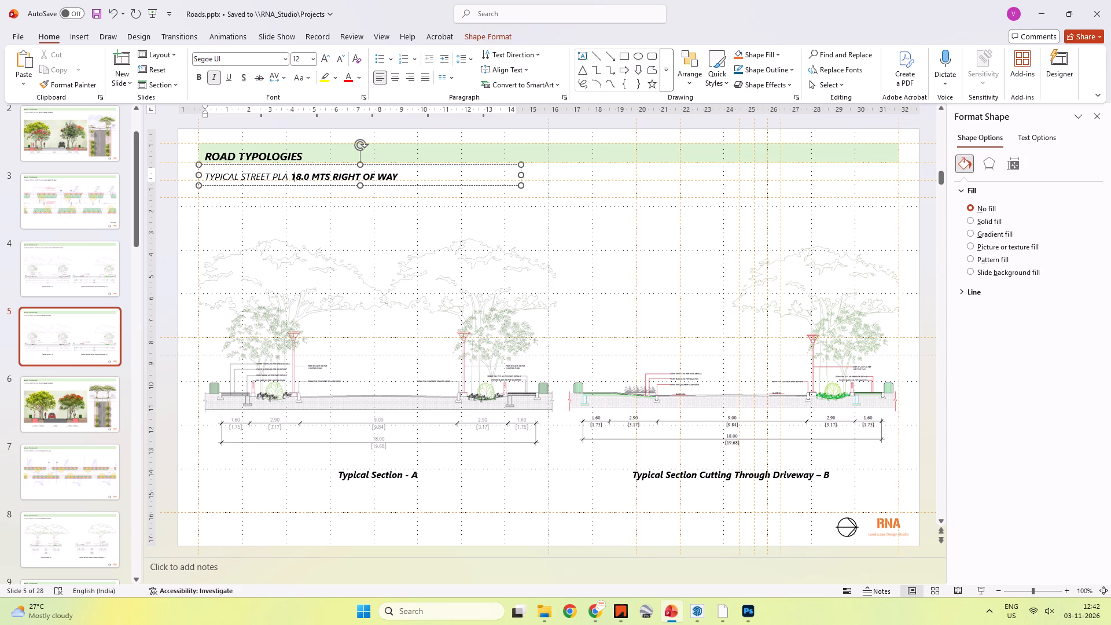
key("BackSpace")
key("BackSpace")
key("BackSpace")
type("ELE")
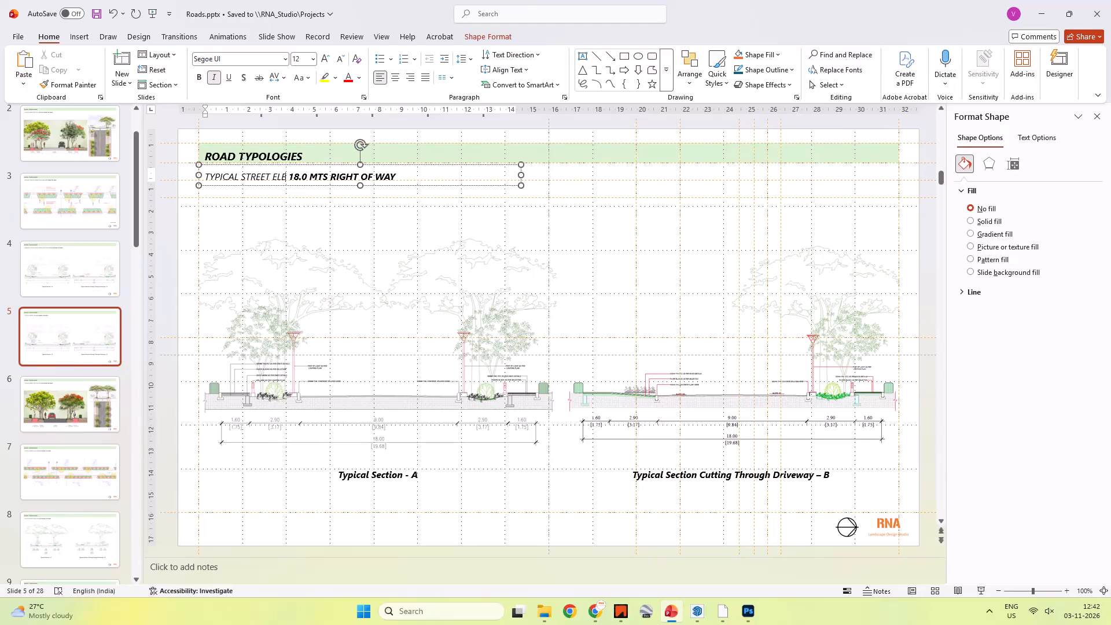
type("va")
key("BackSpace")
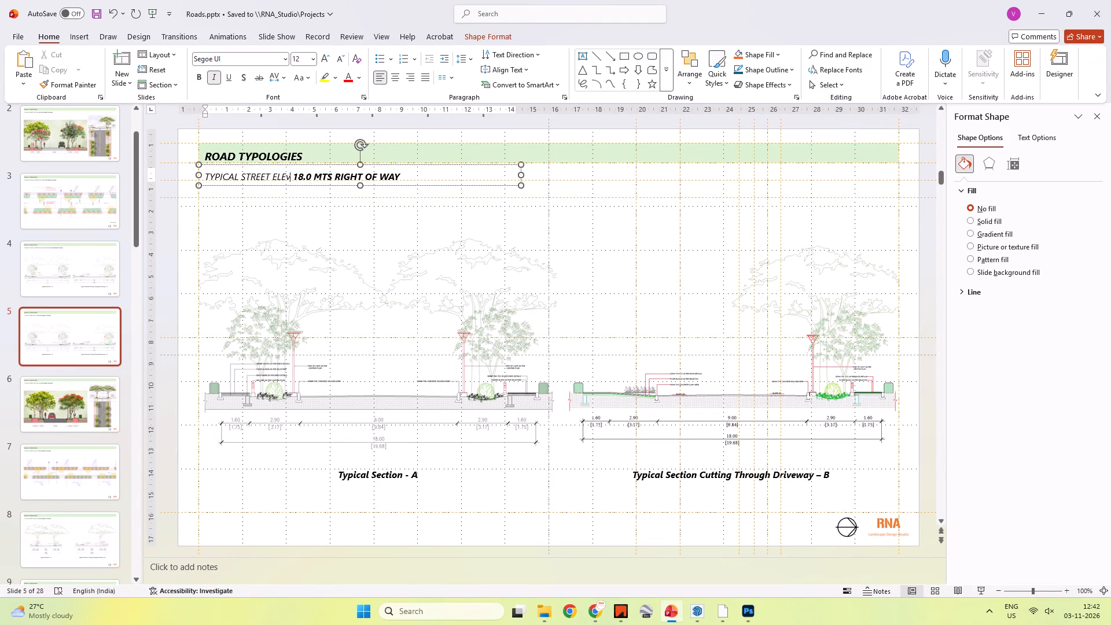
key("BackSpace")
type("VATION")
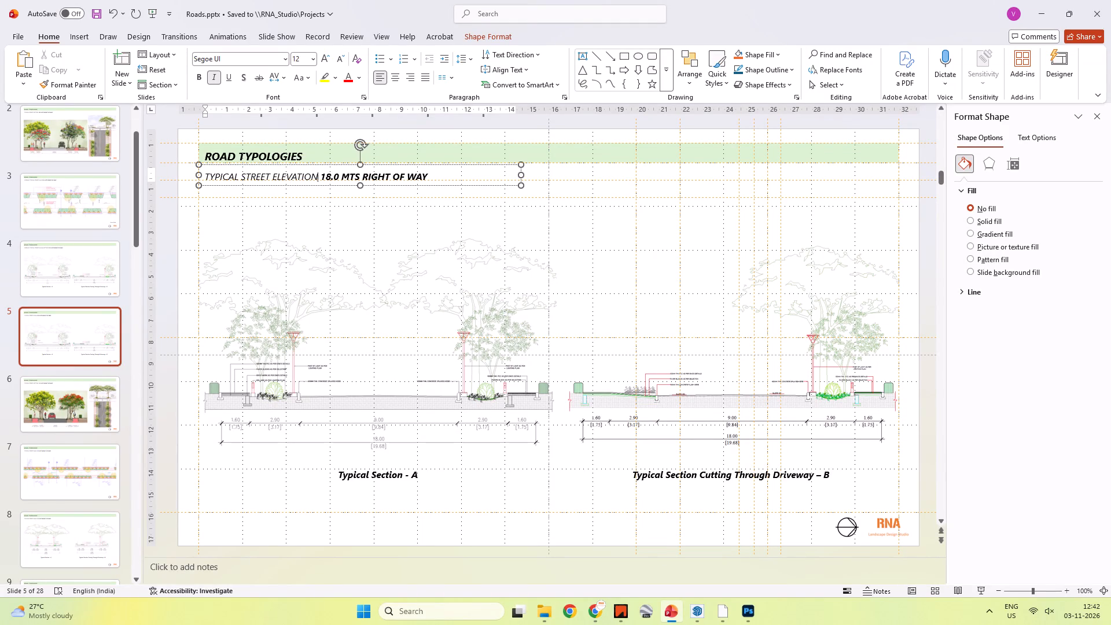
left_click(599, 198)
Save the presentation.
key("ctrl+s")
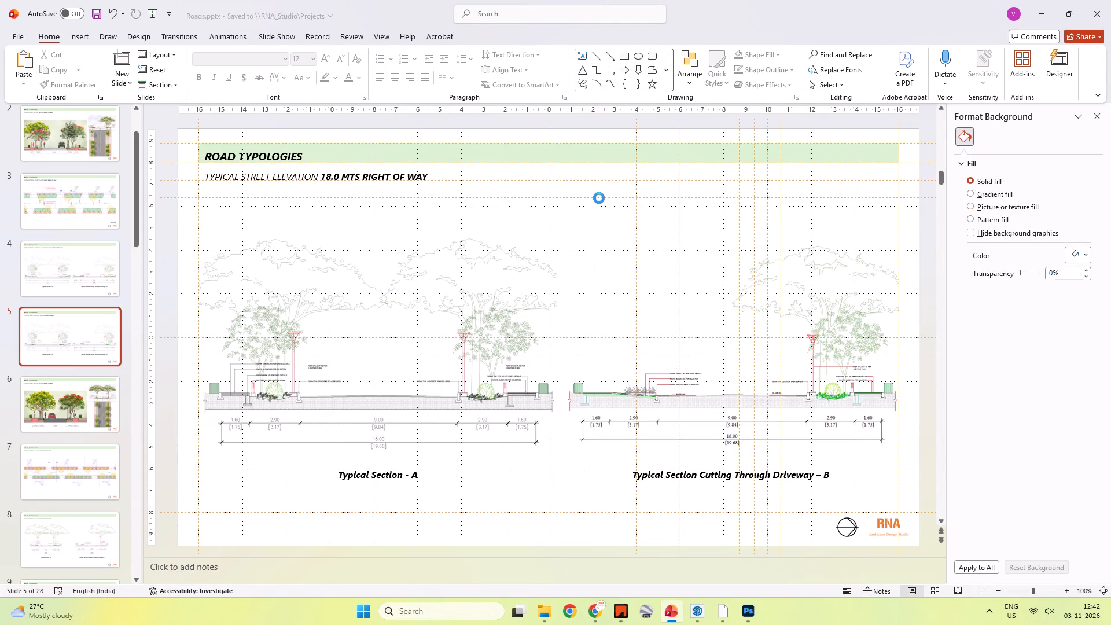
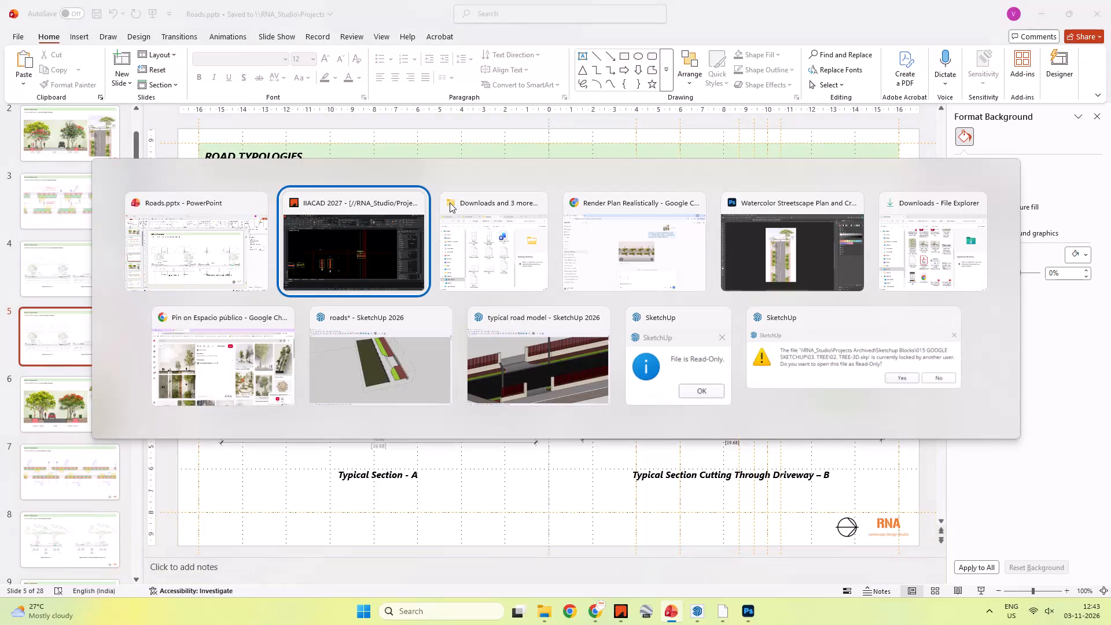
Switch to Chrome and search the web for Uttarakhand in a new tab, closing the tab when done.
key("alt+Tab")
key("alt+Tab")
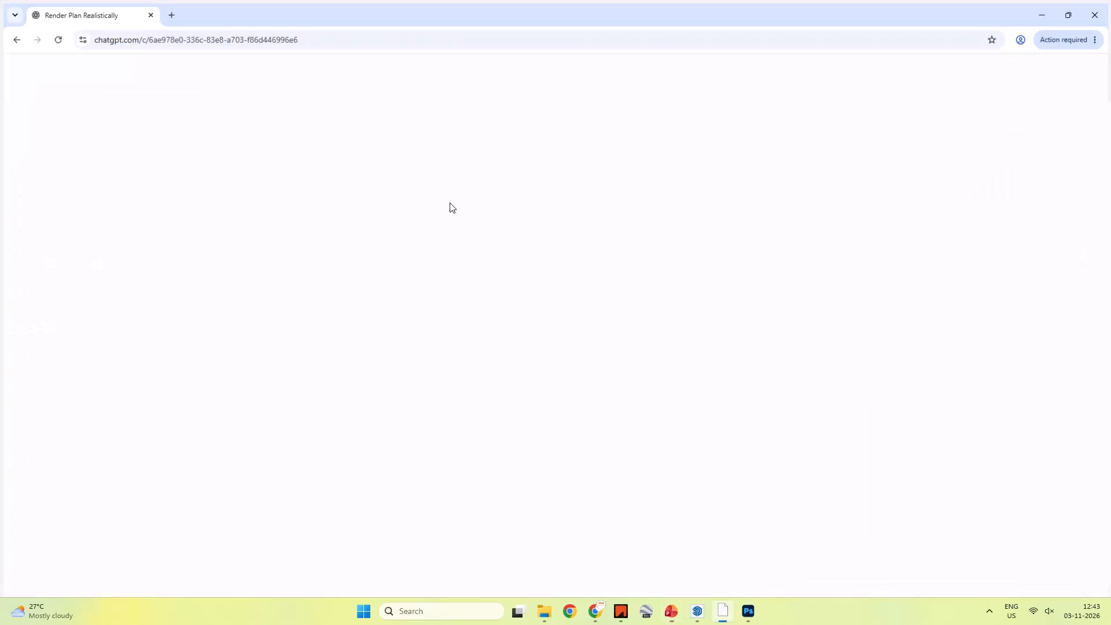
key("ctrl+t")
type("utta")
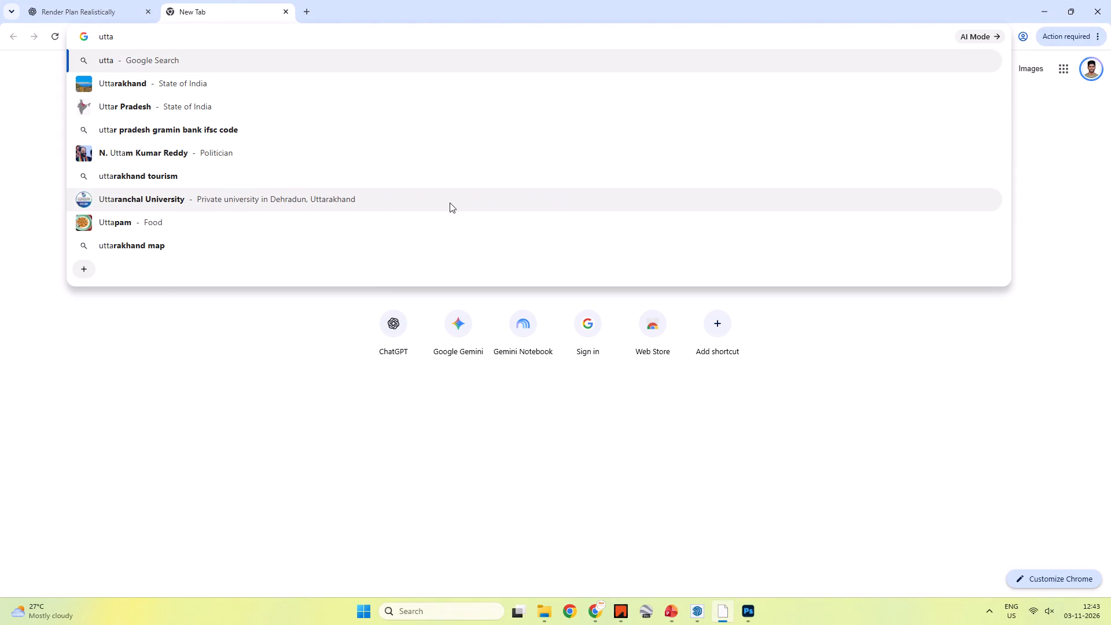
key("Down")
key("Return")
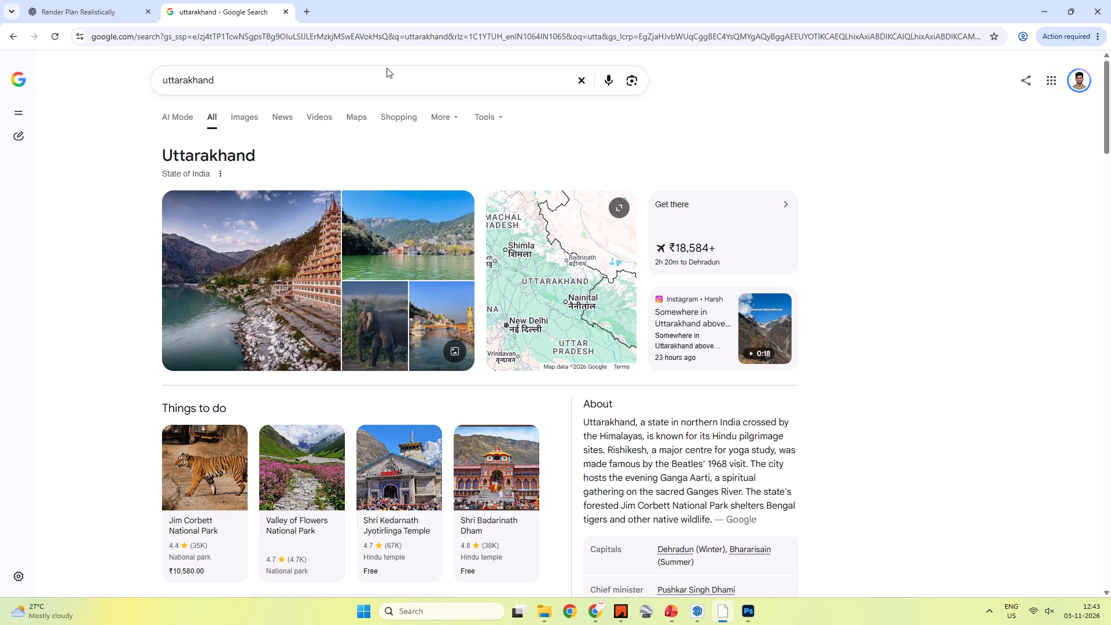
left_click(286, 14)
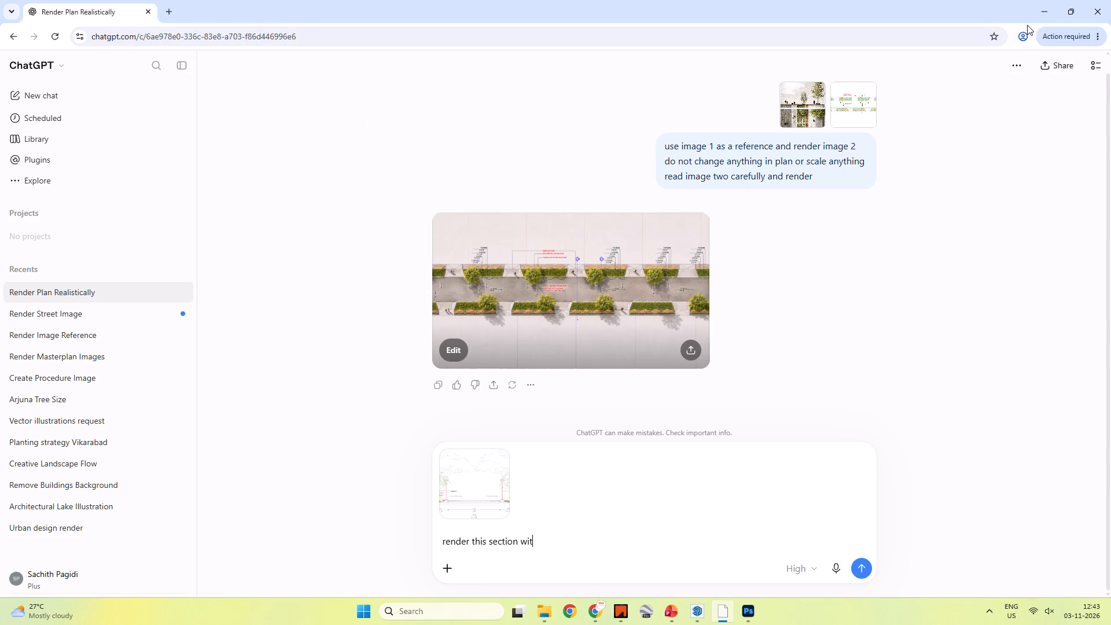
left_click(1037, 14)
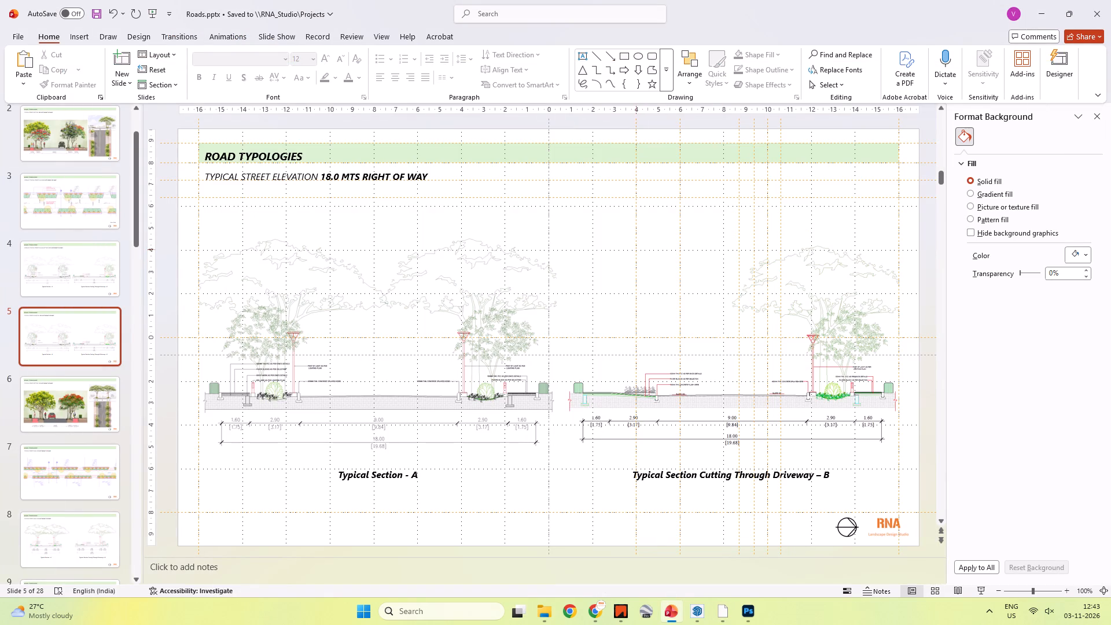
Delete both section drawings from slide 5, the 18.0 MTS street elevation slide in Roads.pptx.
scroll(97, 333, "down", 3)
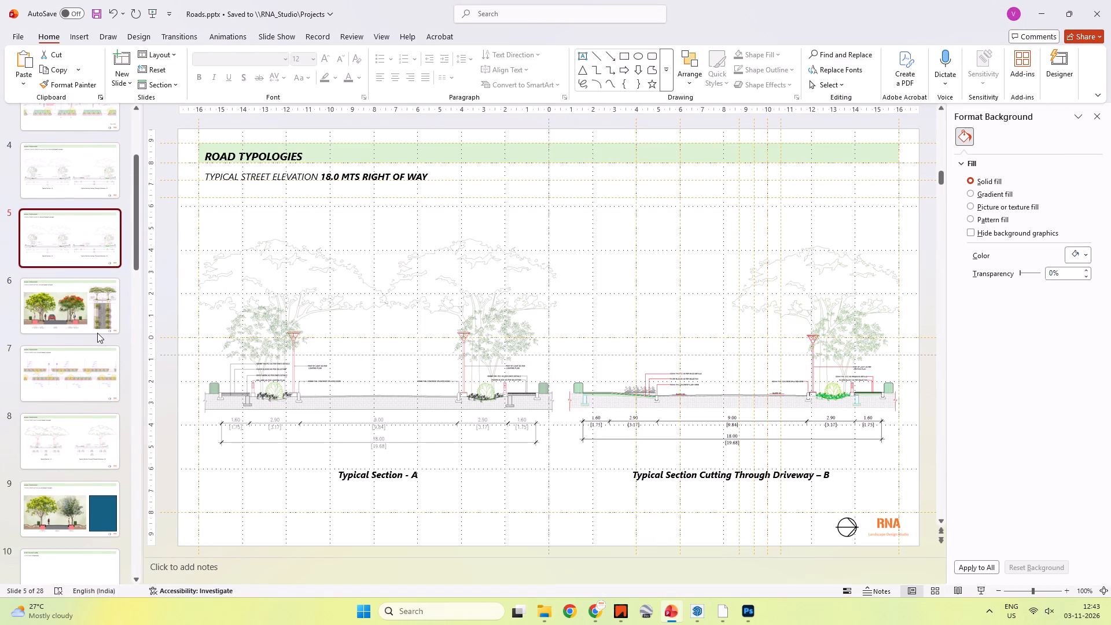
scroll(97, 333, "down", 4)
left_click(82, 314)
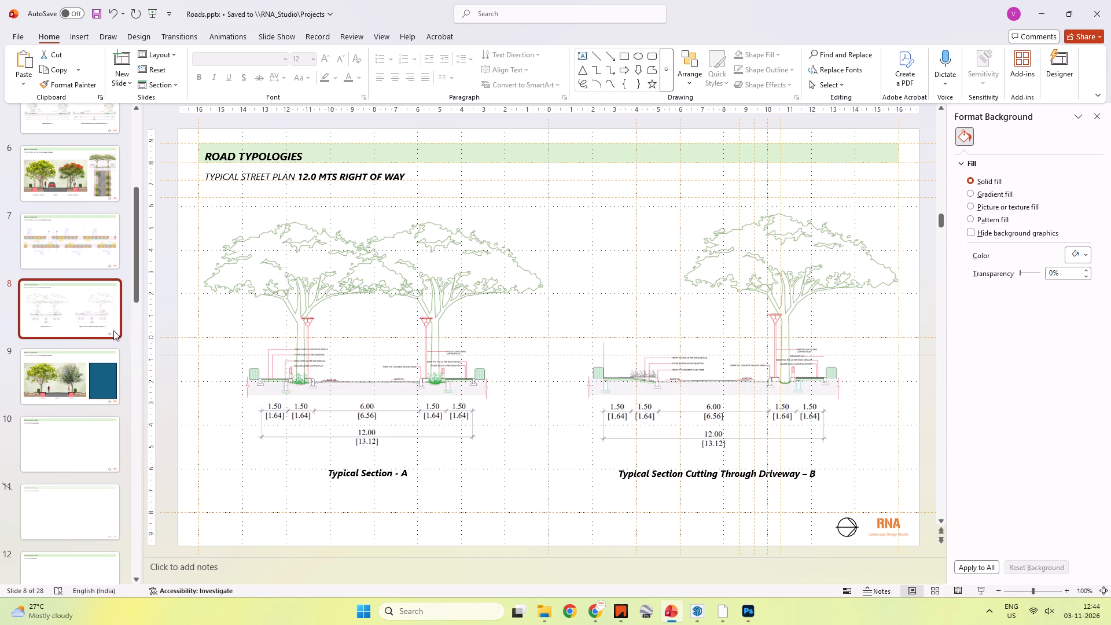
scroll(83, 300, "up", 7)
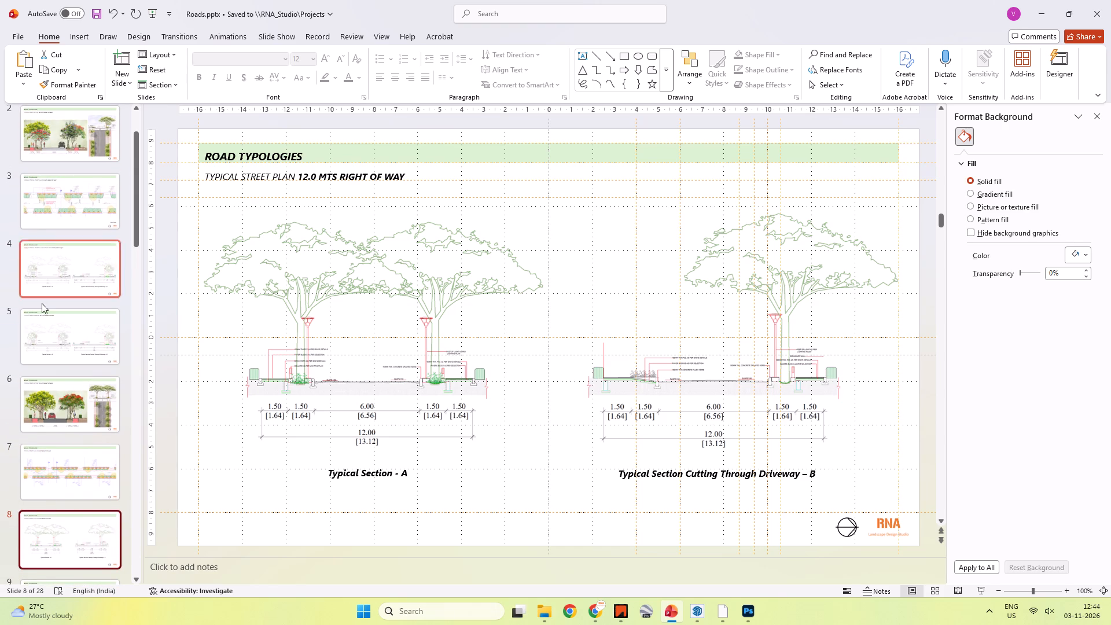
left_click(54, 342)
left_click(332, 269)
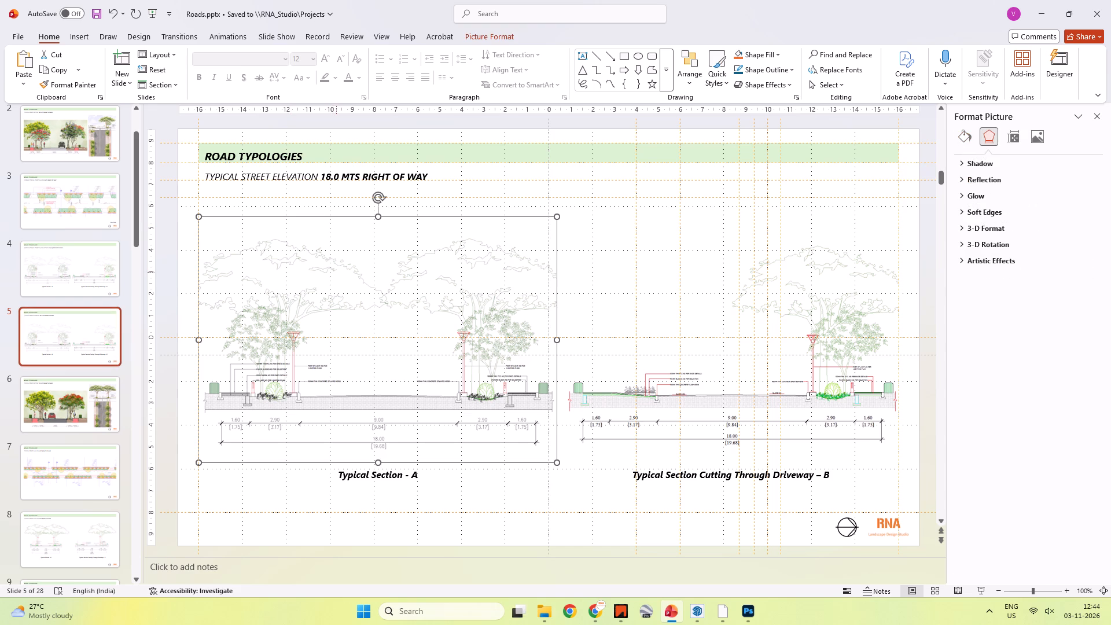
key("Delete")
left_click(660, 298)
key("Delete")
Delete the Typical Section - A and Typical Section Cutting Through Driveway – B captions from slide 5, and save the presentation.
left_click_drag(313, 447, 554, 512)
key("Delete")
left_click(752, 476)
key("Delete")
left_click(679, 462)
key("Delete")
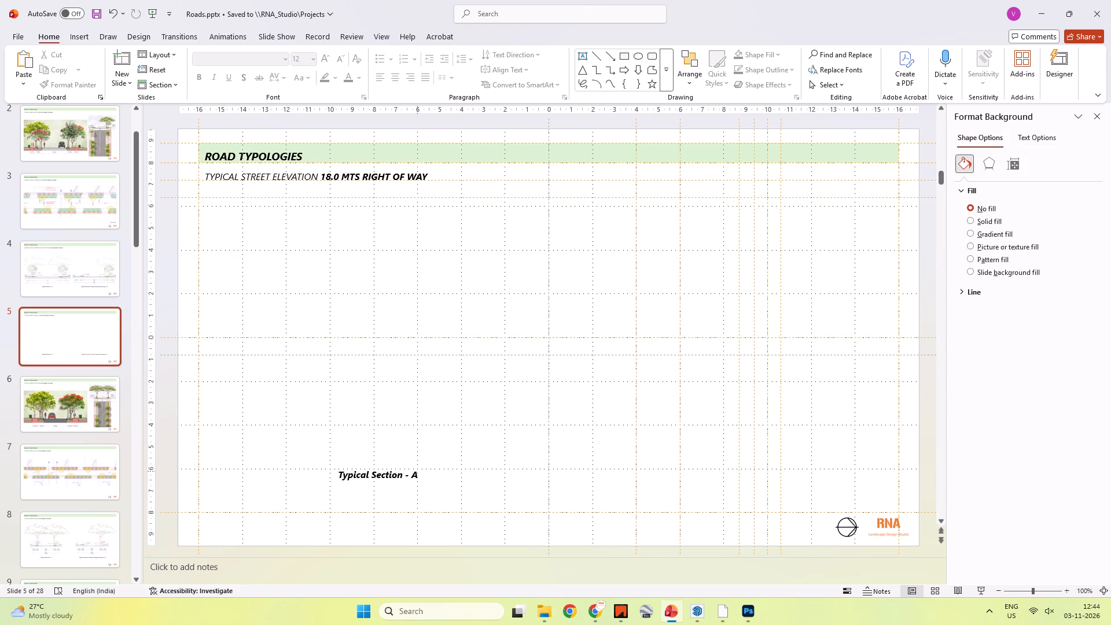
left_click(415, 472)
left_click(403, 461)
key("Delete")
key("ctrl+s")
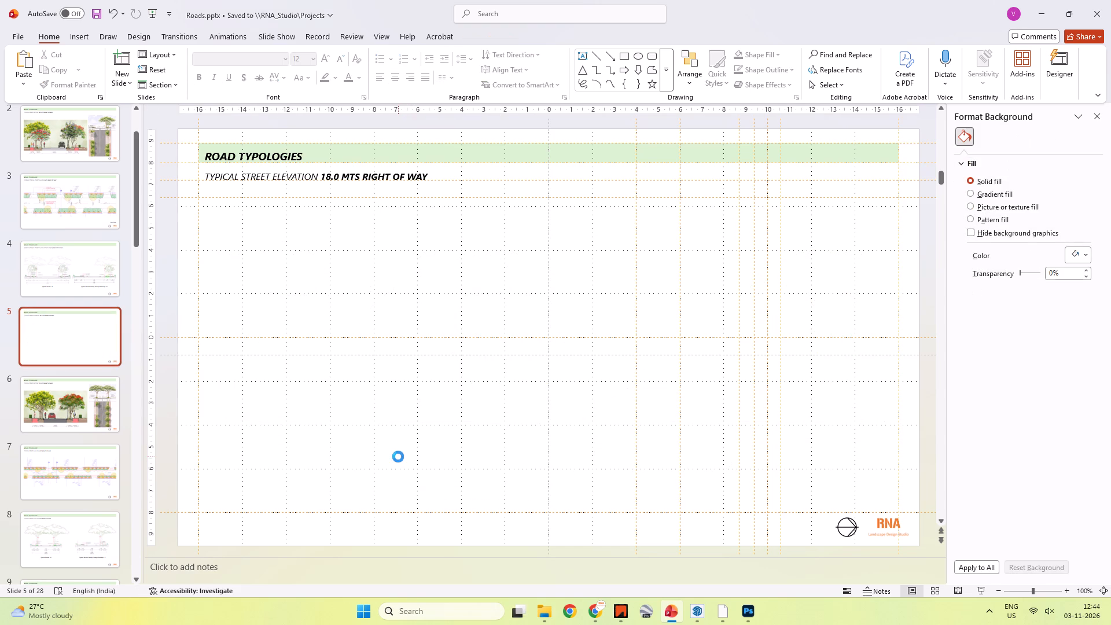
Switch to IIACAD and close the Road Sections.dwg drawing.
key("alt+Tab")
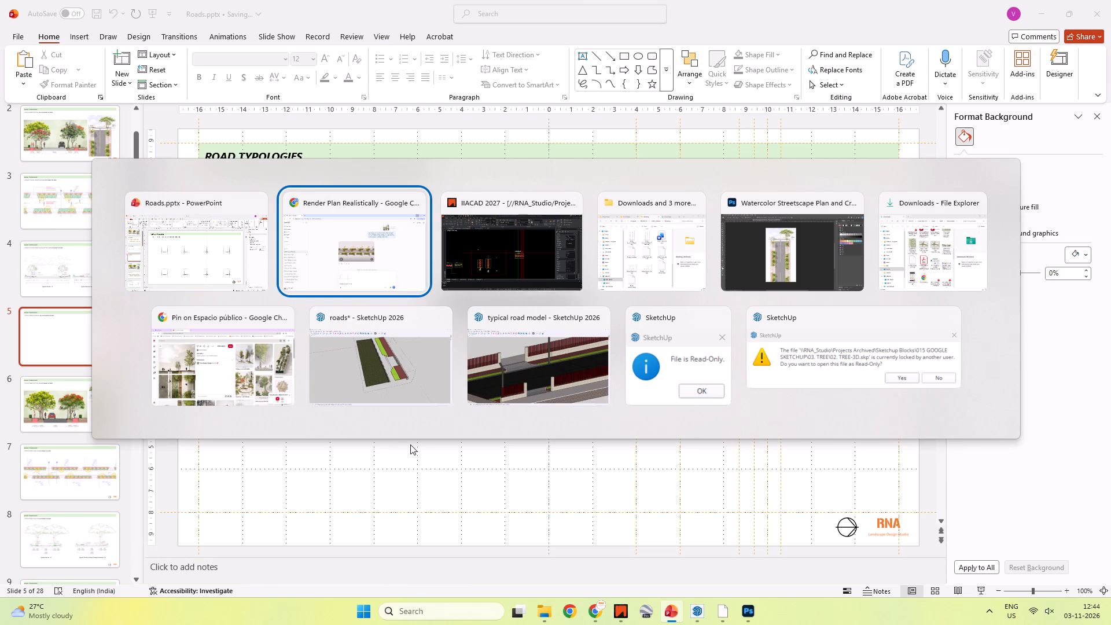
key("alt+Tab")
scroll(436, 372, "down", 2)
scroll(496, 339, "up", 4)
scroll(624, 340, "up", 3)
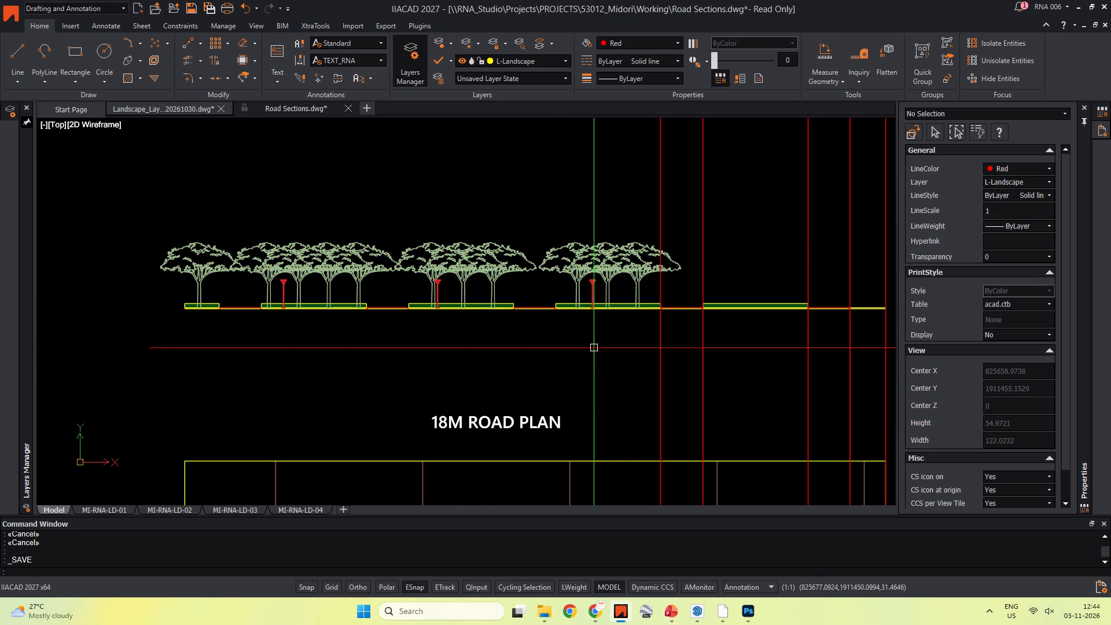
middle_click_drag(487, 354, 494, 368)
key("Escape")
scroll(502, 319, "down", 5)
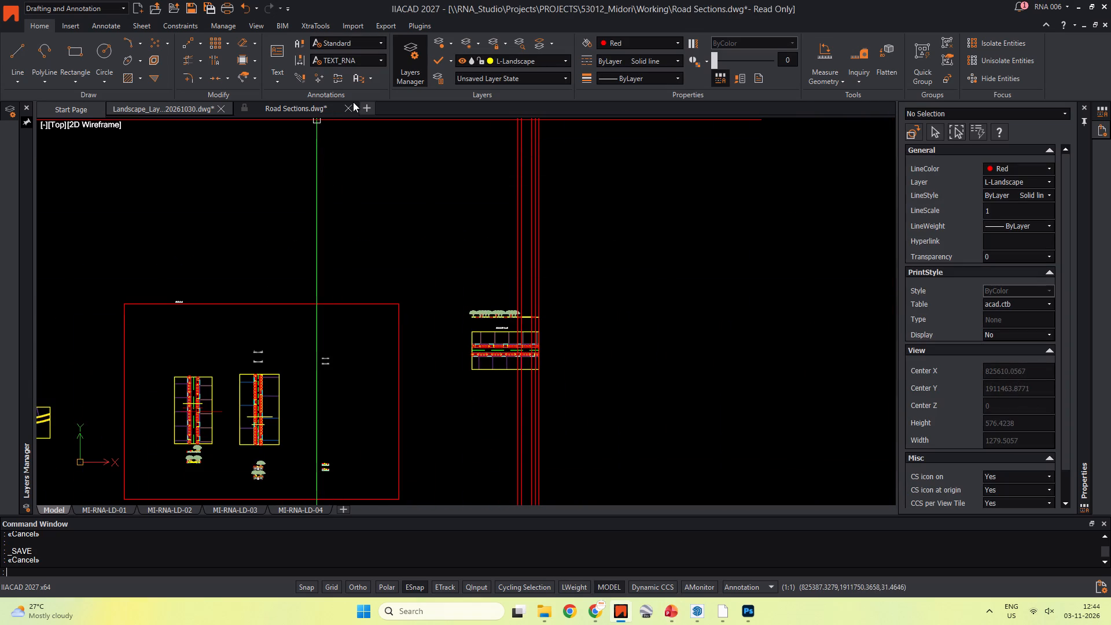
left_click(348, 108)
left_click(569, 307)
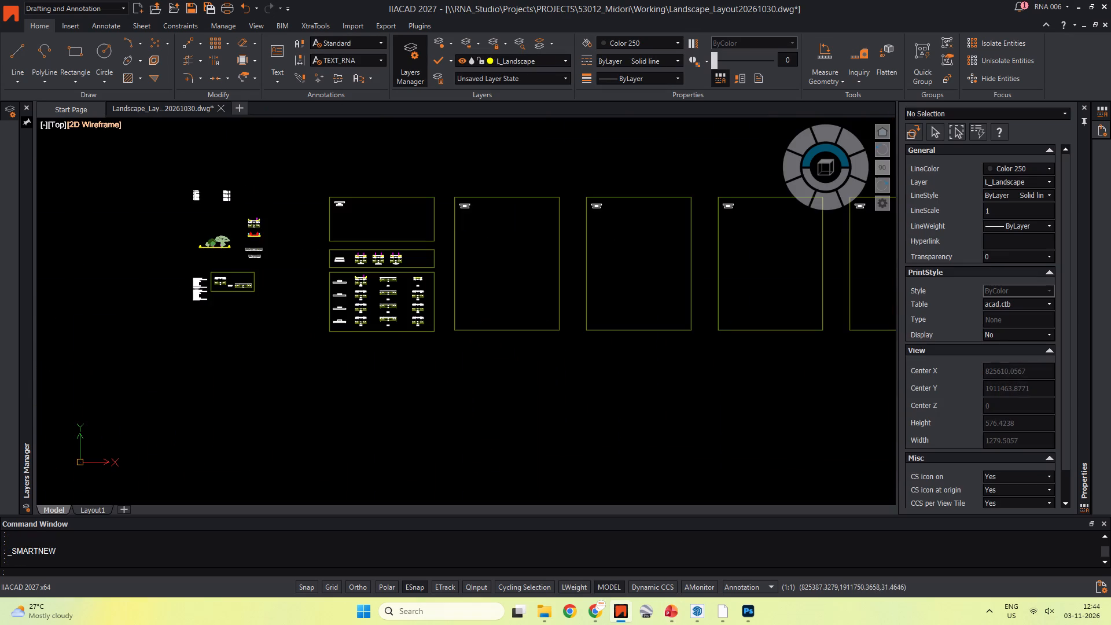
Reopen Road Sections.dwg from the recent files as a read-only drawing.
left_click(84, 111)
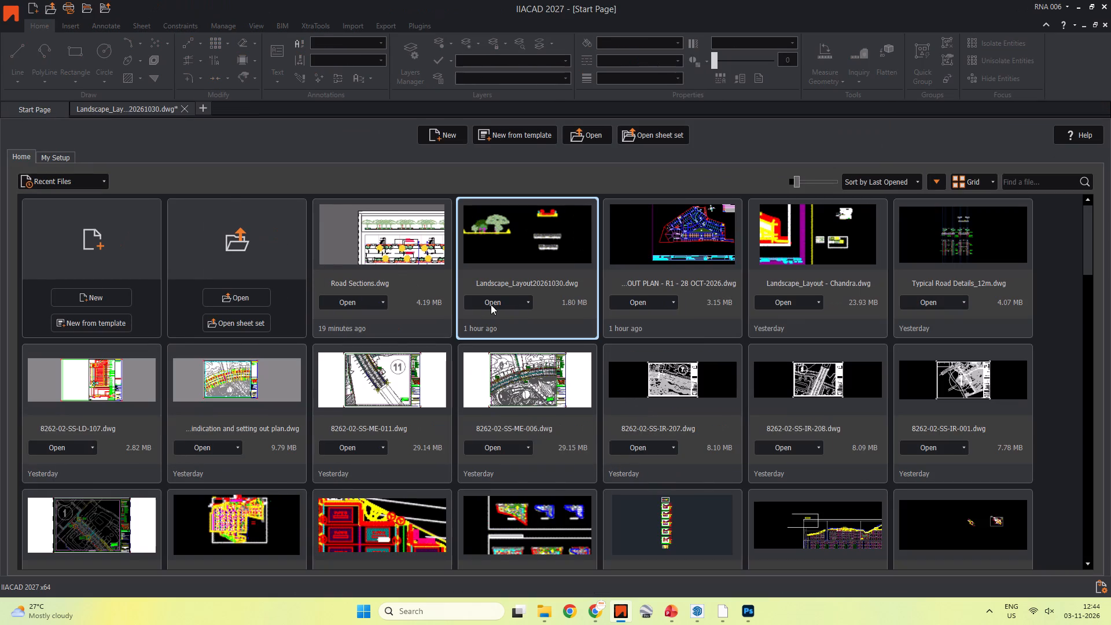
left_click(340, 303)
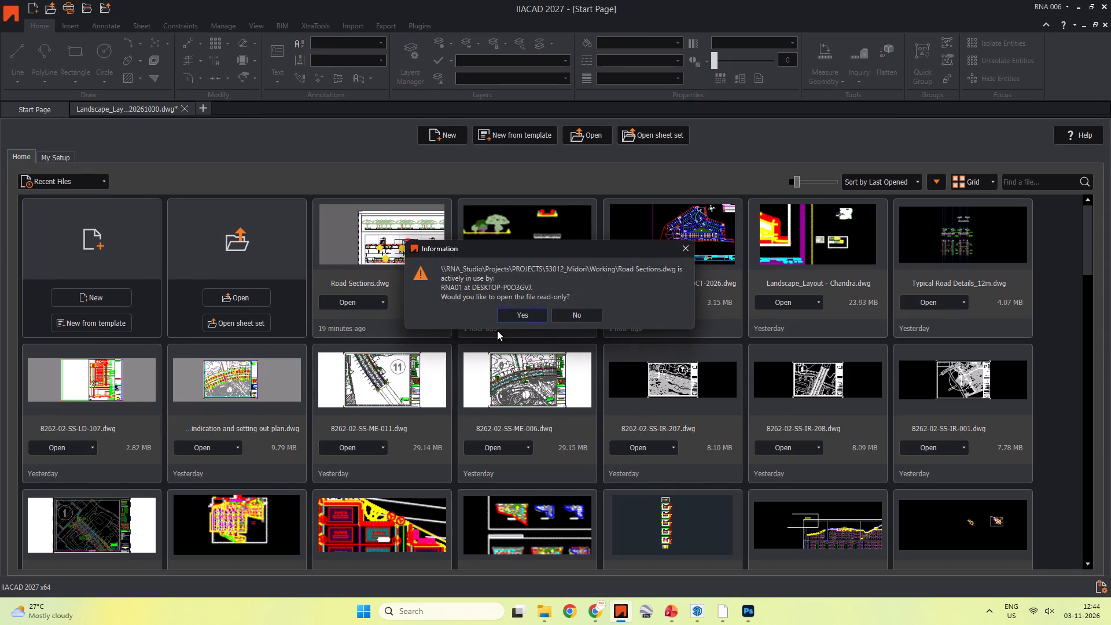
left_click(515, 312)
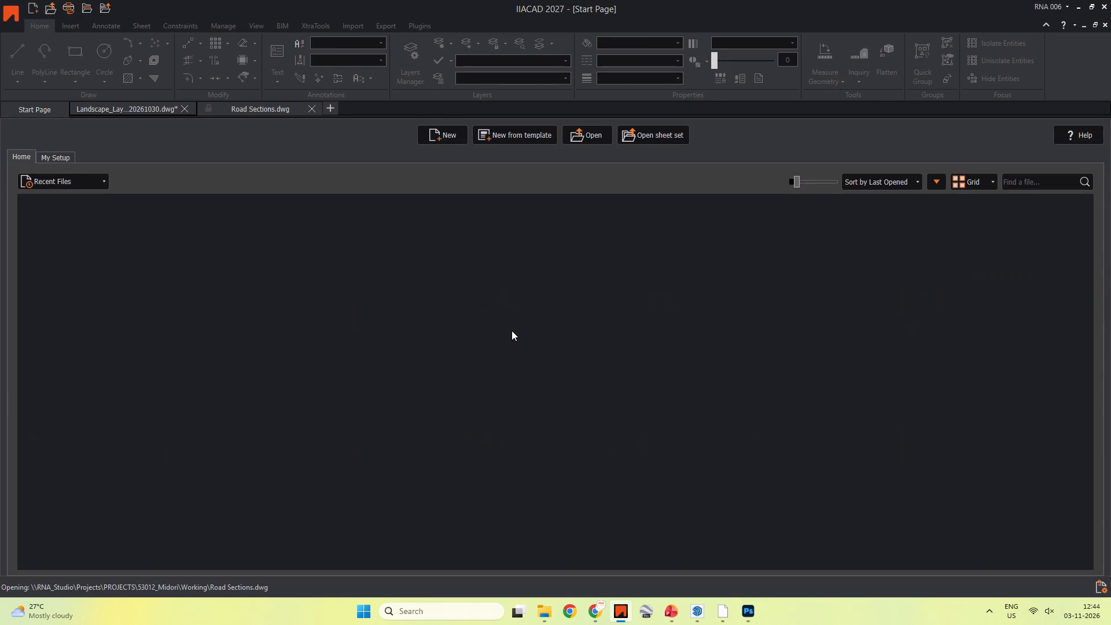
key("Escape")
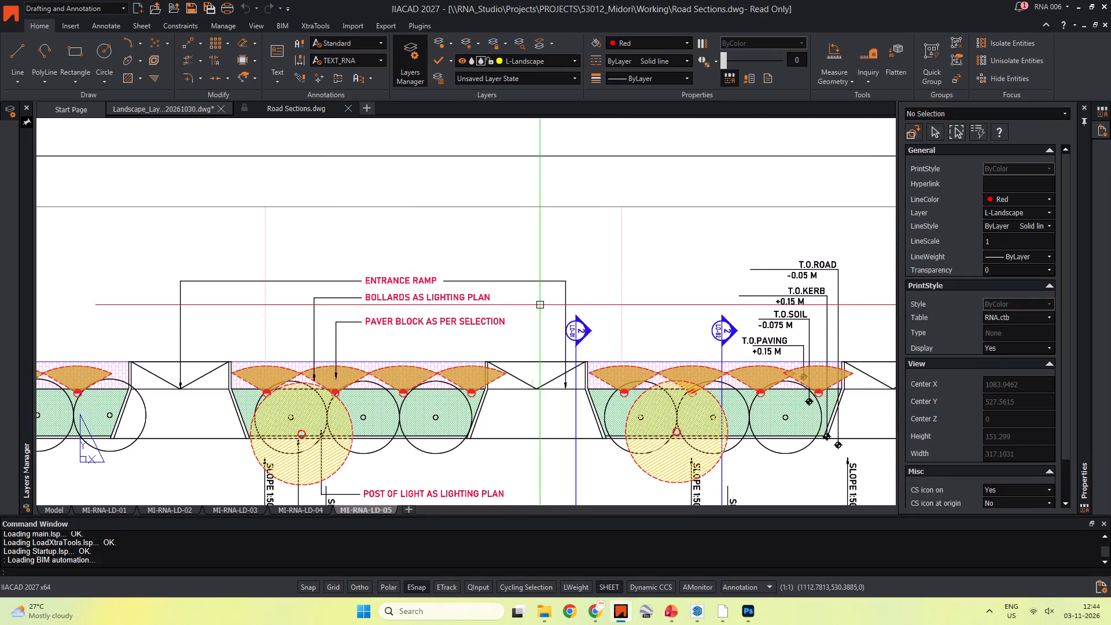
Start a print of the elevation above the 18M ROAD PLAN from model space, reusing the previous PNG print settings.
scroll(514, 304, "down", 6)
middle_click_drag(485, 284, 518, 291)
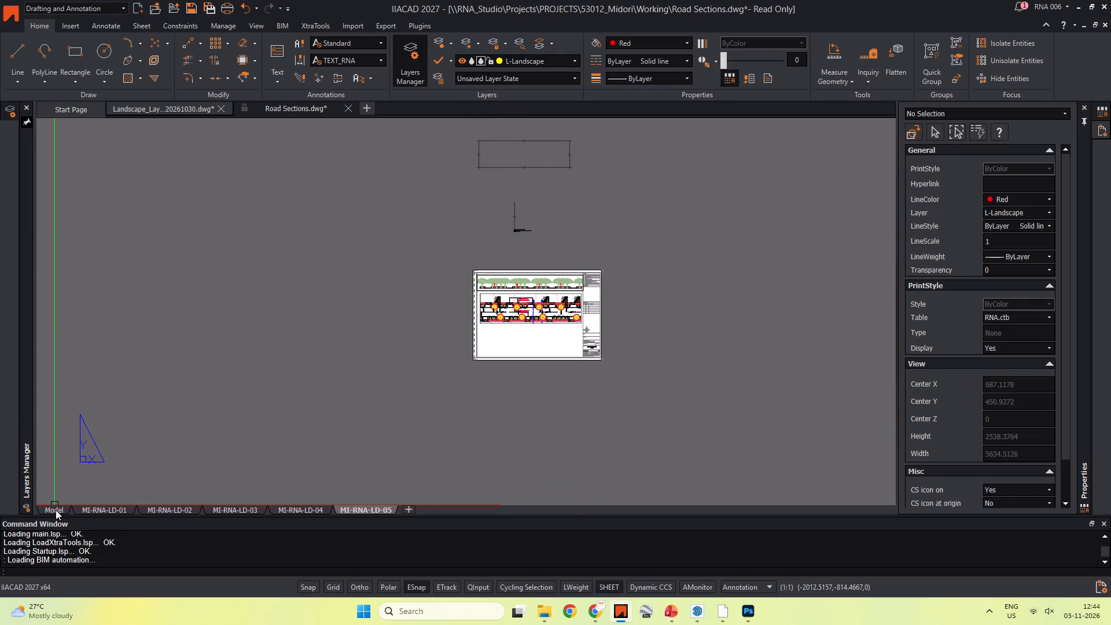
left_click(56, 510)
scroll(524, 355, "down", 4)
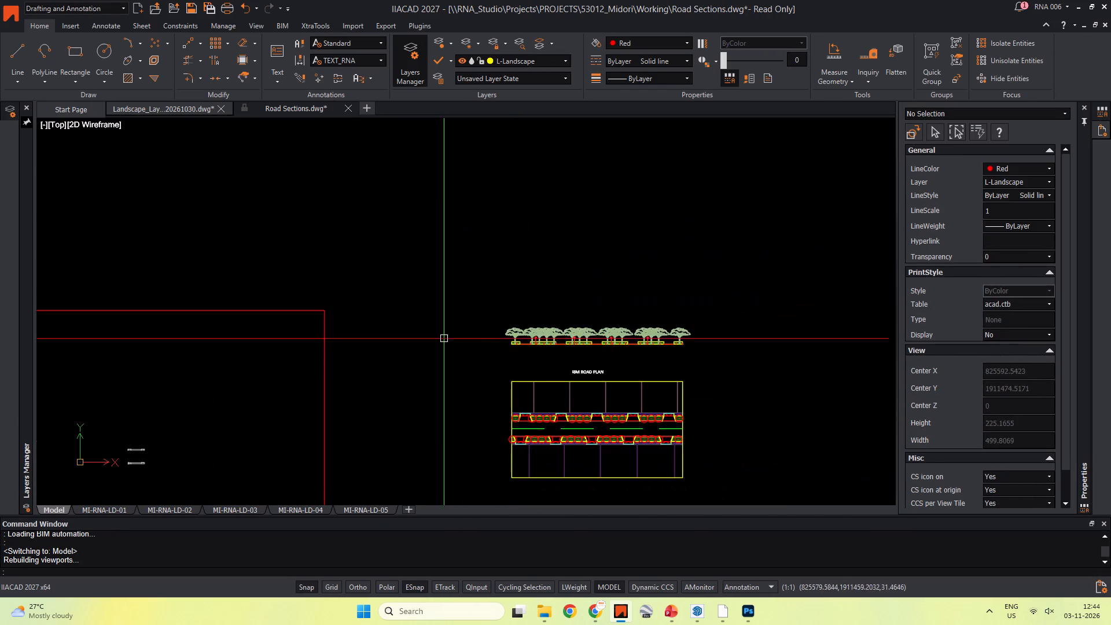
scroll(435, 340, "down", 2)
middle_click_drag(423, 343, 665, 275)
middle_click_drag(495, 332, 647, 284)
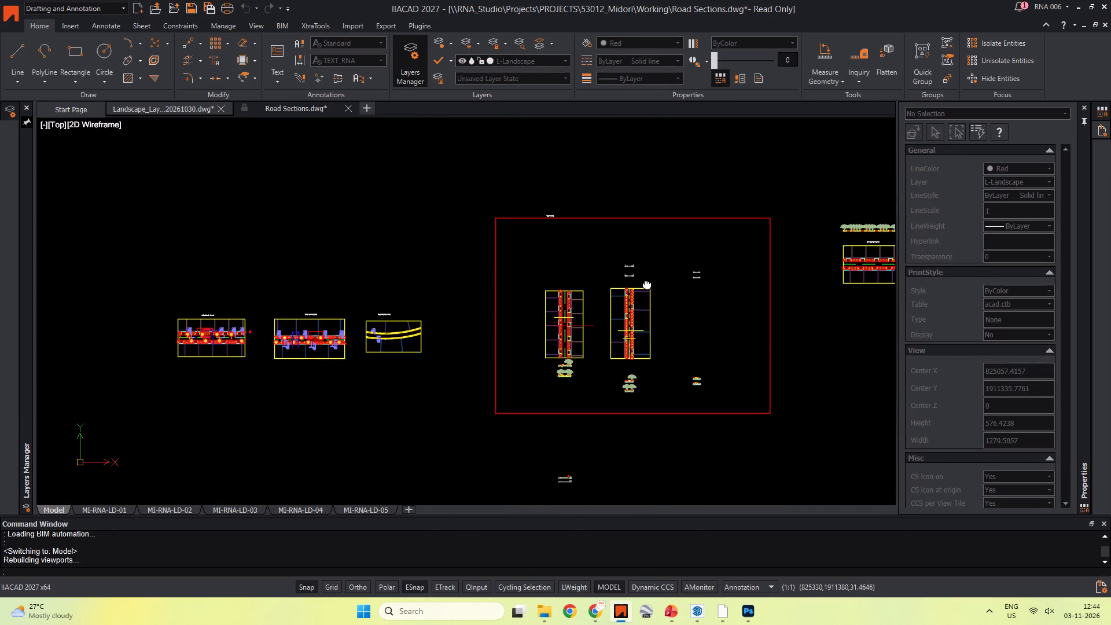
middle_click_drag(647, 284, 354, 305)
scroll(590, 275, "up", 4)
middle_click_drag(458, 186, 455, 338)
middle_click_drag(595, 277, 594, 280)
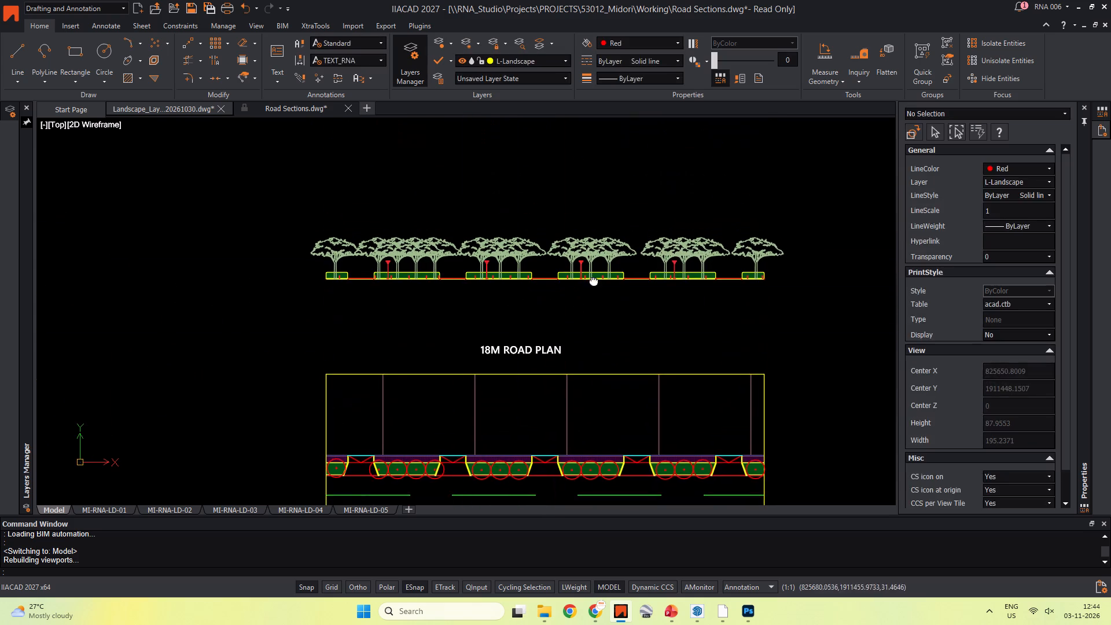
middle_click_drag(594, 280, 579, 310)
key("Escape")
key("Escape")
key("ctrl+p")
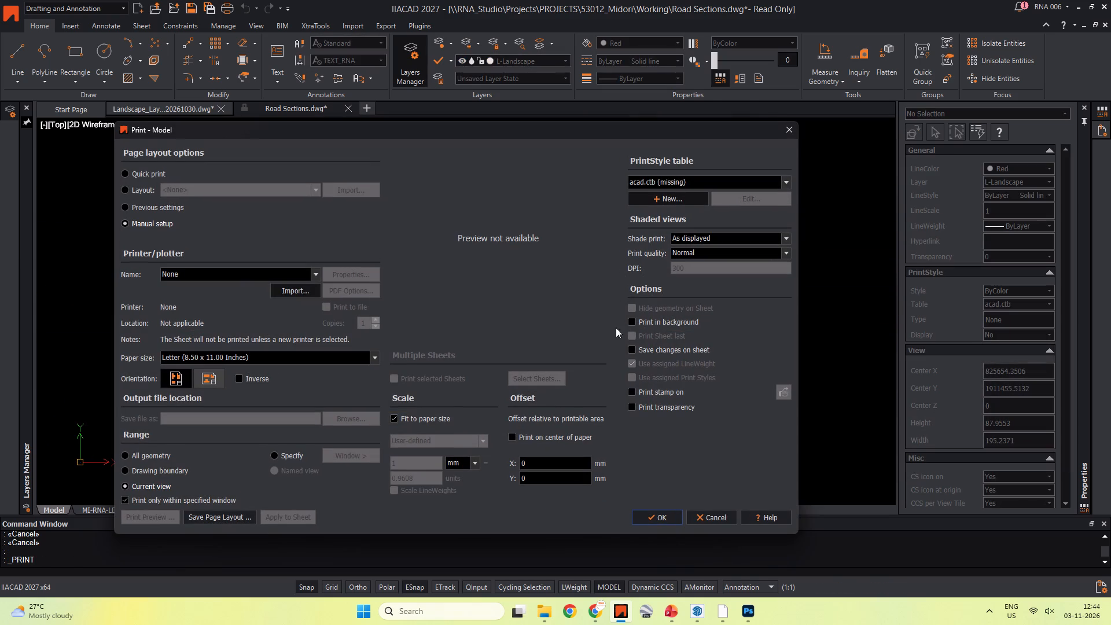
left_click(128, 211)
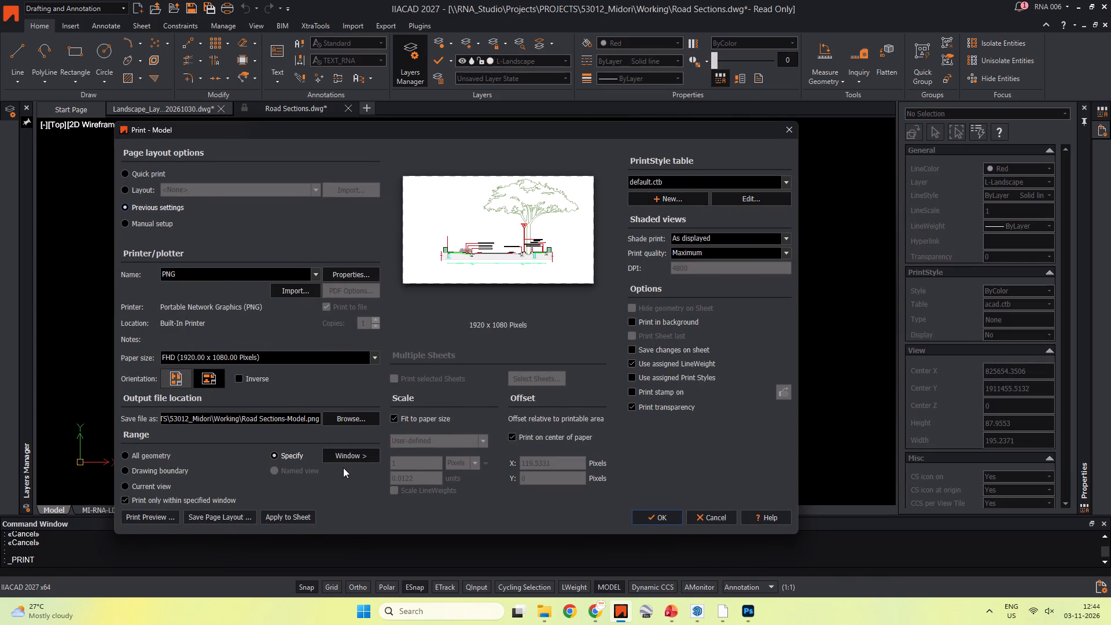
left_click(343, 452)
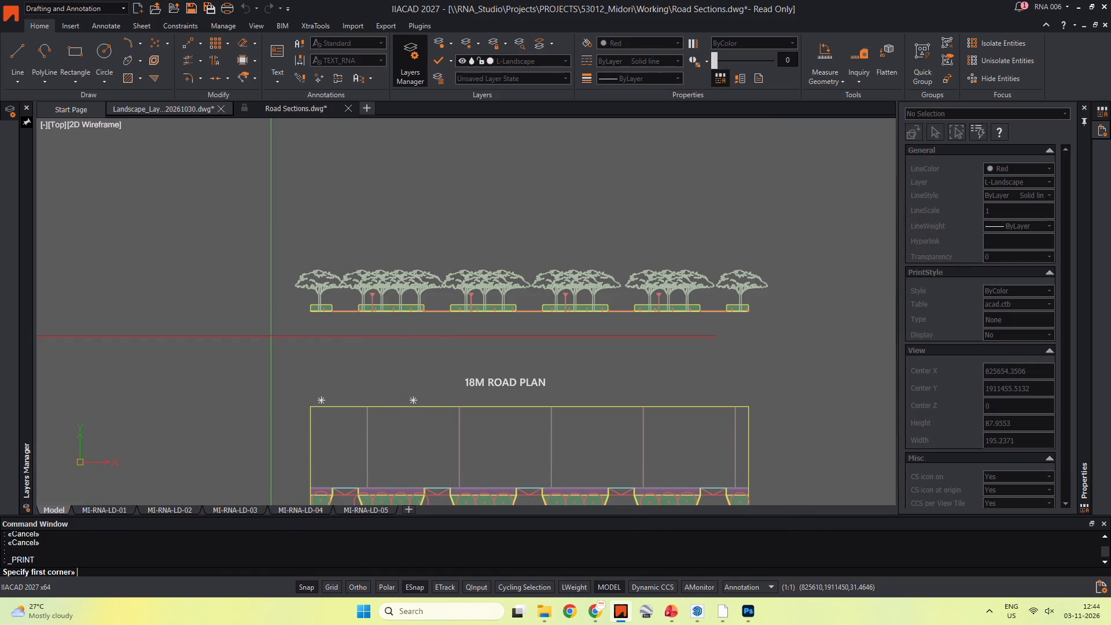
key("Escape")
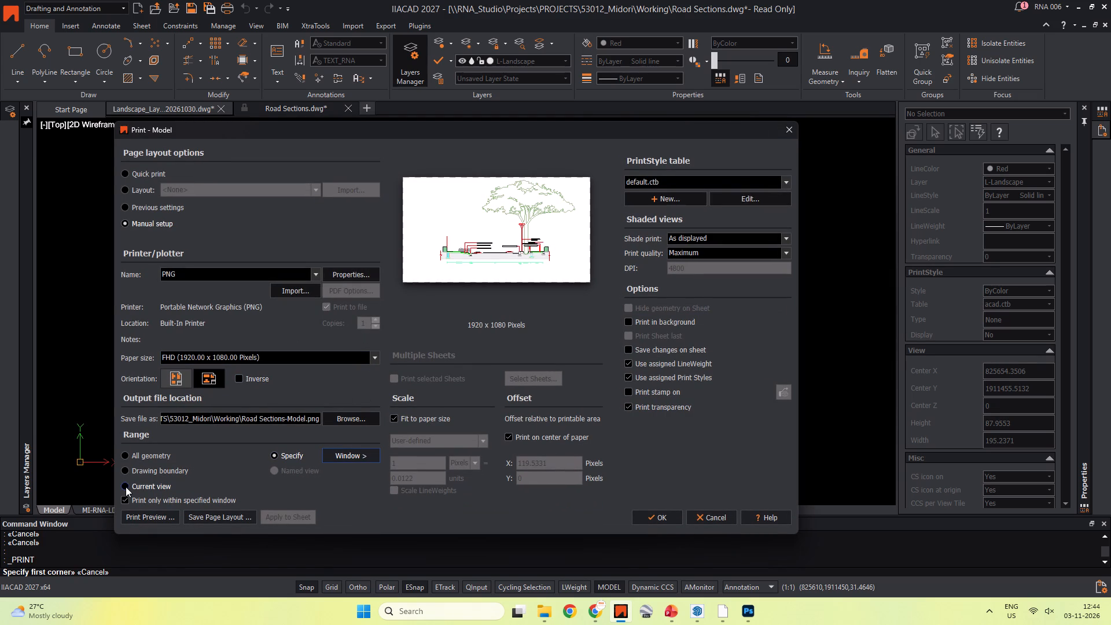
Edit the default.ctb print style table so that Color_2 prints with a Black line colour.
left_click(689, 183)
key("Escape")
left_click(658, 200)
key("Escape")
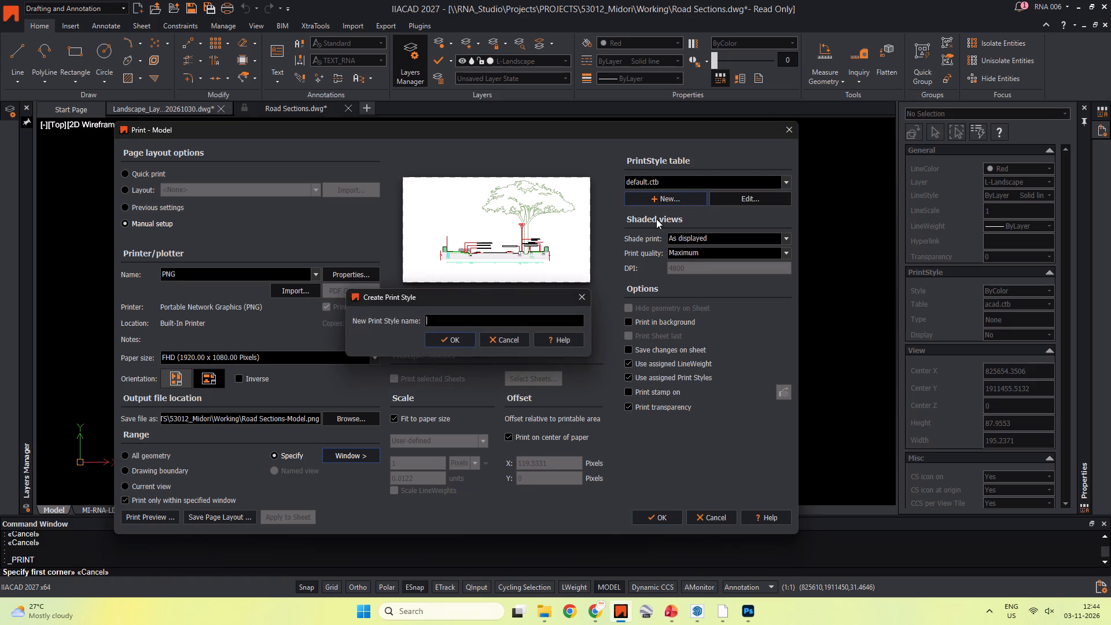
left_click(781, 200)
left_click(340, 312)
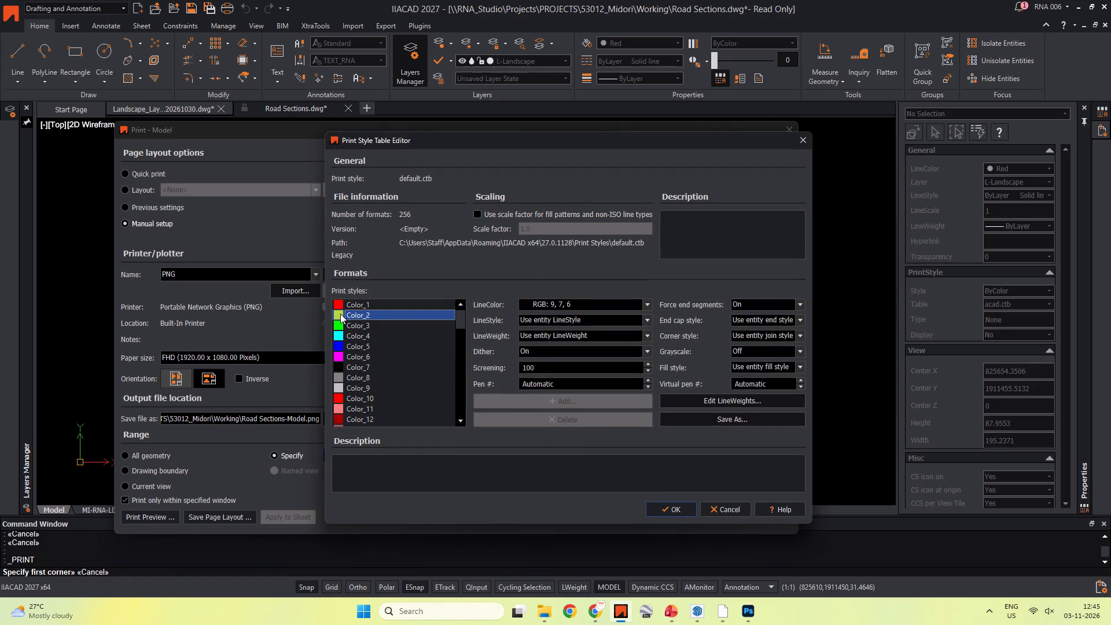
left_click(340, 314)
left_click(564, 307)
scroll(547, 388, "down", 5)
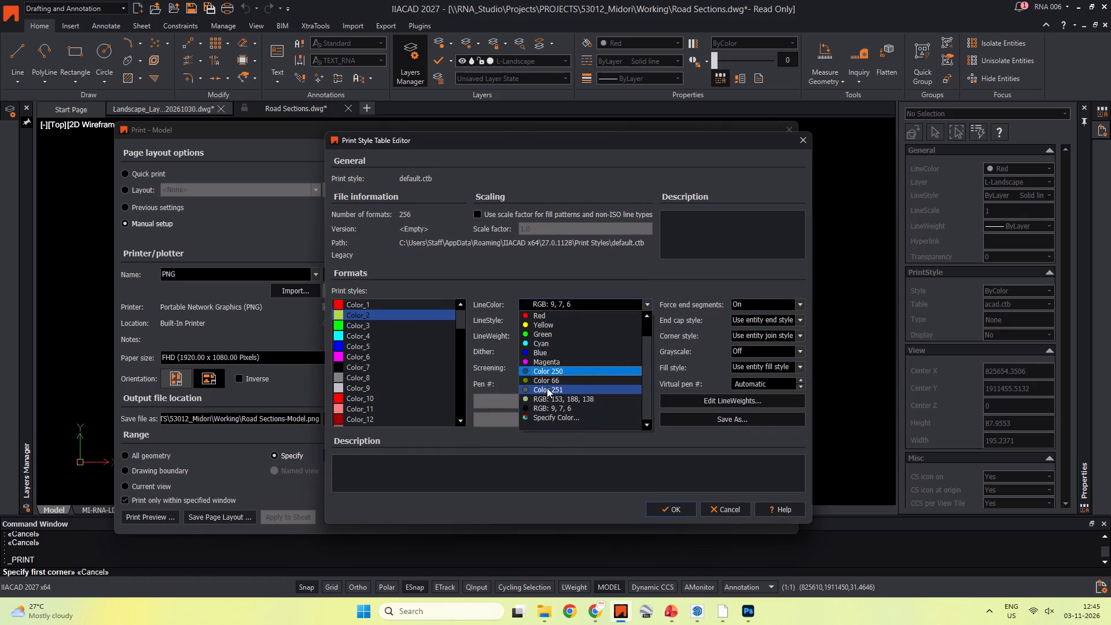
scroll(549, 377, "up", 5)
left_click(546, 321)
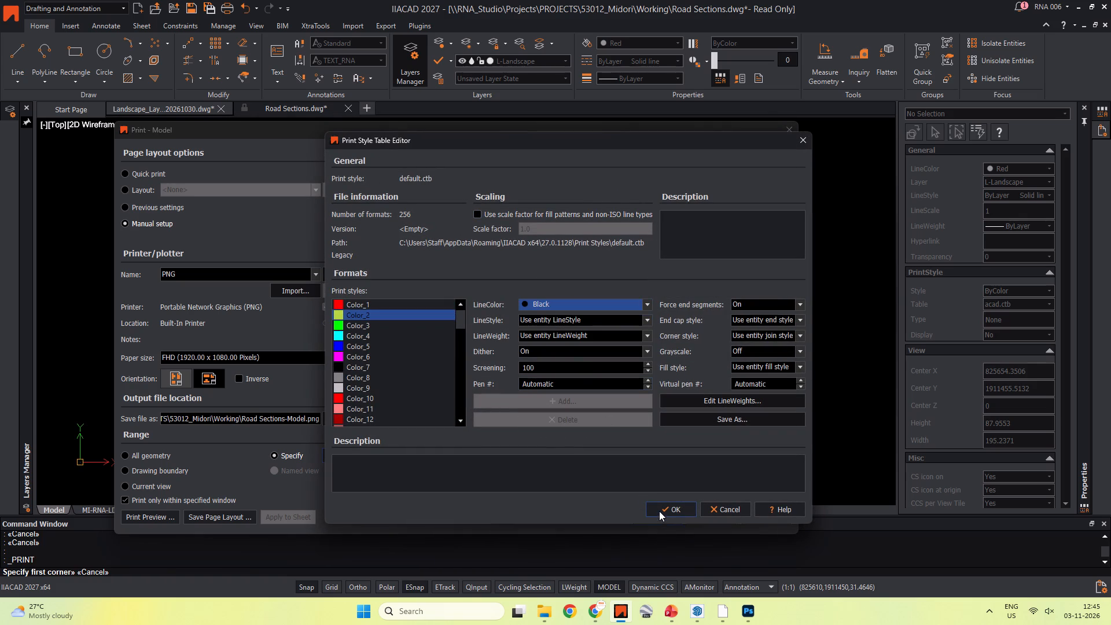
left_click(659, 511)
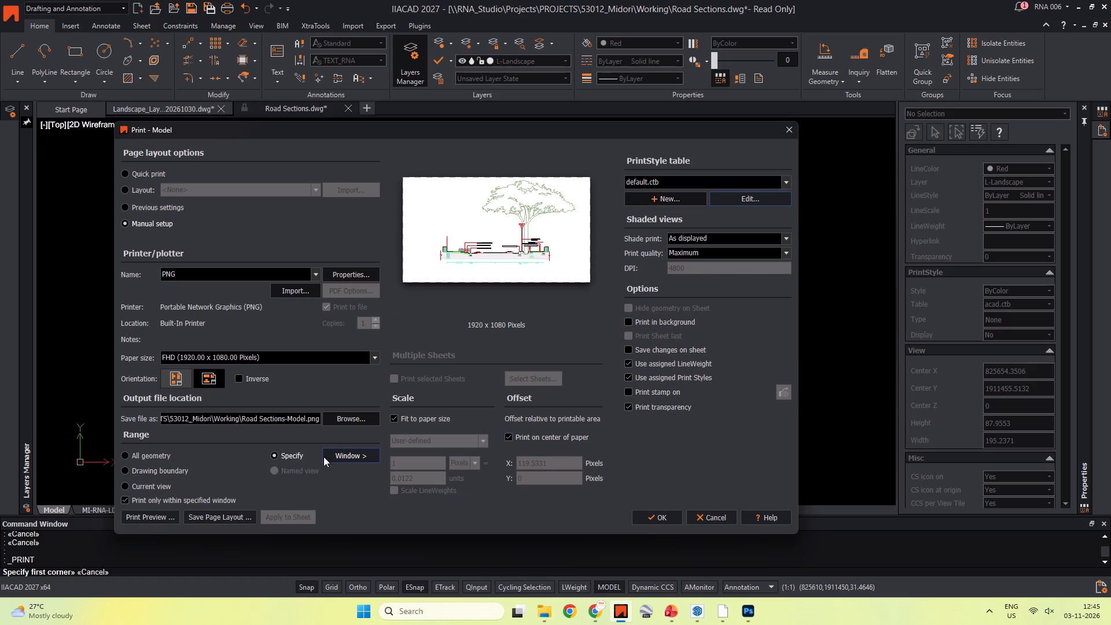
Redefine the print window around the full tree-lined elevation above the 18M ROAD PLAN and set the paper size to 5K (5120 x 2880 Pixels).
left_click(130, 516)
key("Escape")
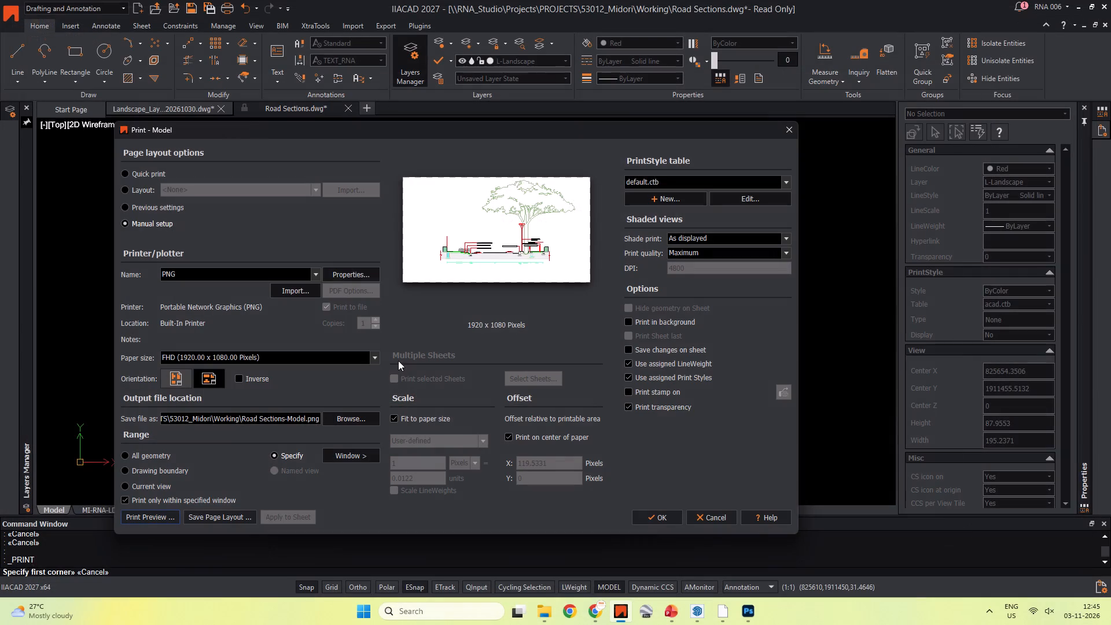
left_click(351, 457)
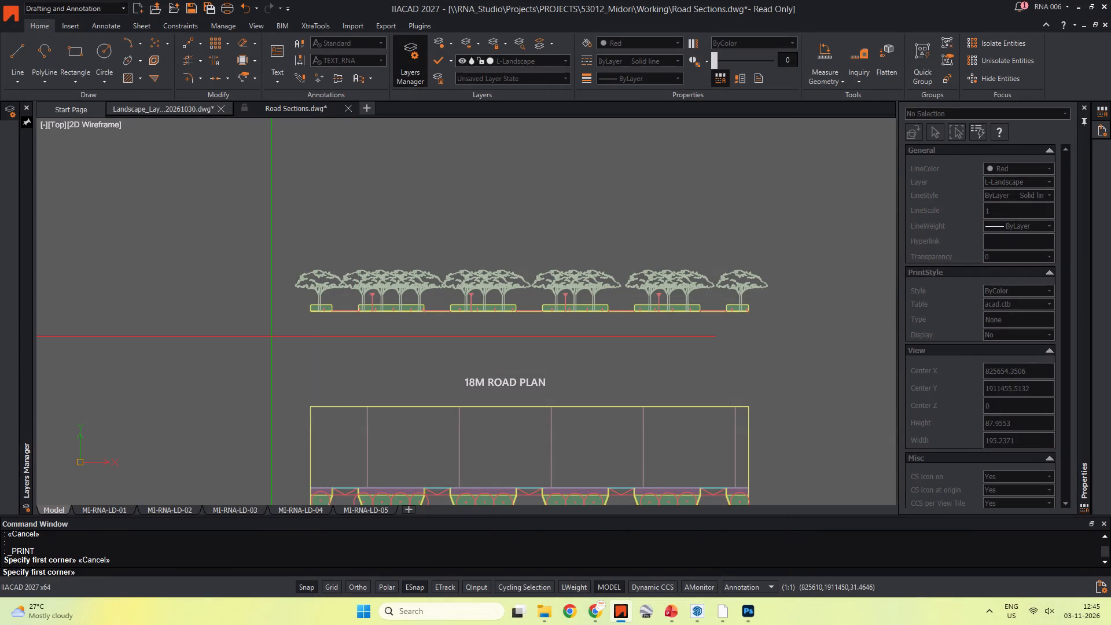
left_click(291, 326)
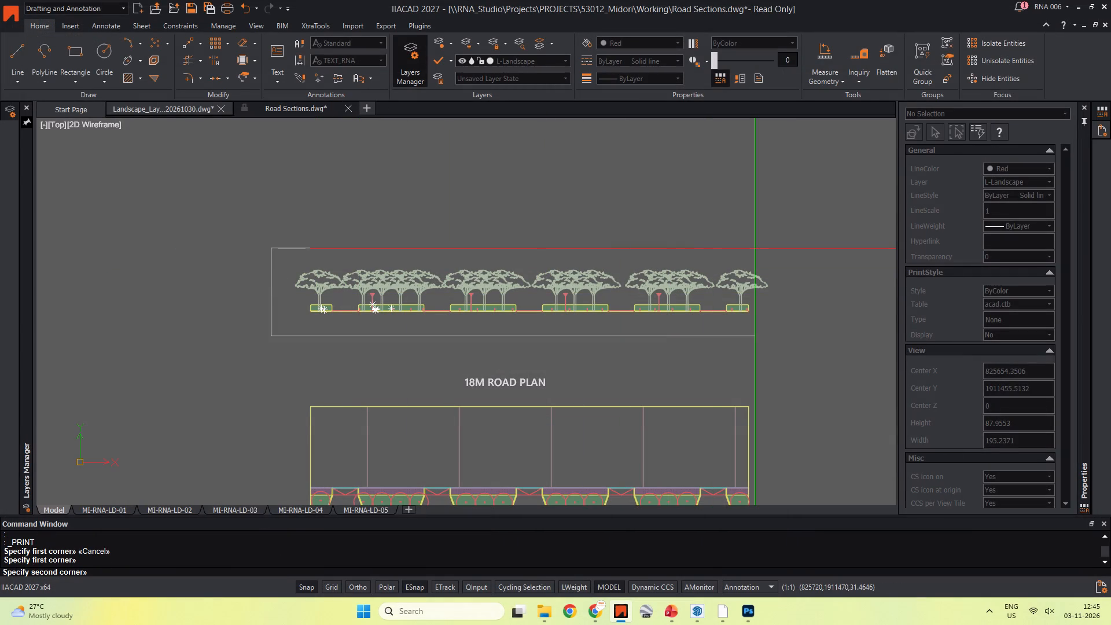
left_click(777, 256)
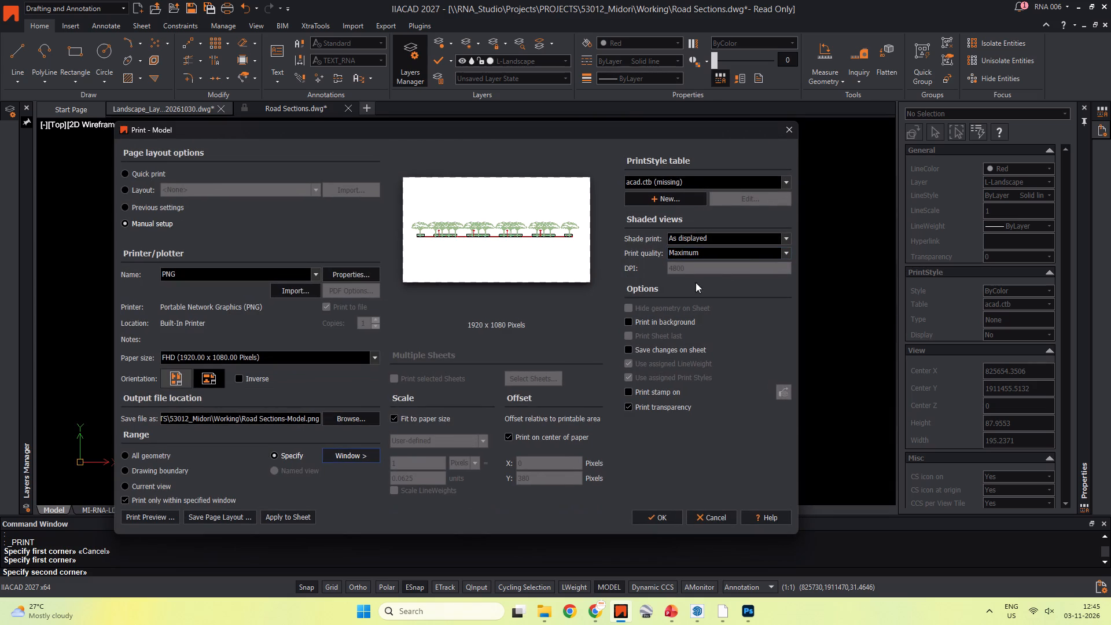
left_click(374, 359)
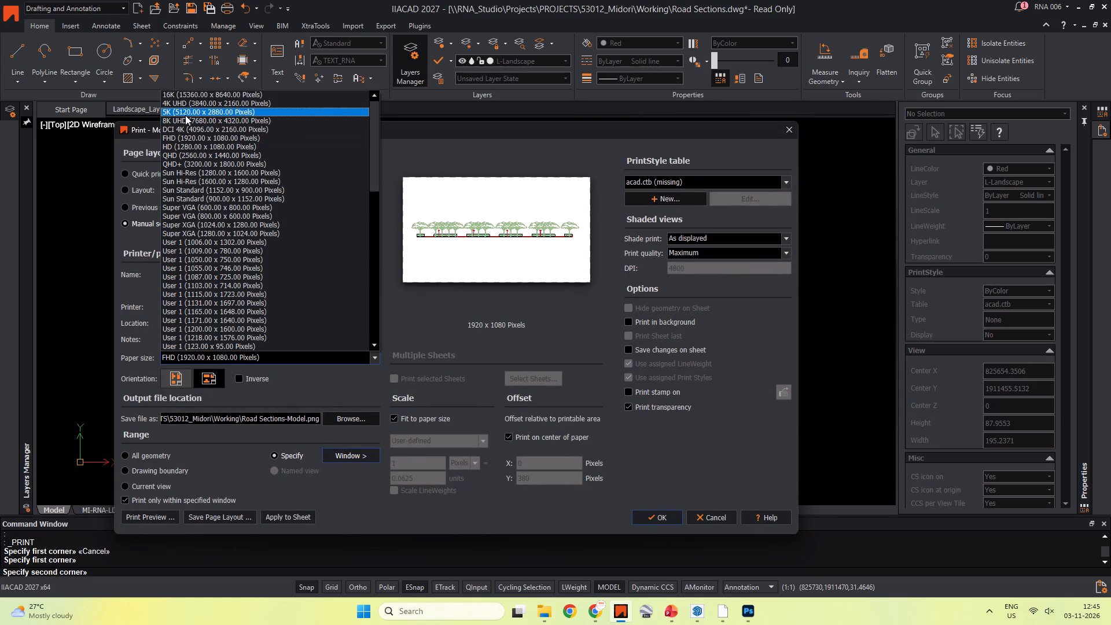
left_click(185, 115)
Examine the print preview of the street elevation at 5K, checking the line colours and the hedge hatching.
left_click(130, 521)
scroll(450, 300, "up", 13)
scroll(437, 338, "down", 7)
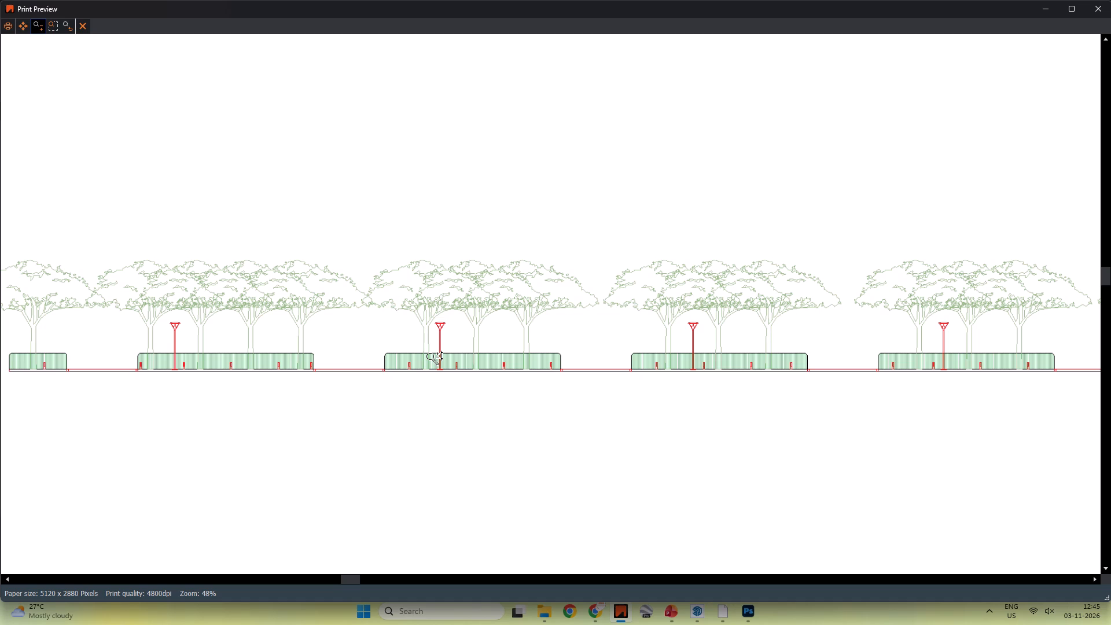
scroll(428, 373, "down", 2)
scroll(429, 380, "up", 2)
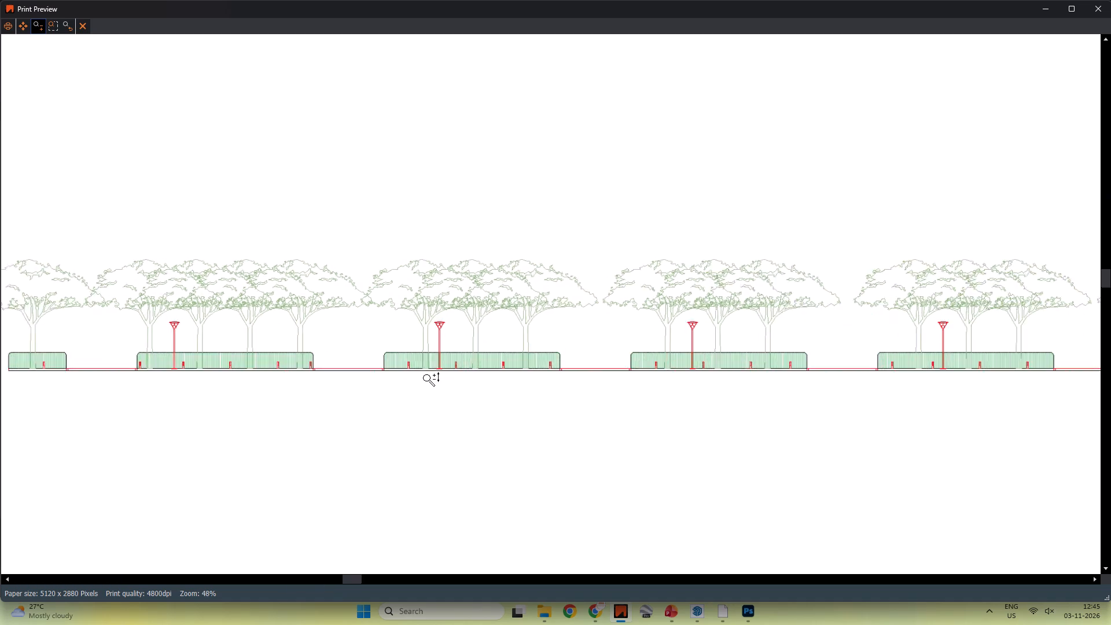
scroll(431, 380, "up", 16)
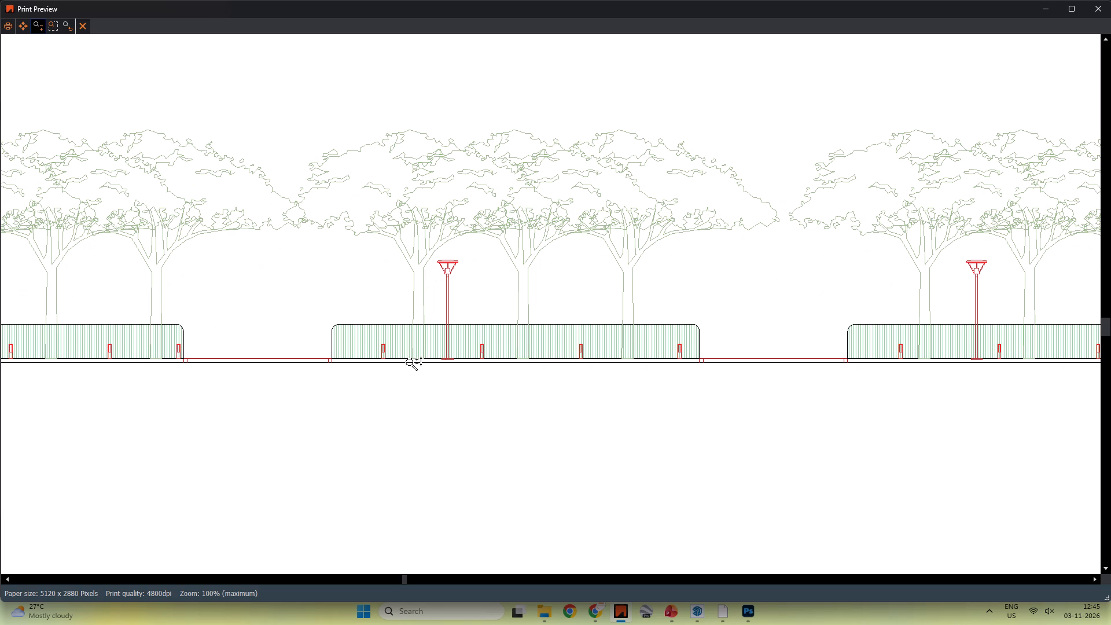
scroll(414, 365, "down", 10)
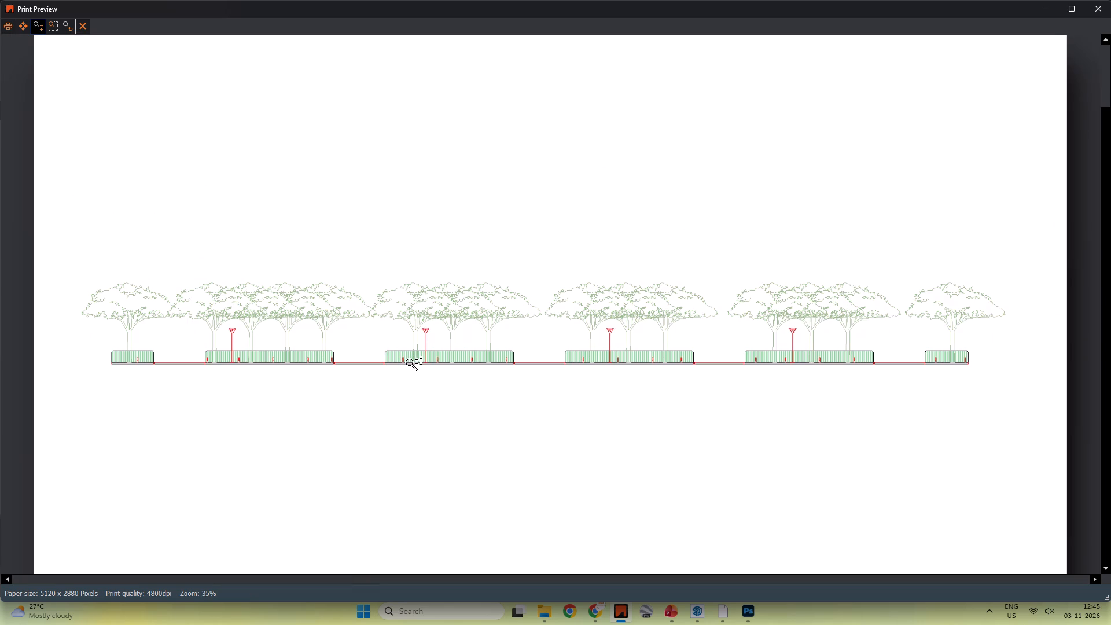
scroll(414, 365, "up", 5)
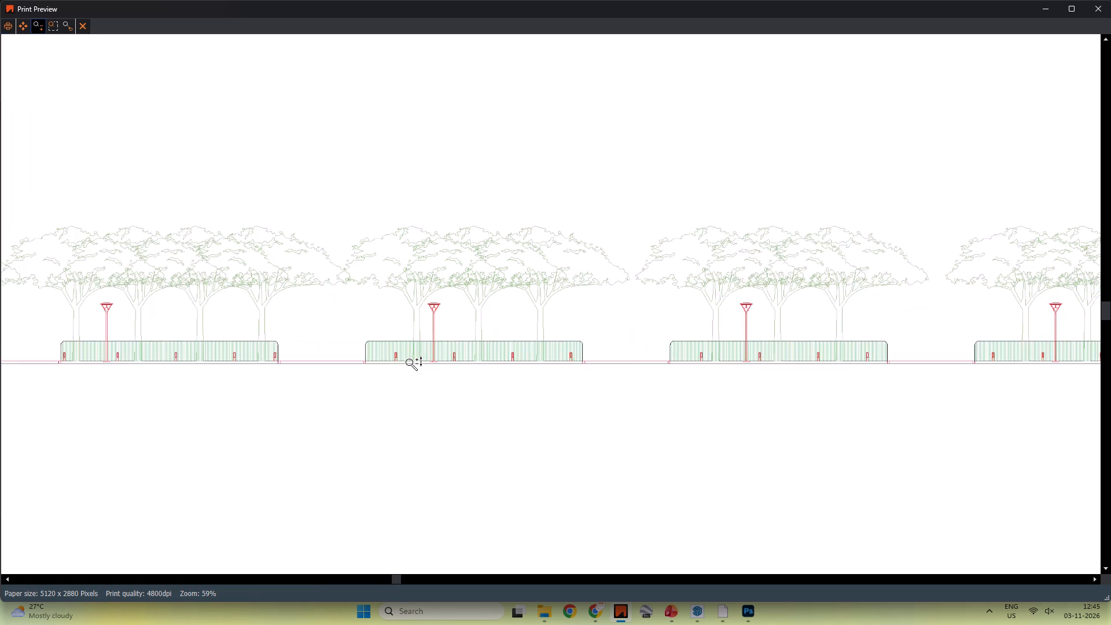
Switch to Google Chrome, search for "hedge in the elevation" and open the Shutterstock hedge top view images.
key("alt+Tab")
key("alt+Tab")
key("alt+Tab")
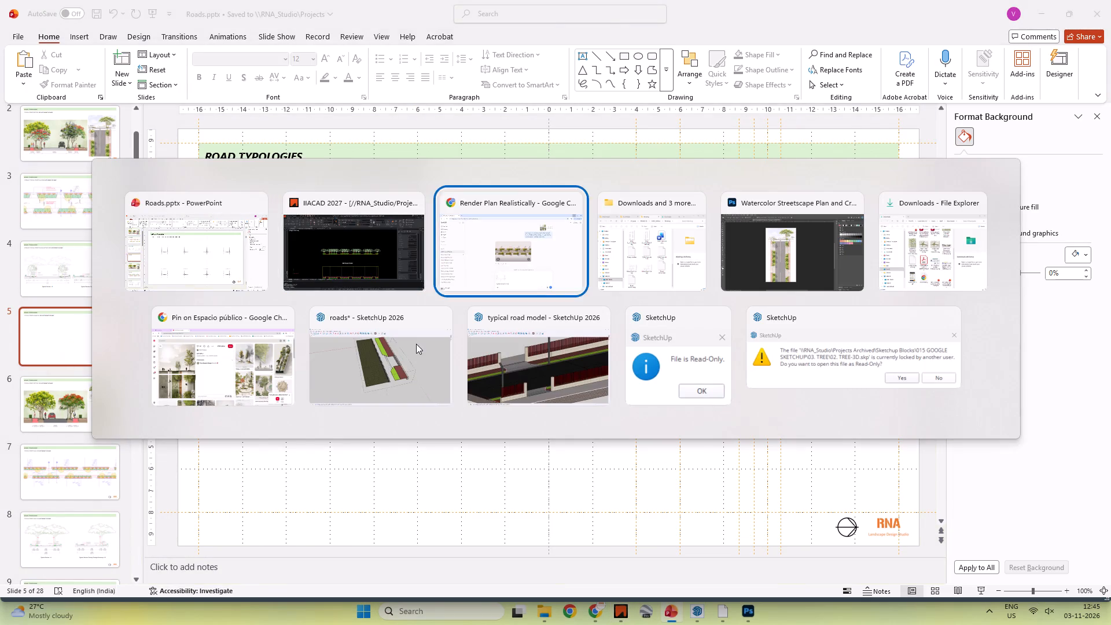
left_click(165, 14)
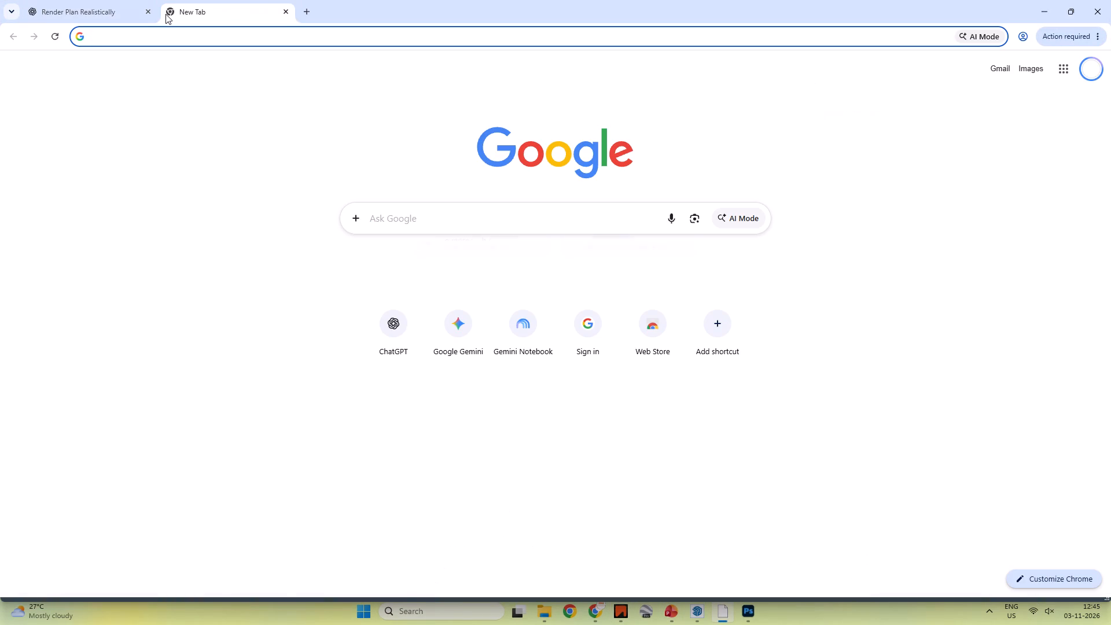
type("hedge in the elevatipm")
key("BackSpace")
key("BackSpace")
type("on")
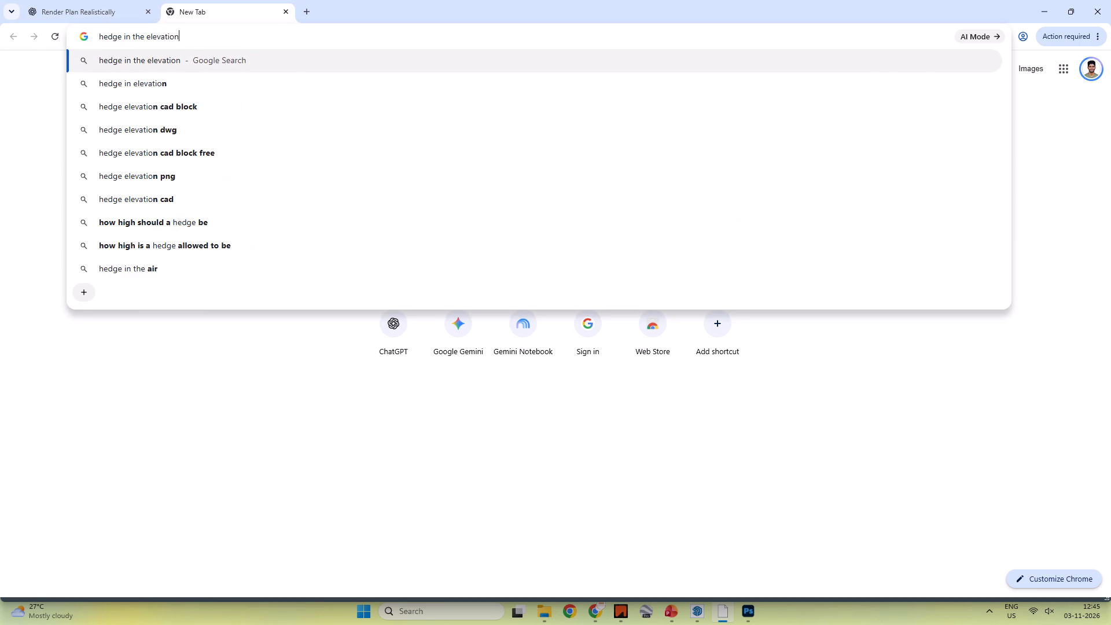
key("space")
key("Return")
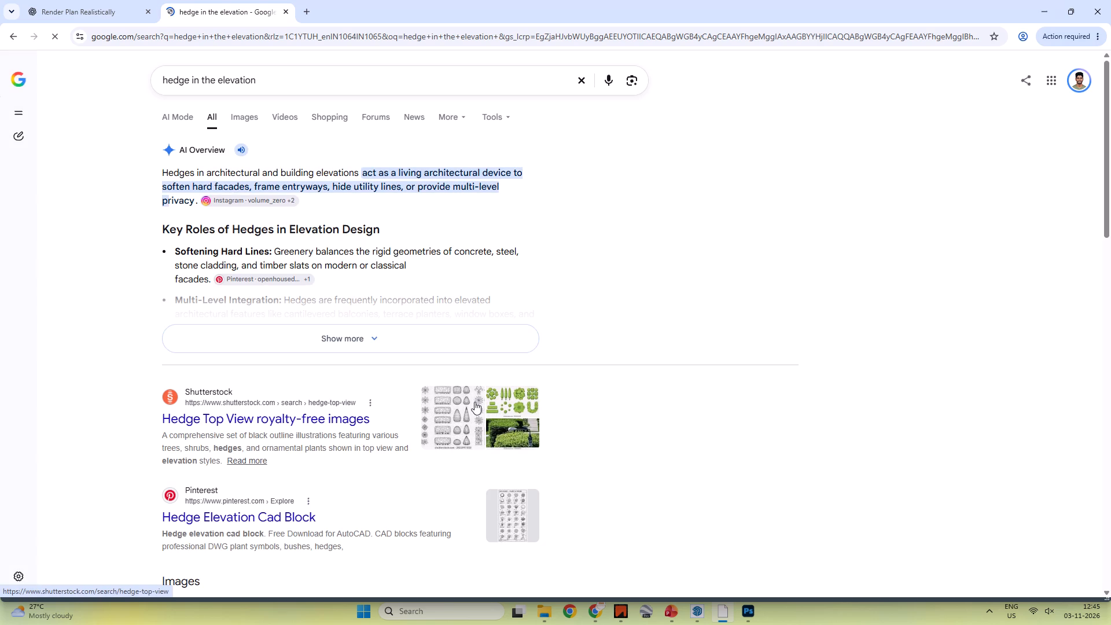
left_click(470, 404)
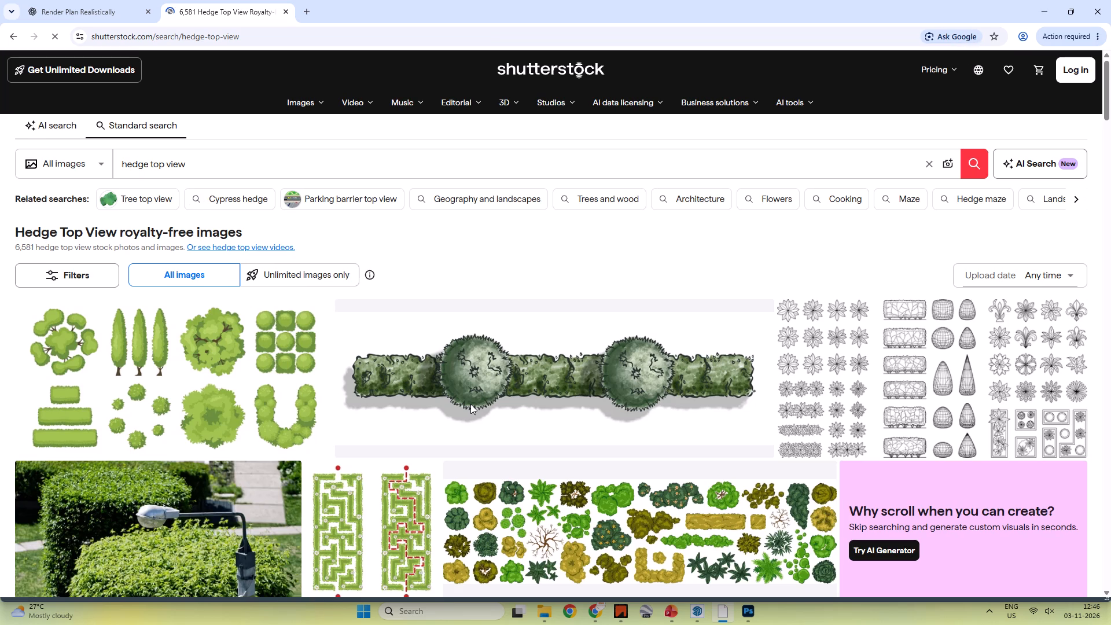
Return to IIACAD and check the street elevation's 5K print preview again, both whole and close up.
key("alt+Tab")
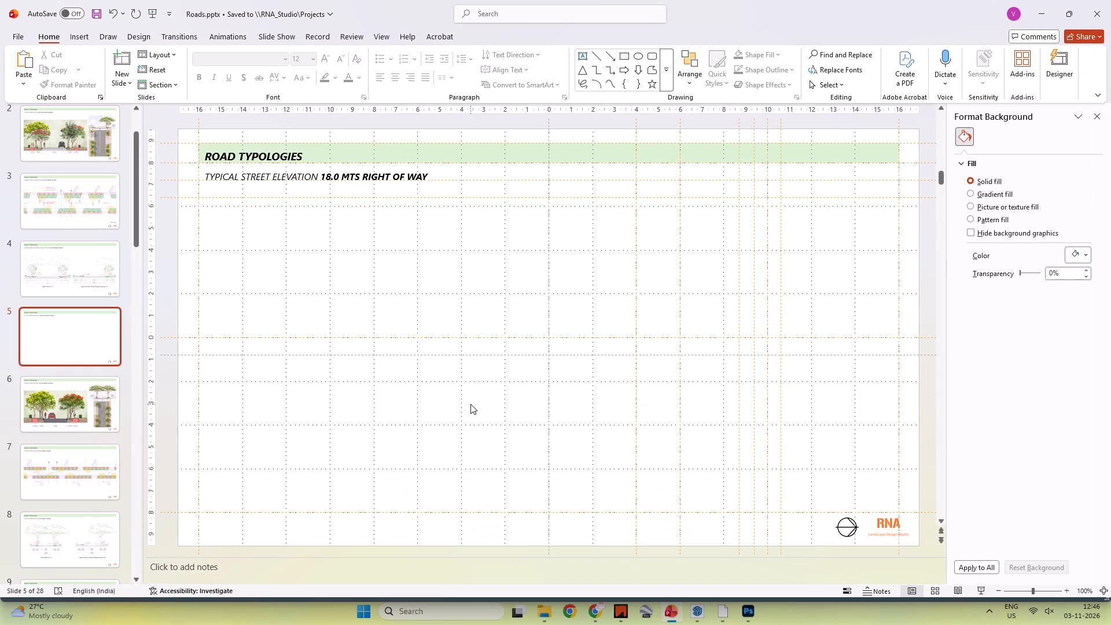
key("alt+Tab")
key("alt+Tab")
scroll(470, 378, "down", 2)
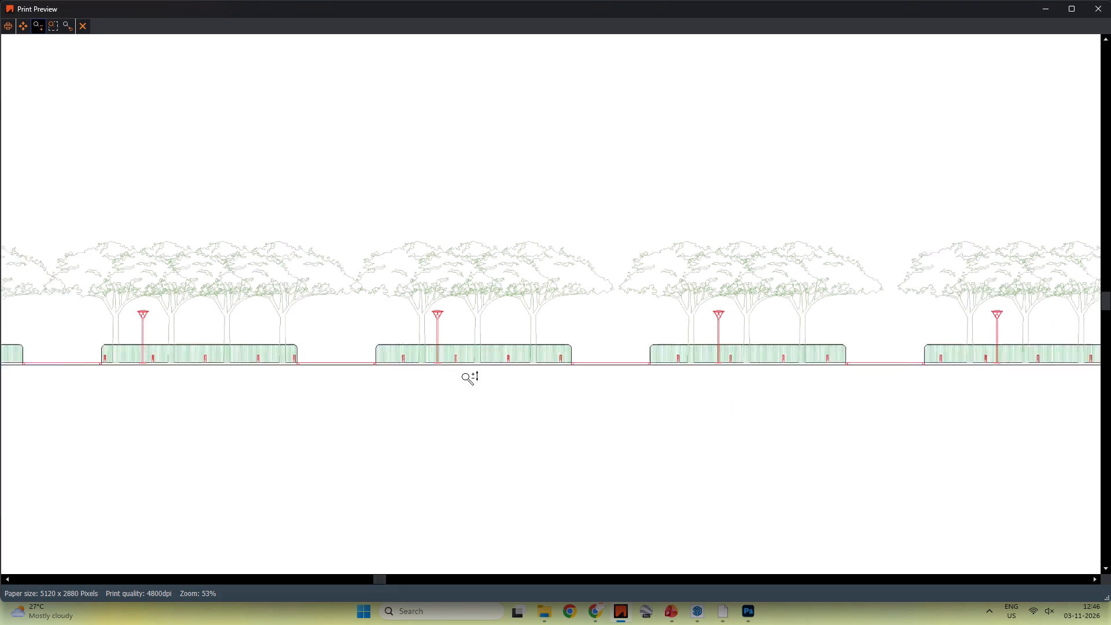
scroll(470, 379, "down", 7)
key("Escape")
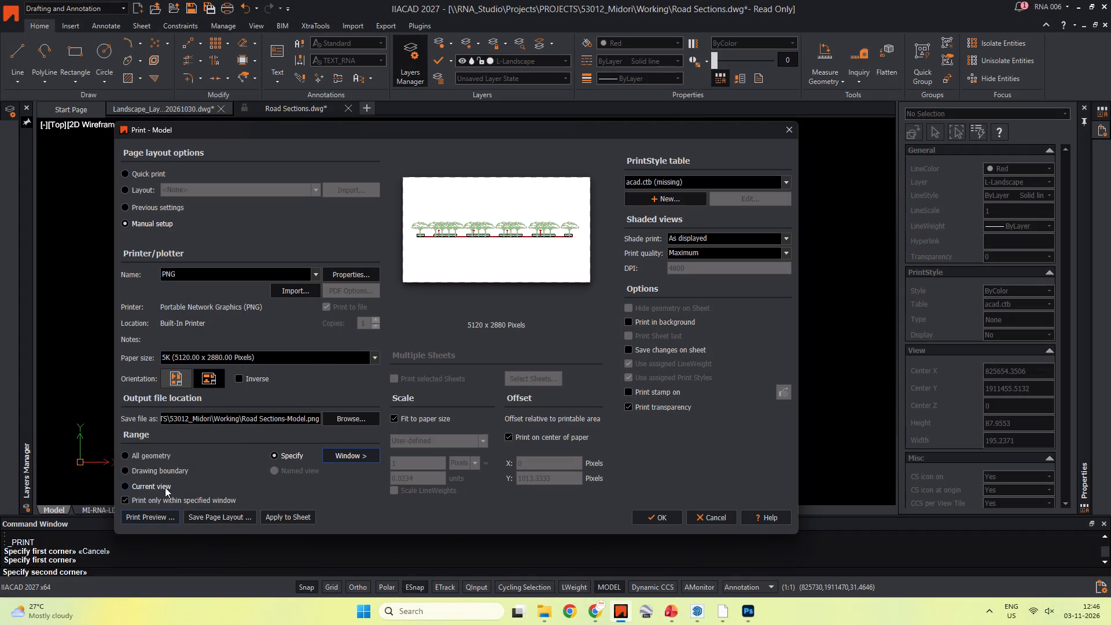
left_click(152, 516)
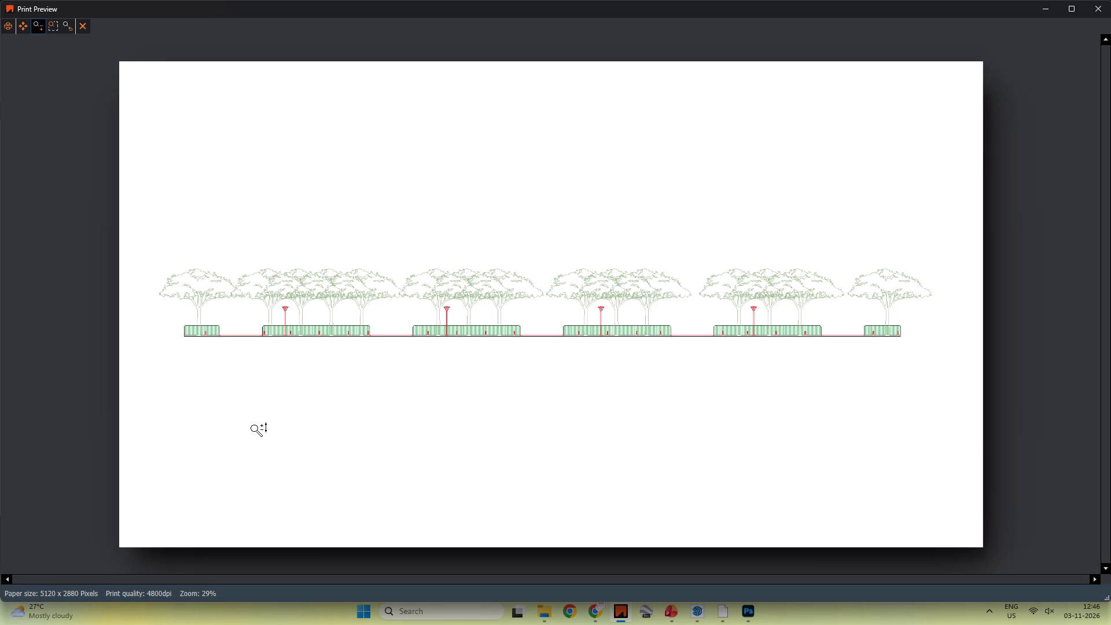
scroll(315, 333, "up", 7)
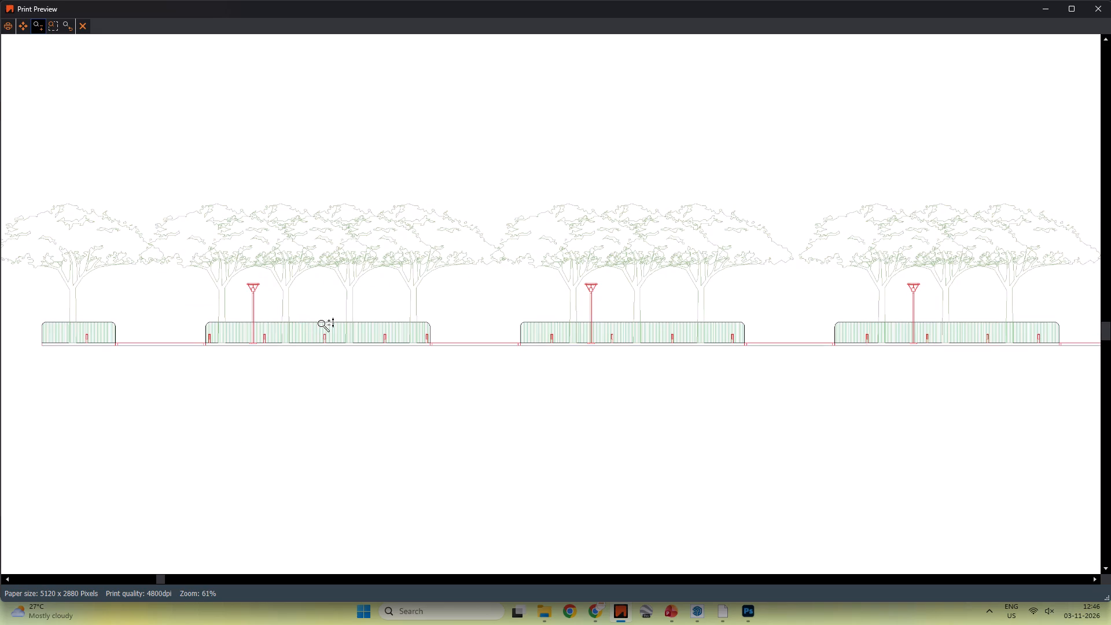
key("Escape")
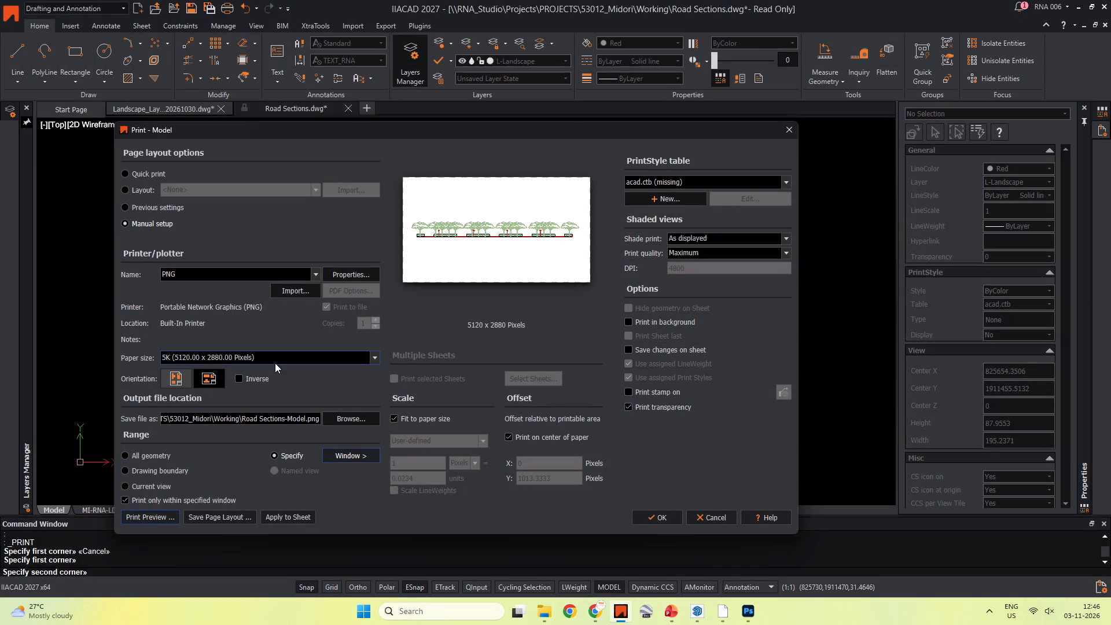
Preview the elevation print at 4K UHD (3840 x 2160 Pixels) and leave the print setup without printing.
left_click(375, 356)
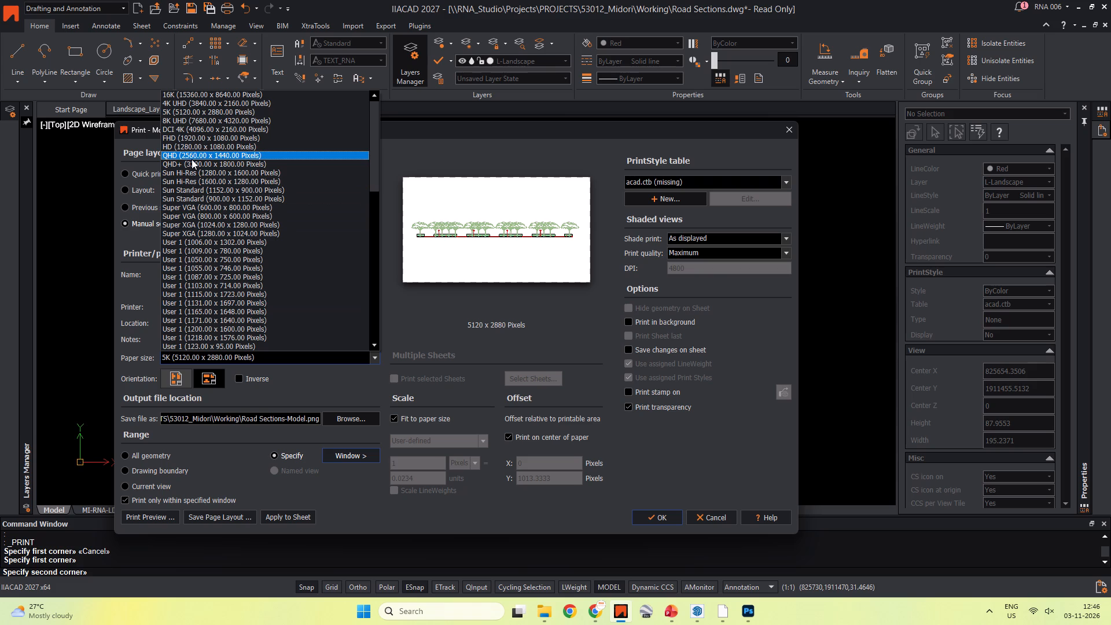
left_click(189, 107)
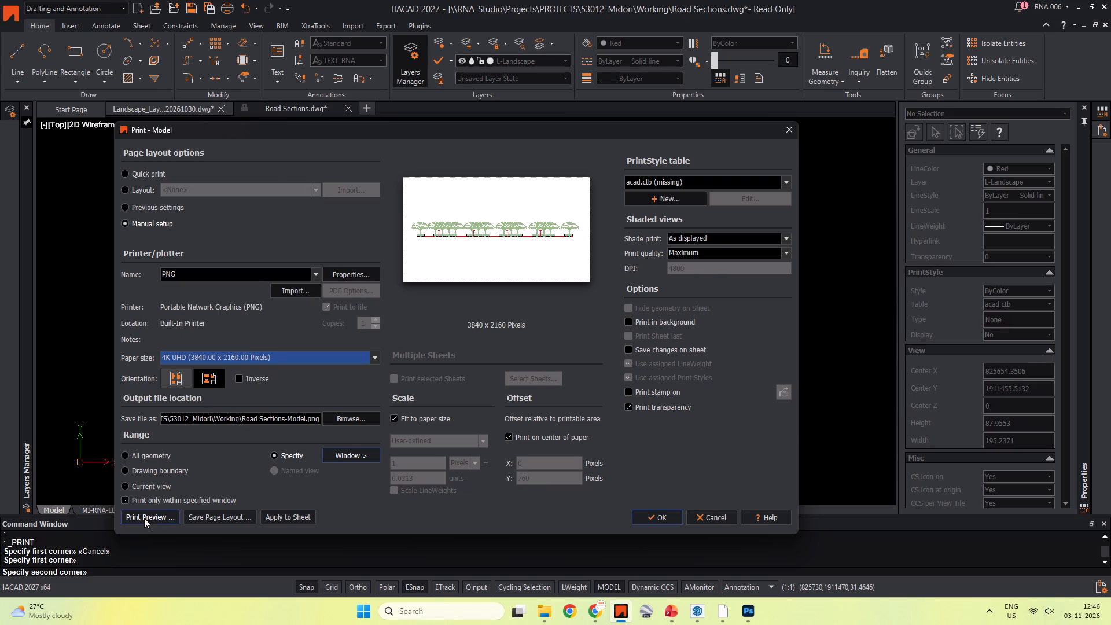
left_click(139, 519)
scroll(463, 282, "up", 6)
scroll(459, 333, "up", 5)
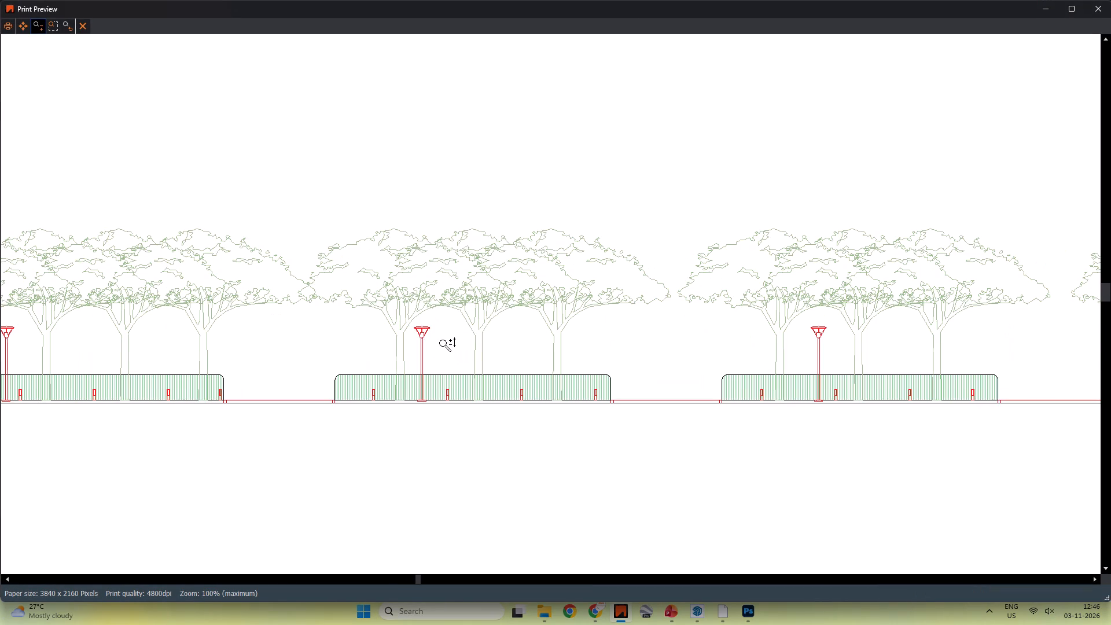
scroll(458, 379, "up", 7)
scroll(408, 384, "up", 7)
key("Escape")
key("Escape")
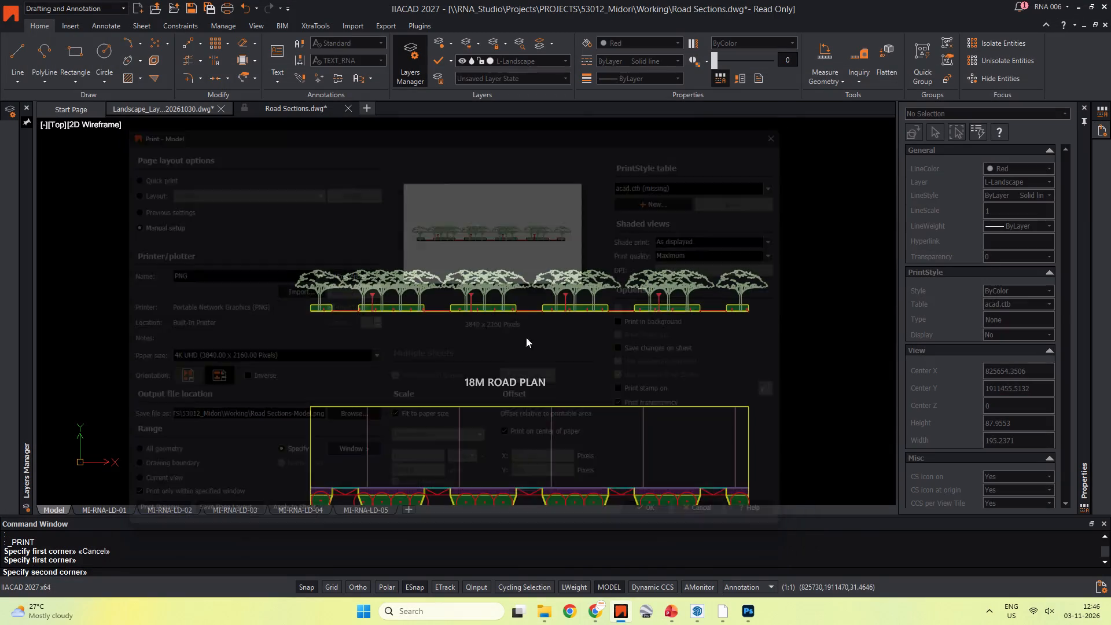
Open the tree block that stands behind the hedge in the street elevation for editing in the Block Editor.
scroll(517, 320, "up", 7)
middle_click_drag(367, 196, 560, 444)
scroll(440, 328, "down", 2)
middle_click_drag(439, 326, 500, 407)
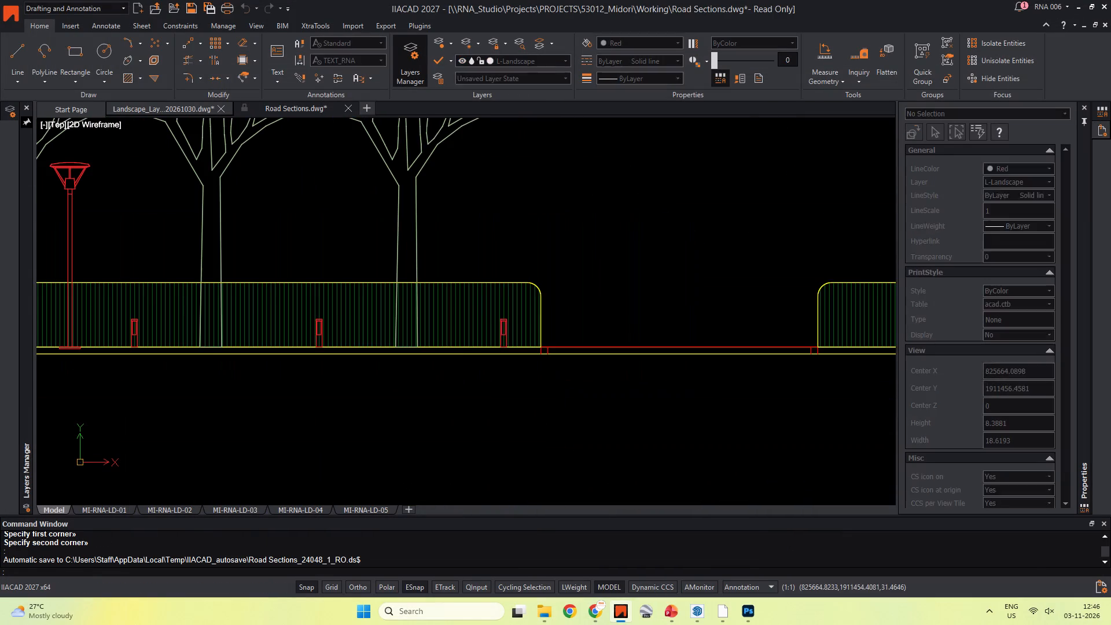
middle_click_drag(404, 238, 469, 348)
left_click_drag(553, 294, 425, 307)
left_click(254, 323)
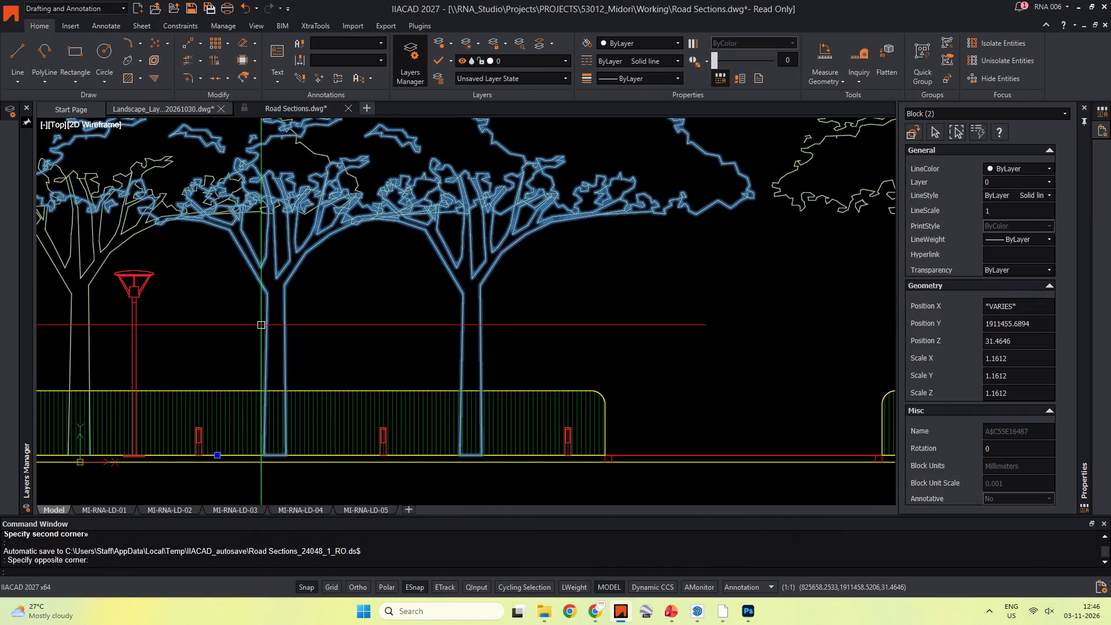
scroll(266, 326, "down", 3)
middle_click_drag(268, 326, 389, 334)
key("Escape")
key("Escape")
scroll(429, 334, "up", 3)
left_click_drag(539, 312, 495, 315)
left_click(345, 314)
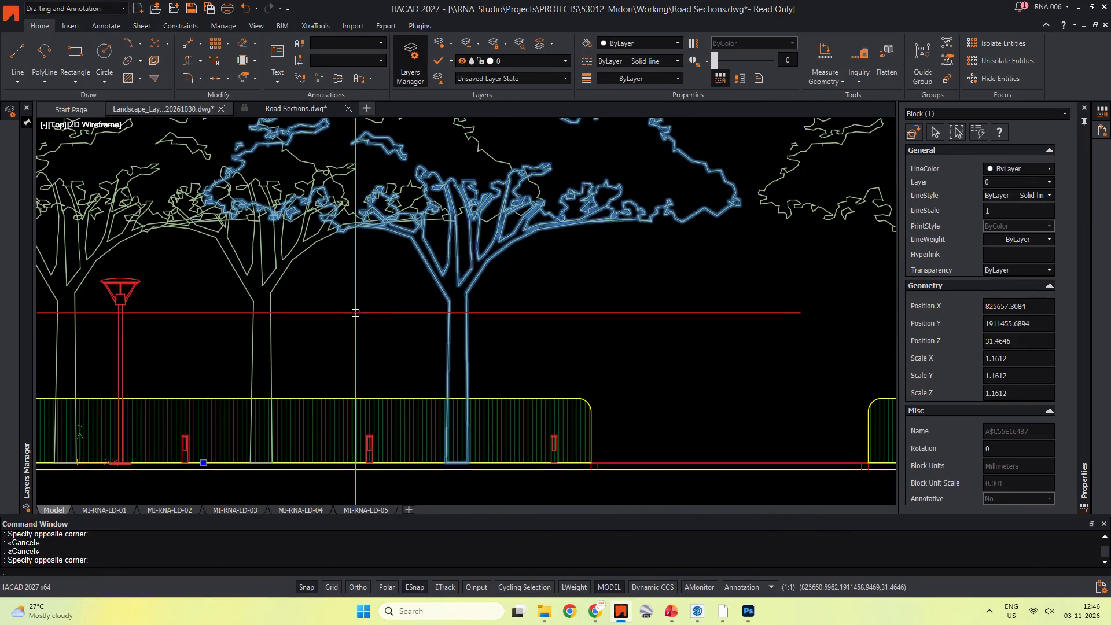
right_click(440, 289)
left_click(492, 334)
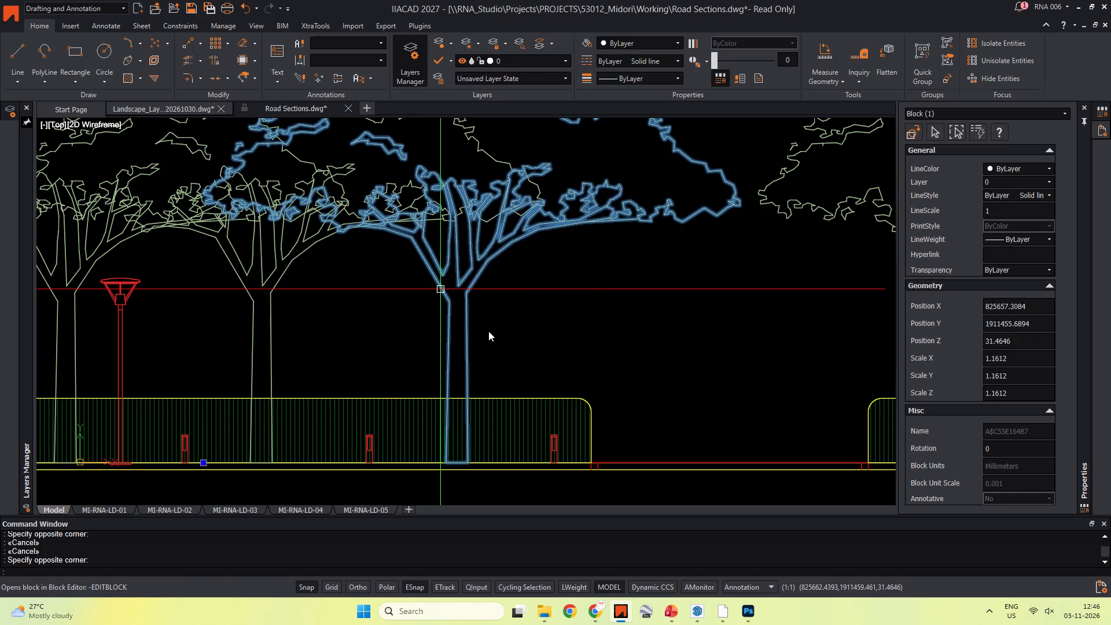
scroll(488, 358, "down", 2)
middle_click_drag(494, 350, 487, 323)
key("Escape")
key("Escape")
key("Escape")
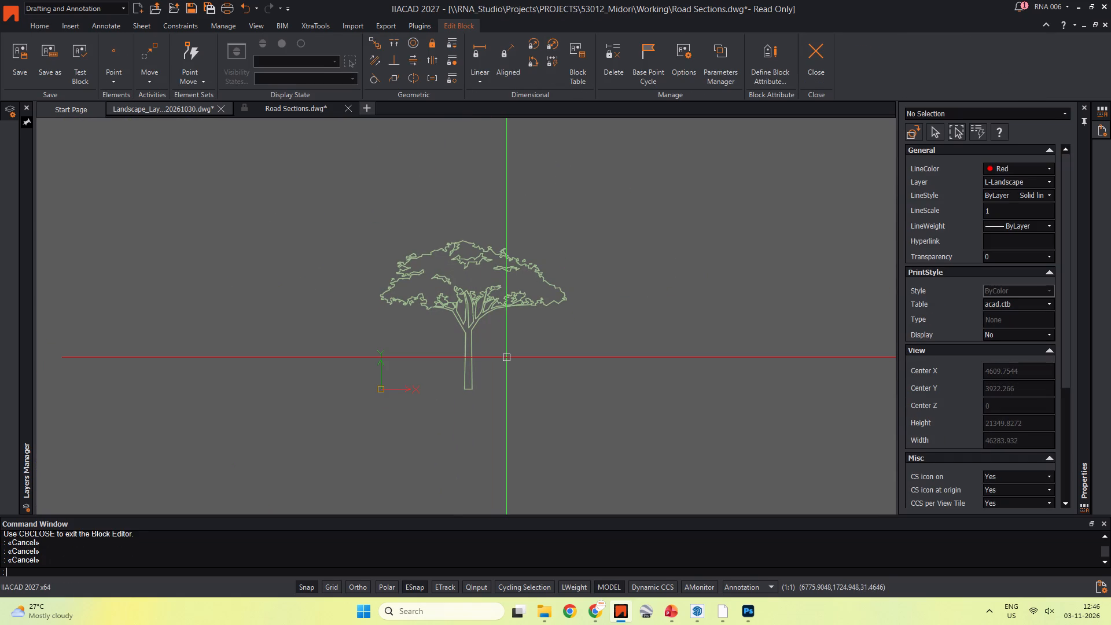
key("Escape")
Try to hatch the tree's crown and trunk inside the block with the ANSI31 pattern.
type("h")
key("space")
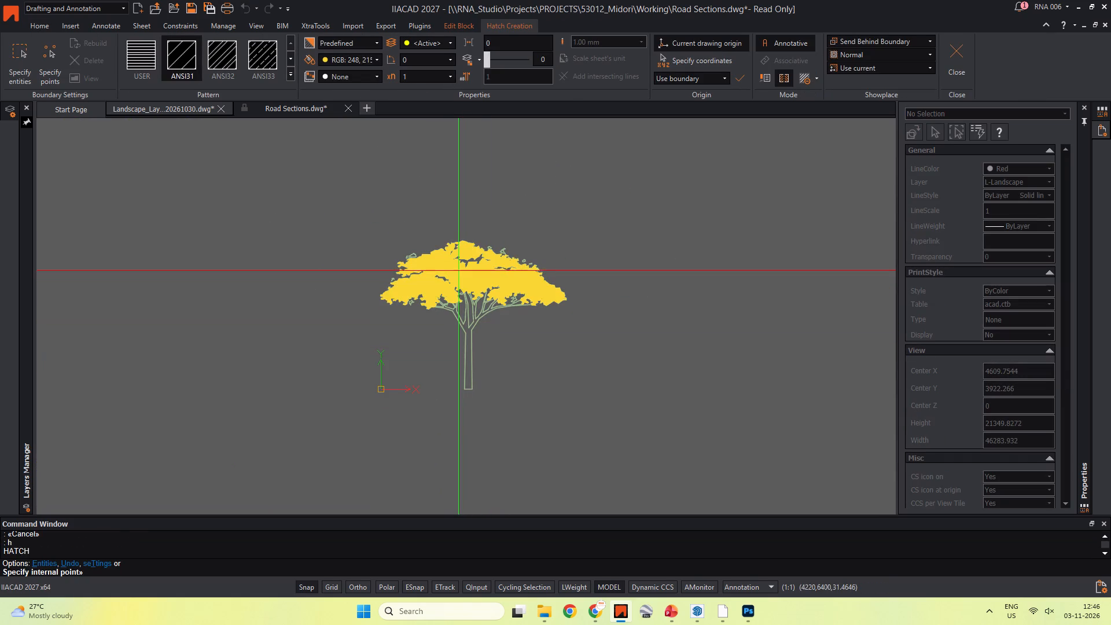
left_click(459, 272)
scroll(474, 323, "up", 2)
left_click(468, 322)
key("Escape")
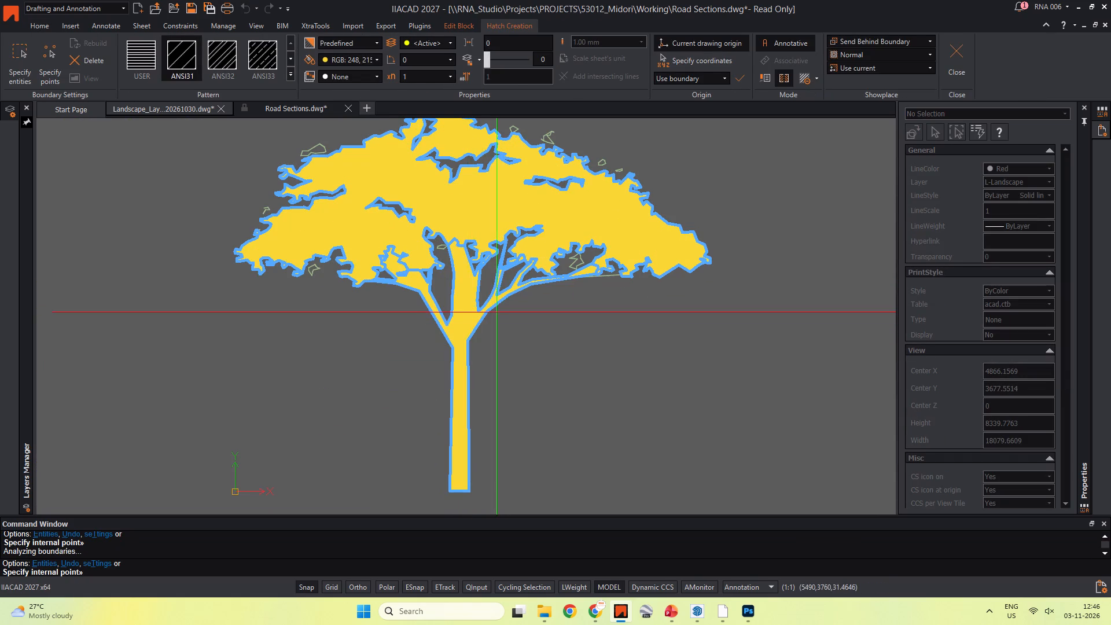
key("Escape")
Trim away the hatch filling the tree's trunk and branches.
scroll(463, 340, "up", 2)
middle_click_drag(463, 284, 470, 355)
key("t")
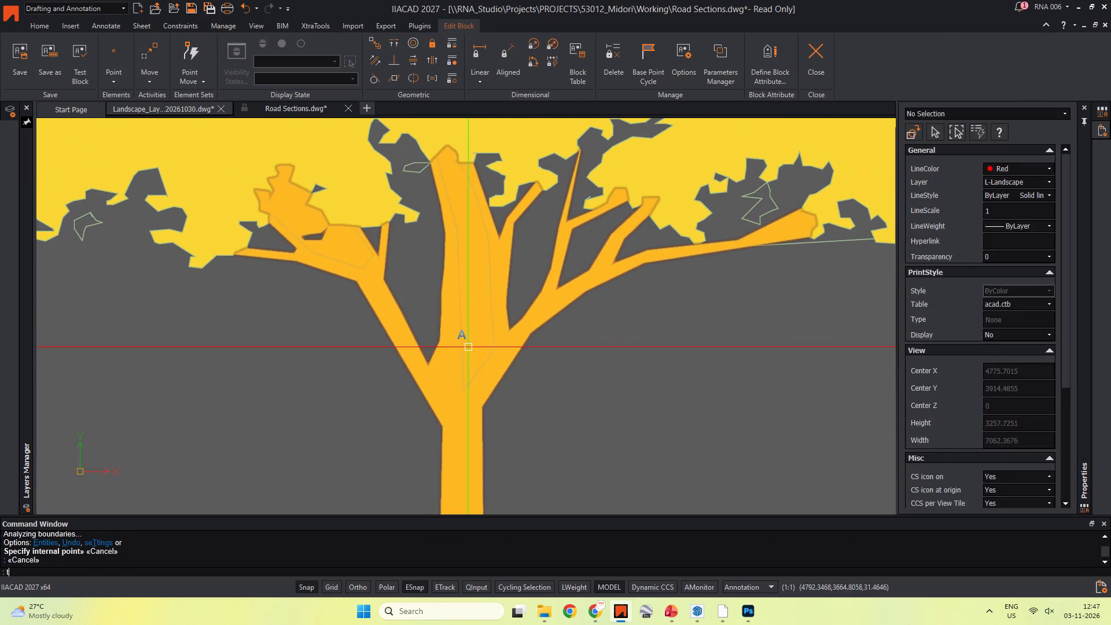
key("r")
key("space")
key("space")
left_click(475, 318)
scroll(475, 319, "down", 2)
middle_click_drag(474, 321, 477, 329)
key("Escape")
key("Escape")
Fillet the lower right corner of the V-shaped gap between the central branches with radius 0.
scroll(474, 319, "up", 4)
middle_click_drag(462, 231, 462, 258)
scroll(462, 238, "down", 1)
key("Escape")
key("Escape")
scroll(468, 355, "down", 1)
middle_click_drag(468, 356, 473, 340)
scroll(498, 413, "up", 3)
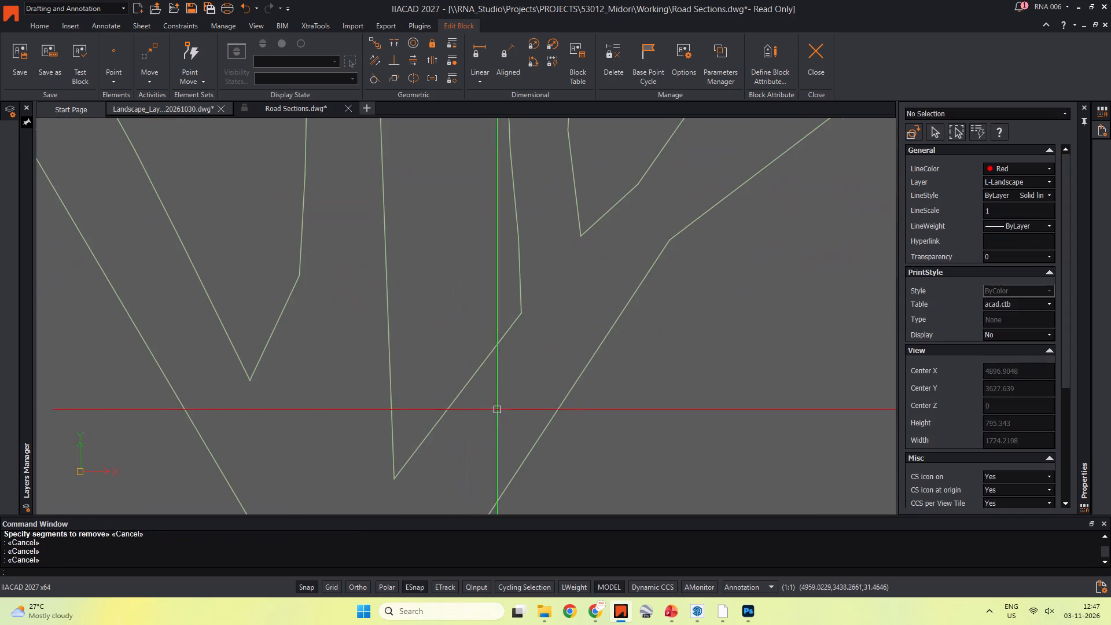
key("Escape")
key("Escape")
key("f")
key("space")
type("r")
key("space")
type("0")
key("space")
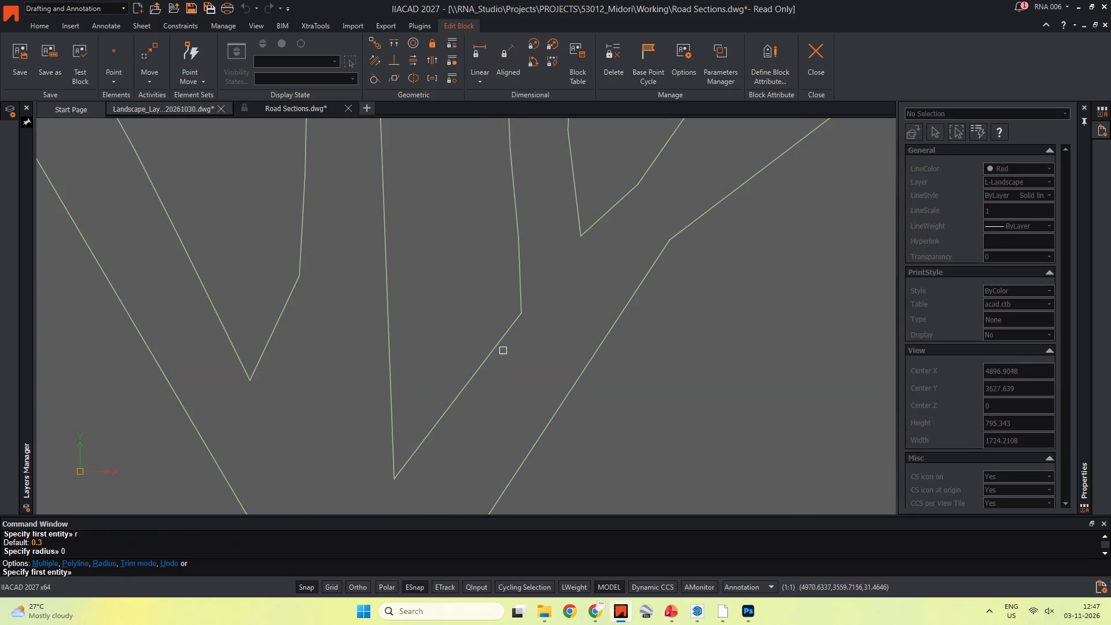
left_click(508, 328)
left_click(518, 284)
Fillet the bottom tip of the V-shaped gap and the line joint along its right edge with radius 0.
key("space")
left_click(436, 413)
left_click(430, 425)
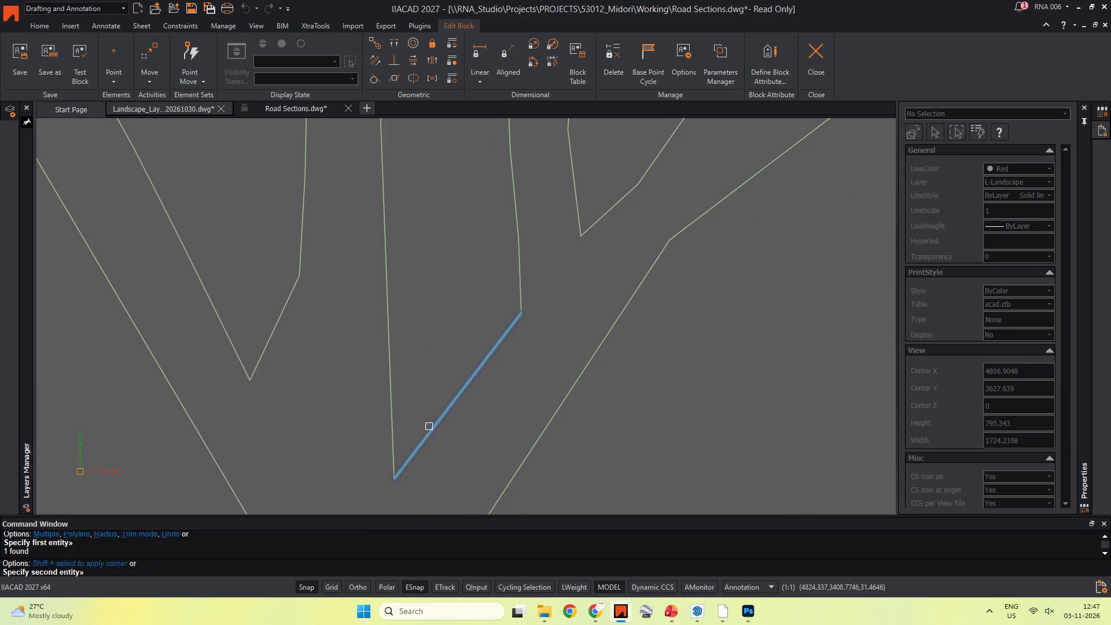
left_click(394, 419)
scroll(409, 333, "down", 2)
middle_click_drag(410, 328, 423, 388)
key("Escape")
key("space")
left_click(467, 337)
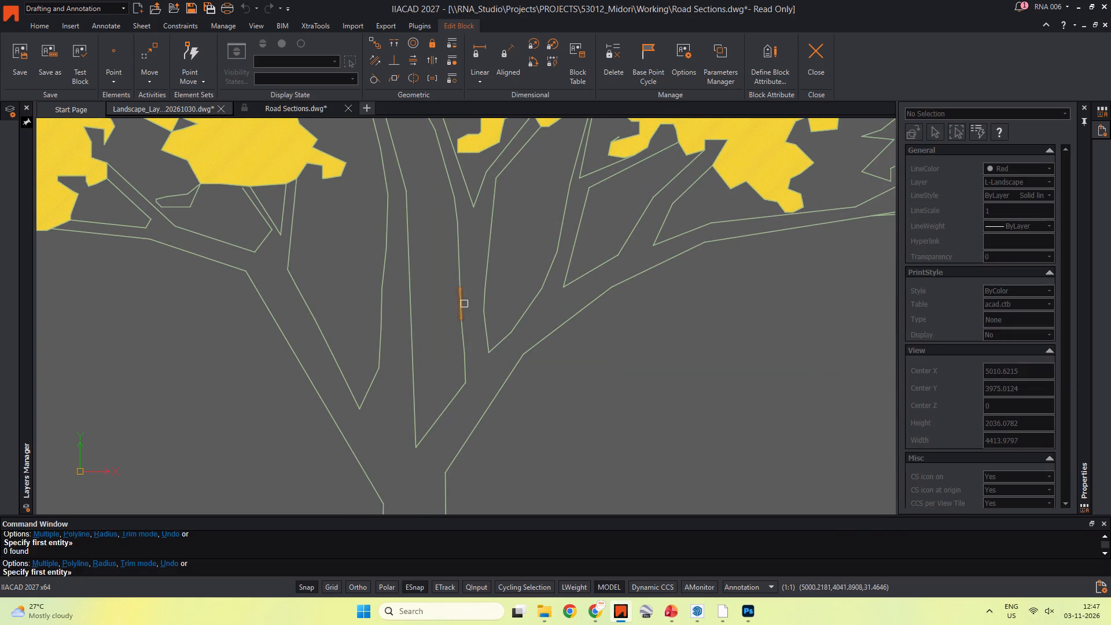
left_click(460, 292)
left_click(463, 340)
key("Escape")
key("Escape")
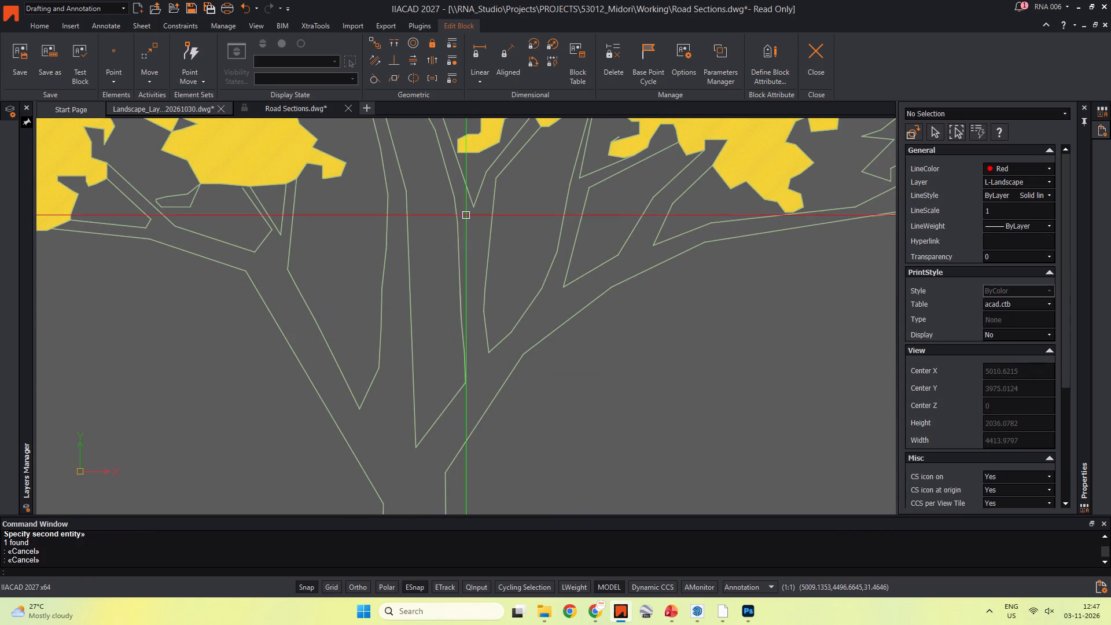
Weld the lines outlining the V-shaped gap between the central branches into polylines.
left_click_drag(466, 209, 461, 236)
left_click(436, 421)
left_click_drag(421, 466, 416, 454, "shift")
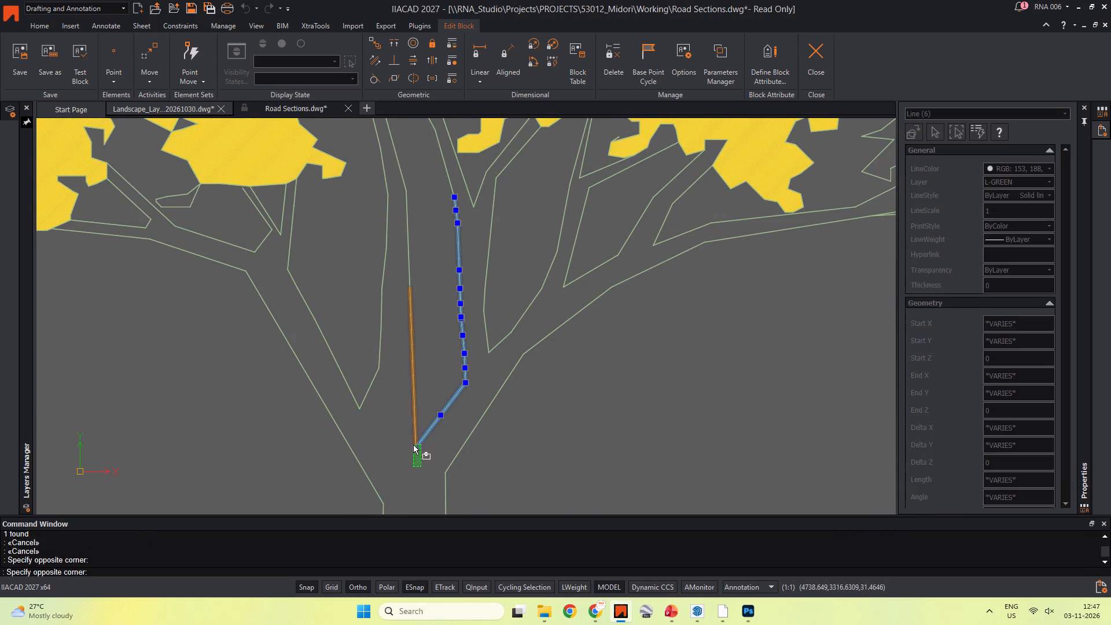
left_click(404, 394, "shift")
scroll(419, 340, "down", 1)
middle_click_drag(419, 336, 436, 405)
left_click_drag(436, 391, 431, 370, "shift")
left_click(424, 339, "shift")
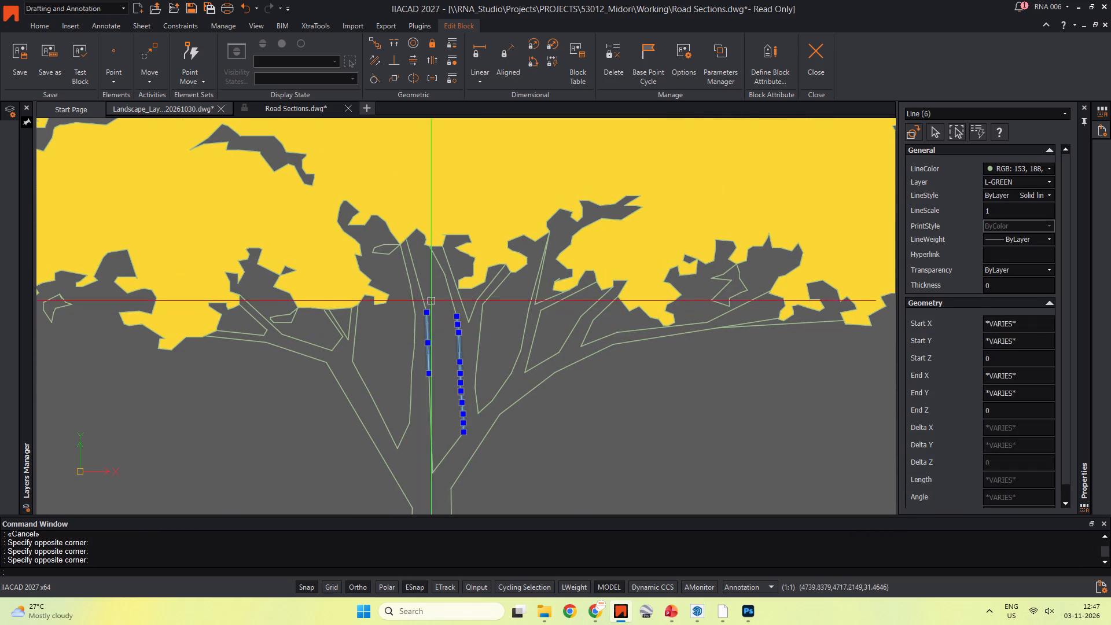
left_click(445, 280, "shift")
left_click(437, 267, "shift")
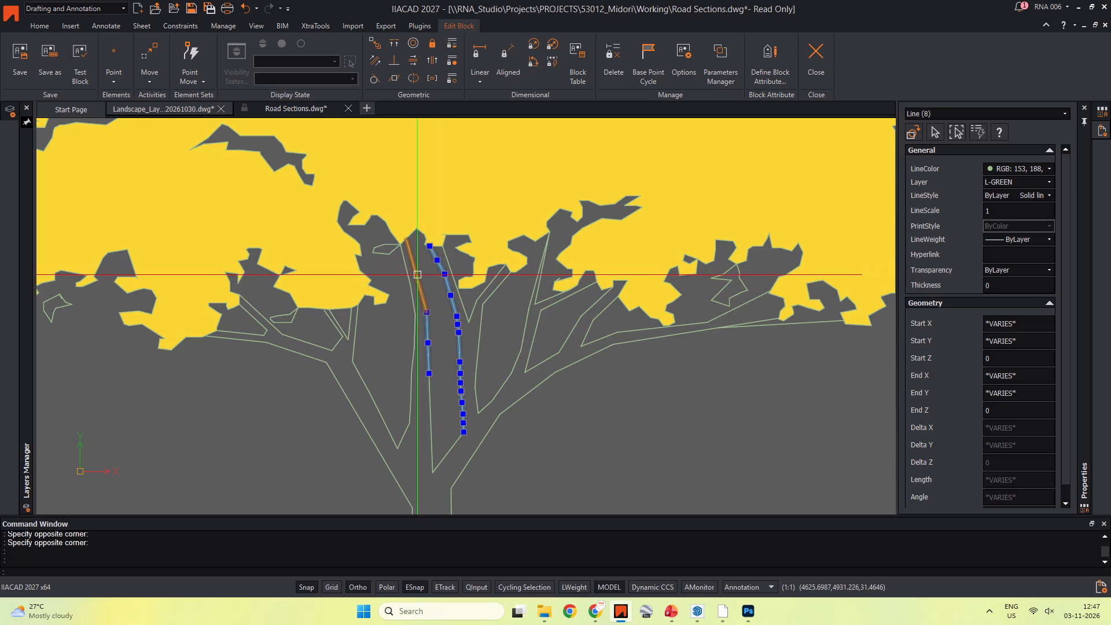
left_click(418, 278, "shift")
key("j")
key("space")
key("Escape")
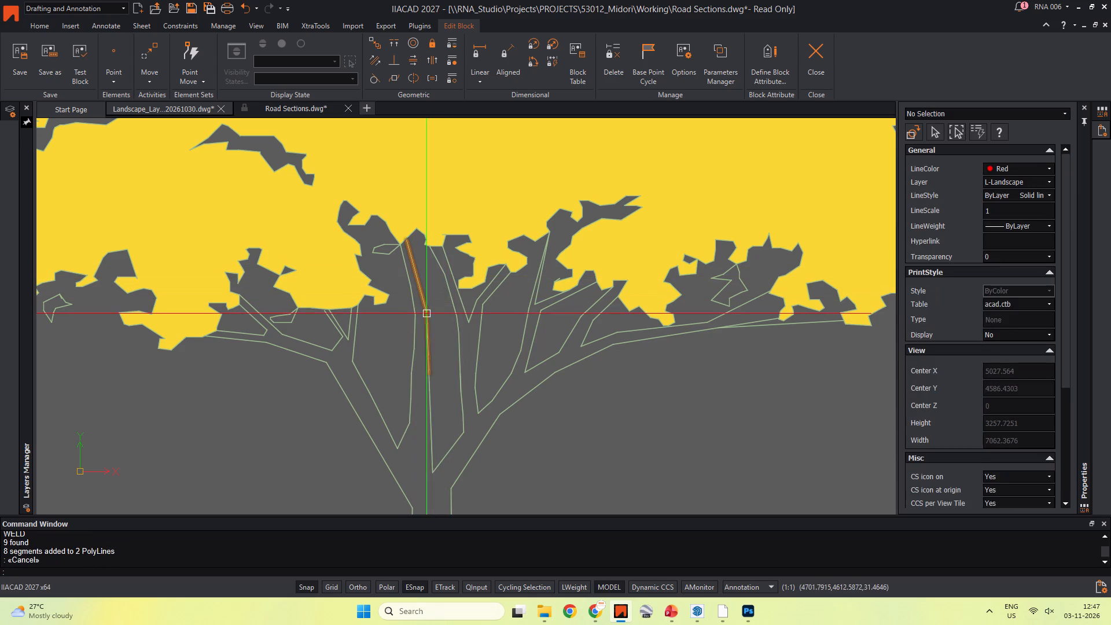
left_click(426, 313)
key("Escape")
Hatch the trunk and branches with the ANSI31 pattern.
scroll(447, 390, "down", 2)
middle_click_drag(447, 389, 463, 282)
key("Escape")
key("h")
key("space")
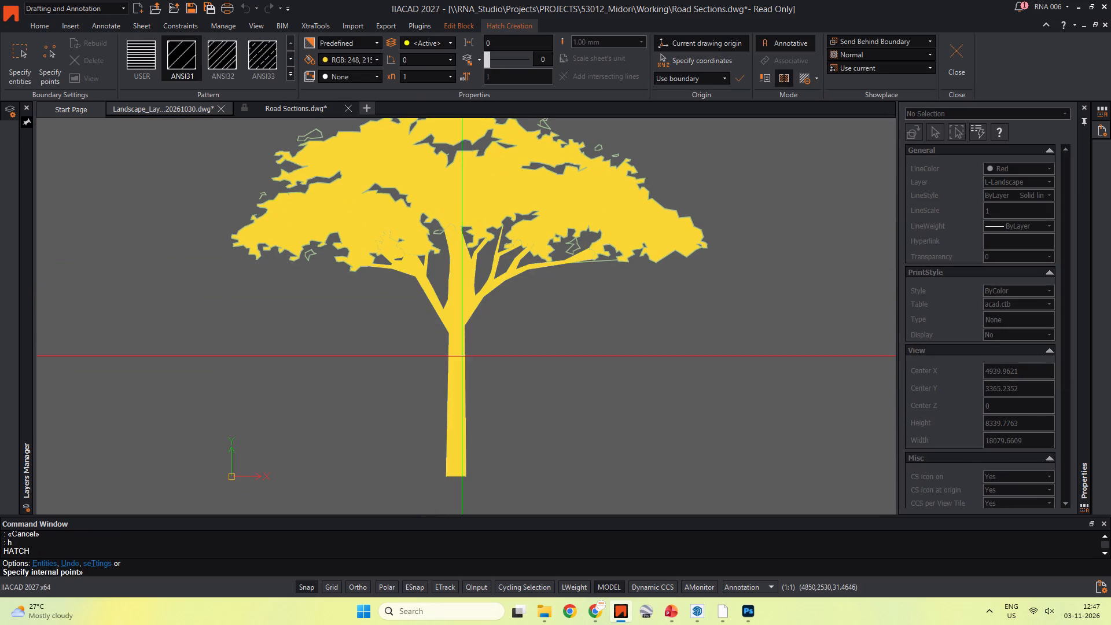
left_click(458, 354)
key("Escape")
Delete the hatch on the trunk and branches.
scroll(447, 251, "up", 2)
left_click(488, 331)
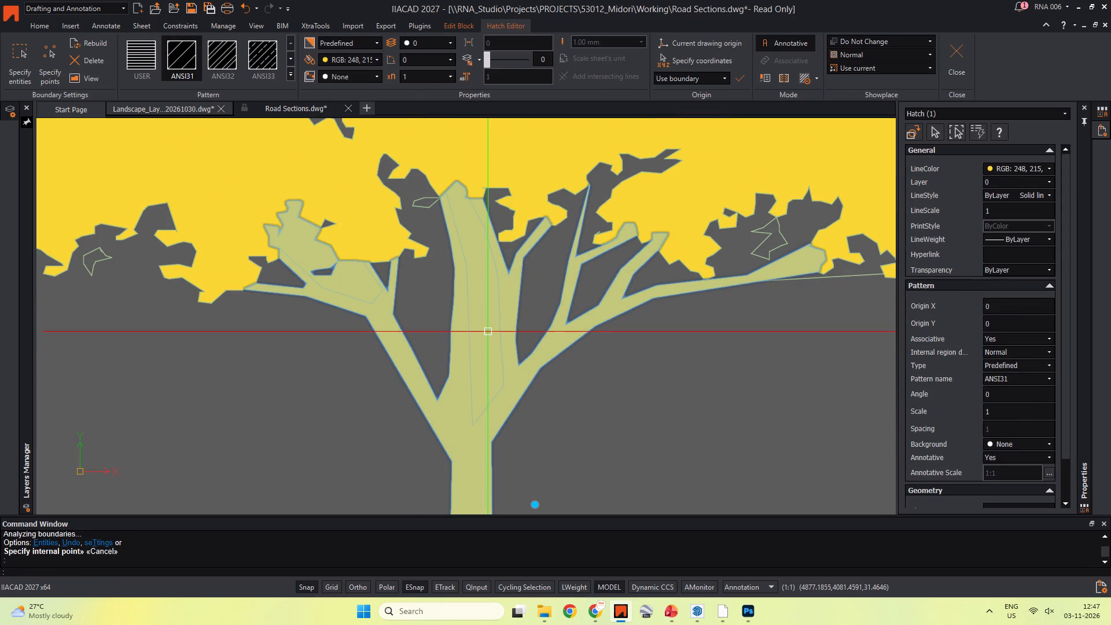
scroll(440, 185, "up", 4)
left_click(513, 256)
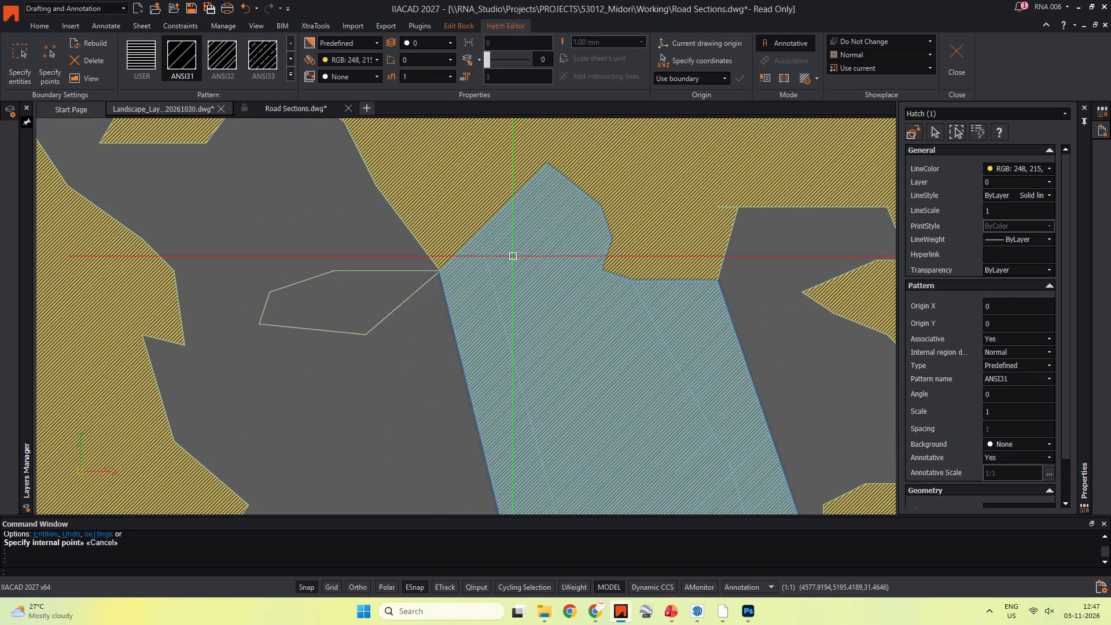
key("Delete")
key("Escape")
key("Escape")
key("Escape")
Extend the central branch's loose inner line up to the crown outline.
key("e")
key("x")
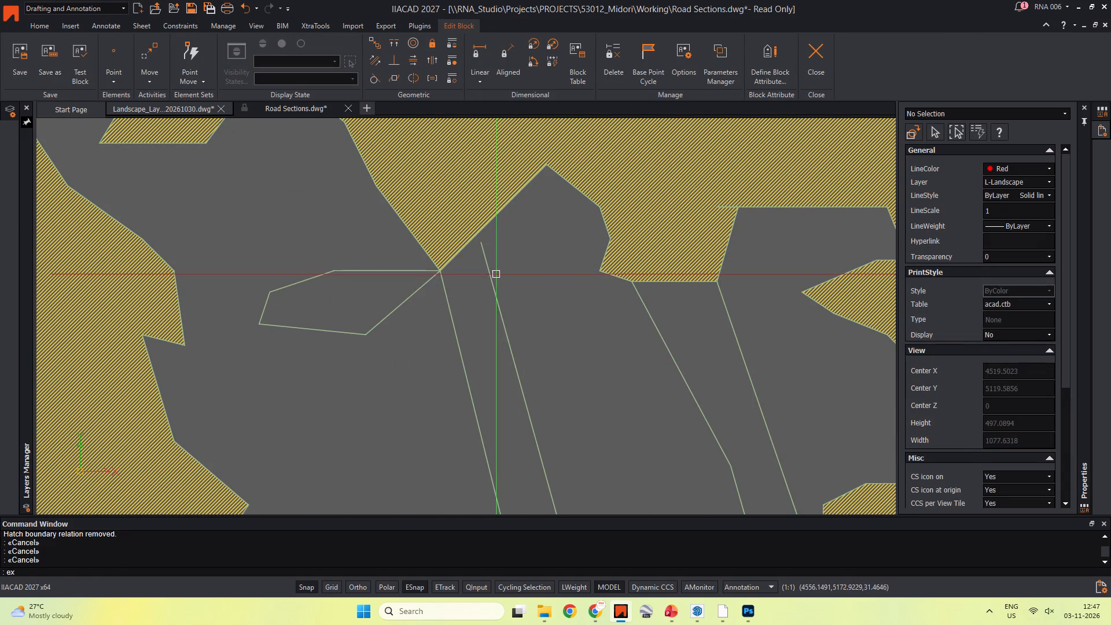
key("space")
key("space")
left_click(488, 270)
key("Escape")
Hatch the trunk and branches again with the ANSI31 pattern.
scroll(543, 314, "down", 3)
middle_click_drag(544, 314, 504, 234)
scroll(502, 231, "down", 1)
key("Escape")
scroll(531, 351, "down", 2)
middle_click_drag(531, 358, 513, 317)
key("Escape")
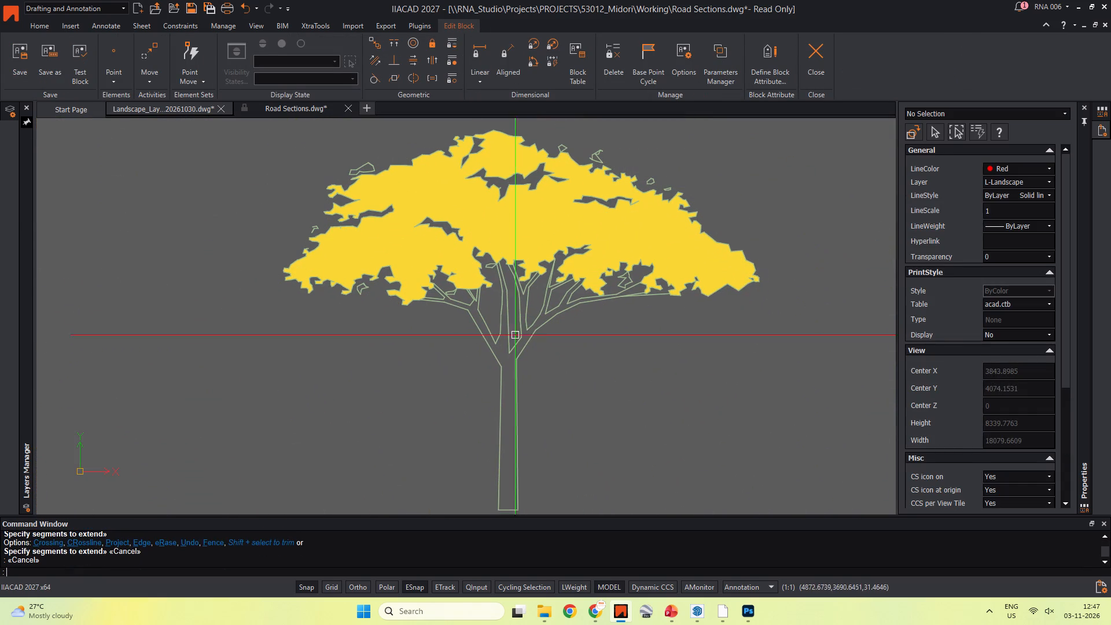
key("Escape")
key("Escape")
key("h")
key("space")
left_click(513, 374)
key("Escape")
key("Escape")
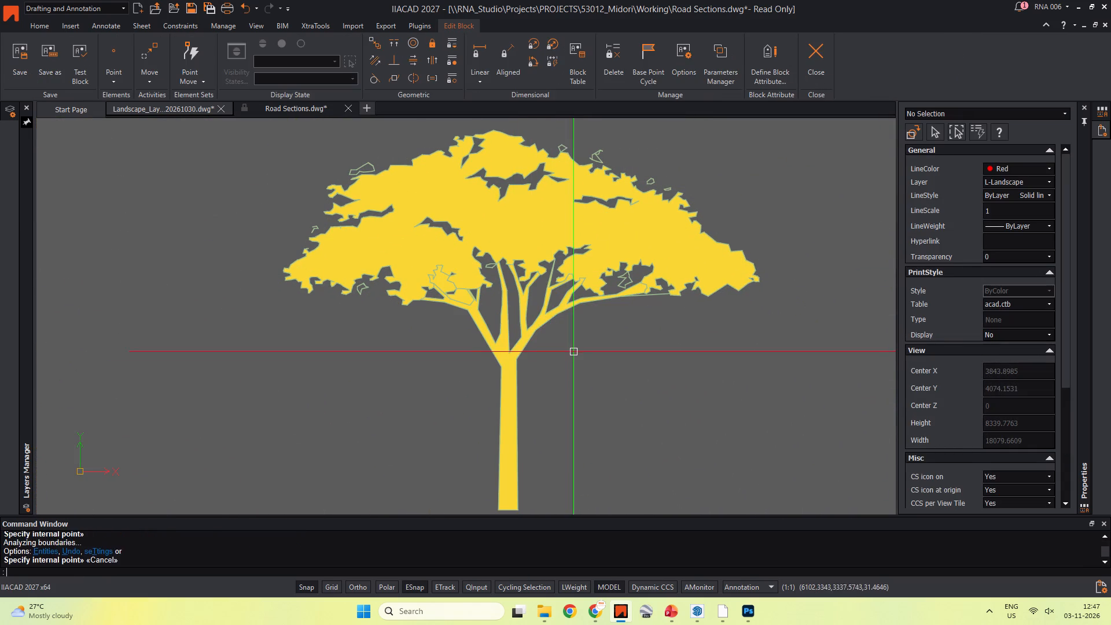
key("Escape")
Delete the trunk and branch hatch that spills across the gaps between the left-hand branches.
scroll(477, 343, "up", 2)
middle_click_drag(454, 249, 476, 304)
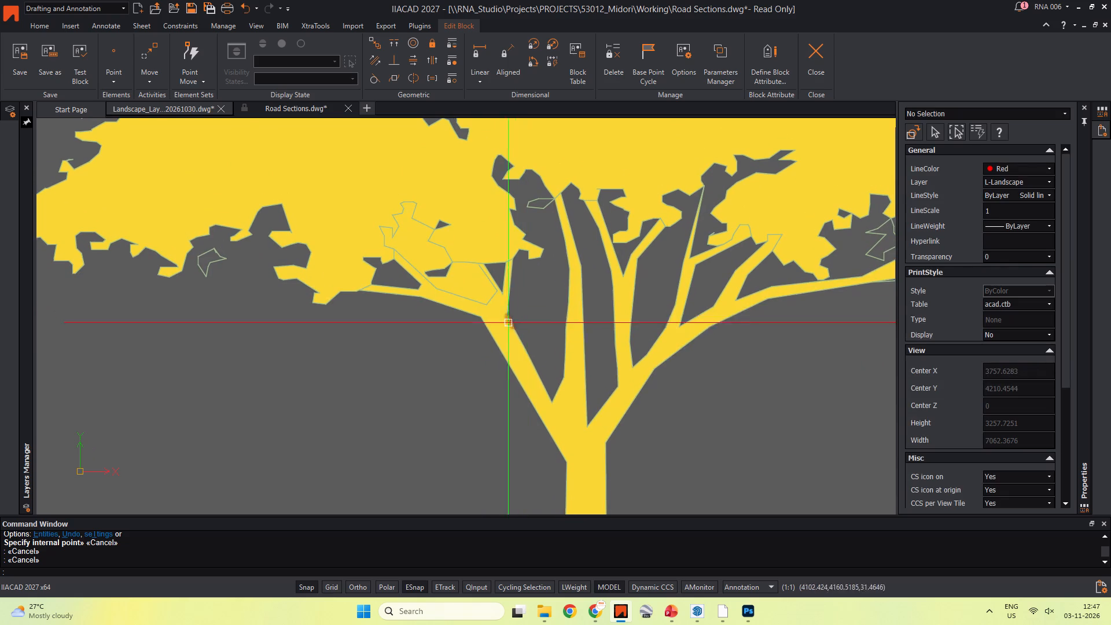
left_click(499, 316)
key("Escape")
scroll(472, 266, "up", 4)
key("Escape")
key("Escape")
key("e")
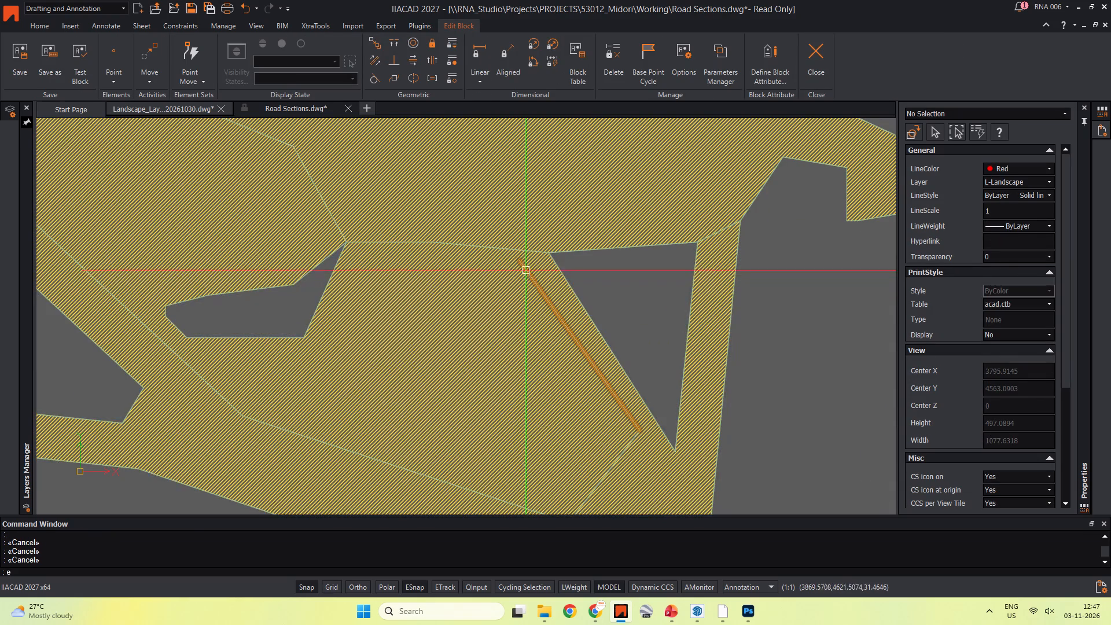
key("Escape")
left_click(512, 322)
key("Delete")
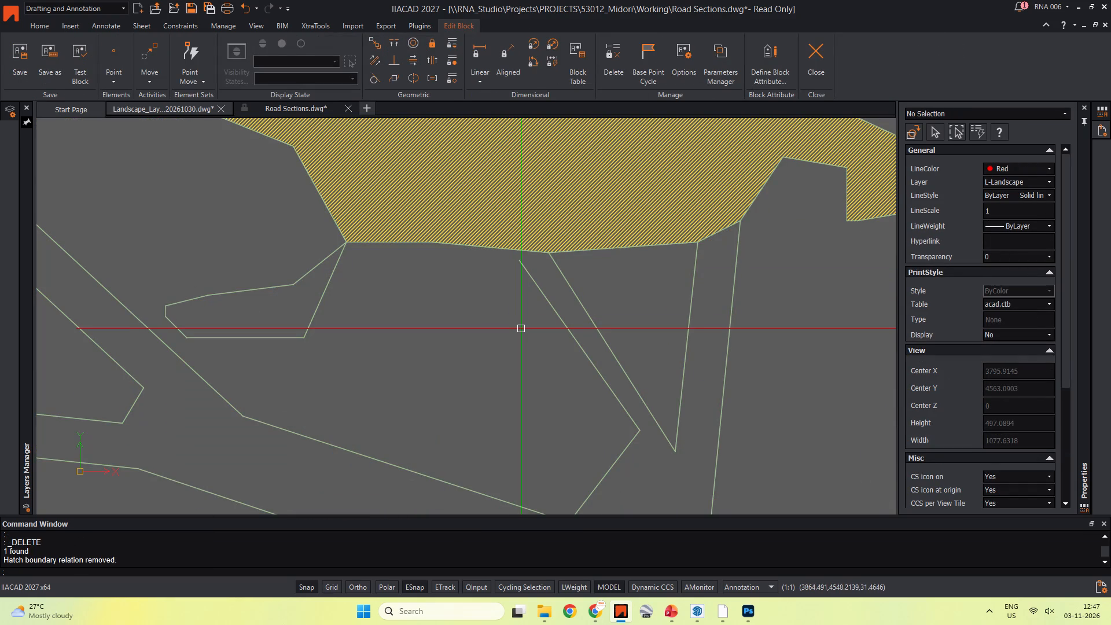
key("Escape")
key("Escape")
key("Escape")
Extend the loose line of the left-hand branch up to the crown outline.
key("e")
key("x")
key("space")
key("space")
left_click(524, 274)
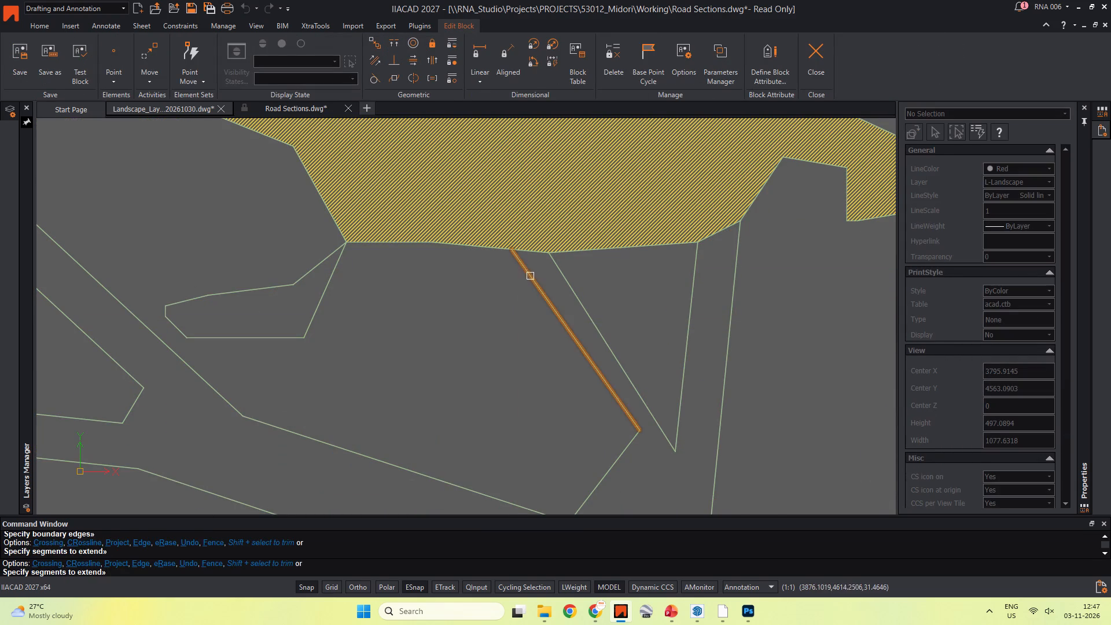
key("Escape")
Hatch the closed trunk and branch outline with the ANSI31 pattern.
scroll(532, 305, "down", 3)
middle_click_drag(534, 315, 470, 300)
key("Escape")
scroll(560, 331, "down", 2)
middle_click_drag(560, 322, 502, 302)
key("Escape")
key("Escape")
key("Escape")
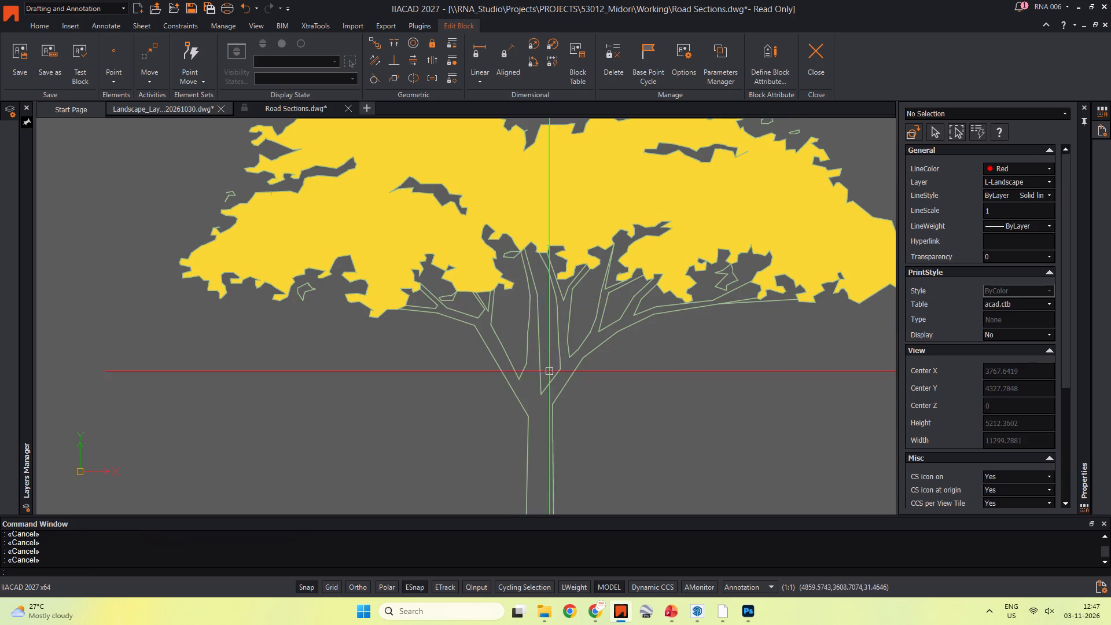
middle_click_drag(545, 398, 516, 256)
key("h")
key("space")
left_click(511, 293)
key("Escape")
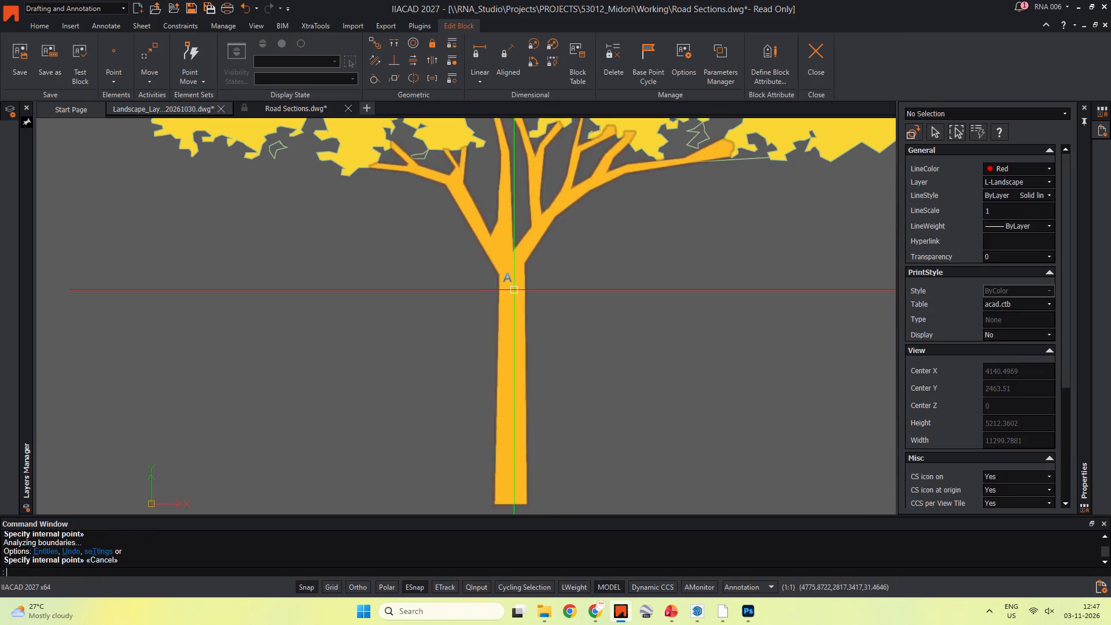
Set the line colour of the trunk and branch hatch to brown, index colour 27.
scroll(517, 283, "down", 2)
middle_click_drag(517, 281, 519, 308)
key("Escape")
scroll(516, 302, "up", 2)
left_click(521, 321)
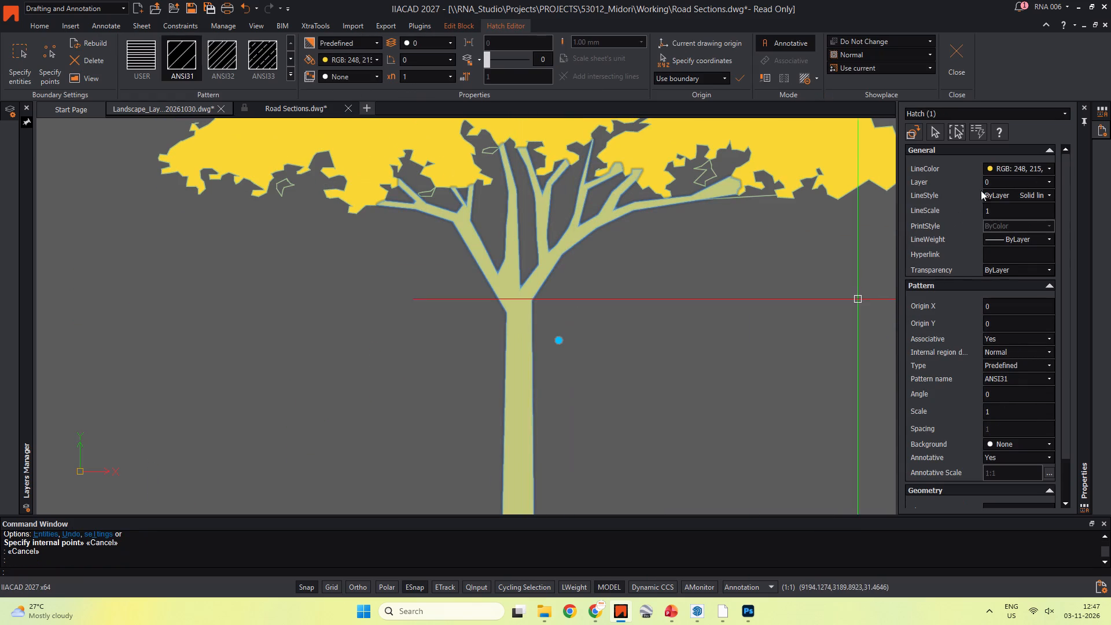
left_click(1051, 168)
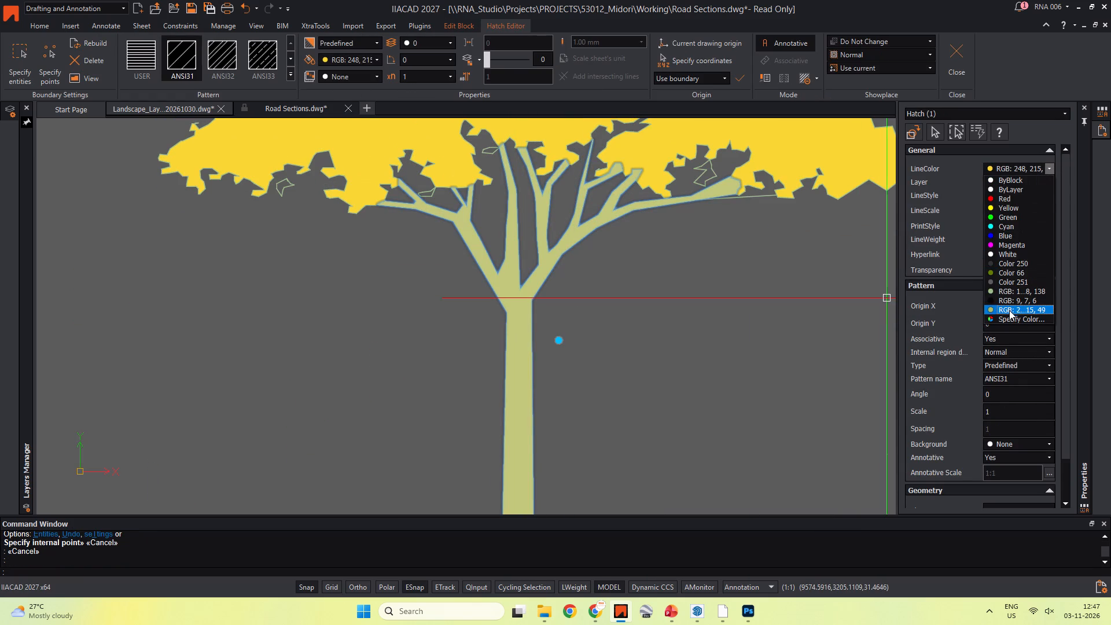
left_click(1010, 318)
left_click(485, 190)
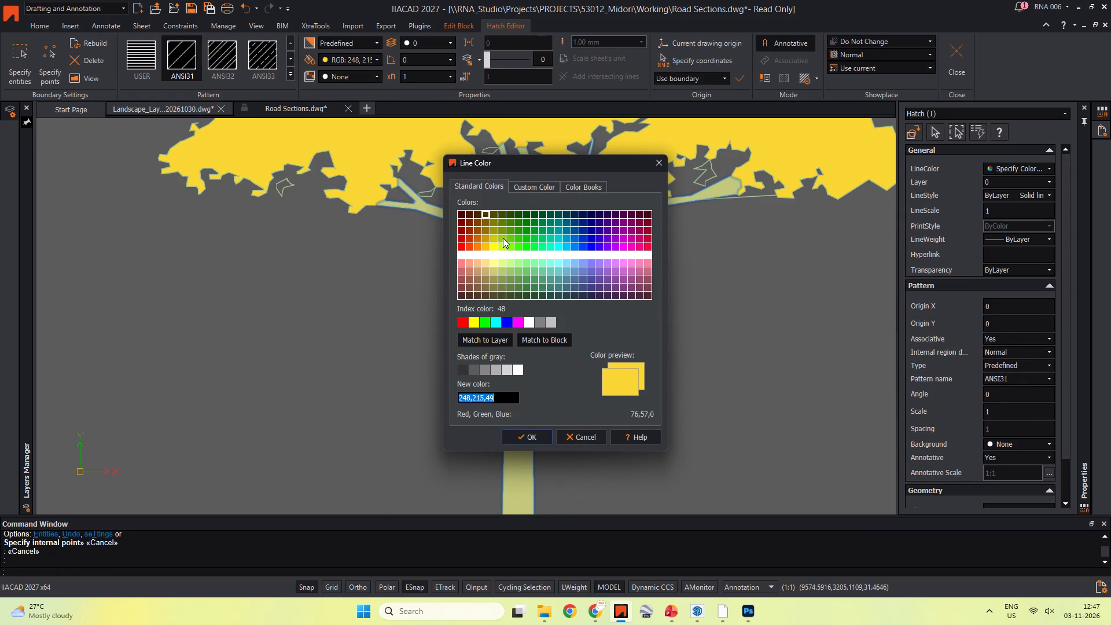
left_click(469, 289)
left_click(516, 440)
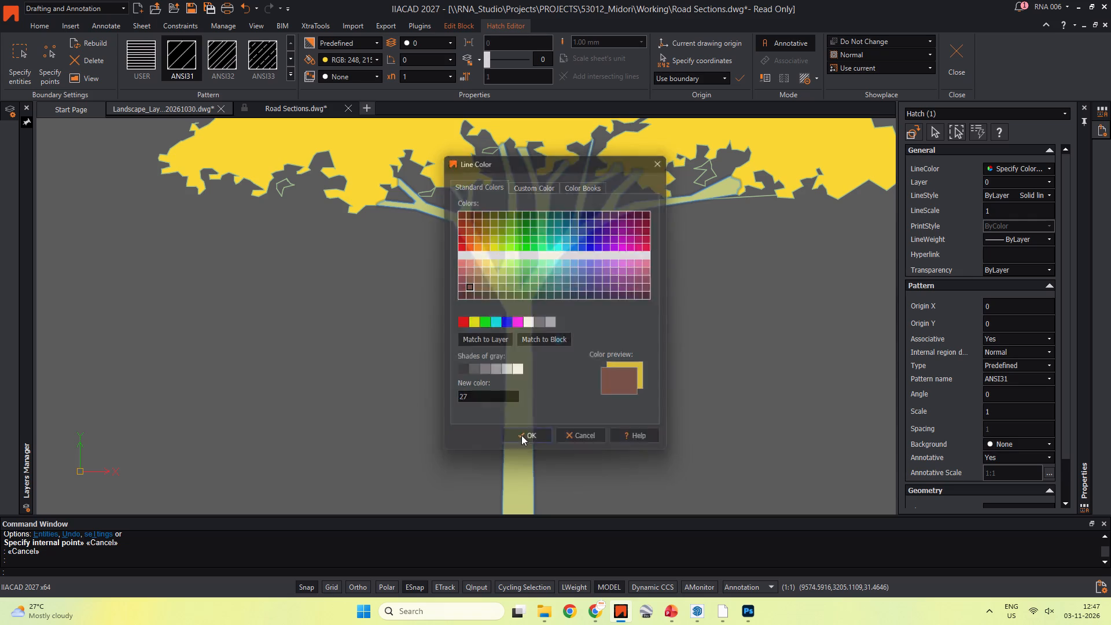
key("Escape")
Set the line colour of the tree crown hatch to dark green, index colour 99.
scroll(656, 285, "down", 1)
middle_click_drag(654, 285, 649, 317)
key("Escape")
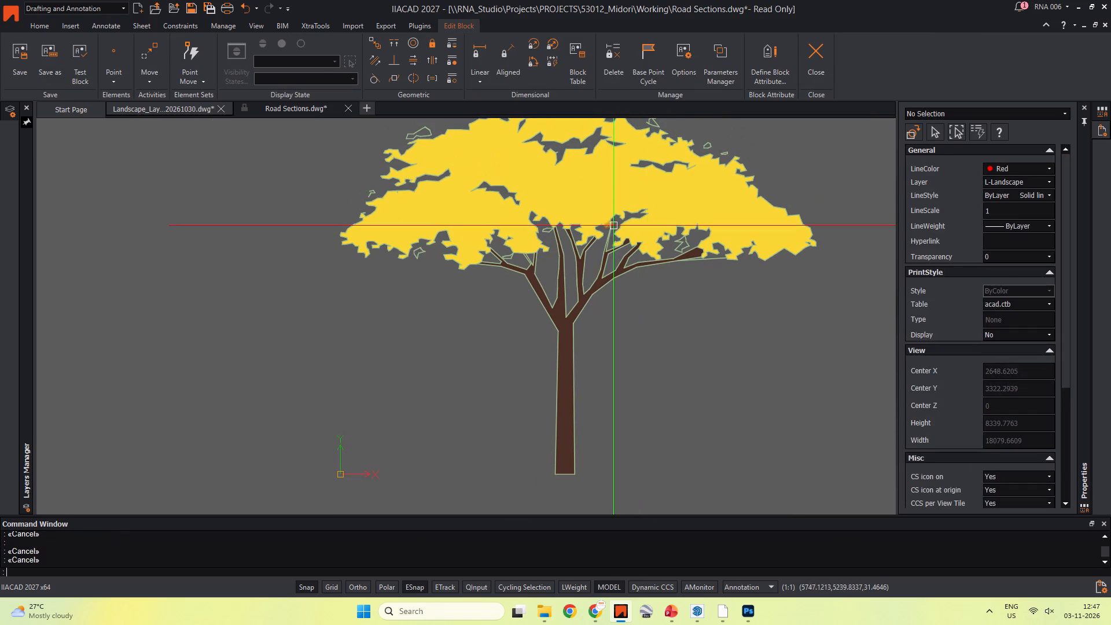
left_click(615, 197)
left_click(1050, 168)
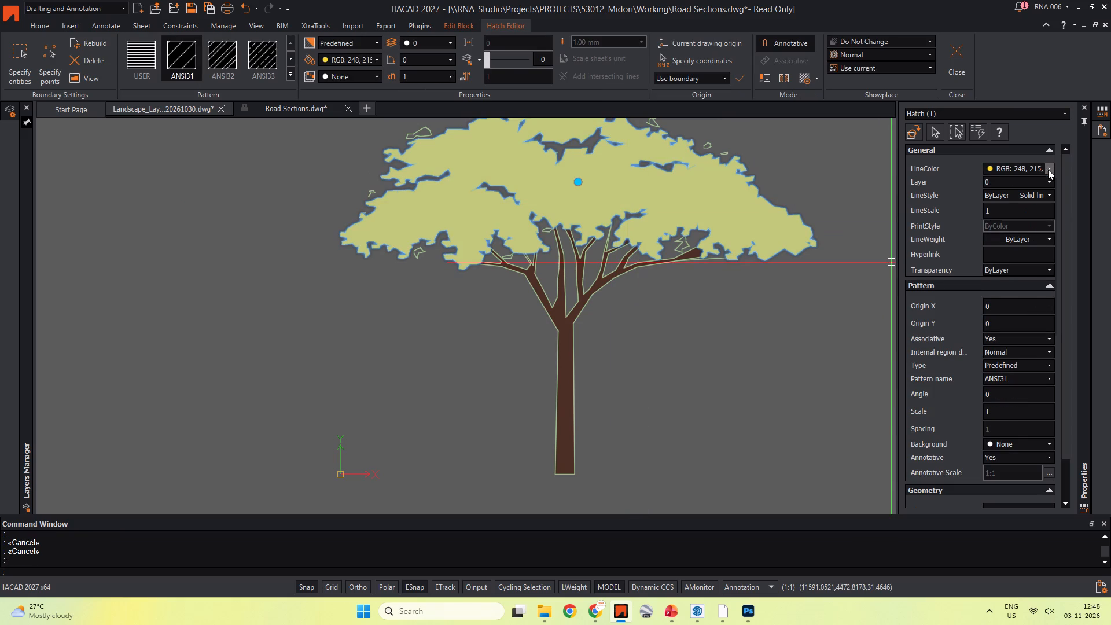
left_click(1006, 329)
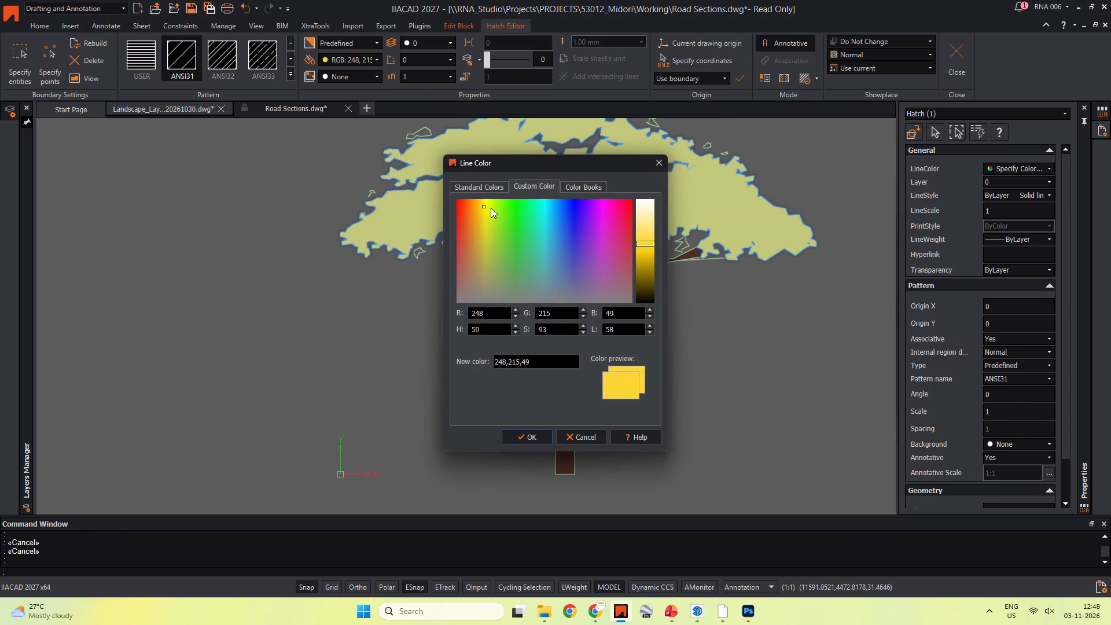
left_click(477, 182)
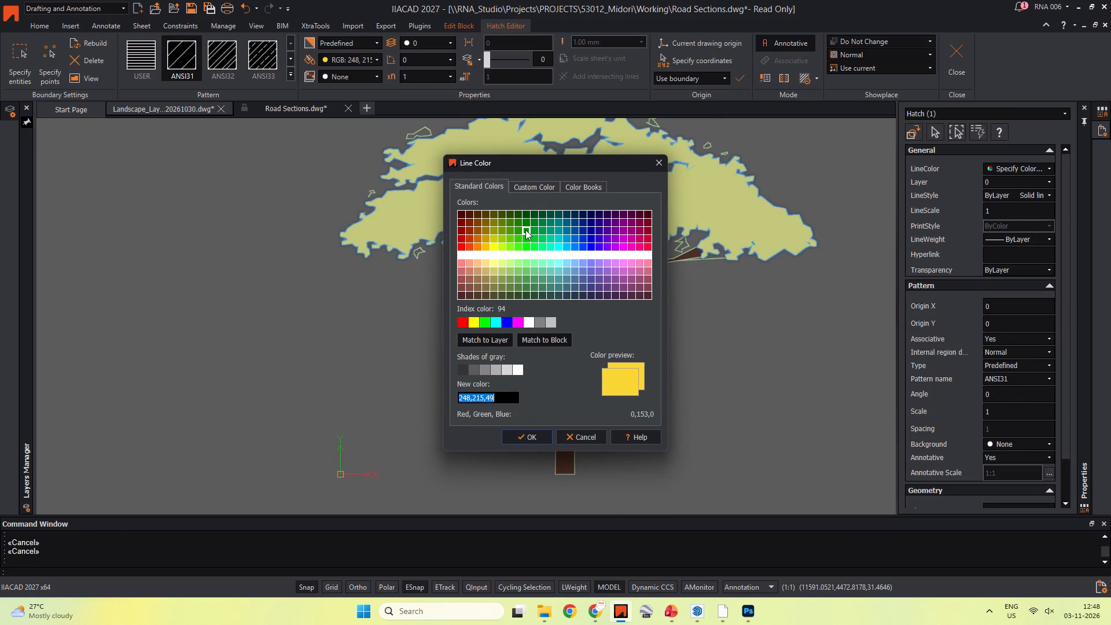
left_click(525, 230)
left_click(525, 223)
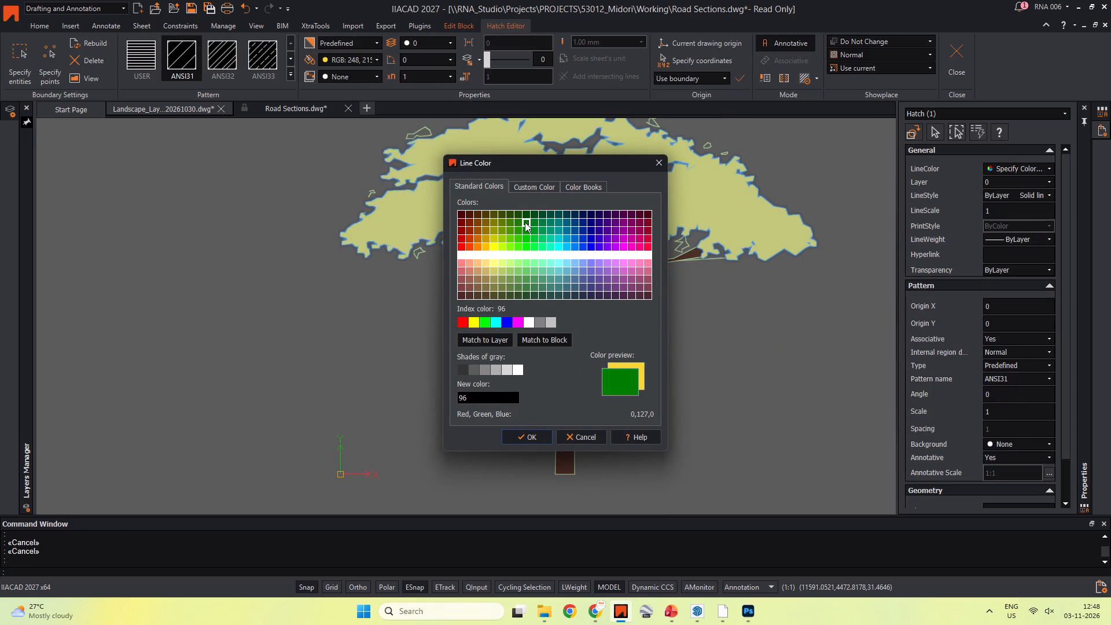
left_click(526, 212)
left_click(517, 226)
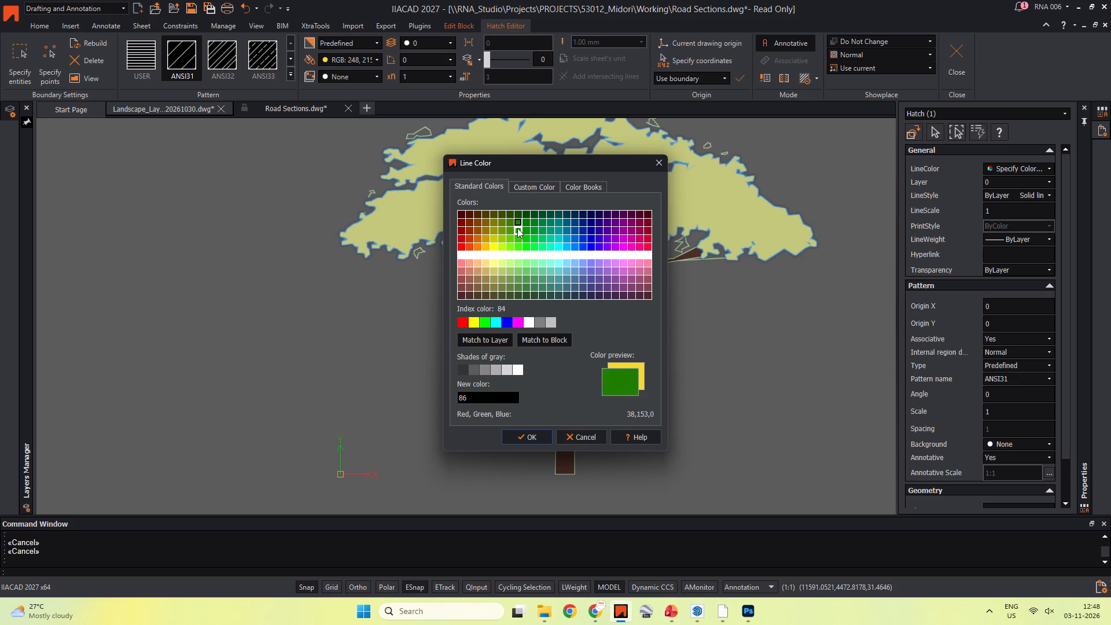
left_click(516, 212)
left_click(509, 220)
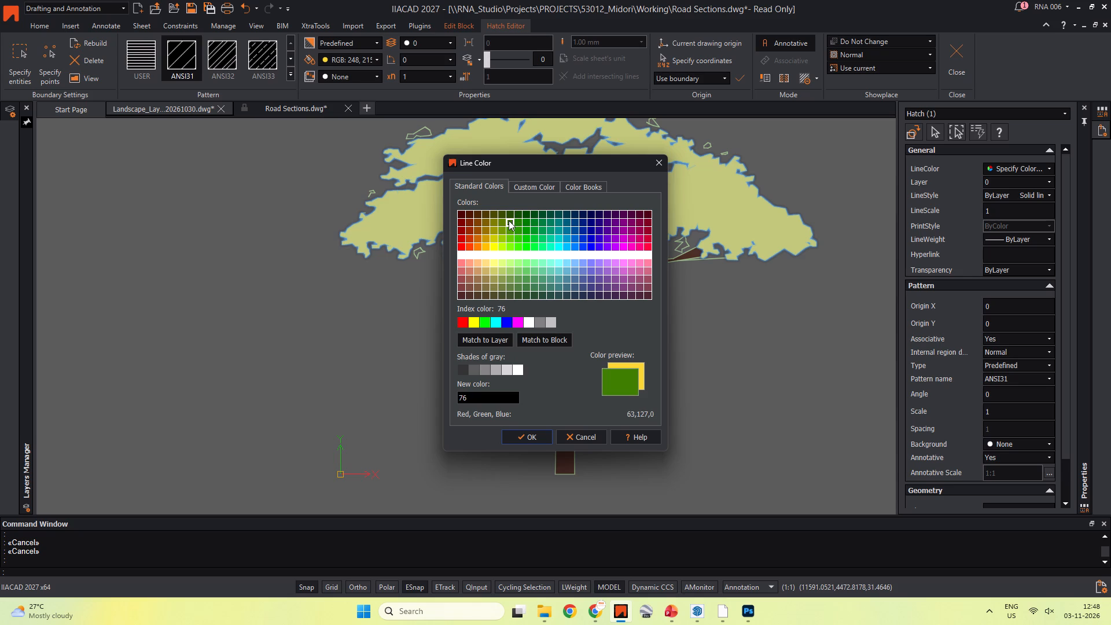
left_click(510, 208)
left_click(513, 214)
left_click(520, 214)
left_click(527, 214)
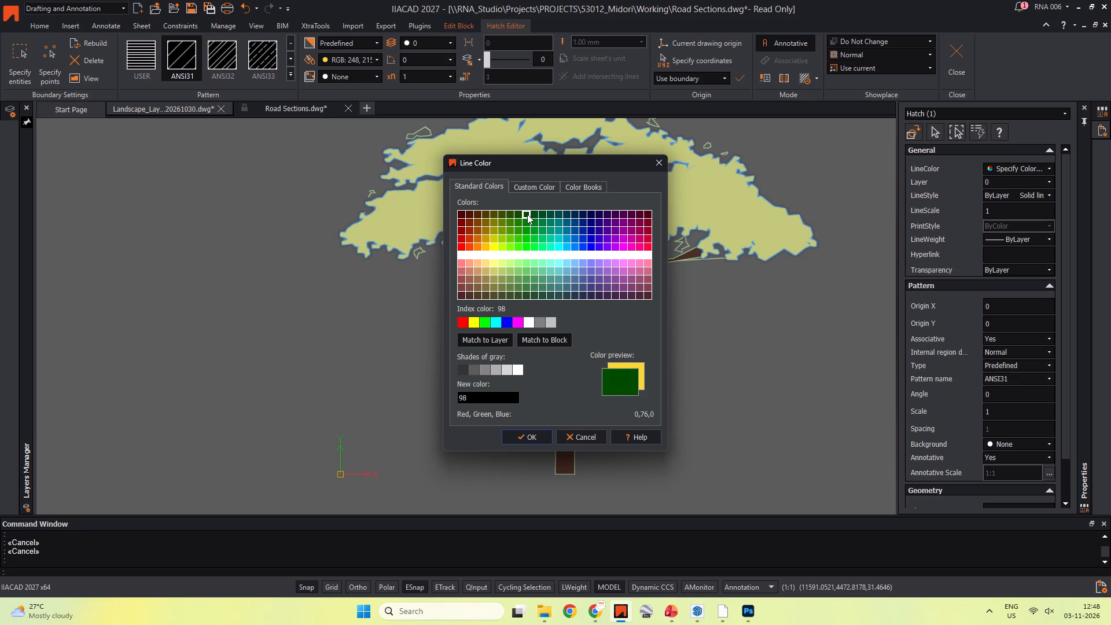
left_click(527, 215)
left_click(536, 214)
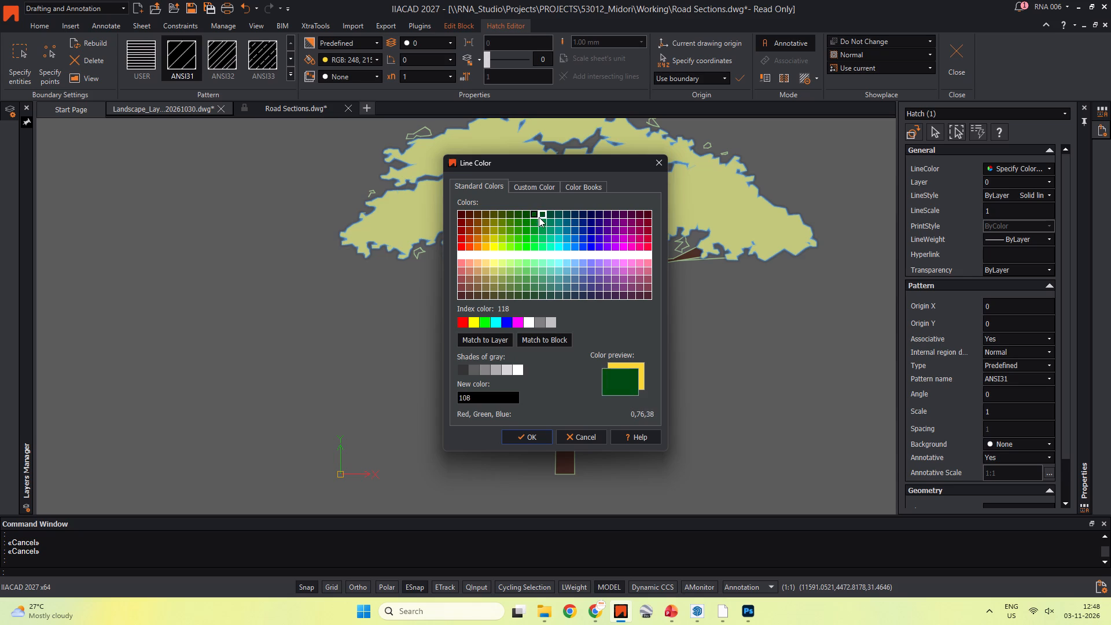
left_click(542, 215)
left_click(540, 230)
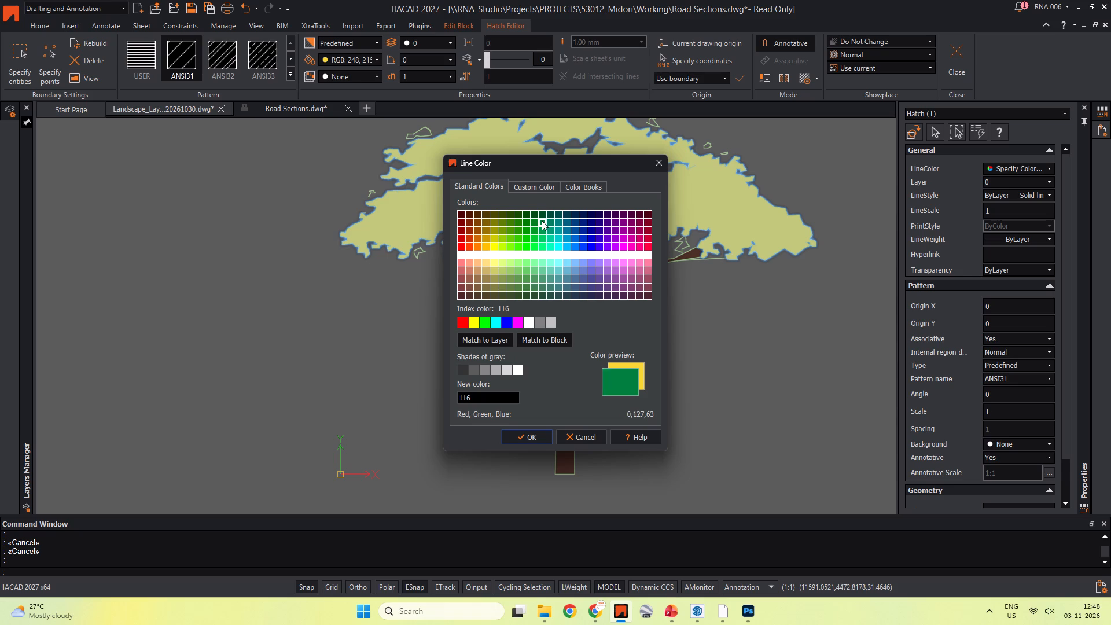
left_click(542, 220)
left_click(550, 221)
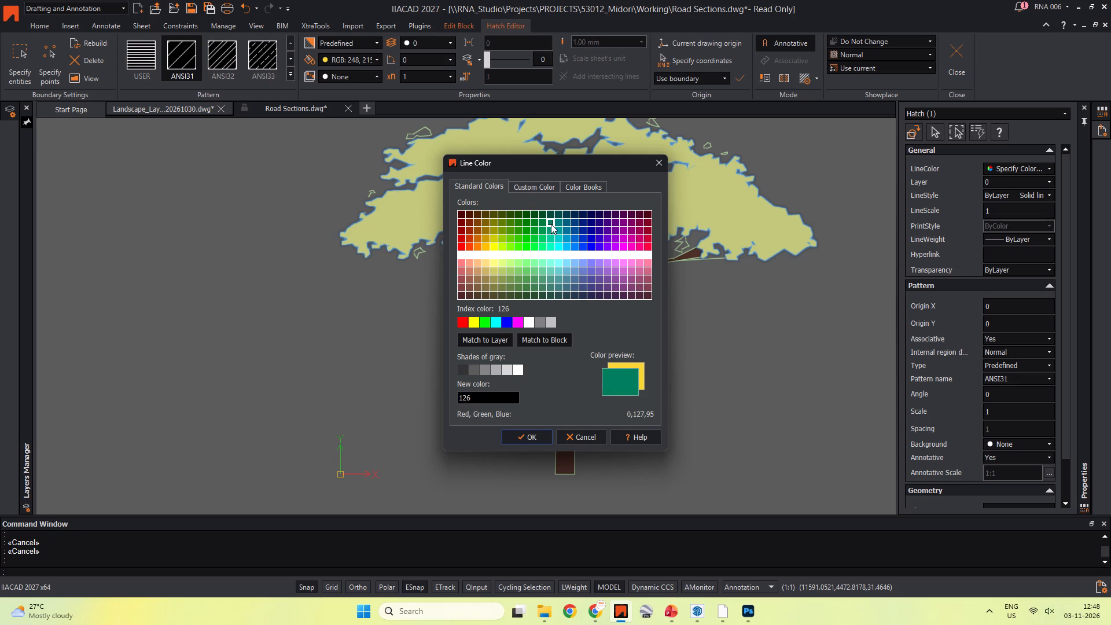
left_click(552, 231)
left_click(549, 219)
left_click(534, 219)
left_click(542, 222)
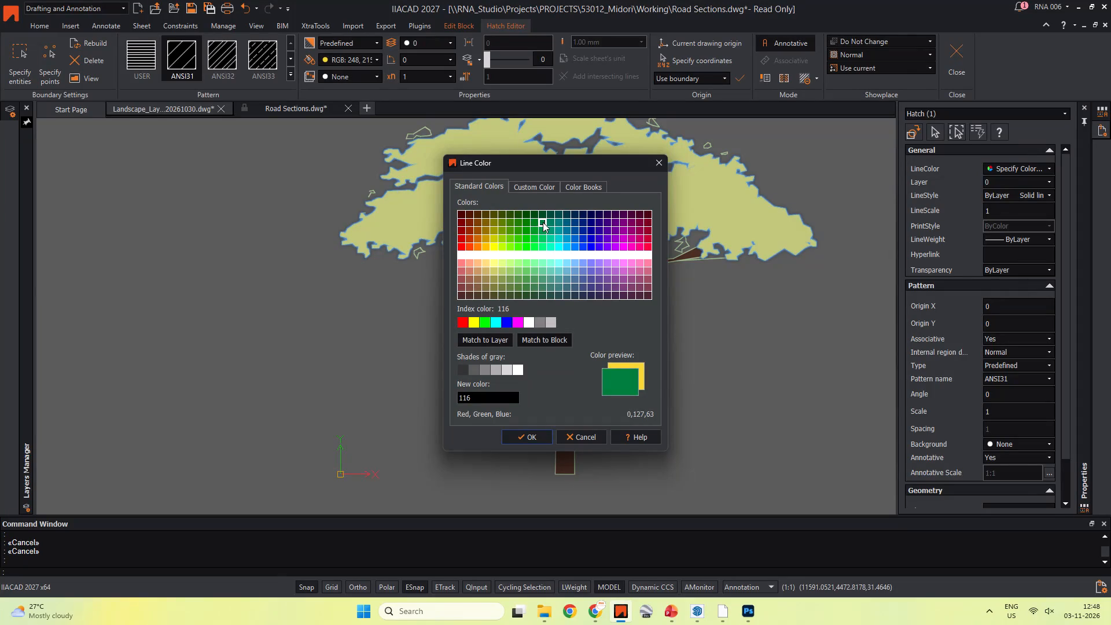
left_click(528, 220)
left_click(527, 214)
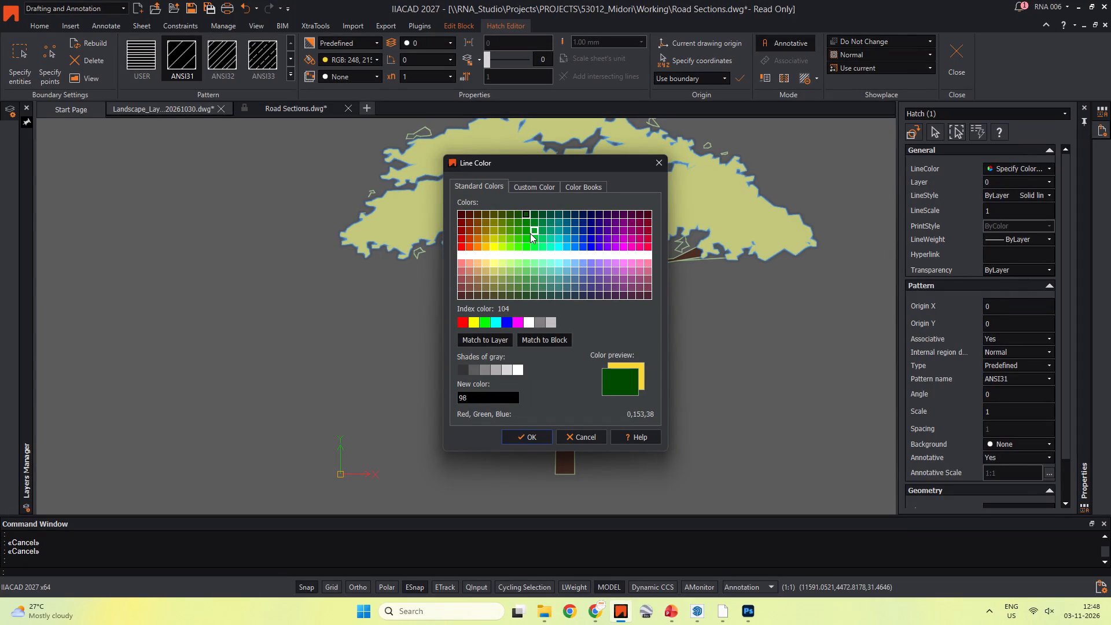
left_click(528, 293)
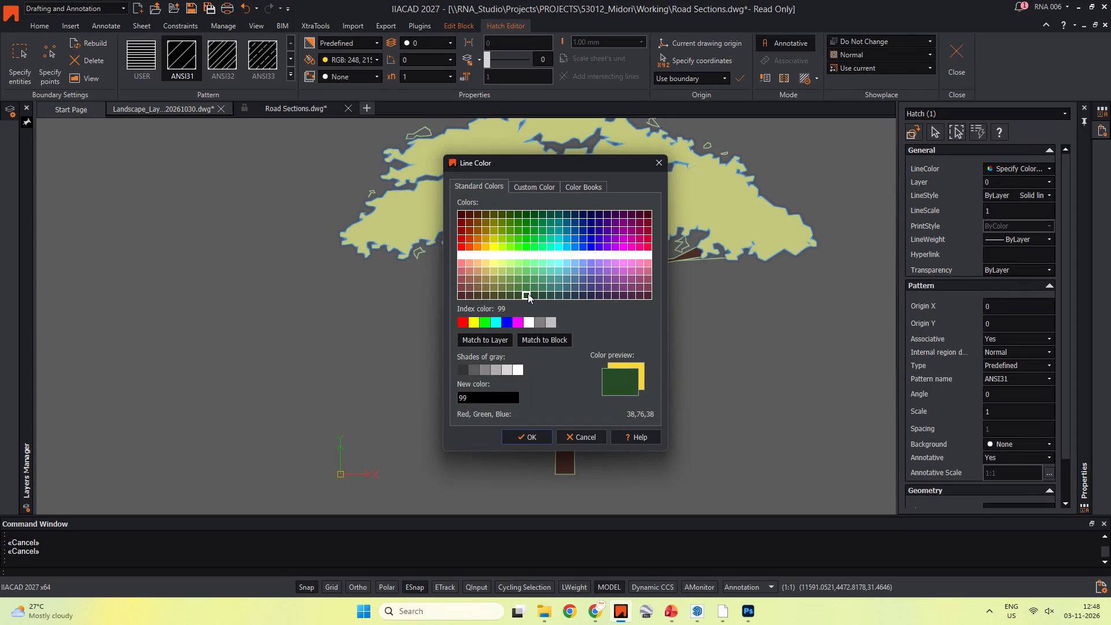
left_click(523, 432)
key("Escape")
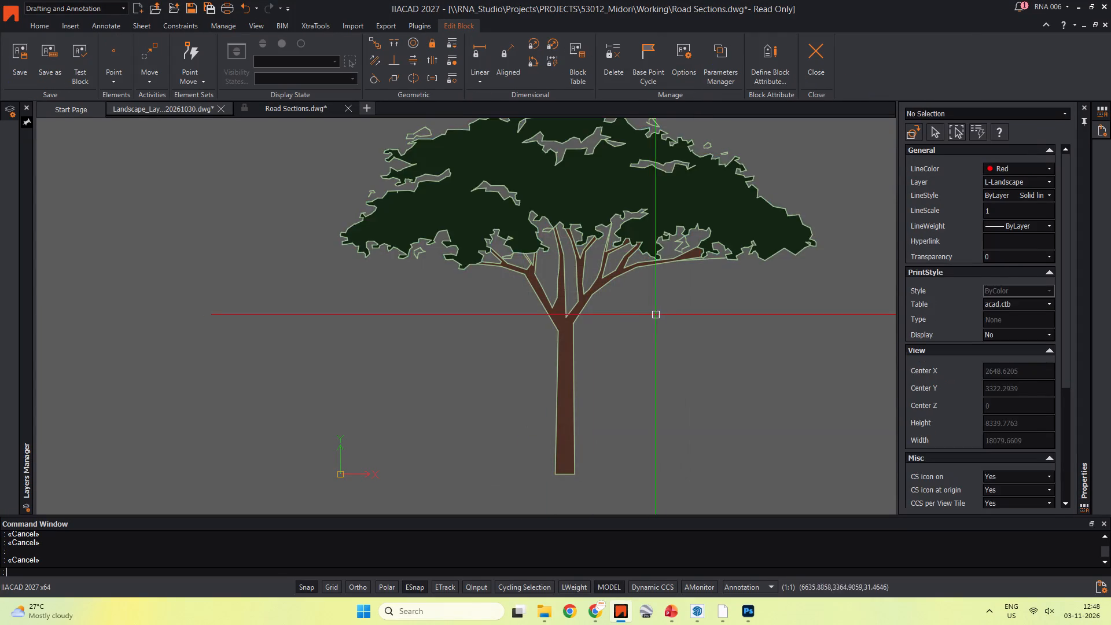
Set the transparency of the green crown hatch to 40.
scroll(654, 325, "down", 2)
middle_click_drag(650, 336, 639, 348)
key("Escape")
key("Escape")
scroll(652, 302, "up", 2)
left_click(685, 273)
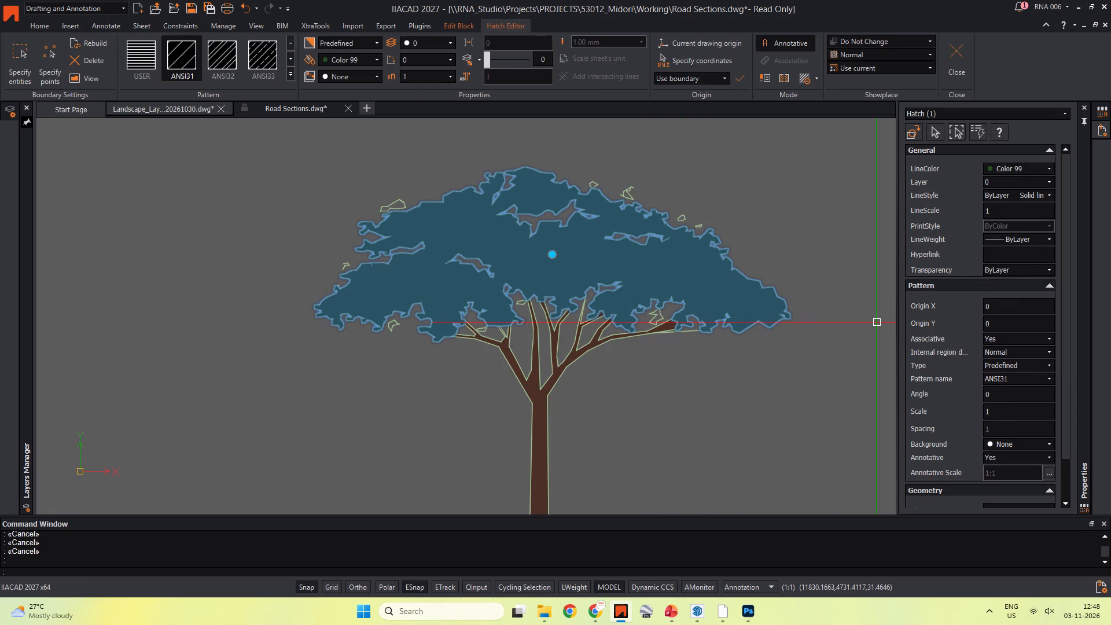
left_click(1014, 267)
left_click(1014, 330)
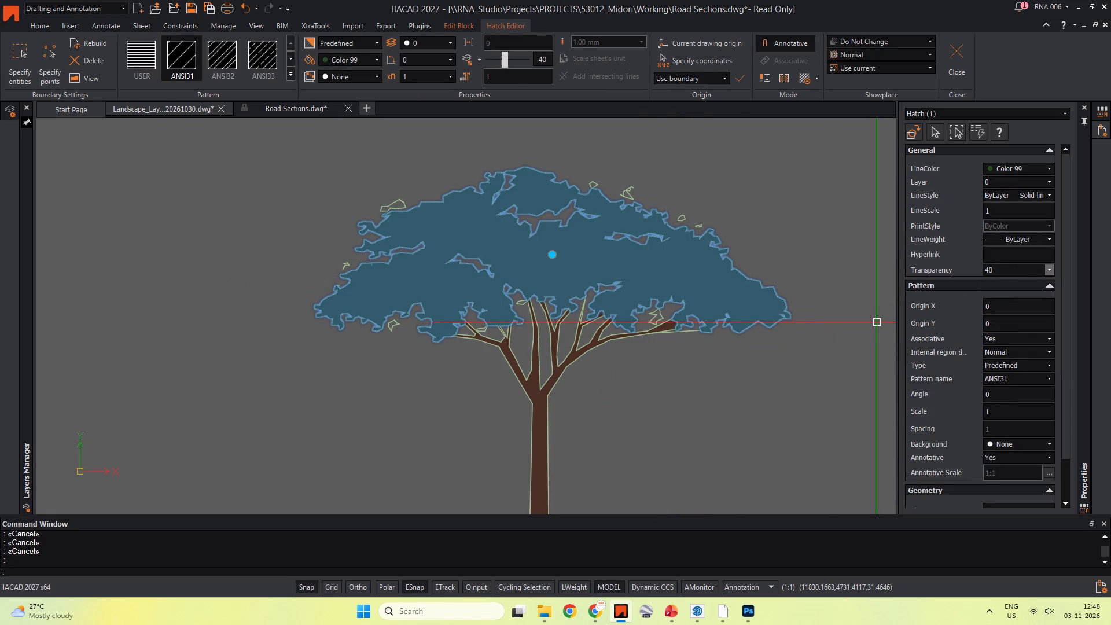
key("Escape")
Set the transparency of the brown trunk and branch hatch to 60.
scroll(797, 319, "down", 1)
middle_click_drag(796, 319, 783, 263)
key("Escape")
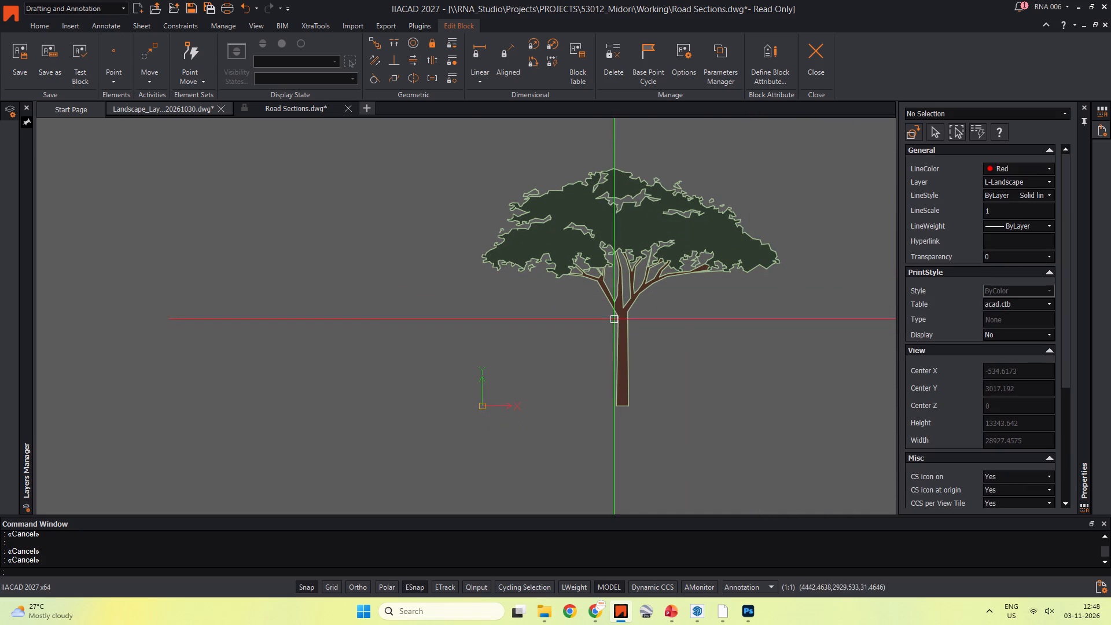
scroll(623, 315, "up", 2)
left_click(618, 306)
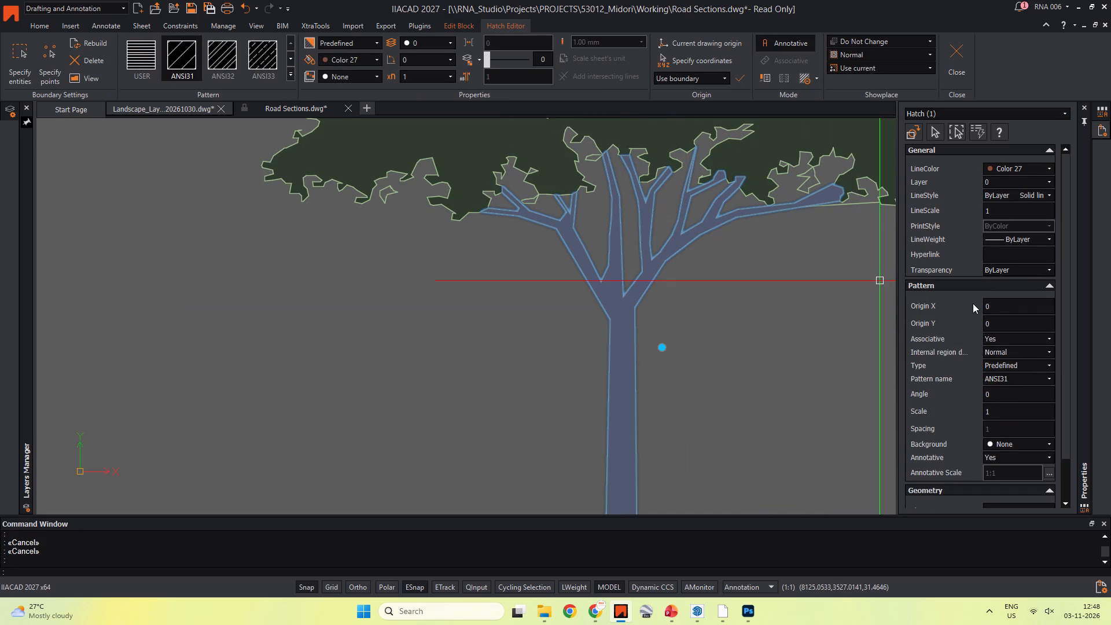
left_click(1031, 271)
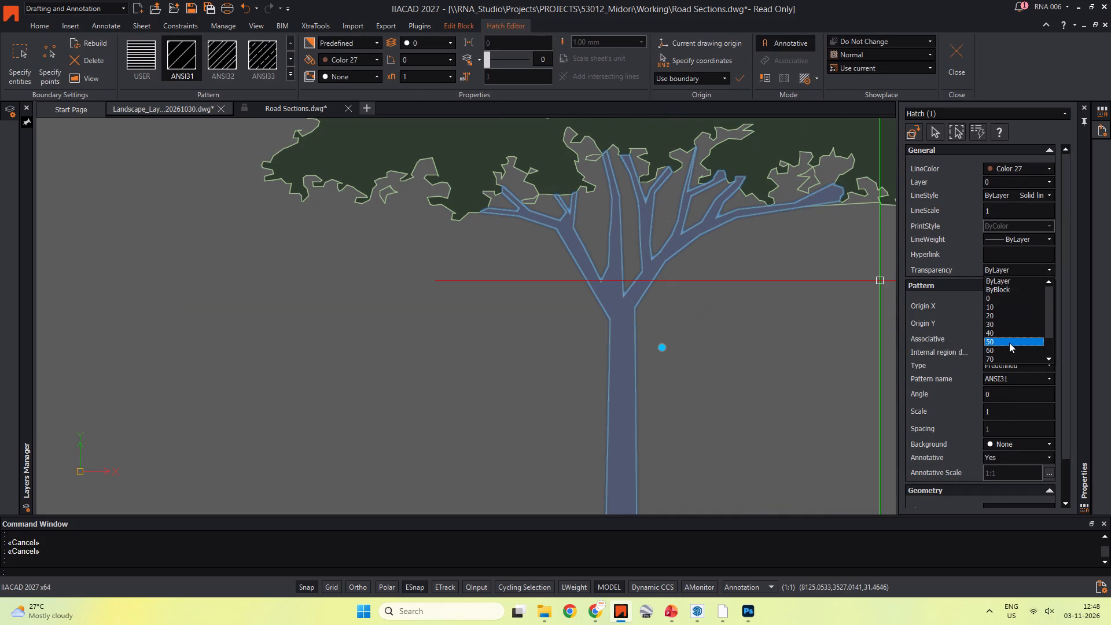
left_click(1003, 345)
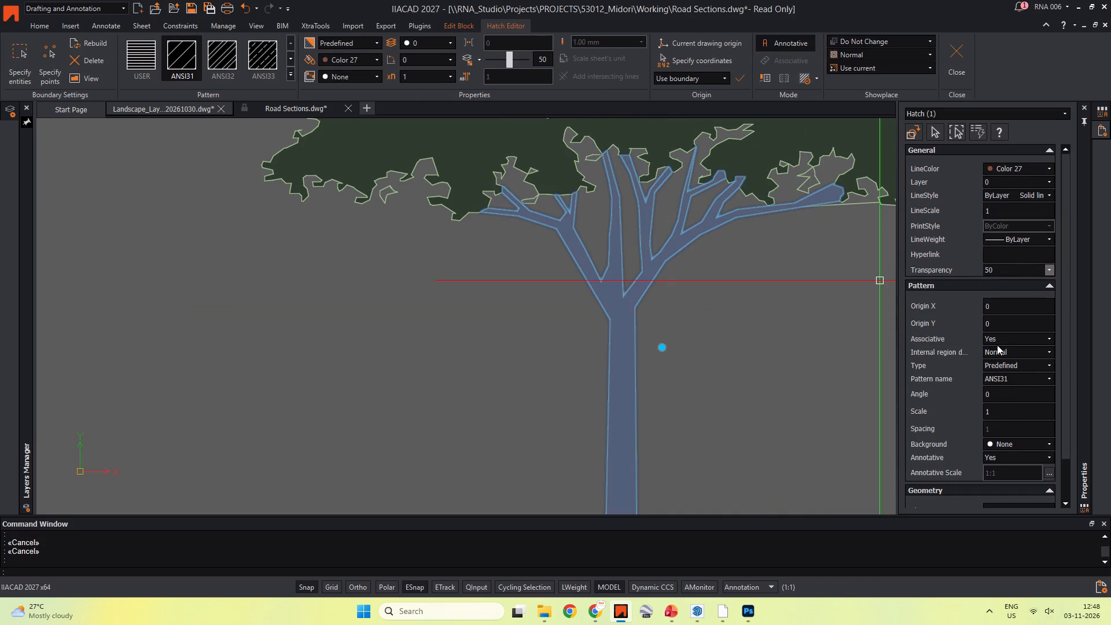
left_click(1050, 270)
left_click(992, 350)
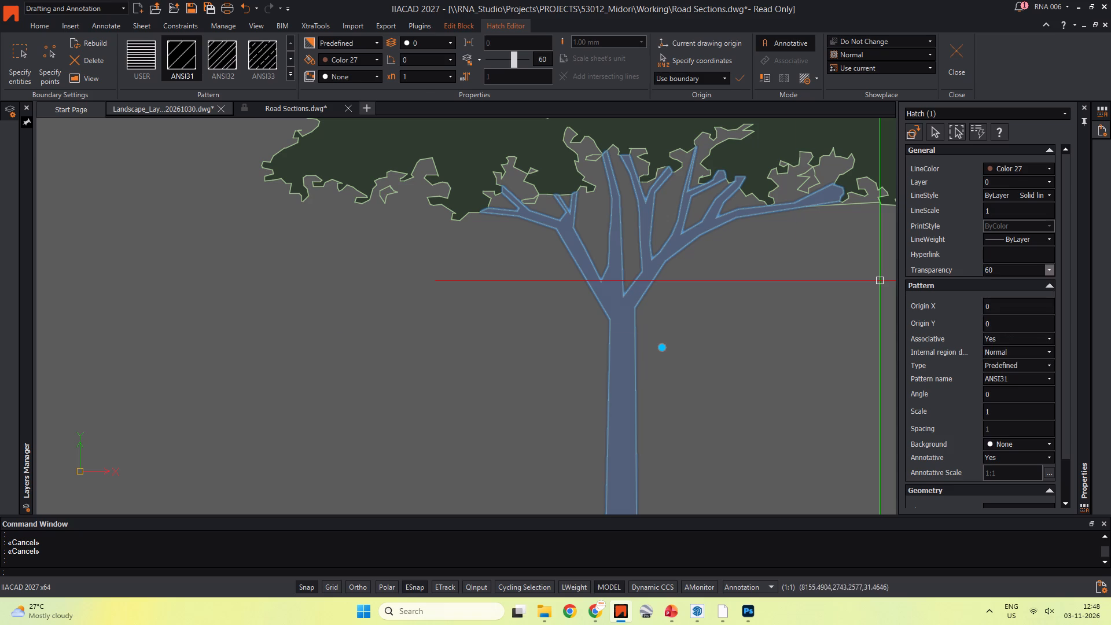
key("Escape")
Close the block editor and save the changes to the tree block.
scroll(757, 307, "down", 3)
middle_click_drag(756, 307, 676, 267)
key("Escape")
key("Escape")
key("Escape")
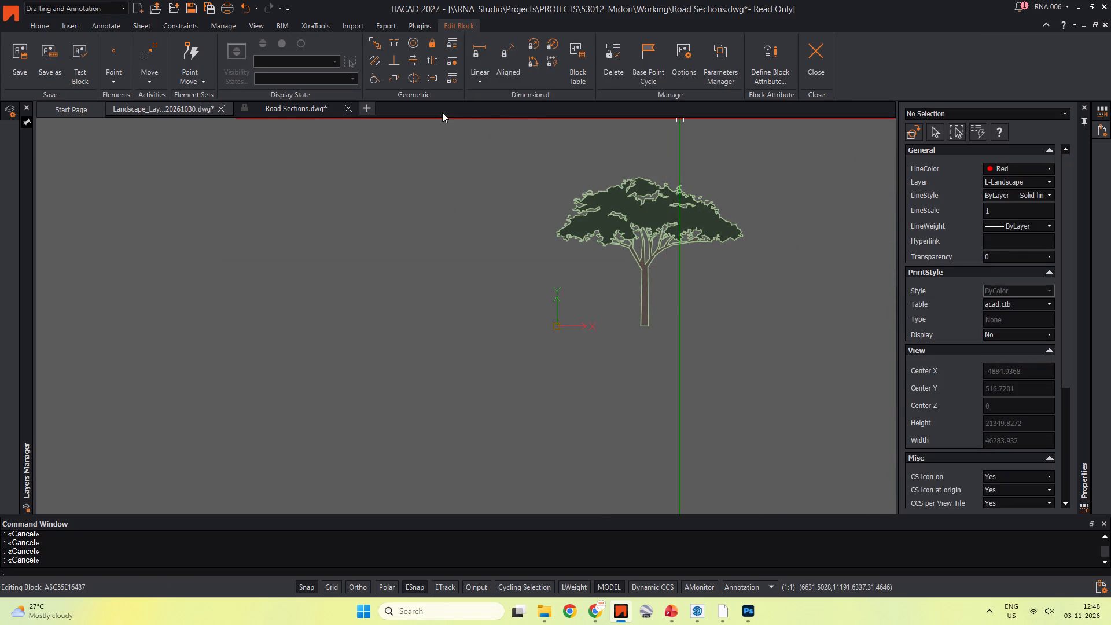
scroll(639, 242, "up", 3)
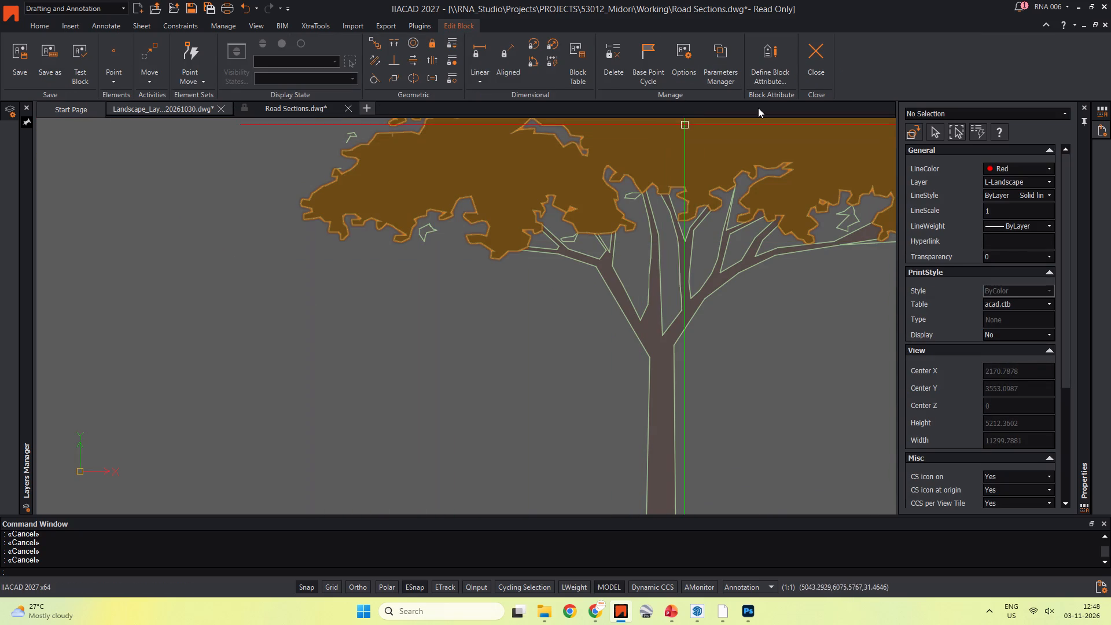
left_click(819, 56)
left_click(523, 302)
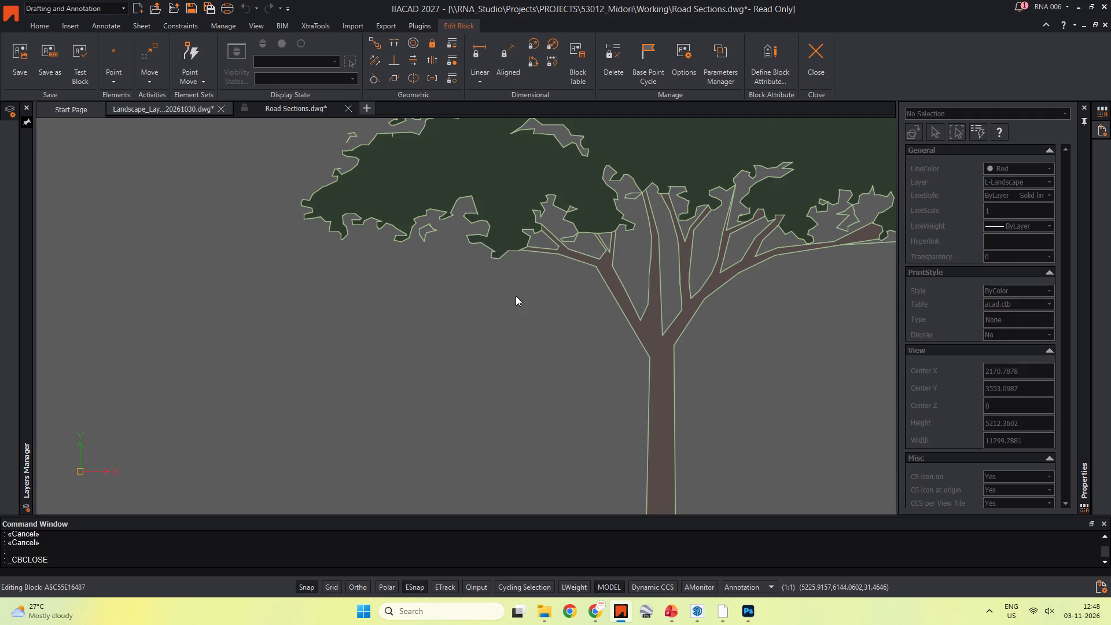
Bring the last tree beside the hedge's rounded end to the front of the display order.
scroll(516, 294, "down", 4)
middle_click_drag(516, 294, 531, 302)
key("Escape")
scroll(496, 315, "up", 5)
key("Escape")
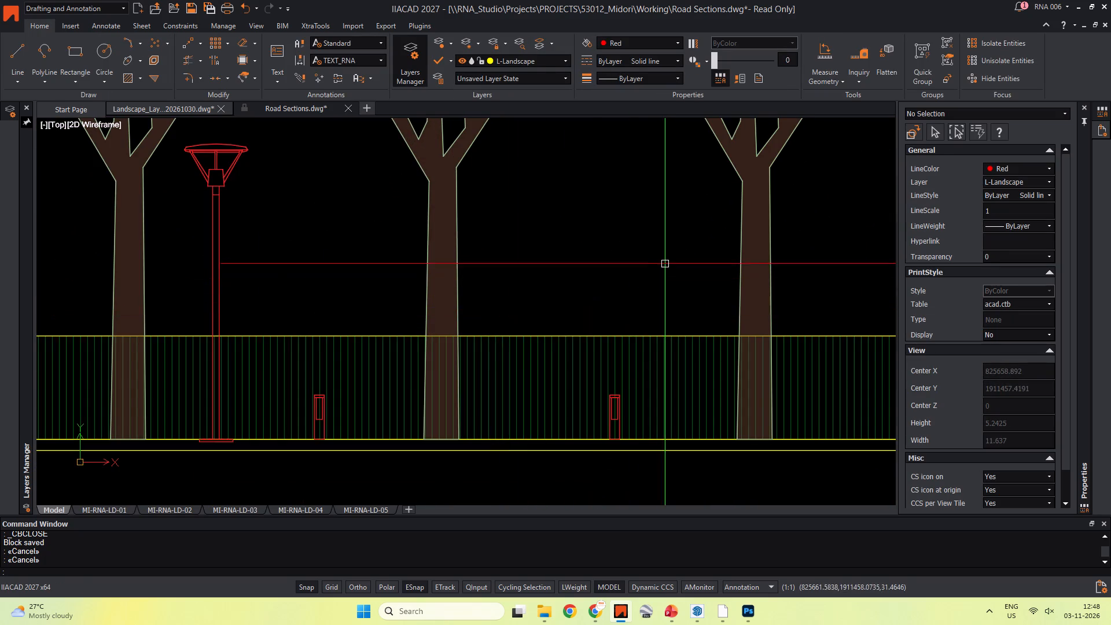
middle_click_drag(634, 265, 476, 297)
left_click_drag(676, 260, 668, 262)
left_click(531, 301)
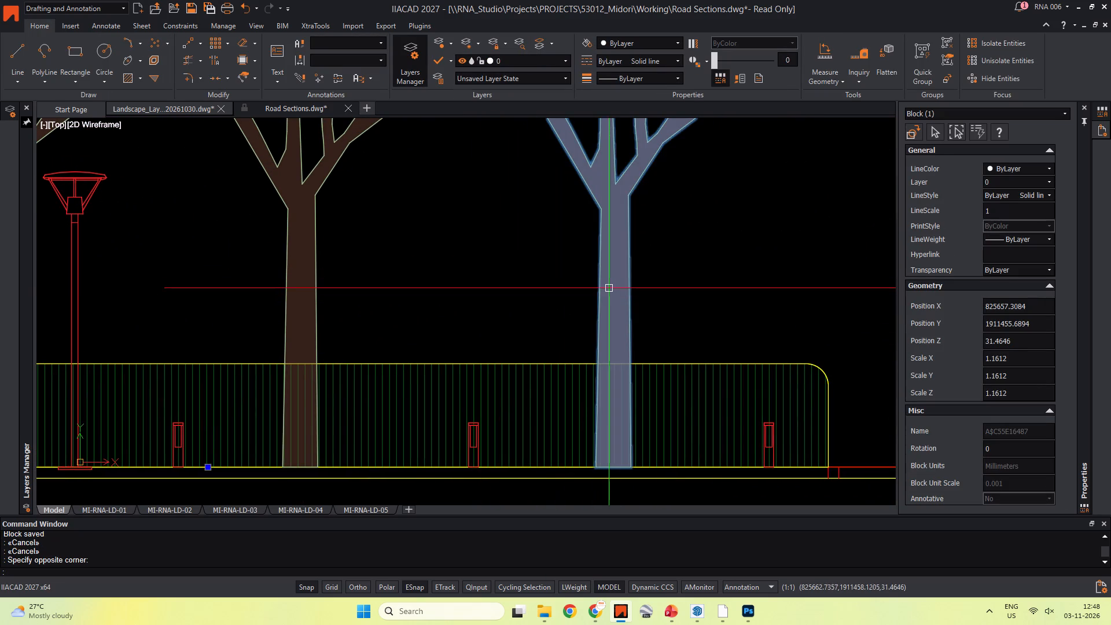
right_click(611, 285)
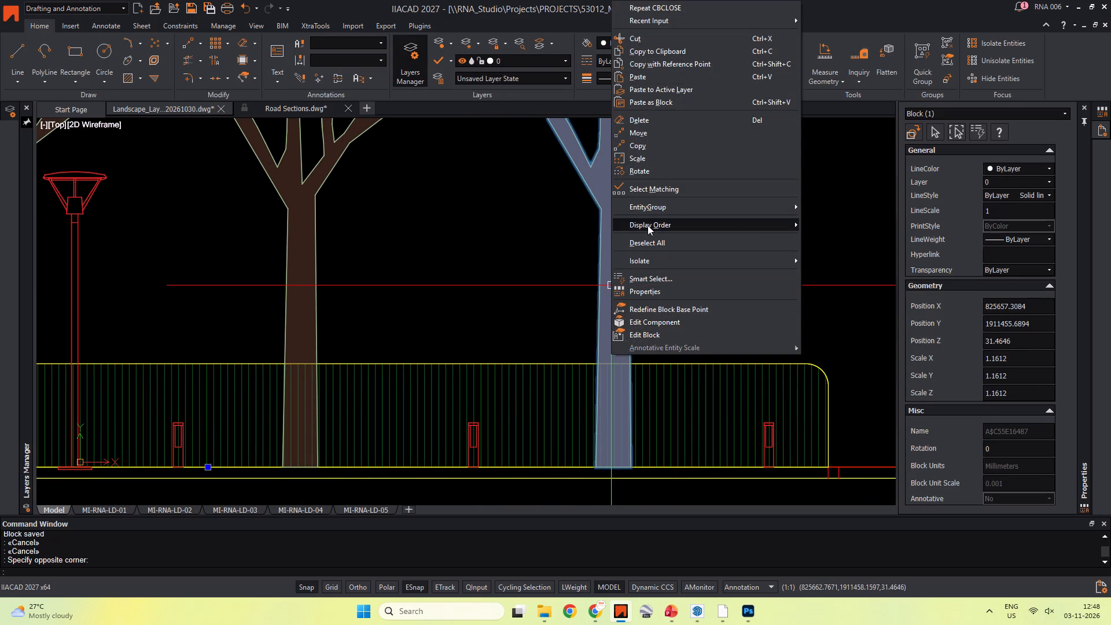
left_click(648, 225)
left_click(822, 226)
Examine the coloured trees, hedges and lamp posts along the street elevation.
scroll(667, 291, "down", 3)
middle_click_drag(650, 292, 634, 310)
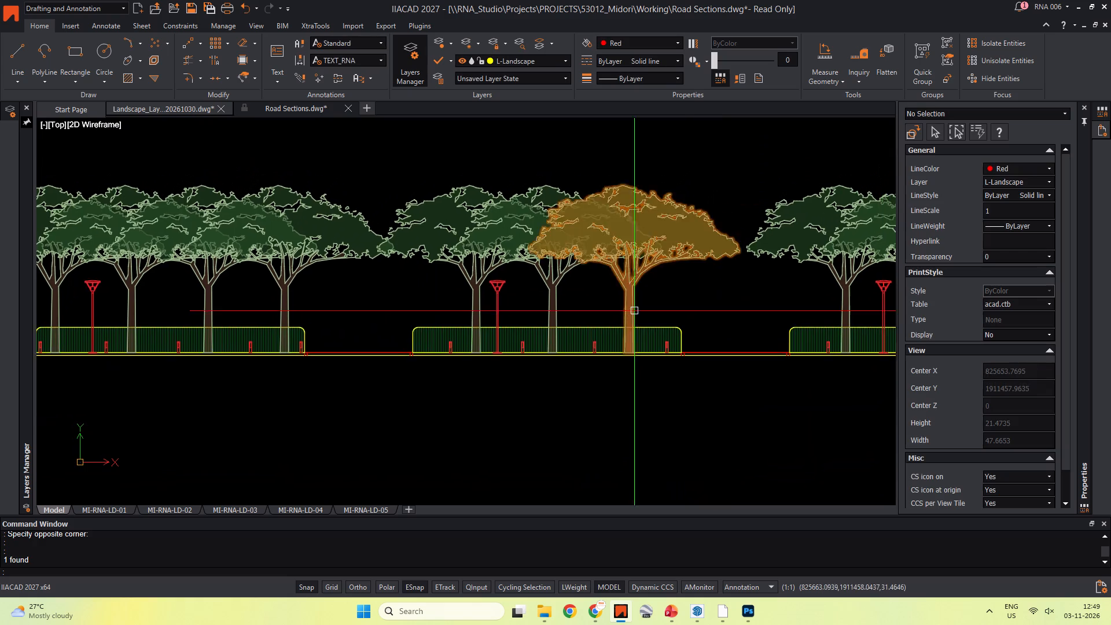
key("Escape")
scroll(611, 330, "up", 3)
scroll(655, 250, "down", 2)
middle_click_drag(653, 258, 627, 312)
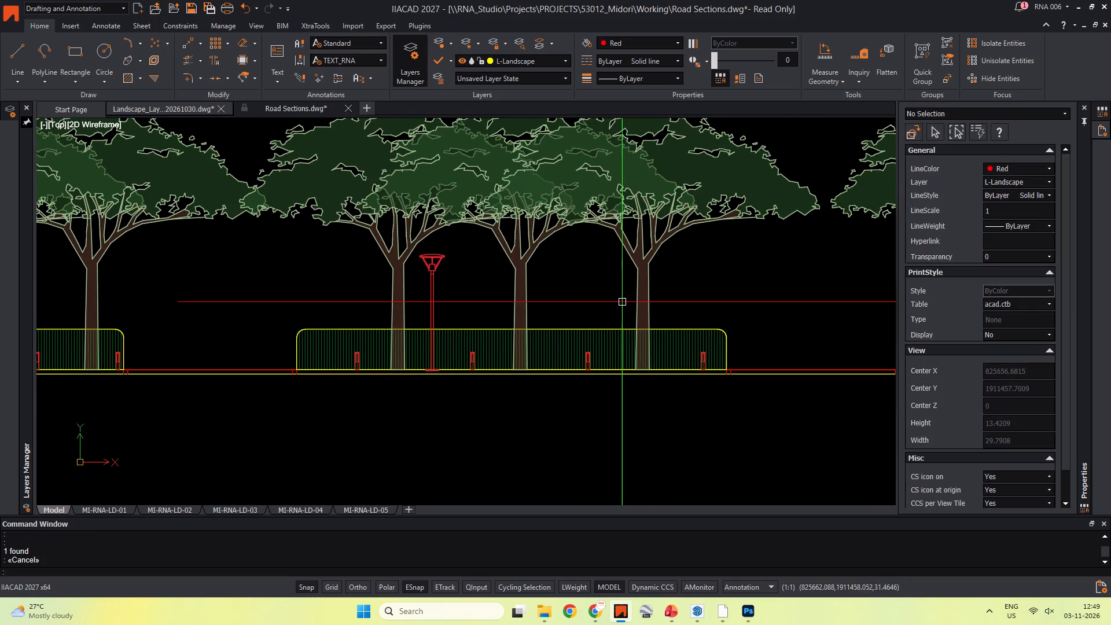
scroll(622, 298, "down", 2)
middle_click_drag(622, 298, 609, 325)
middle_click_drag(579, 325, 463, 324)
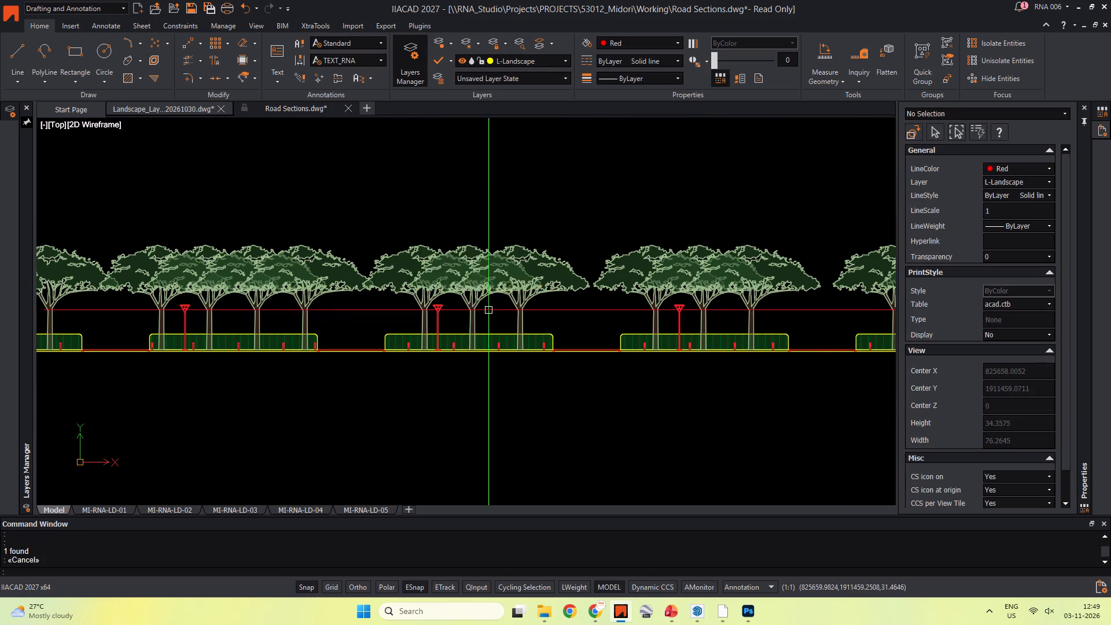
scroll(496, 306, "up", 4)
scroll(498, 310, "down", 3)
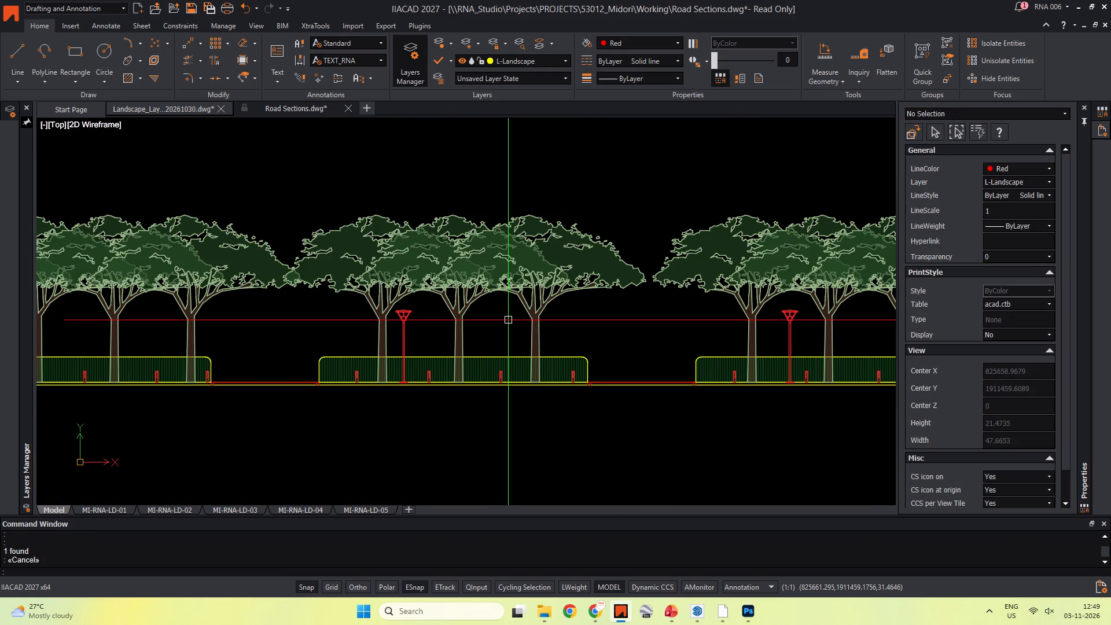
Open the tree block for editing and set the brown trunk and branch hatch's transparency to 10.
left_click(541, 303)
right_click(541, 303)
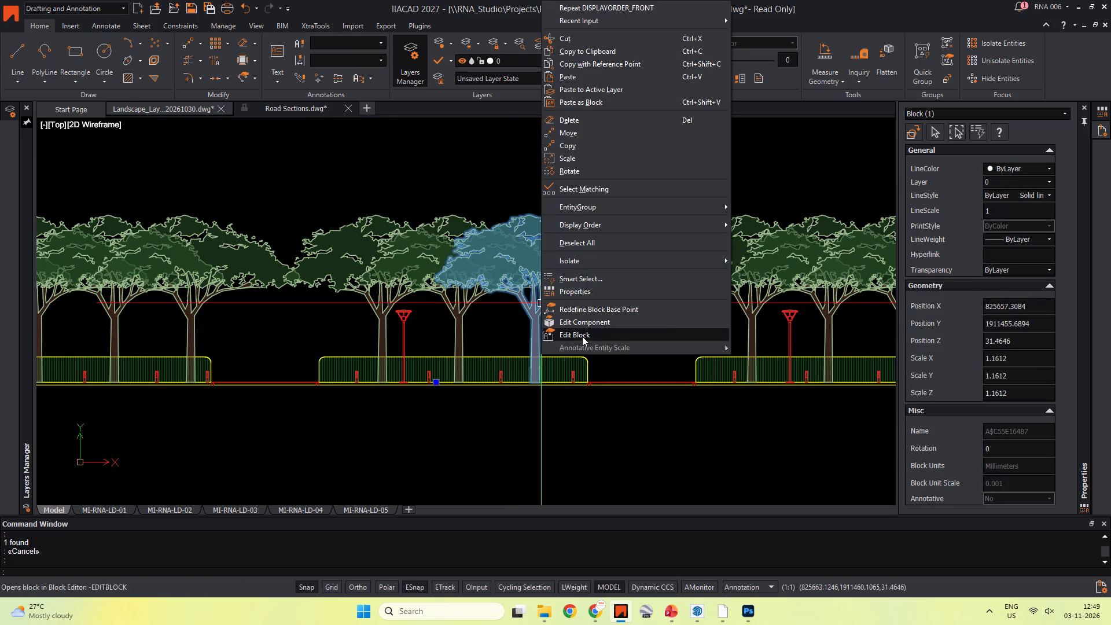
left_click(582, 336)
middle_click_drag(483, 351, 524, 326)
scroll(487, 343, "up", 2)
left_click(488, 340)
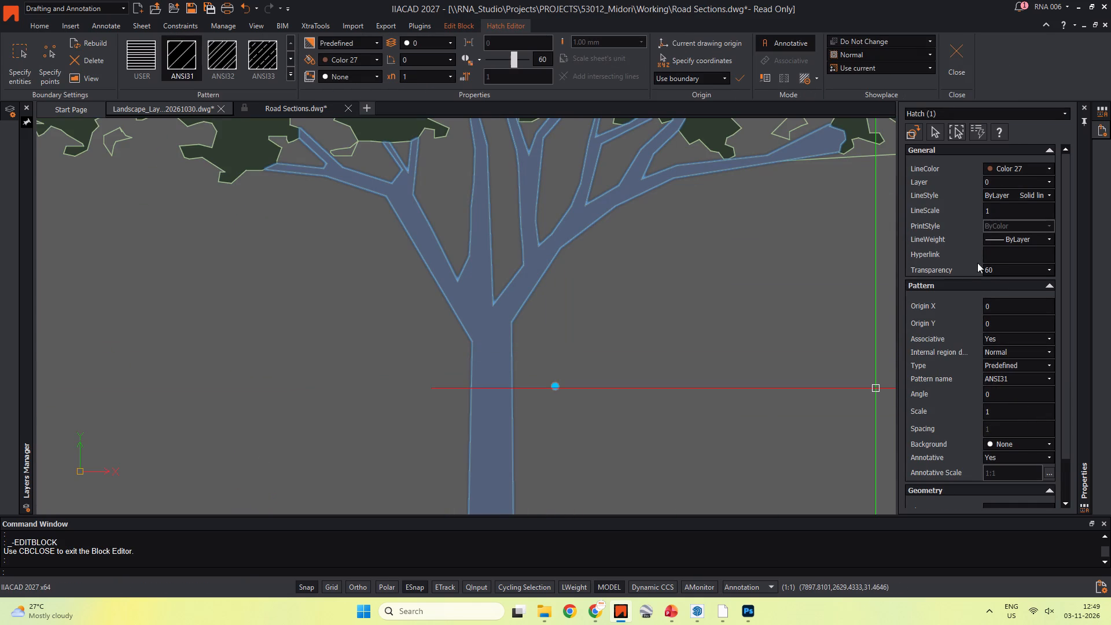
left_click(1029, 270)
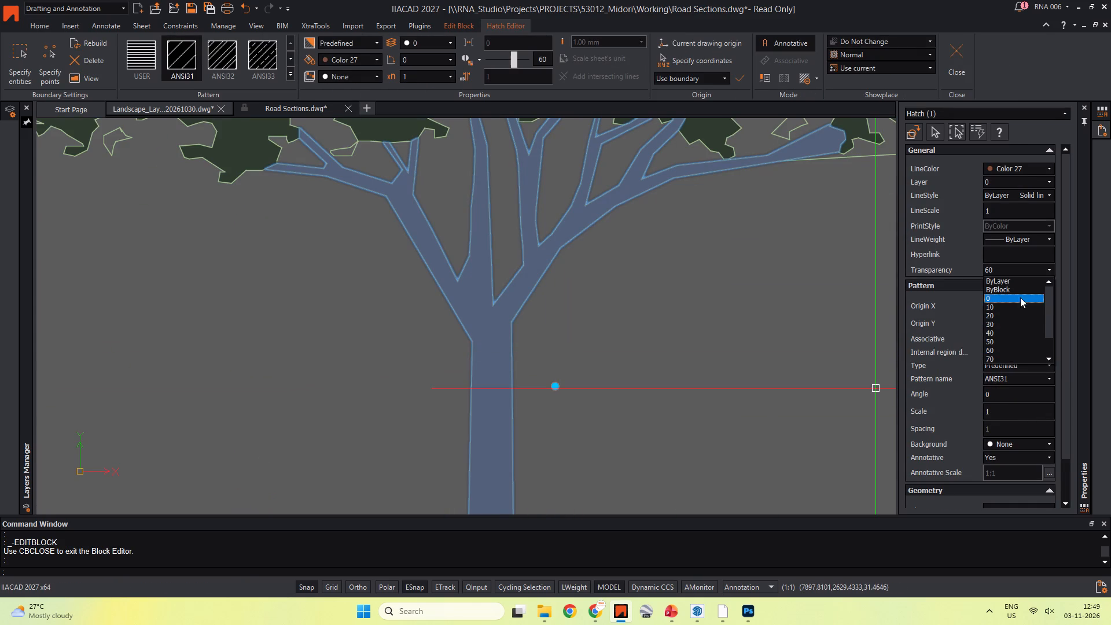
left_click(1011, 305)
key("Escape")
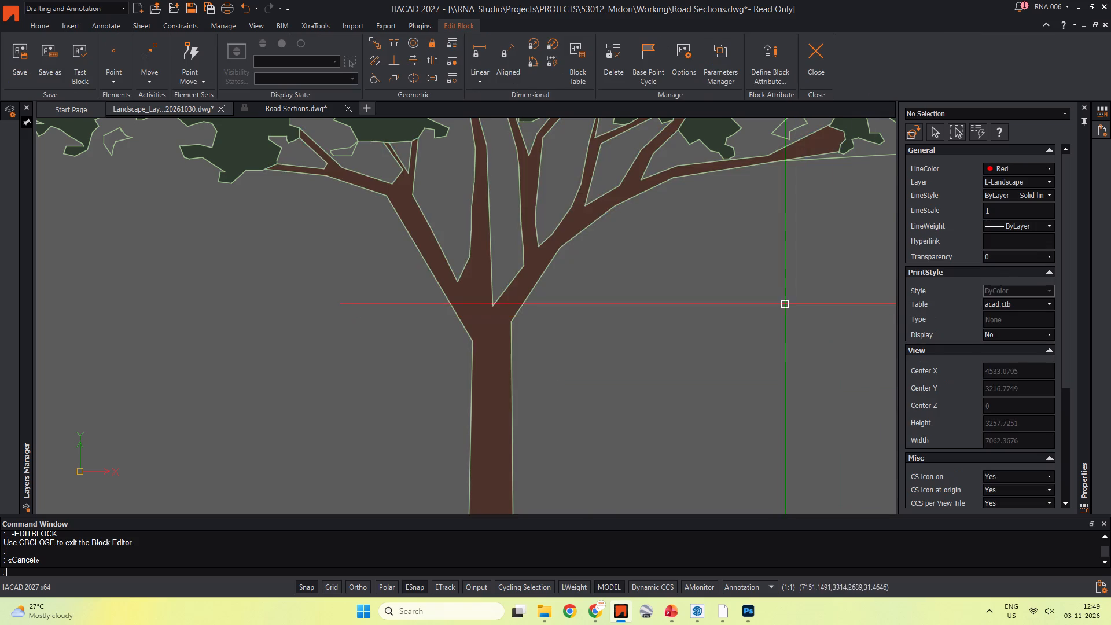
Close the block editor with the tree block changes saved, and rebuild the street elevation drawing.
scroll(778, 305, "down", 3)
left_click(805, 54)
left_click(521, 303)
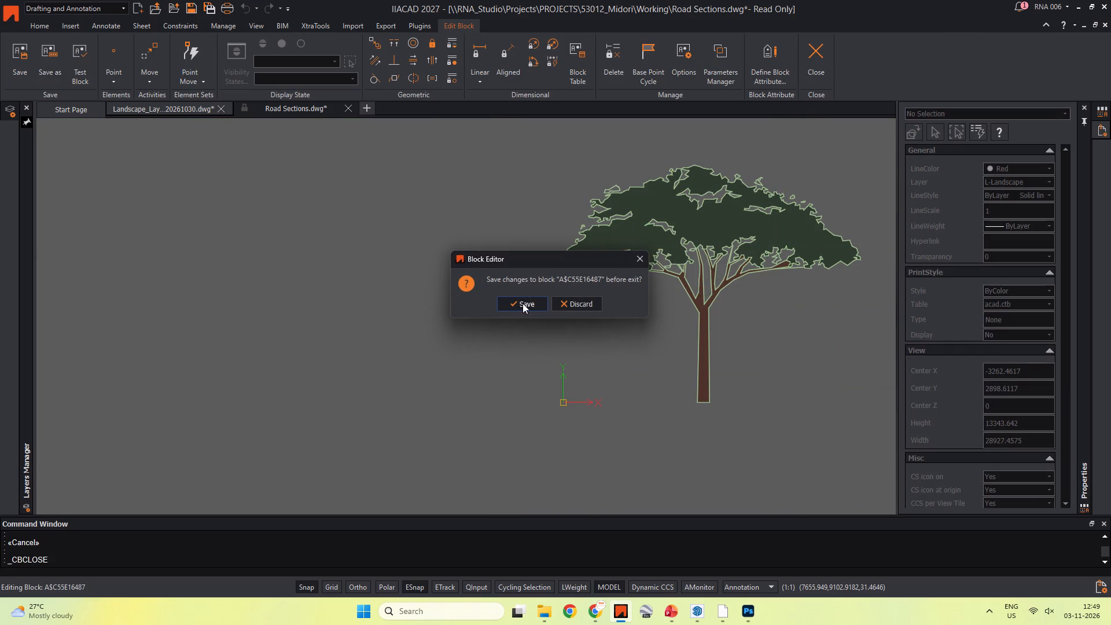
key("Escape")
scroll(514, 345, "up", 3)
key("Escape")
key("Escape")
type("re")
key("space")
key("Escape")
scroll(513, 315, "down", 4)
middle_click_drag(496, 306, 534, 296)
key("Escape")
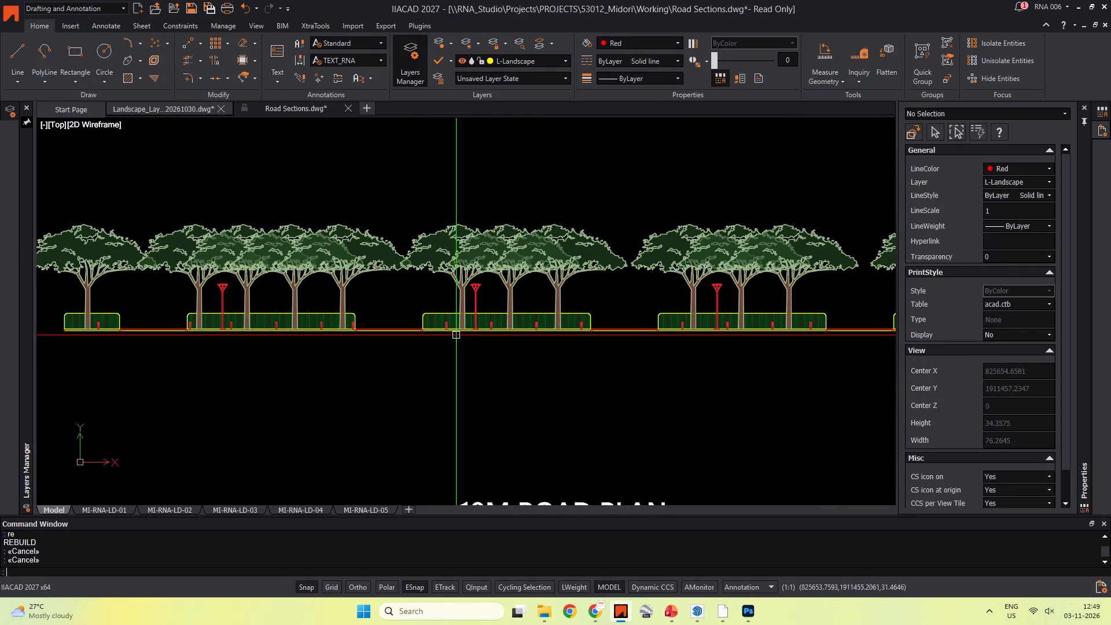
Preview the street elevation print with the previous settings and examine the trees, hedges and lamp posts up close.
key("ctrl+p")
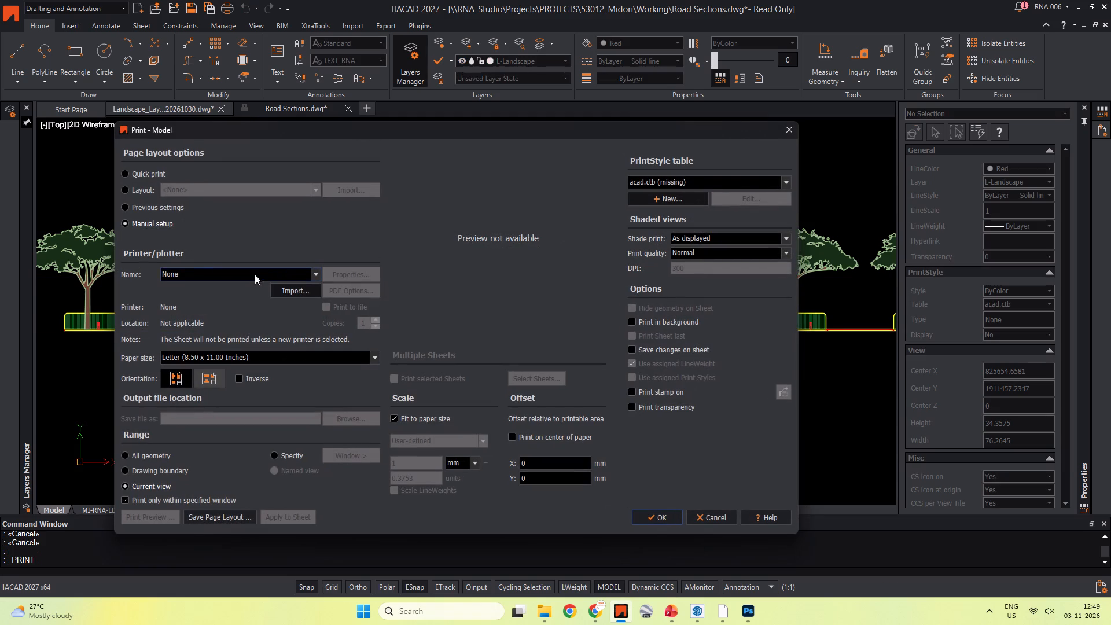
left_click(128, 209)
left_click(140, 509)
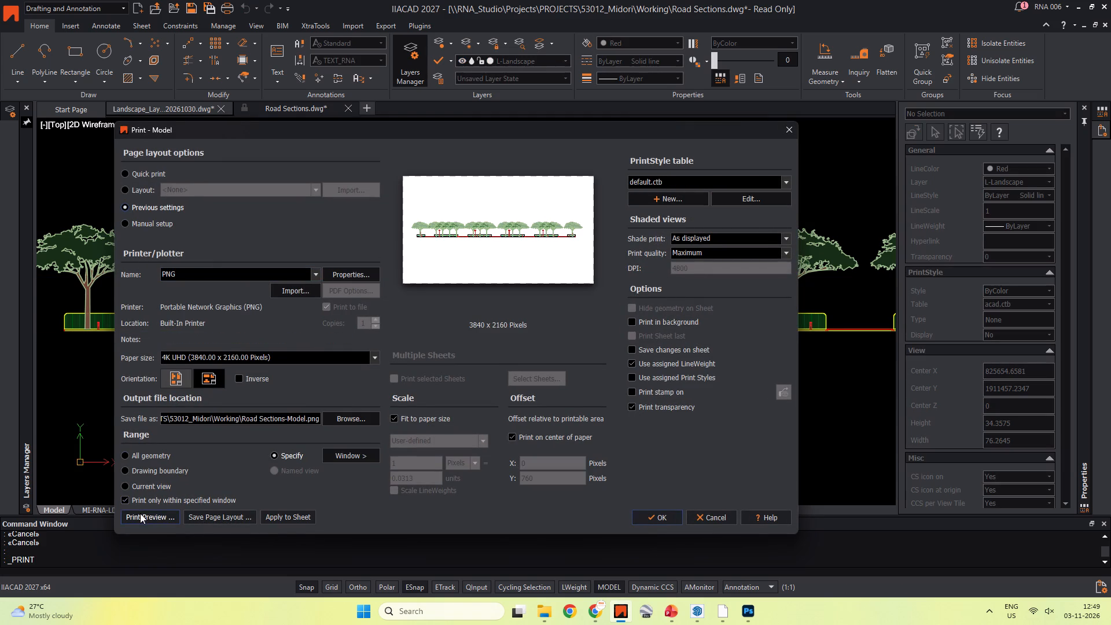
left_click(140, 513)
scroll(439, 328, "up", 9)
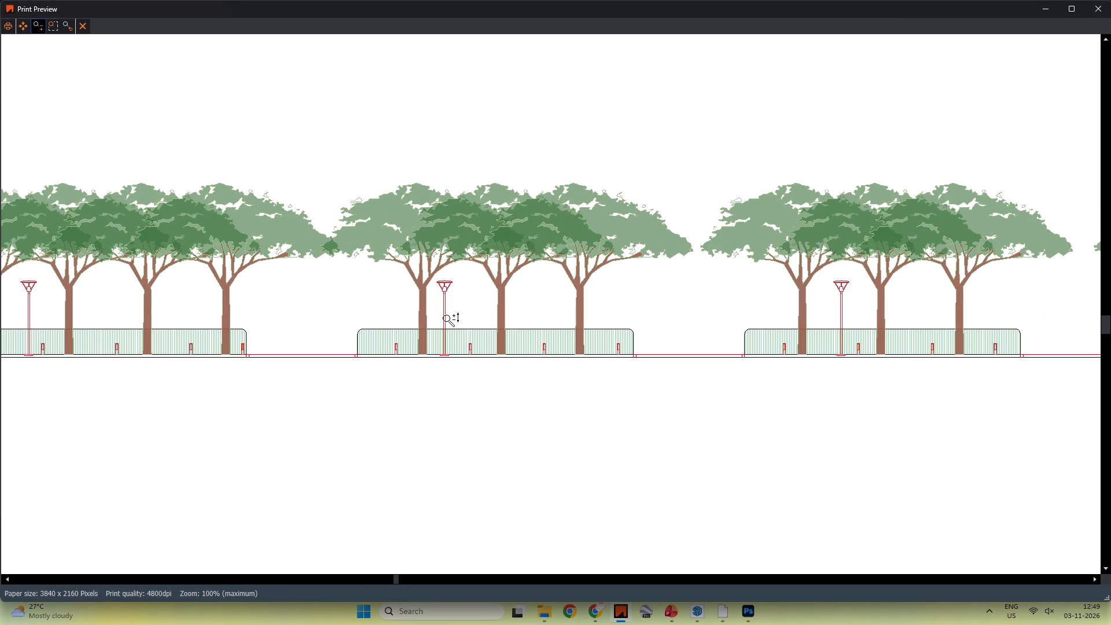
scroll(451, 323, "up", 6)
middle_click_drag(476, 329, 360, 330)
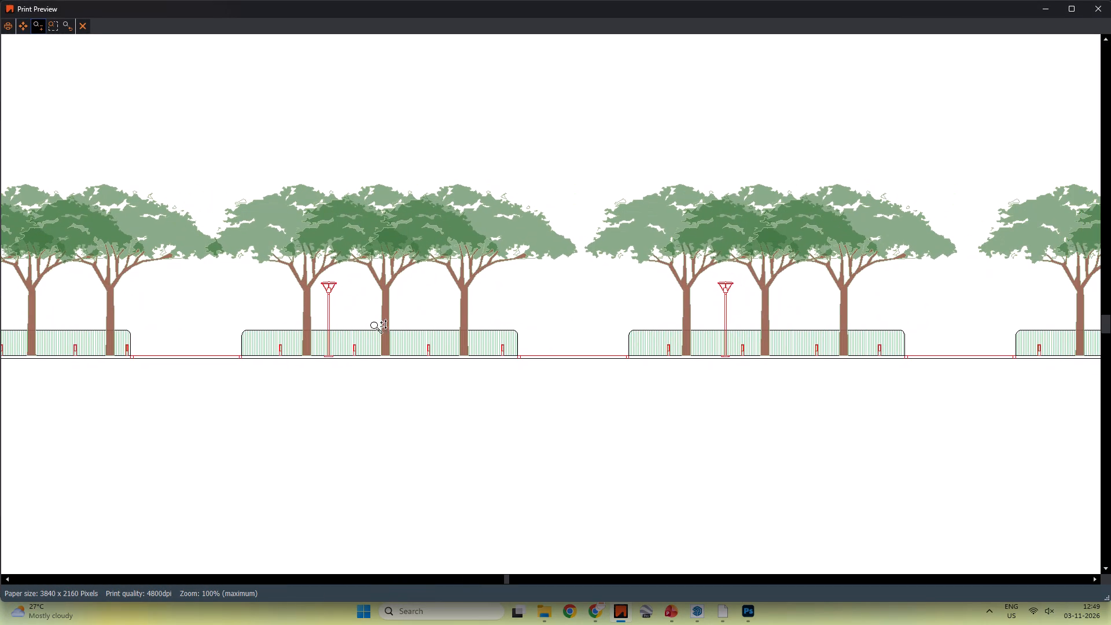
key("Escape")
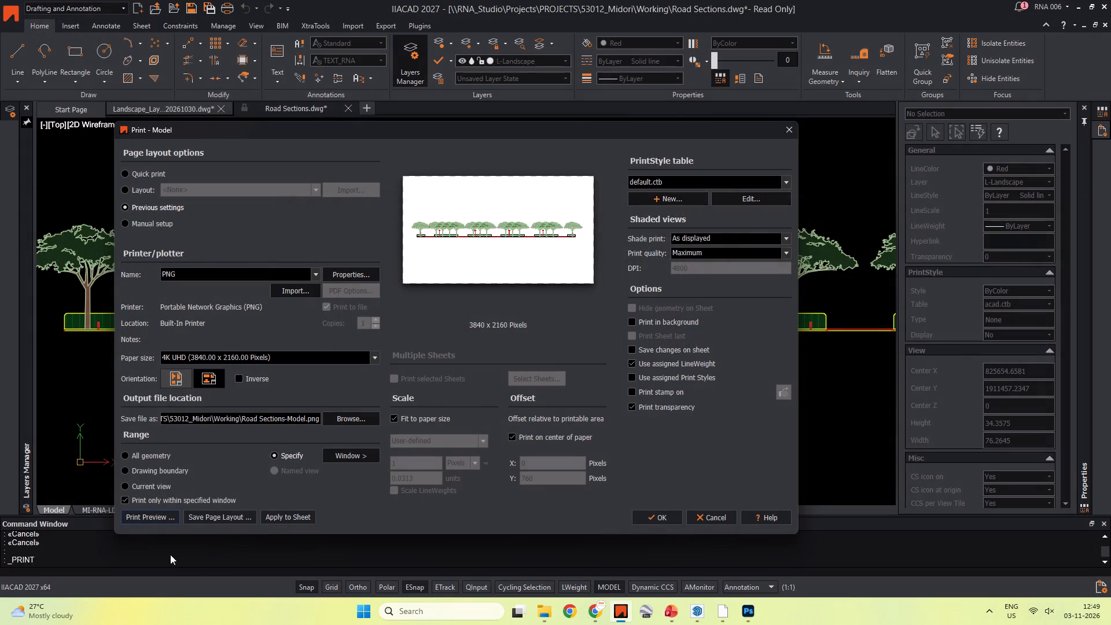
left_click(139, 515)
scroll(298, 336, "up", 12)
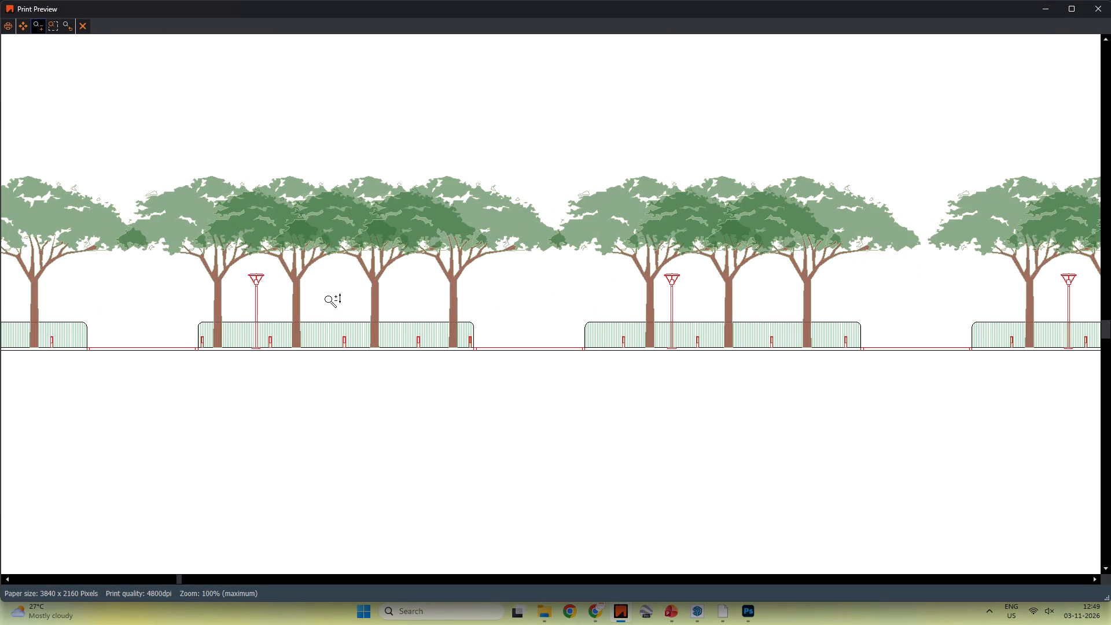
key("Escape")
key("Escape")
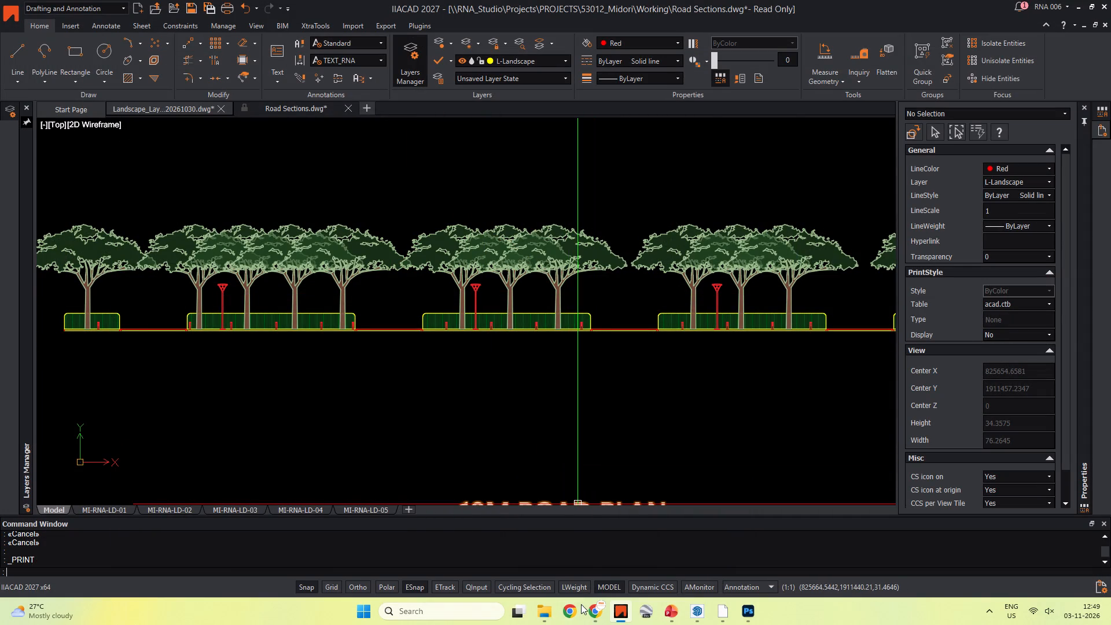
Set up the elevation print with Maximum print quality and the previous print settings, and preview the whole sheet.
key("ctrl+p")
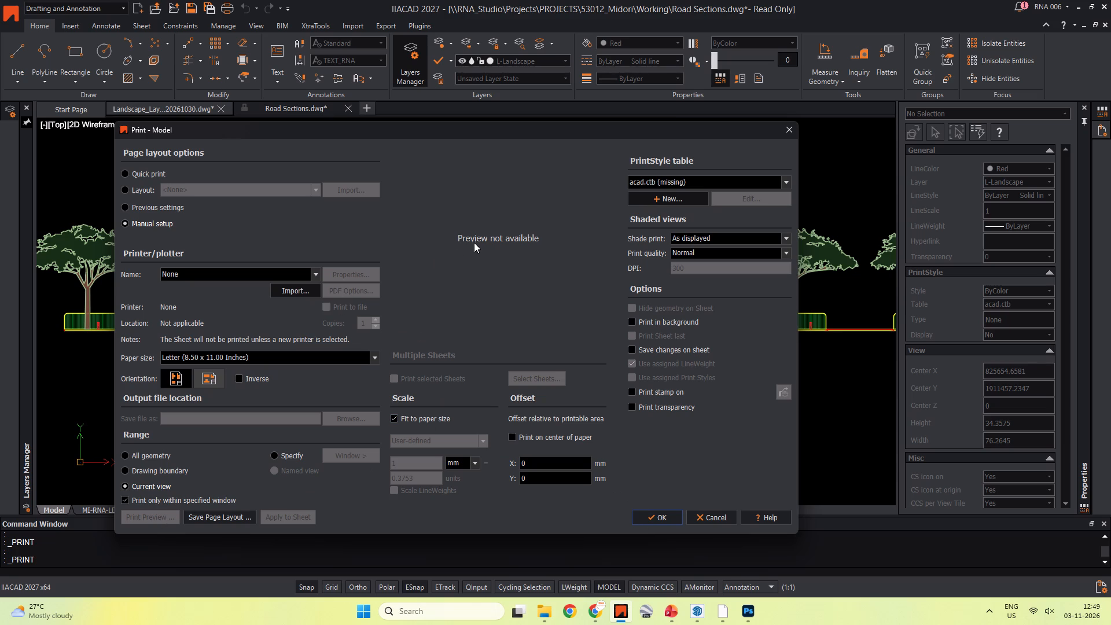
left_click(790, 247)
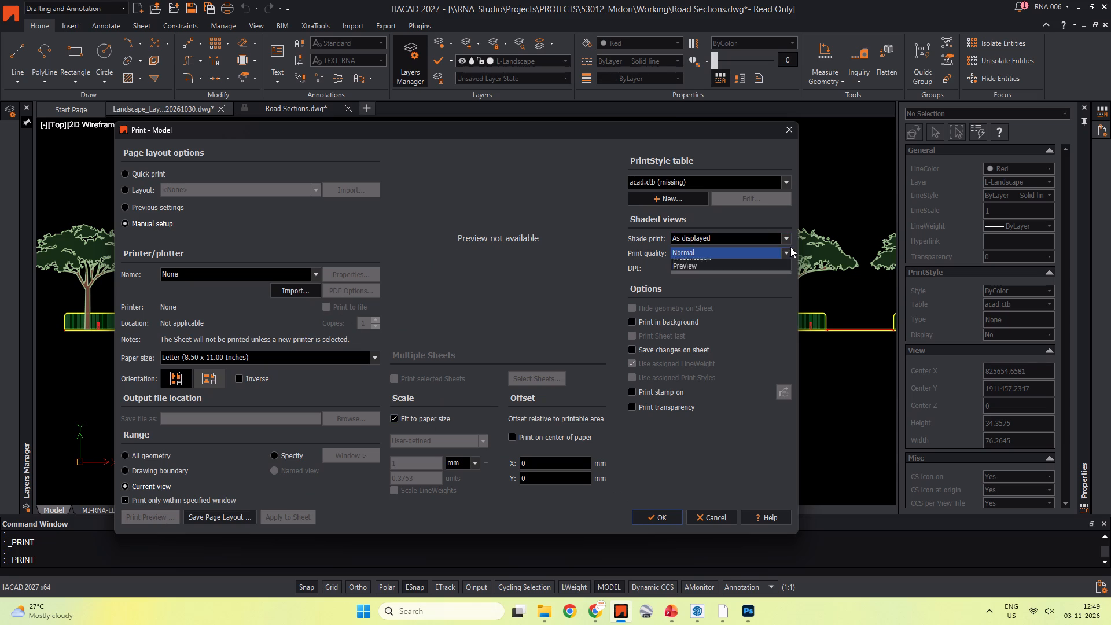
left_click(702, 308)
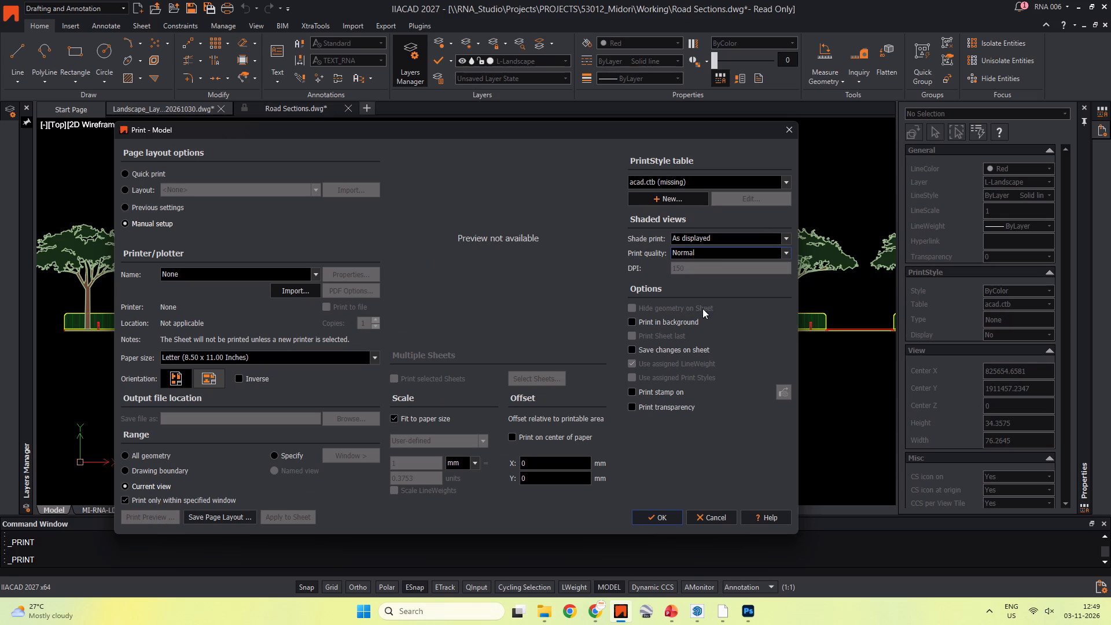
left_click(786, 253)
left_click(708, 281)
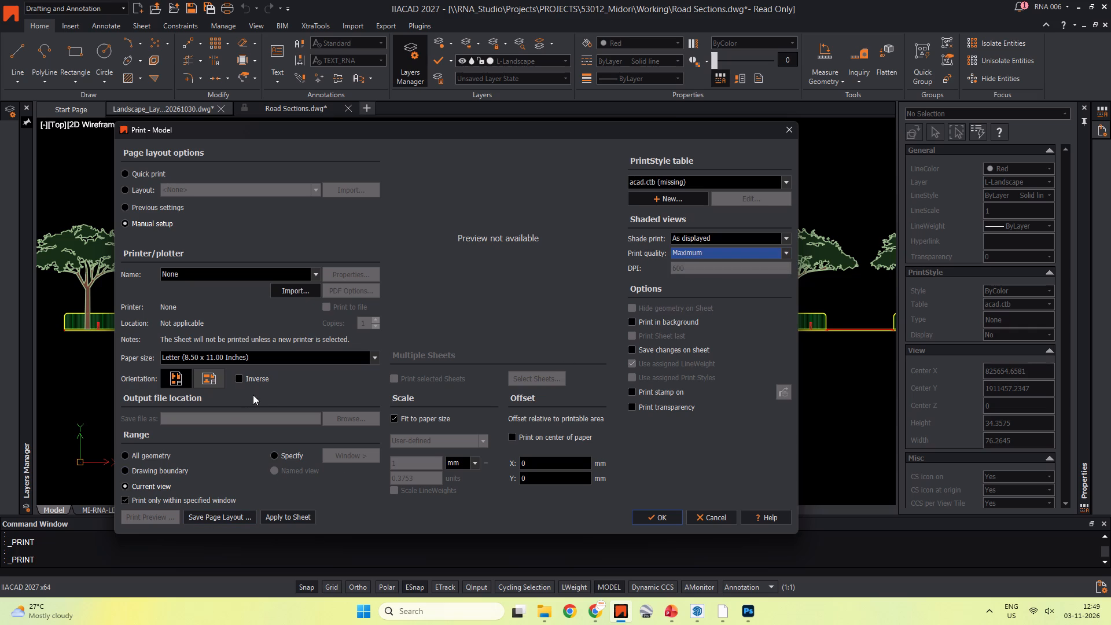
left_click(132, 207)
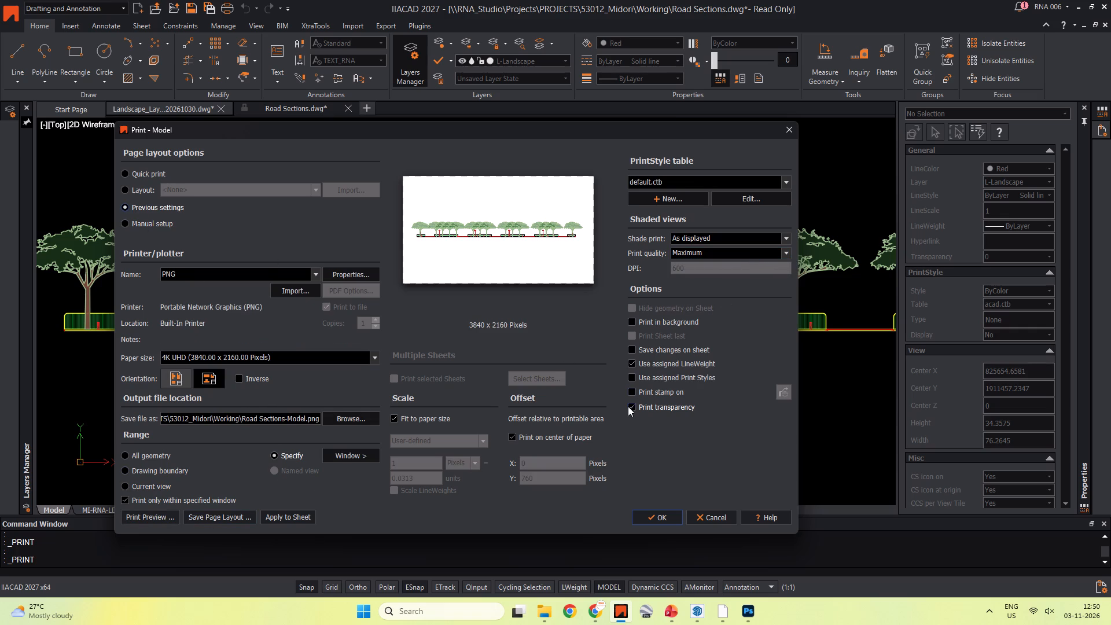
left_click(139, 526)
left_click(136, 520)
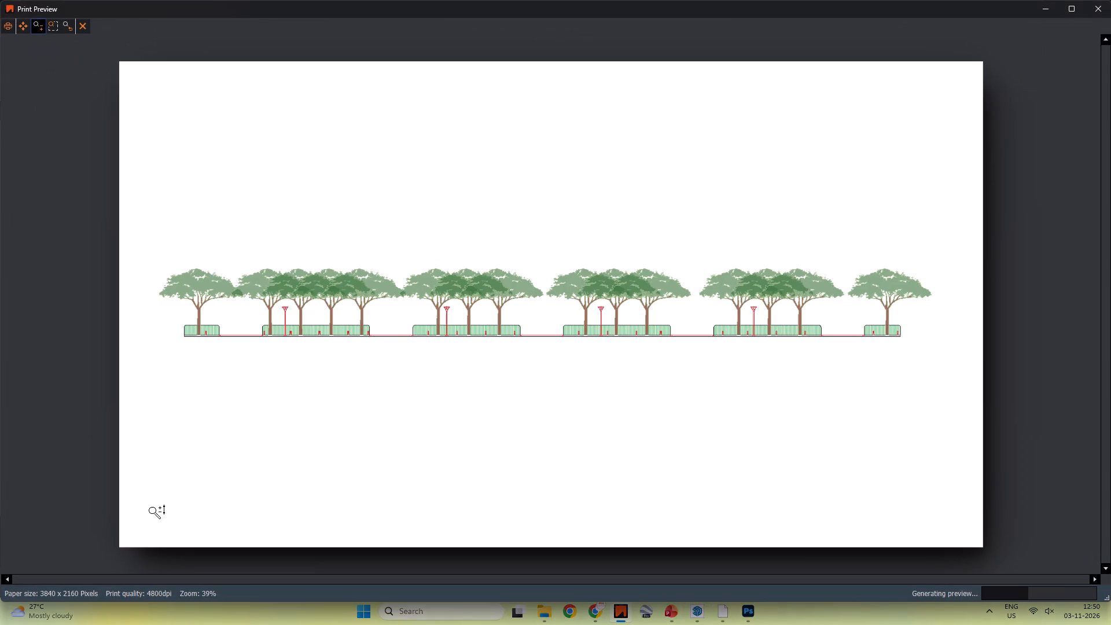
key("Escape")
Print the street elevation as a PNG named 18mts row elevation in the Working folder.
left_click(646, 514)
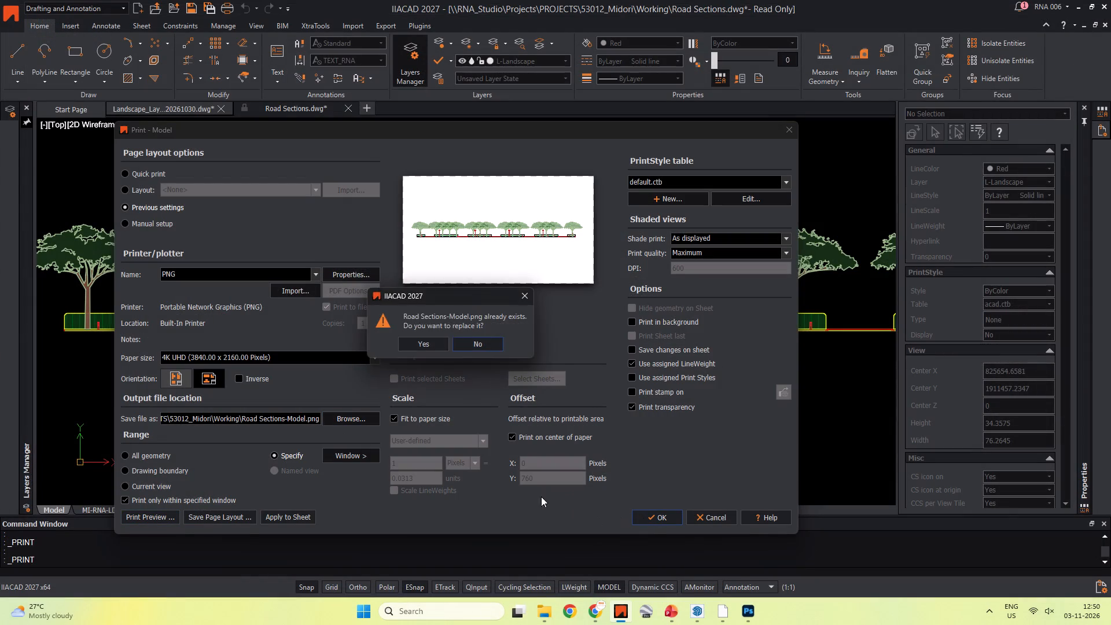
key("Escape")
left_click(370, 420)
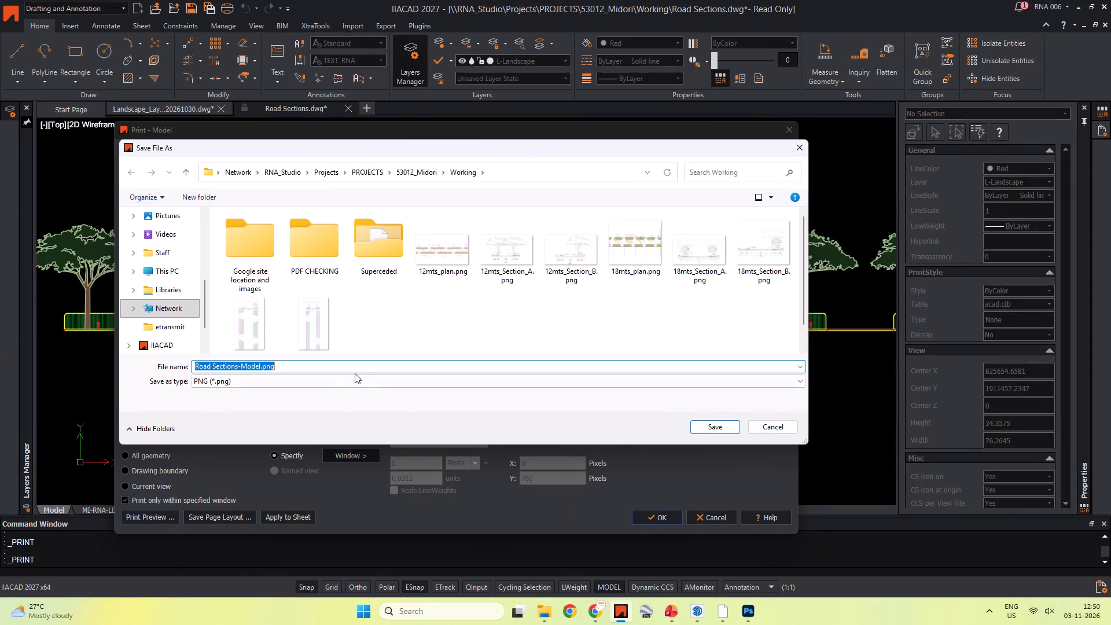
type("18")
type("mts row elevation")
key("space")
key("Return")
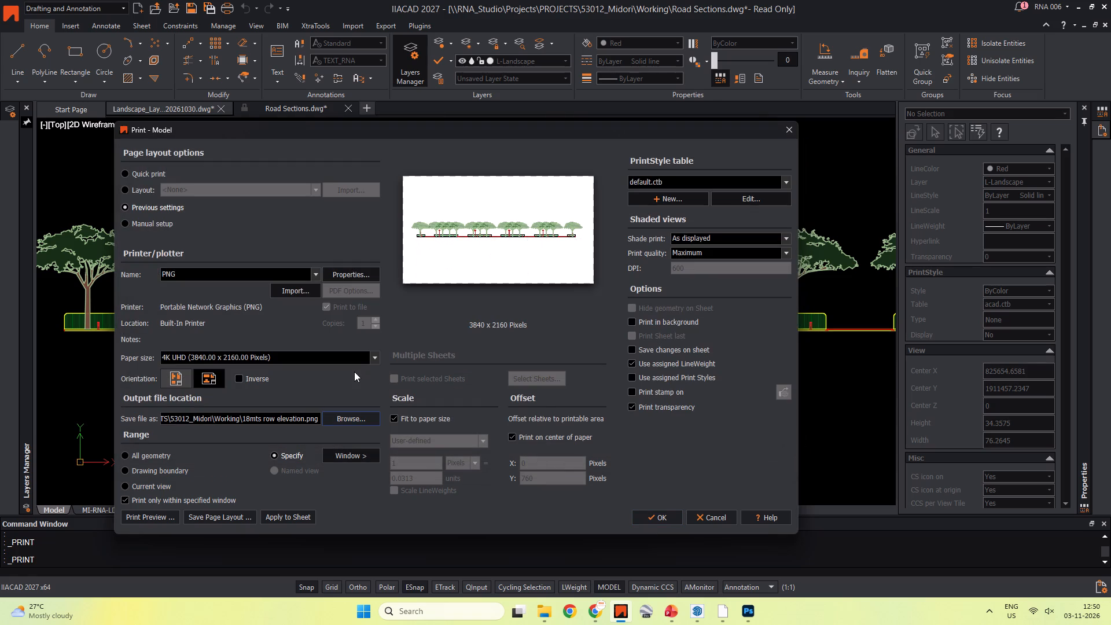
left_click(679, 514)
Copy 18mts row elevation.png from the Working folder and paste it onto slide 3 of Roads.pptx.
key("alt+Tab")
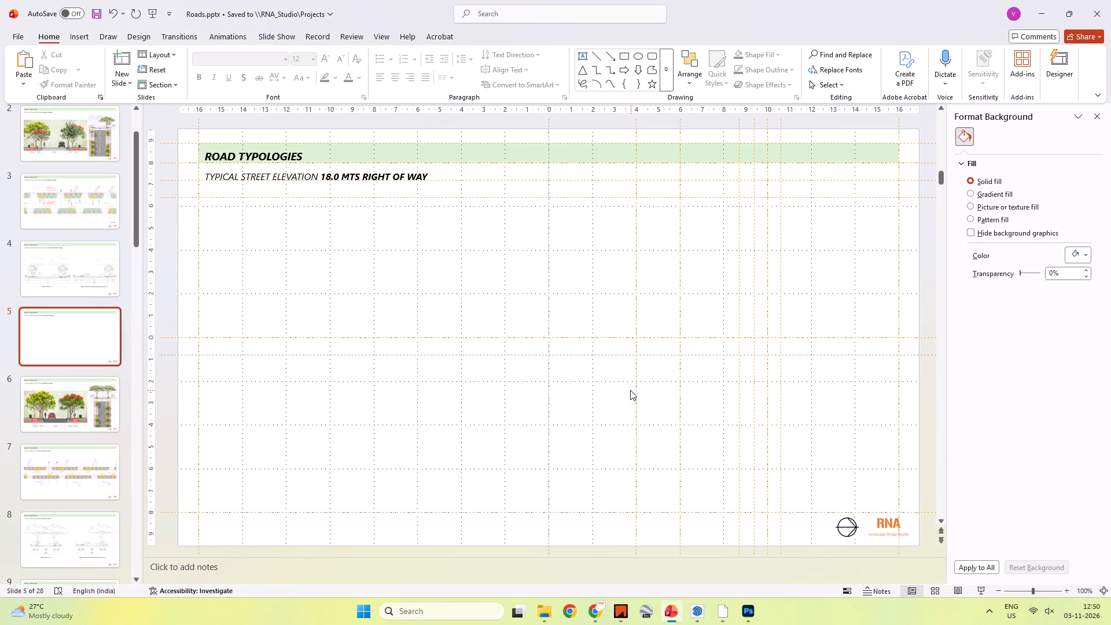
key("alt+Tab")
key("alt+Tab")
key("alt+Tab")
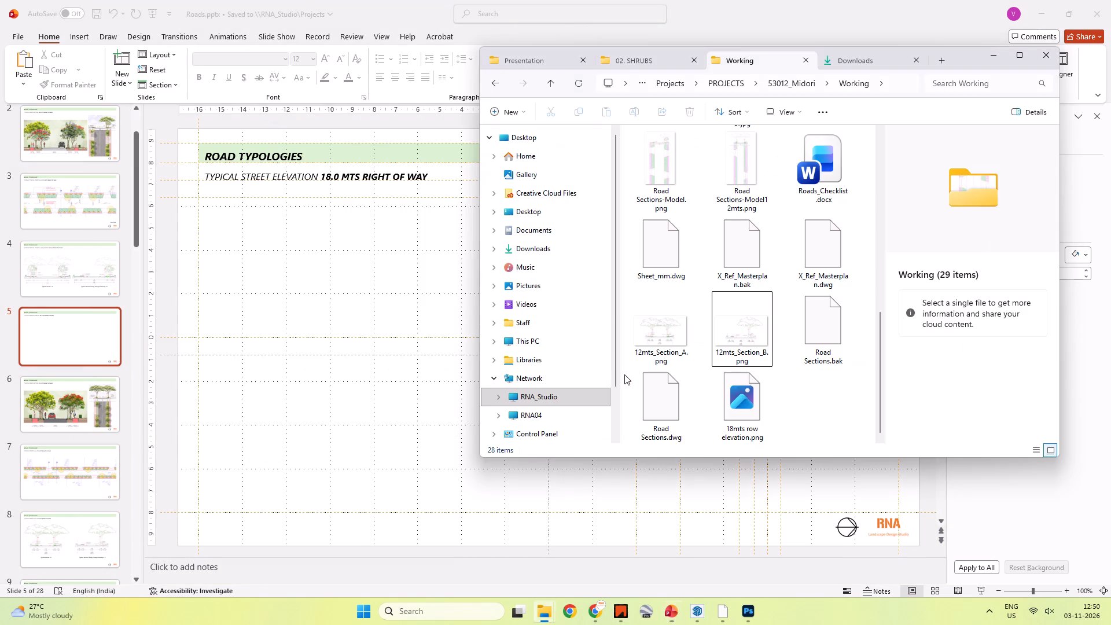
left_click(725, 404)
key("ctrl+c")
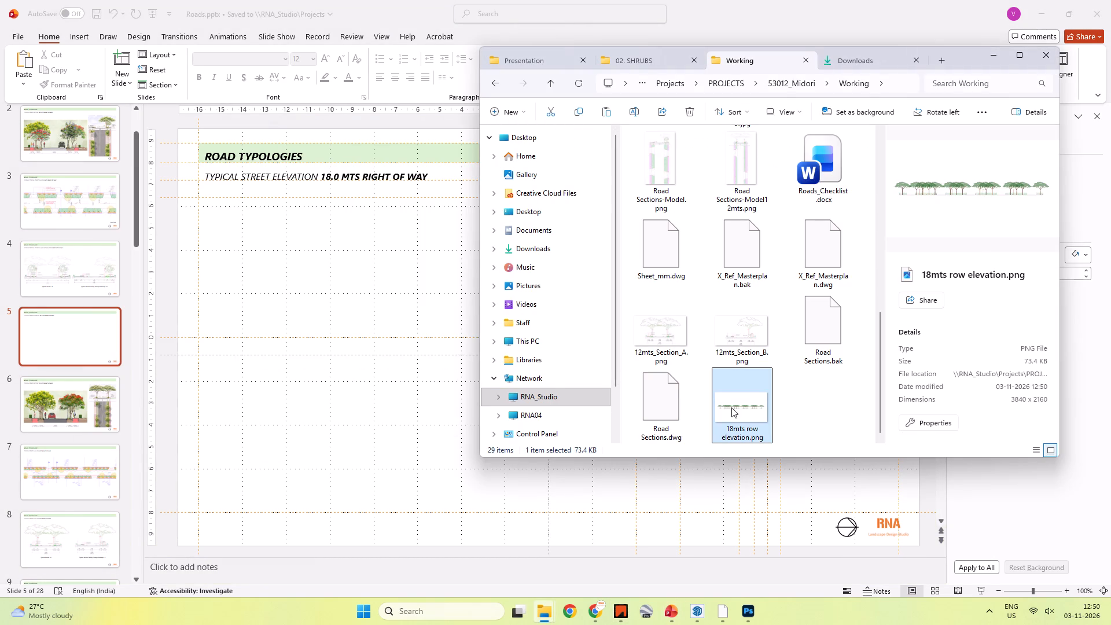
left_click(104, 223)
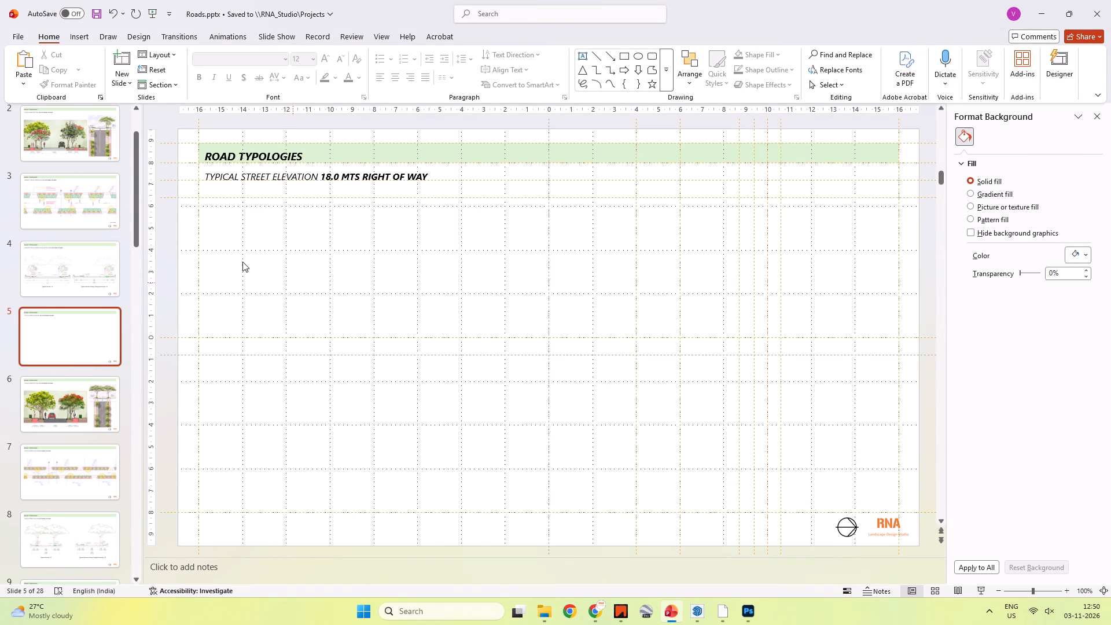
left_click(109, 189)
key("ctrl+v")
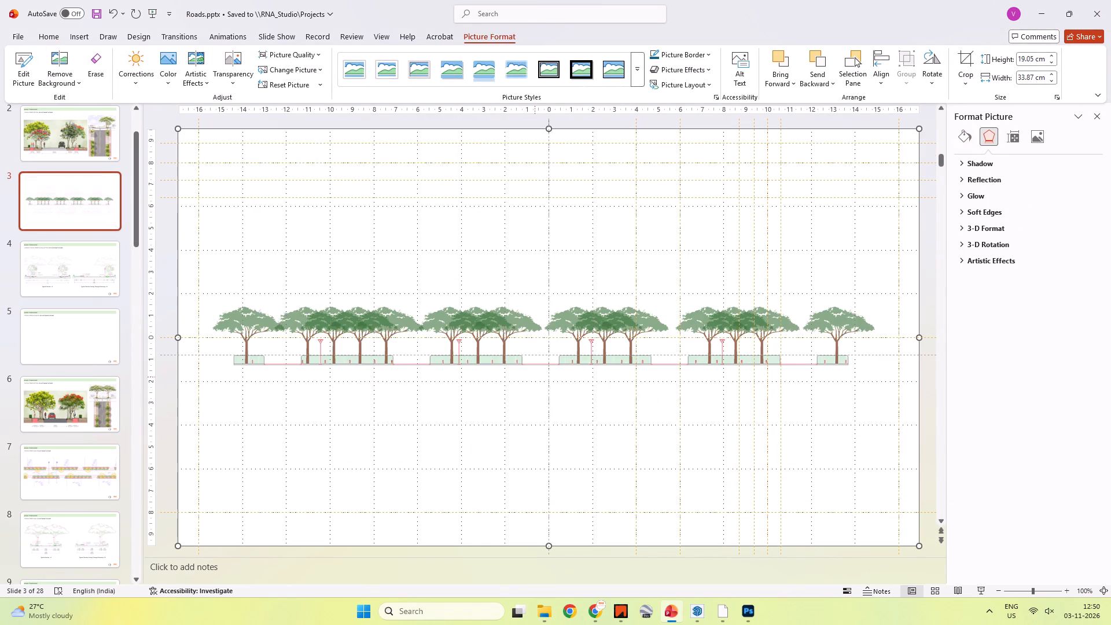
Crop the blank areas above and below the trees from the pasted elevation picture.
scroll(535, 375, "down", 3, "ctrl")
right_click(536, 375)
left_click(595, 409)
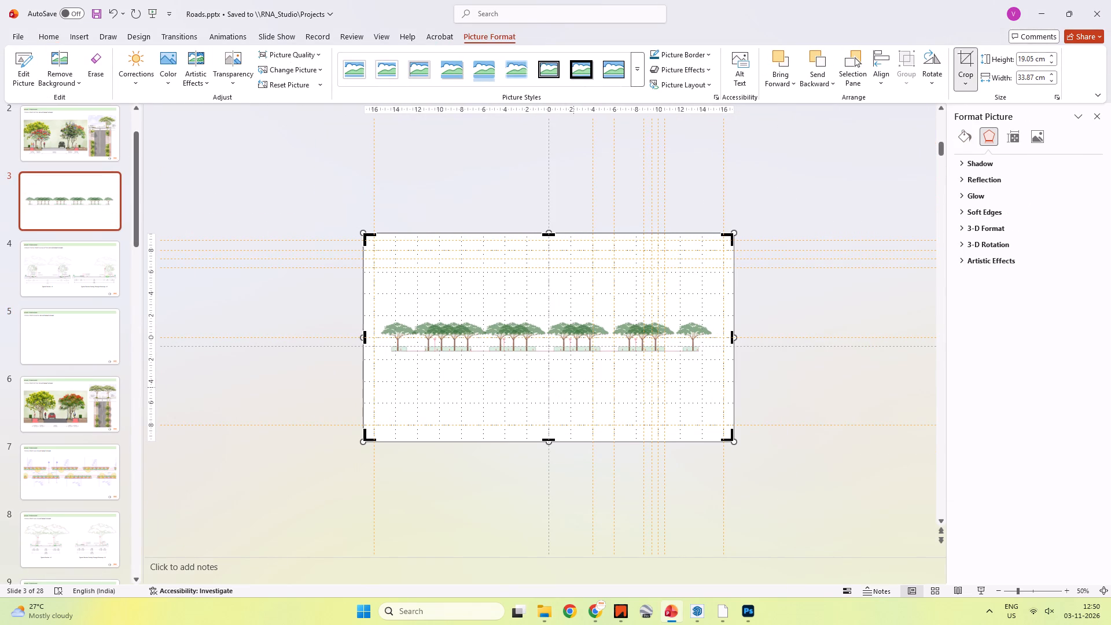
left_click_drag(548, 235, 544, 314)
left_click(546, 442)
left_click_drag(546, 440, 547, 377)
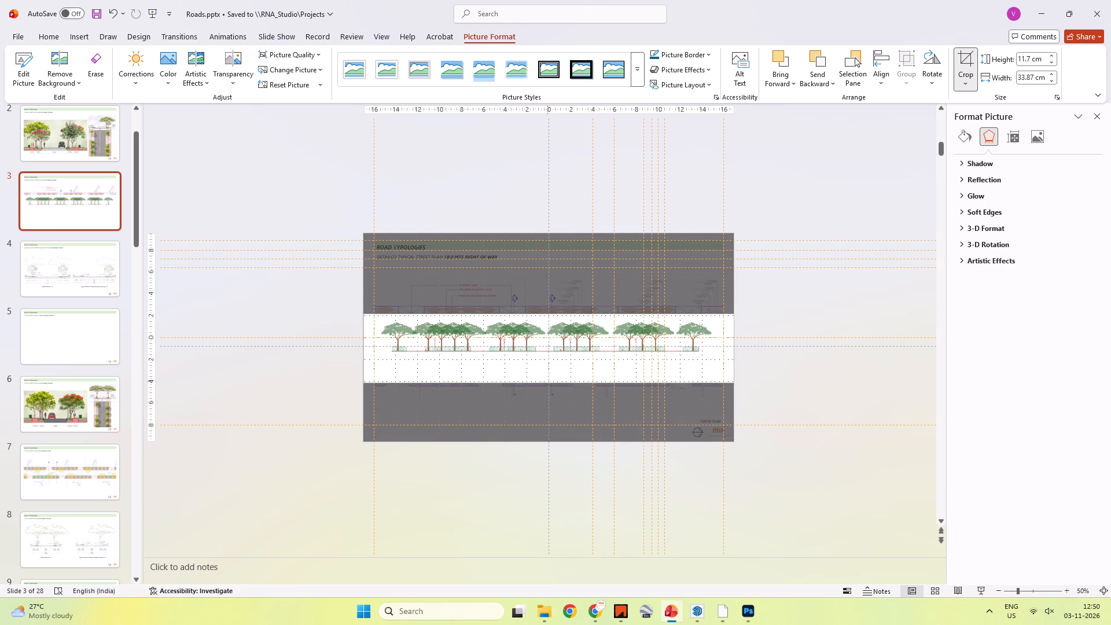
left_click_drag(547, 377, 548, 363)
left_click(854, 387)
Move the cropped elevation below the detailed street plan on slide 3.
left_click_drag(621, 331, 621, 374, "shift")
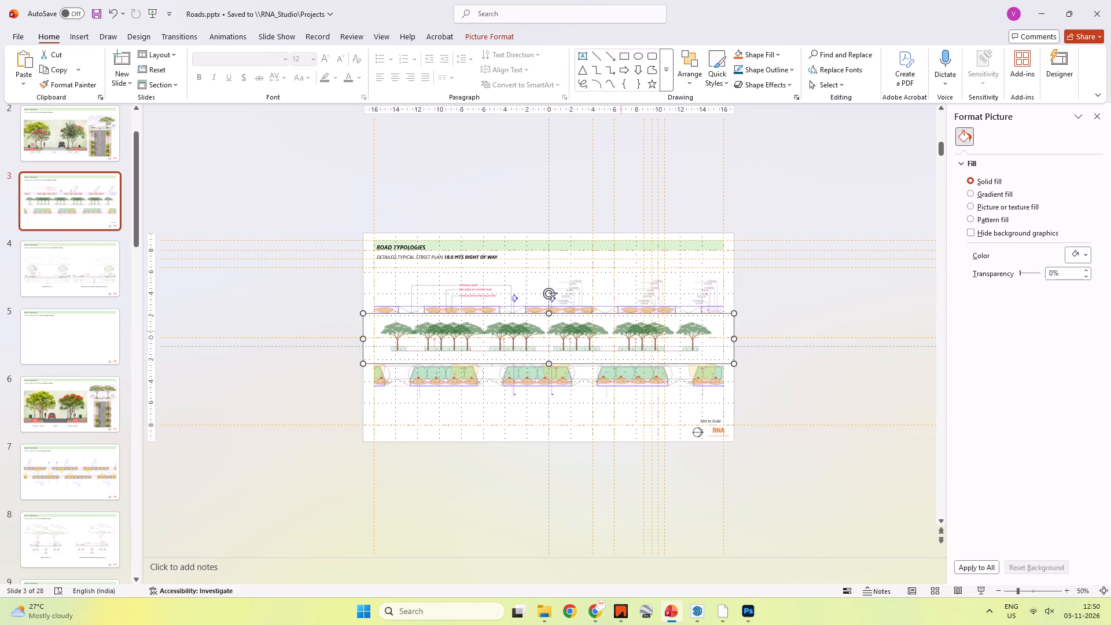
left_click_drag(621, 374, 623, 410, "shift")
Extend the street plan picture's crop leftward to its full extent, revealing the hidden planter bays beyond the slide edge.
left_click(575, 326)
right_click(575, 326)
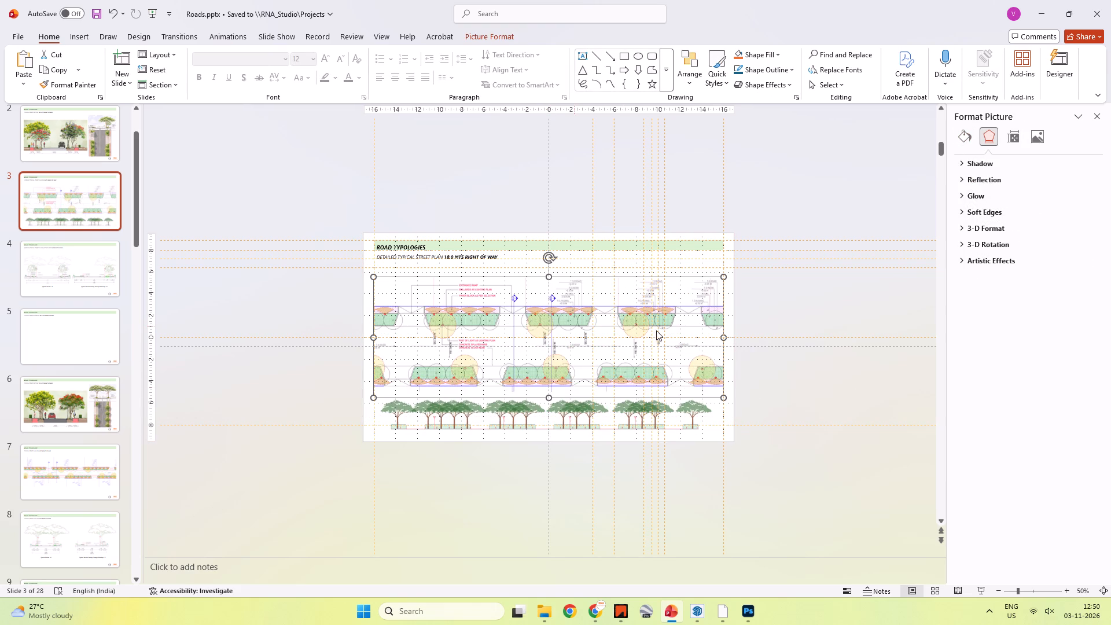
left_click(636, 347)
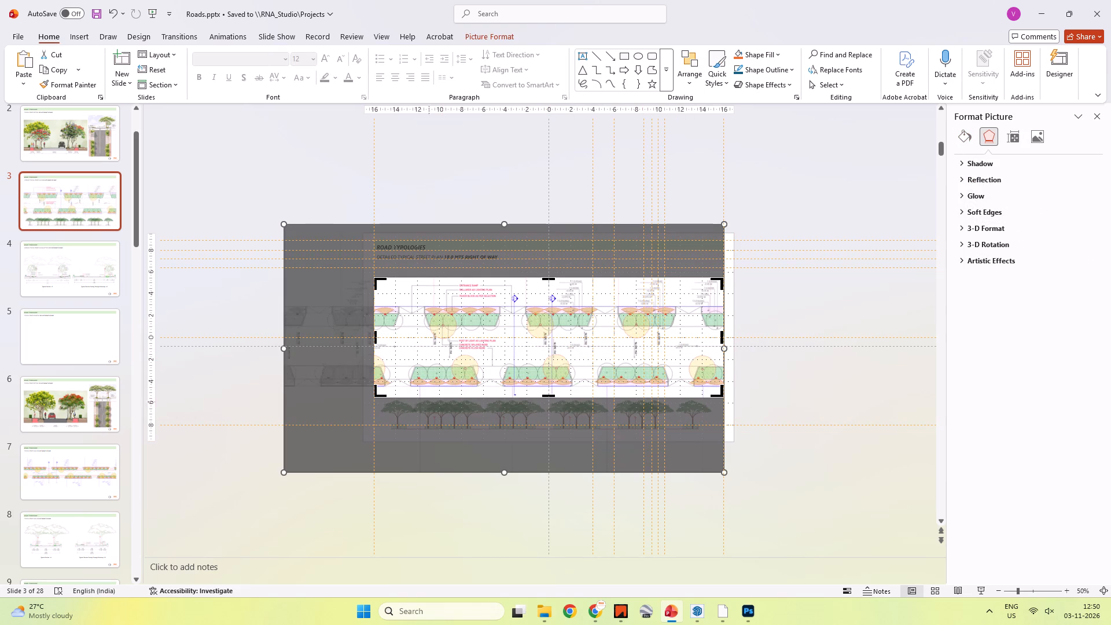
left_click(376, 339)
left_click_drag(376, 339, 283, 337)
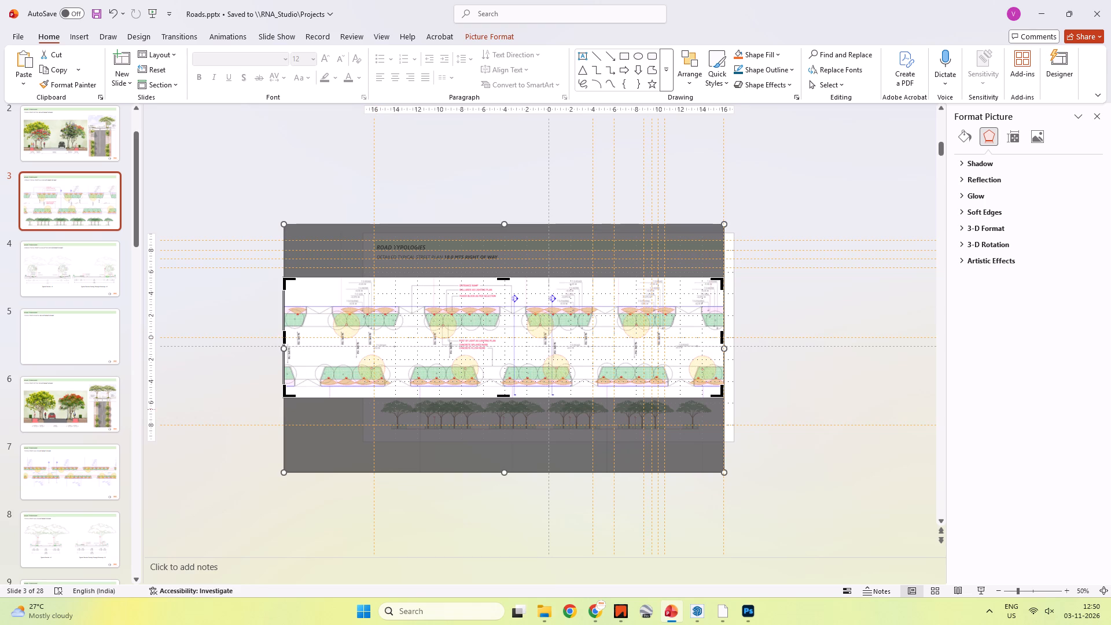
key("ctrl+z")
scroll(293, 355, "up", 4, "shift")
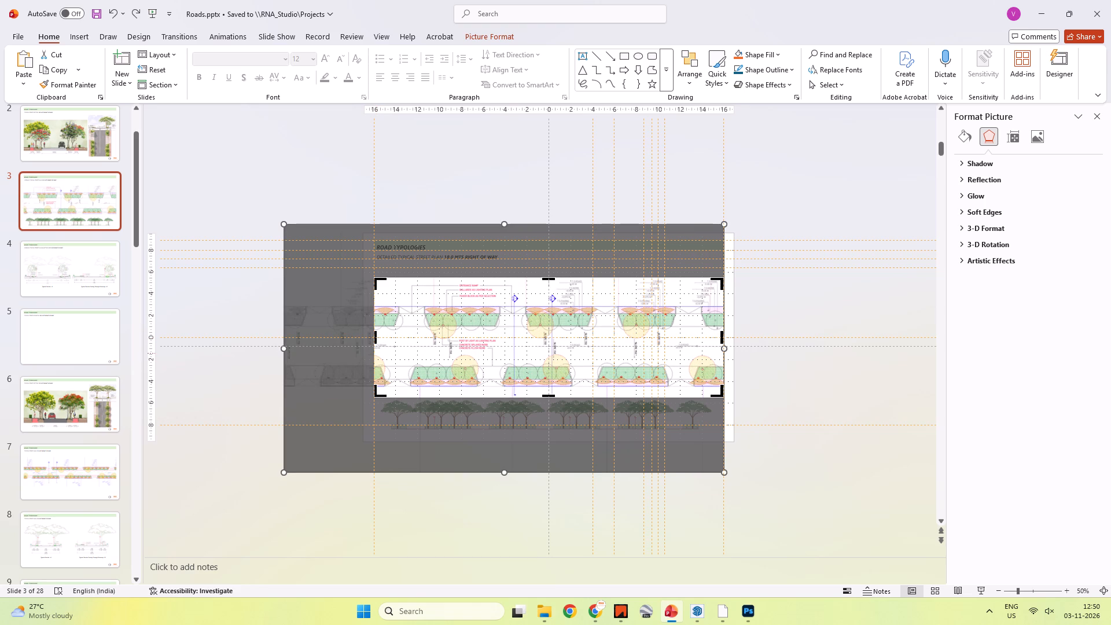
scroll(251, 356, "up", 2, "ctrl")
left_click_drag(304, 341, 193, 328)
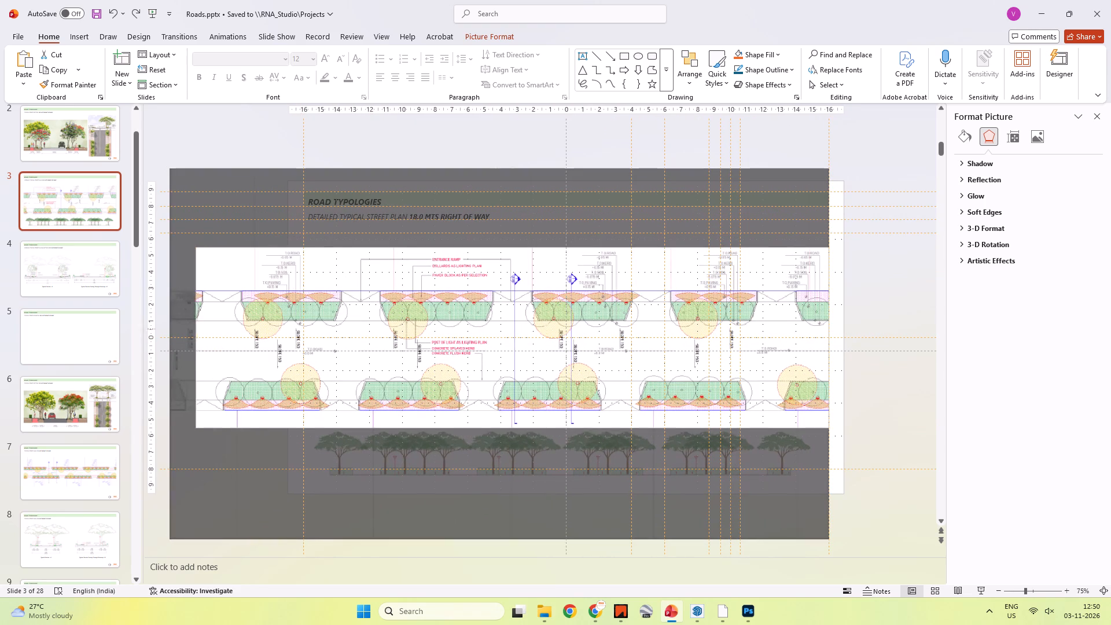
left_click_drag(193, 328, 170, 314)
left_click(222, 147)
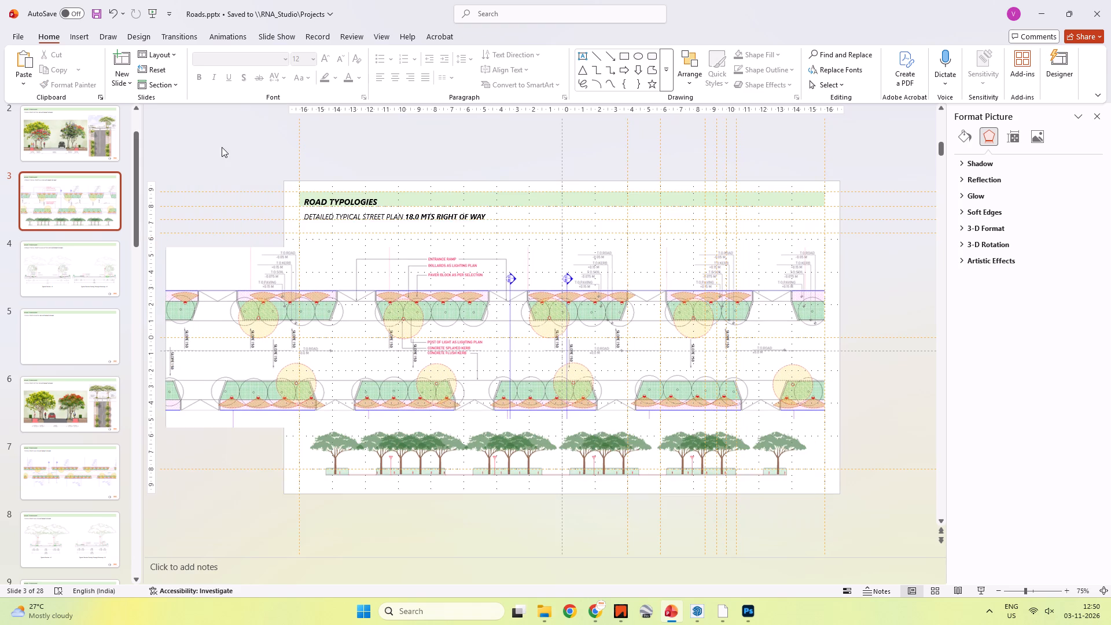
Shift the tree elevation right and enlarge it proportionally beyond the slide's left edge to match the plan's planter spacing.
scroll(588, 378, "down", 1, "ctrl")
left_click(551, 433)
left_click_drag(606, 435, 593, 437)
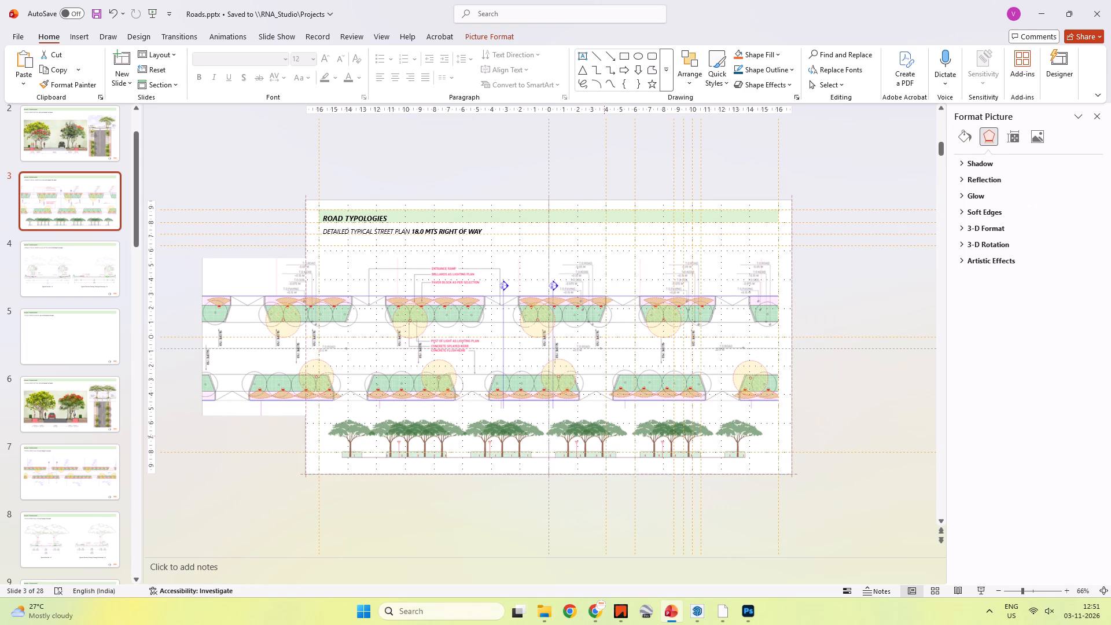
left_click_drag(593, 437, 638, 436)
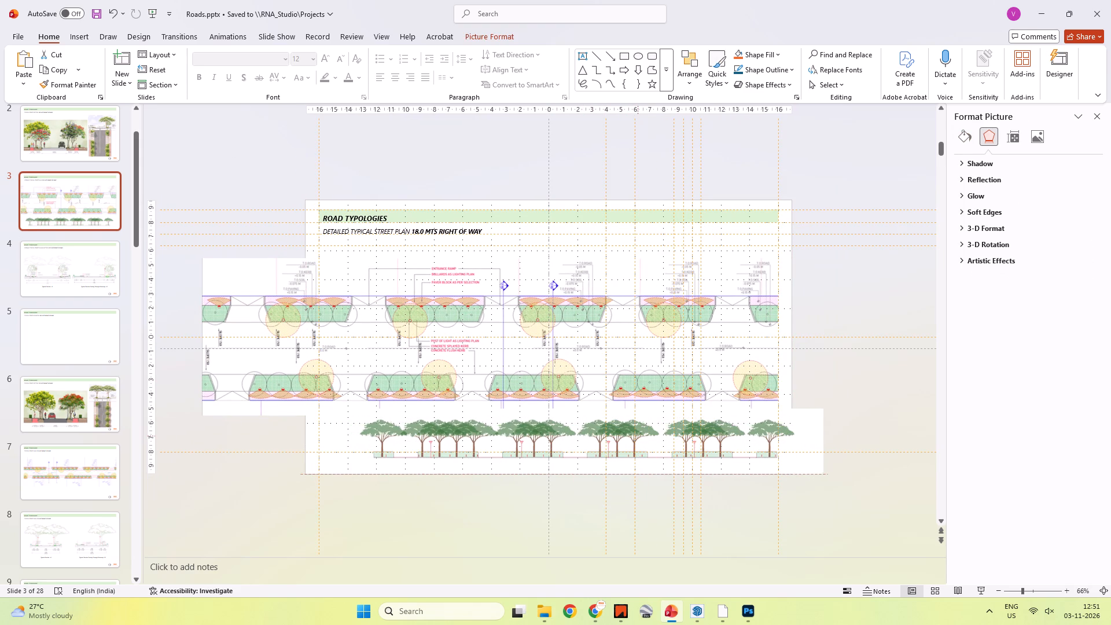
left_click_drag(638, 436, 639, 436)
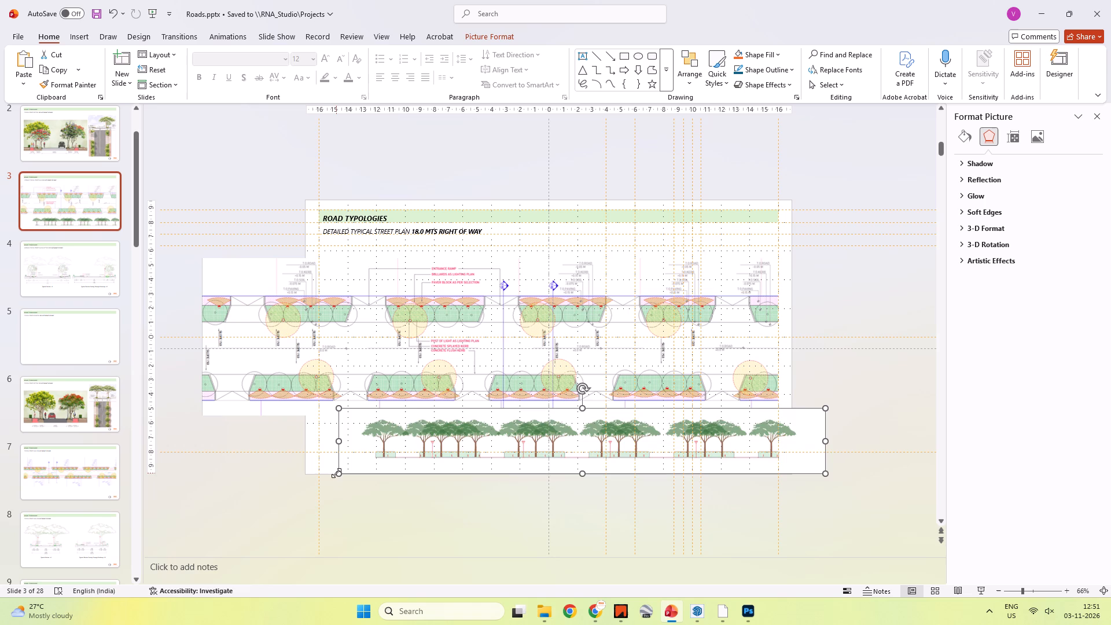
left_click_drag(336, 473, 182, 387)
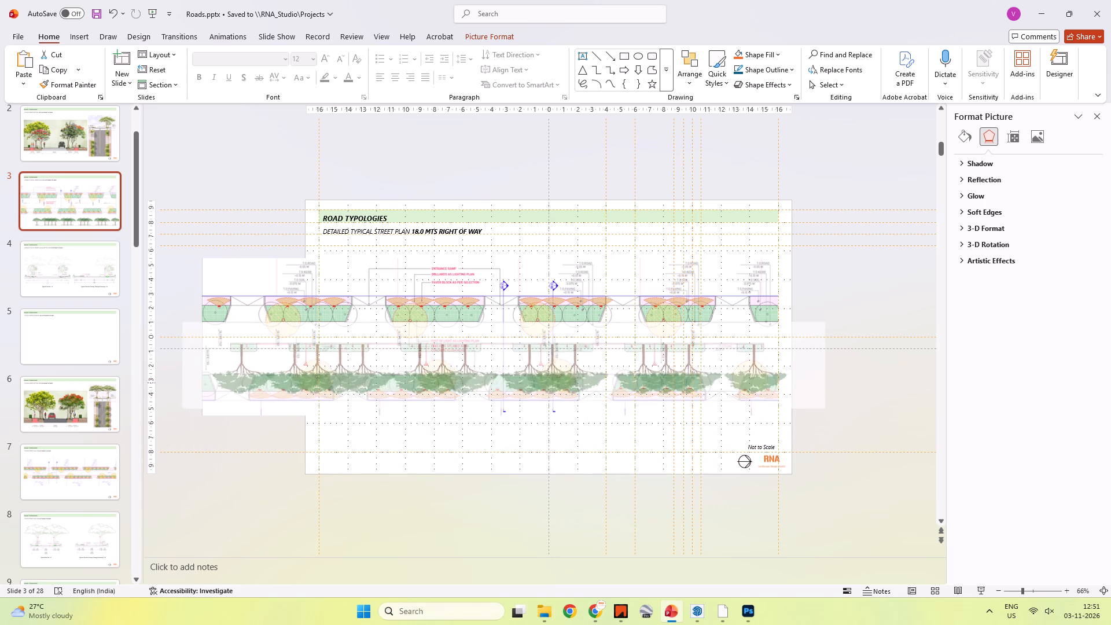
left_click_drag(182, 387, 190, 502)
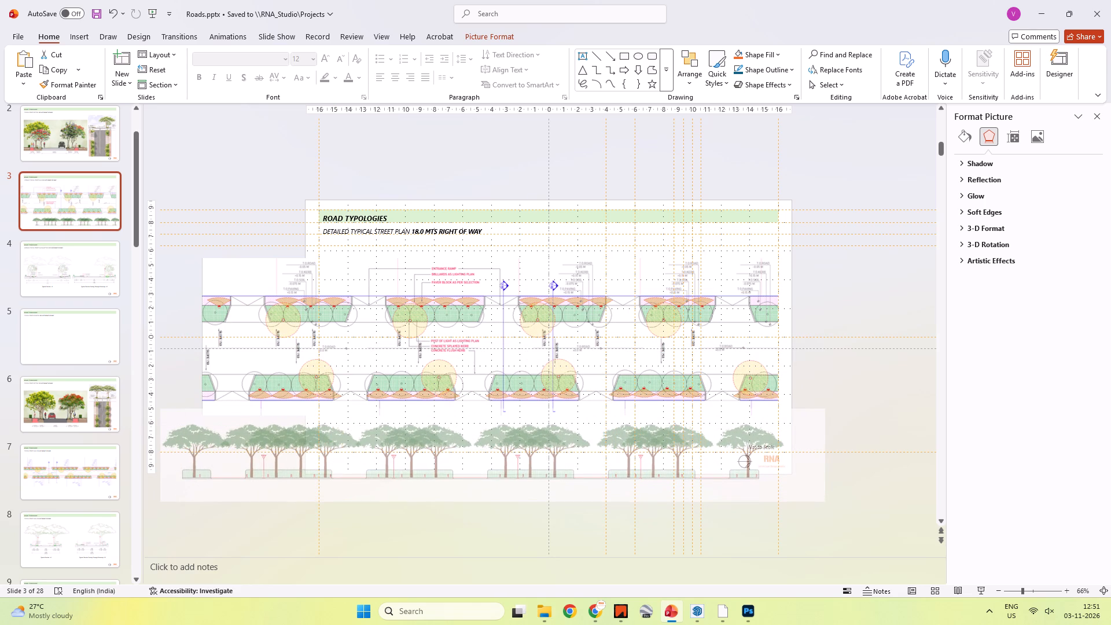
left_click_drag(190, 502, 197, 499)
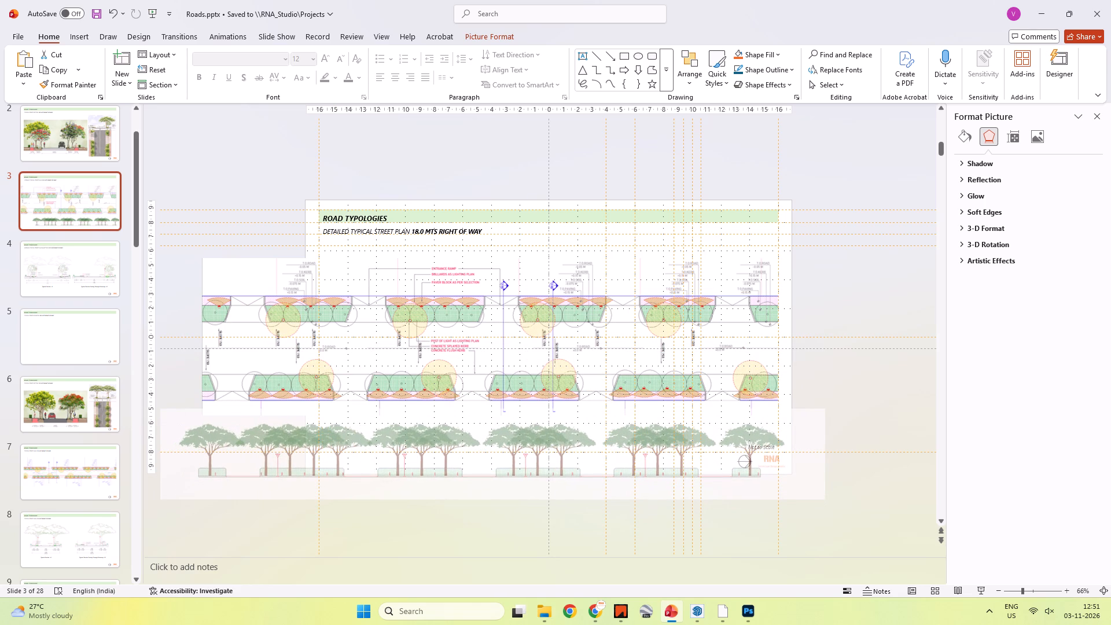
left_click_drag(197, 499, 184, 496)
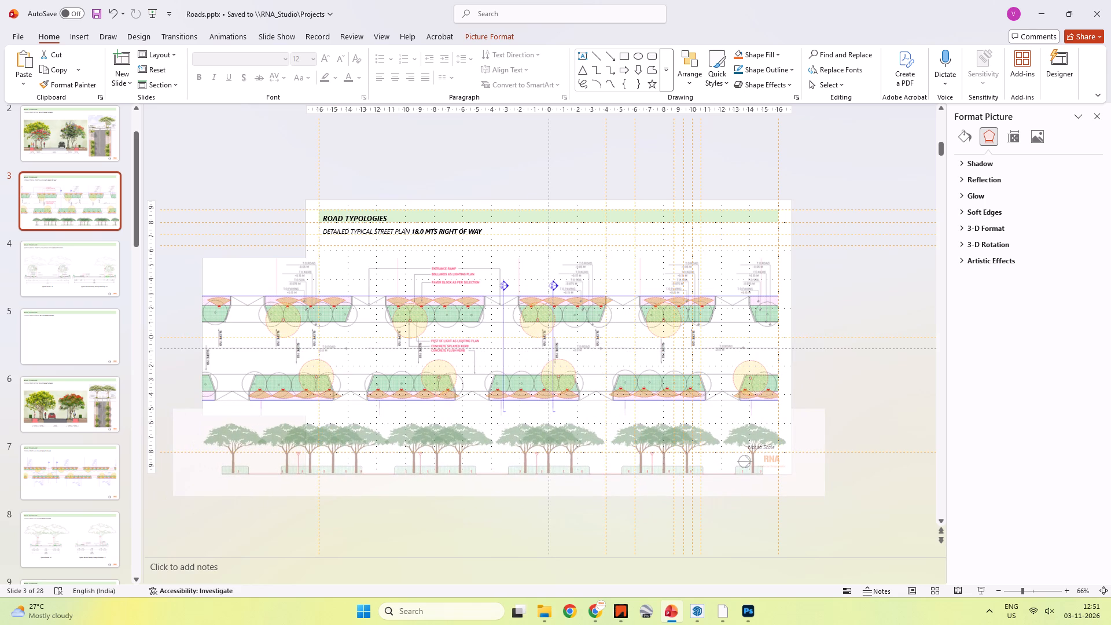
left_click_drag(184, 496, 181, 499)
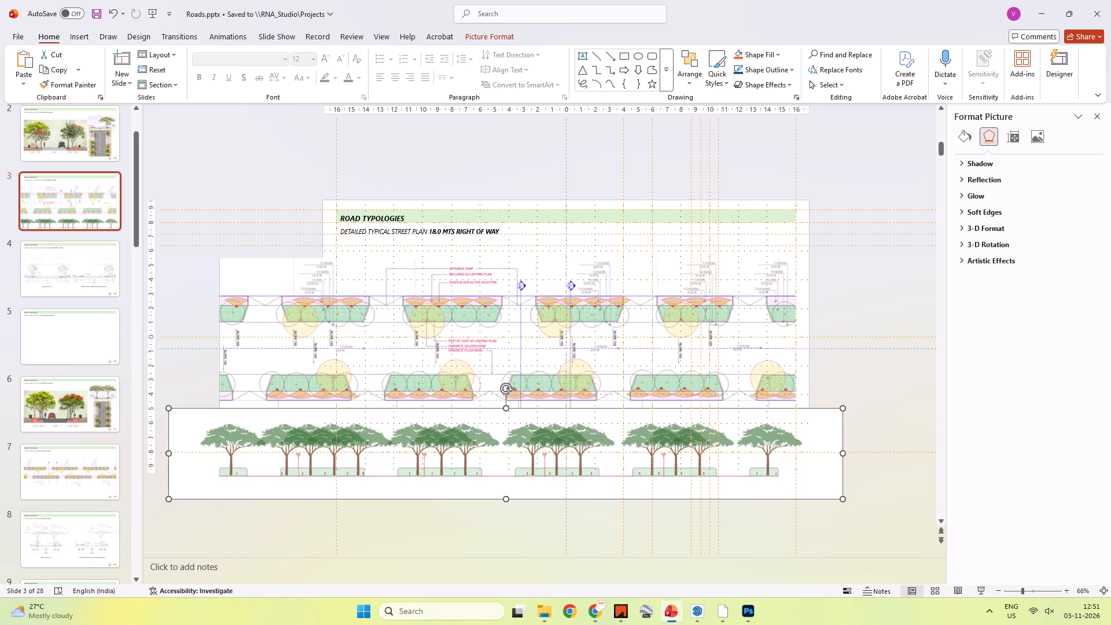
Crop both ends of the enlarged elevation to line up with the left and right ends of the street plan.
left_click(227, 410)
right_click(229, 407)
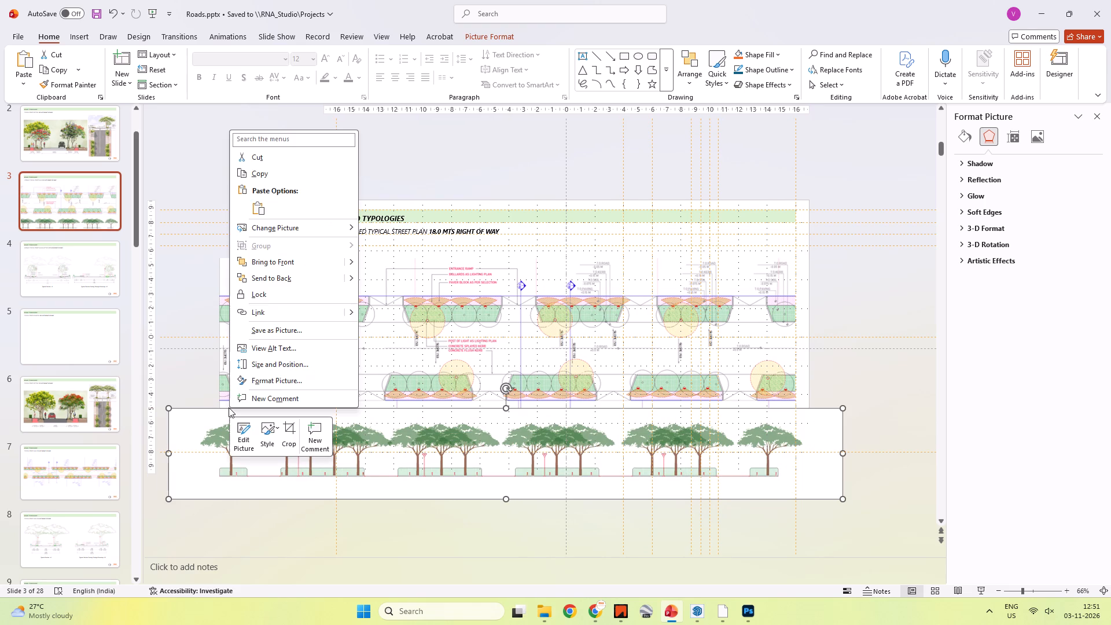
left_click(290, 433)
left_click_drag(173, 380, 197, 377)
key("ctrl+z")
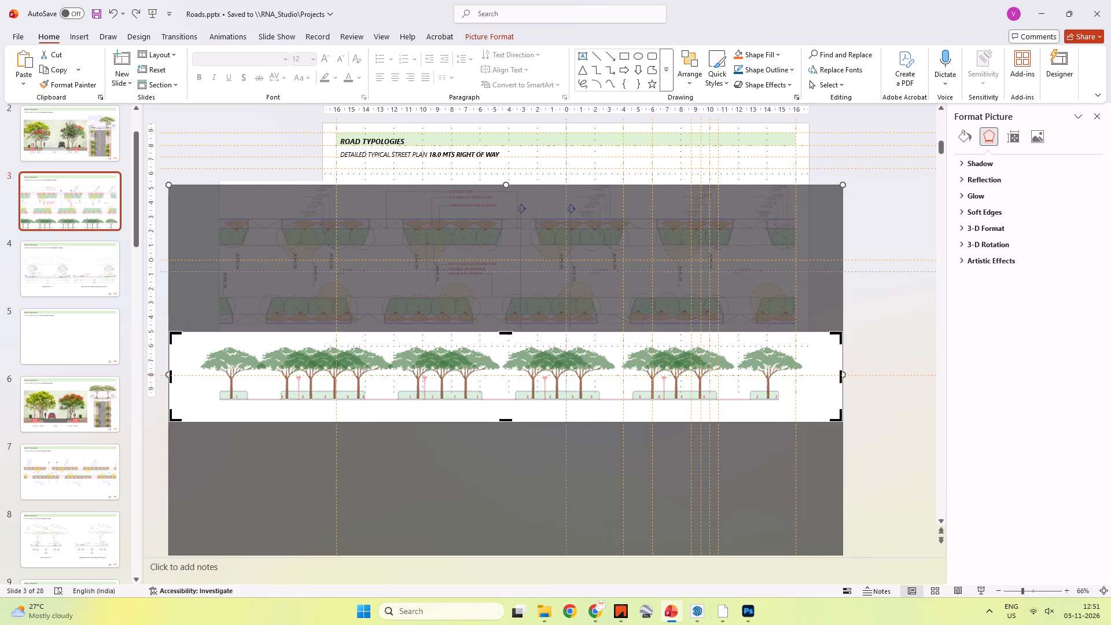
left_click_drag(171, 374, 216, 329)
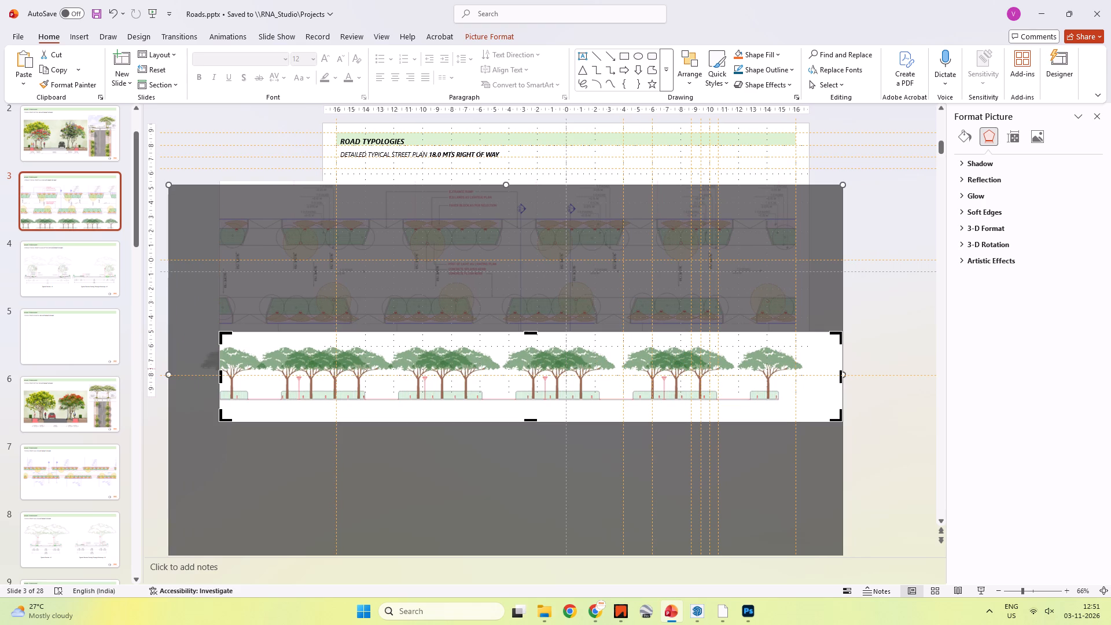
left_click(276, 385, "shift")
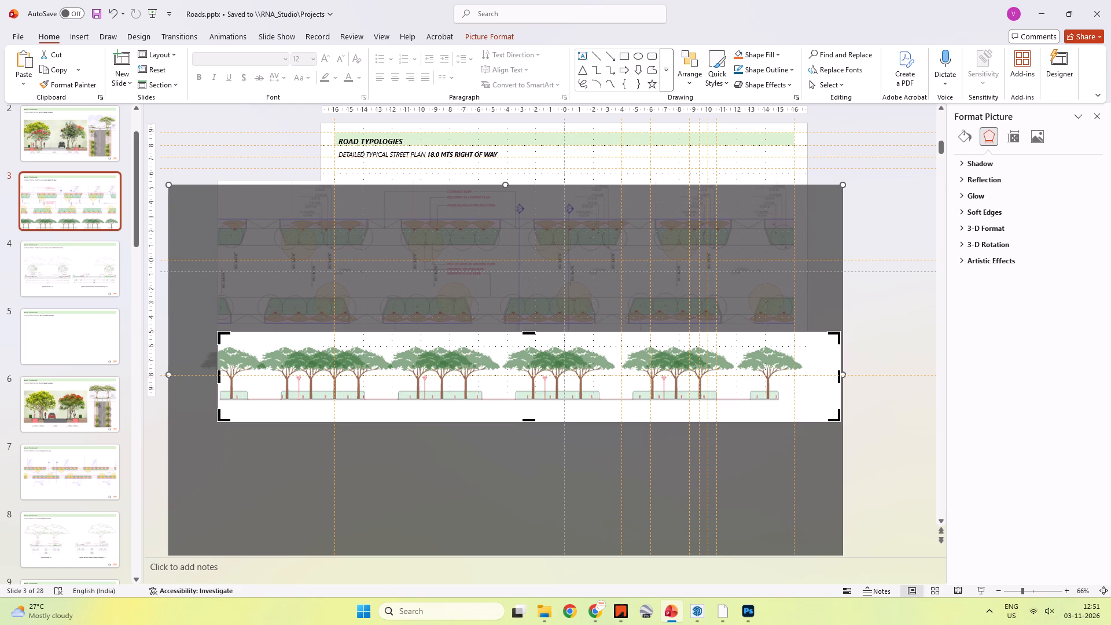
left_click_drag(838, 377, 795, 361)
left_click(876, 179)
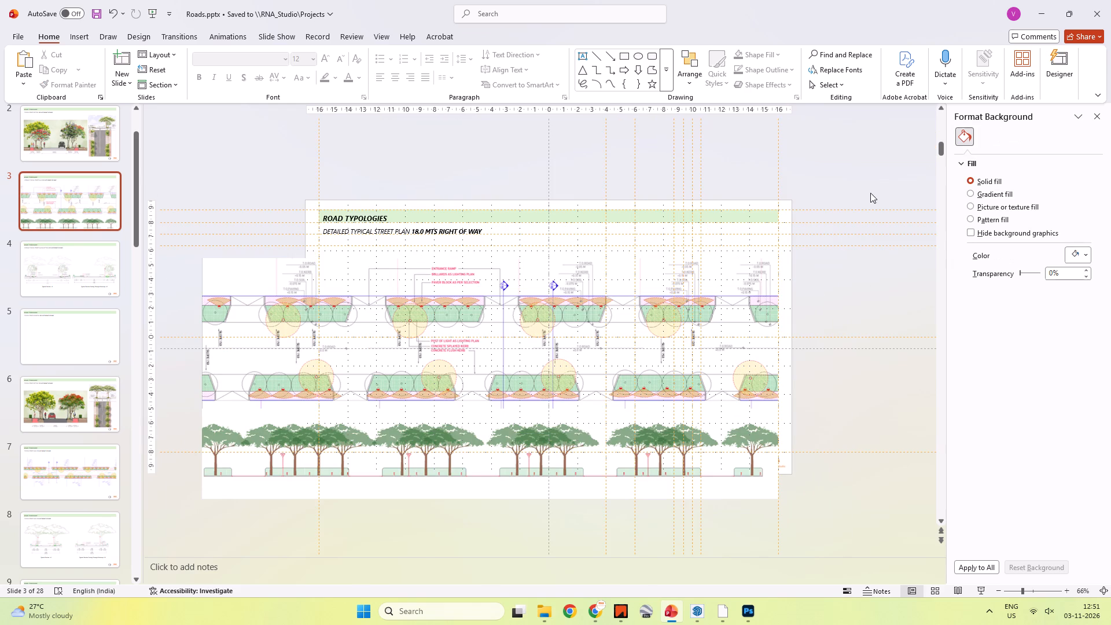
Move the central vertical guide to 15.20 on the right side of the slide as an alignment reference.
left_click(624, 433)
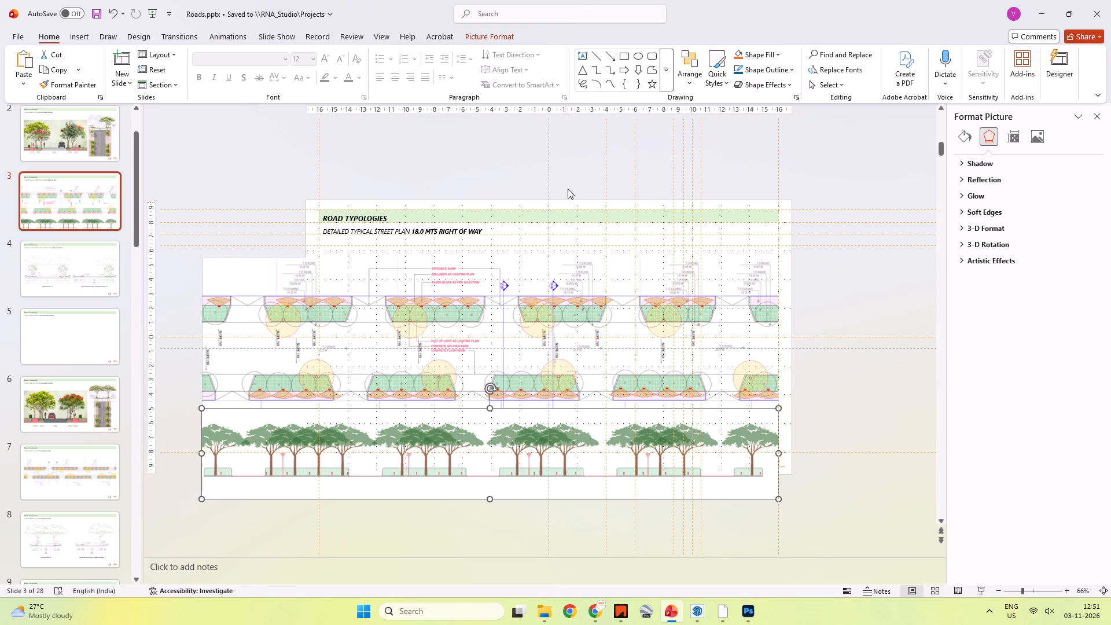
left_click_drag(548, 181, 595, 192)
left_click_drag(595, 192, 767, 181)
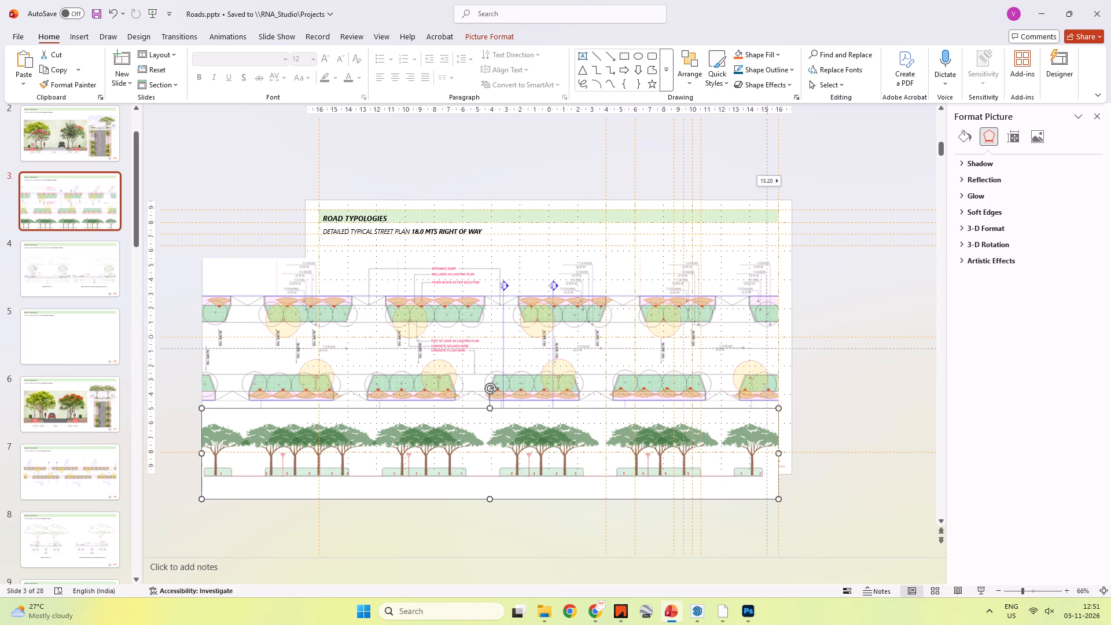
left_click_drag(767, 181, 767, 181)
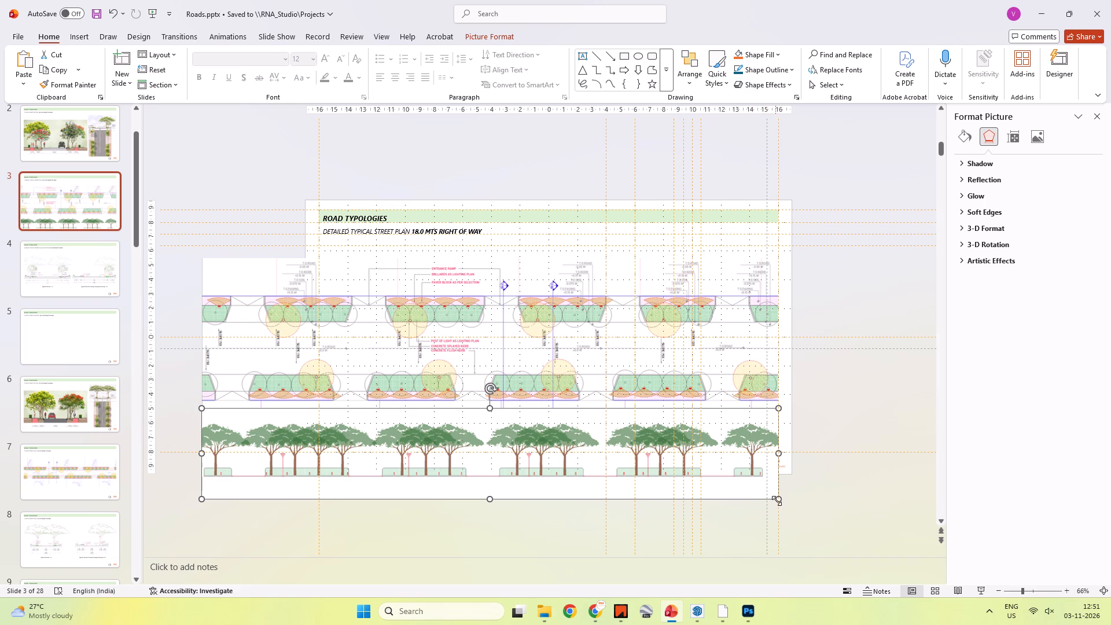
Enlarge the elevation slightly from its lower right corner so its planters line up with those in the plan above.
left_click(777, 501, "ctrl")
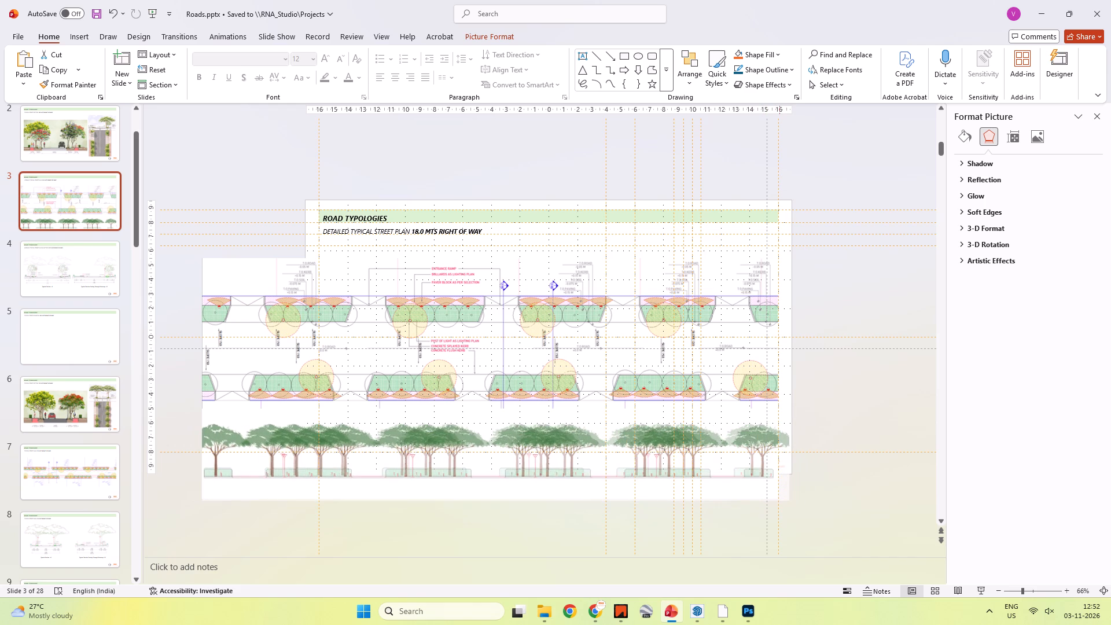
key("ctrl+z")
left_click_drag(778, 499, 786, 502)
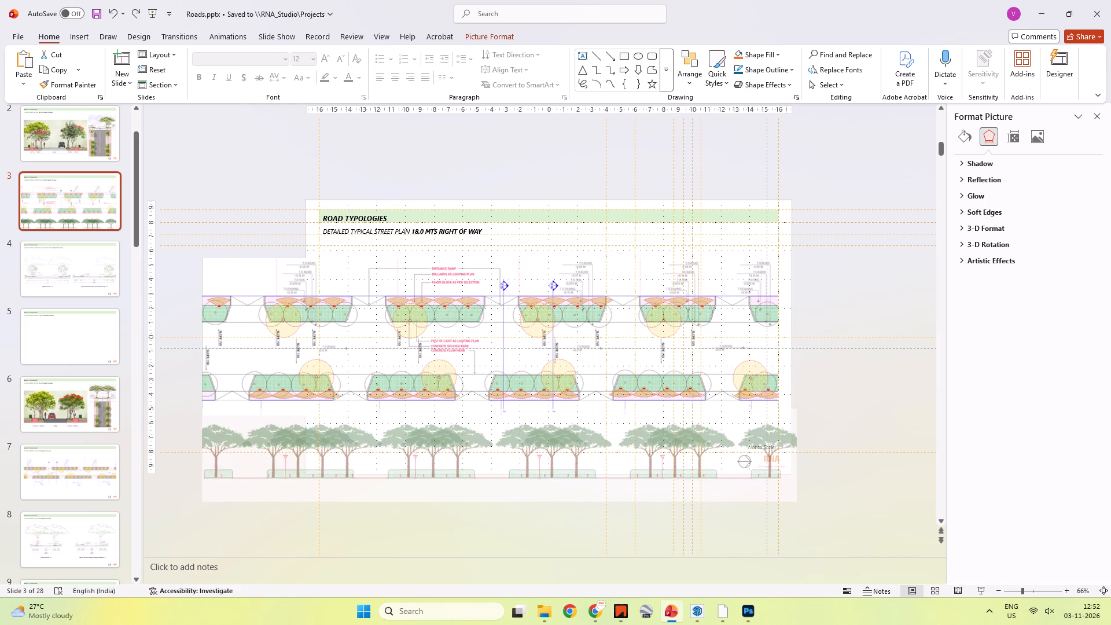
left_click_drag(786, 502, 785, 501)
scroll(785, 501, "up", 2, "ctrl")
left_click_drag(755, 552, 793, 550)
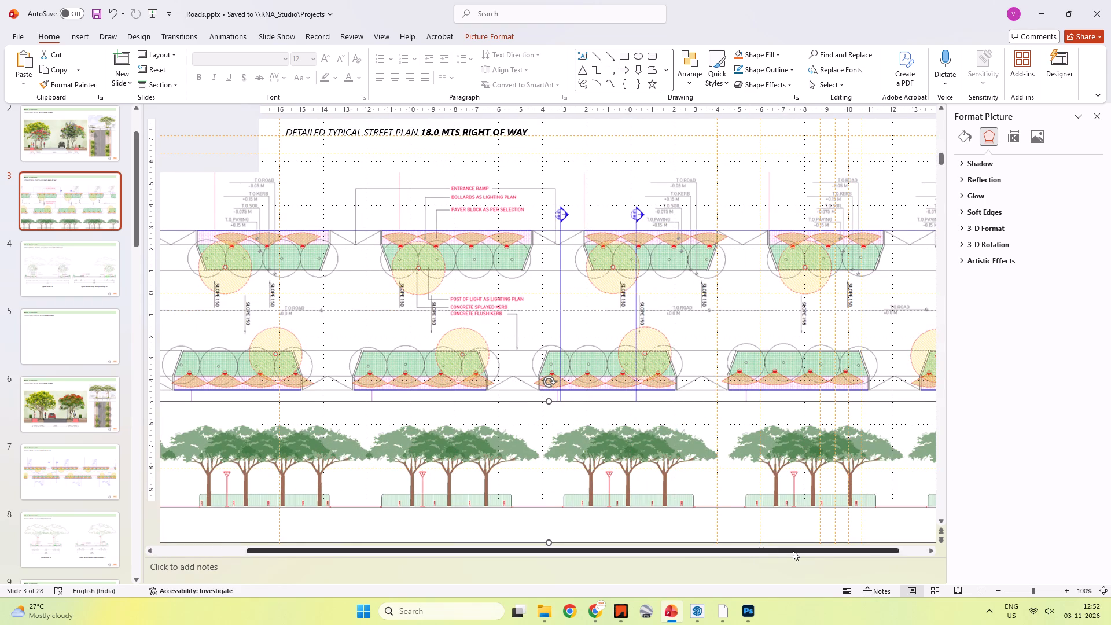
left_click_drag(793, 550, 794, 550)
left_click_drag(748, 548, 783, 550)
scroll(708, 451, "down", 2, "ctrl")
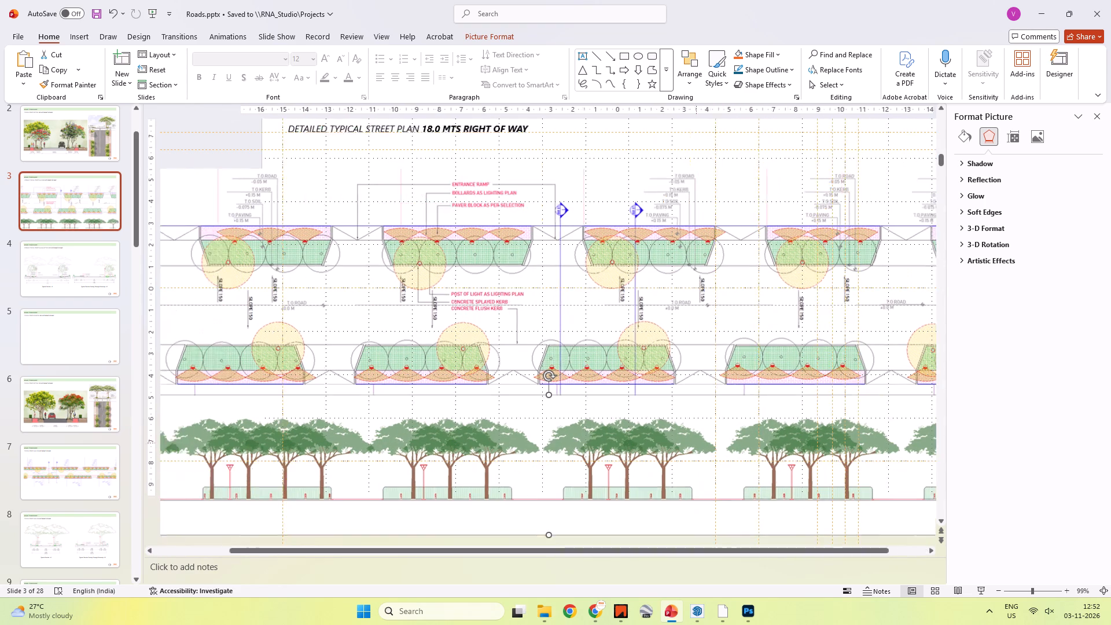
left_click_drag(840, 526, 844, 526)
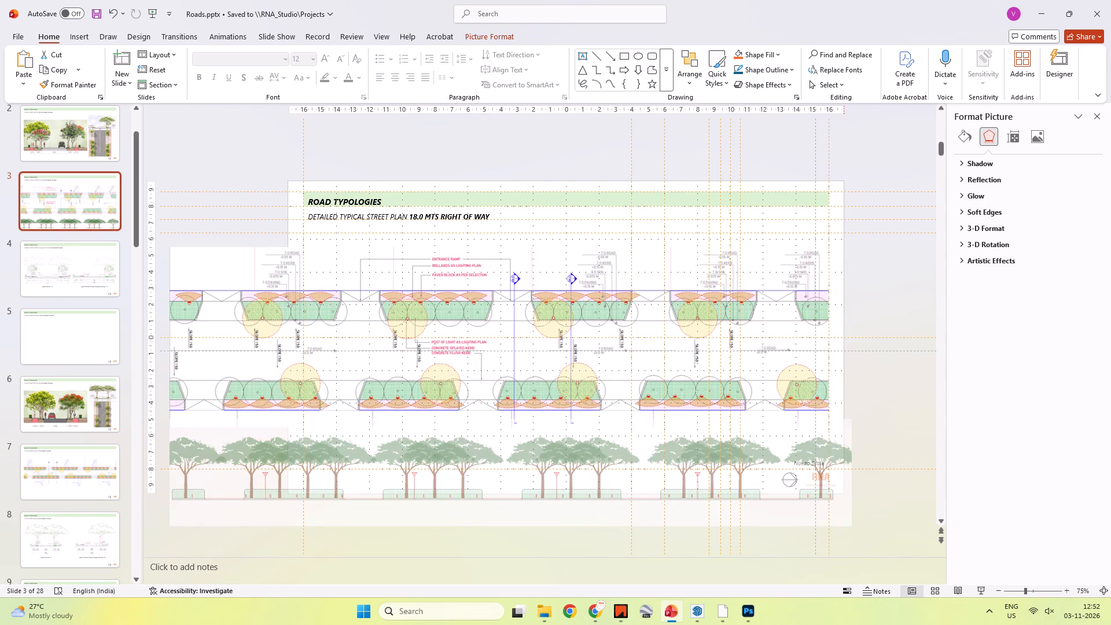
left_click_drag(844, 526, 845, 517)
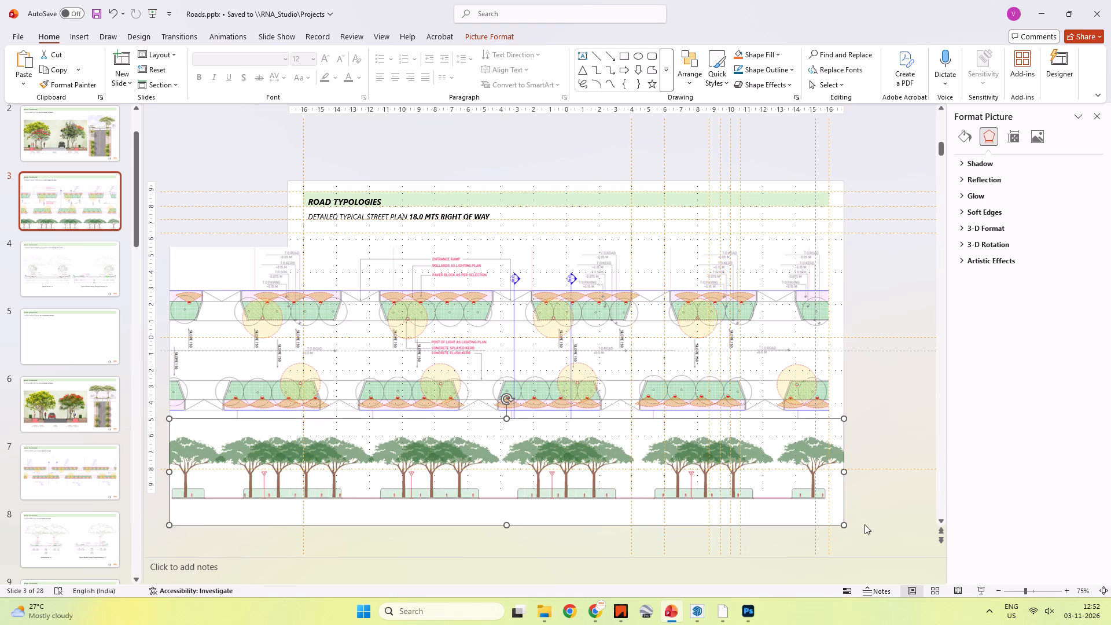
Nudge the elevation slightly to the right to refine its alignment with the street plan.
key("Right")
key("Right")
key("Right")
key("Right")
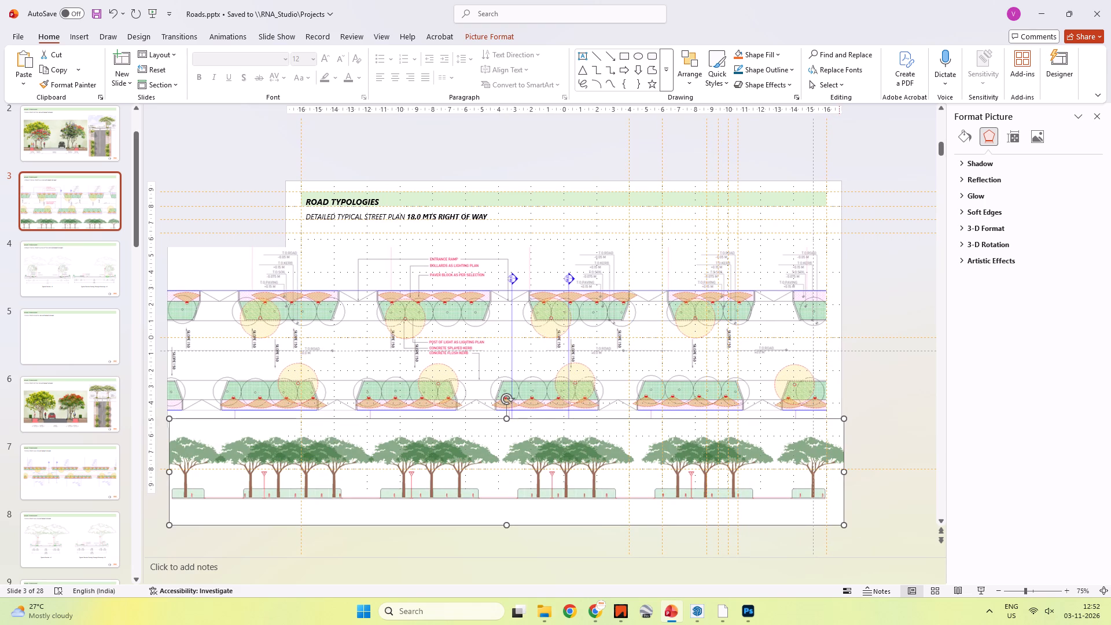
key("Right")
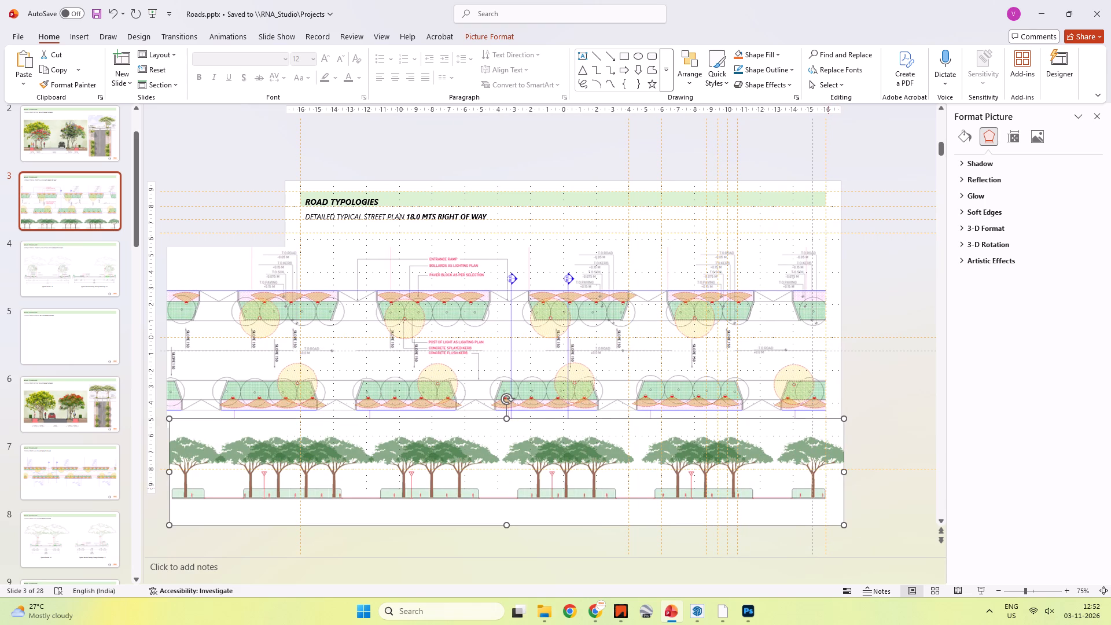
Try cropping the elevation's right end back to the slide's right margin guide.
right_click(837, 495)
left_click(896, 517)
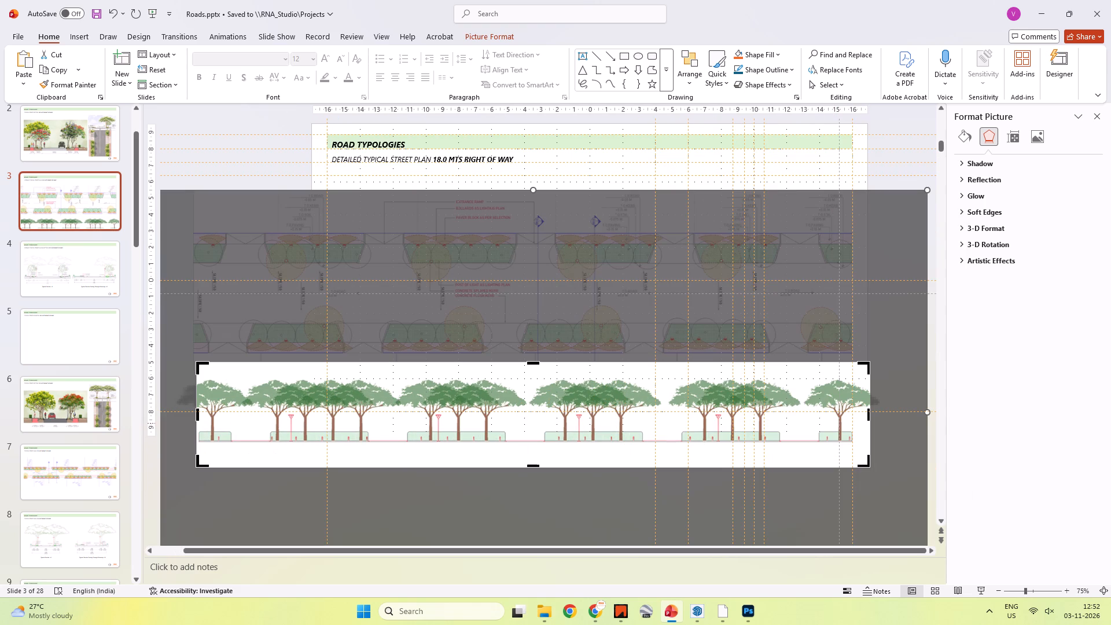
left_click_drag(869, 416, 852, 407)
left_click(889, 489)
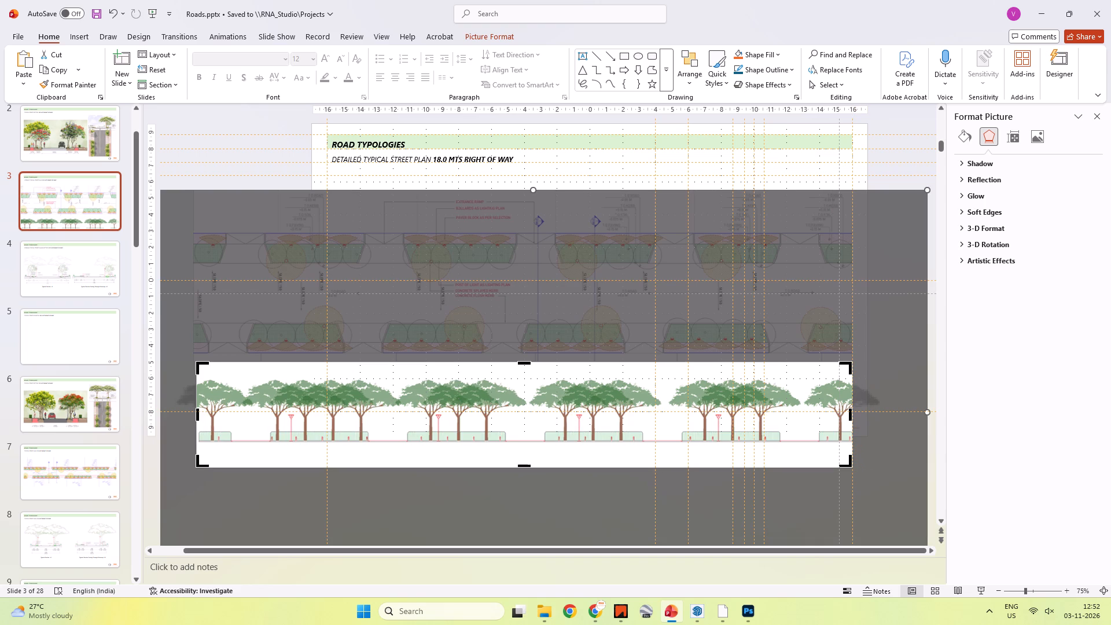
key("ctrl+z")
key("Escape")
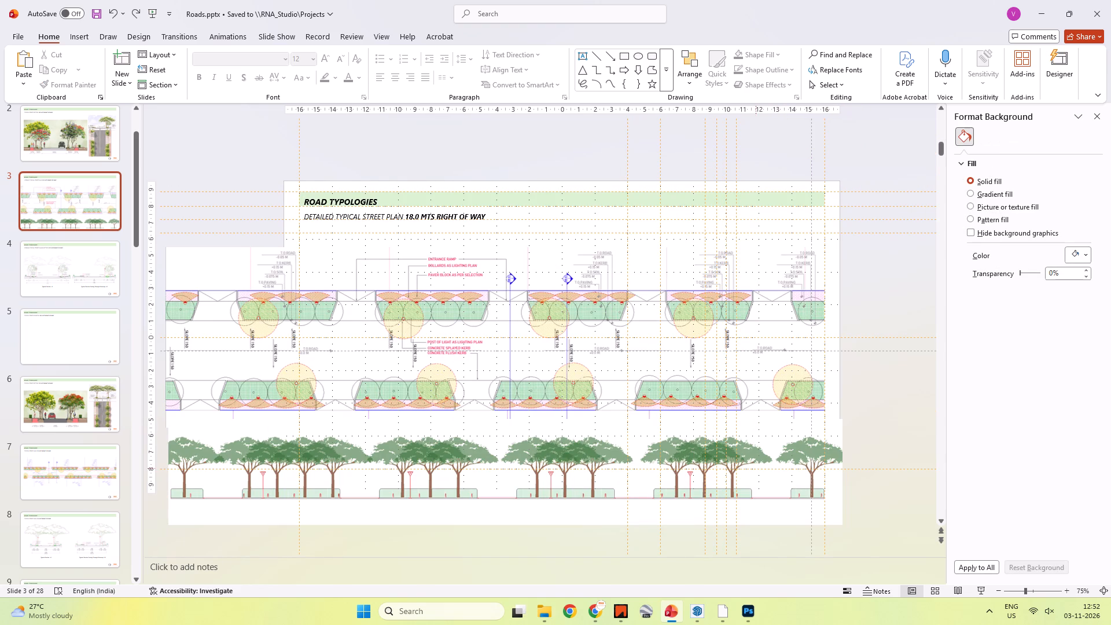
Stretch the elevation slightly from its lower-left corner so its left end lines up with the plan's left edge.
left_click(869, 391)
scroll(733, 413, "down", 1, "ctrl")
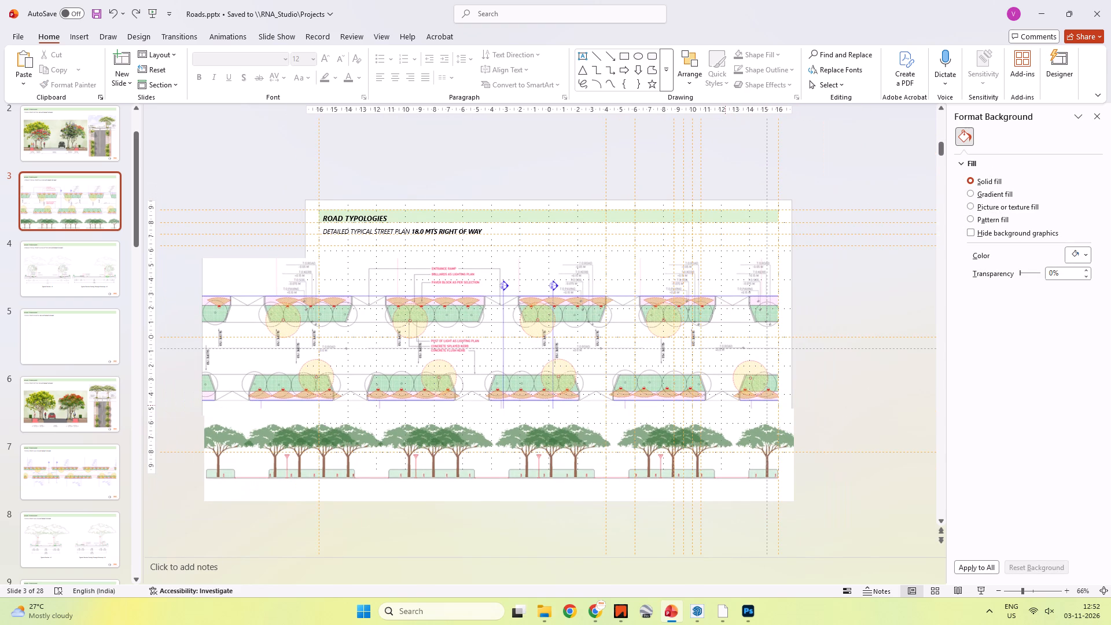
left_click(698, 428)
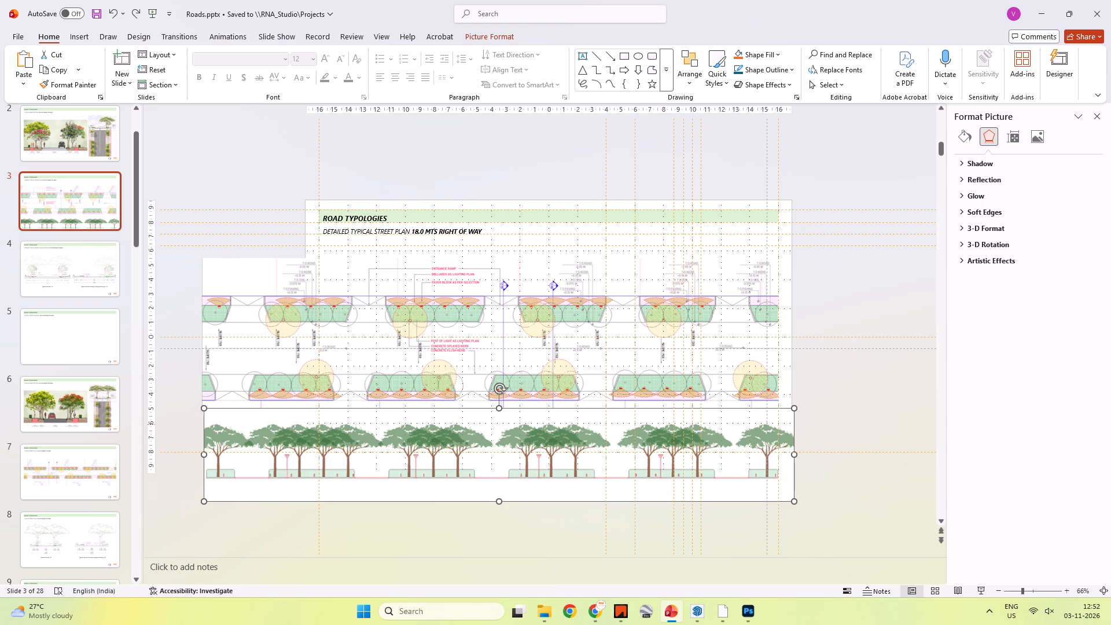
left_click(240, 426)
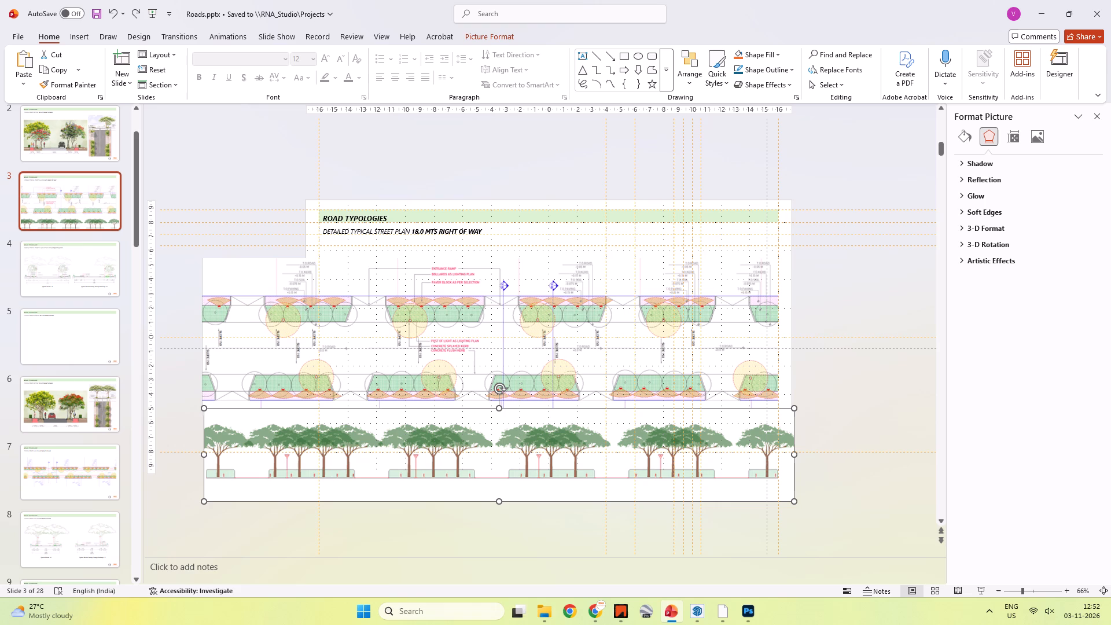
left_click(203, 503)
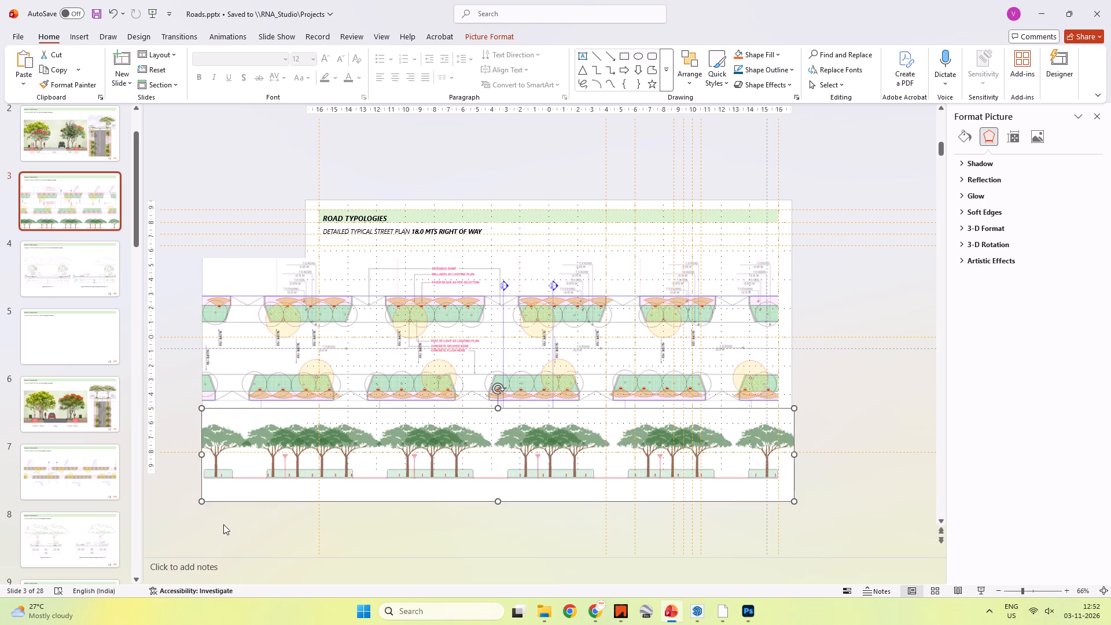
left_click(237, 542)
Crop the elevation's left end to the slide's left margin guide.
right_click(248, 471)
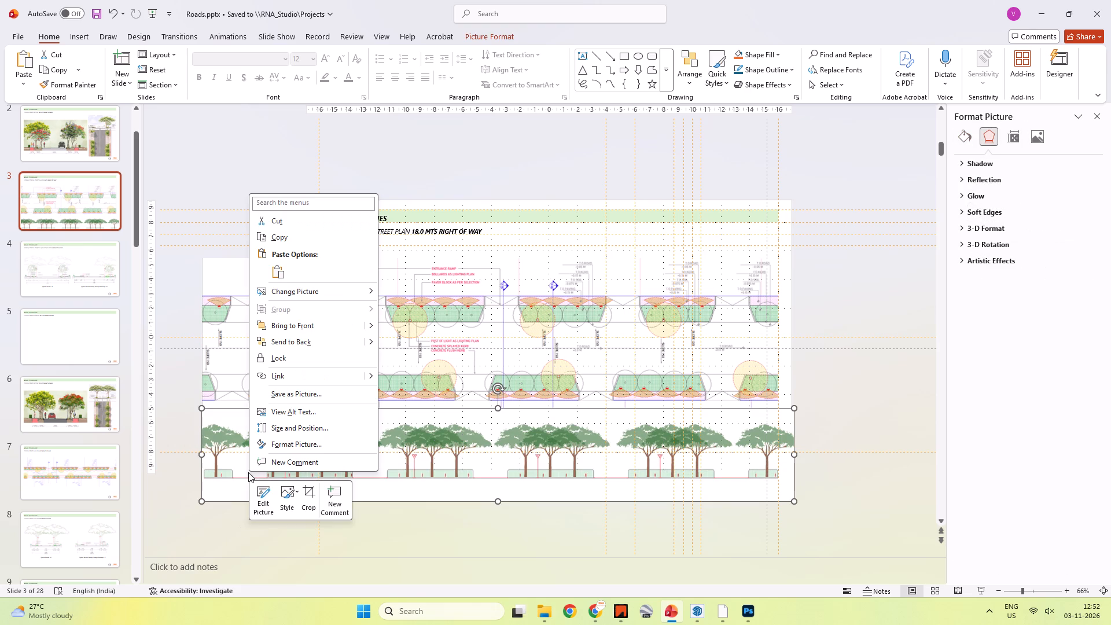
left_click(306, 502)
left_click_drag(220, 376, 308, 370)
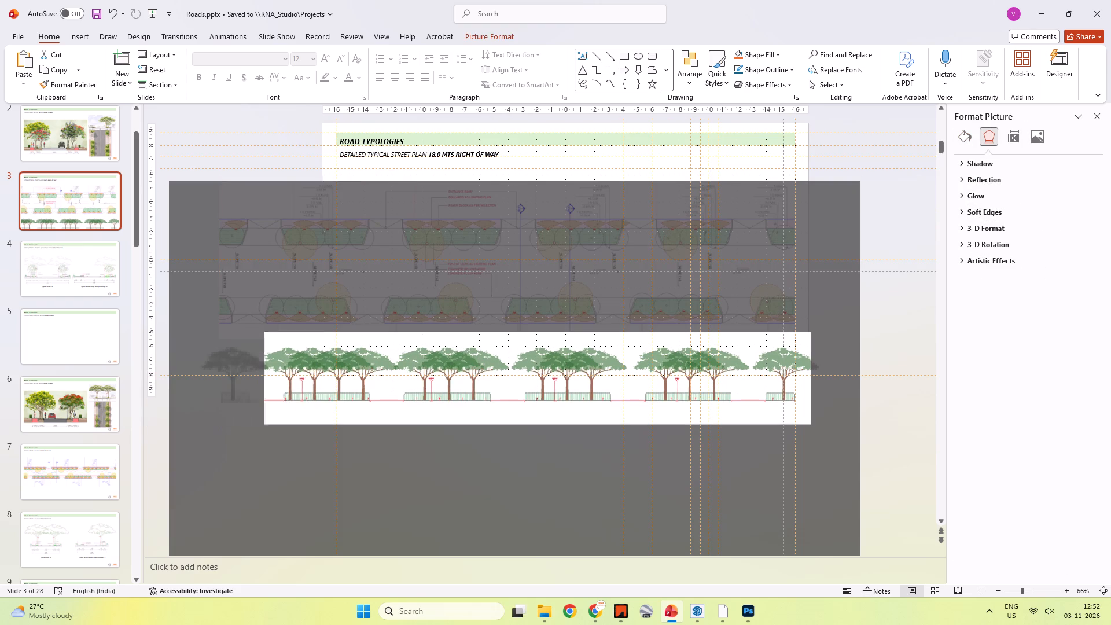
left_click_drag(308, 370, 335, 365)
left_click(264, 271)
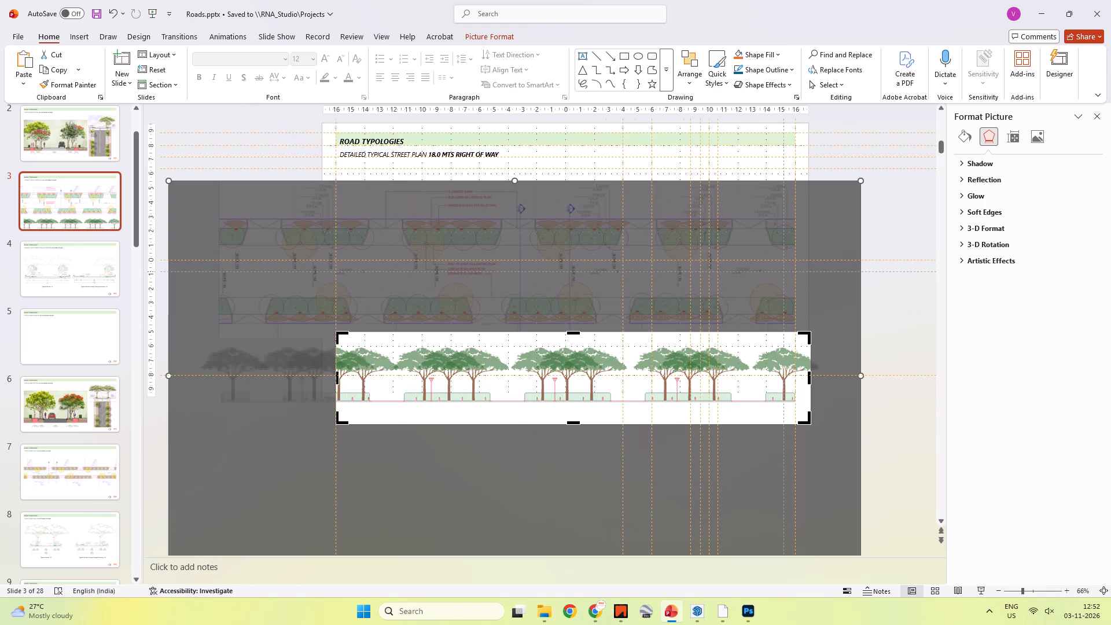
key("Escape")
Crop the street plan's left end to the slide's left margin guide.
left_click(264, 323)
right_click(264, 323)
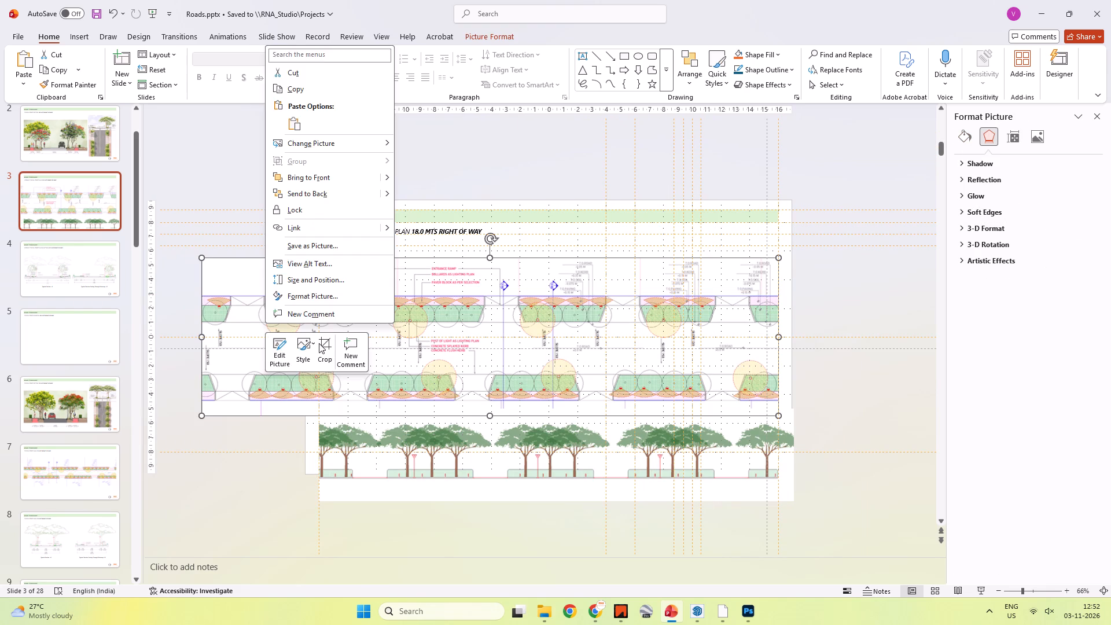
left_click(326, 347)
left_click_drag(204, 338, 318, 325)
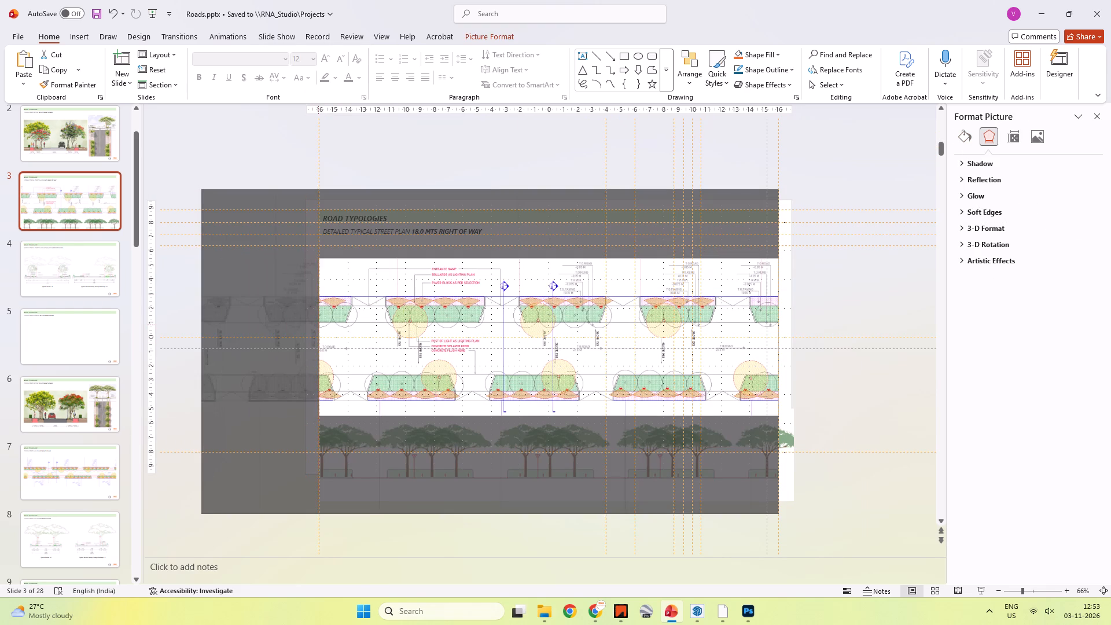
left_click_drag(318, 325, 319, 325)
left_click(230, 169)
Move the street plan up to the guide below the subtitle and bring the elevation up beneath it.
left_click(487, 347)
left_click_drag(520, 351, 520, 342, "shift")
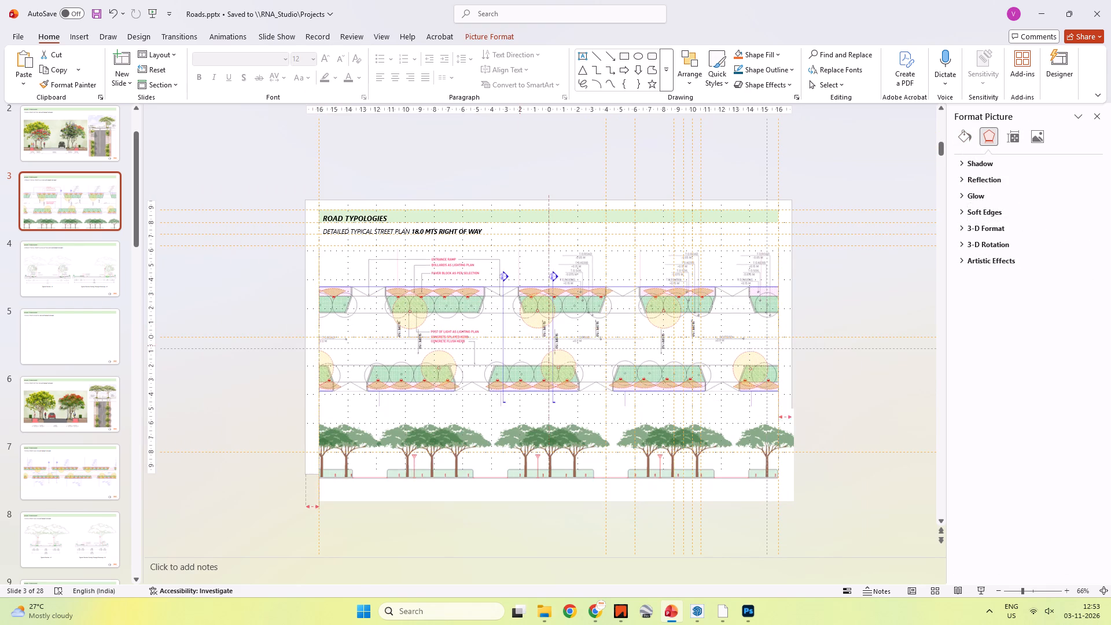
left_click_drag(520, 342, 519, 339, "shift")
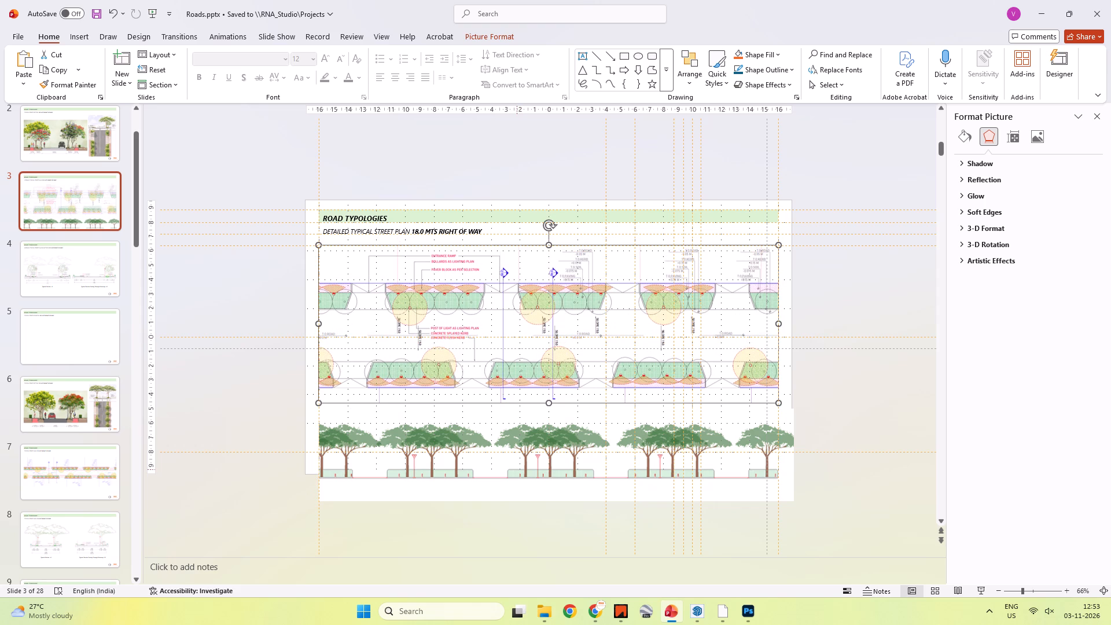
left_click(516, 469)
left_click_drag(520, 454, 520, 436, "shift")
Crop the blank space below the elevation's ground line and above its tree canopies.
right_click(520, 436)
left_click(575, 461)
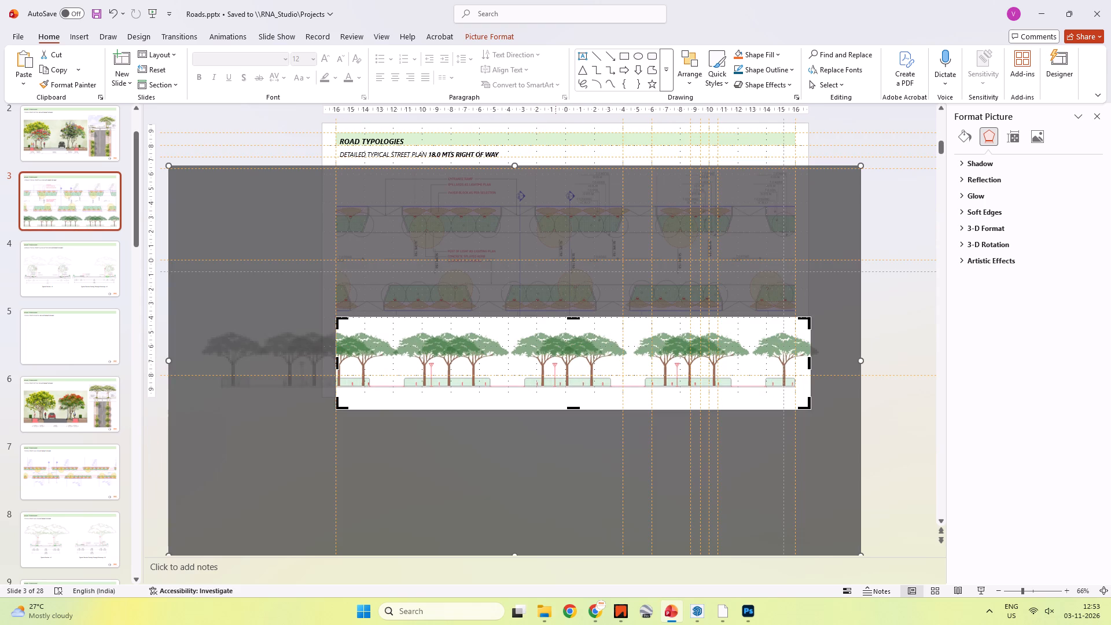
left_click_drag(575, 409, 573, 389)
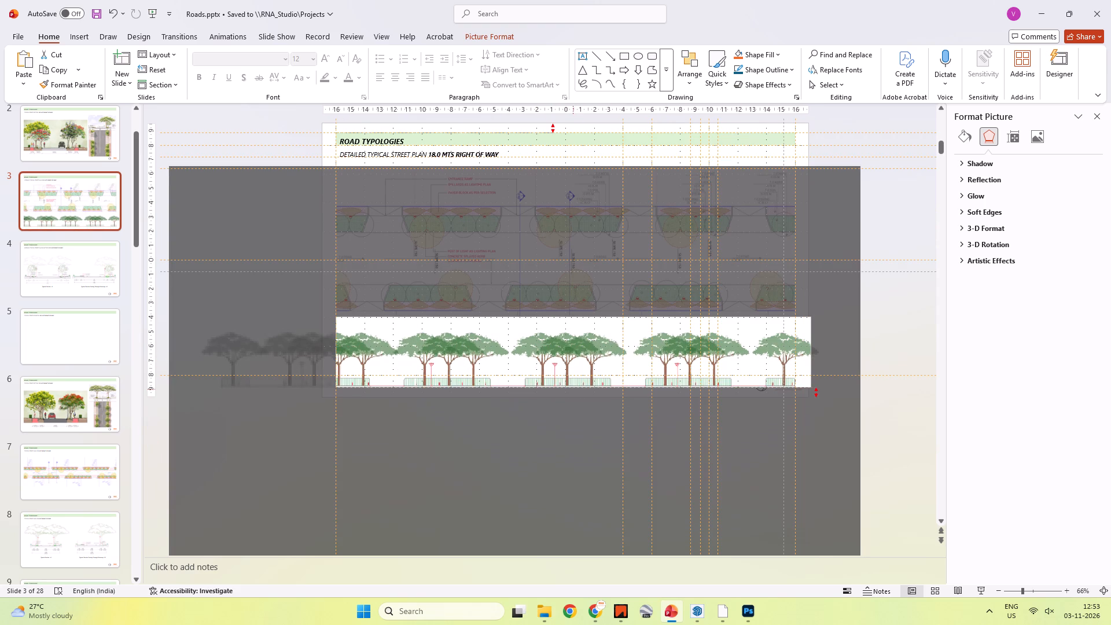
left_click_drag(573, 389, 572, 389)
scroll(599, 403, "up", 6, "ctrl")
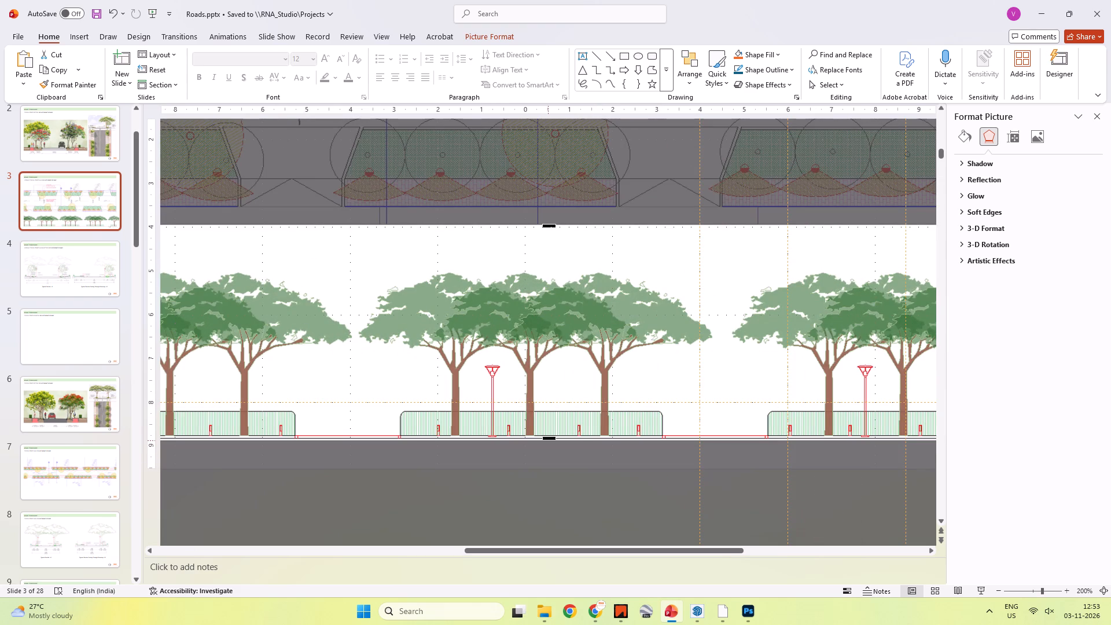
left_click_drag(550, 437, 550, 446)
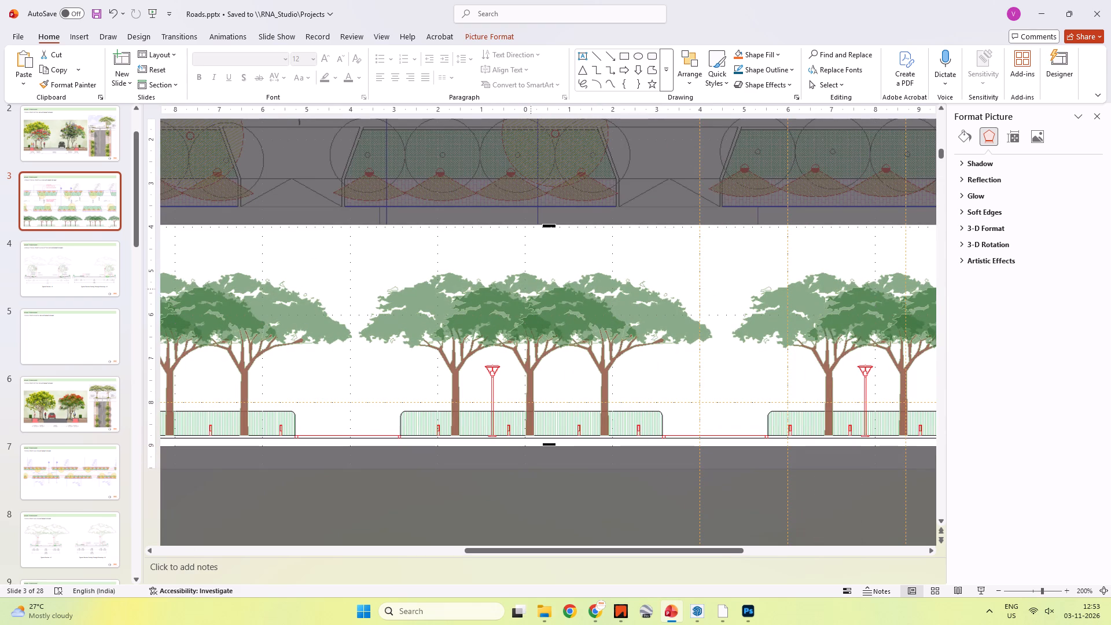
left_click_drag(551, 227, 546, 262)
left_click(567, 234)
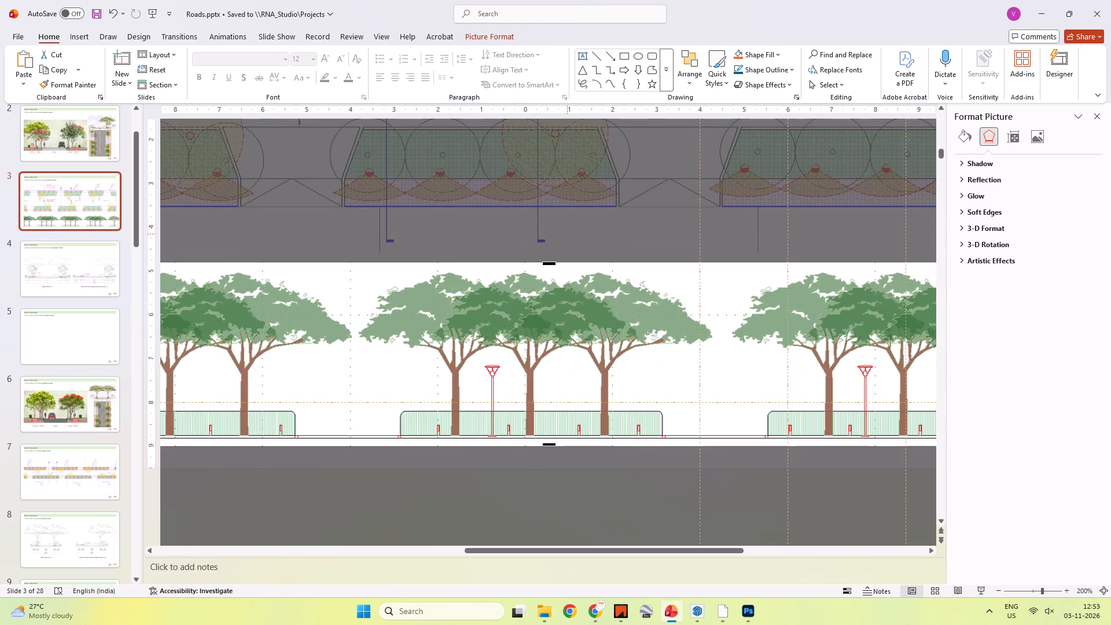
key("Escape")
Move the elevation up so its bottom edge sits on the lower horizontal guide, clear of the logo.
scroll(559, 306, "down", 4, "ctrl")
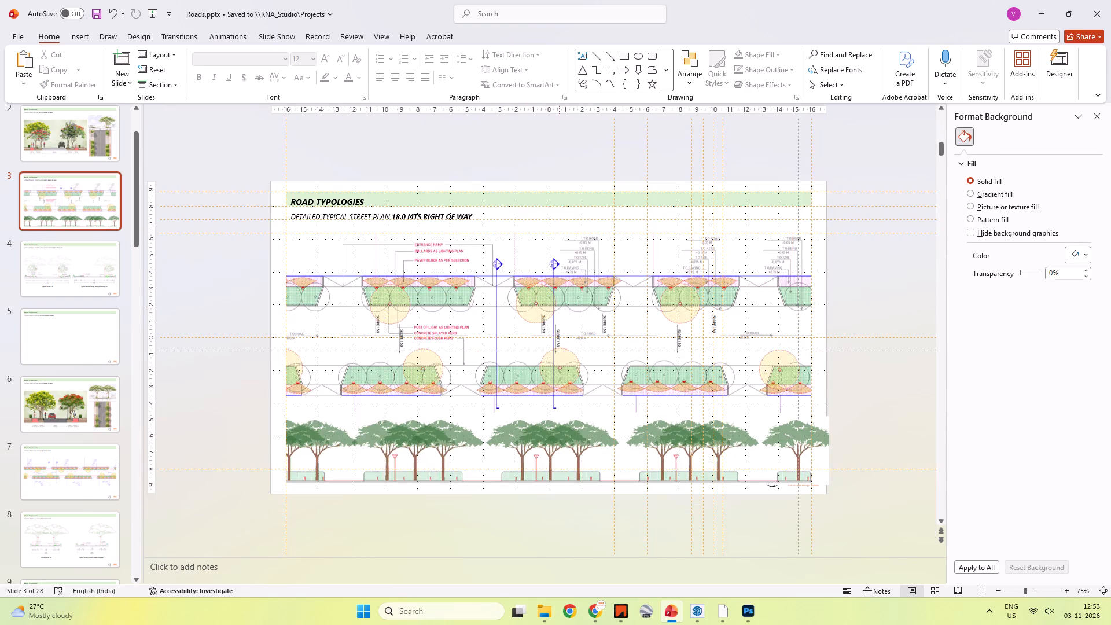
left_click(550, 443)
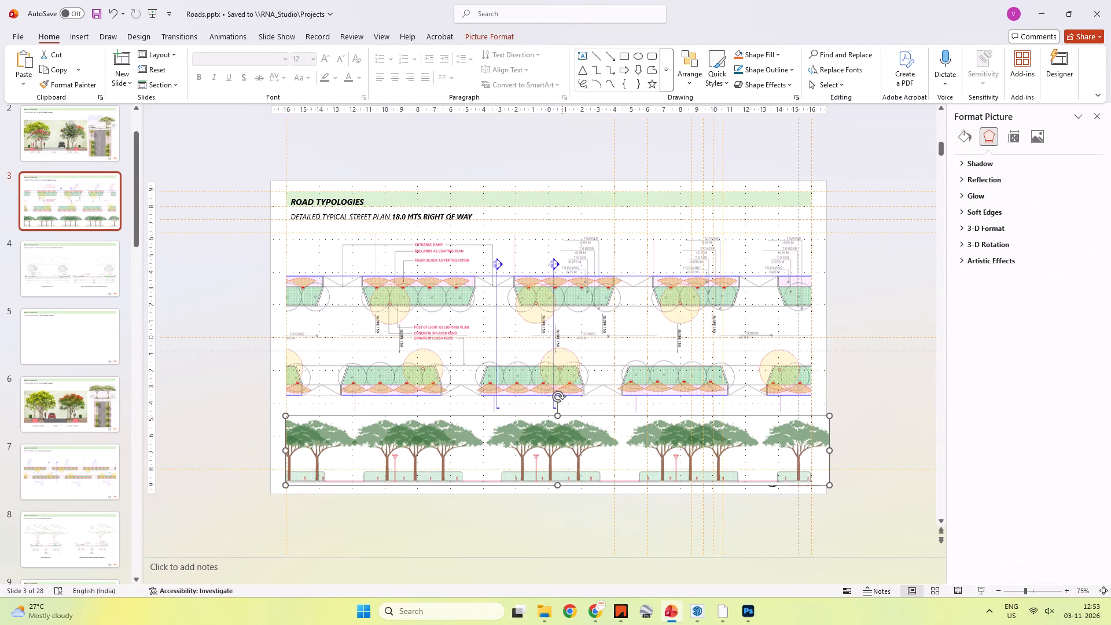
double_click(562, 417)
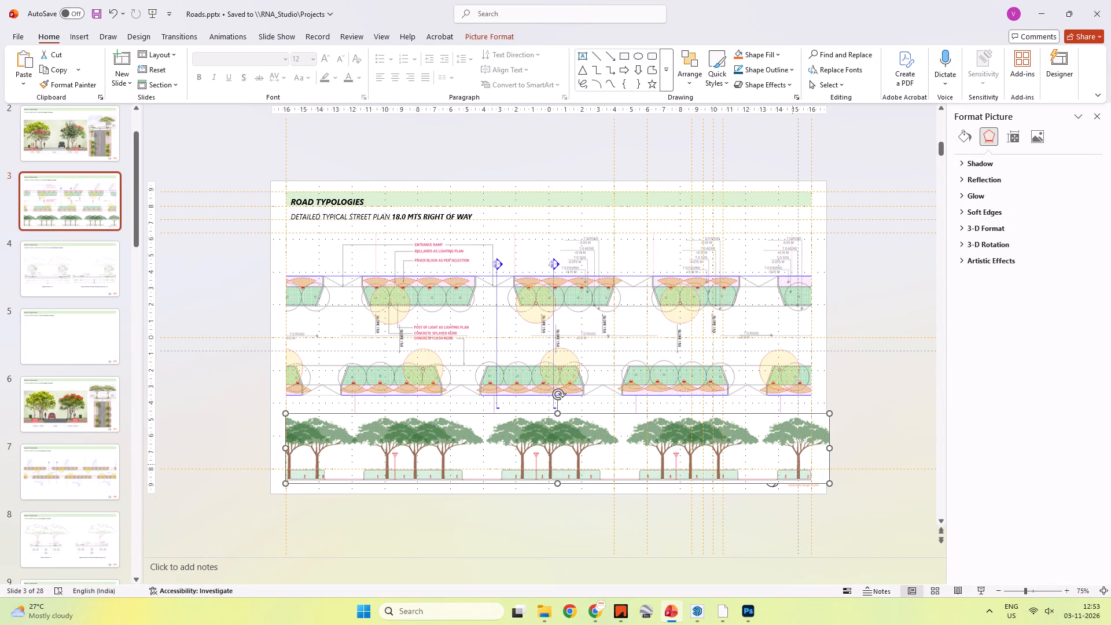
left_click_drag(683, 453, 683, 450)
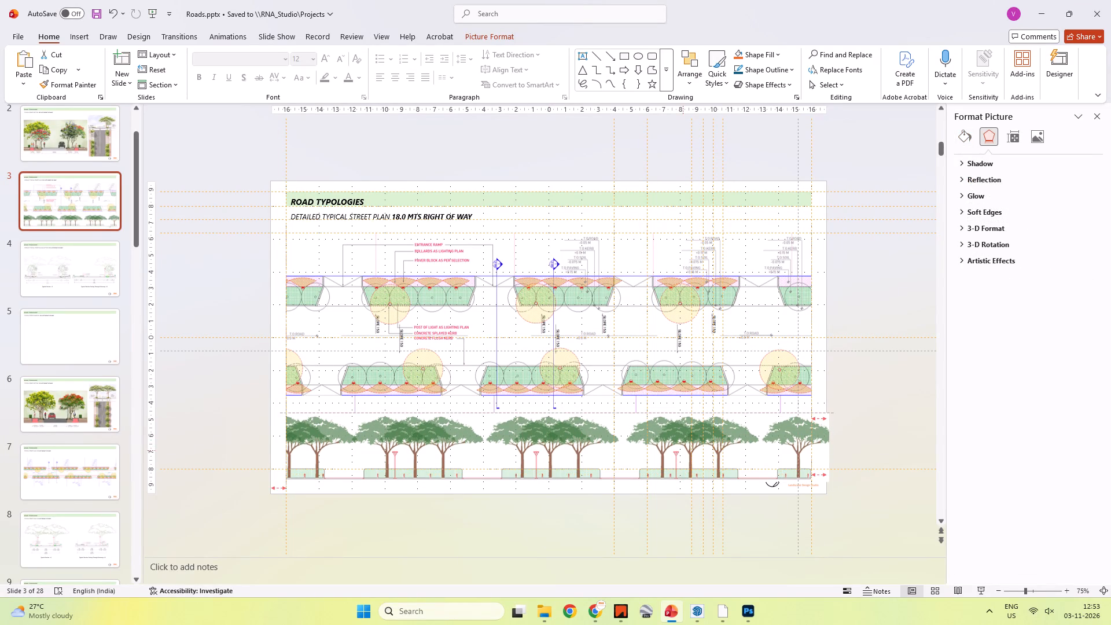
left_click_drag(683, 450, 683, 440)
Send the elevation picture to the back of the slide.
right_click(683, 442)
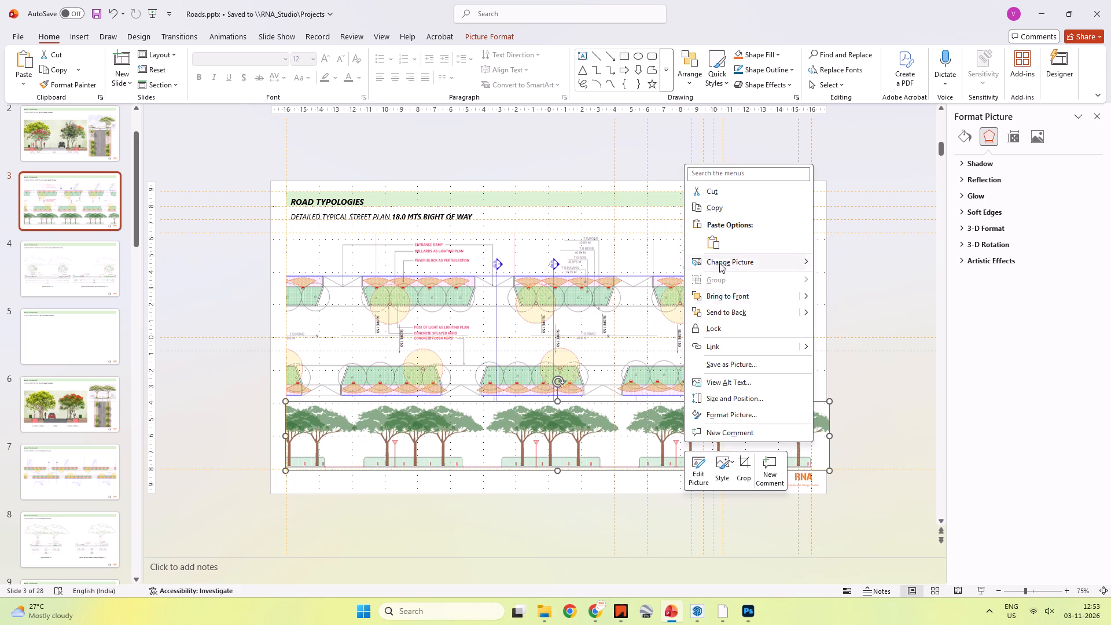
left_click(729, 311)
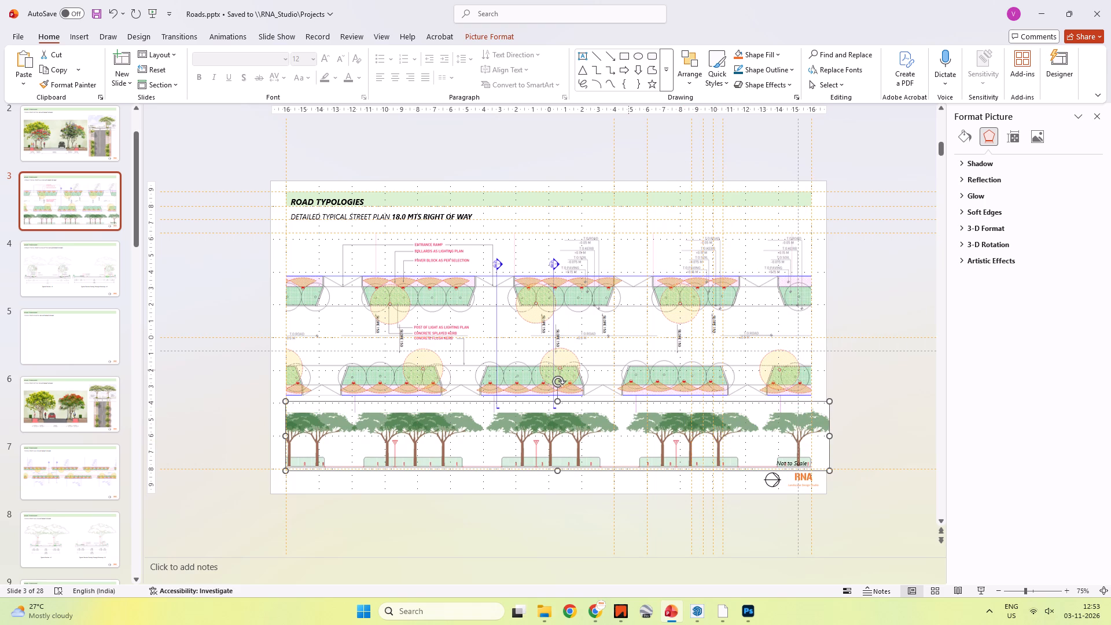
Crop the street plan's bottom edge to just below the ends of the blue section lines.
left_click(627, 369)
right_click(610, 377)
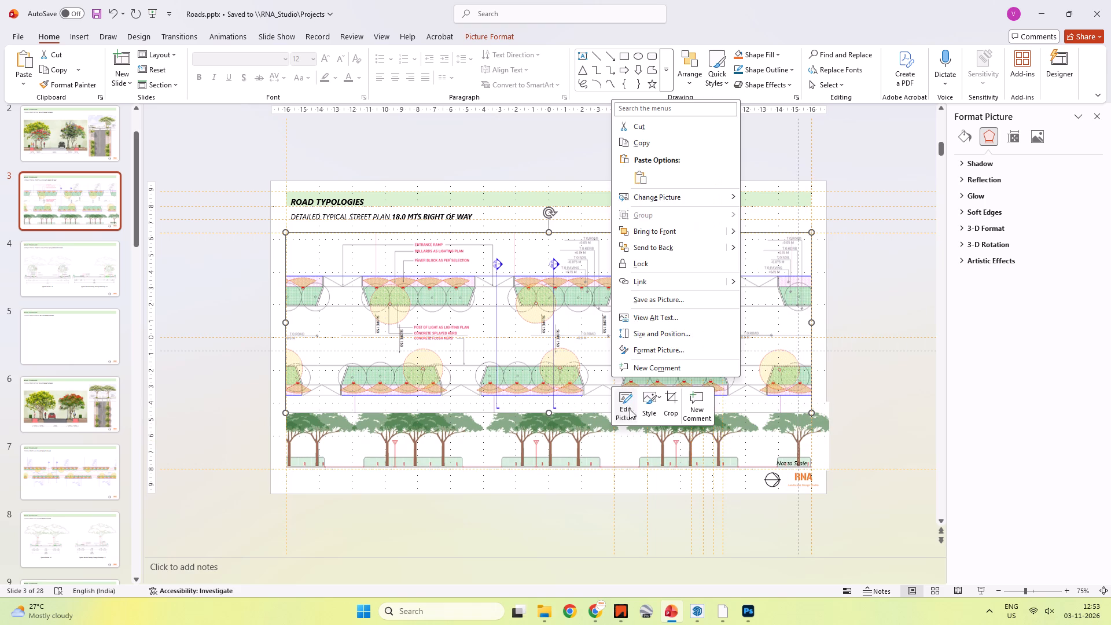
left_click(671, 403)
scroll(572, 419, "up", 7, "ctrl")
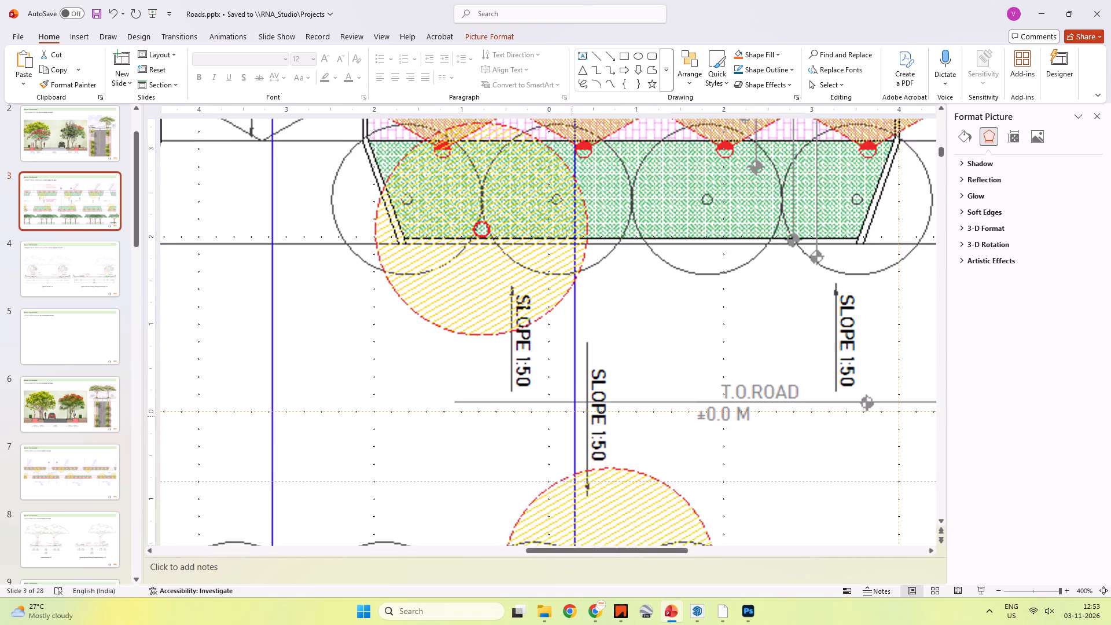
scroll(563, 361, "down", 5)
scroll(561, 333, "down", 17)
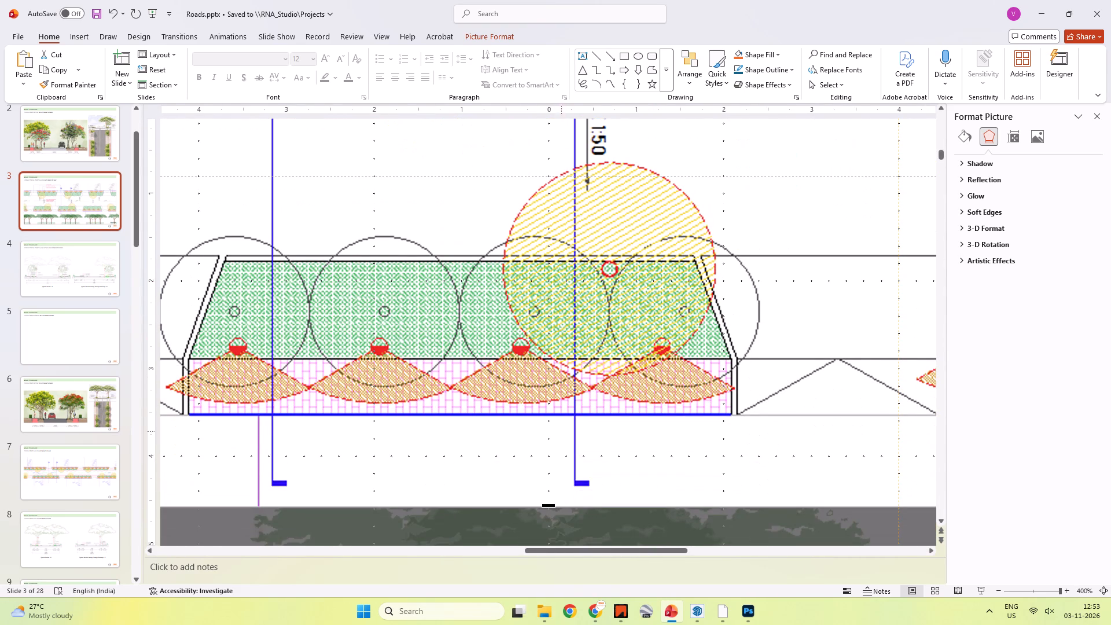
left_click_drag(550, 504, 550, 491)
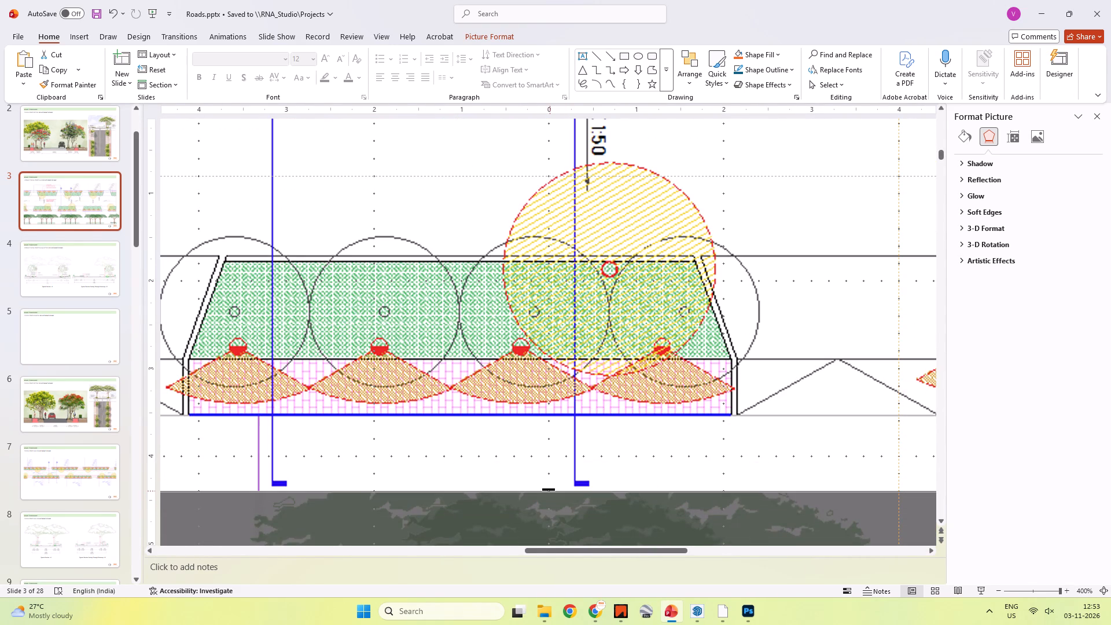
left_click(543, 448)
key("Escape")
scroll(543, 447, "down", 5, "ctrl")
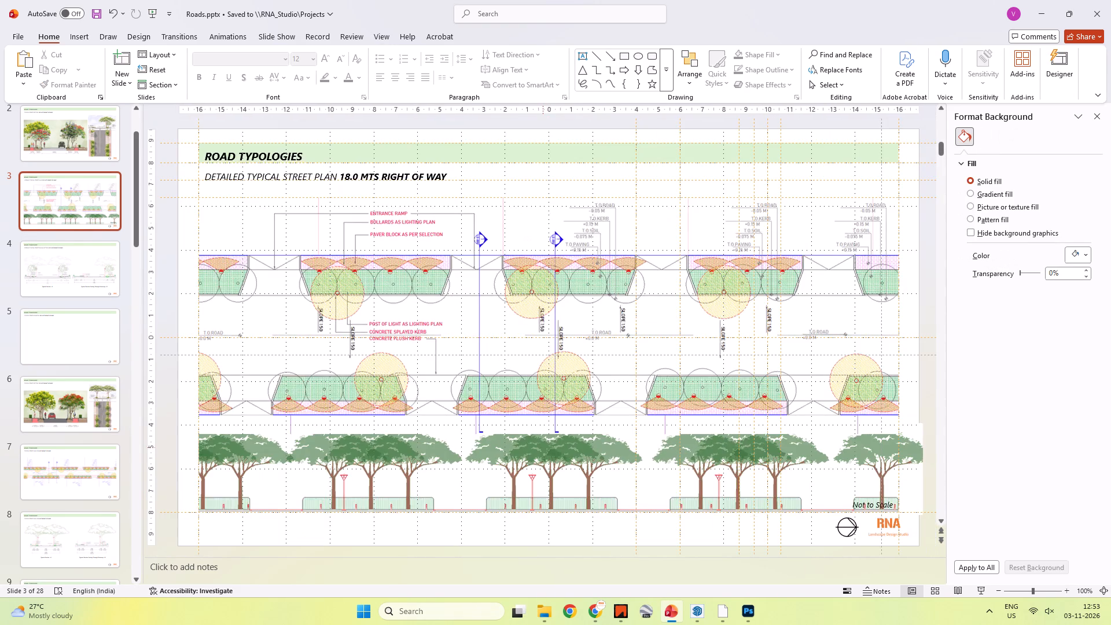
Scale the street plan down slightly from its lower-right corner to open a gap above the elevation.
scroll(535, 431, "down", 2, "ctrl")
left_click(520, 378)
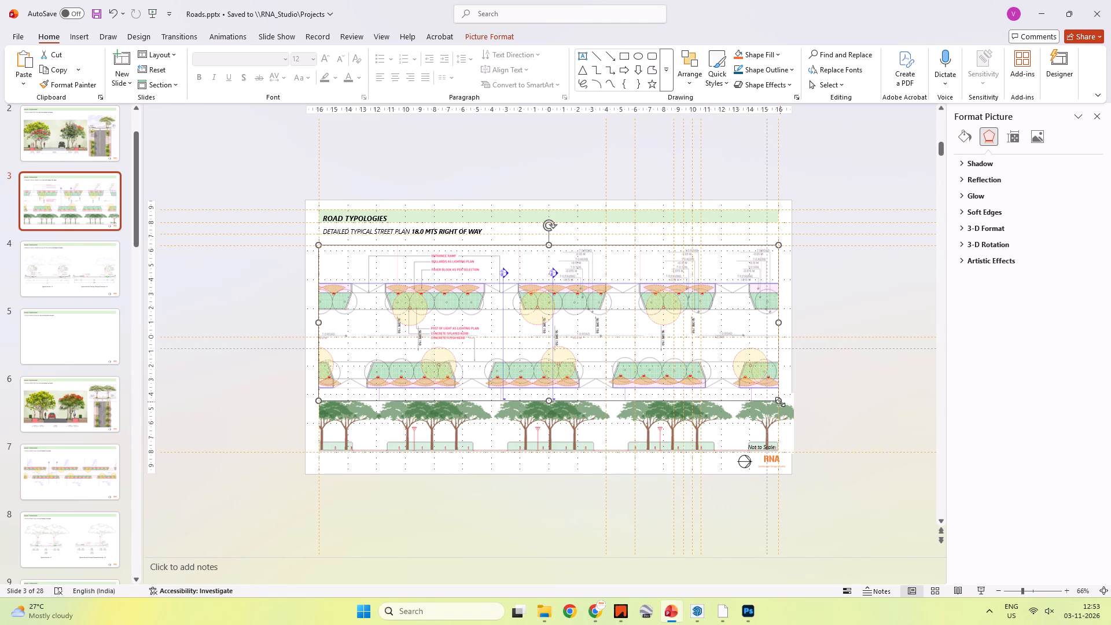
left_click_drag(780, 402, 761, 382, "shift")
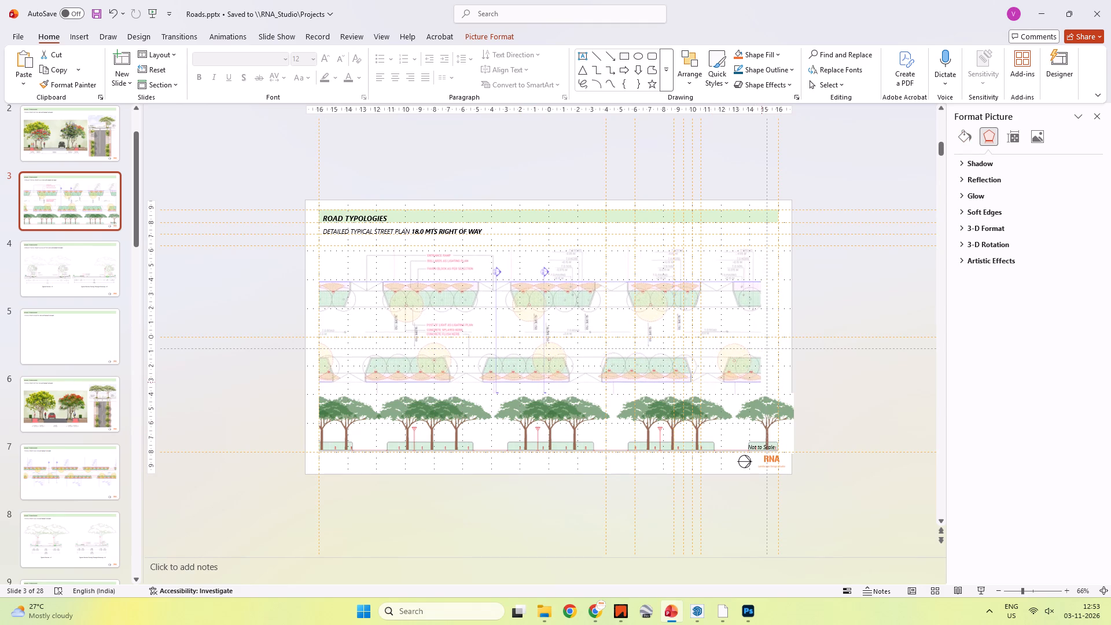
left_click_drag(761, 382, 756, 389, "shift")
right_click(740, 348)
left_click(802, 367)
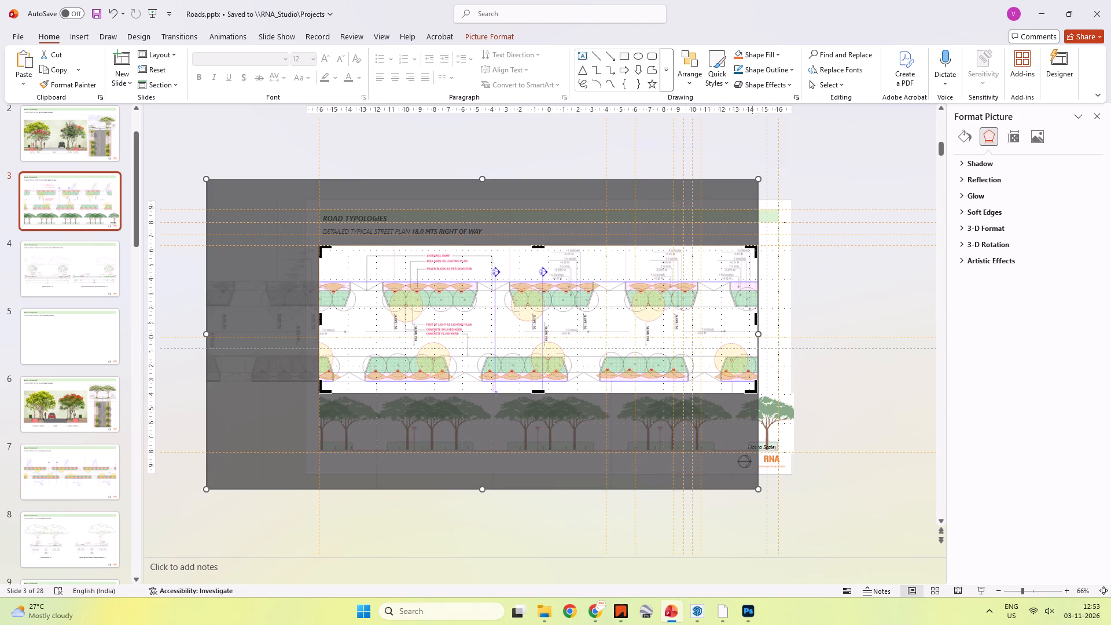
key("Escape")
Move the street plan sideways until its right edge meets the slide's right margin guide.
left_click_drag(702, 333, 727, 331)
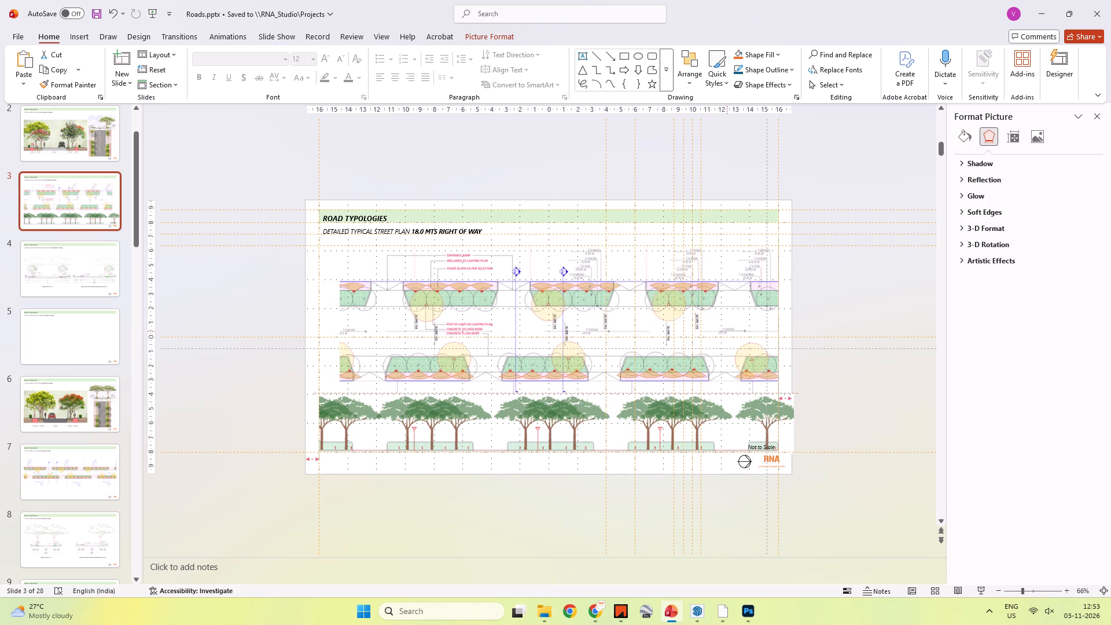
left_click_drag(727, 331, 727, 331)
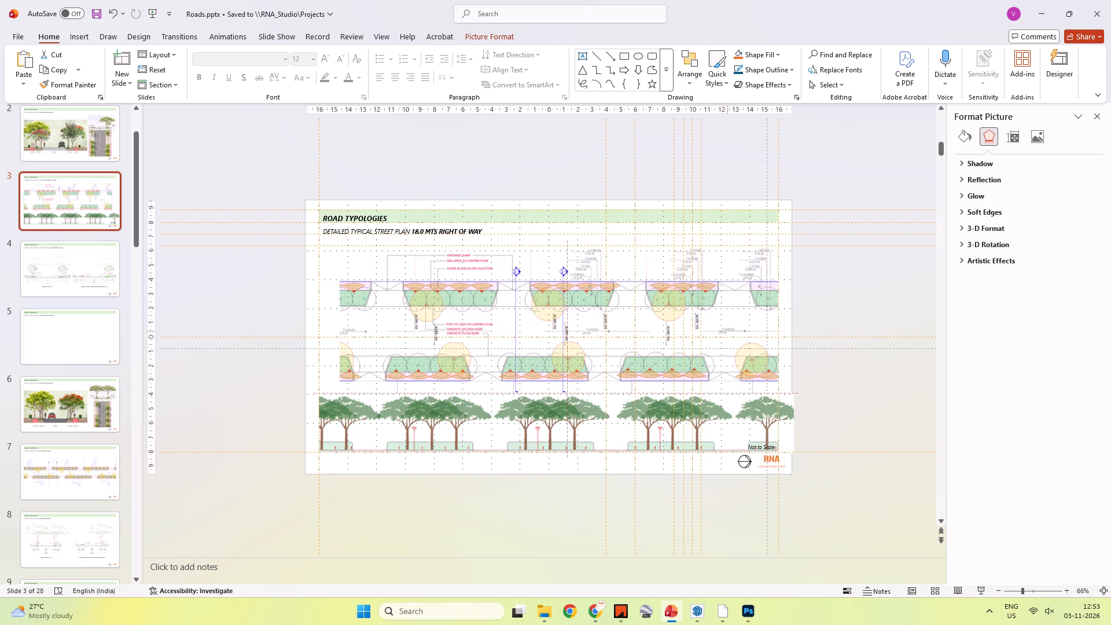
left_click_drag(727, 331, 724, 331)
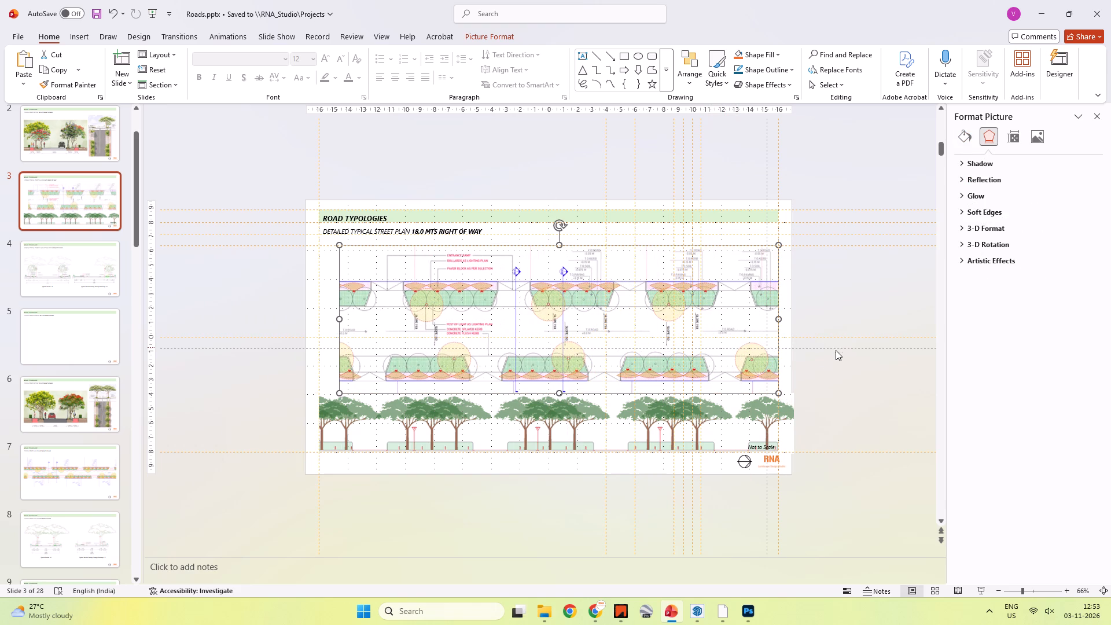
Extend the street plan's left crop edge out to the slide's left margin guide.
right_click(477, 340)
left_click(537, 373)
left_click_drag(341, 321, 319, 318)
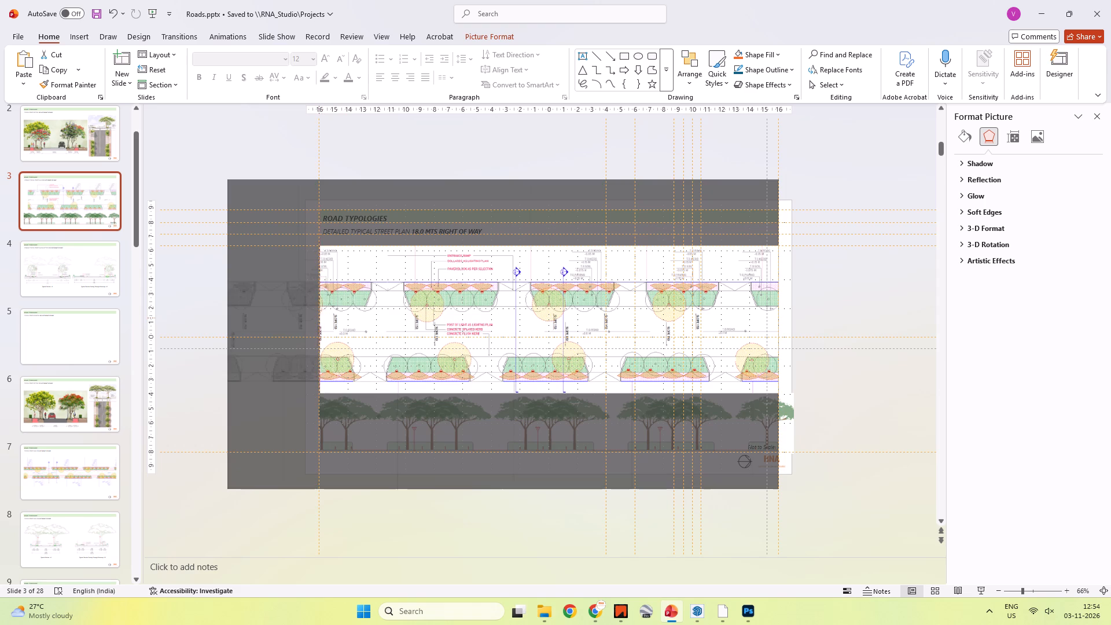
left_click_drag(319, 318, 318, 318)
left_click(179, 287)
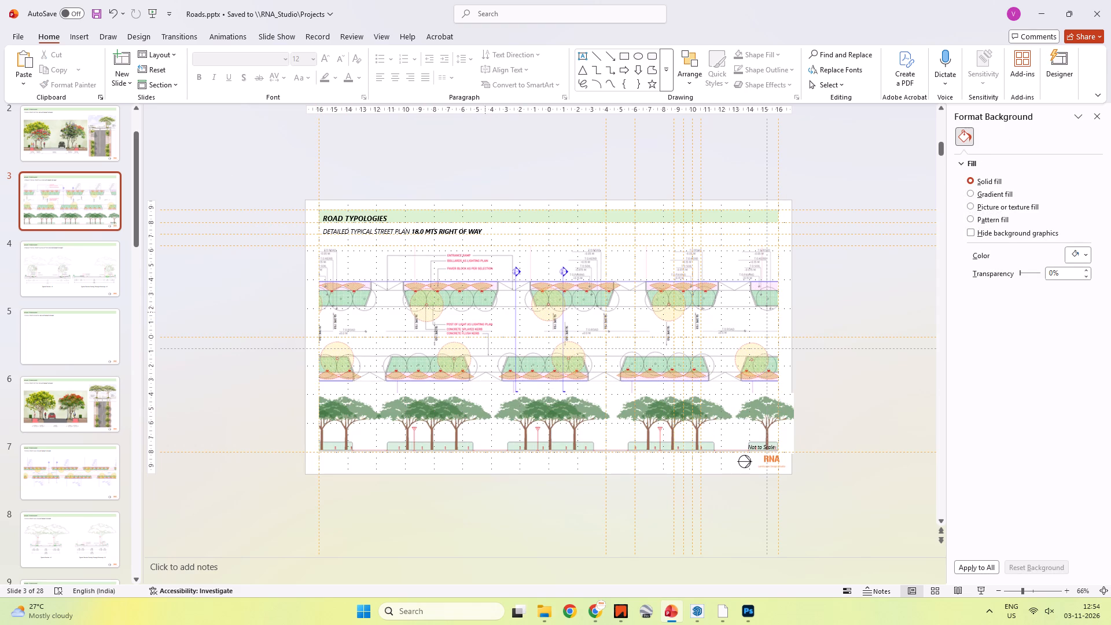
Add two vertical guides at the facing ends of the second and third planting beds in the street plan's upper row.
left_click_drag(767, 182, 498, 187)
left_click_drag(498, 183, 530, 184, "ctrl")
Nudge the elevation picture right until its planters line up with the two new vertical guides.
left_click(578, 431)
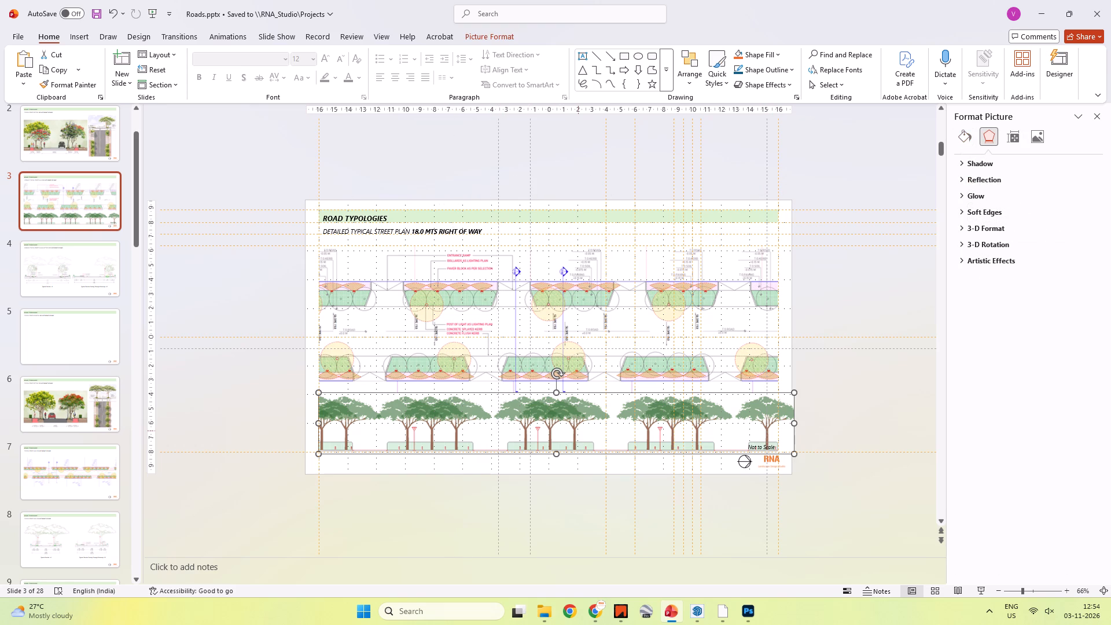
key("Right")
key("Right")
key("Right")
key("Right")
key("Right")
key("Right")
key("Right")
key("Right")
key("Right")
key("Right")
key("Right")
key("Right")
key("Right")
key("Right")
key("Right")
key("Left")
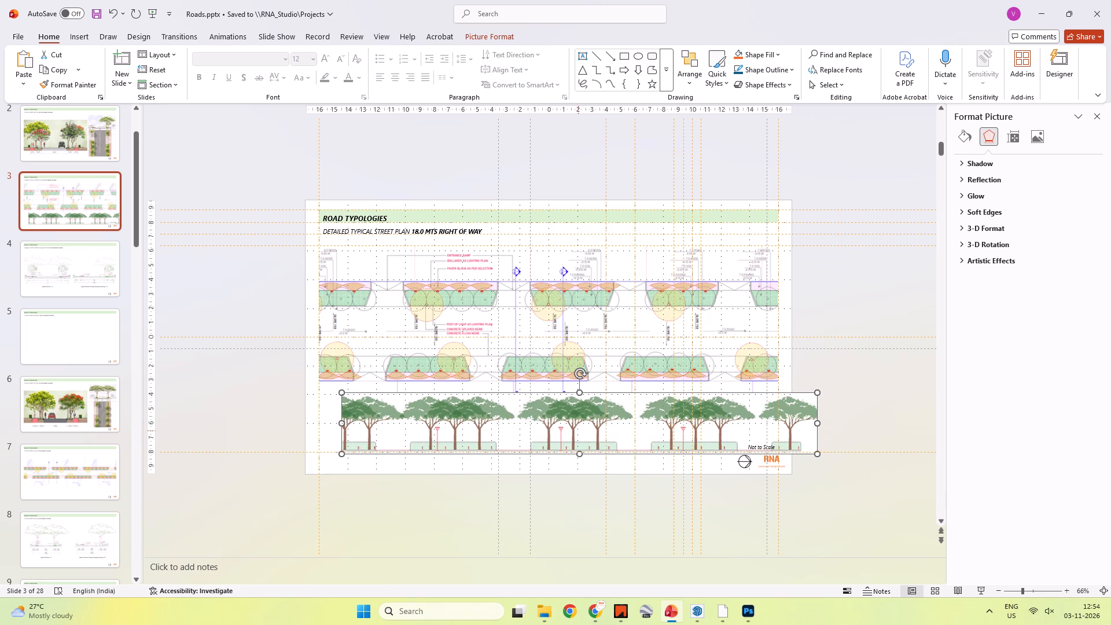
key("Right")
key("Left")
key("Left")
key("Right")
key("Right")
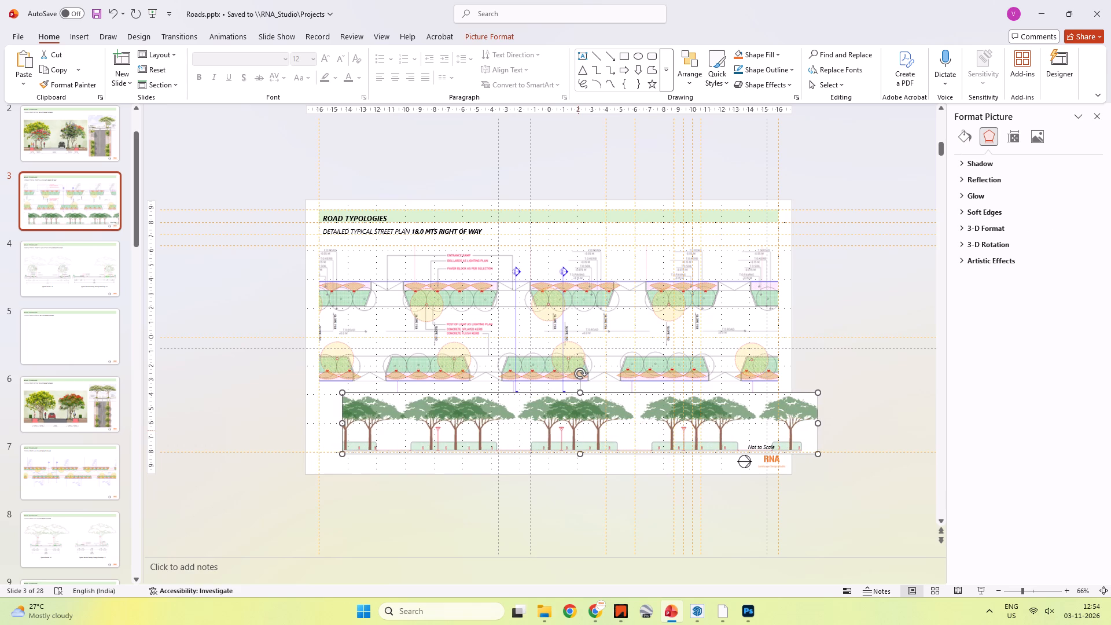
key("Right")
key("Left")
key("Left")
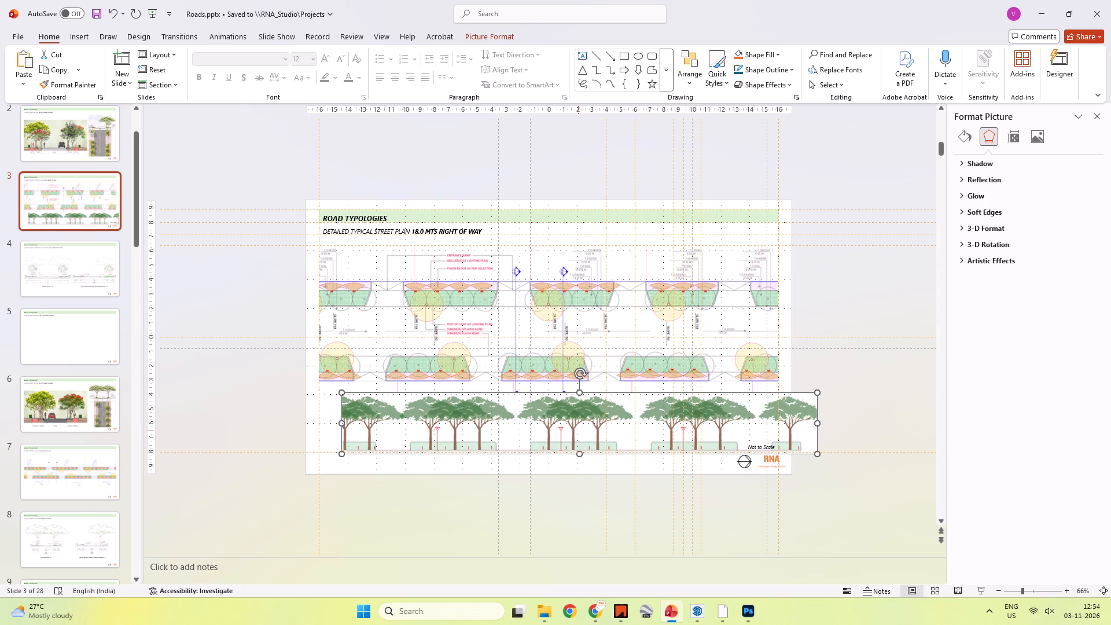
right_click(578, 431)
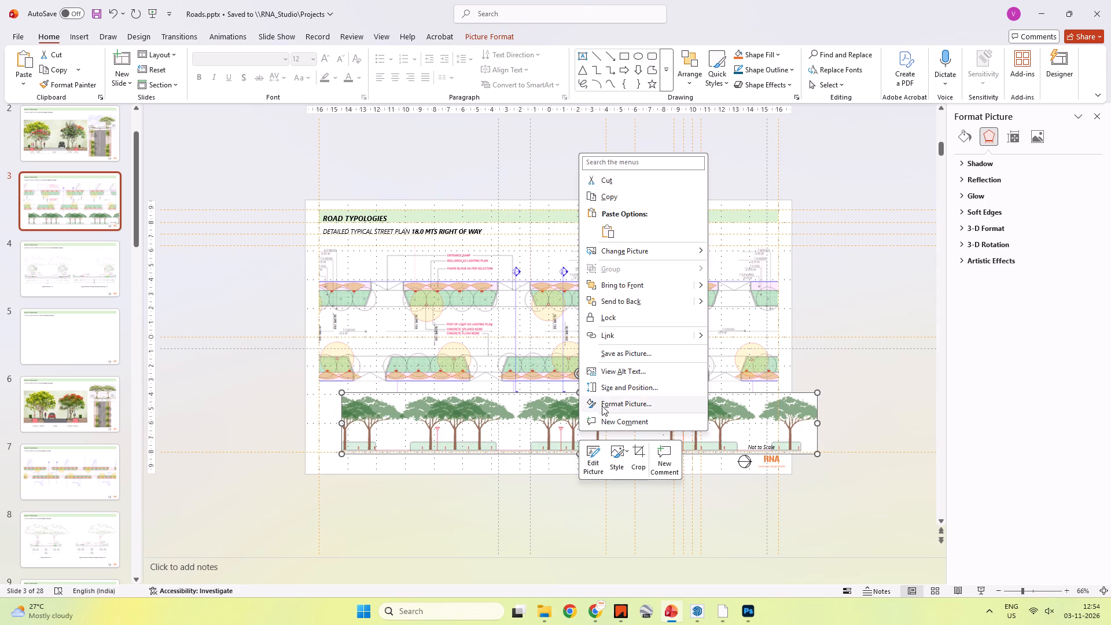
key("Escape")
Switch to IIACAD and compare the tree elevation with the 18M road plan below it in Road Sections.dwg.
key("alt+Tab")
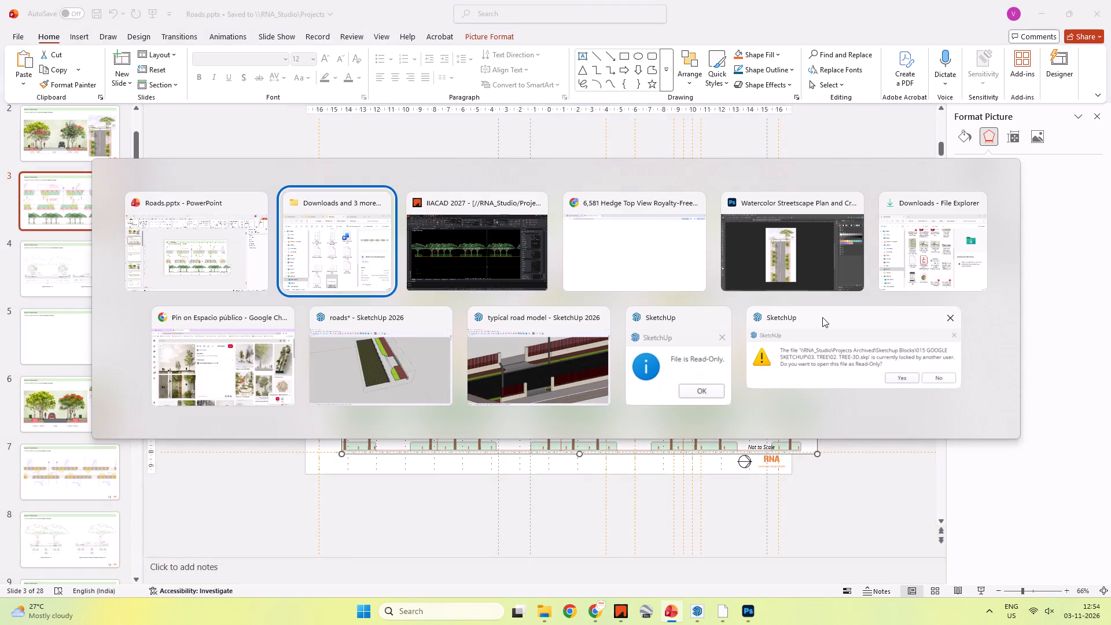
key("alt+Tab")
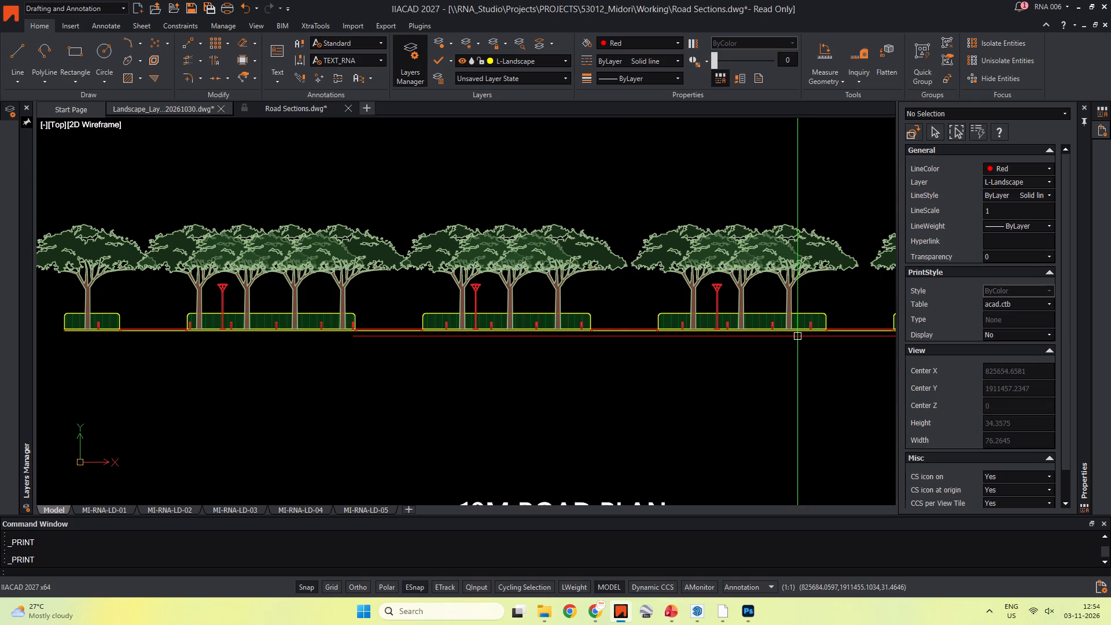
scroll(778, 377, "down", 3)
middle_click_drag(725, 358, 572, 259)
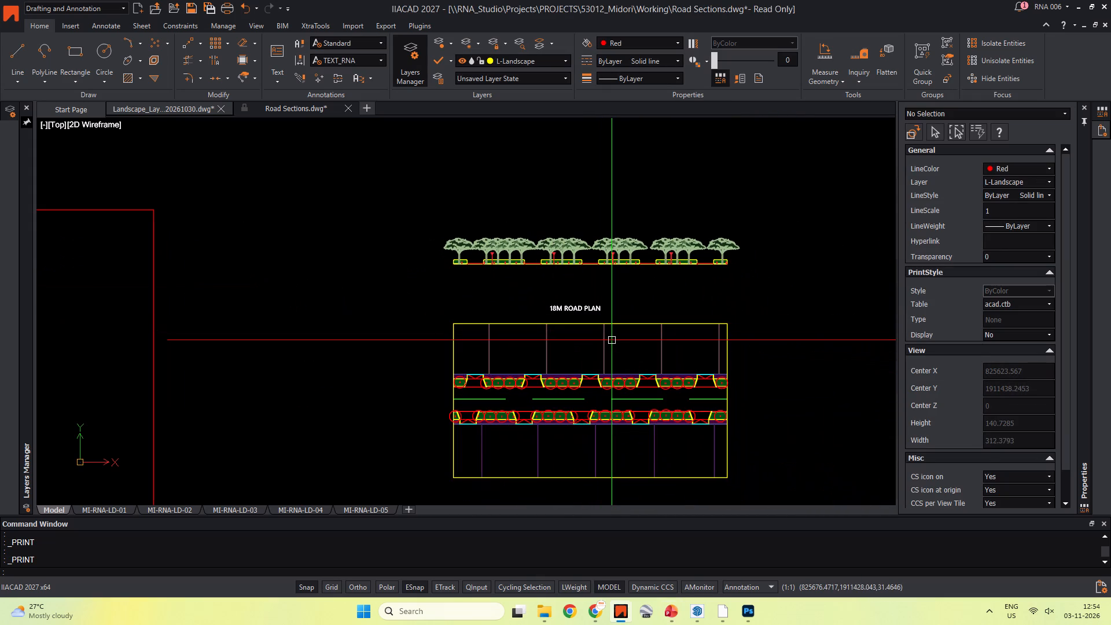
scroll(518, 359, "up", 1)
key("Escape")
key("Escape")
scroll(511, 338, "down", 1)
middle_click_drag(513, 334, 509, 351)
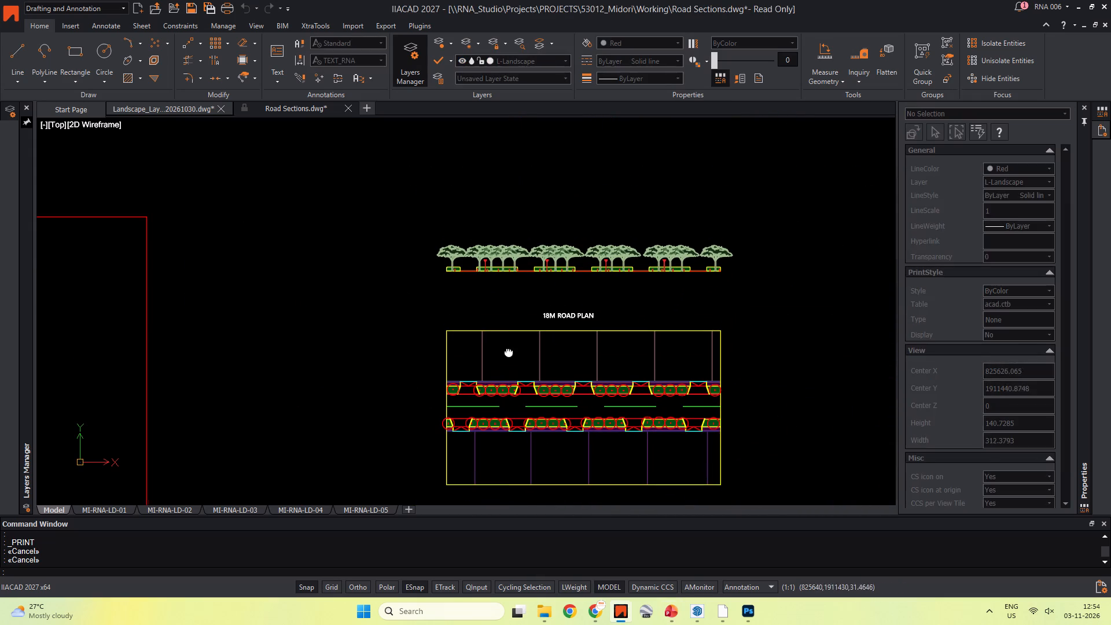
middle_click_drag(509, 351, 509, 350)
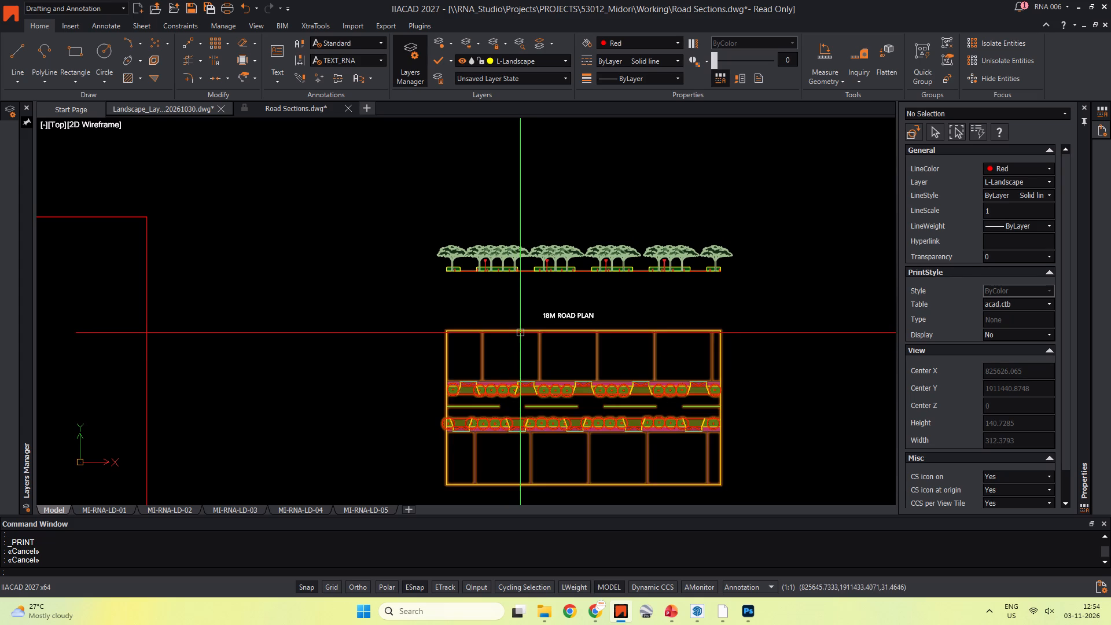
key("alt+Tab")
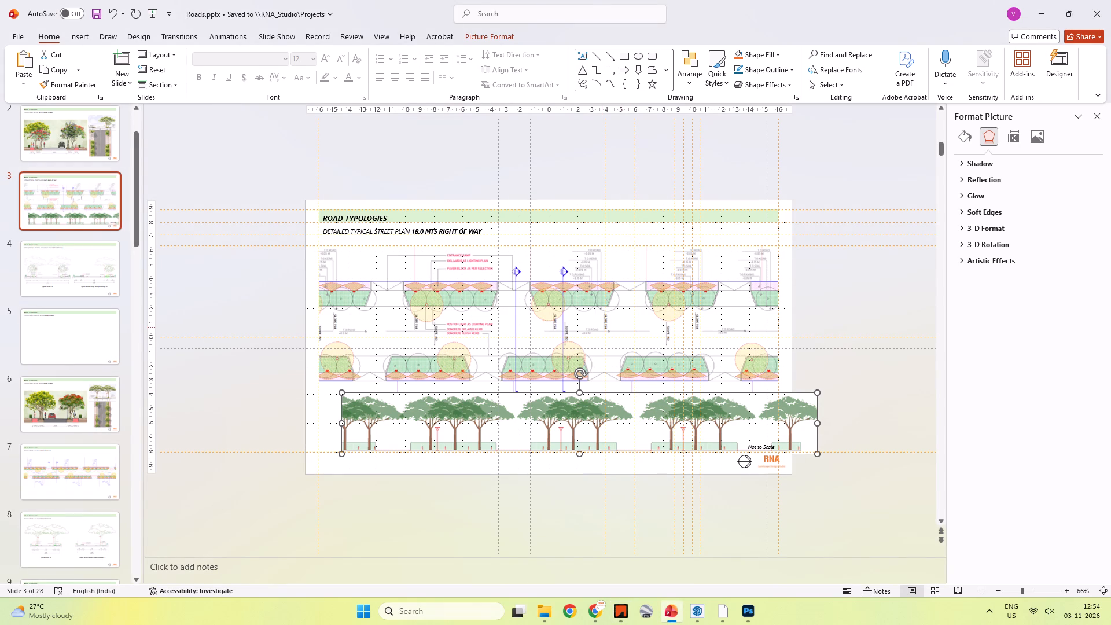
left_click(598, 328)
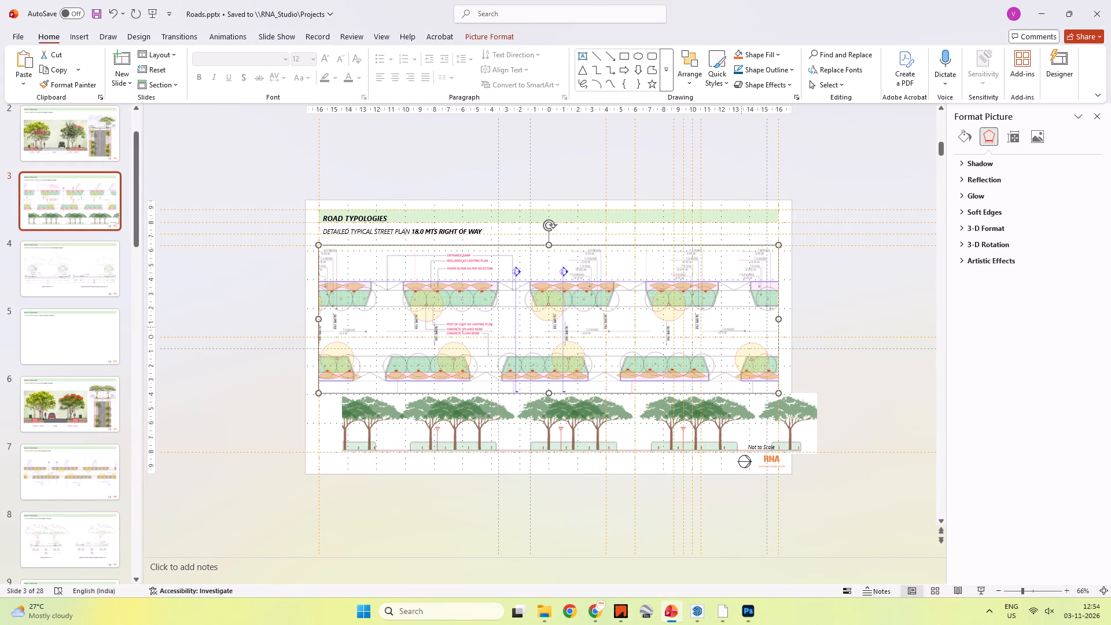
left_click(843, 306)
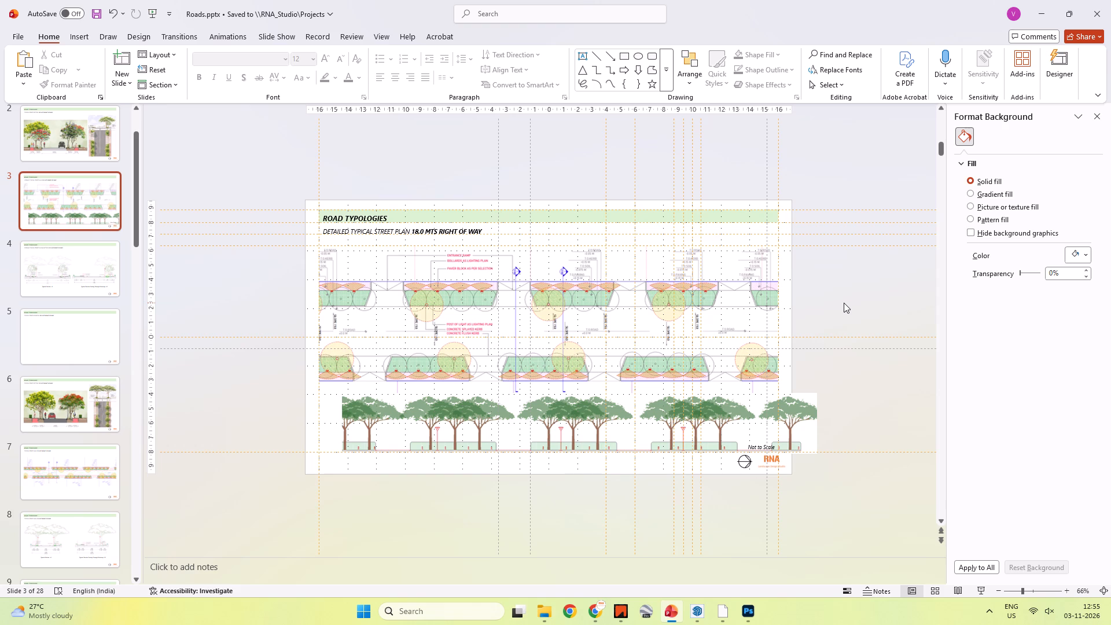
Switch to IIACAD and examine the road drawings and the master plan's road layout and section marks, returning to the presentation.
key("alt+Tab")
scroll(819, 289, "down", 4)
middle_click_drag(610, 284, 621, 236)
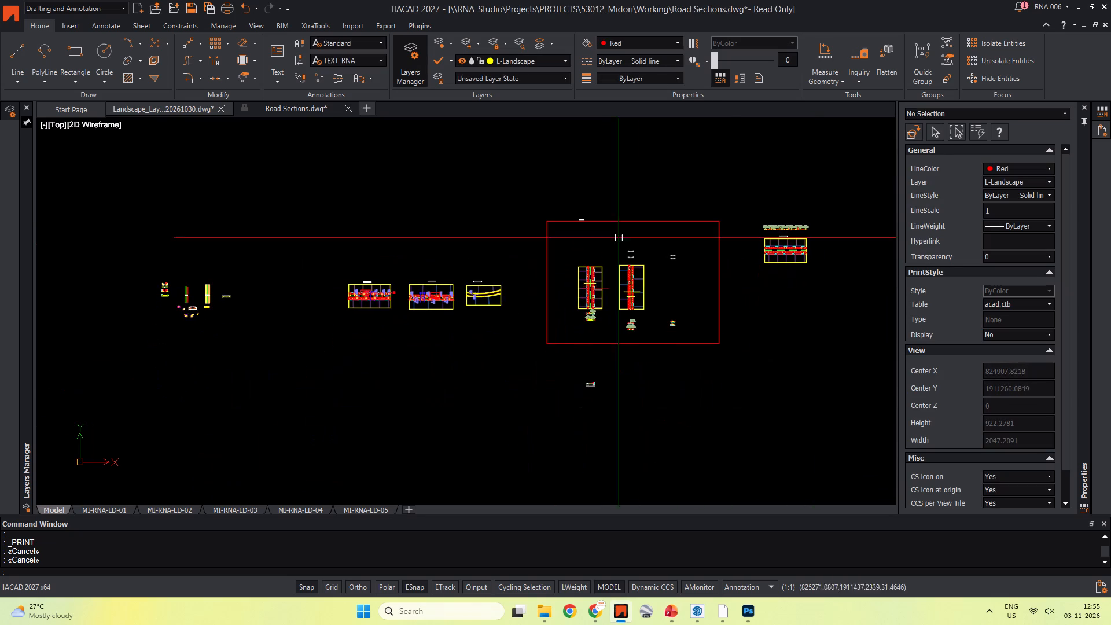
scroll(186, 315, "up", 3)
middle_click_drag(159, 305, 292, 303)
middle_click_drag(250, 257, 407, 261)
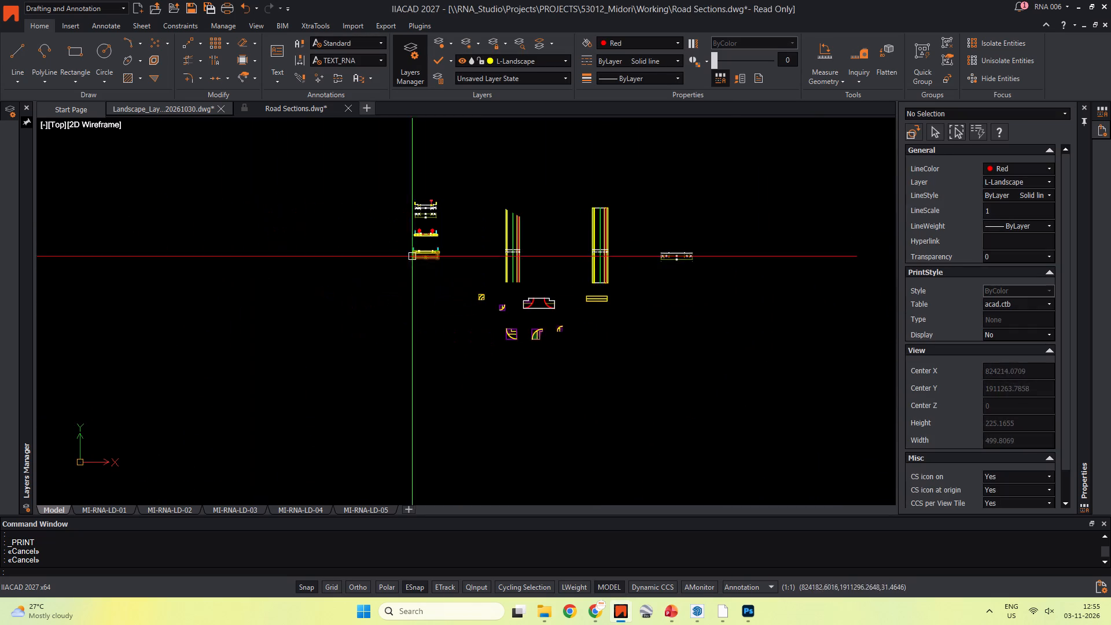
scroll(407, 259, "down", 4)
scroll(334, 294, "down", 2)
middle_click_drag(334, 295, 458, 299)
scroll(310, 265, "up", 4)
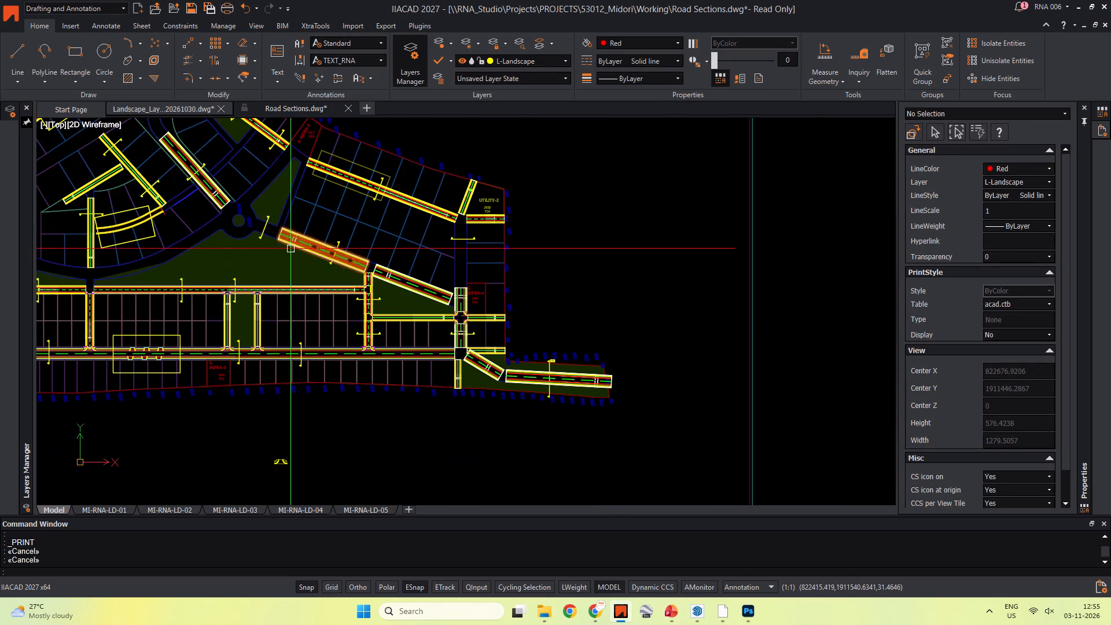
scroll(292, 248, "up", 3)
middle_click_drag(540, 428, 516, 359)
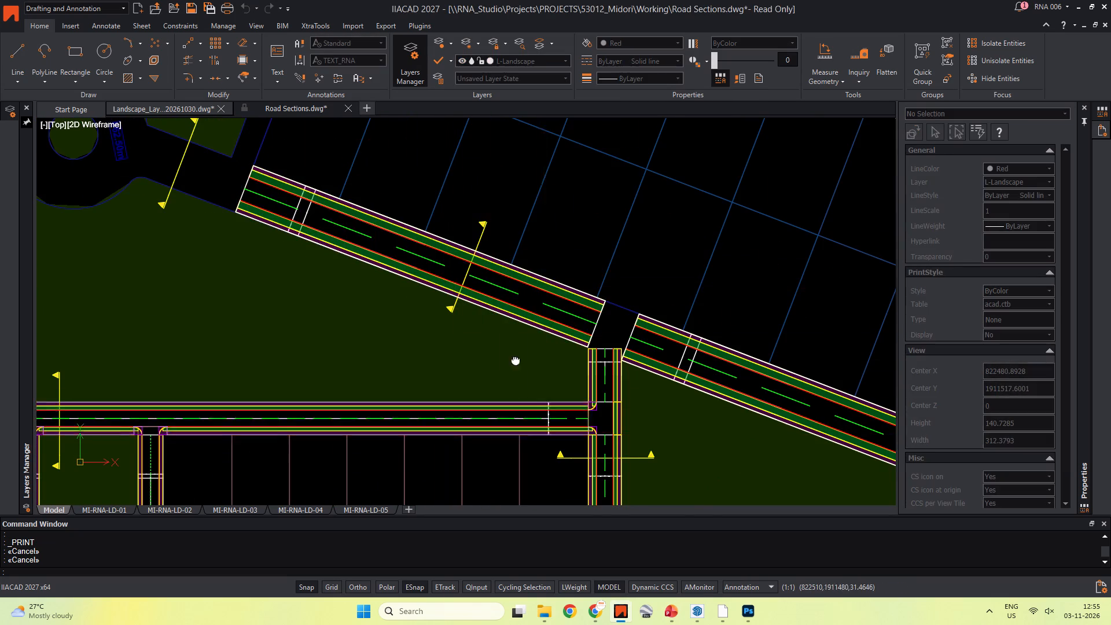
middle_click_drag(516, 359, 487, 292)
scroll(546, 347, "down", 2)
middle_click_drag(426, 314, 455, 356)
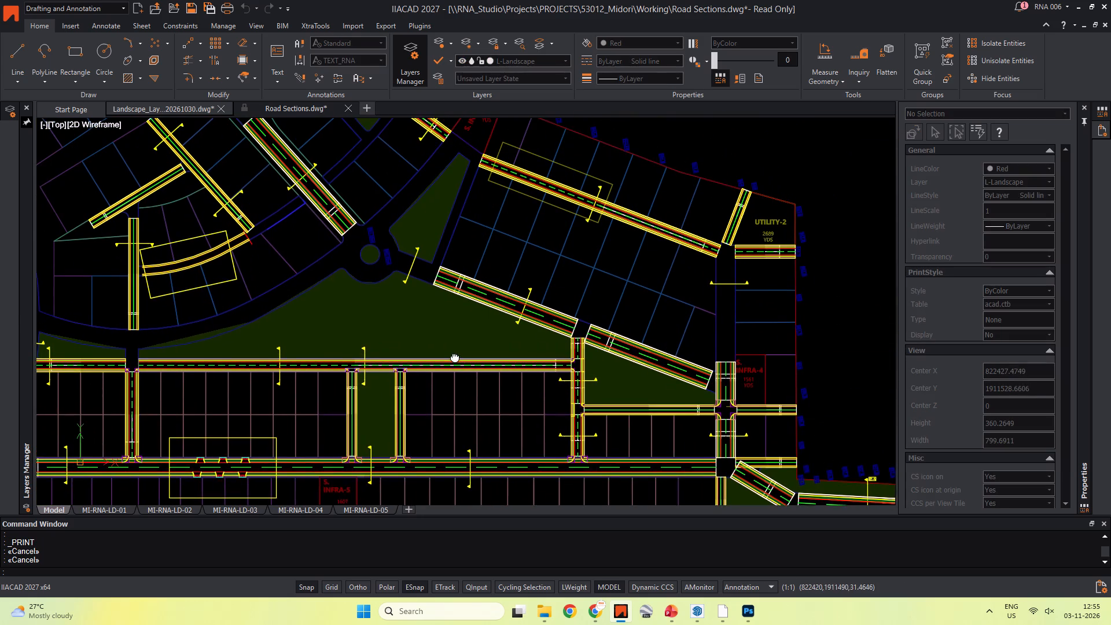
middle_click_drag(455, 356, 474, 385)
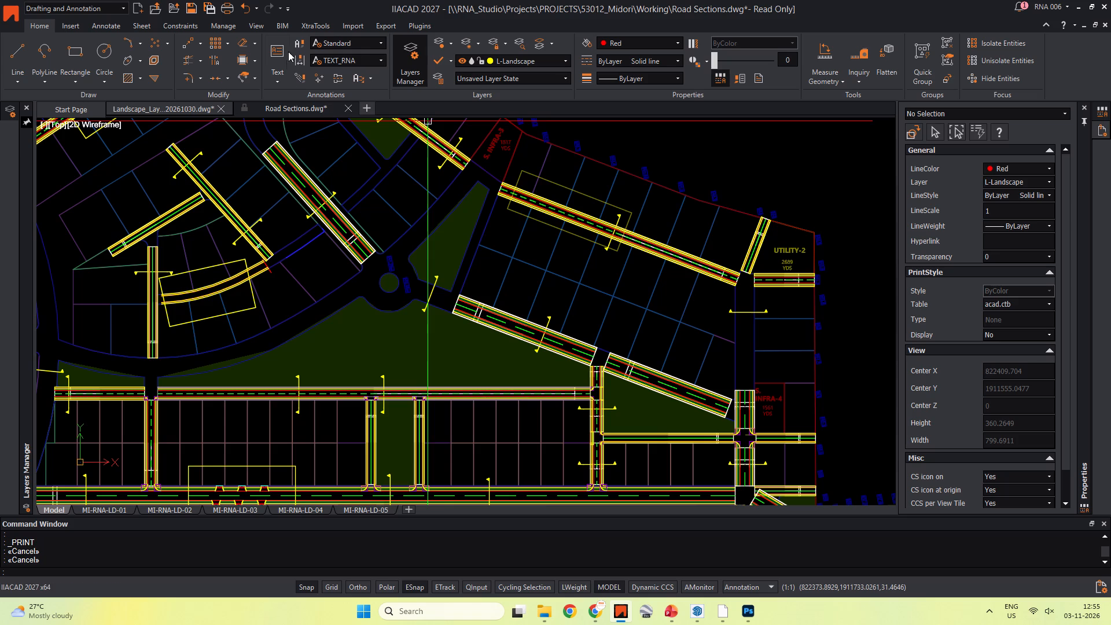
left_click(272, 109)
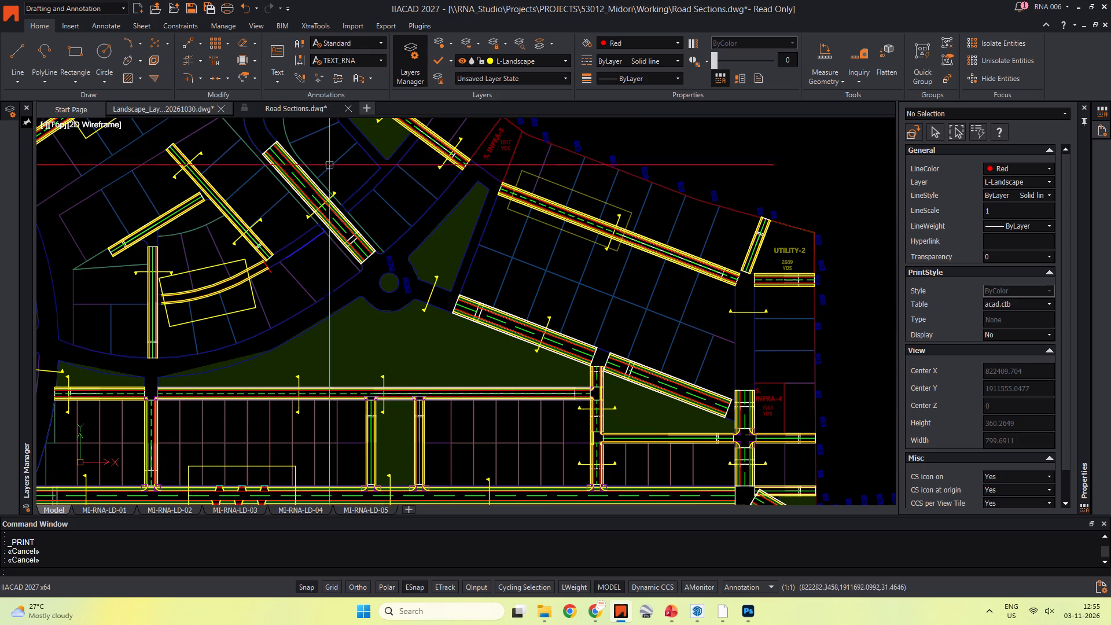
scroll(390, 196, "down", 3)
scroll(722, 297, "down", 1)
scroll(420, 234, "up", 1)
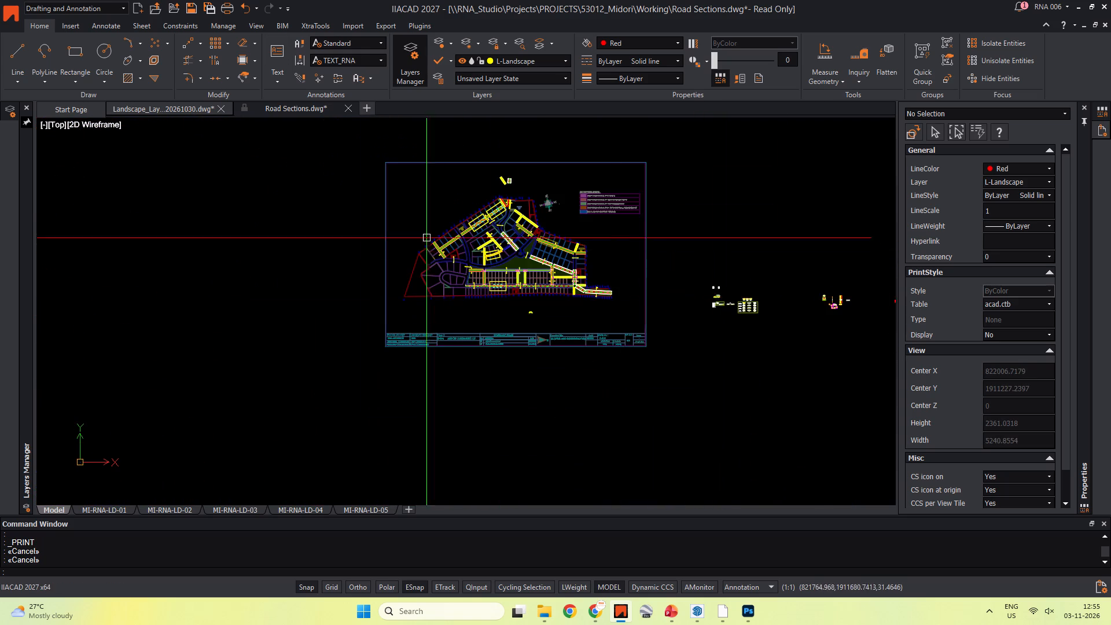
scroll(415, 233, "up", 2)
scroll(531, 303, "up", 1)
middle_click_drag(580, 285, 372, 341)
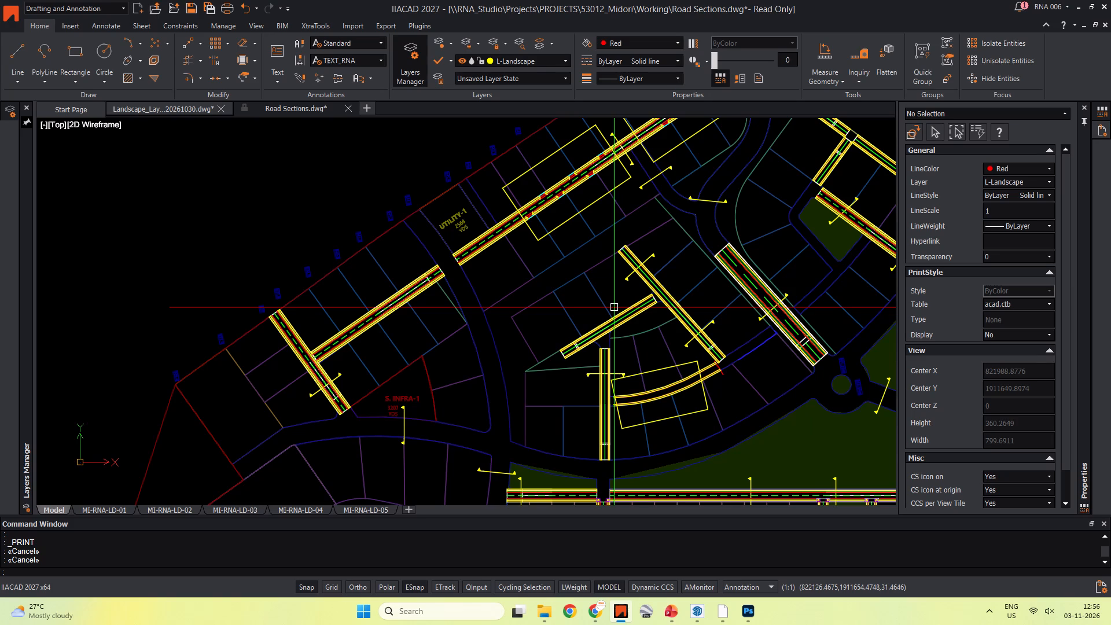
key("alt+Tab")
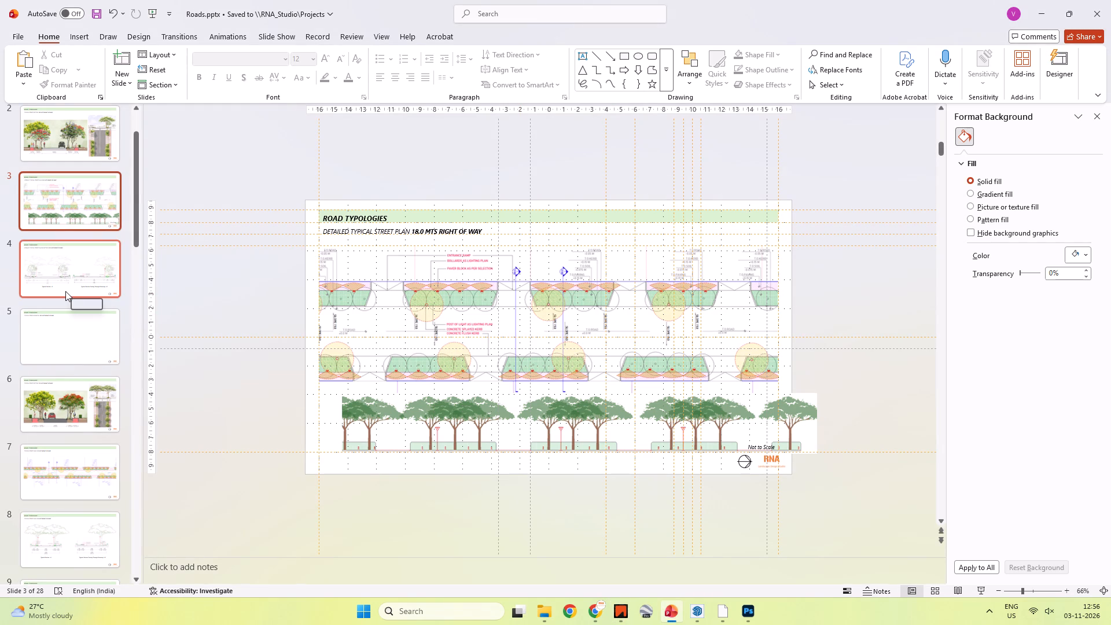
left_click(172, 292)
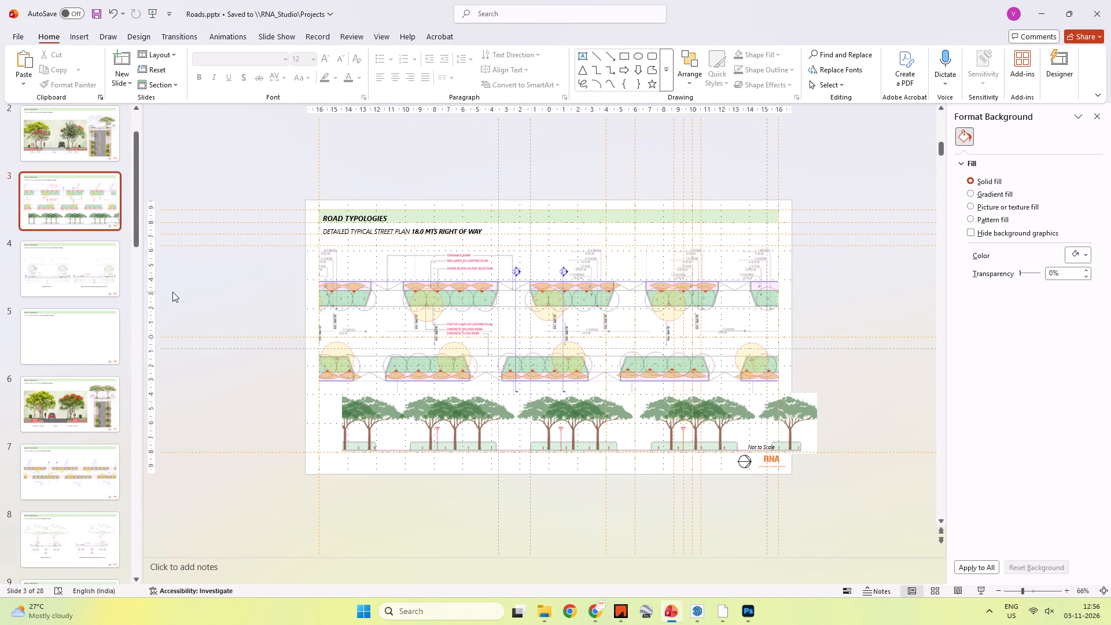
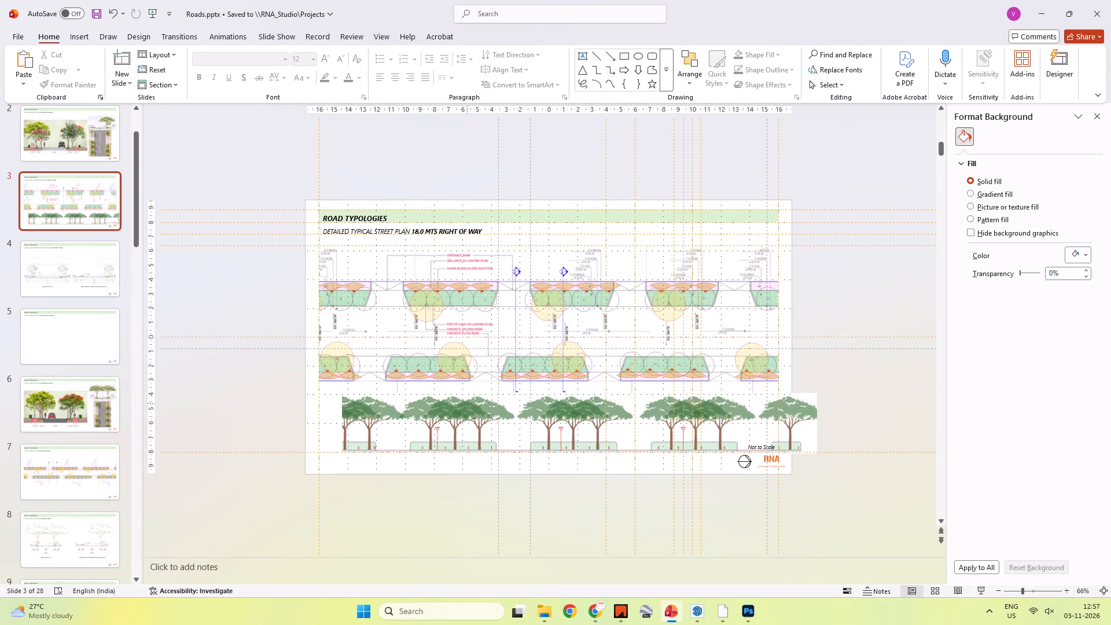
Scale down the tree elevation picture below the street plan and shift it slightly right to line up its trees with the planting beds.
left_click(602, 406)
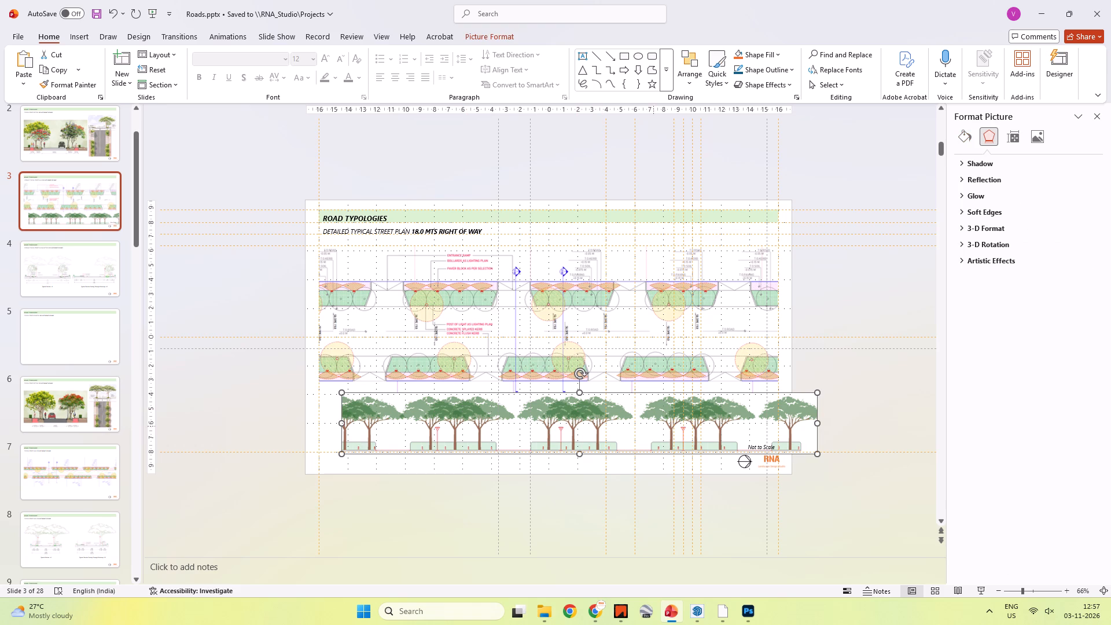
left_click_drag(816, 393, 779, 410, "shift")
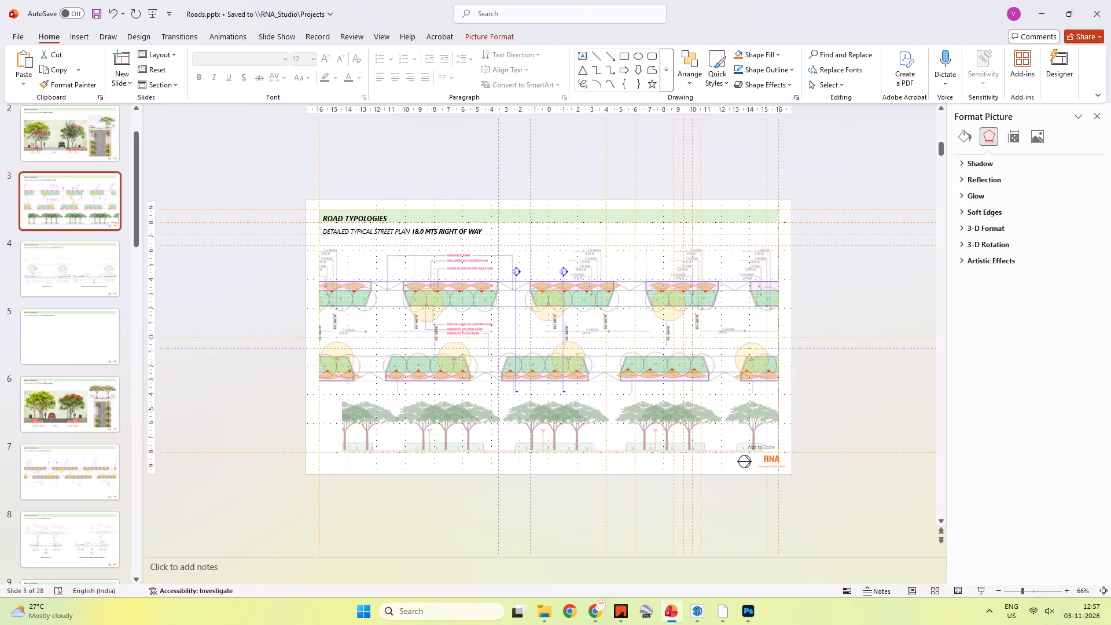
left_click_drag(779, 410, 780, 409, "shift")
left_click_drag(566, 444, 582, 443, "shift")
left_click(582, 443, "shift")
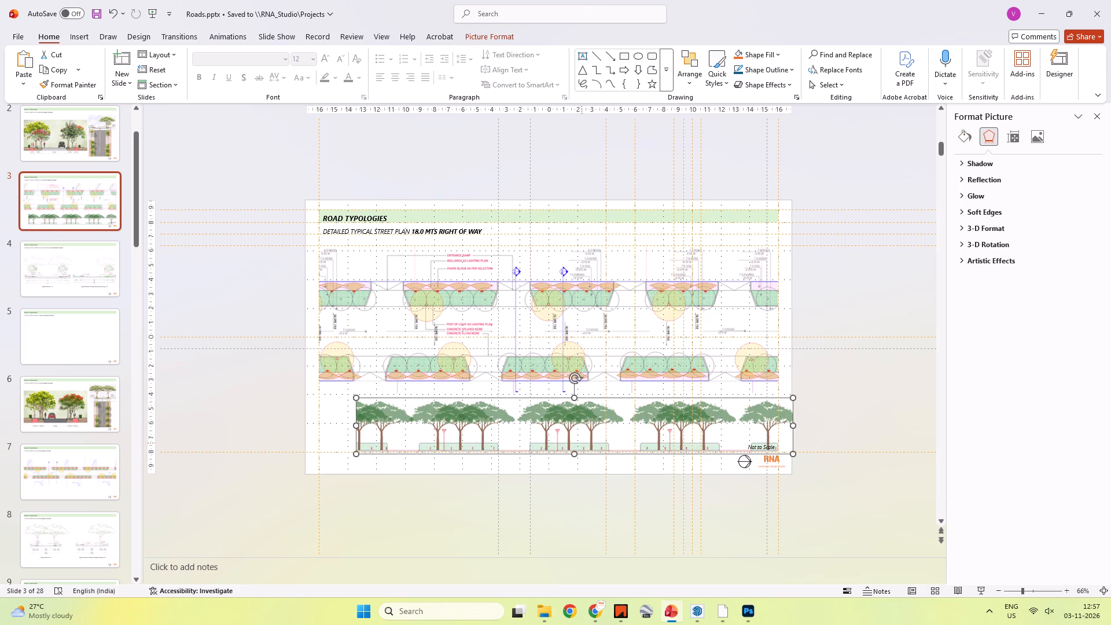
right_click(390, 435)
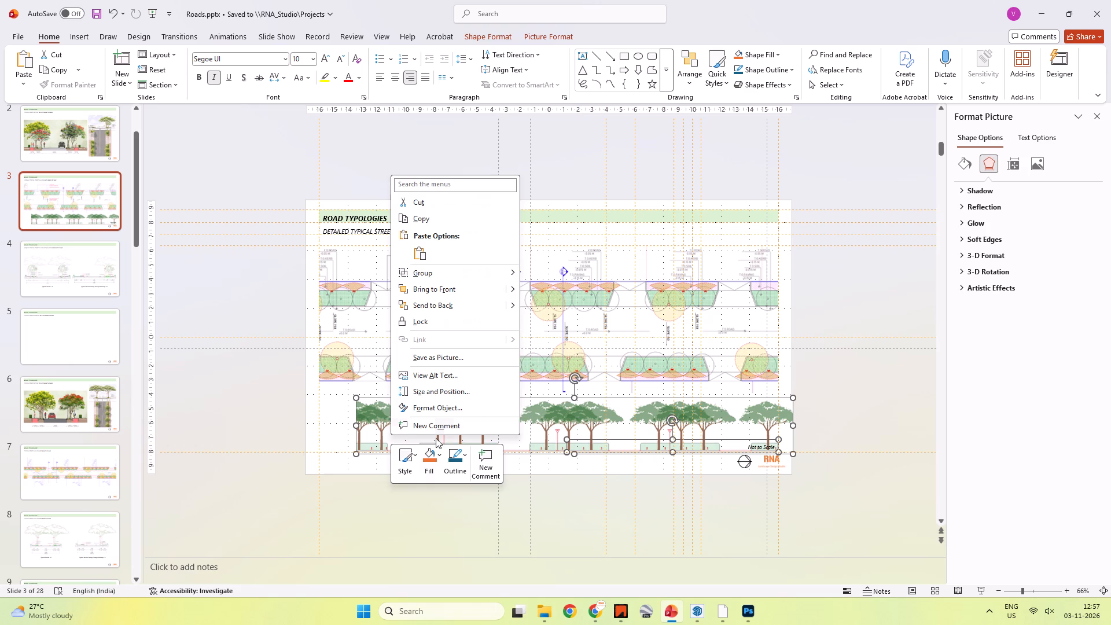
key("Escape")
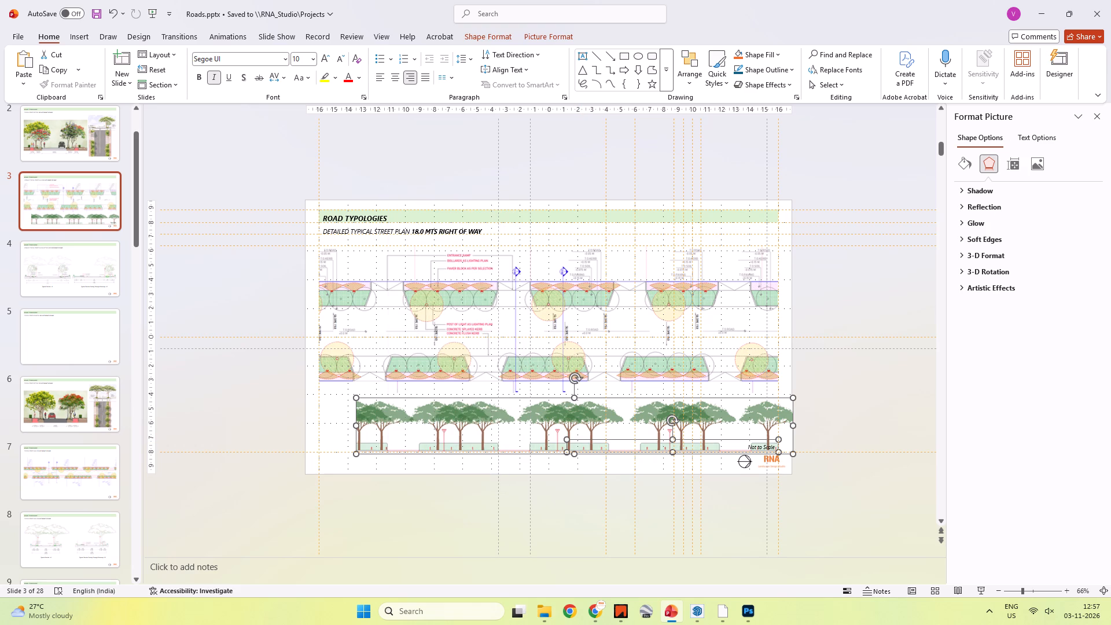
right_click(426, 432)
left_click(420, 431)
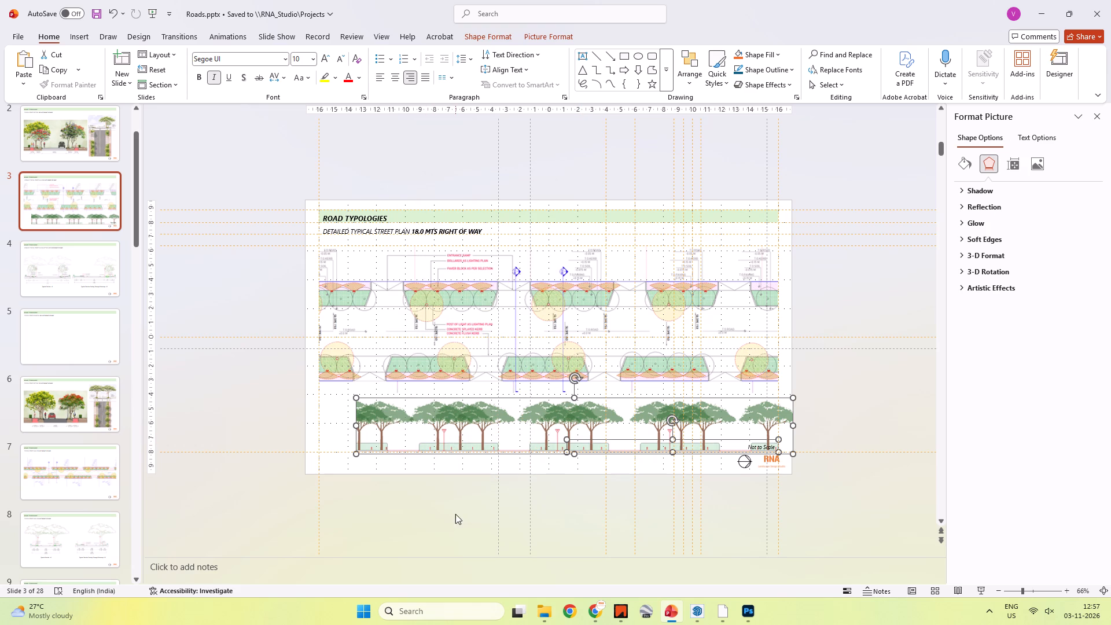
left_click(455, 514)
Extend the tree elevation's crop on its left side out to the slide's left margin guide.
left_click(436, 424)
right_click(436, 423)
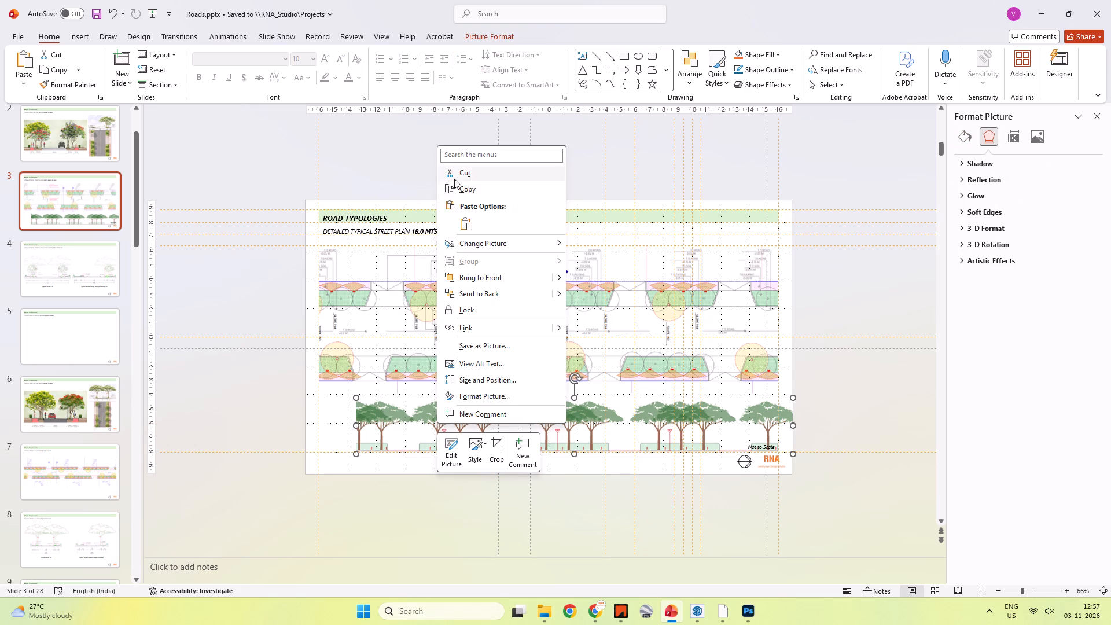
left_click(499, 443)
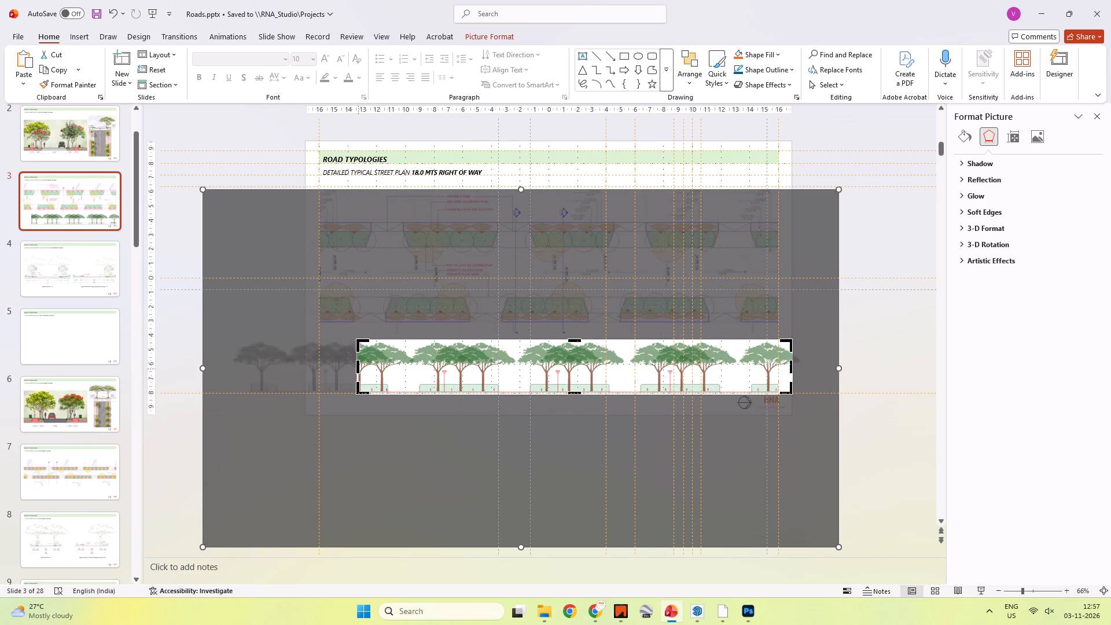
left_click_drag(357, 368, 319, 365)
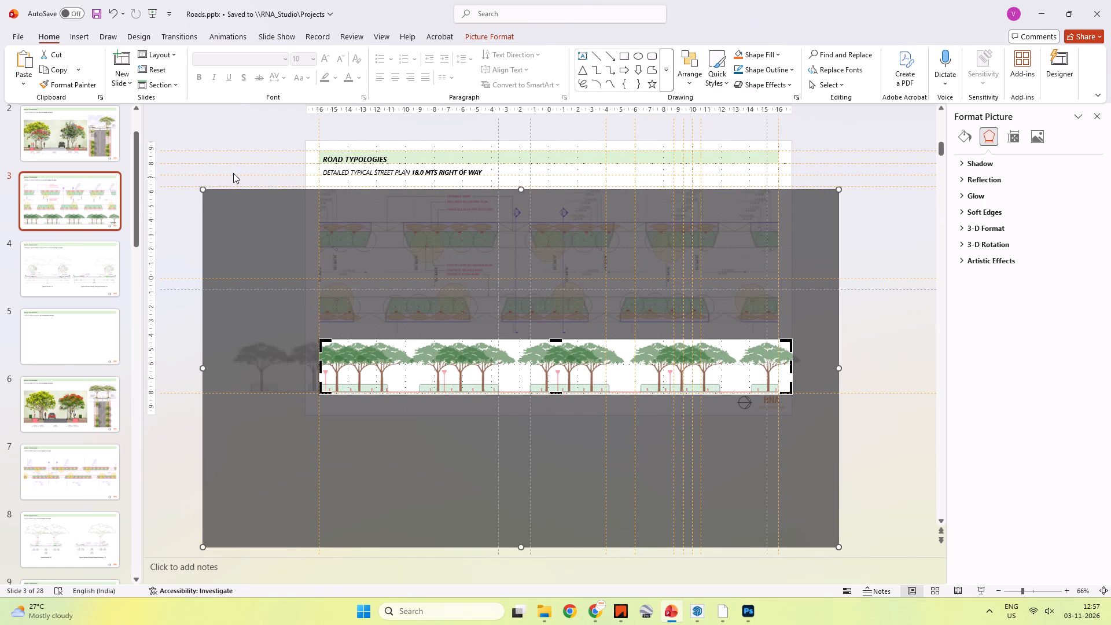
left_click(233, 173)
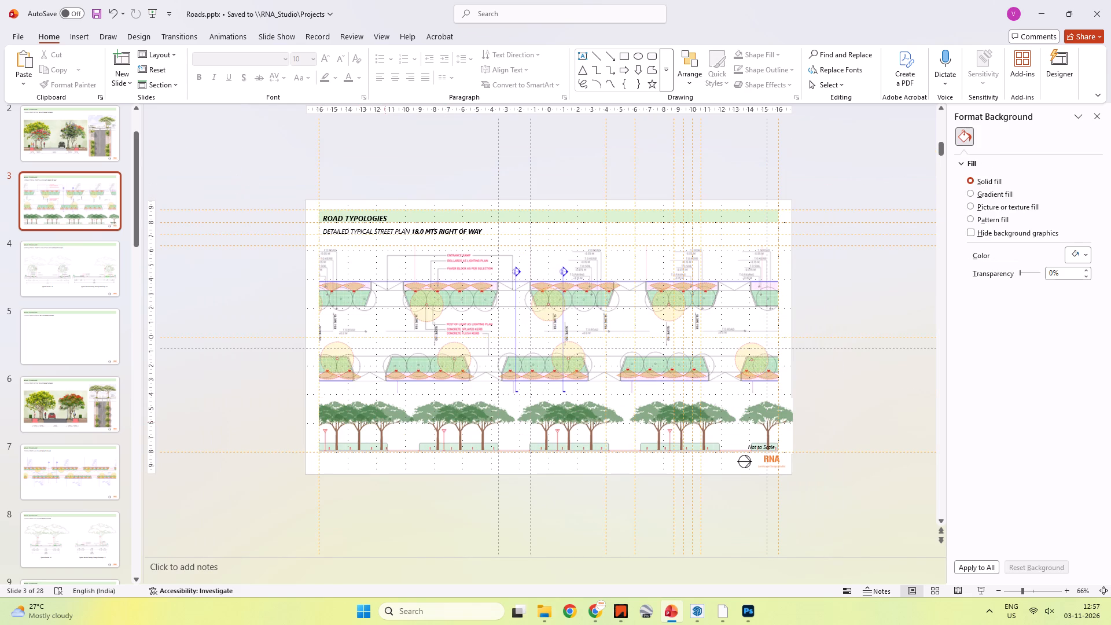
Duplicate a vertical guide and place the copy just past 6 on the horizontal ruler, right of the slide's centre.
left_click(393, 434)
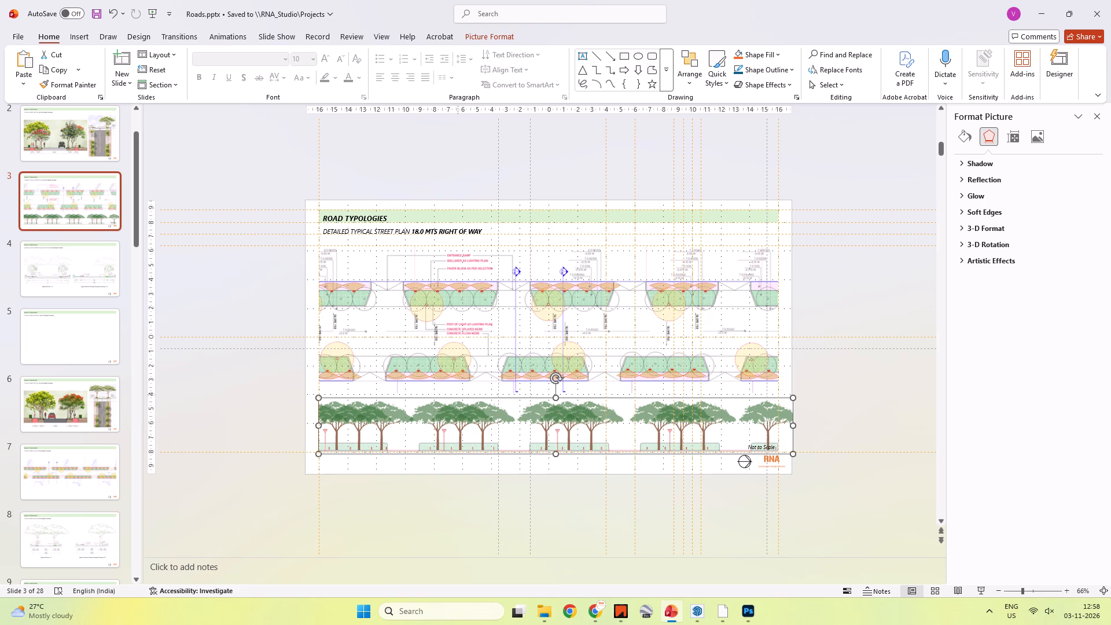
left_click_drag(498, 169, 591, 172)
left_click_drag(591, 172, 613, 186)
left_click_drag(616, 186, 638, 185, "ctrl")
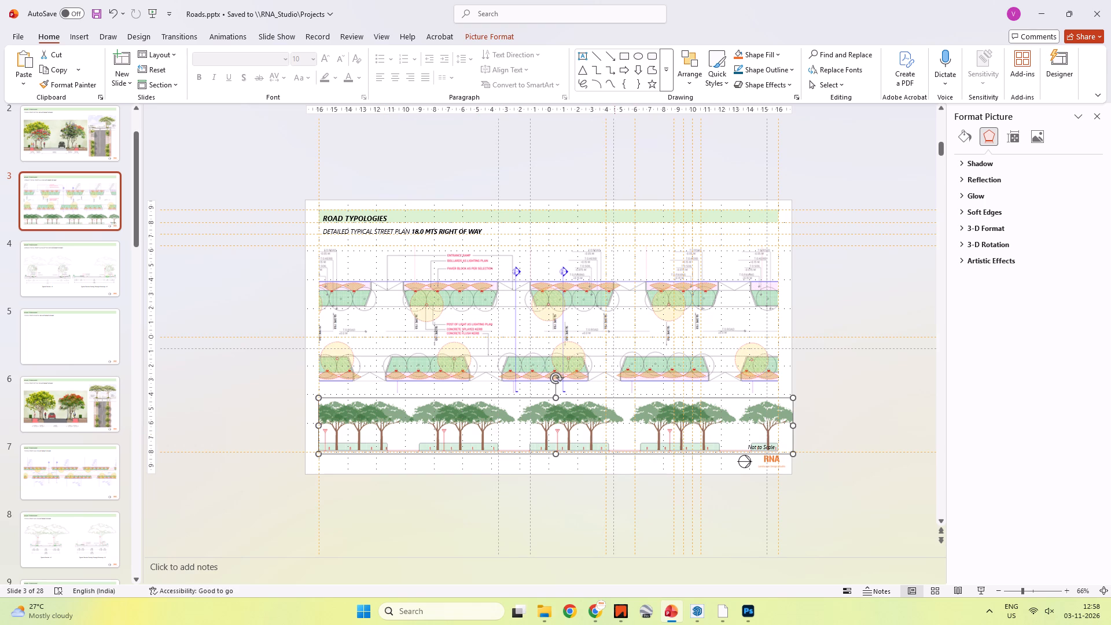
left_click_drag(613, 181, 640, 180, "ctrl")
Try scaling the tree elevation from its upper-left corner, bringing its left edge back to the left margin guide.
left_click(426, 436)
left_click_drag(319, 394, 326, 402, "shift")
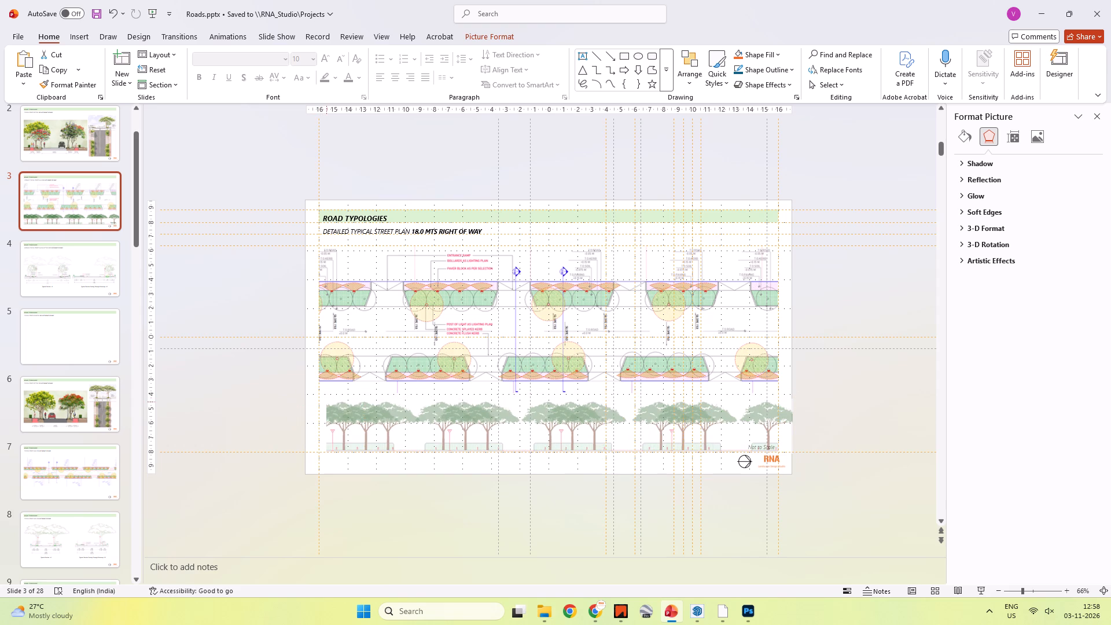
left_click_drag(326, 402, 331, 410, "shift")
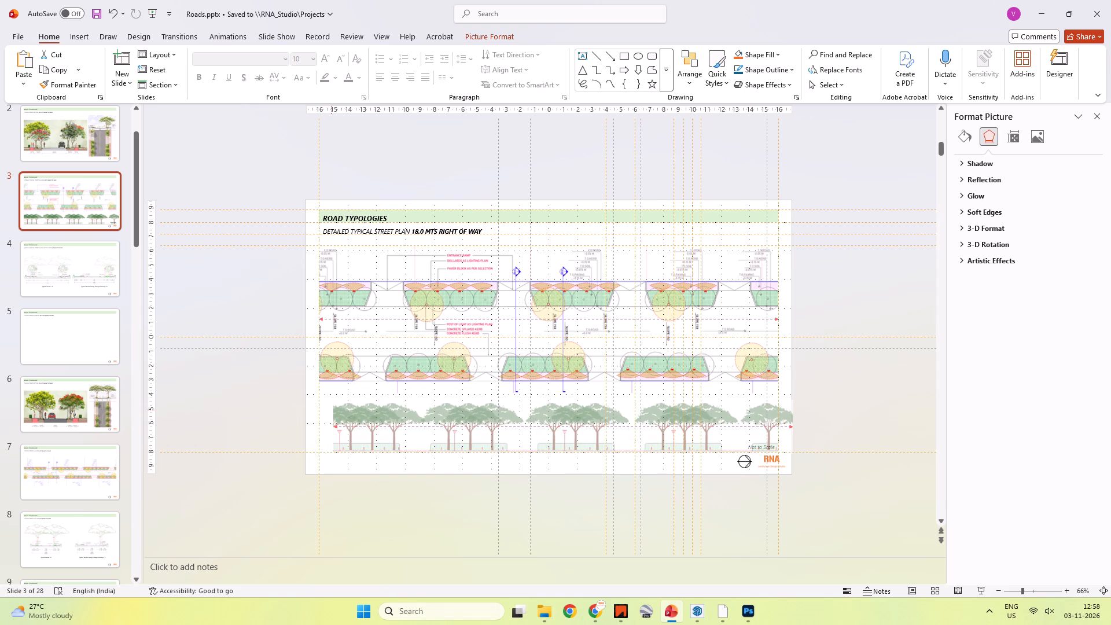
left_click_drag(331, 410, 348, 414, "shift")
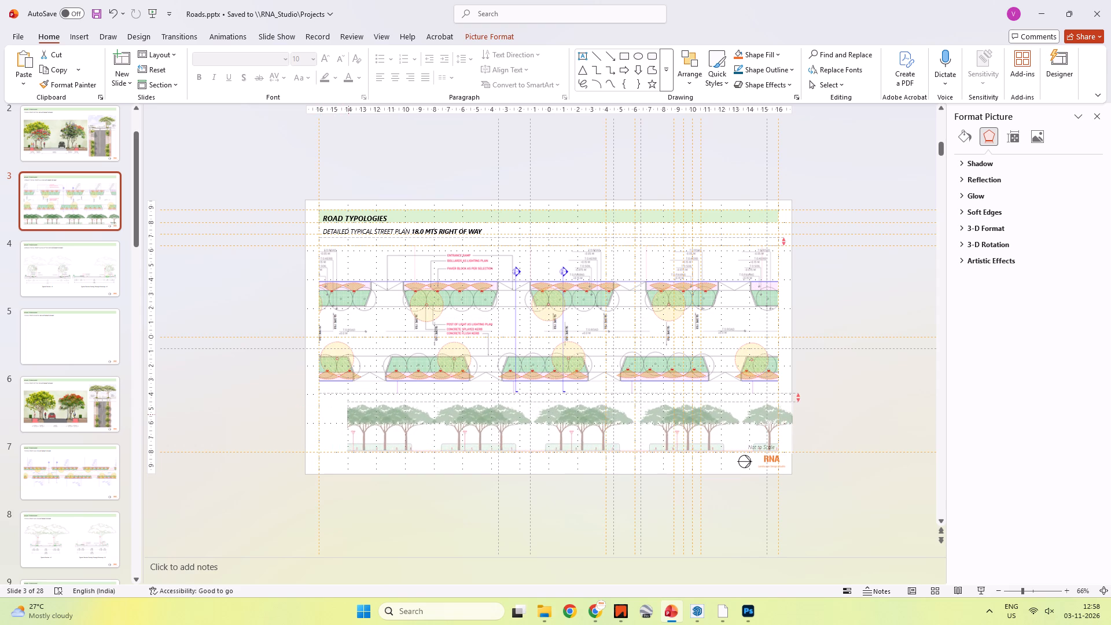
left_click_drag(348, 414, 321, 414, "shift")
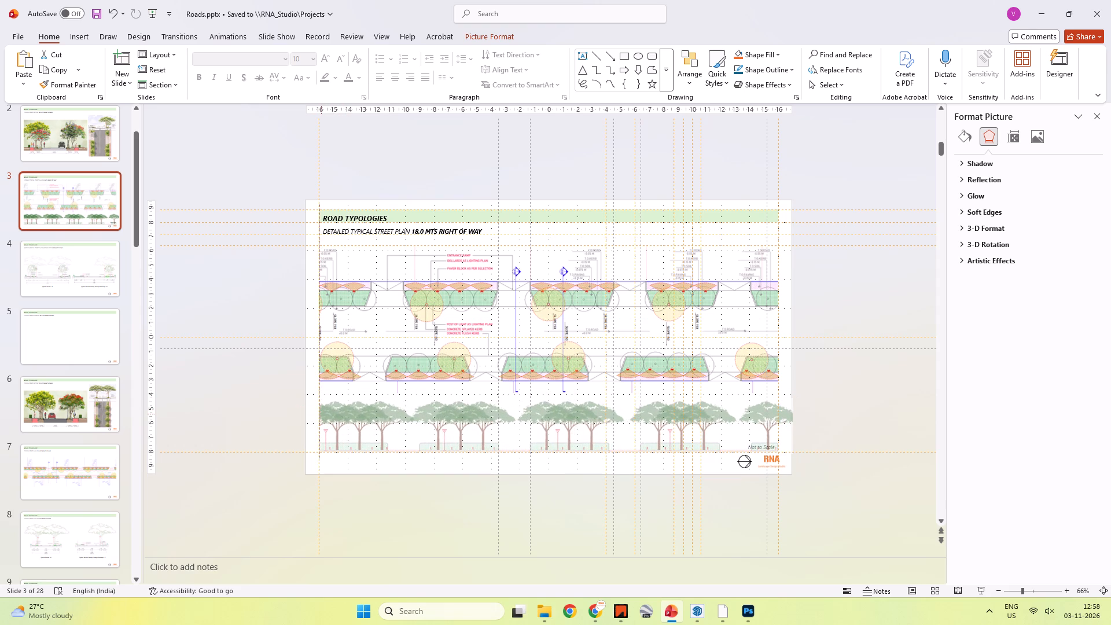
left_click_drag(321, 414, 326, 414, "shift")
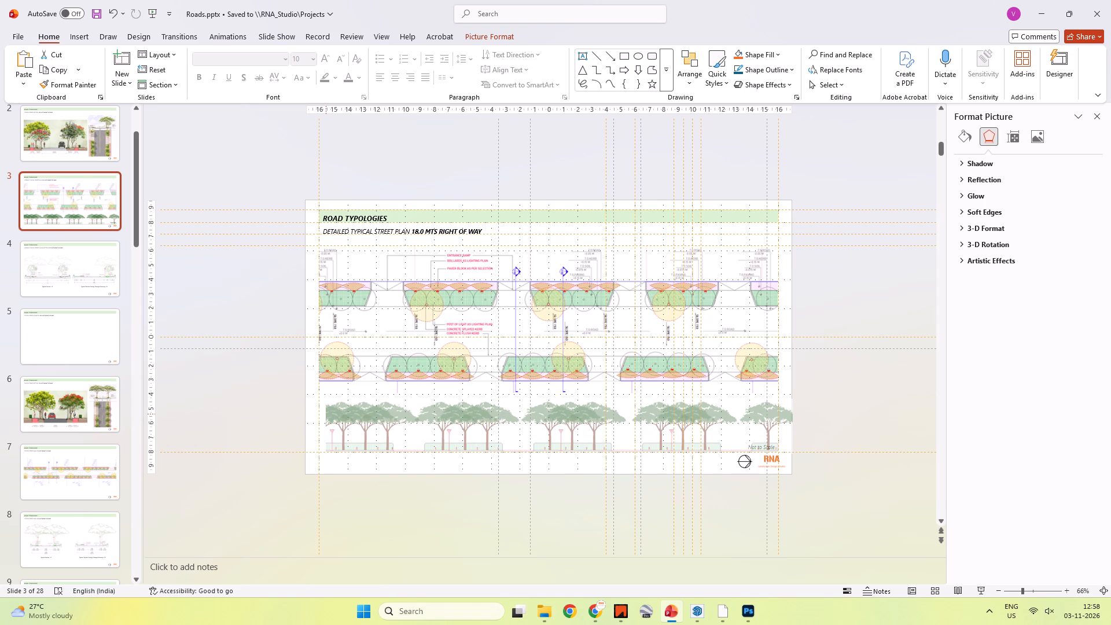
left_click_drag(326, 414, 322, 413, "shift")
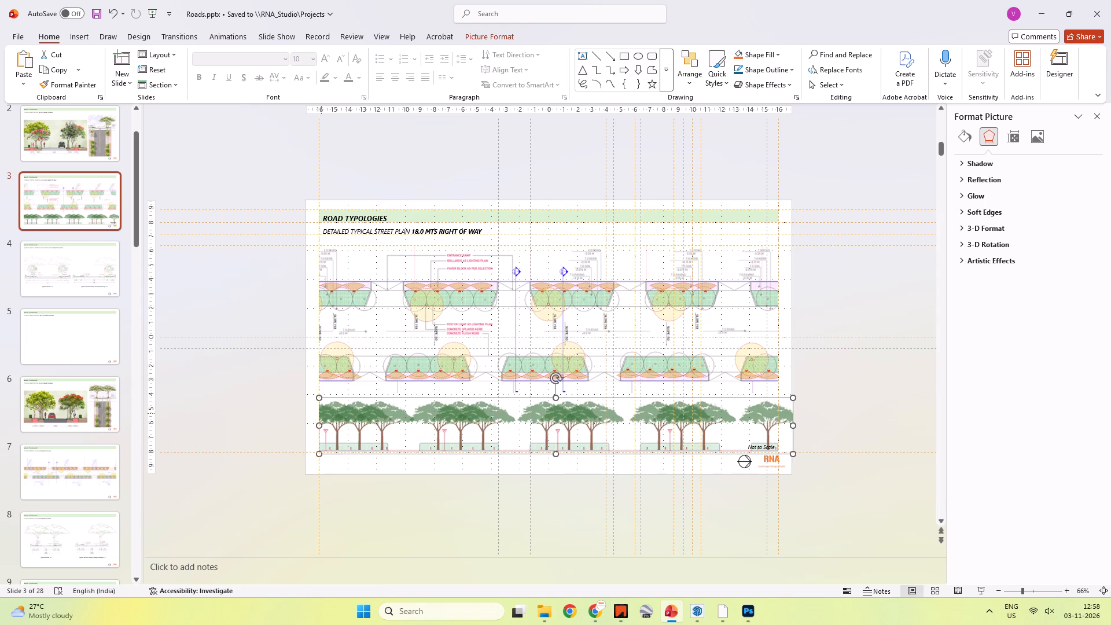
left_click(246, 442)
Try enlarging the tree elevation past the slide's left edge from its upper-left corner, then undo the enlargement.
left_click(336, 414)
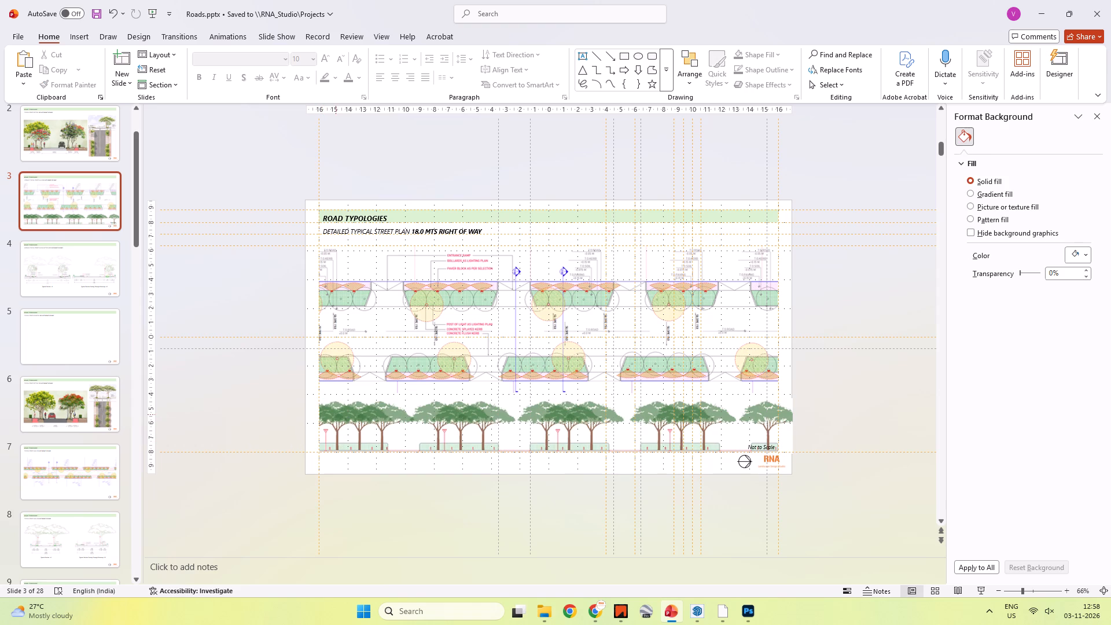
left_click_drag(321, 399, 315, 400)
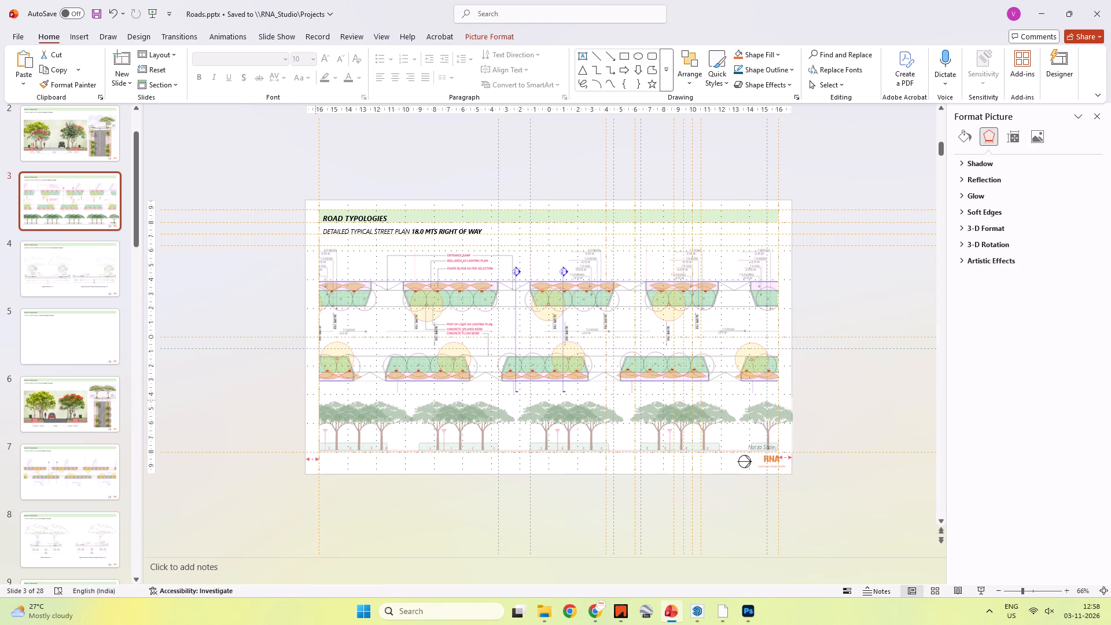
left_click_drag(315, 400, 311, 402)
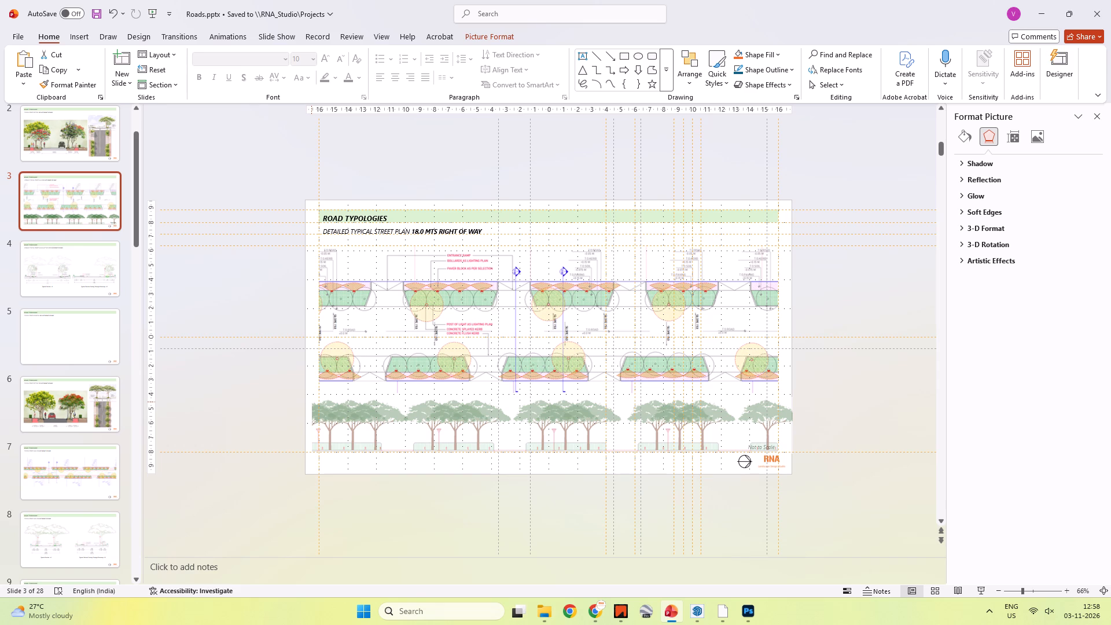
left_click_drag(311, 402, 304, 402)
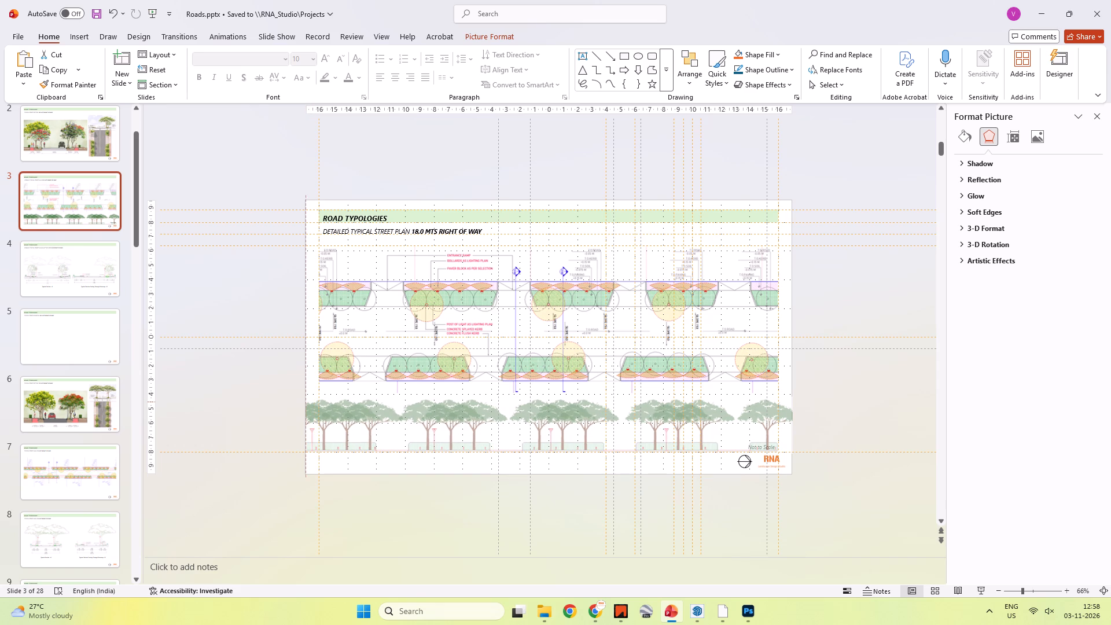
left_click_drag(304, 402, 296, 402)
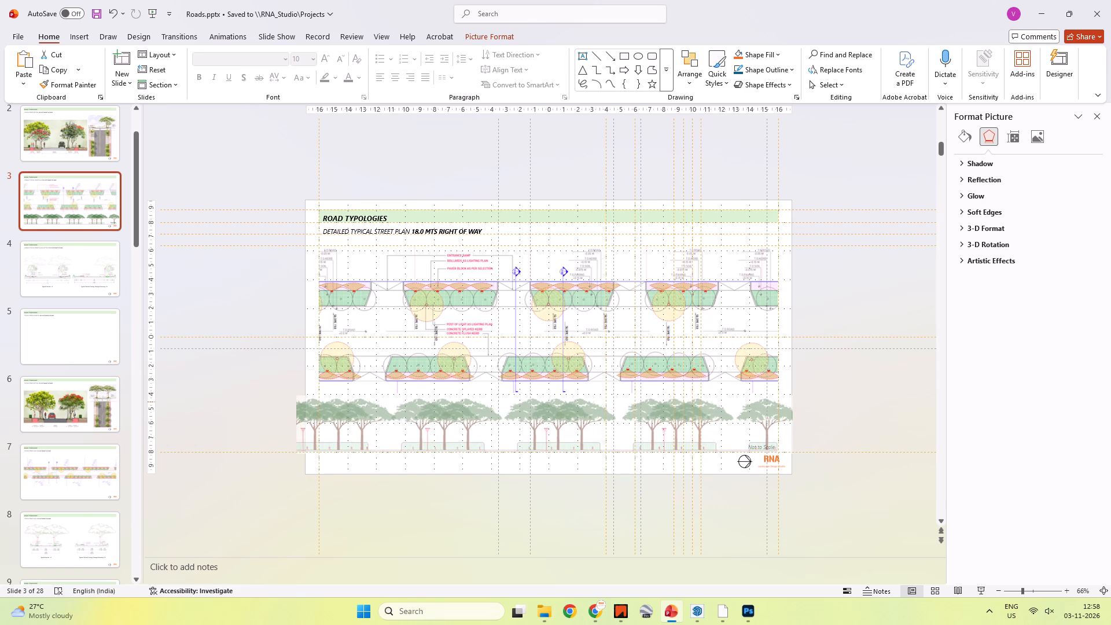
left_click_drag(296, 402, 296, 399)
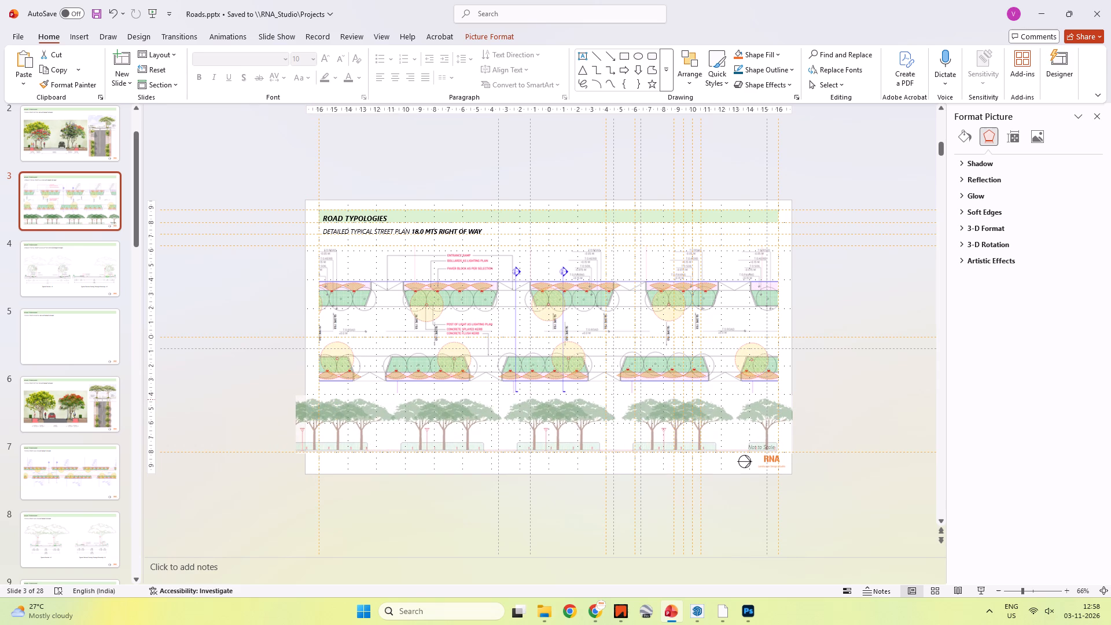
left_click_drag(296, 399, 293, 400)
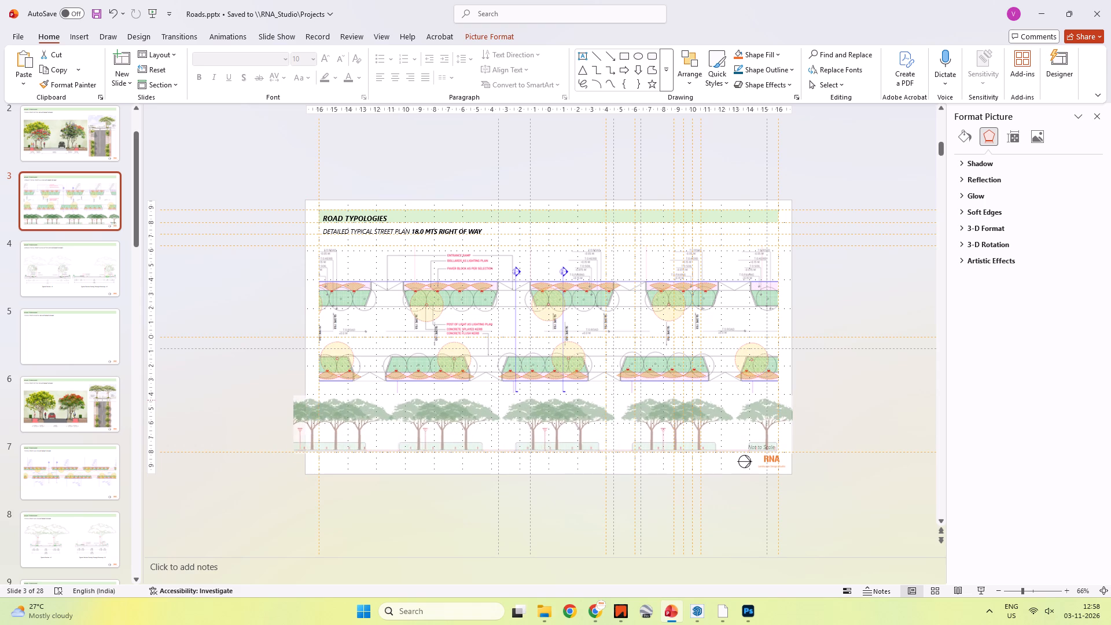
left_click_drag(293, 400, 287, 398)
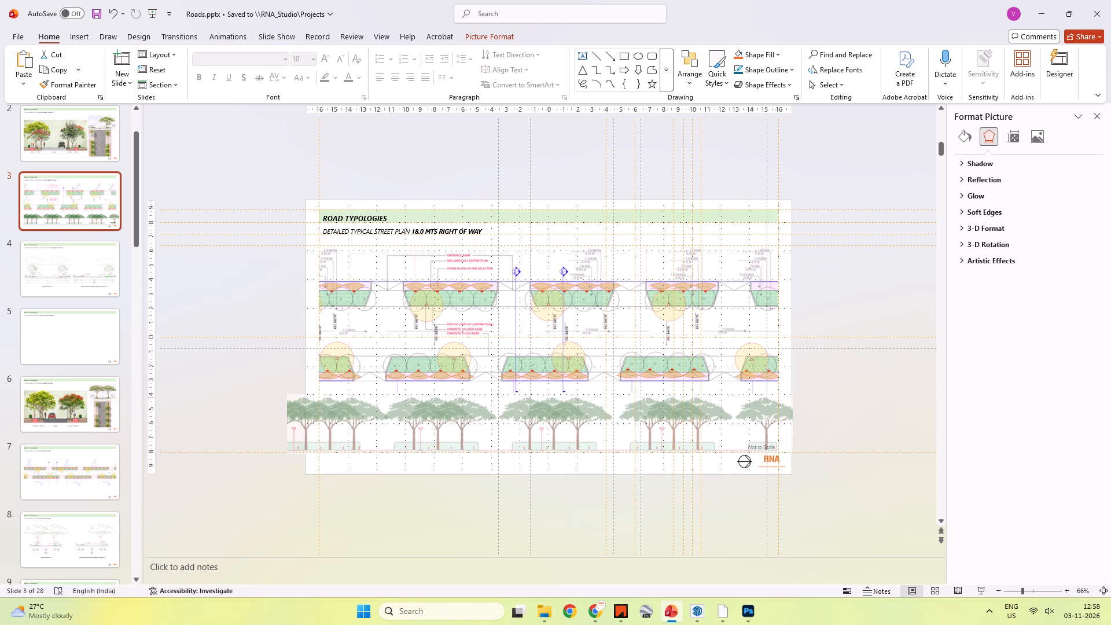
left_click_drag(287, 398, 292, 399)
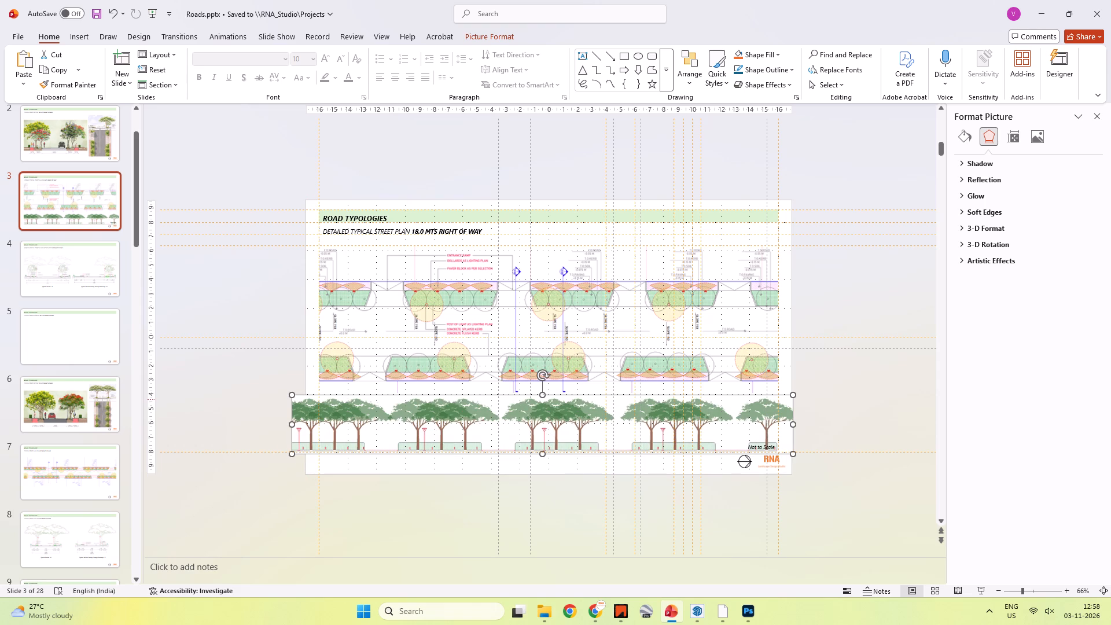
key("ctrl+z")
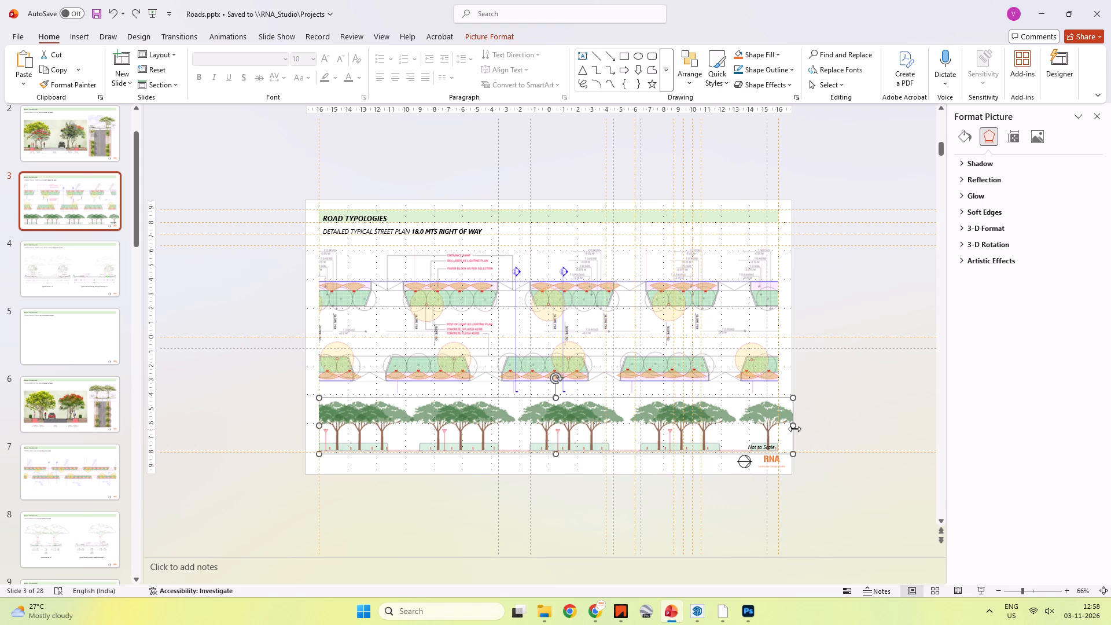
Narrow the tree elevation horizontally so its right edge meets the slide's right margin guide.
left_click_drag(793, 426, 793, 427)
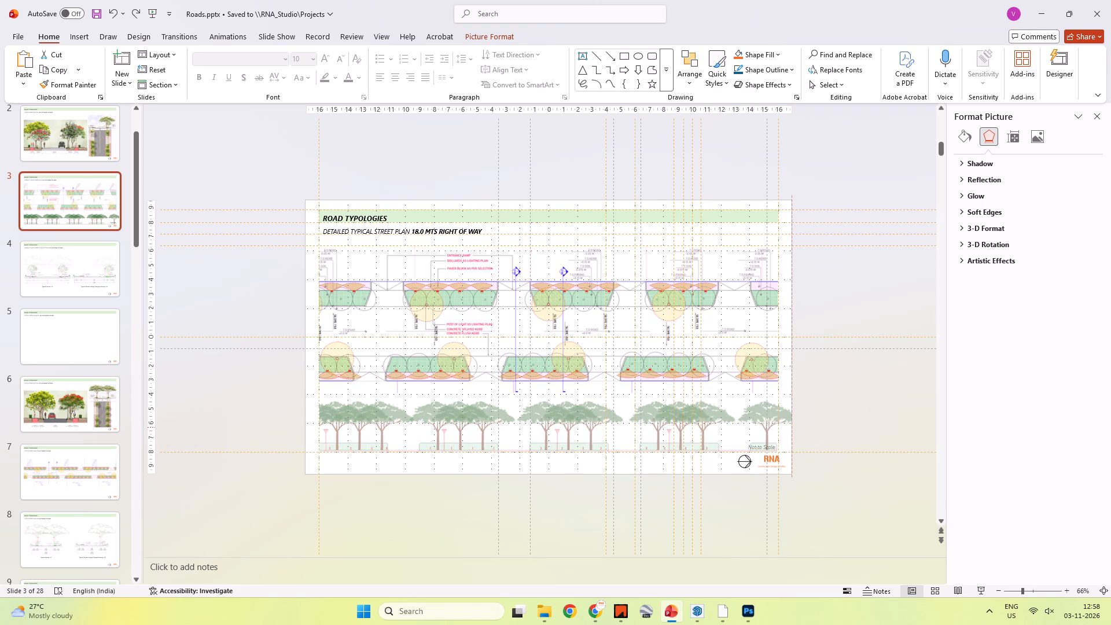
left_click_drag(793, 427, 799, 427)
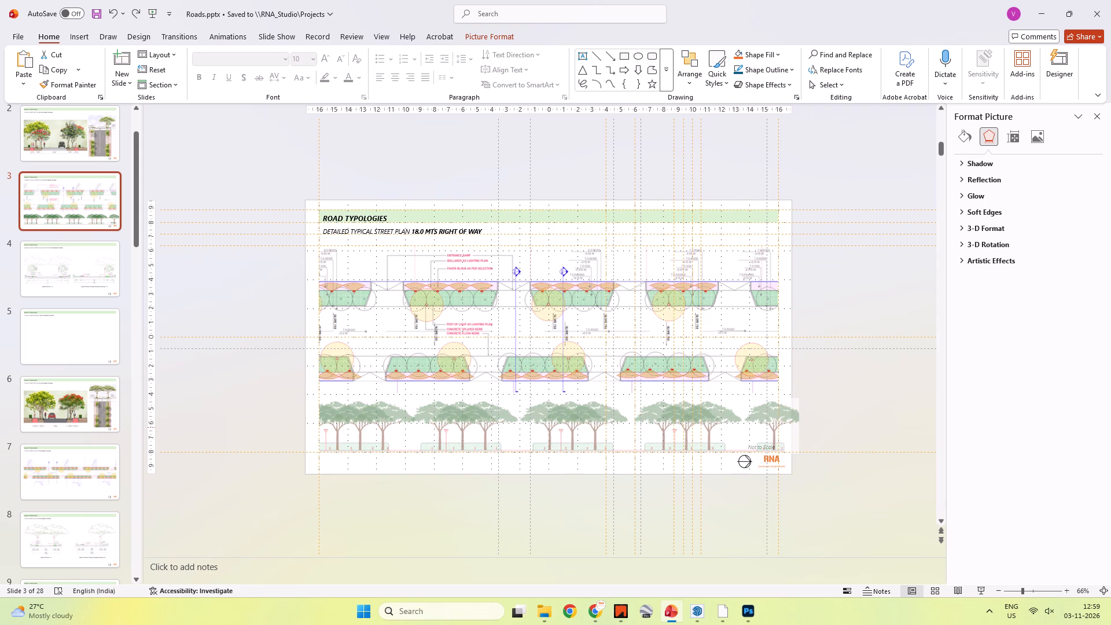
left_click_drag(799, 427, 779, 427)
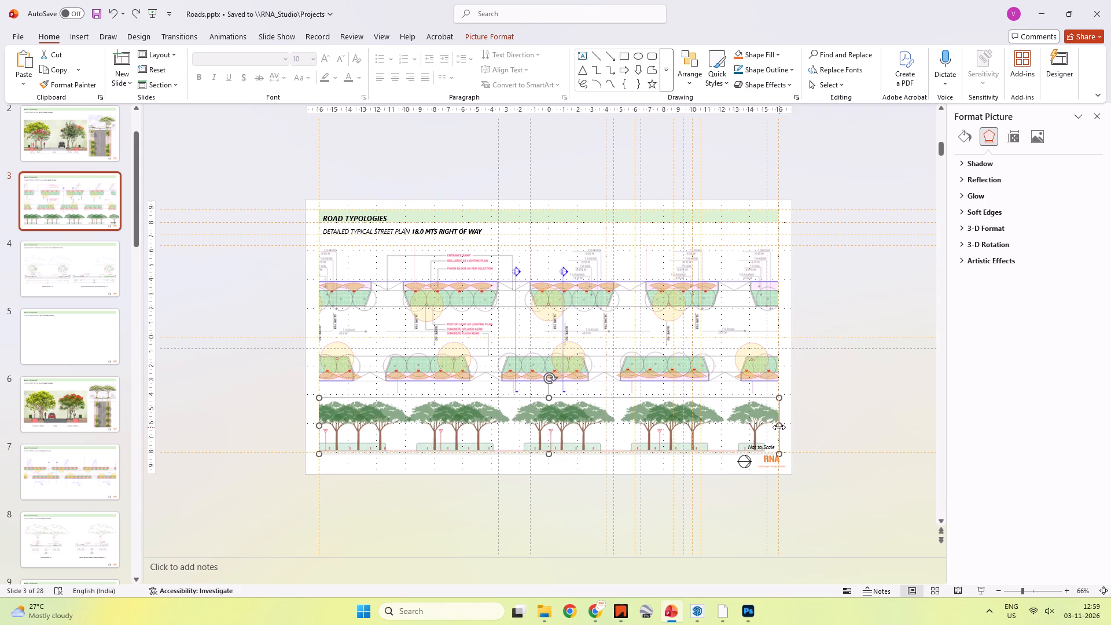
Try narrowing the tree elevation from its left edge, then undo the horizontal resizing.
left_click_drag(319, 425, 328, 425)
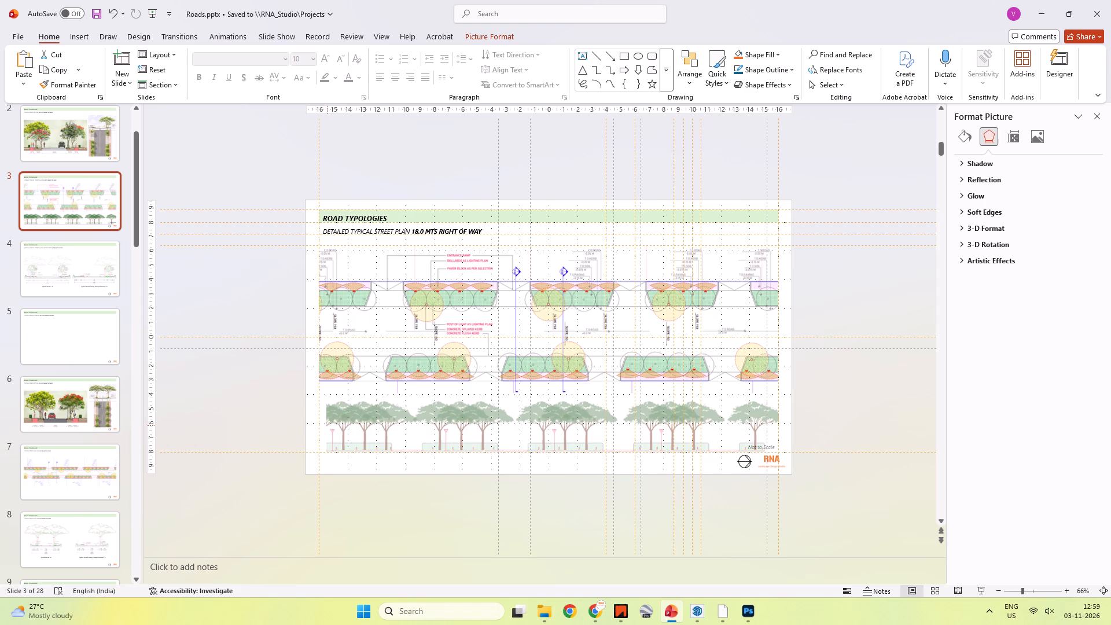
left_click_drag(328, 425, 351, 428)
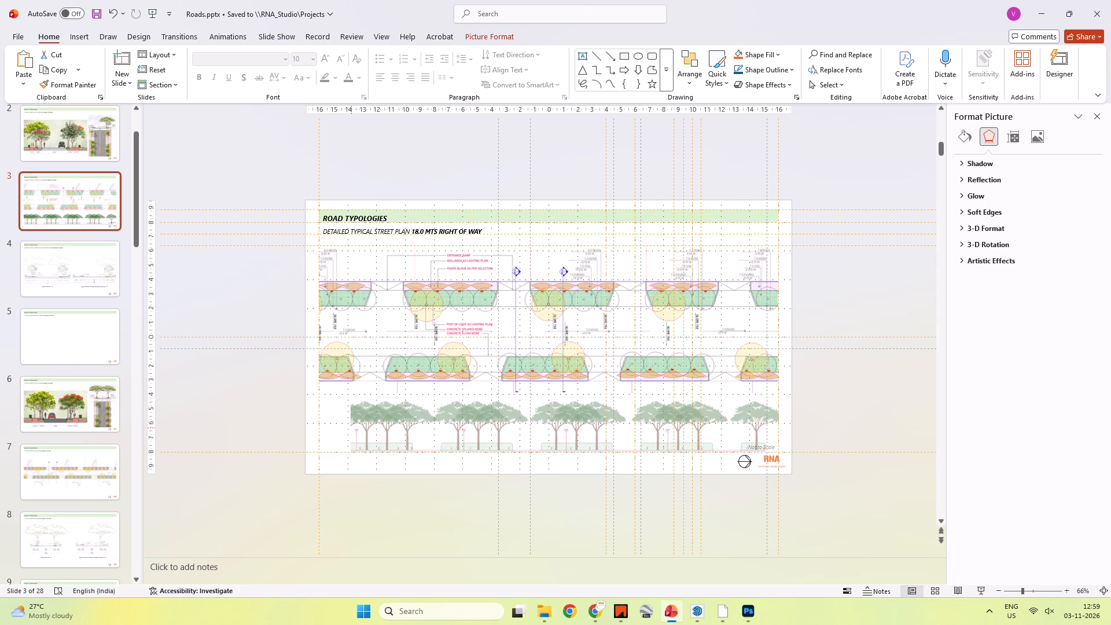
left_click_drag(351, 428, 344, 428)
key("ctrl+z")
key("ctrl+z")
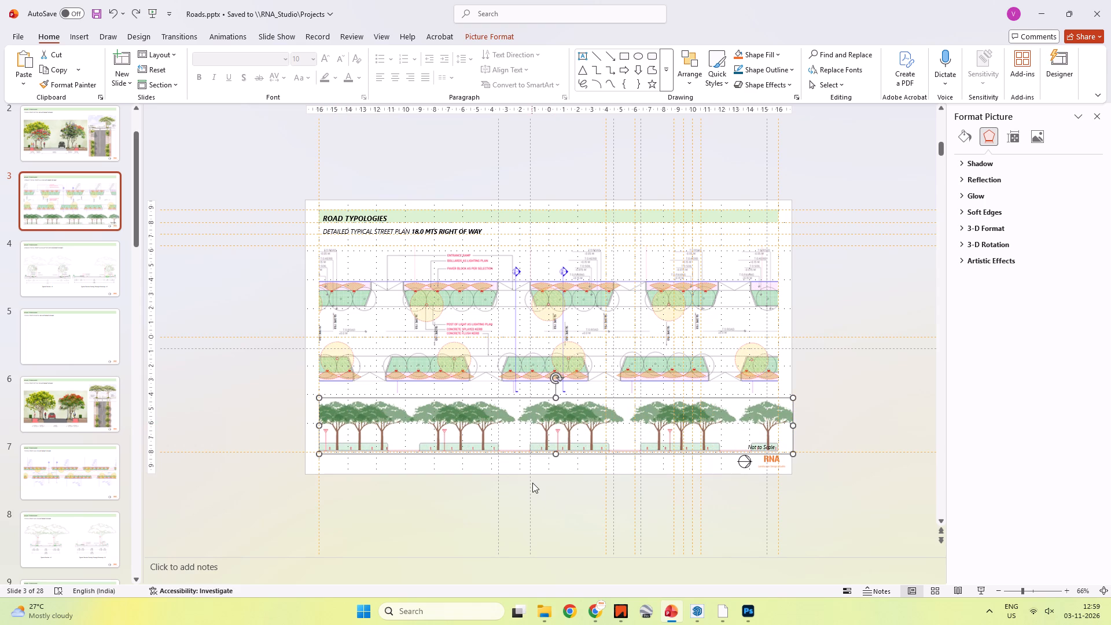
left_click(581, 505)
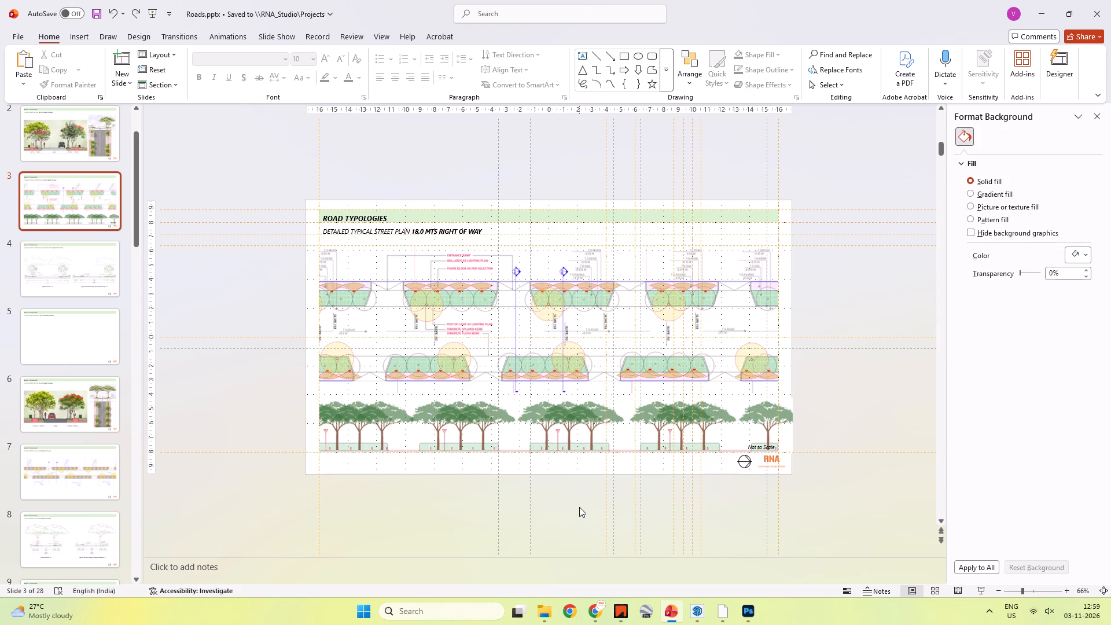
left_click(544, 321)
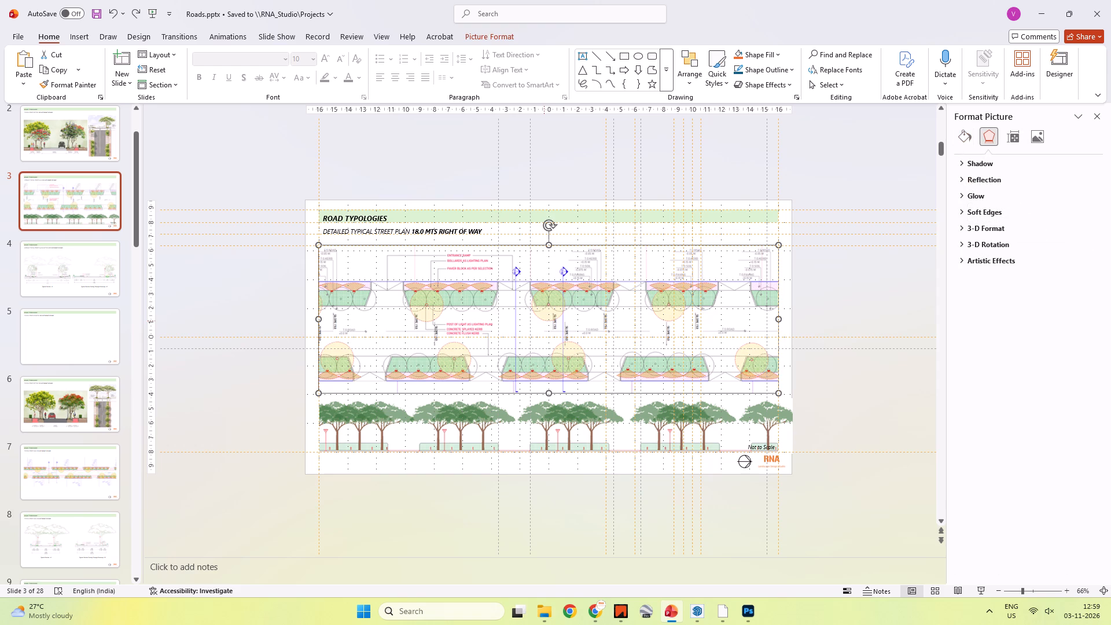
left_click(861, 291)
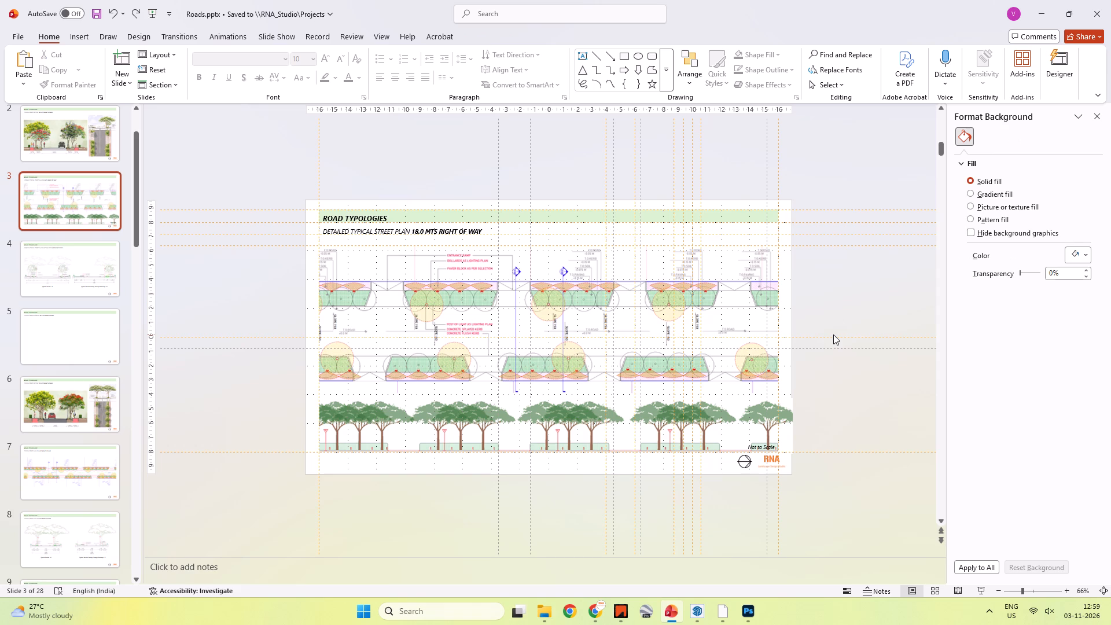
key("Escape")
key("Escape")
Switch to IIACAD and examine the 18M road plan and the tree elevation above it in Road Sections.dwg.
key("alt+Tab")
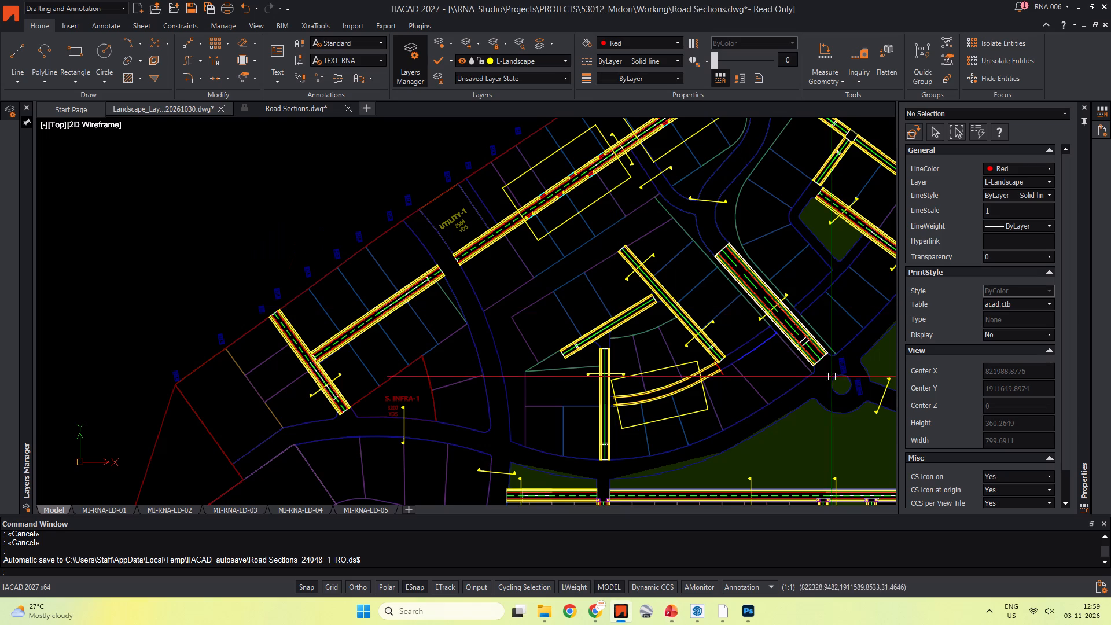
scroll(837, 307, "down", 8)
middle_click_drag(564, 285, 380, 270)
scroll(549, 296, "up", 2)
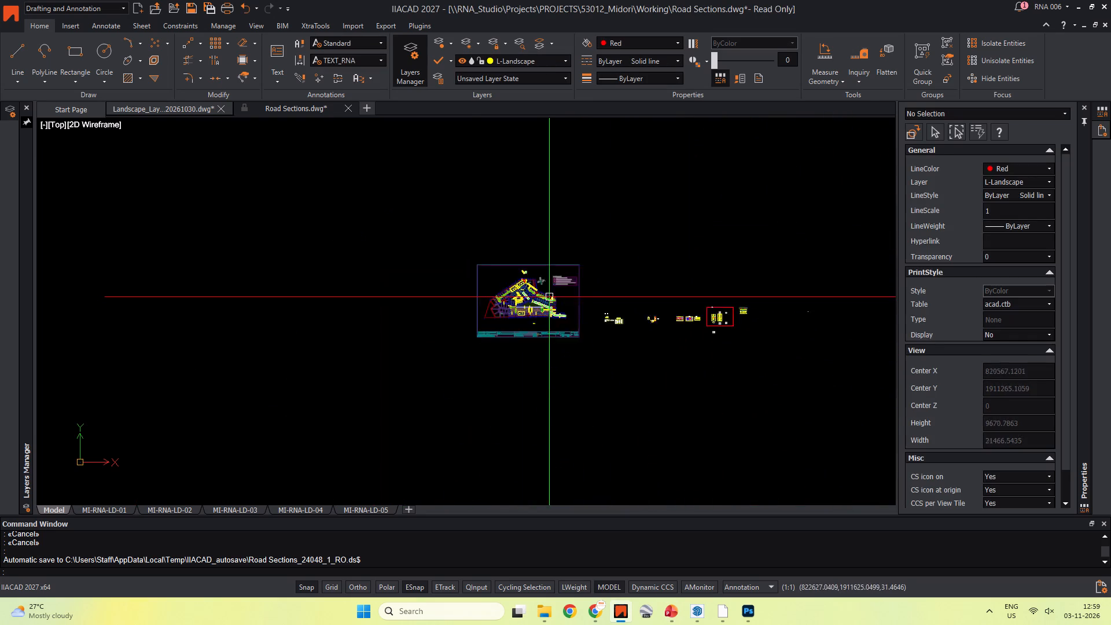
scroll(549, 296, "up", 2)
middle_click_drag(768, 336, 398, 290)
scroll(598, 285, "up", 3)
middle_click_drag(654, 288, 185, 240)
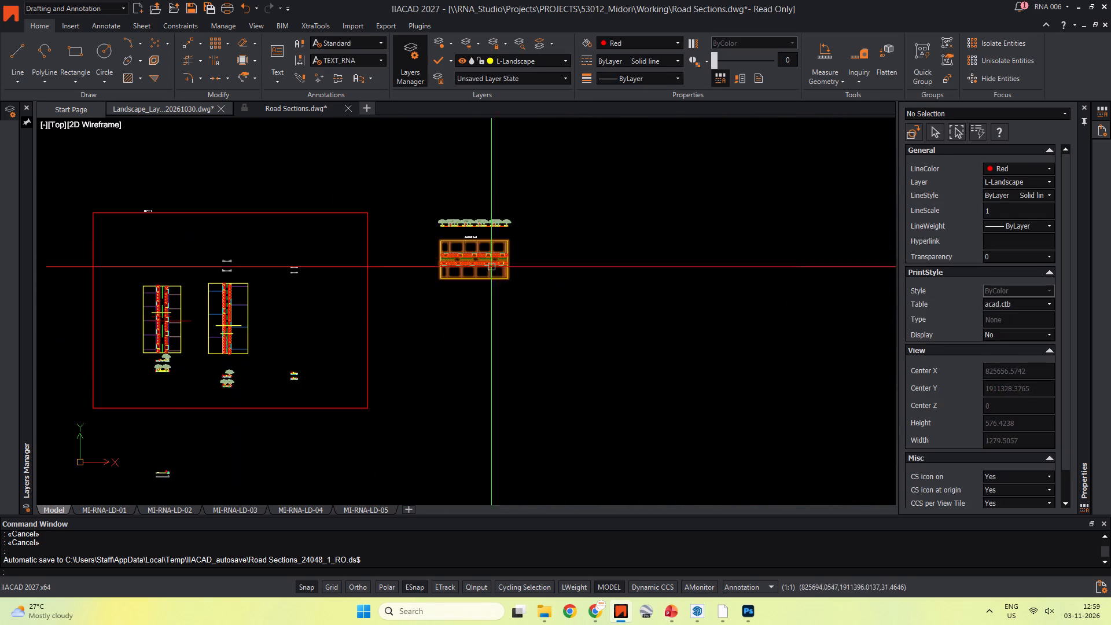
scroll(505, 234, "up", 3)
middle_click_drag(437, 263, 459, 299)
middle_click_drag(312, 232, 322, 242)
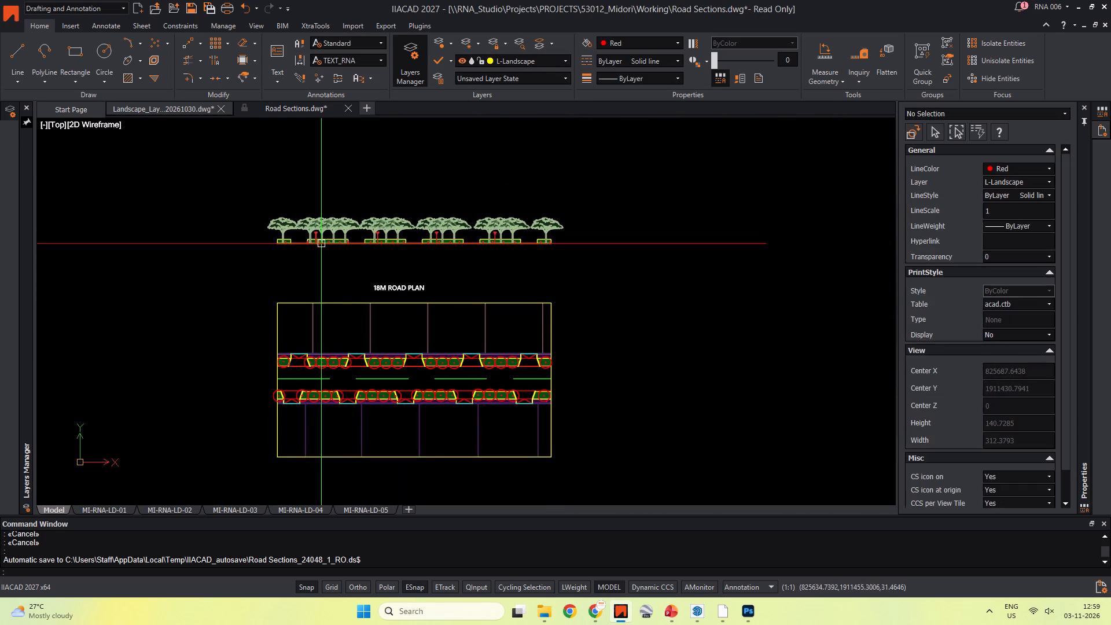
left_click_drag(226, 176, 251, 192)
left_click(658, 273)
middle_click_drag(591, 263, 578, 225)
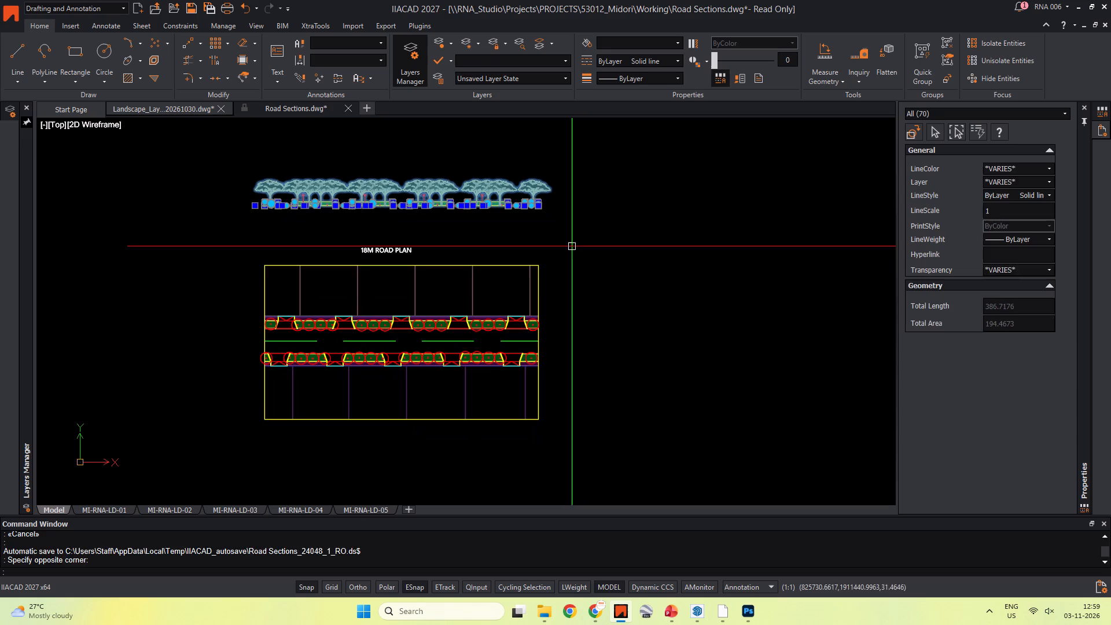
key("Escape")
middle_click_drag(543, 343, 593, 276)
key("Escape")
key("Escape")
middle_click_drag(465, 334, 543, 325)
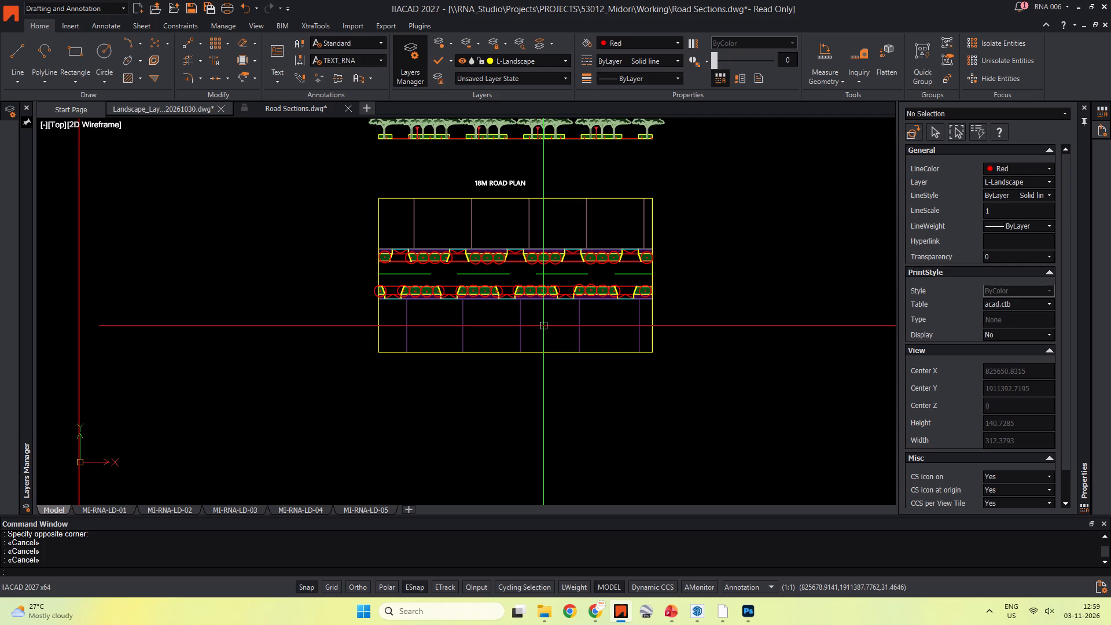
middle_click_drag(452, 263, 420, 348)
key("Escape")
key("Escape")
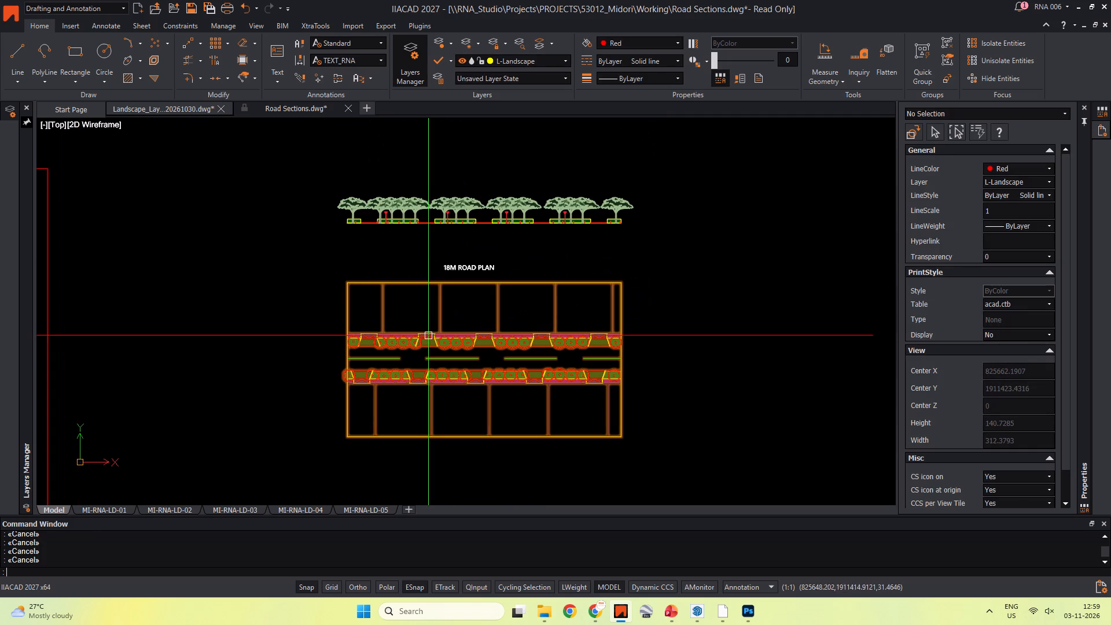
Rebuild the drawing display around the 18M road plan.
type("re")
key("space")
key("Escape")
key("Escape")
key("Escape")
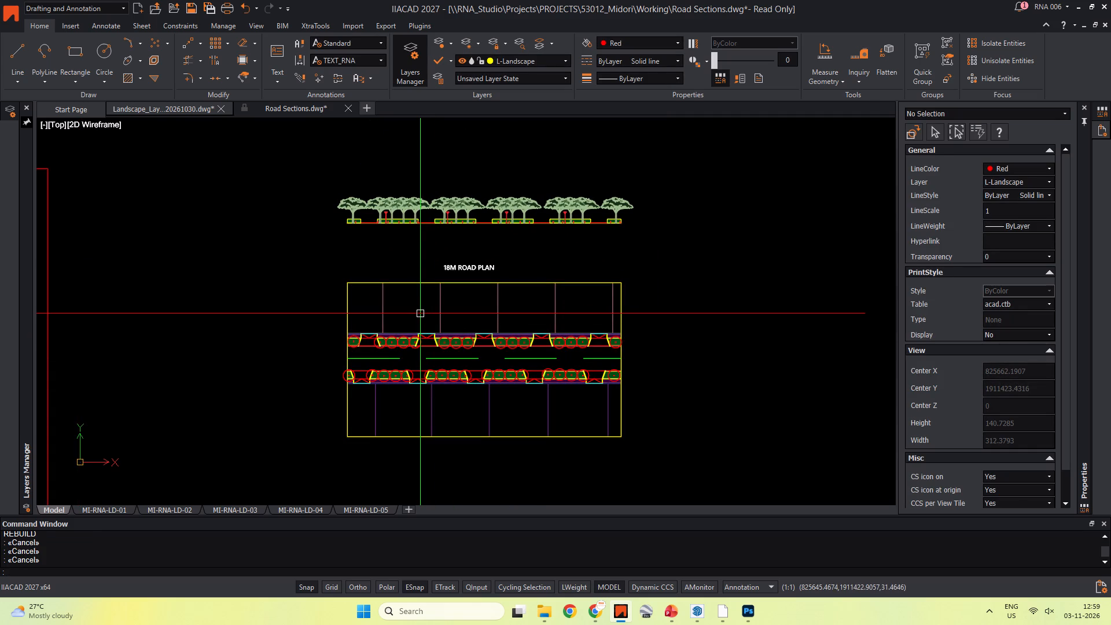
middle_click_drag(403, 318, 406, 333)
key("Escape")
key("Escape")
middle_click_drag(437, 400, 439, 321)
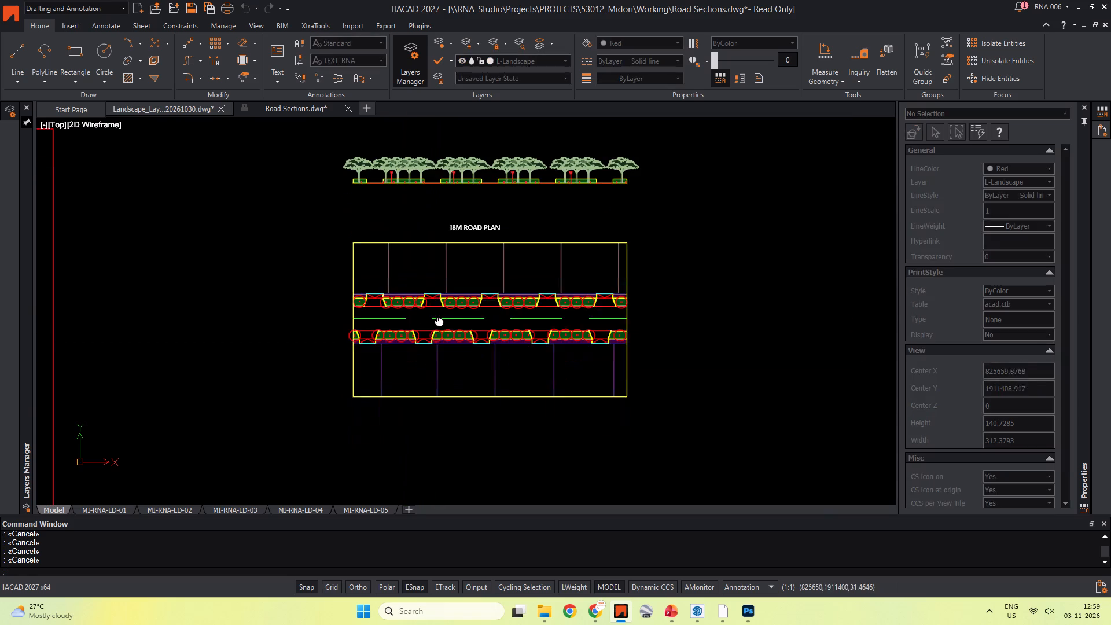
middle_click_drag(439, 321, 439, 312)
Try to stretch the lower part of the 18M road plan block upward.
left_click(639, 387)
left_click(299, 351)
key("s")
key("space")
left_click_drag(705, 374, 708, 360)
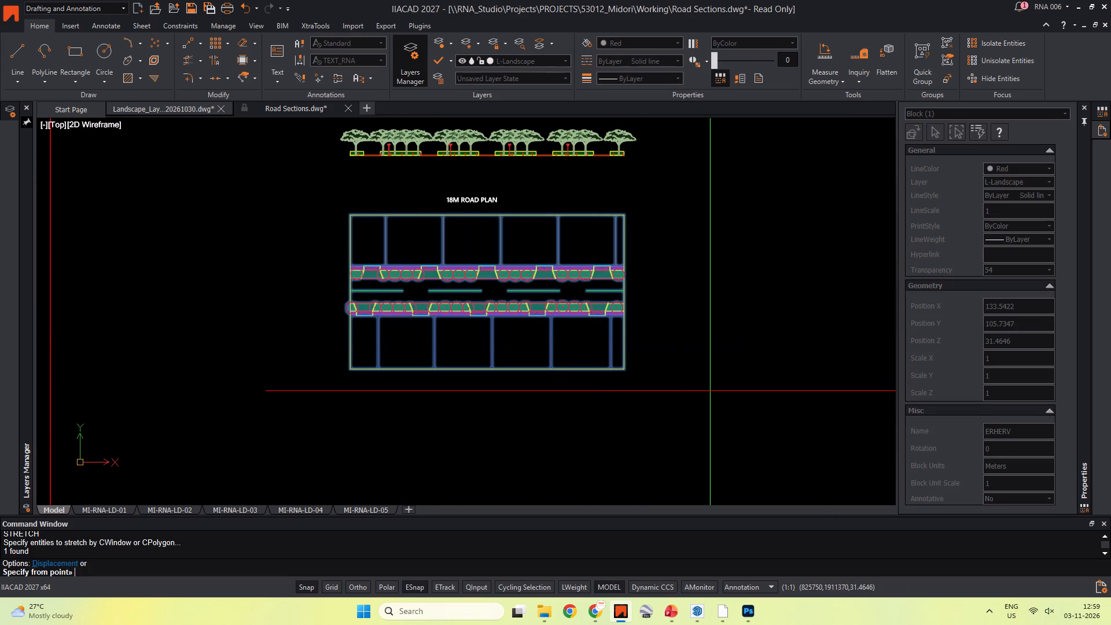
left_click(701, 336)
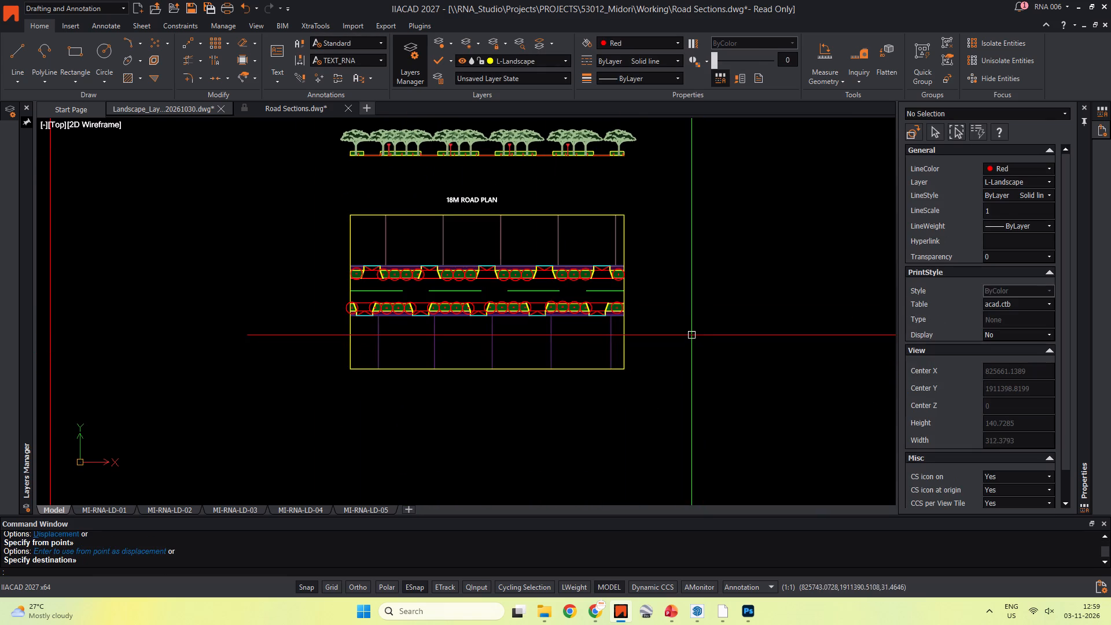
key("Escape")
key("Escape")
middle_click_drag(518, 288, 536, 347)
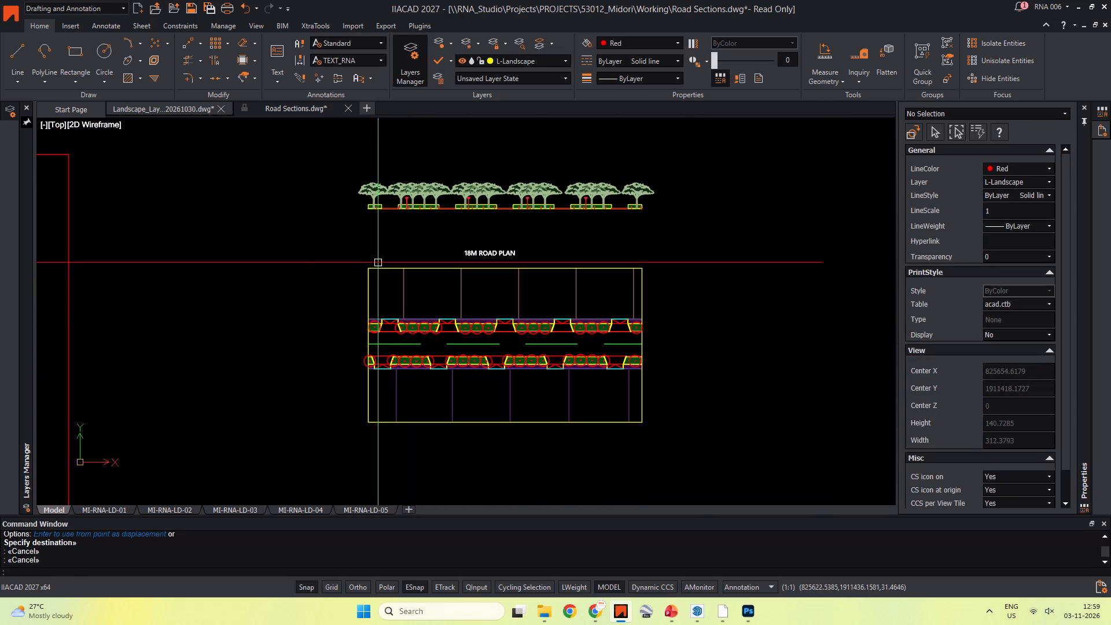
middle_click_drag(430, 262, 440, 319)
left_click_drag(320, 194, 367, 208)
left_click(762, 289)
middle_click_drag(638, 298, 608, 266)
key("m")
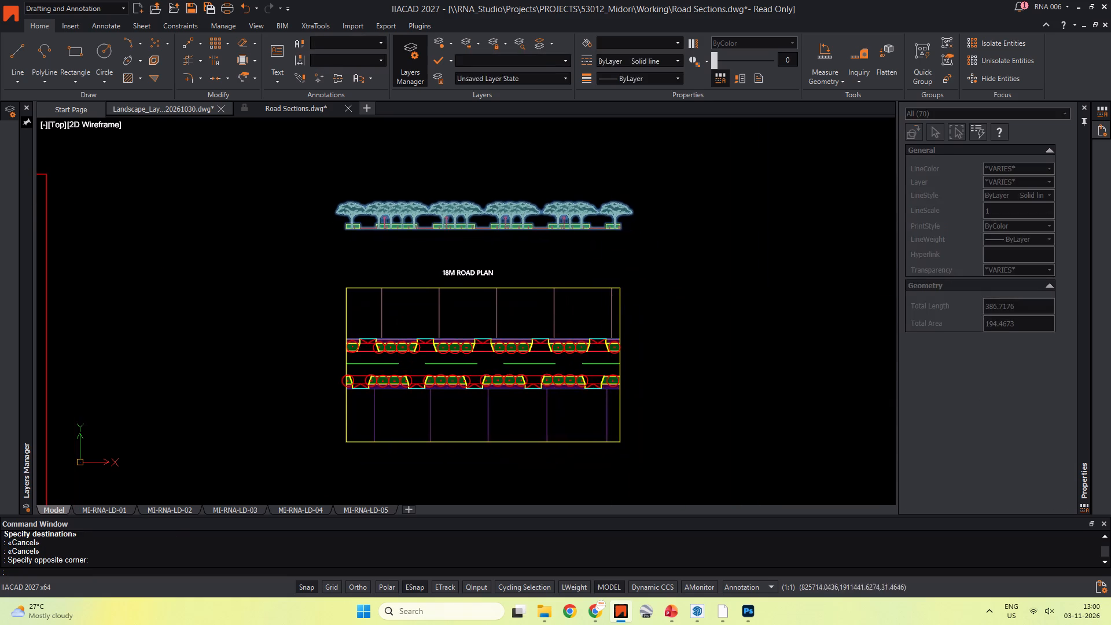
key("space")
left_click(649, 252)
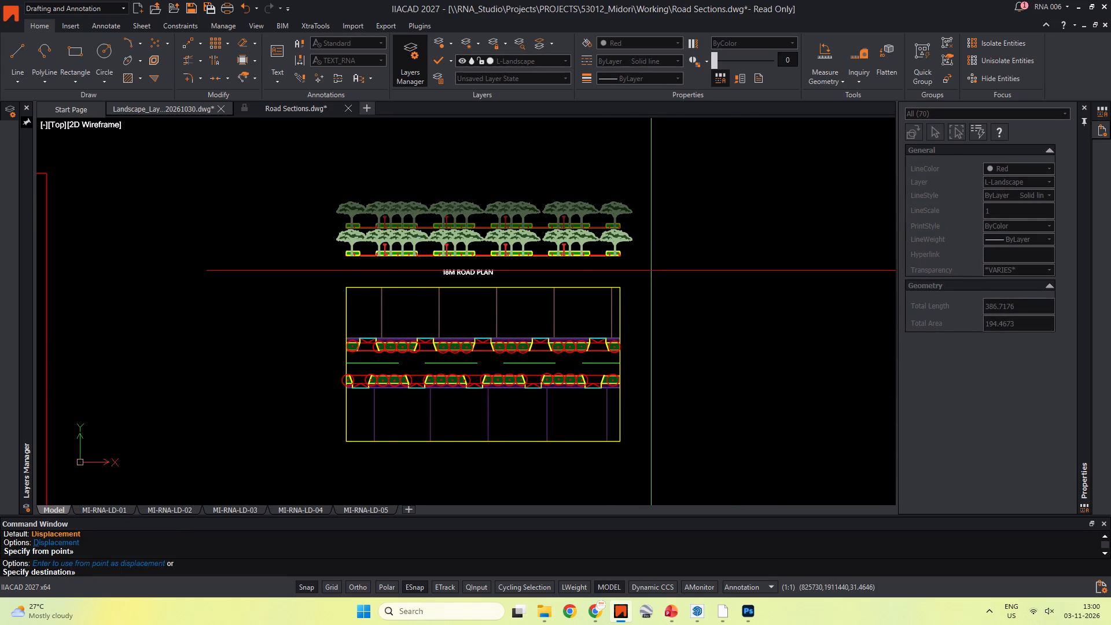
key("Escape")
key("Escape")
Delete the "18M ROAD PLAN" text label between the tree elevation and the plan.
left_click(407, 267)
left_click(509, 279)
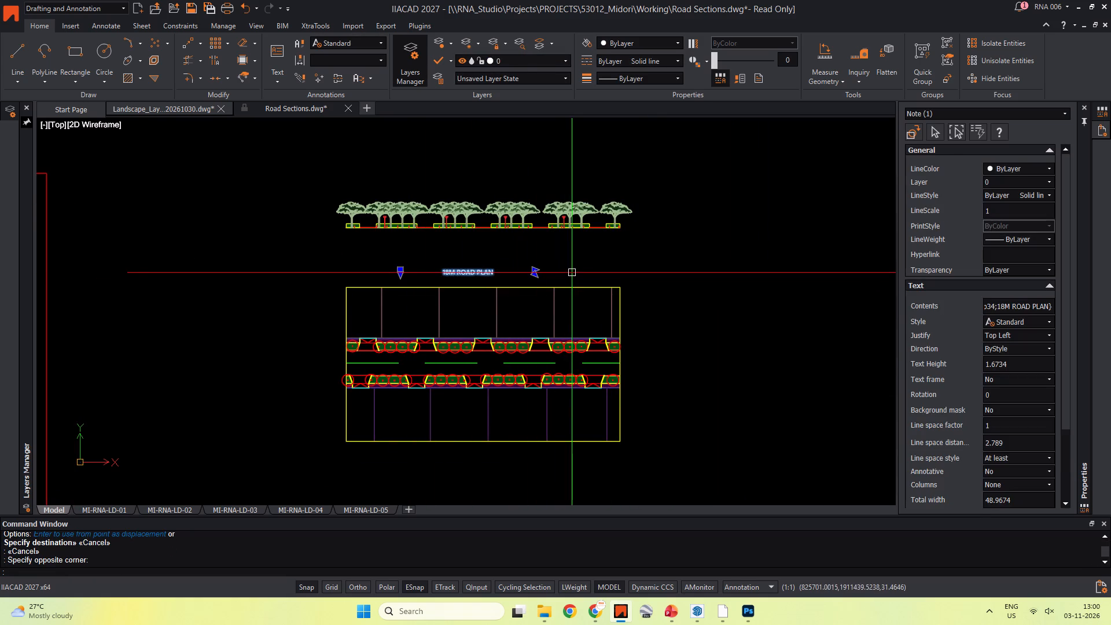
key("Delete")
Move the whole tree elevation straight down so it sits just above the road plan's upper boundary.
left_click_drag(263, 171, 272, 171)
left_click(770, 242)
key("m")
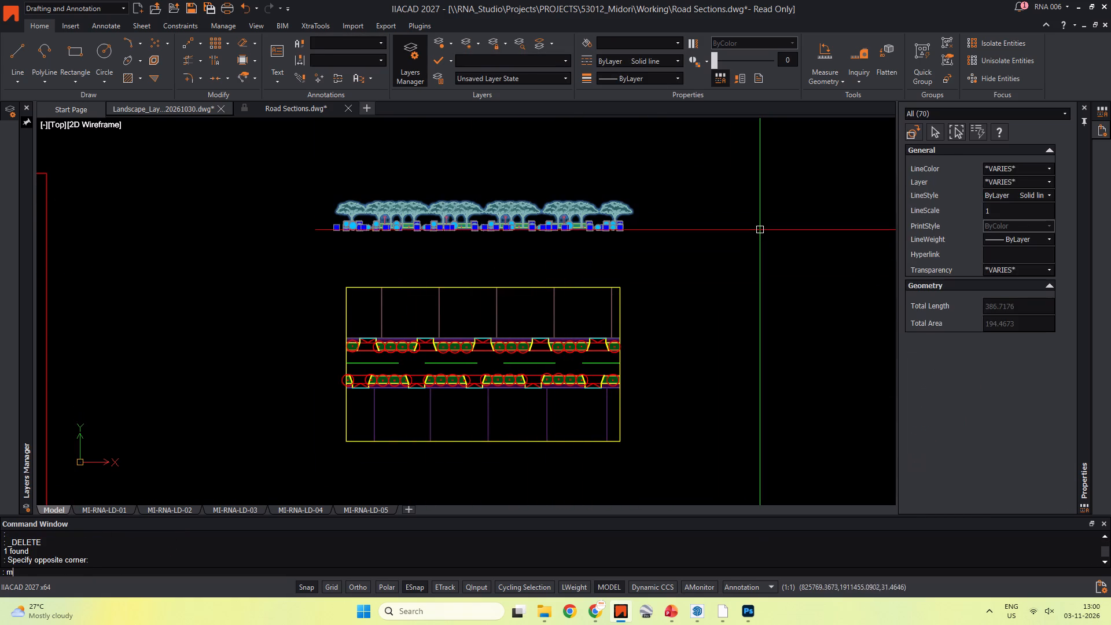
key("space")
left_click(760, 227)
left_click(761, 262)
key("Escape")
key("Escape")
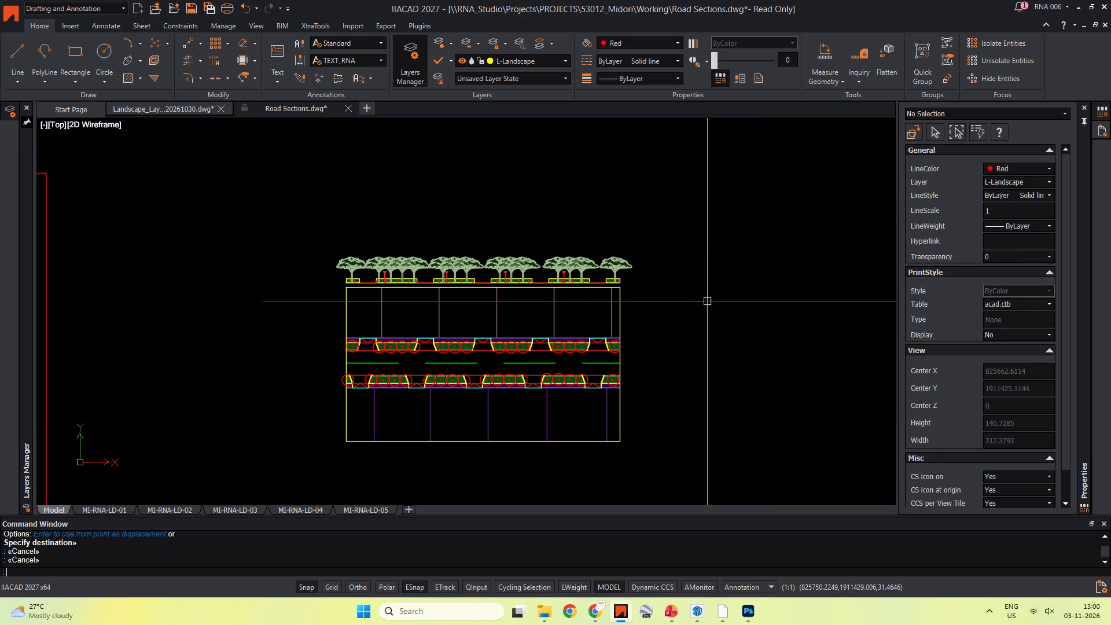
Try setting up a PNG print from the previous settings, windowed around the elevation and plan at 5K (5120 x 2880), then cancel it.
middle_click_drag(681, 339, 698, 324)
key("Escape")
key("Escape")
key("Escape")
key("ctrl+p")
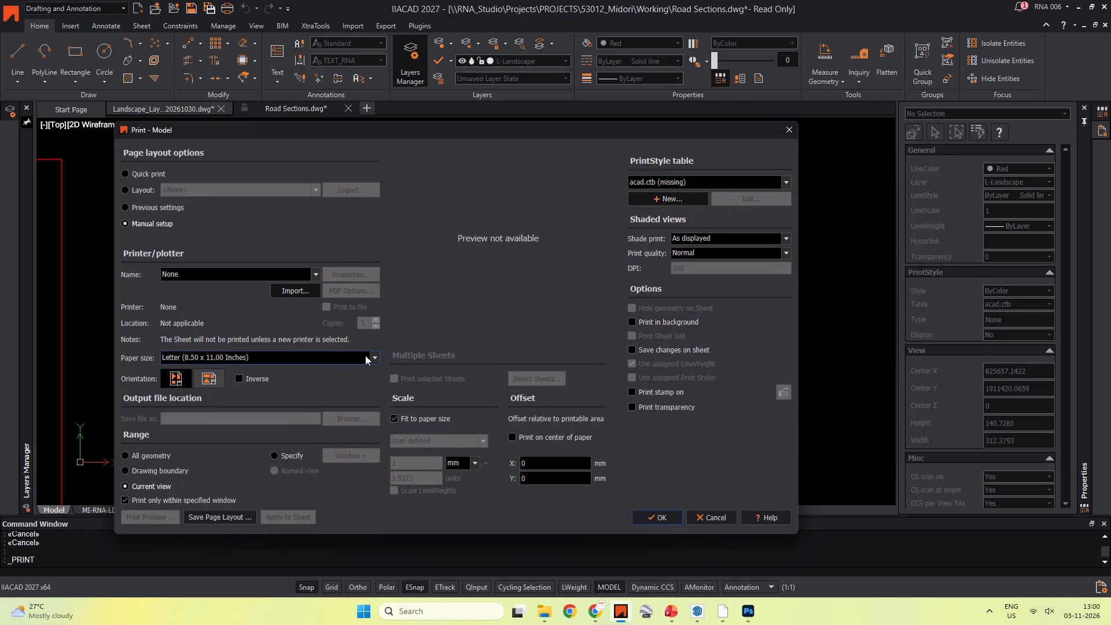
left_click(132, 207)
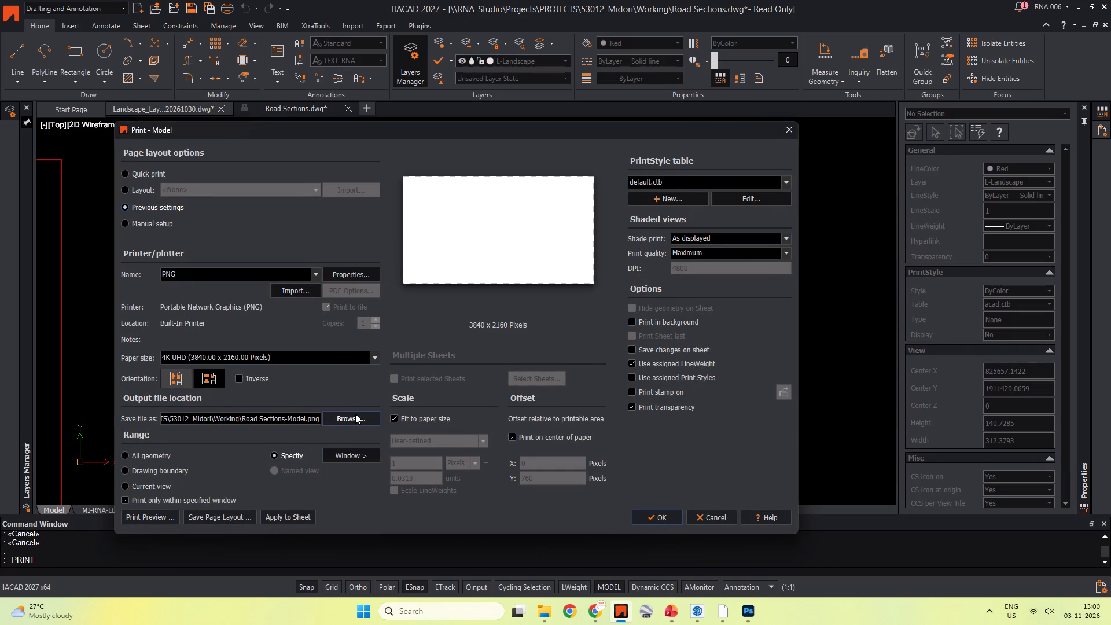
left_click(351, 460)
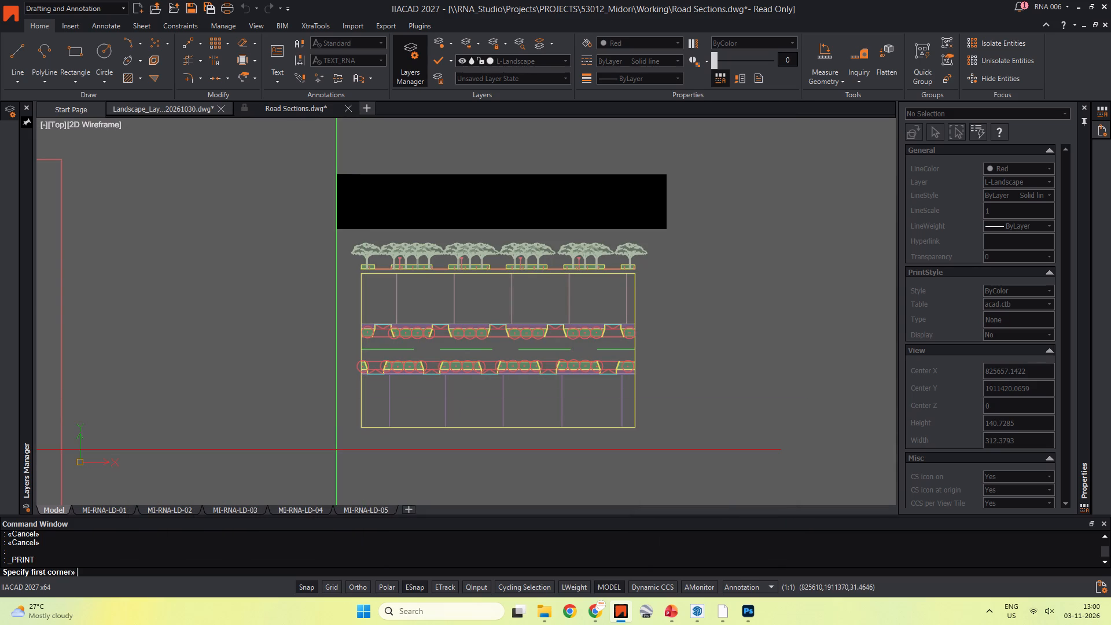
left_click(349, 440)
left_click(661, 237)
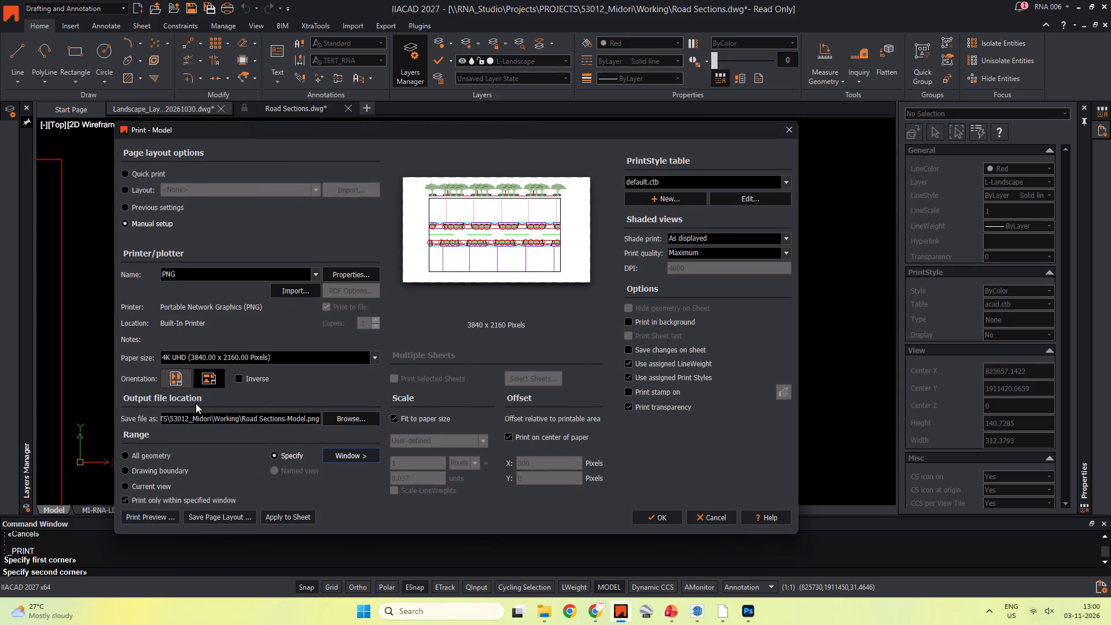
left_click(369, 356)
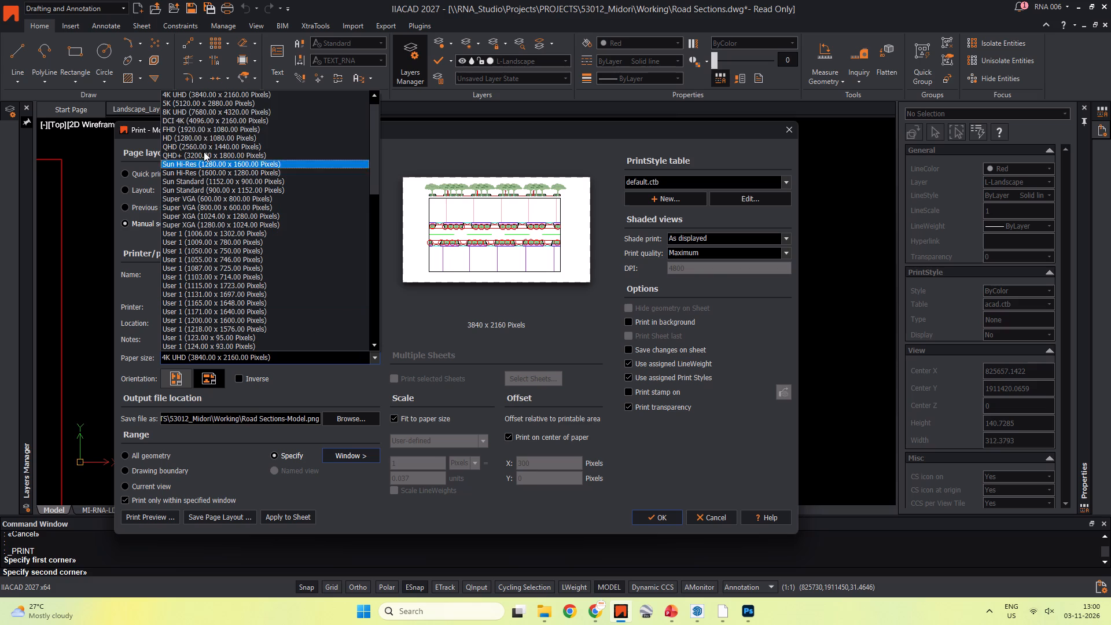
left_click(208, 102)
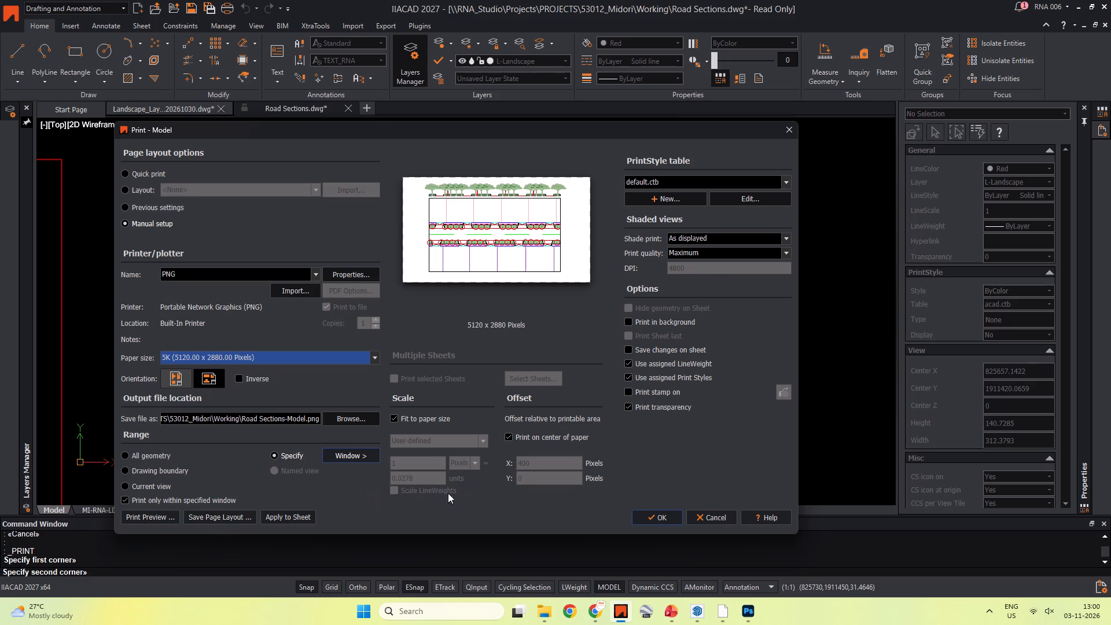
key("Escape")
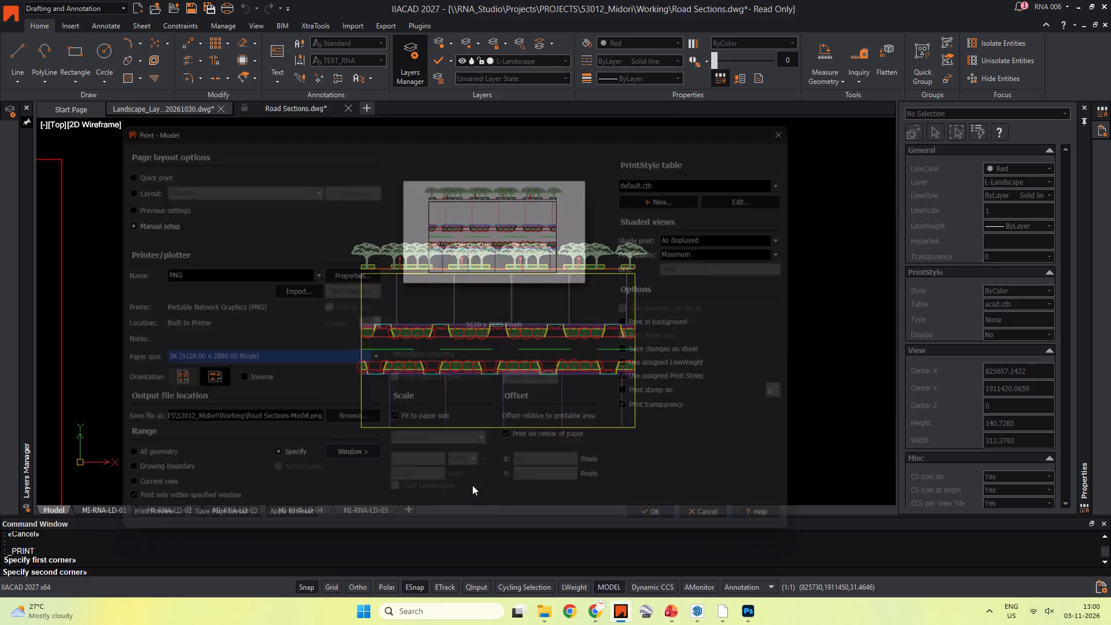
Copy the tree elevation from the reworked plan to the annotated 18M road plan, matching the paving-edge corner on the plan boundary.
scroll(456, 417, "down", 4)
middle_click_drag(441, 406, 654, 364)
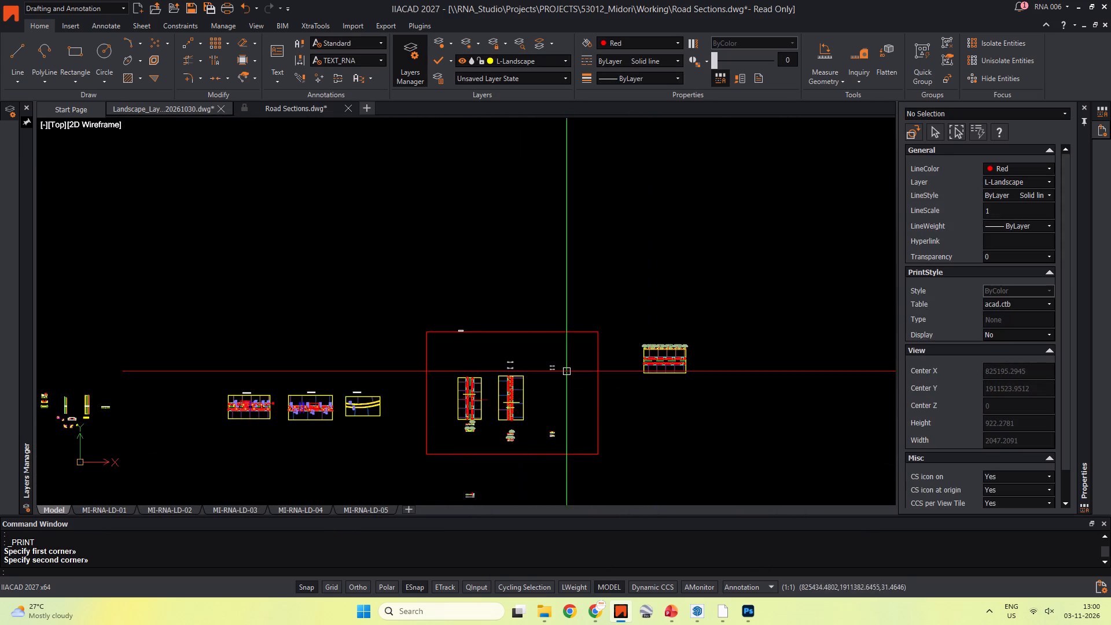
scroll(679, 328, "up", 4)
middle_click_drag(443, 391, 418, 313)
left_click_drag(379, 308, 401, 319)
left_click(811, 402)
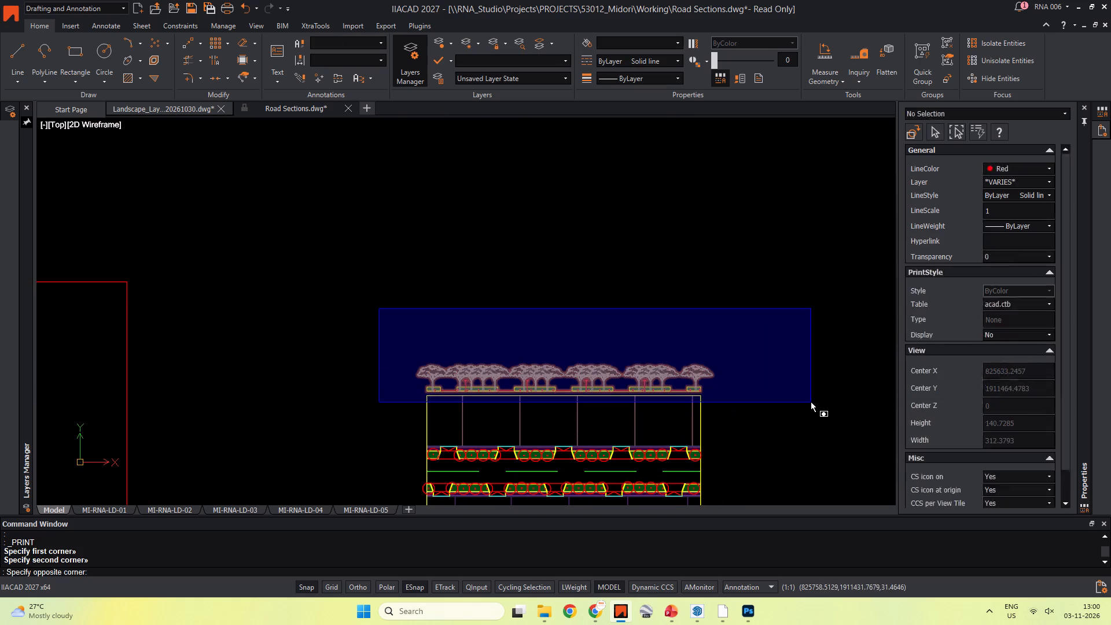
key("c")
key("o")
key("space")
scroll(700, 452, "up", 4)
left_click(705, 411)
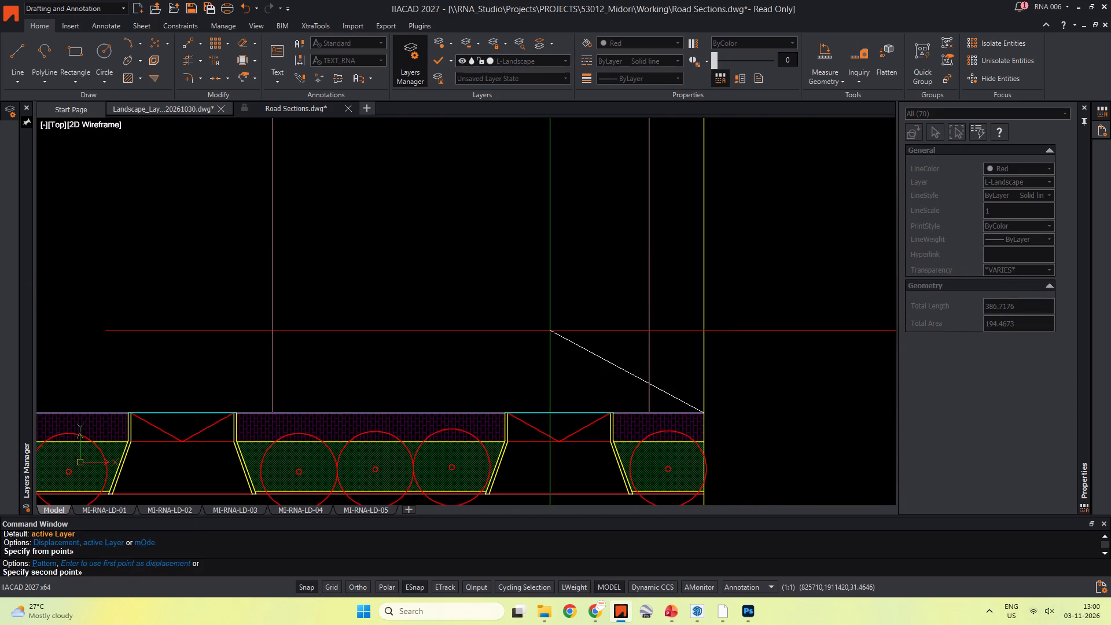
scroll(512, 392, "down", 9)
middle_click_drag(474, 394, 889, 294)
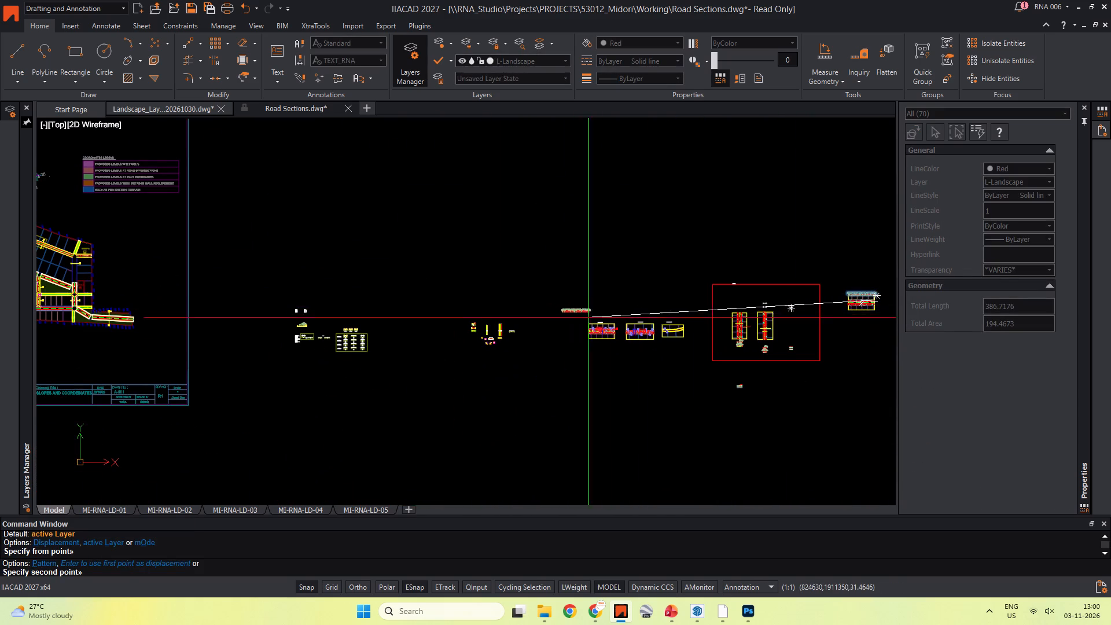
scroll(616, 322, "up", 5)
scroll(577, 386, "up", 4)
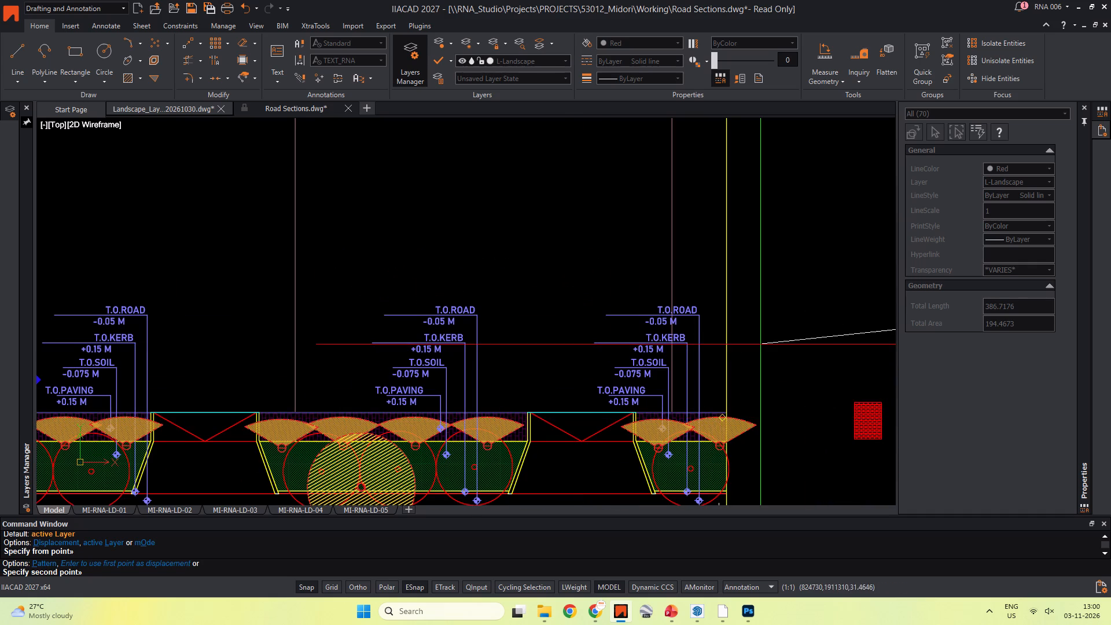
scroll(704, 431, "up", 5)
scroll(754, 324, "down", 2)
middle_click_drag(751, 322, 576, 334)
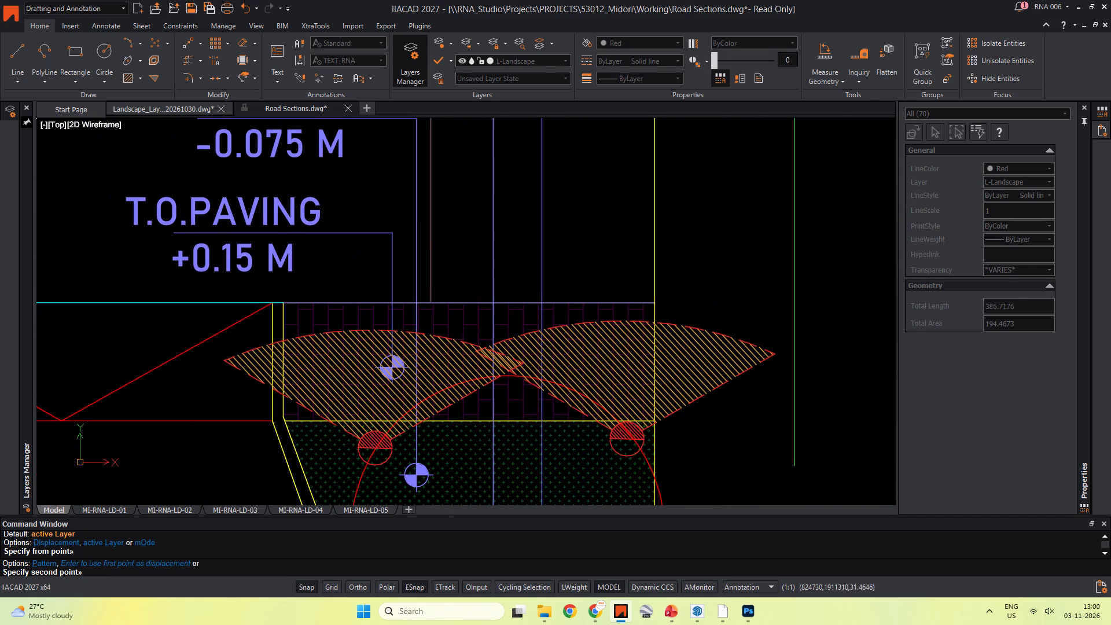
left_click(653, 302)
key("Escape")
Delete the small stray red block beside the annotated 18M road plan.
scroll(634, 297, "down", 8)
middle_click_drag(609, 277, 621, 296)
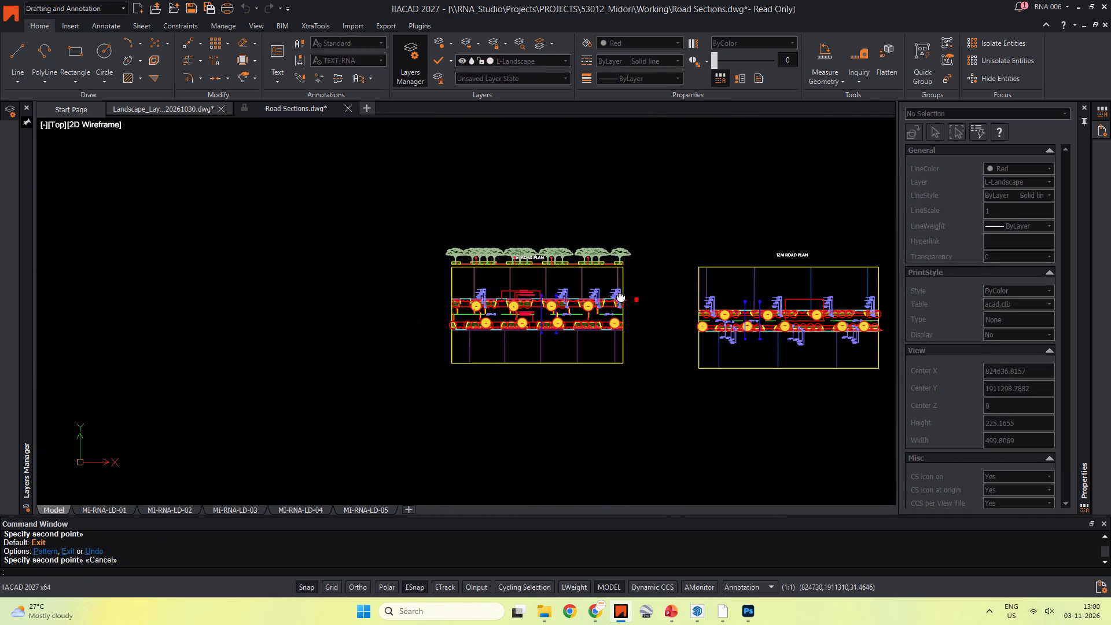
middle_click_drag(621, 296, 623, 299)
key("Escape")
key("Escape")
scroll(650, 312, "up", 3)
left_click_drag(581, 255, 597, 274)
left_click(635, 322)
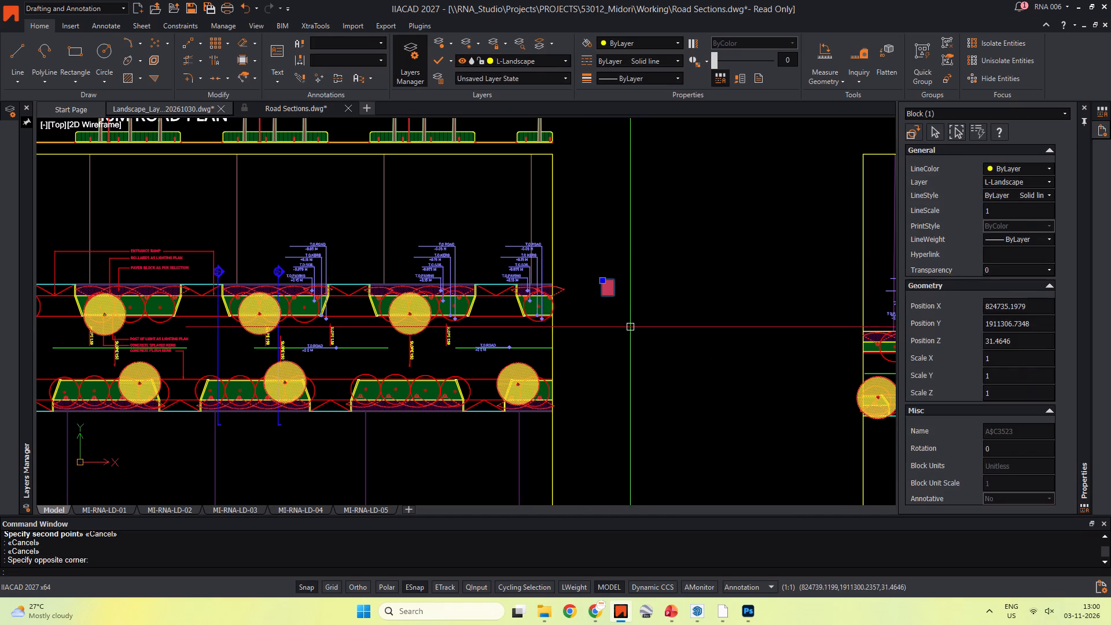
middle_click_drag(632, 328, 656, 338)
scroll(645, 322, "up", 4)
middle_click_drag(549, 227, 585, 303)
key("Delete")
Delete the "18M ROAD PLAN" text label overlapping the copied tree elevation.
scroll(569, 313, "down", 5)
middle_click_drag(554, 318, 634, 353)
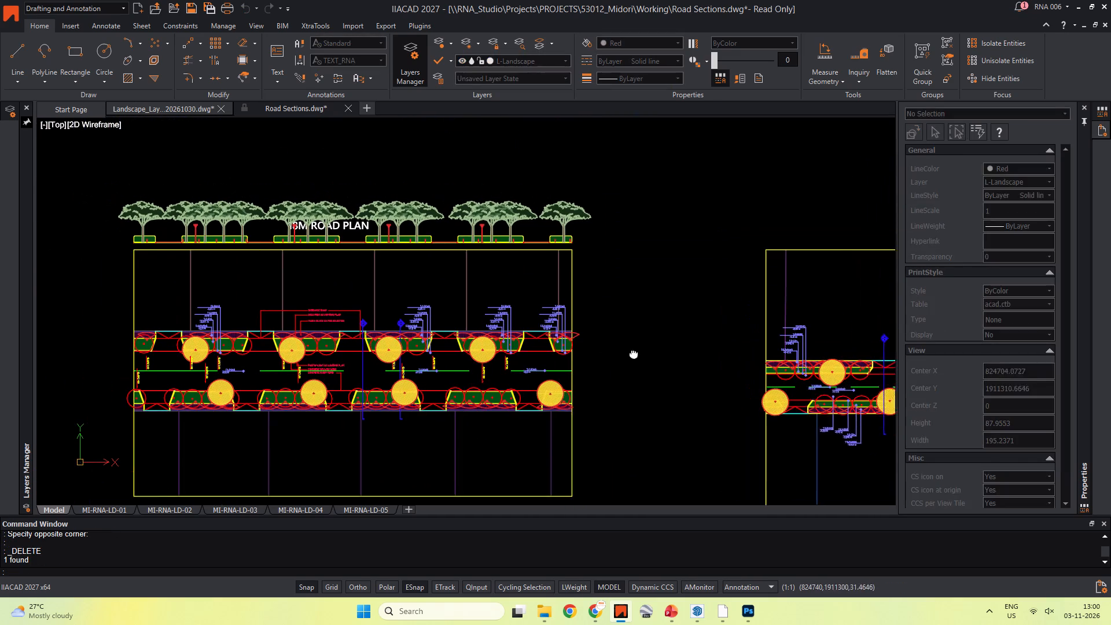
middle_click_drag(634, 353, 636, 354)
key("Escape")
key("Escape")
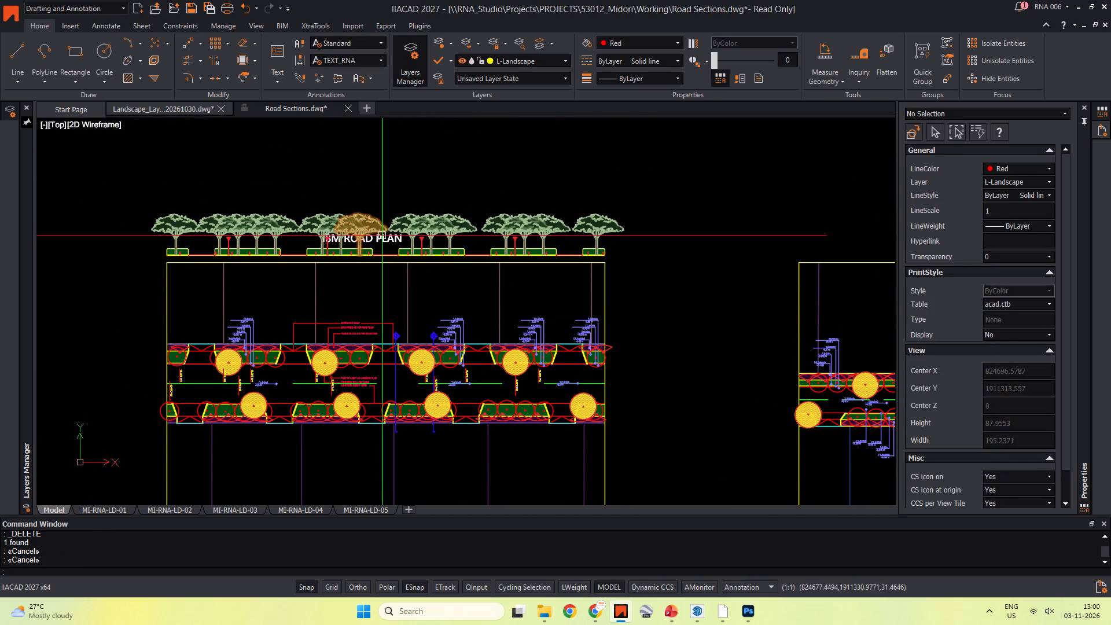
left_click(384, 241)
key("Delete")
Set up a PNG print from the previous settings, windowed around the elevation and annotated plan at 5K (5120 x 2880), and preview it.
scroll(590, 305, "down", 1)
middle_click_drag(617, 297, 646, 278)
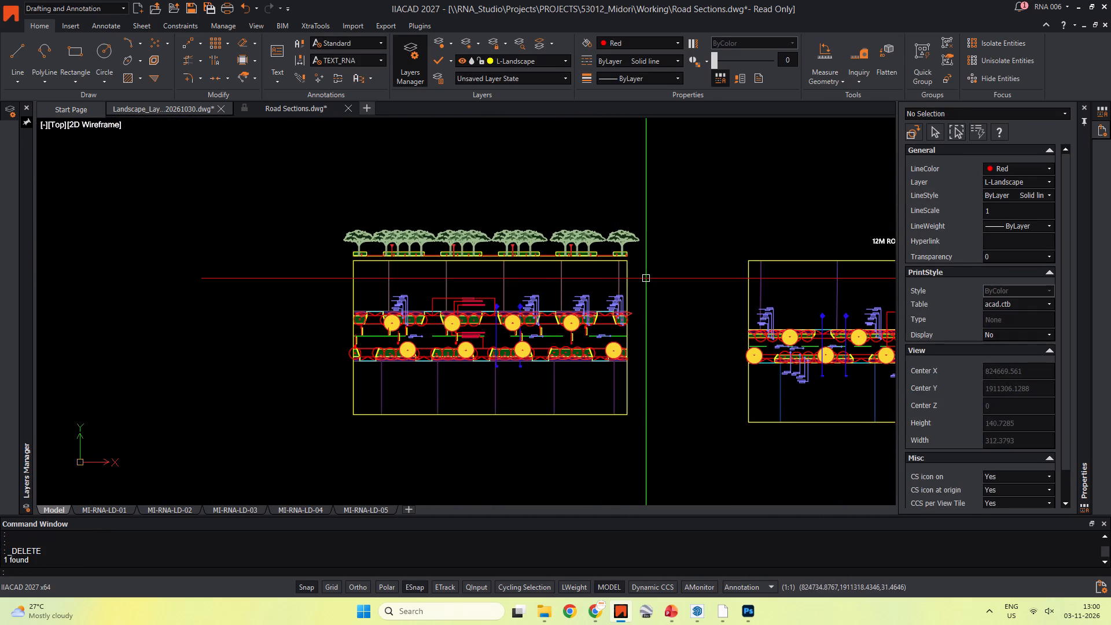
key("ctrl+p")
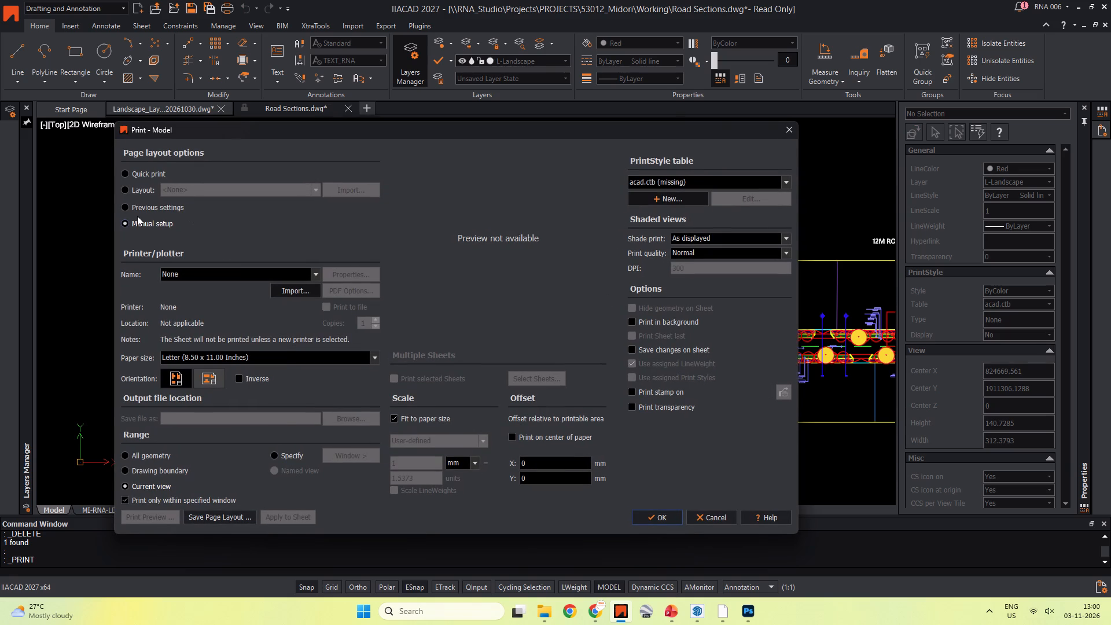
left_click(130, 208)
left_click(333, 446)
left_click(337, 453)
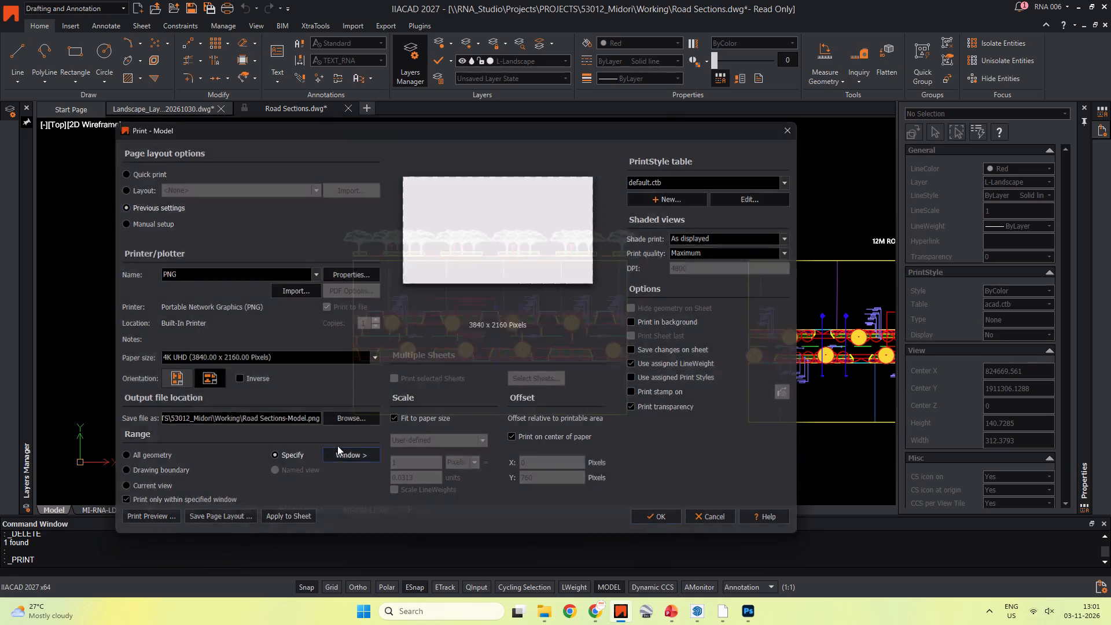
left_click(342, 429)
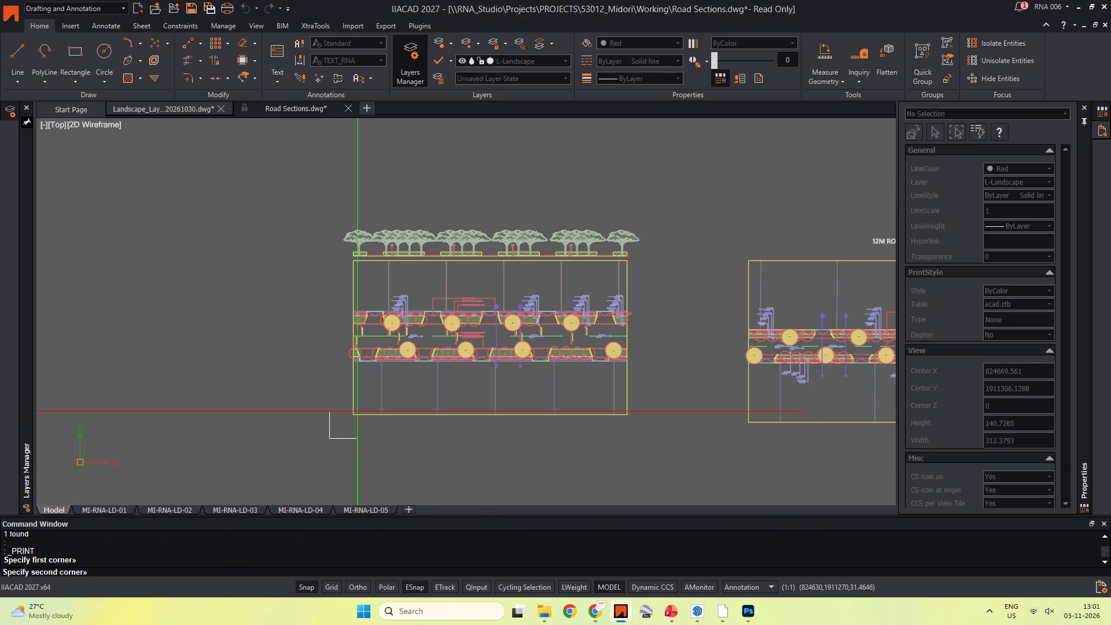
left_click(649, 227)
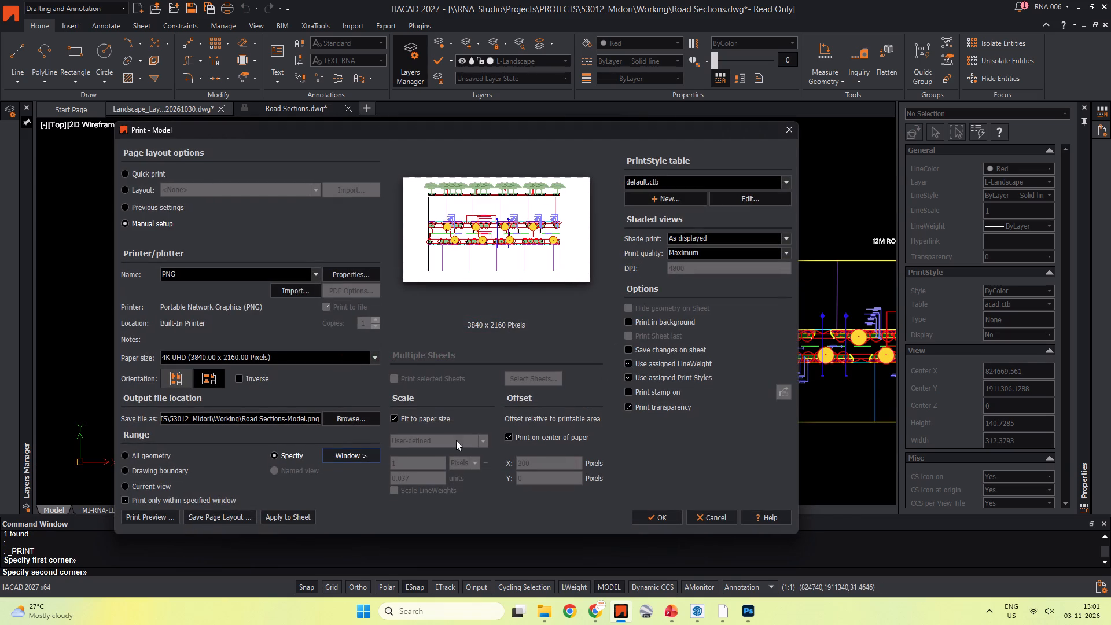
left_click(375, 357)
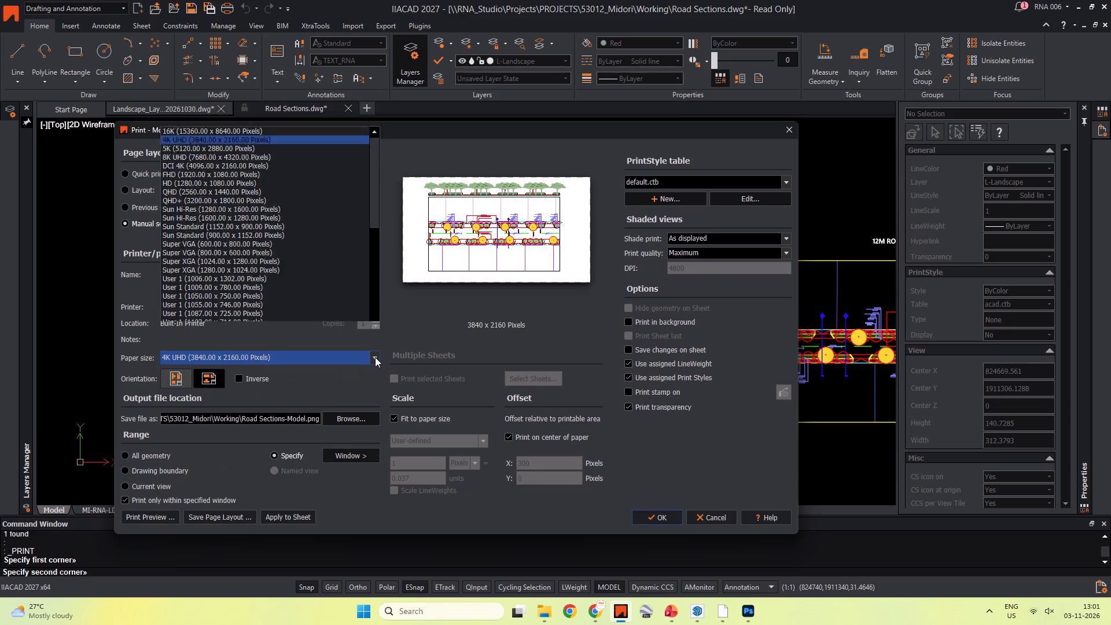
left_click(204, 111)
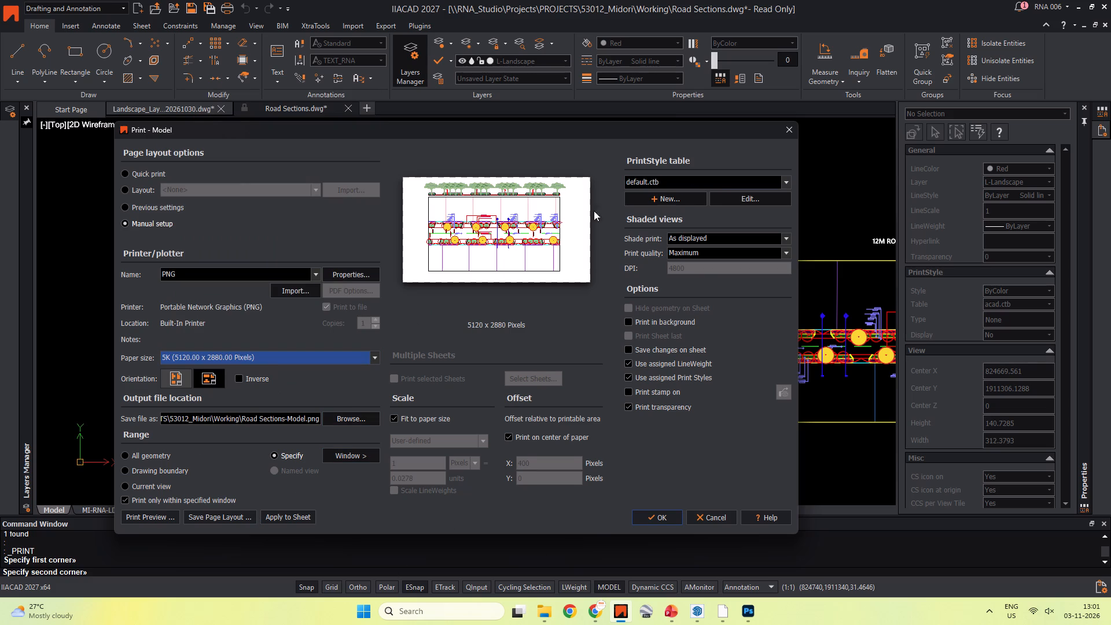
left_click(148, 520)
scroll(495, 266, "up", 5)
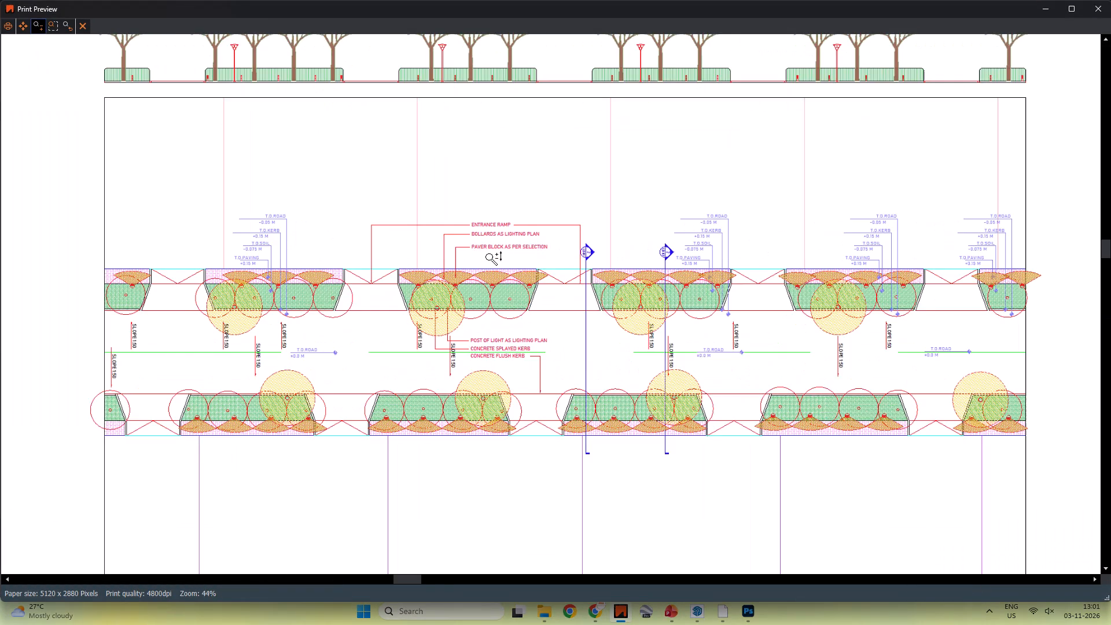
scroll(495, 280, "down", 3)
key("Escape")
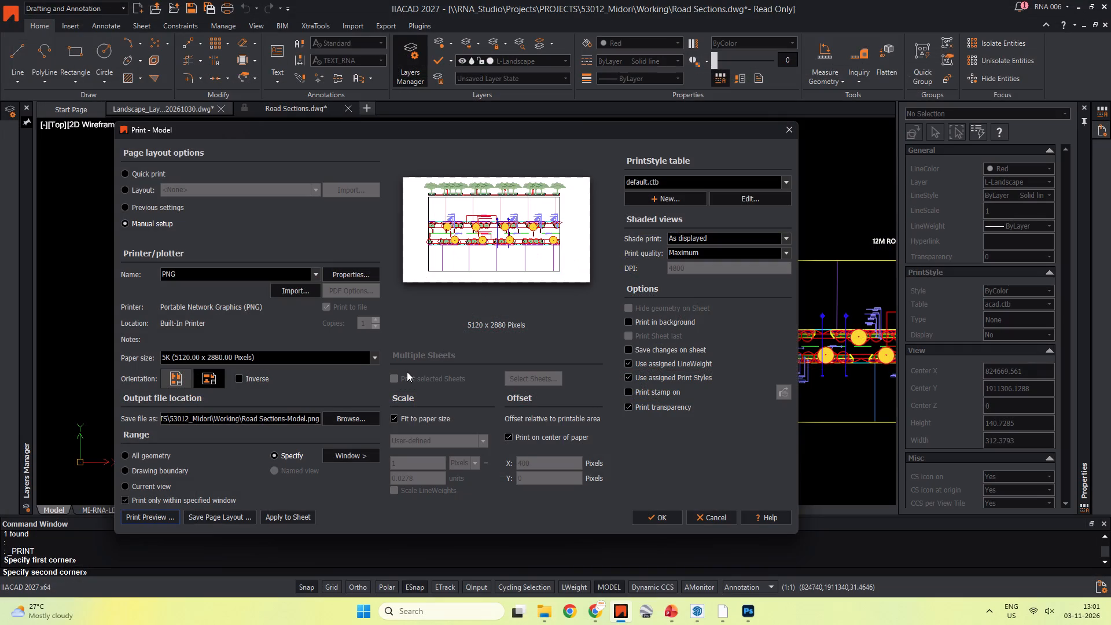
Print the PNG to the Working folder as 18mts_plan.png, replacing the existing file.
left_click(347, 418)
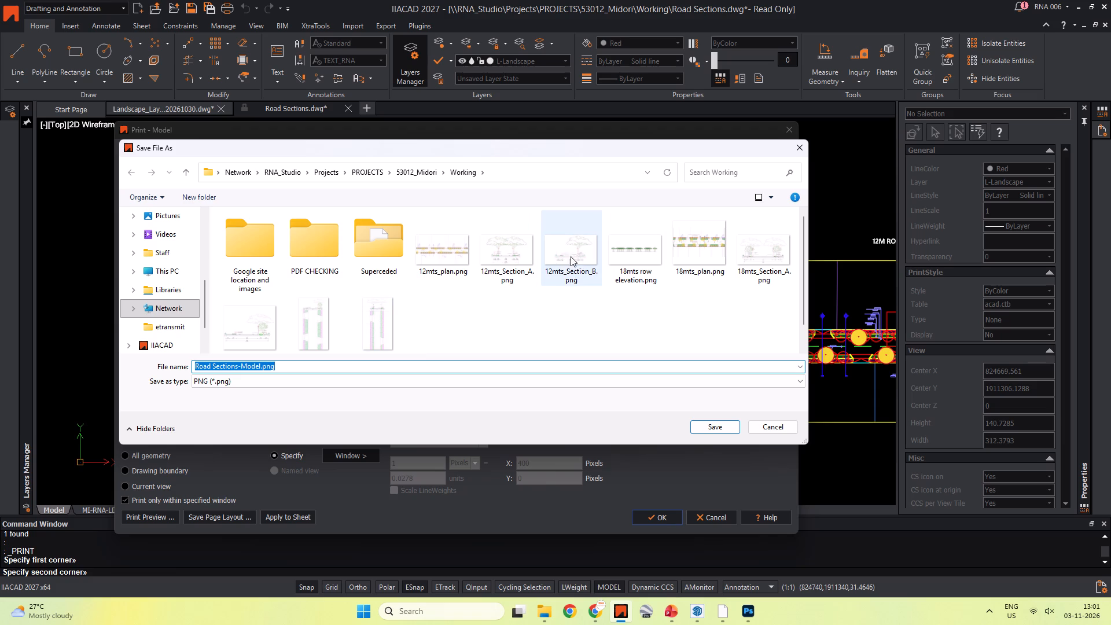
scroll(456, 260, "down", 2)
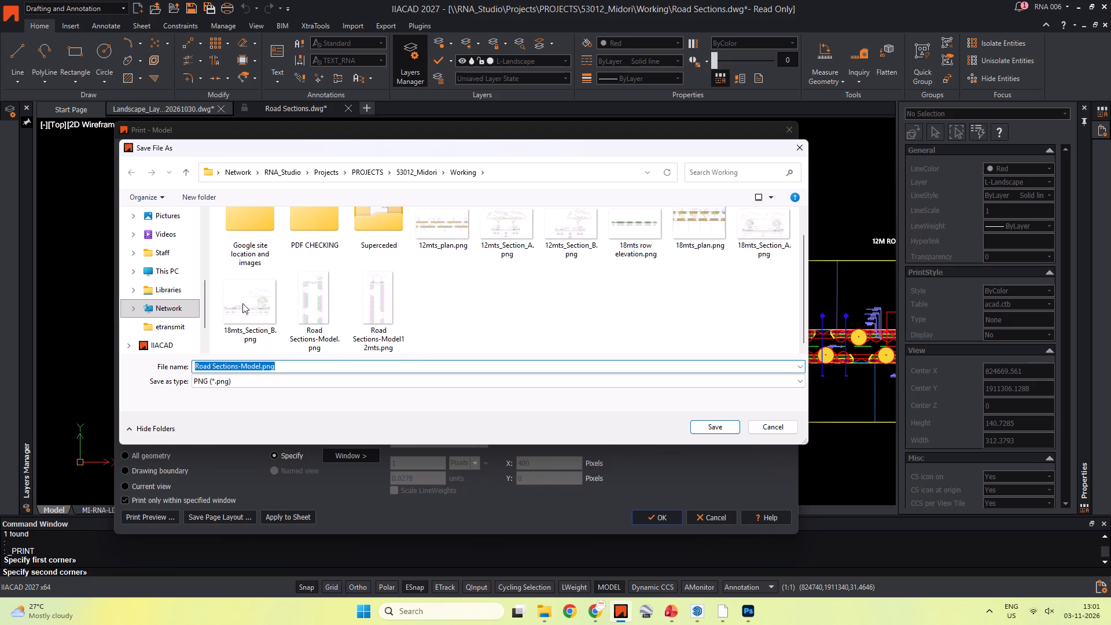
left_click(716, 309)
left_click(680, 238)
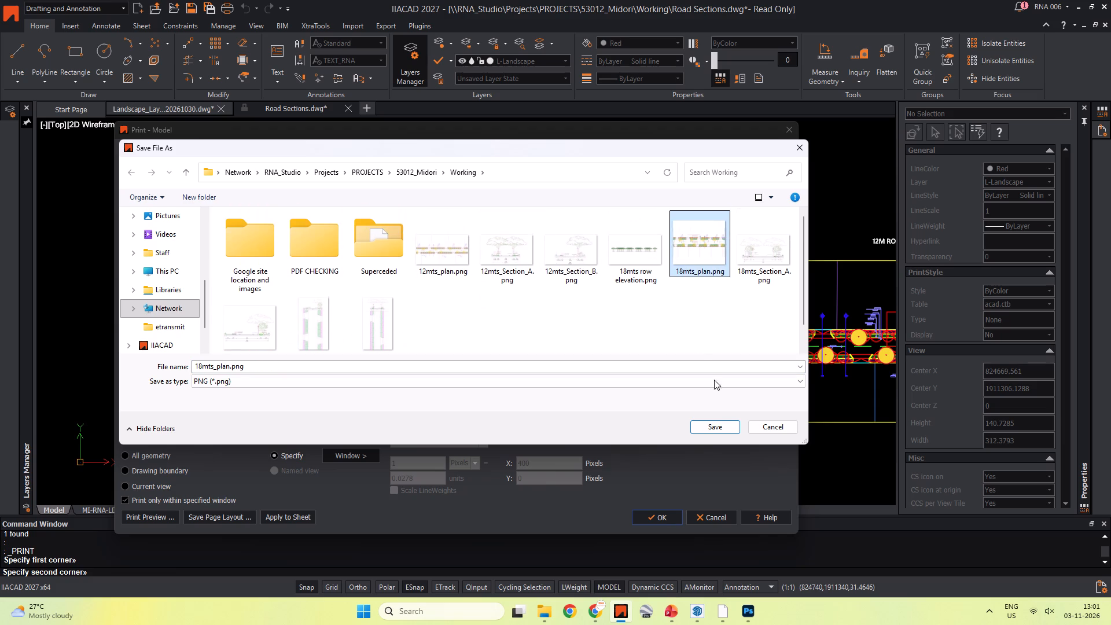
left_click(708, 421)
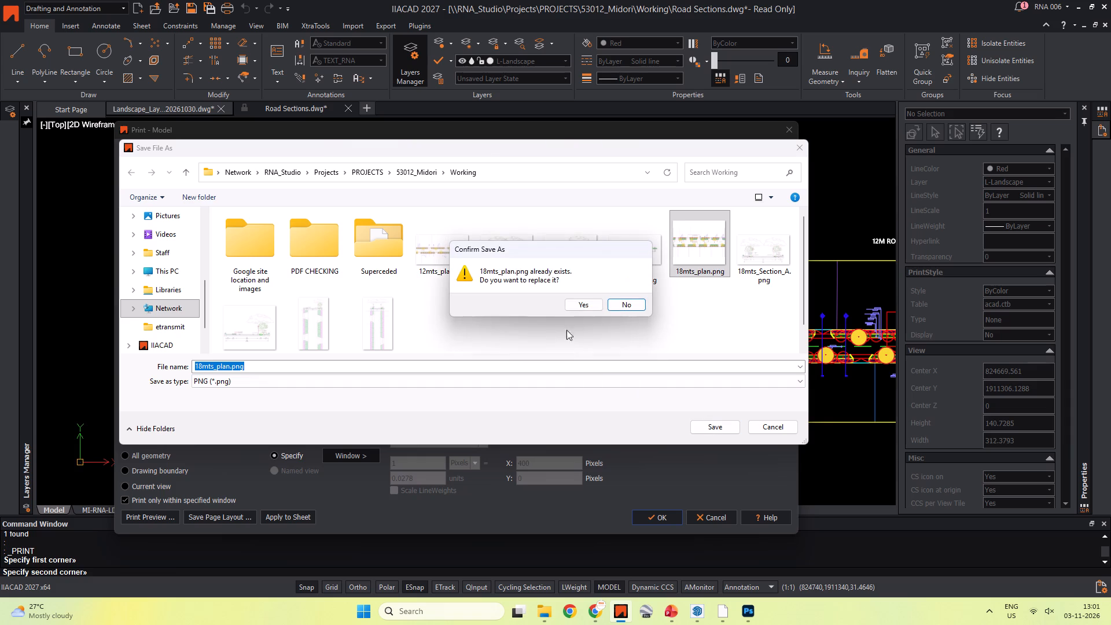
left_click(569, 301)
left_click(659, 514)
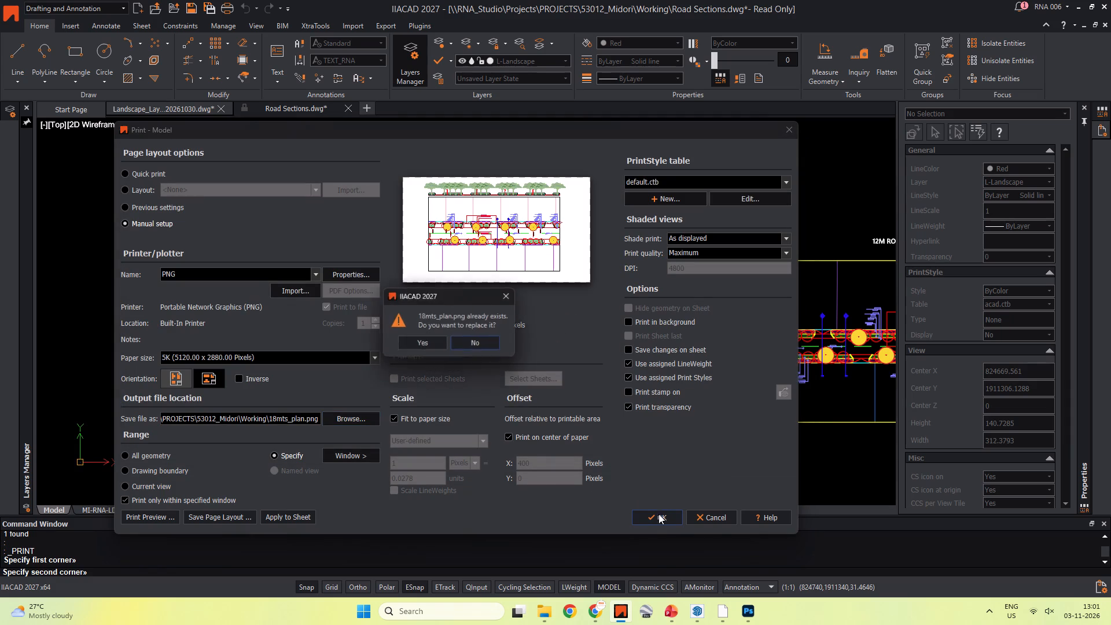
left_click(420, 349)
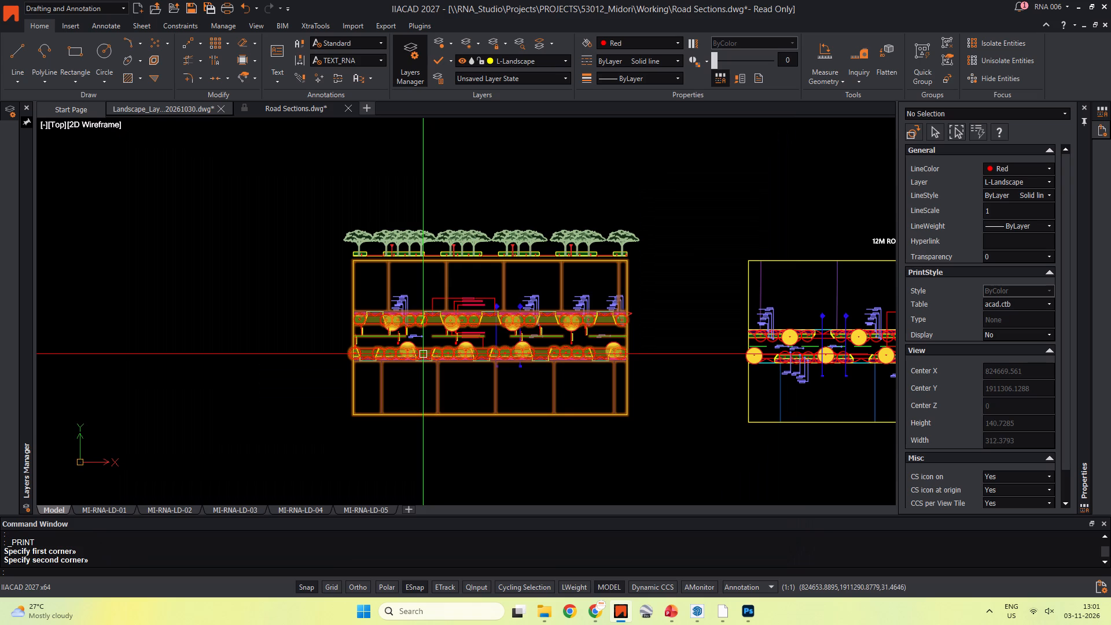
Switch to File Explorer and copy 18mts_plan.png from the 53012_Midori Working folder.
key("alt+Tab")
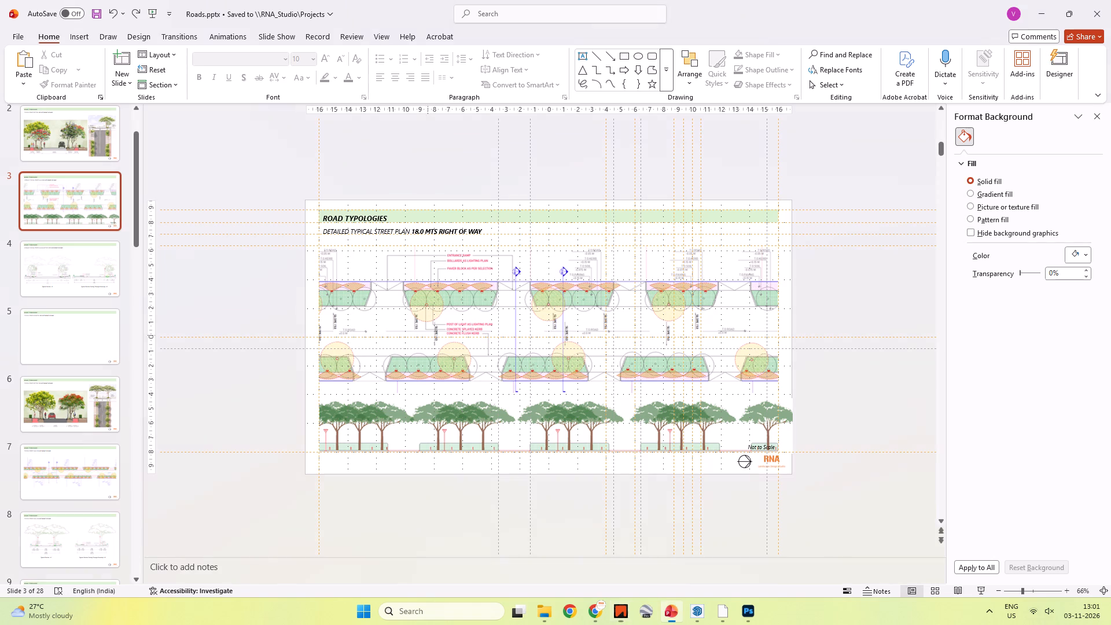
left_click(652, 295)
key("alt+Tab")
key("alt+Tab")
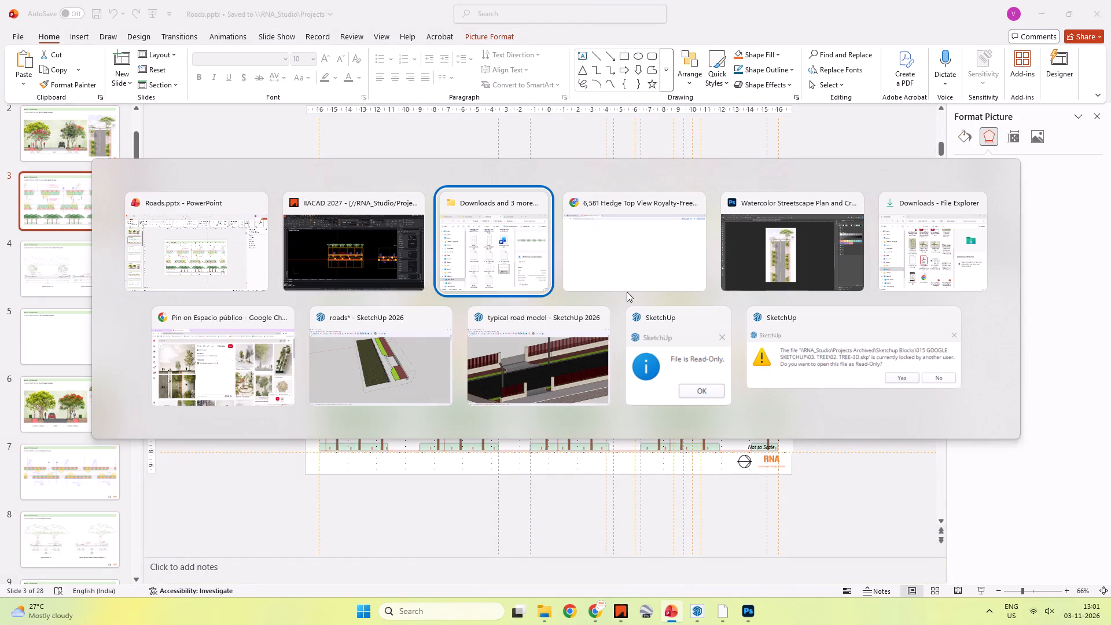
left_click(495, 286, "alt")
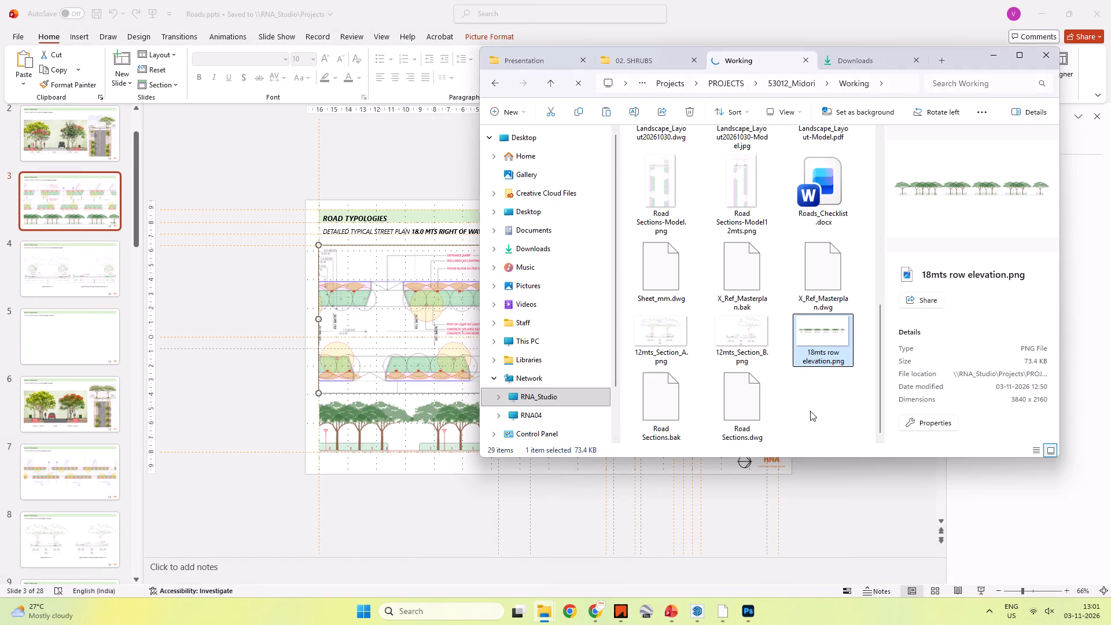
left_click(843, 403)
scroll(780, 353, "up", 5)
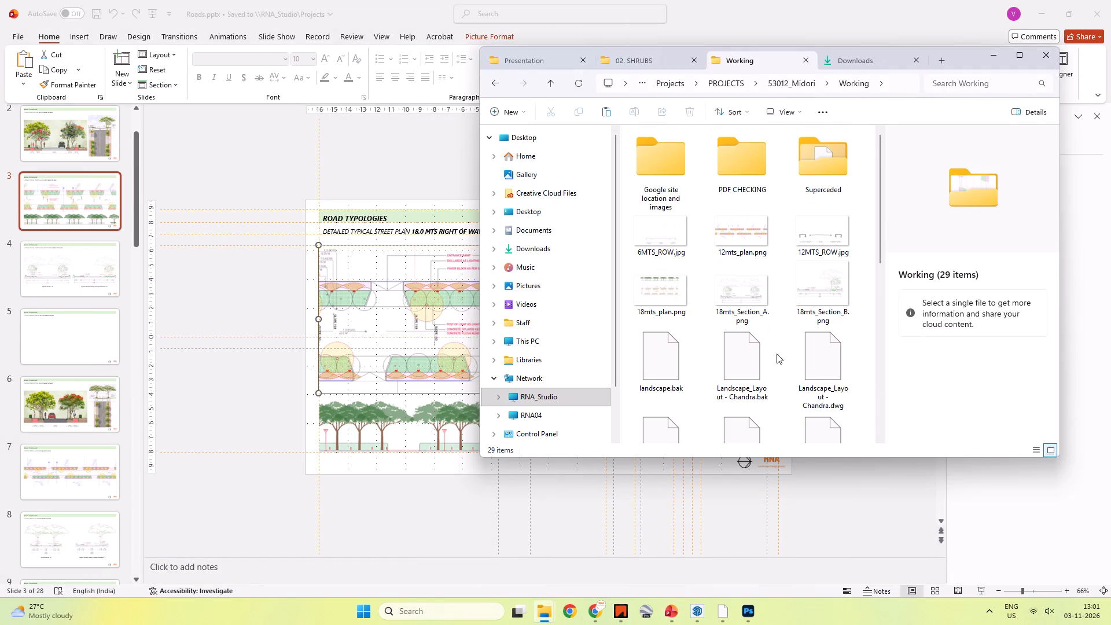
left_click(668, 312)
key("ctrl+c")
Switch to the Roads.pptx presentation and duplicate slide 3, the 18.0 MTS right of way street plan.
key("alt+Tab")
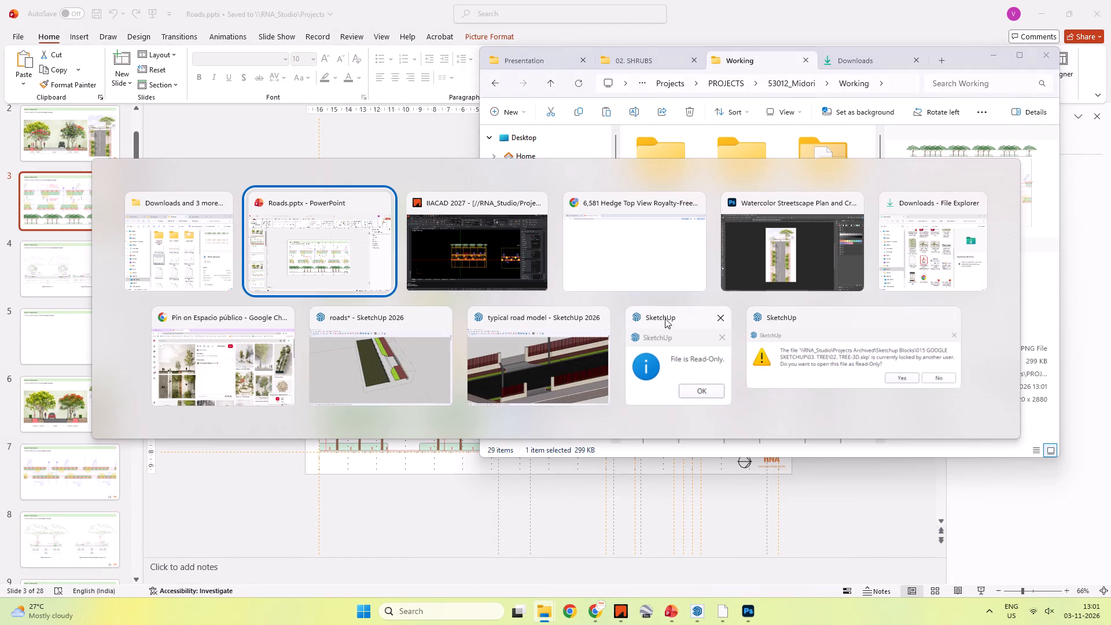
left_click(30, 197, "alt")
right_click(72, 200)
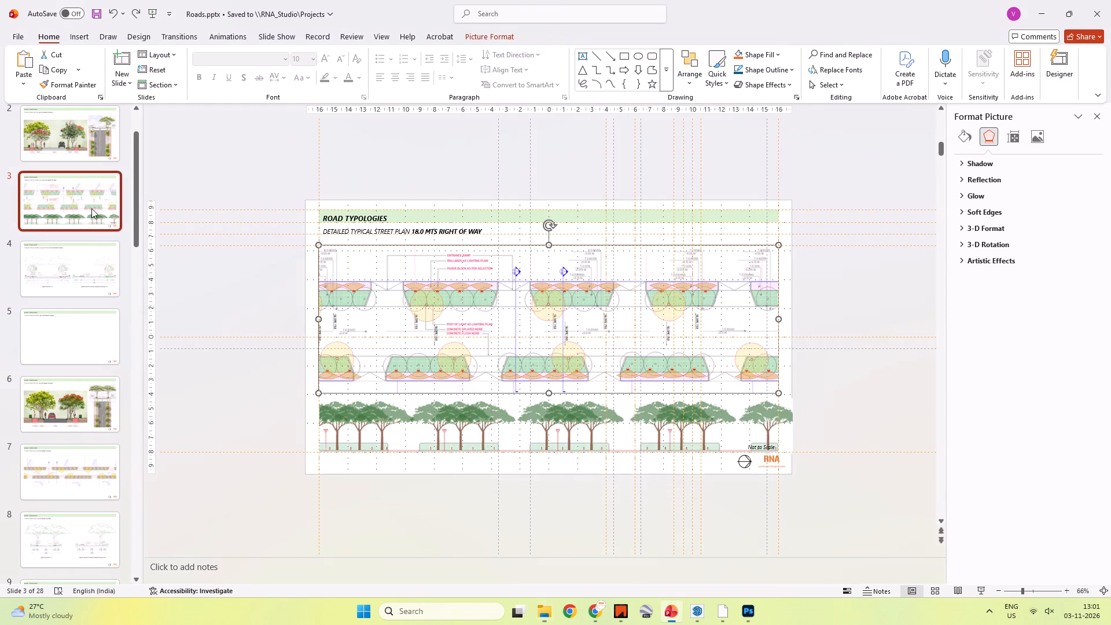
right_click(61, 194)
left_click(104, 327)
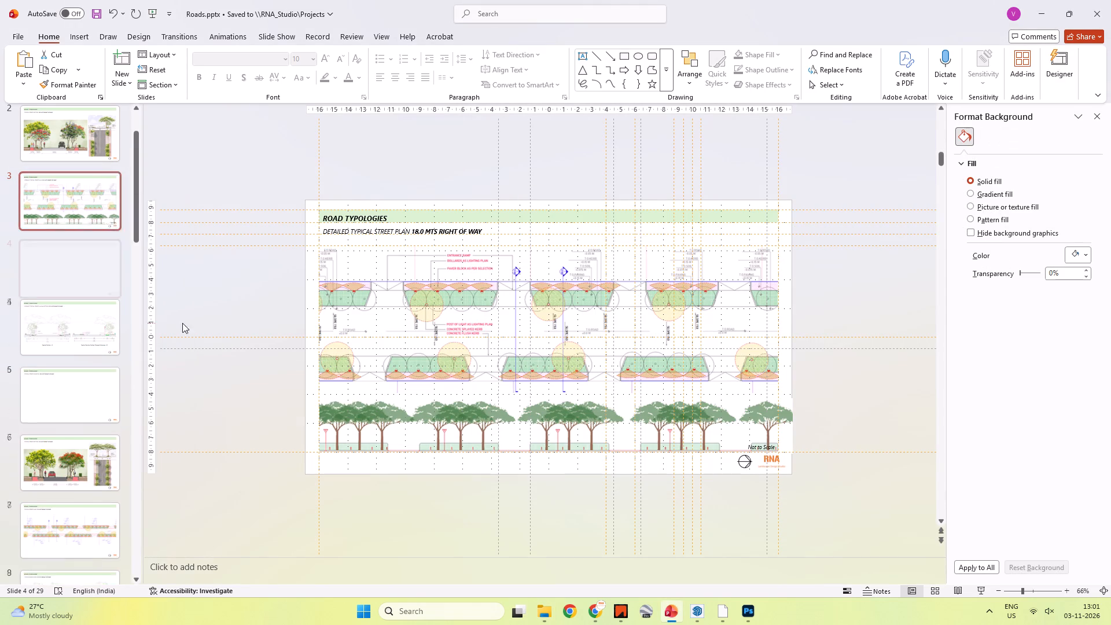
Delete the old street plan and tree elevation pictures from the duplicated slide 4.
left_click(76, 271)
left_click(469, 329)
key("Delete")
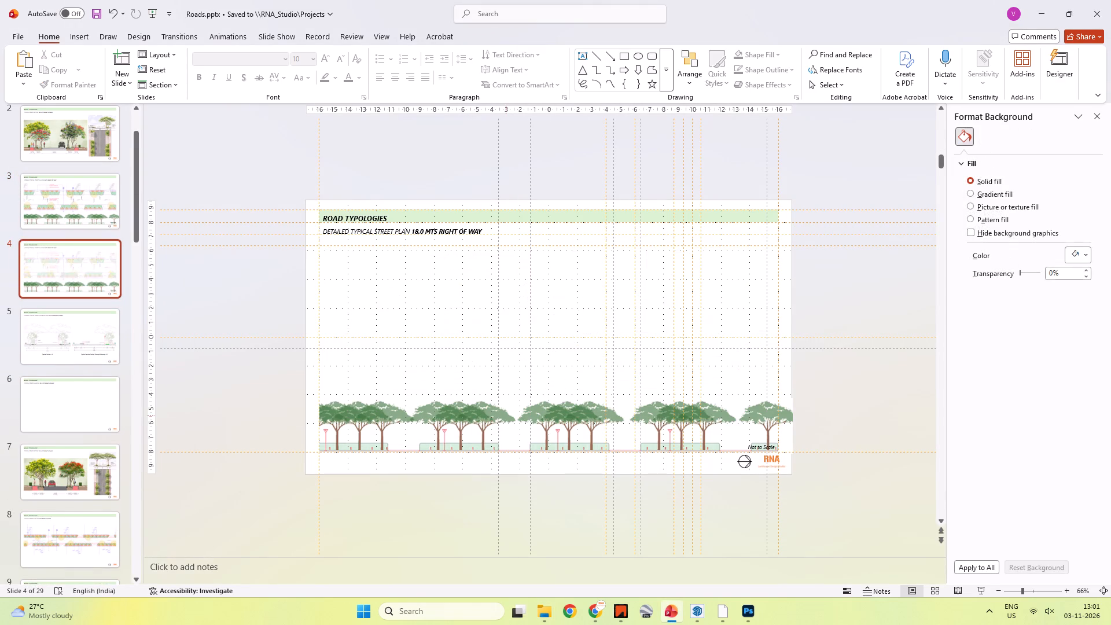
left_click(506, 415)
key("Delete")
Paste the copied 18mts_plan.png picture onto slide 4.
key("ctrl+v")
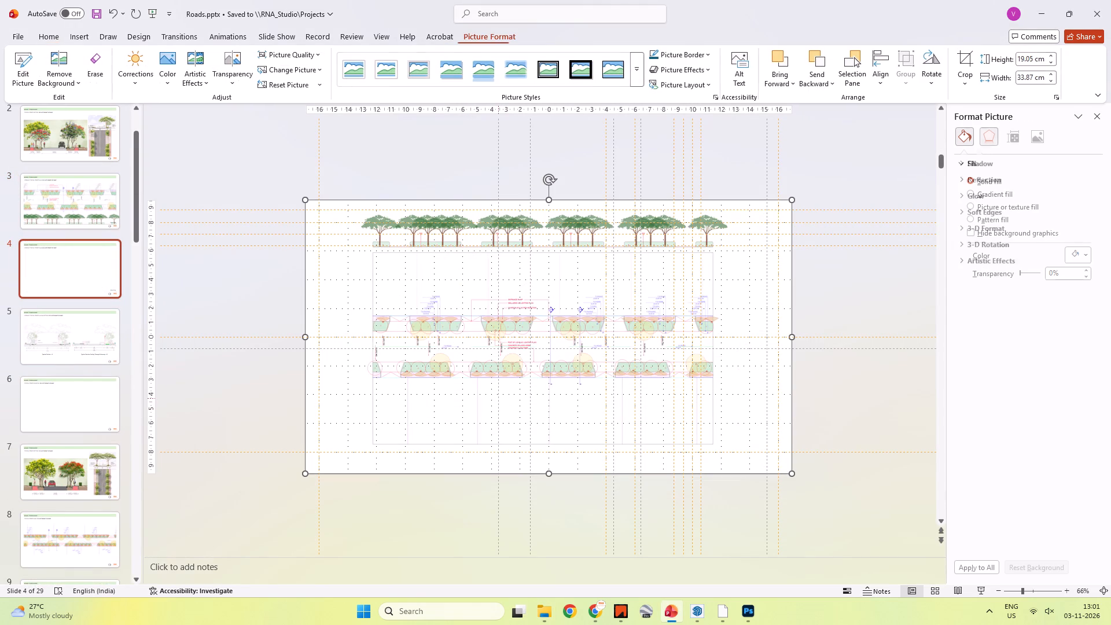
right_click(509, 318)
key("Escape")
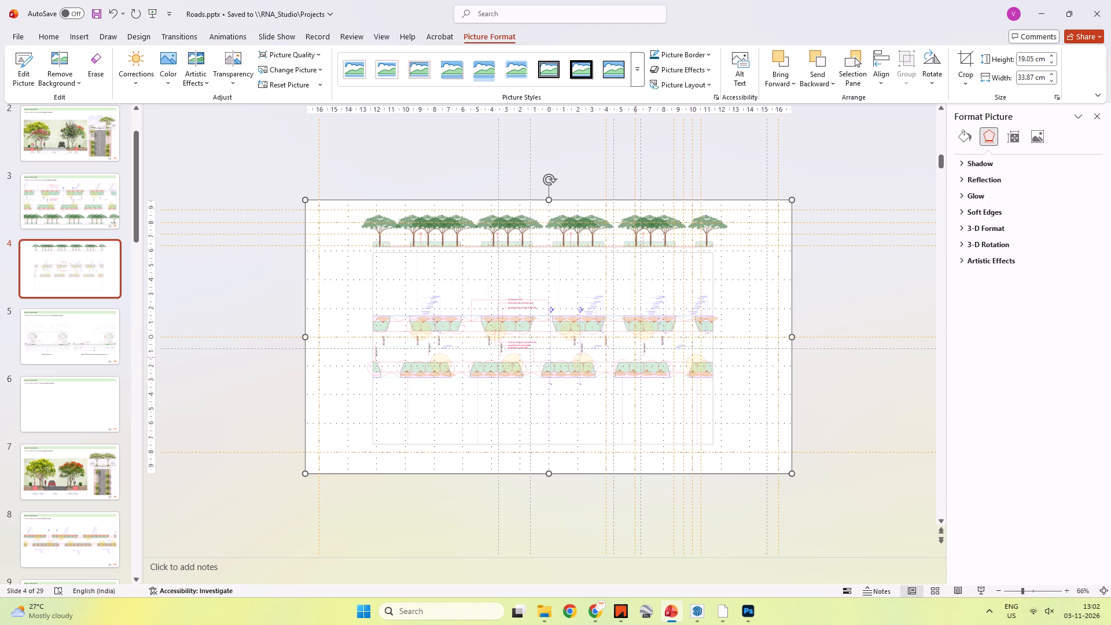
Crop the pasted picture's sides and bottom to the street plan and tree elevation, about 23.4 cm wide by 13.75 cm high.
right_click(602, 318)
key("Escape")
right_click(632, 312)
left_click(690, 281)
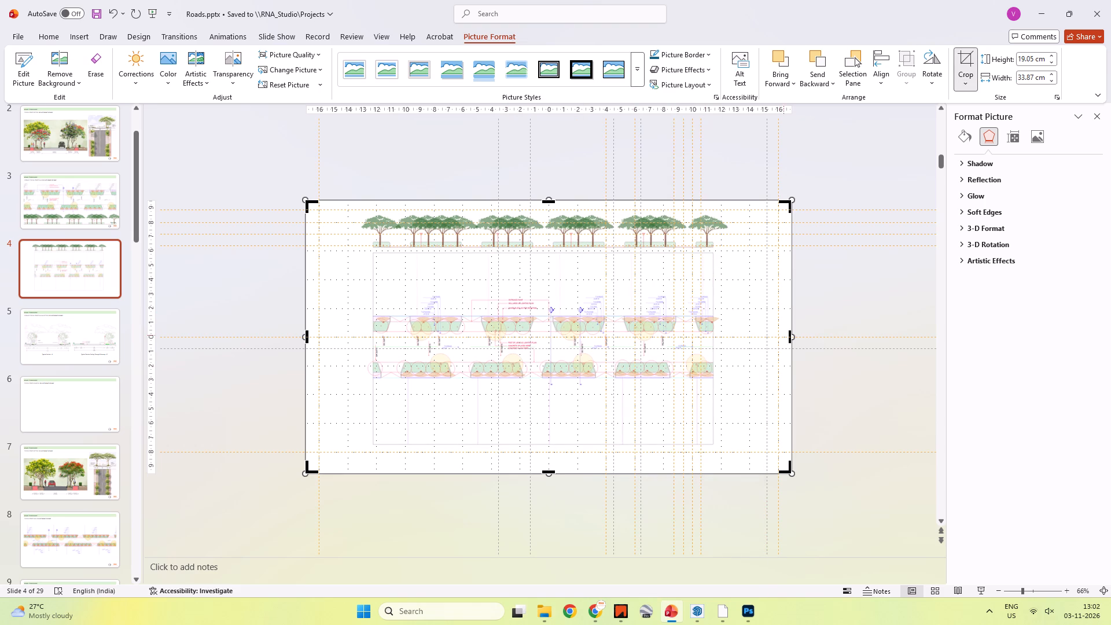
left_click_drag(789, 336, 712, 334, "shift")
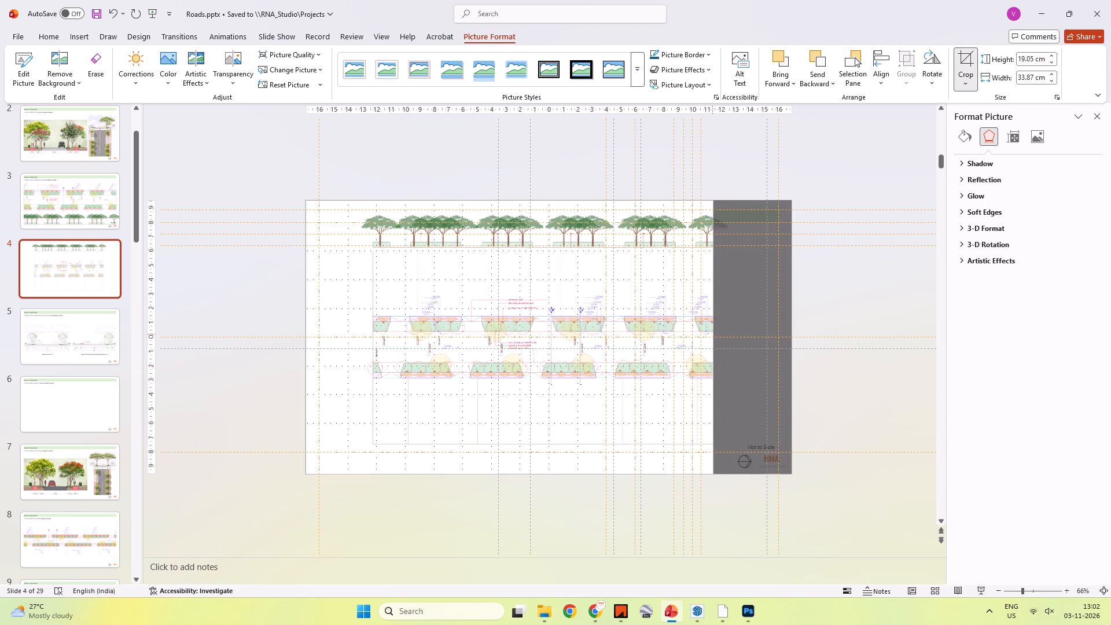
left_click_drag(307, 335, 365, 330, "shift")
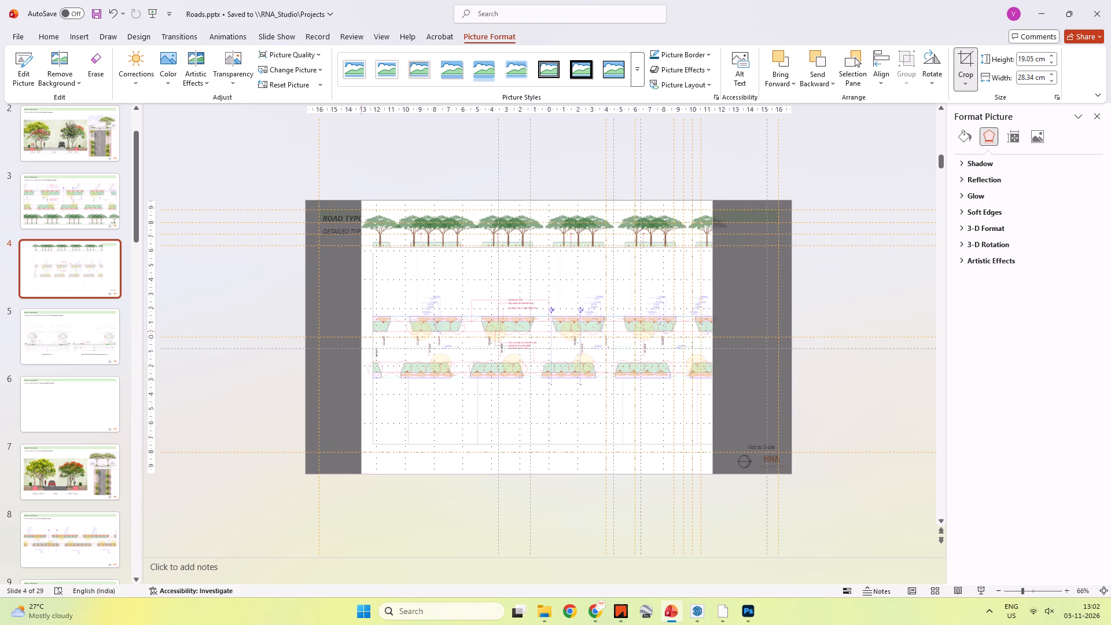
left_click_drag(365, 330, 376, 330, "shift")
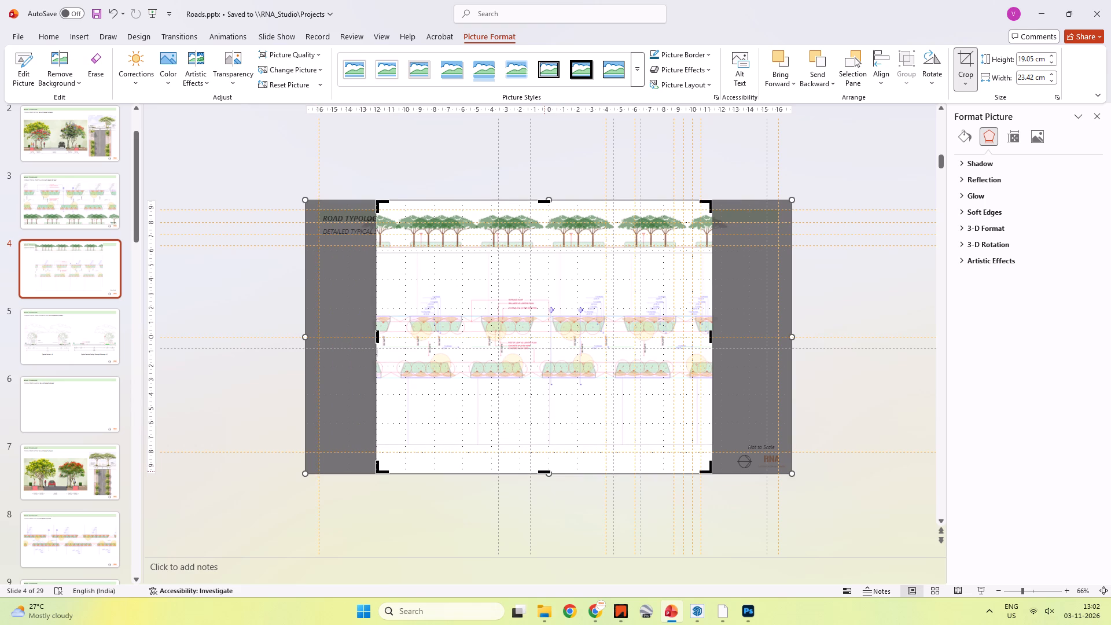
left_click_drag(544, 471, 544, 398)
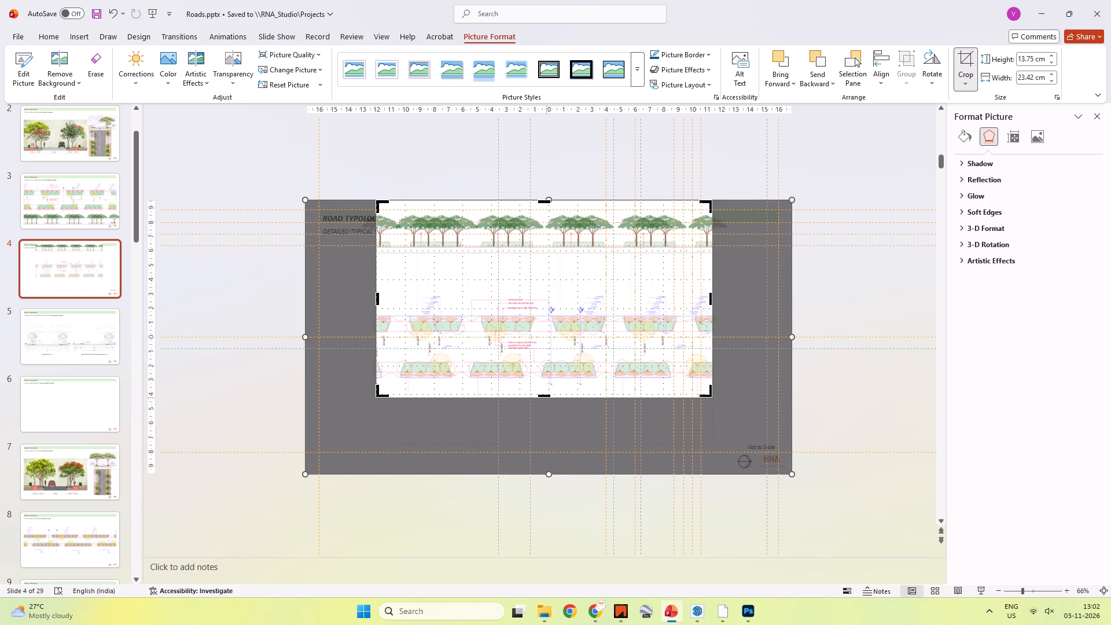
left_click(851, 381)
Move the cropped picture down clear of the slide heading and duplicate it slightly lower.
left_click_drag(614, 335, 616, 387, "shift")
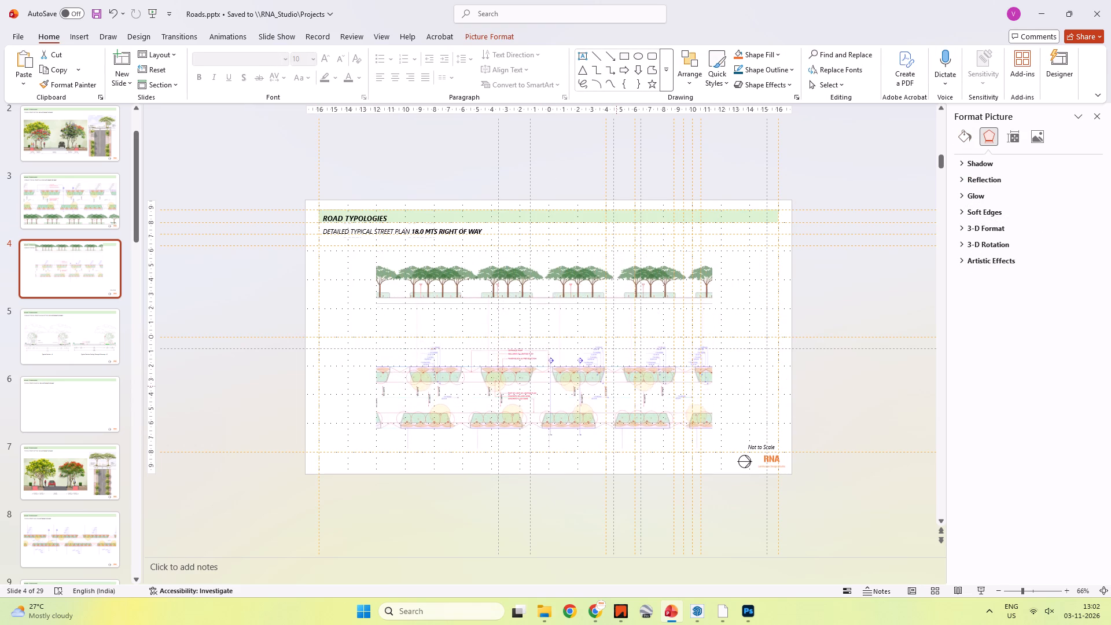
left_click_drag(616, 387, 615, 389, "shift")
left_click_drag(613, 370, 615, 386, "ctrl")
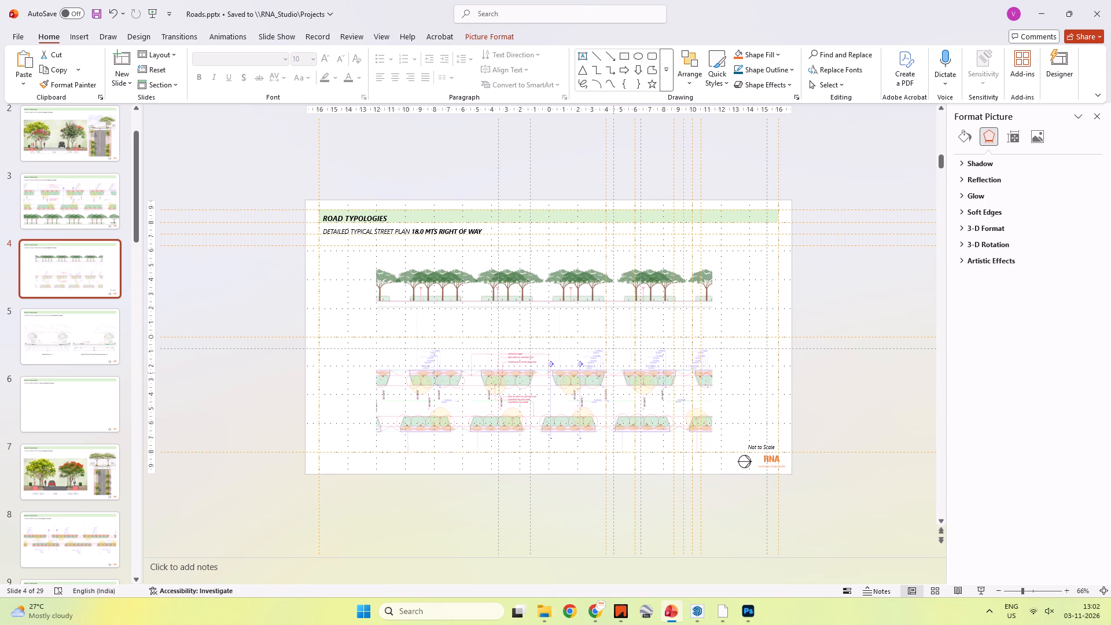
left_click_drag(615, 386, 615, 392, "ctrl")
Crop the duplicate picture to only the tree elevation strip and move it down below the street plan.
right_click(615, 384)
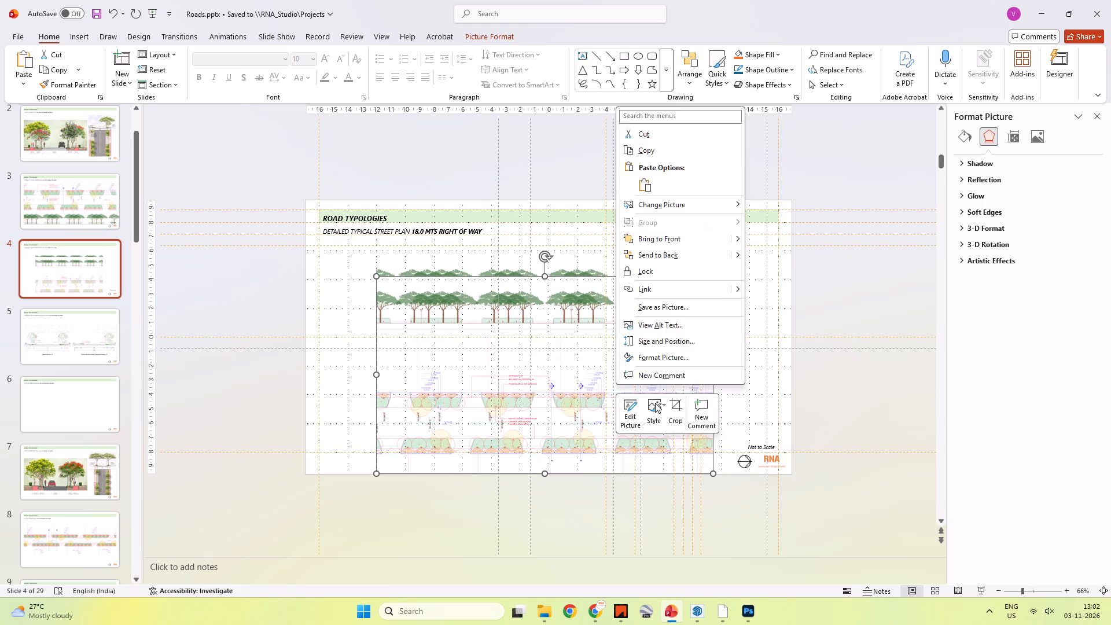
left_click(672, 406)
left_click_drag(545, 469, 544, 392, "shift")
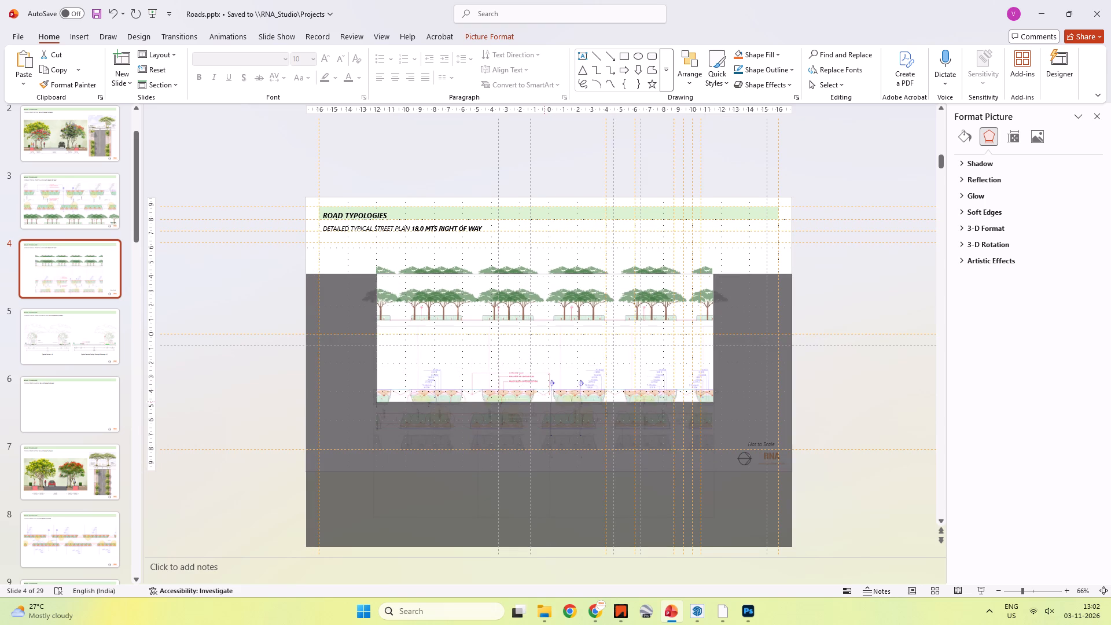
left_click_drag(544, 392, 545, 332, "shift")
left_click(832, 341)
left_click_drag(628, 300, 626, 310, "shift")
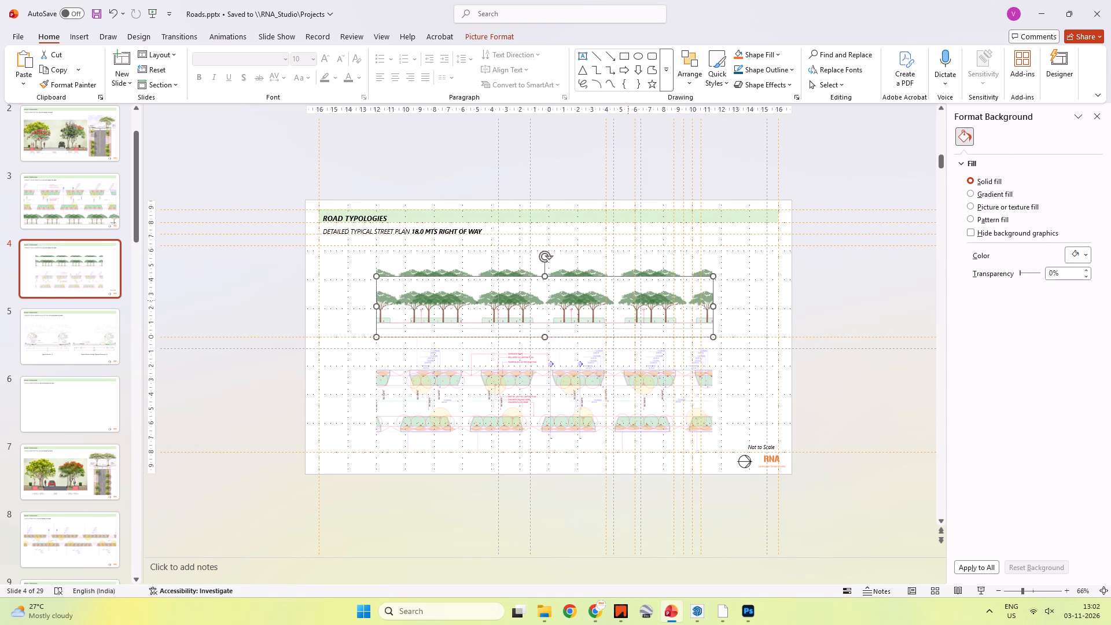
left_click_drag(626, 310, 620, 483, "shift")
Crop the tree elevation off the top of the original picture, keeping only the street plan.
left_click(603, 379)
right_click(604, 379)
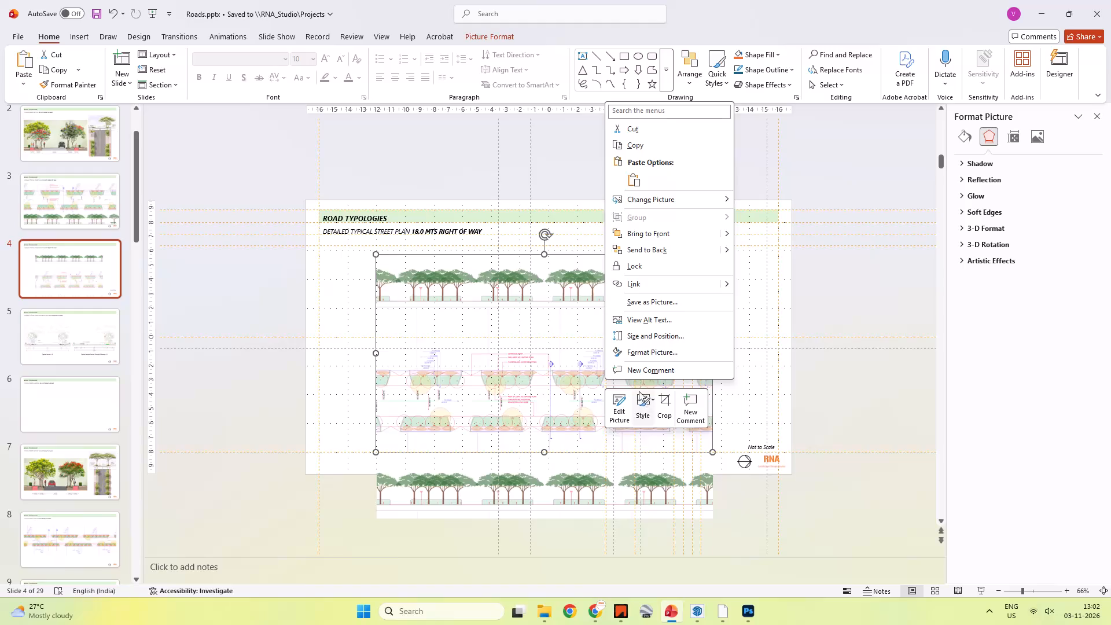
left_click(667, 400)
left_click_drag(545, 255, 542, 325, "shift")
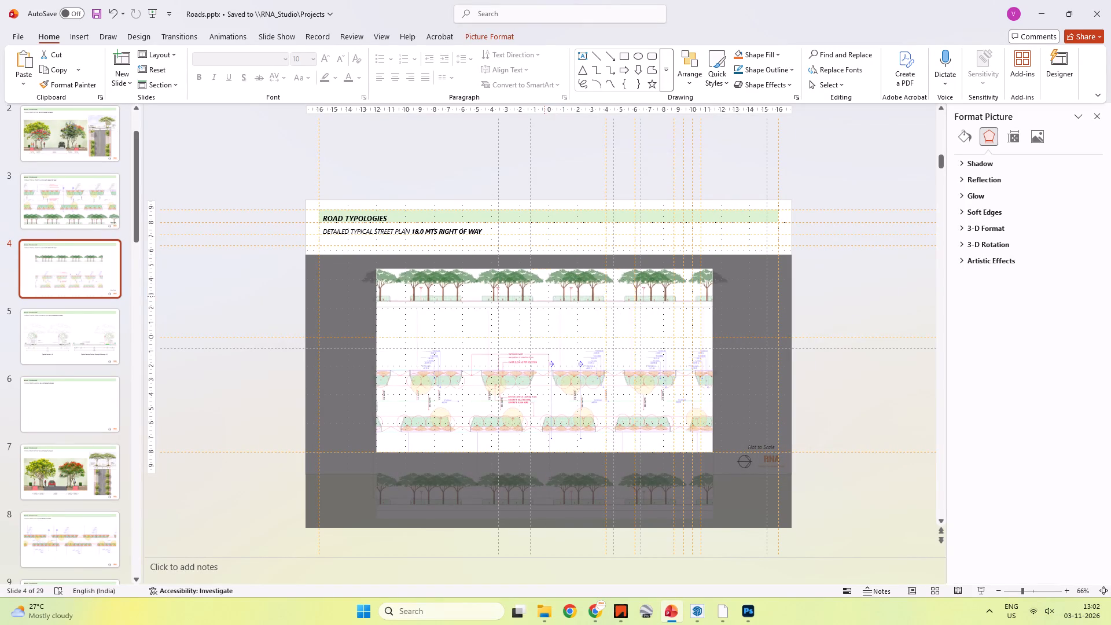
left_click_drag(542, 325, 541, 348, "shift")
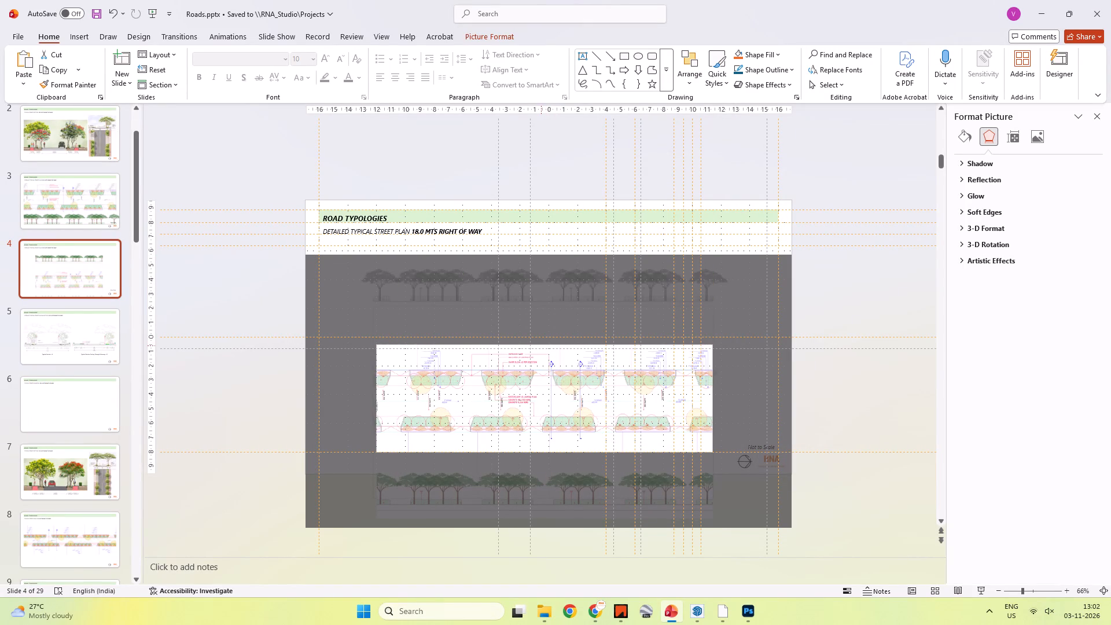
left_click_drag(541, 348, 541, 348, "shift")
left_click(833, 392)
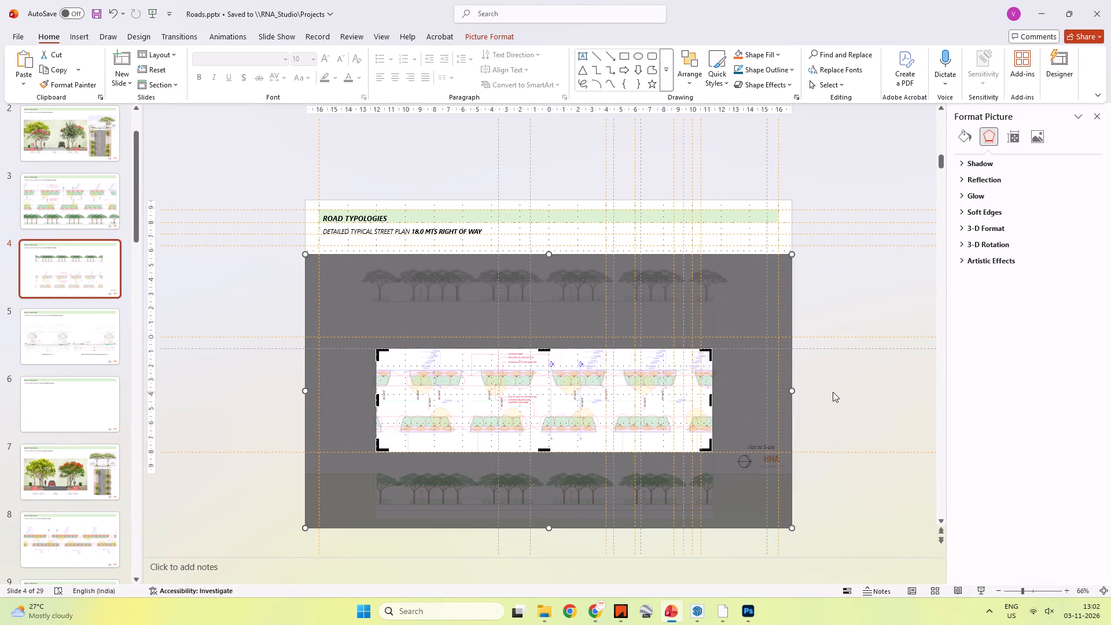
Place the street plan picture just under the 18.0 MTS subtitle and the tree elevation picture beneath the plan.
left_click_drag(577, 402, 548, 299, "shift")
left_click_drag(566, 487, 563, 382, "shift")
key("ctrl+z")
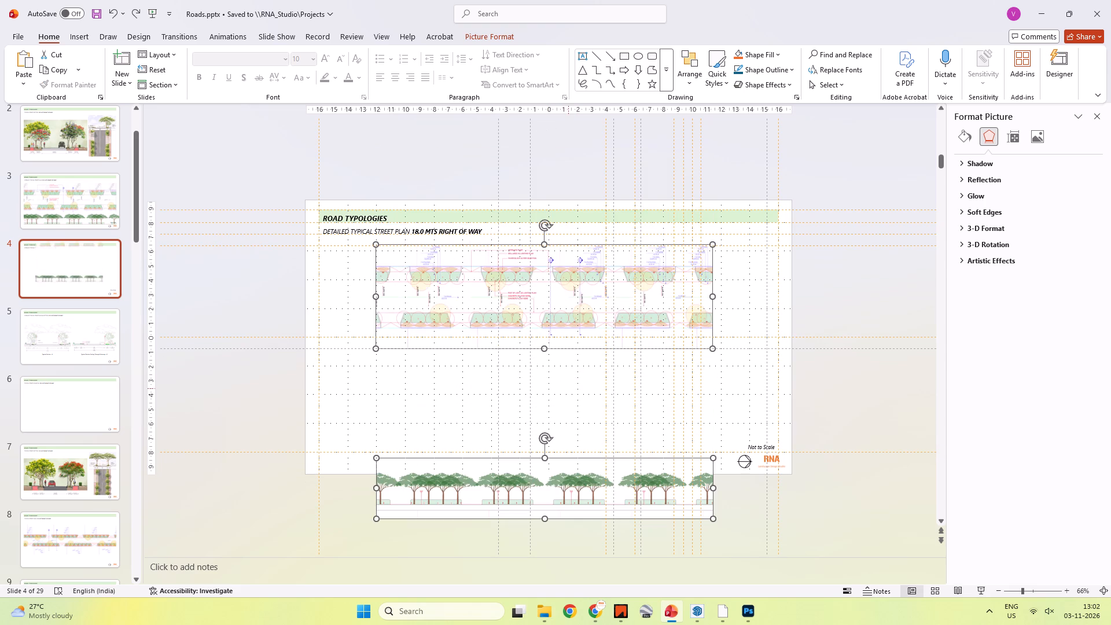
left_click(855, 420)
left_click(549, 481)
left_click_drag(554, 491, 554, 370, "shift")
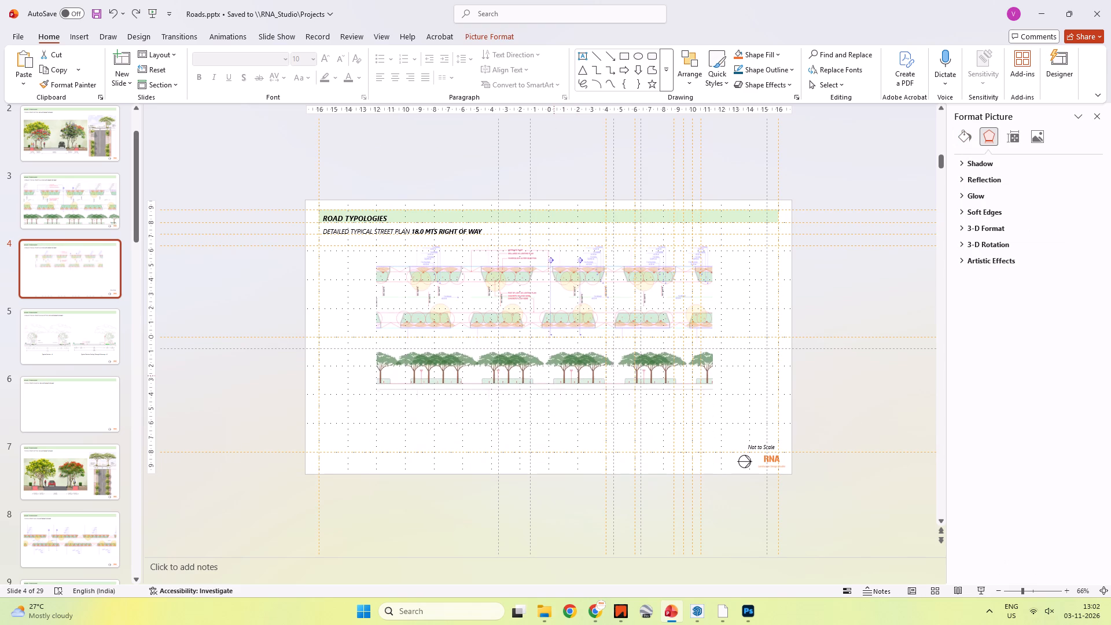
left_click_drag(554, 370, 555, 361, "shift")
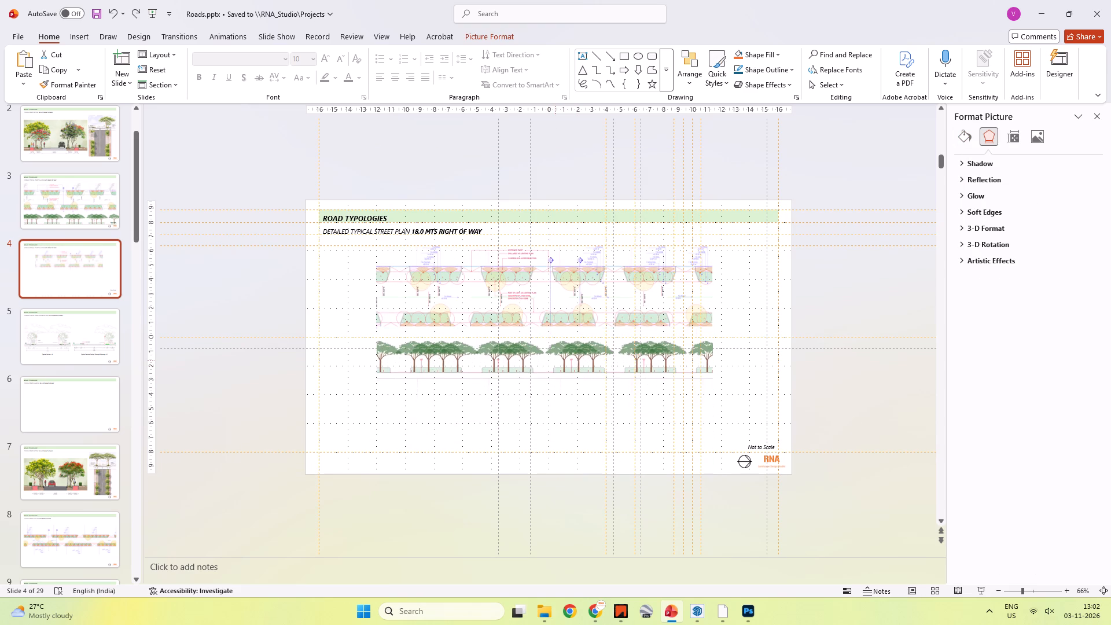
left_click_drag(555, 361, 556, 380, "shift")
Trim the blank space above and below the tree elevation and move it up close beneath the street plan.
right_click(556, 380)
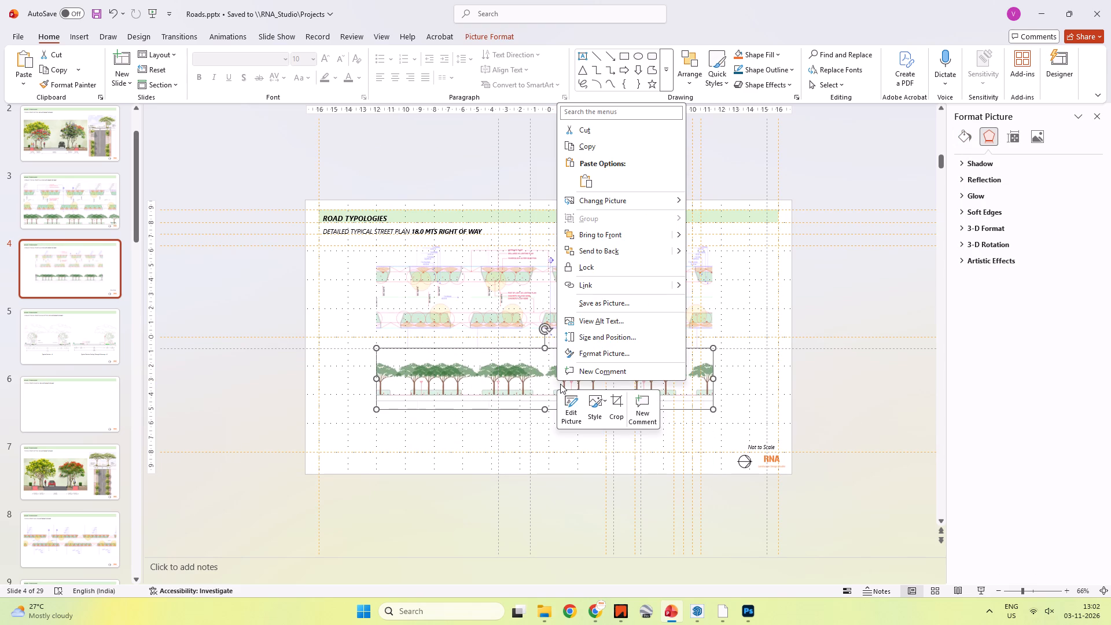
left_click(618, 399)
left_click_drag(540, 334, 542, 331)
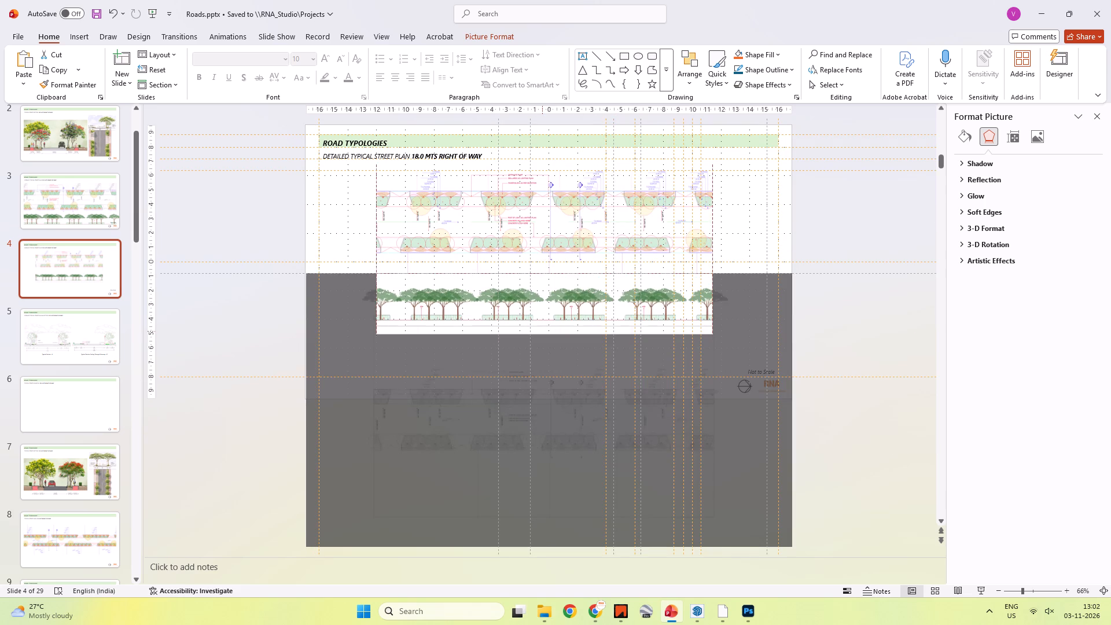
left_click_drag(542, 331, 542, 329)
key("ctrl+z")
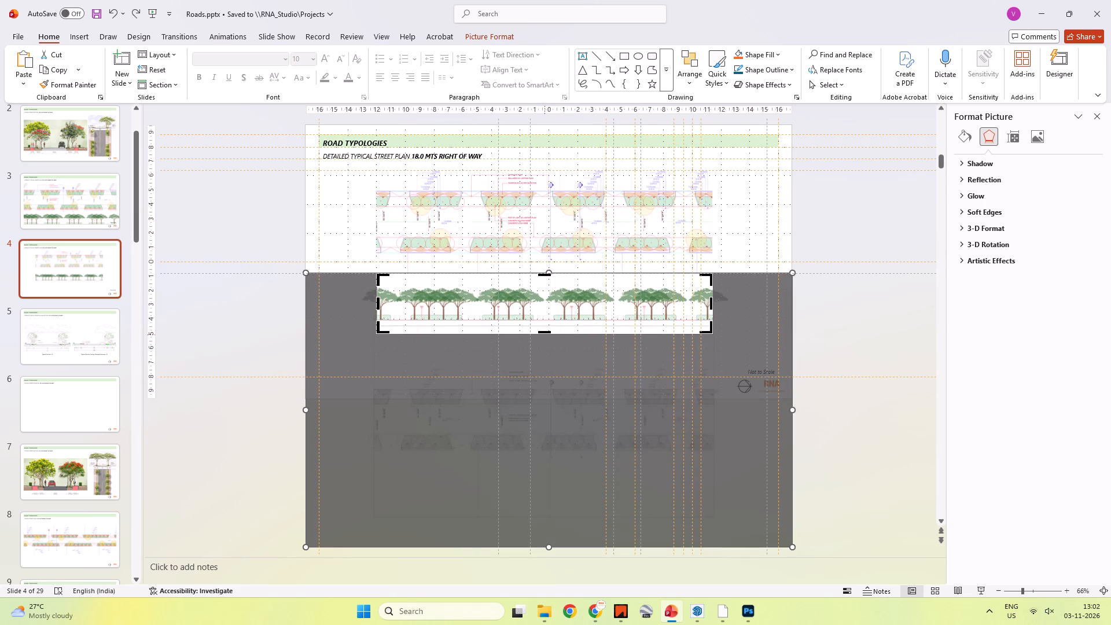
left_click_drag(545, 332, 545, 324)
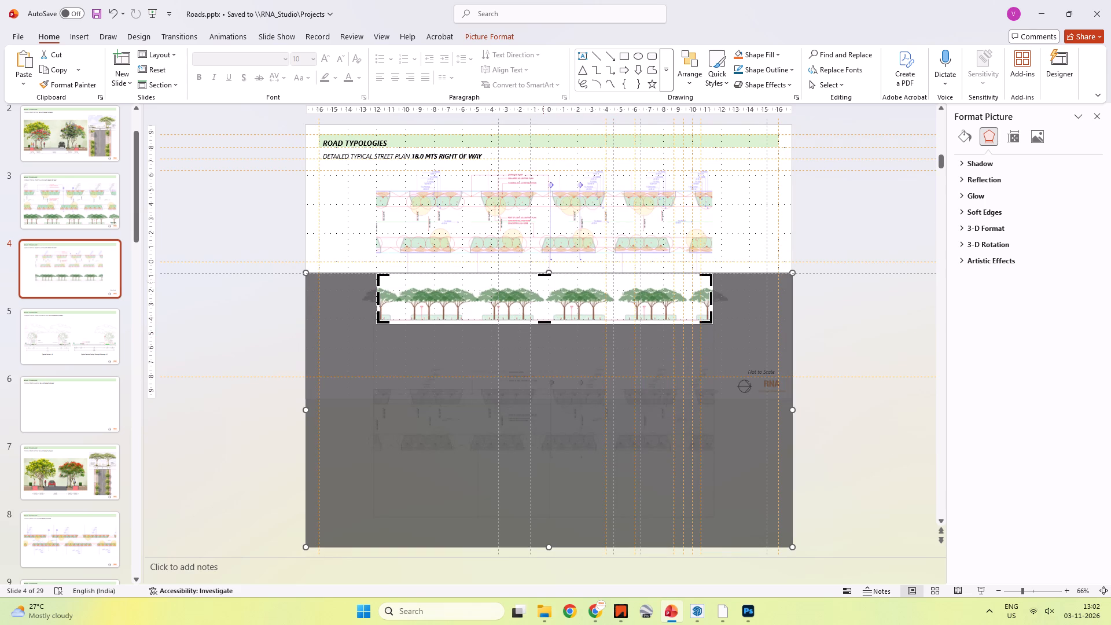
left_click_drag(543, 276, 543, 284)
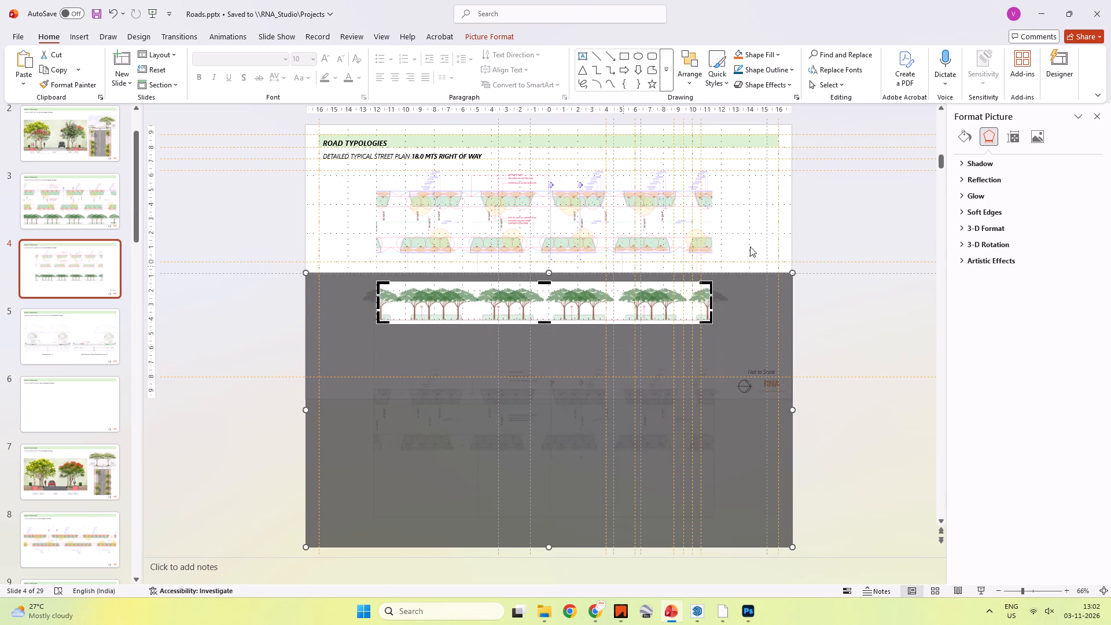
left_click(846, 225)
left_click(602, 363)
left_click_drag(595, 381, 596, 367, "shift")
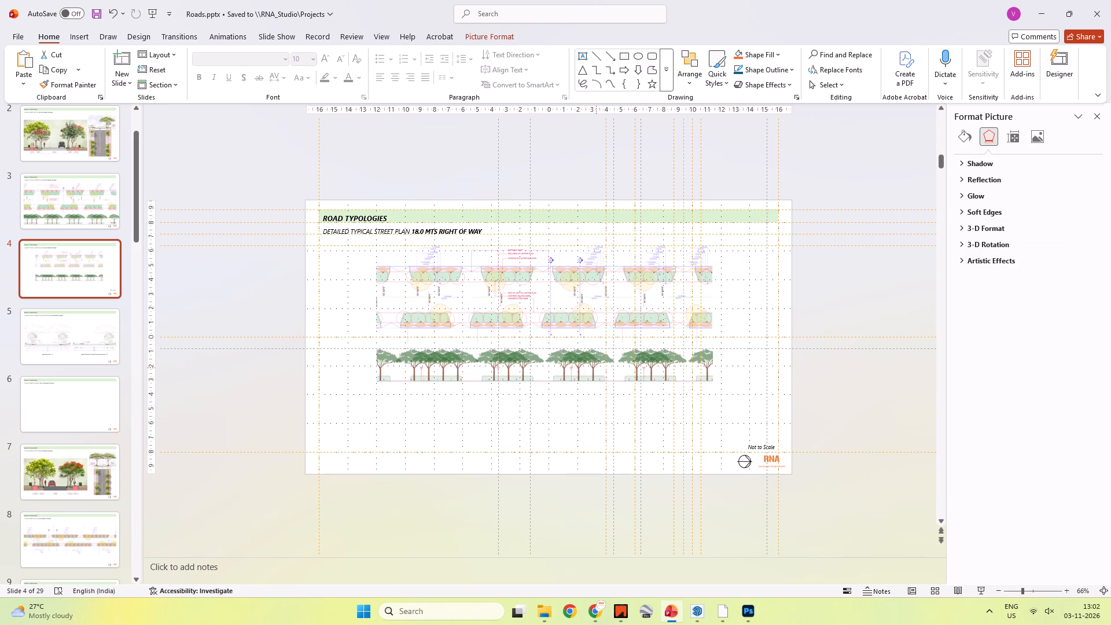
left_click_drag(596, 367, 596, 362, "shift")
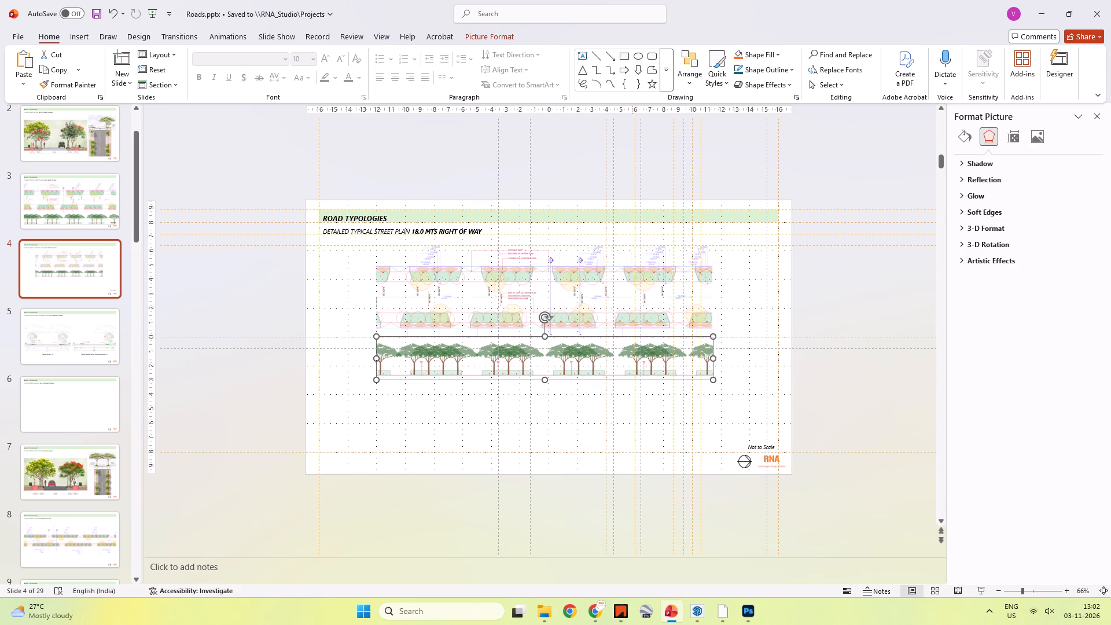
Move the street plan and tree elevation pictures together to align with the slide's left margin guide.
left_click(632, 307, "ctrl")
left_click_drag(640, 307, 599, 304, "shift")
left_click(588, 303, "shift")
left_click_drag(648, 300, 628, 302, "shift")
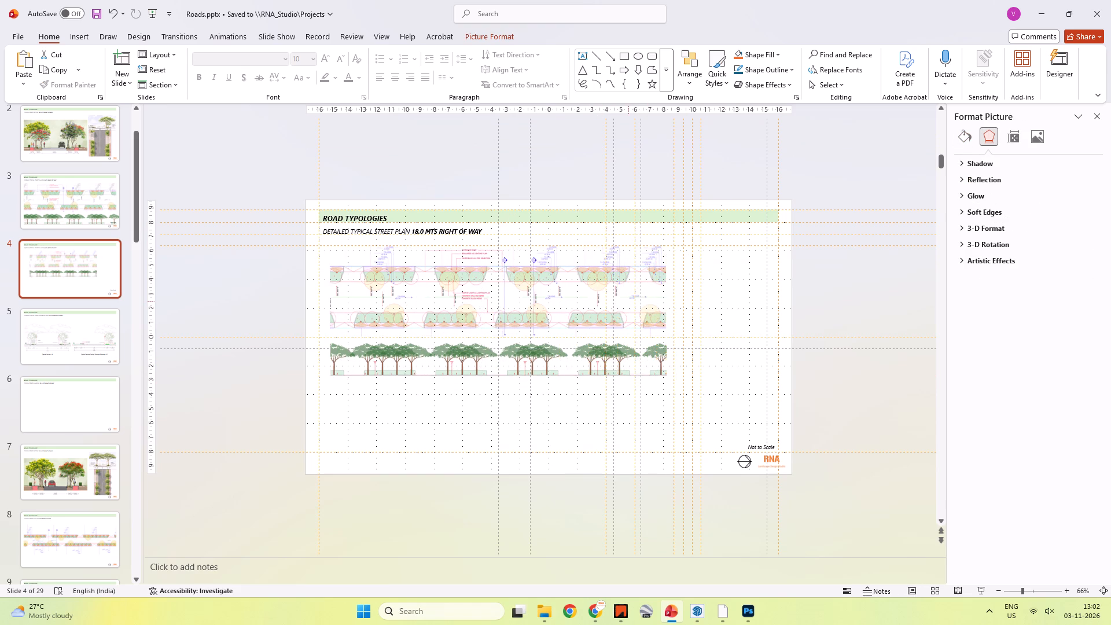
left_click_drag(628, 302, 620, 302, "shift")
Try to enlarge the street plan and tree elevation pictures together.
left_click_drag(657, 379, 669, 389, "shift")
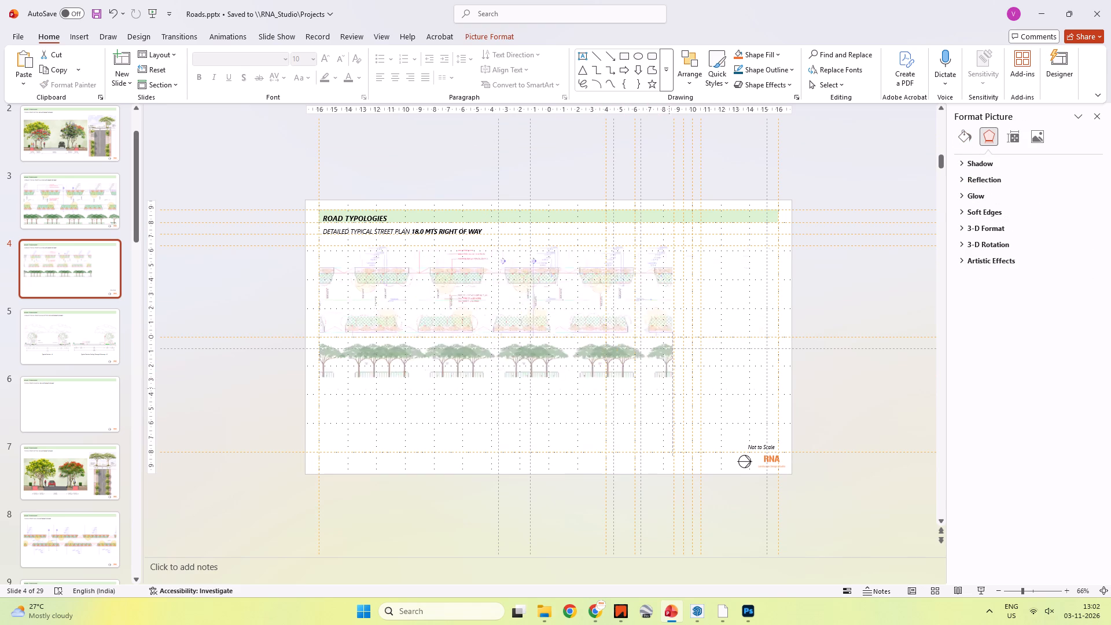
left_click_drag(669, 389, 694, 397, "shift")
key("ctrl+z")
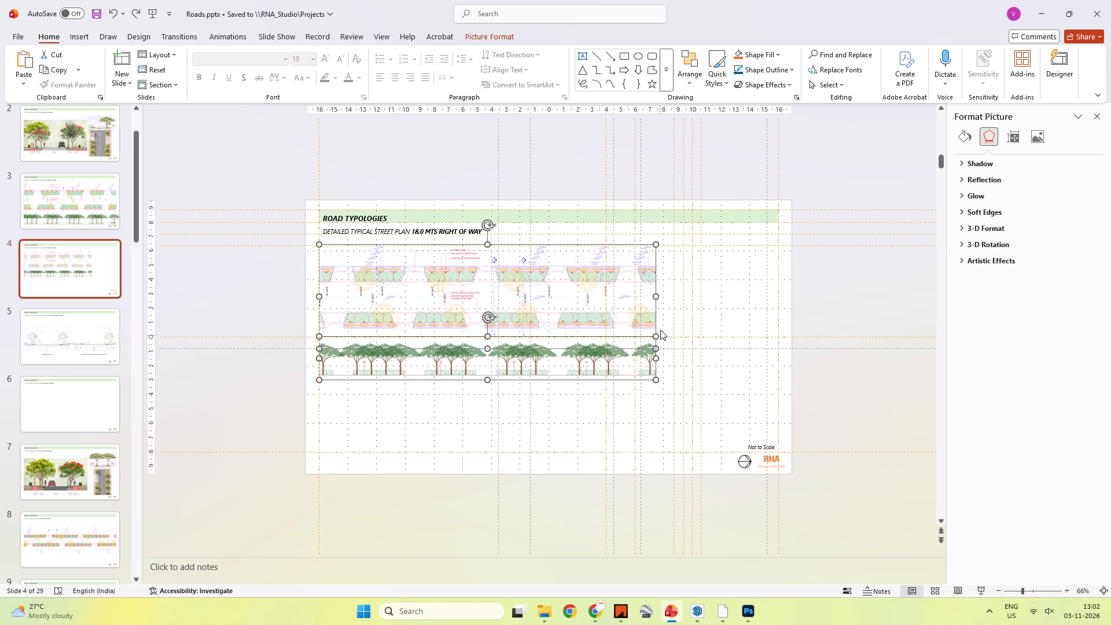
Enlarge the street plan picture proportionally until it reaches the slide's right margin guide.
left_click(680, 322)
left_click(594, 304)
left_click_drag(654, 350, 766, 329, "shift")
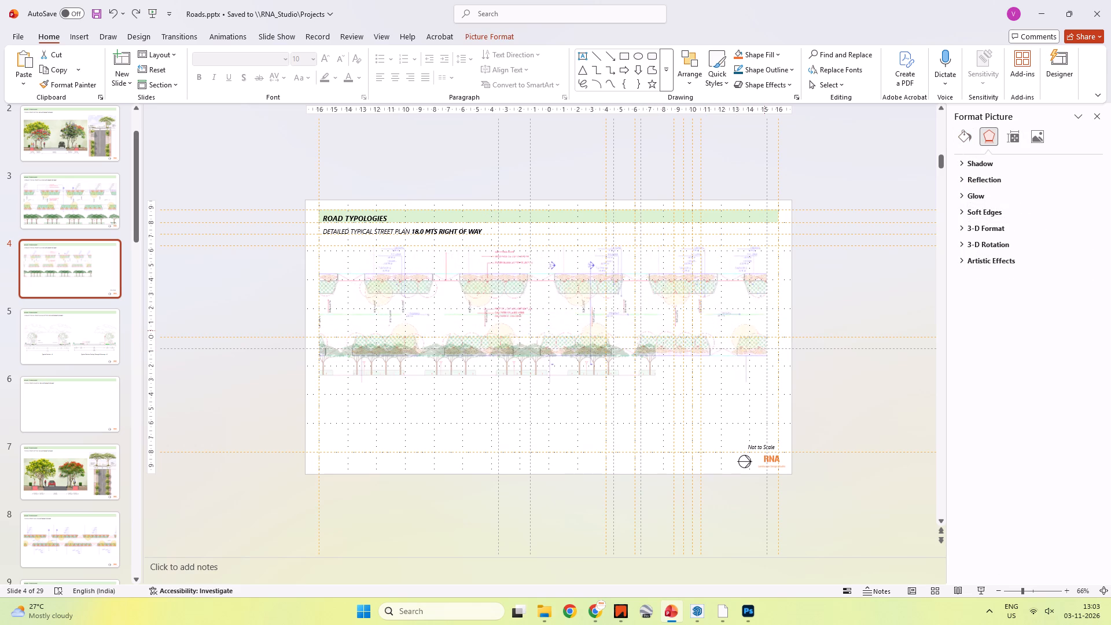
left_click_drag(766, 329, 776, 315, "shift")
Enlarge the tree elevation picture to the same width as the street plan and place it directly below the plan.
left_click(815, 405)
left_click(495, 369)
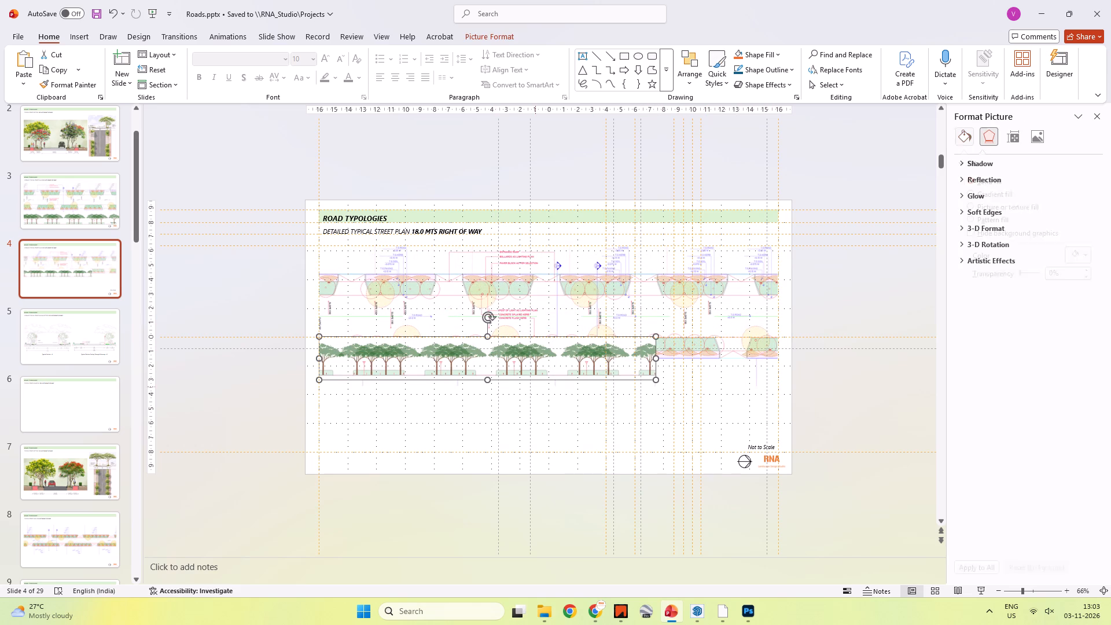
left_click_drag(658, 383, 778, 376, "shift")
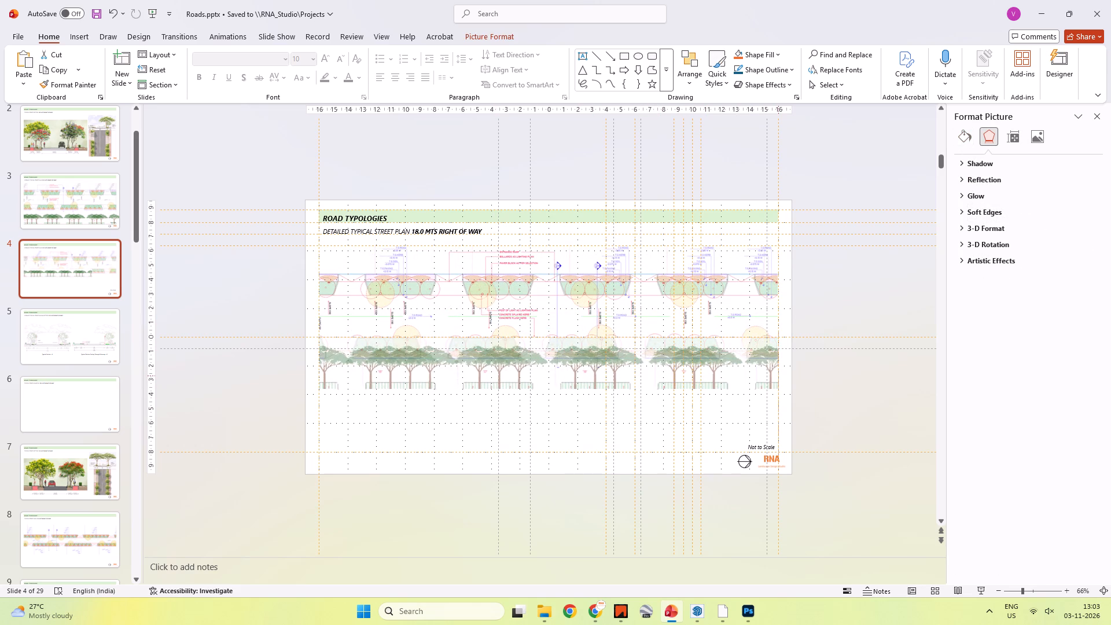
left_click_drag(778, 376, 778, 370, "shift")
left_click_drag(672, 370, 668, 425, "shift")
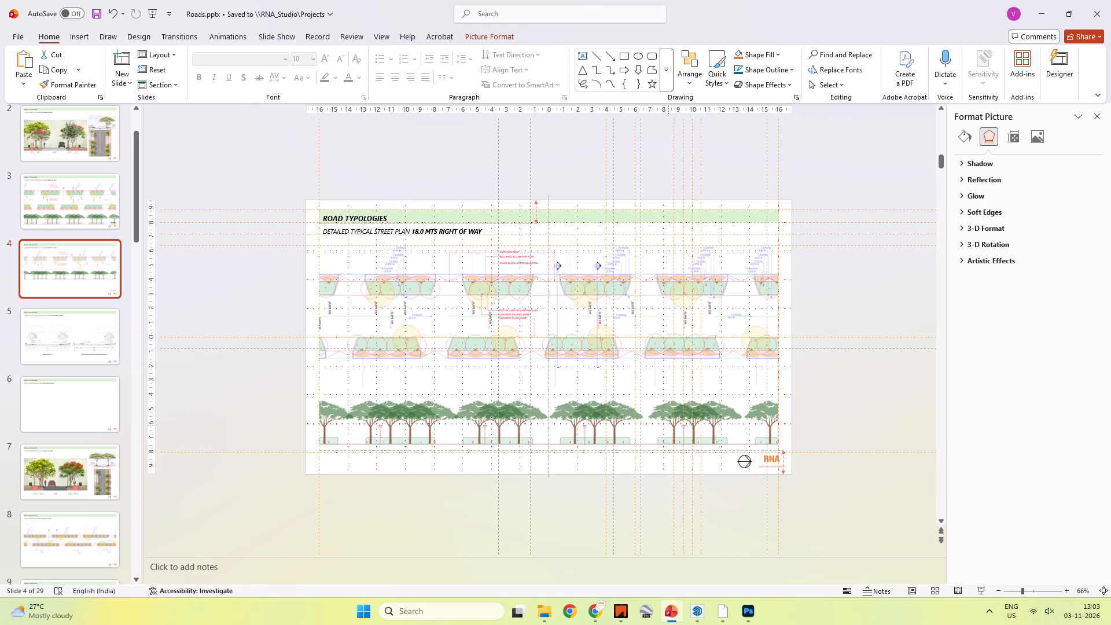
left_click_drag(668, 425, 667, 409, "shift")
left_click(827, 420)
left_click(479, 334)
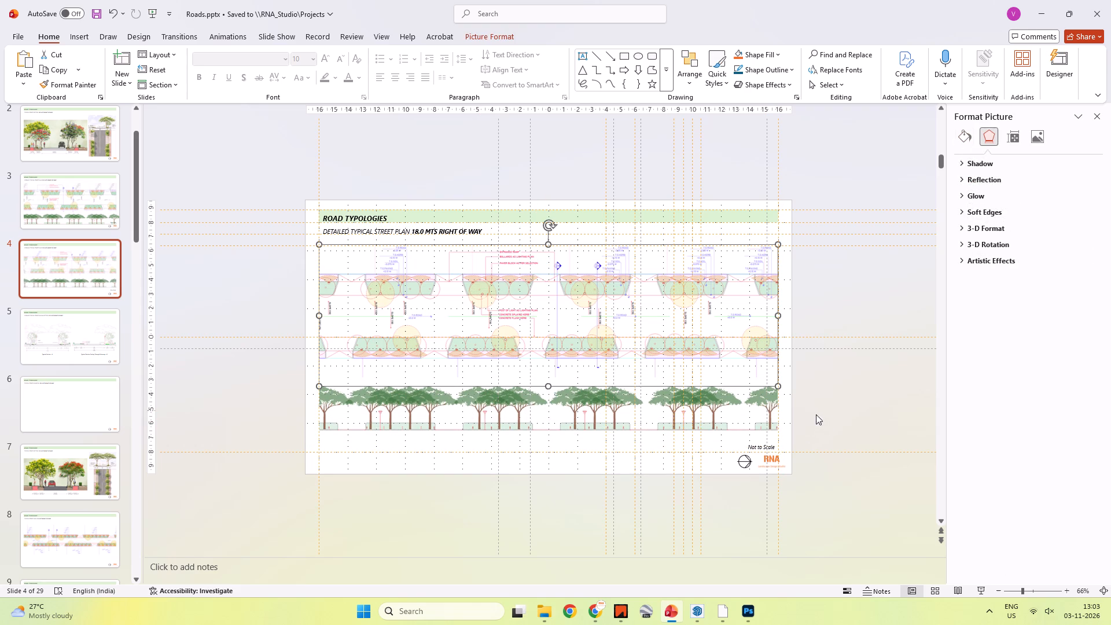
left_click(855, 413)
Open slide 3 with the original 18.0 MTS right of way street plan.
left_click(101, 219)
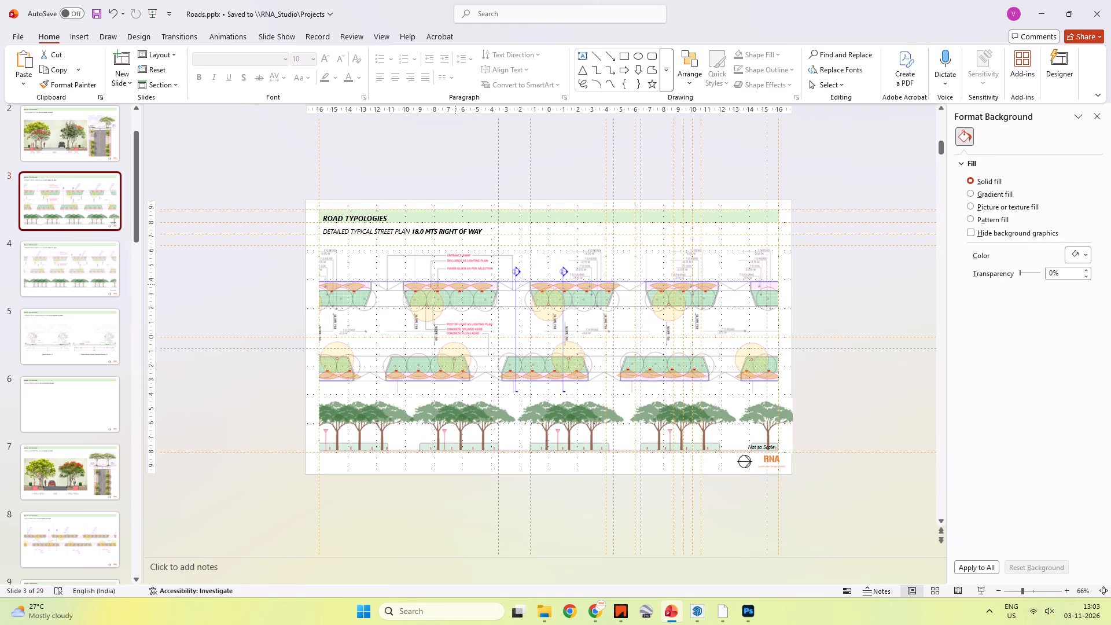
left_click(67, 194)
Delete slide 3 with the old 18.0 MTS right of way street plan layout.
key("Delete")
On the rebuilt street plan slide, change the subtitle to "DETAILED TYPICAL STREET PLAN & ELEVATION 18.0 MTS RIGHT OF WAY".
left_click(60, 274)
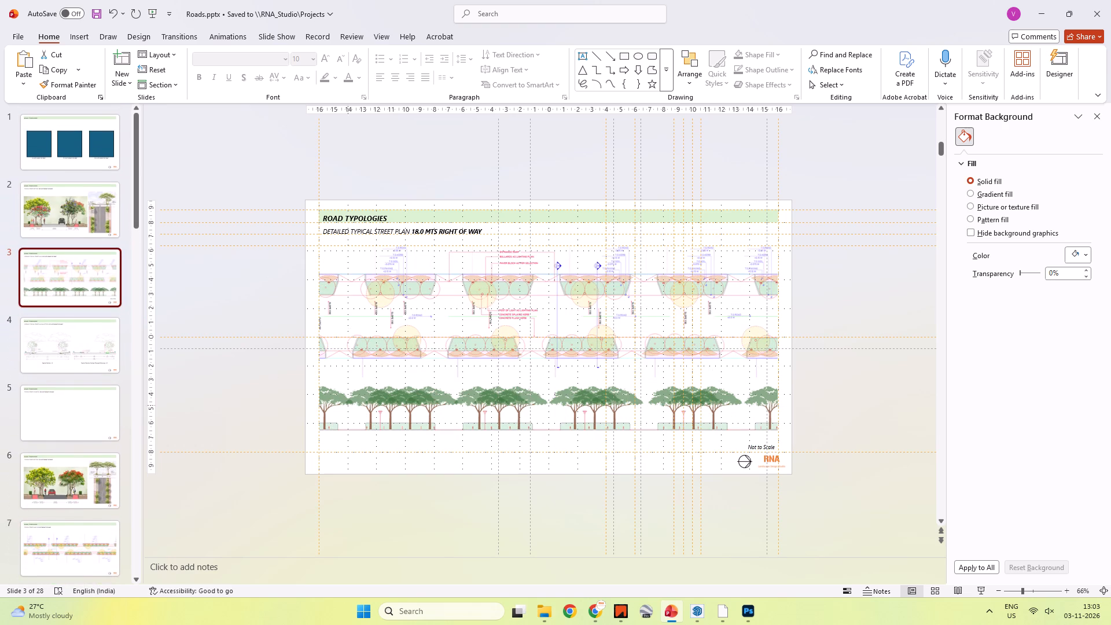
scroll(371, 420, "up", 3, "ctrl")
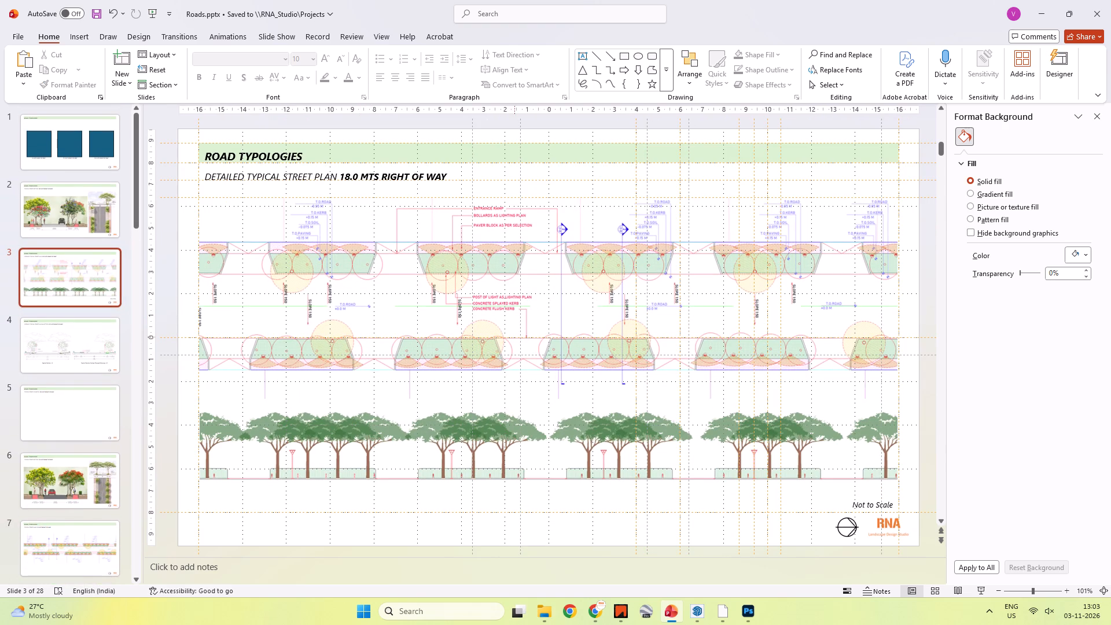
left_click(515, 336)
left_click(335, 174)
key("space")
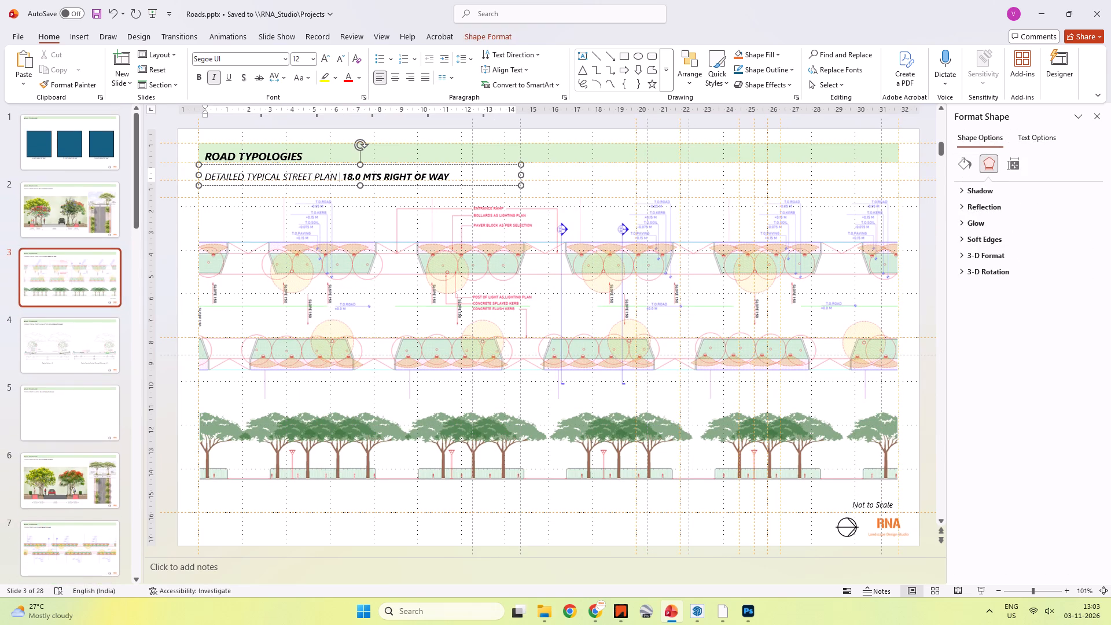
type("& Elevation")
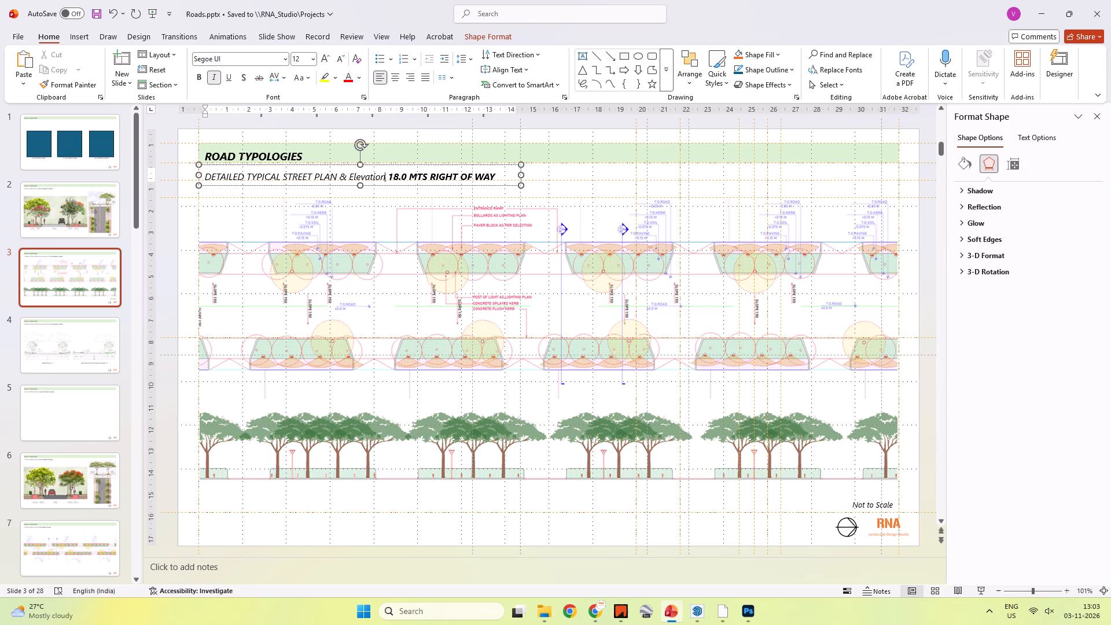
key("shift+Left")
key("shift+Left")
key("shift+Left")
key("shift+Left")
key("shift+Left")
key("shift+Left")
key("shift+Left")
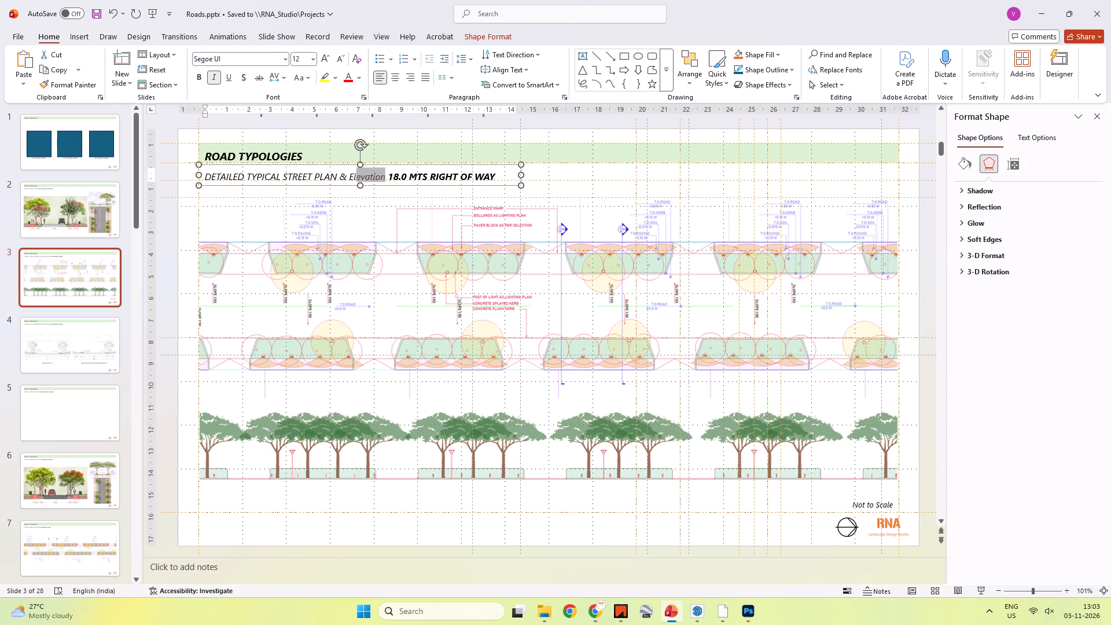
key("shift+Left")
key("BackSpace")
type("LEVATION")
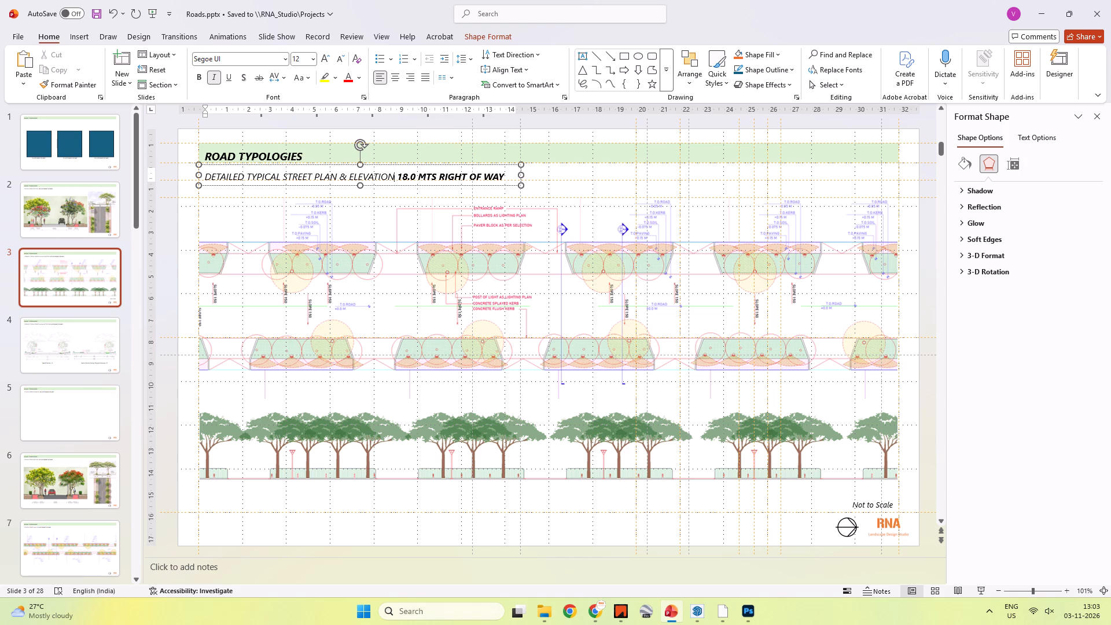
left_click(166, 128)
Nudge the tree elevation picture down to open a gap between it and the street plan.
scroll(287, 268, "down", 2, "ctrl")
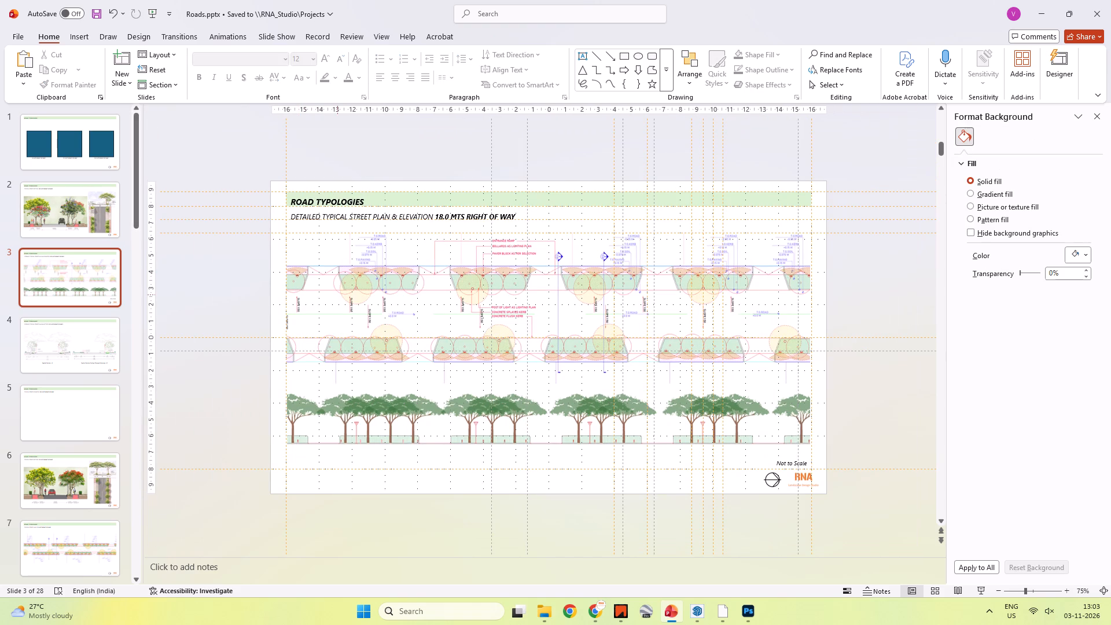
left_click(502, 391)
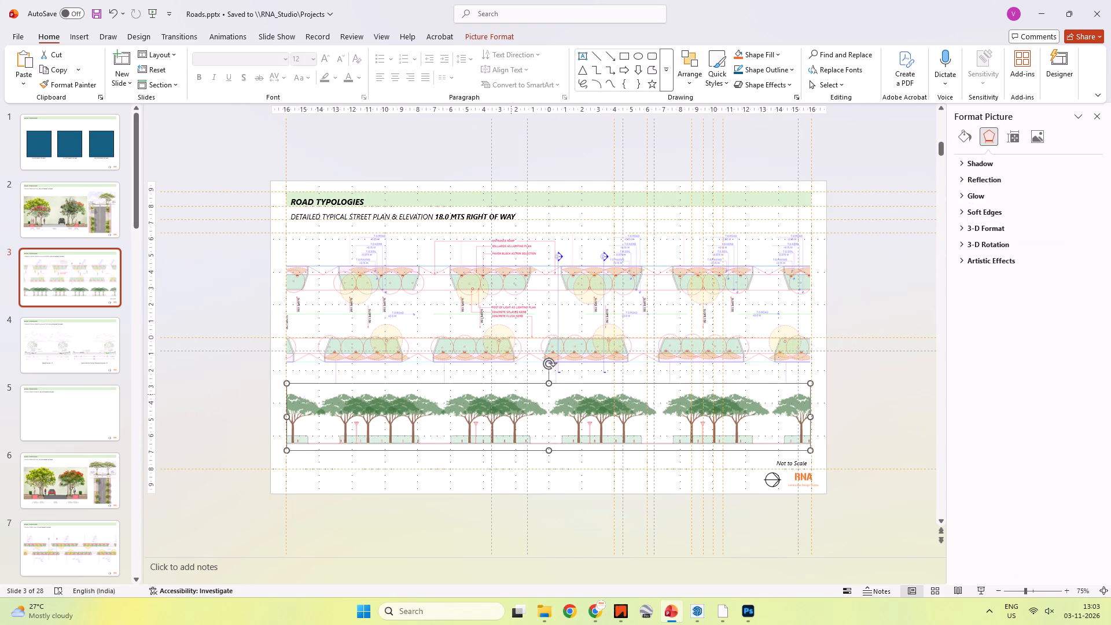
left_click(840, 294)
left_click(723, 307)
left_click(926, 339)
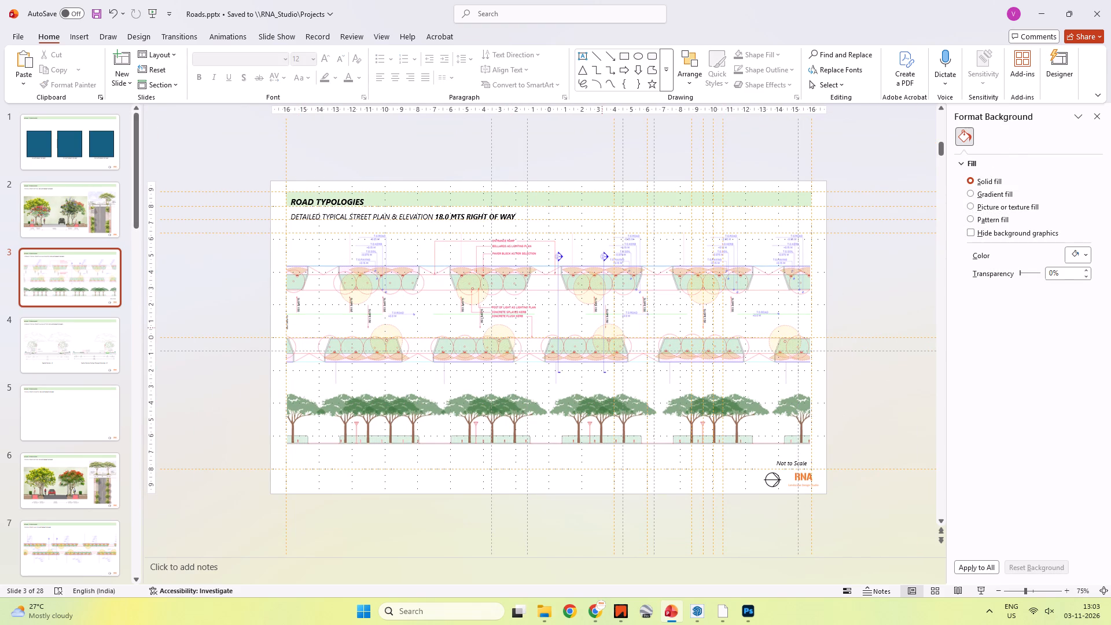
left_click(599, 423)
key("Down")
key("Down")
key("Down")
key("Down")
key("Down")
key("Down")
key("Down")
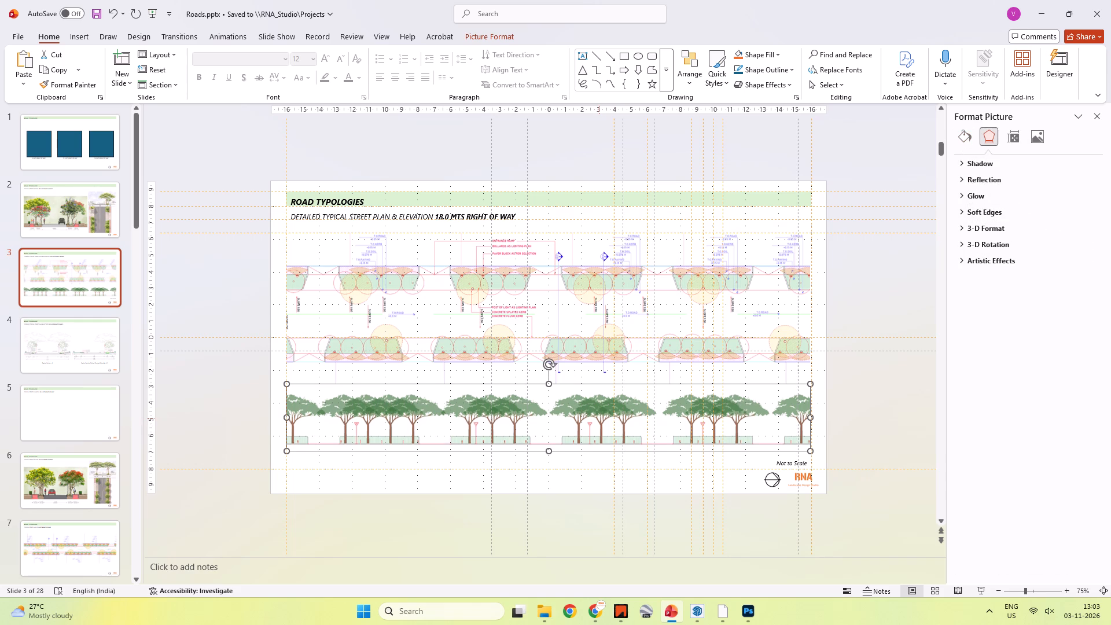
Nudge the street plan and the tree elevation pictures slightly right to align with the slide's margin guides.
left_click(507, 328)
key("Right")
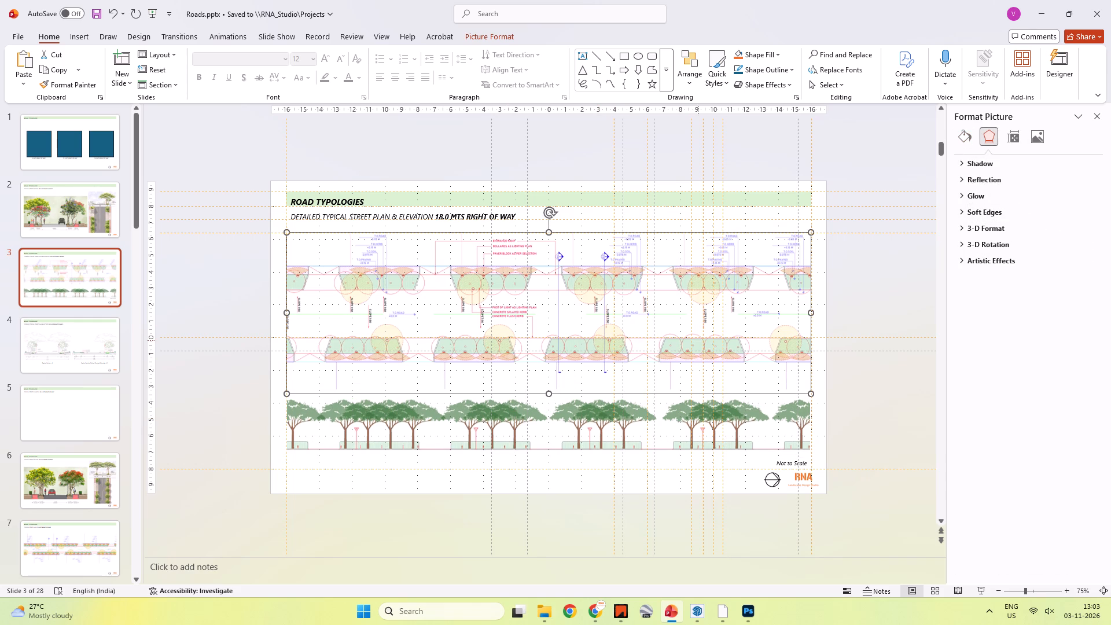
left_click(874, 309)
left_click(781, 435)
key("Right")
left_click(855, 416)
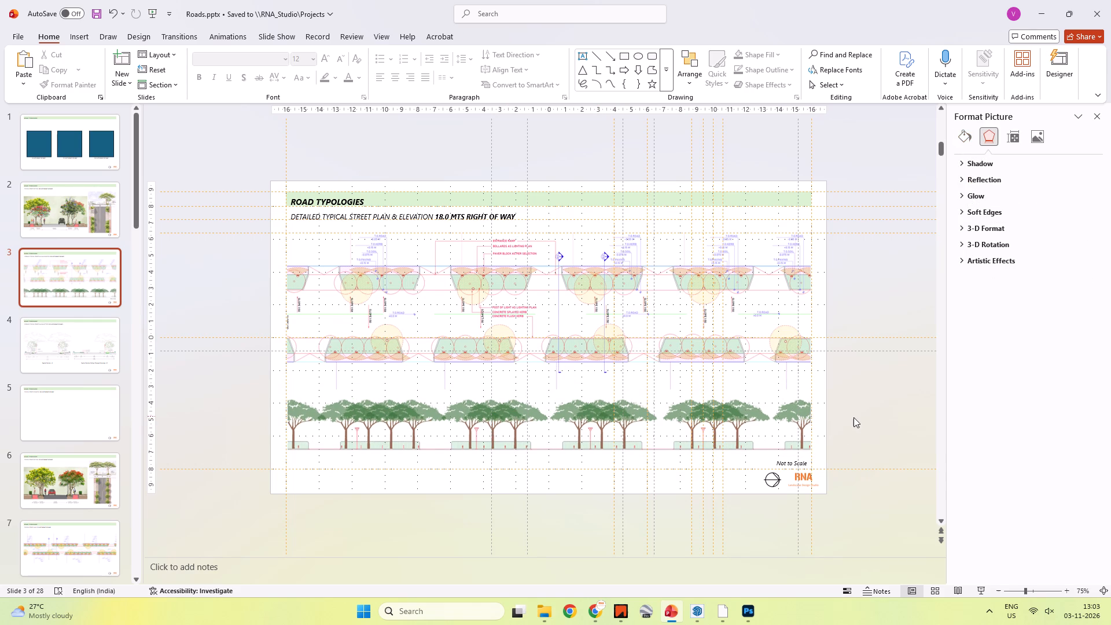
left_click(599, 413, "shift")
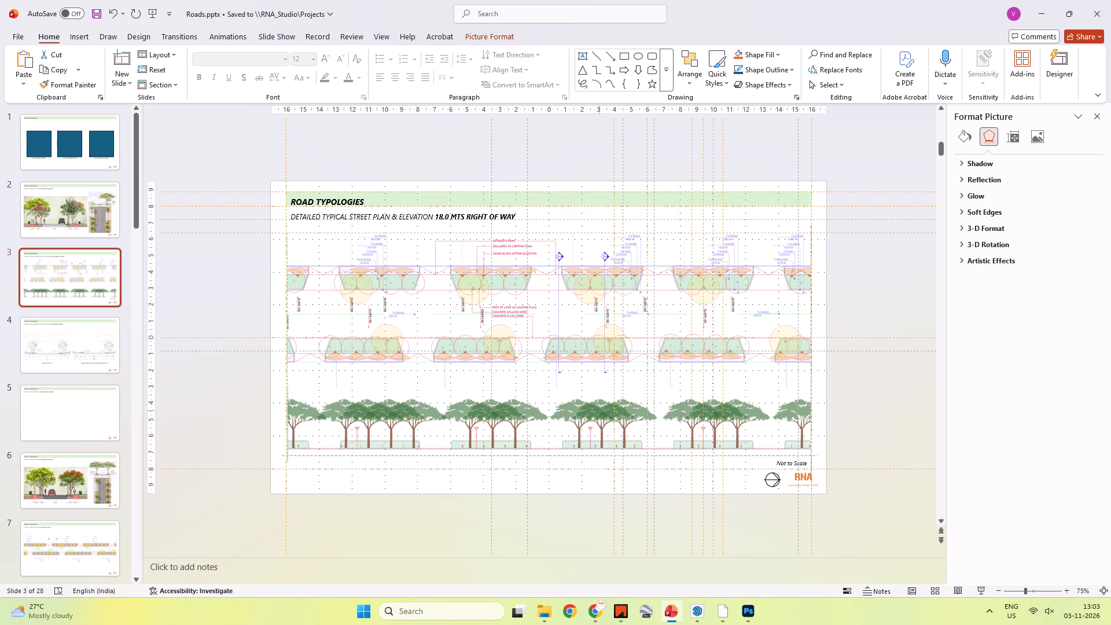
left_click(622, 320)
left_click(626, 324, "shift")
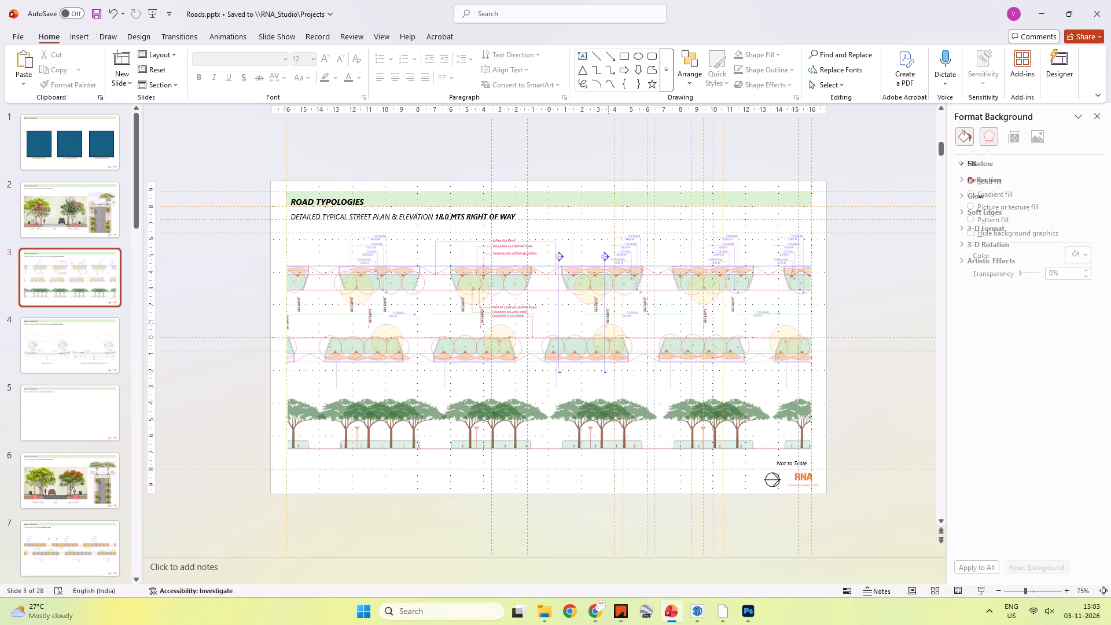
Copy the "Typical Section - A" and "Typical Section Cutting Through Driveway – B" captions from slide 4 onto slide 3.
left_click(421, 218)
left_click(86, 355)
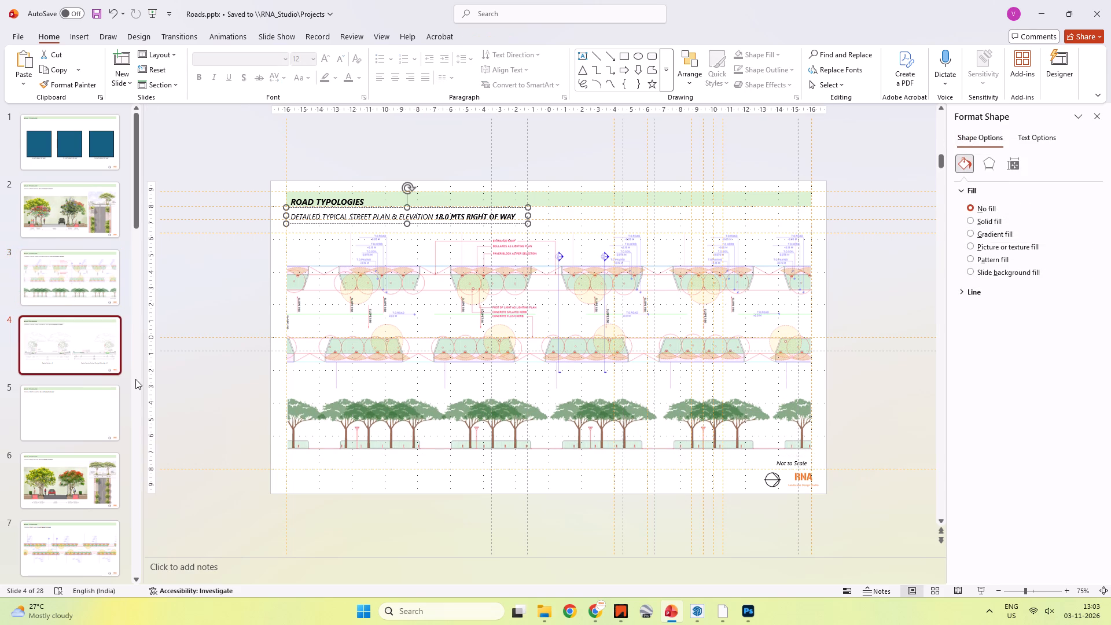
left_click(413, 443)
left_click(411, 447)
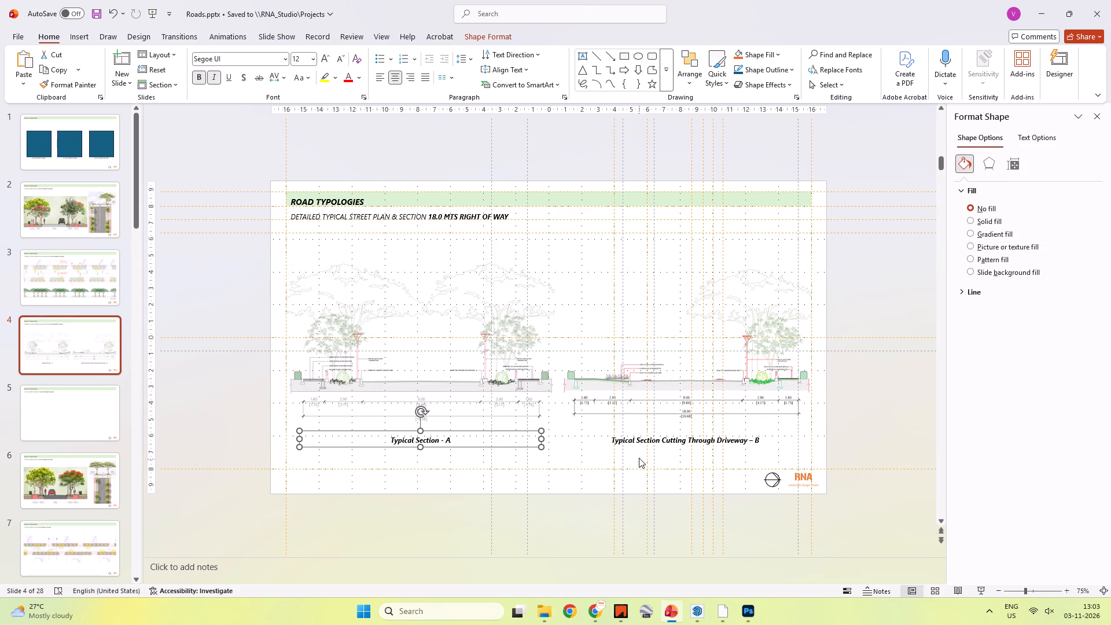
left_click(642, 447, "ctrl")
key("ctrl+c")
left_click(27, 273)
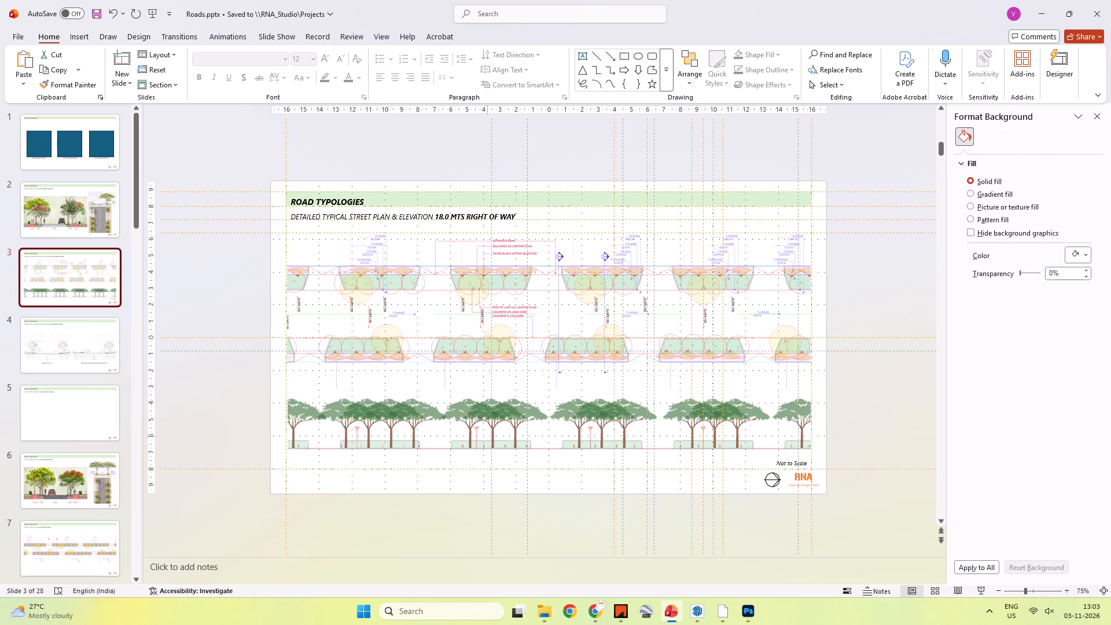
key("ctrl+v")
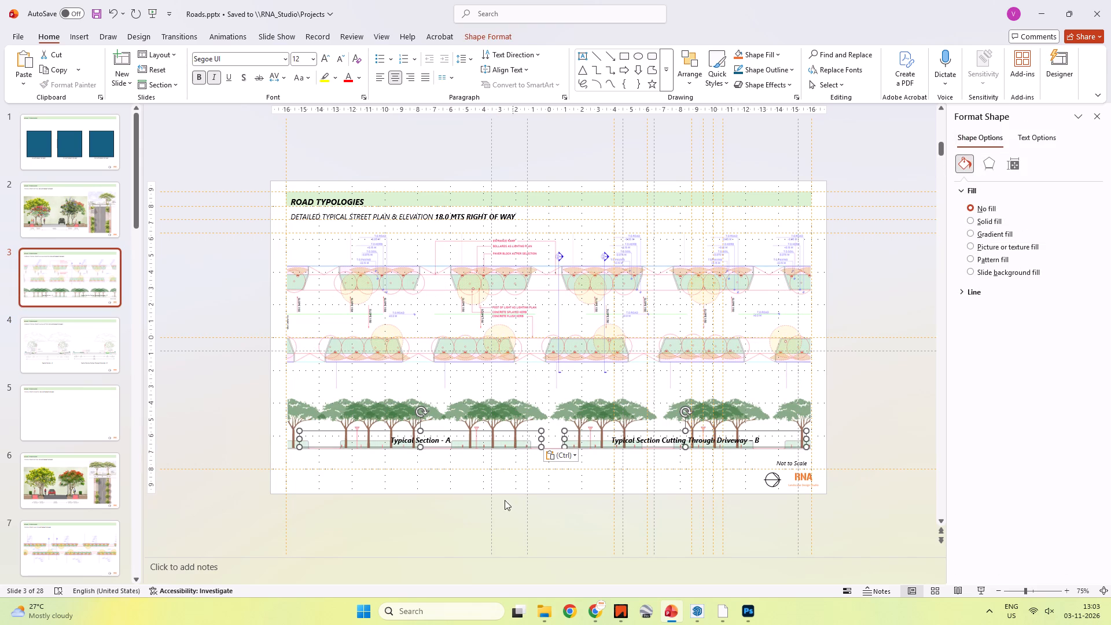
Move the "Typical Section - A" caption to the slide's centre, between the street plan and the tree elevation.
left_click(395, 491)
left_click(408, 448)
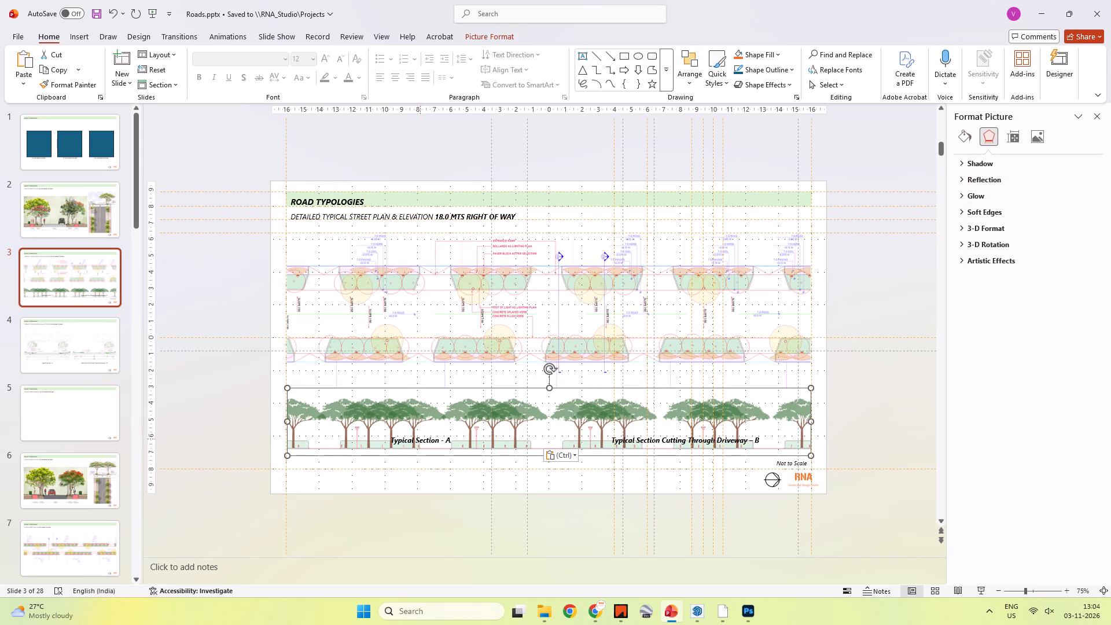
left_click(420, 439)
left_click_drag(429, 433, 560, 373)
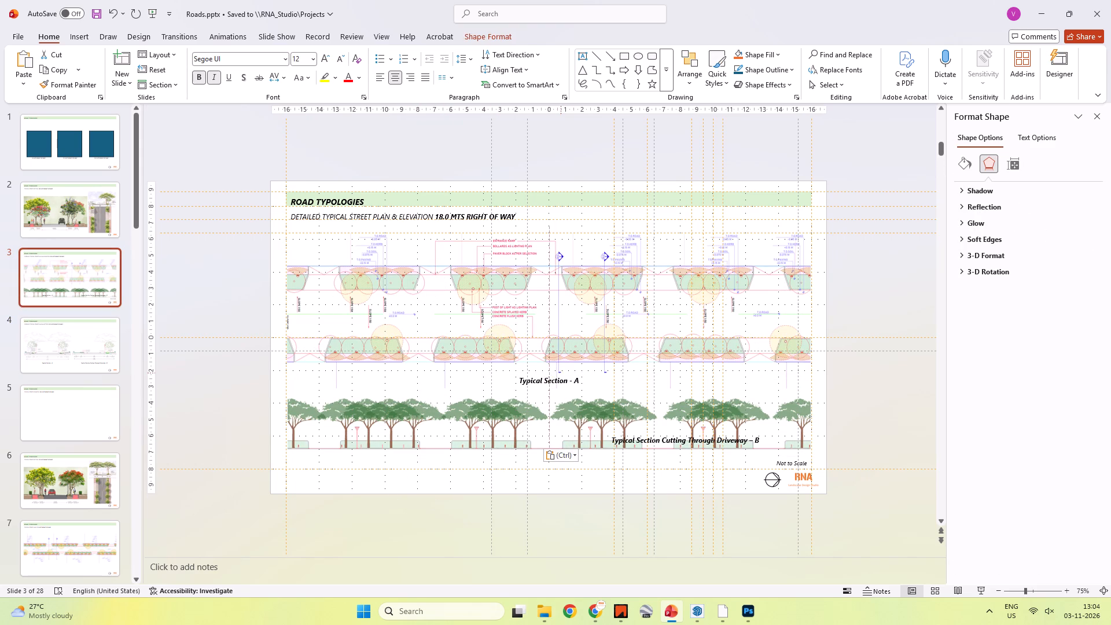
left_click_drag(560, 373, 561, 373)
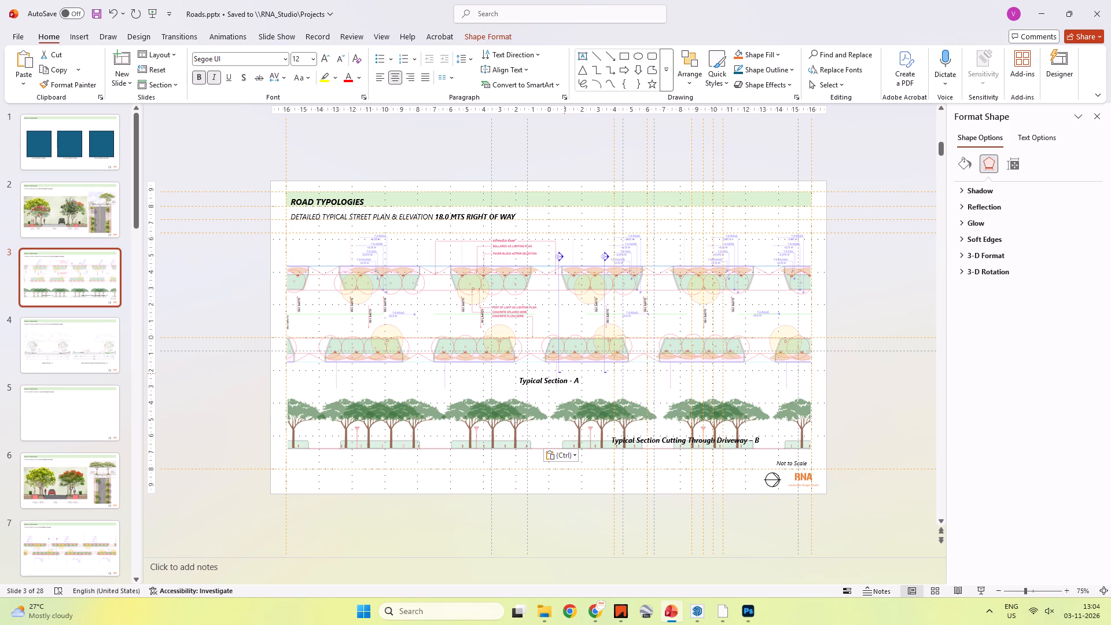
left_click_drag(561, 373, 558, 373)
Reword the centred caption below the street plan as "Typical 18.0 Mts Plan".
left_click(551, 377)
key("ctrl+a")
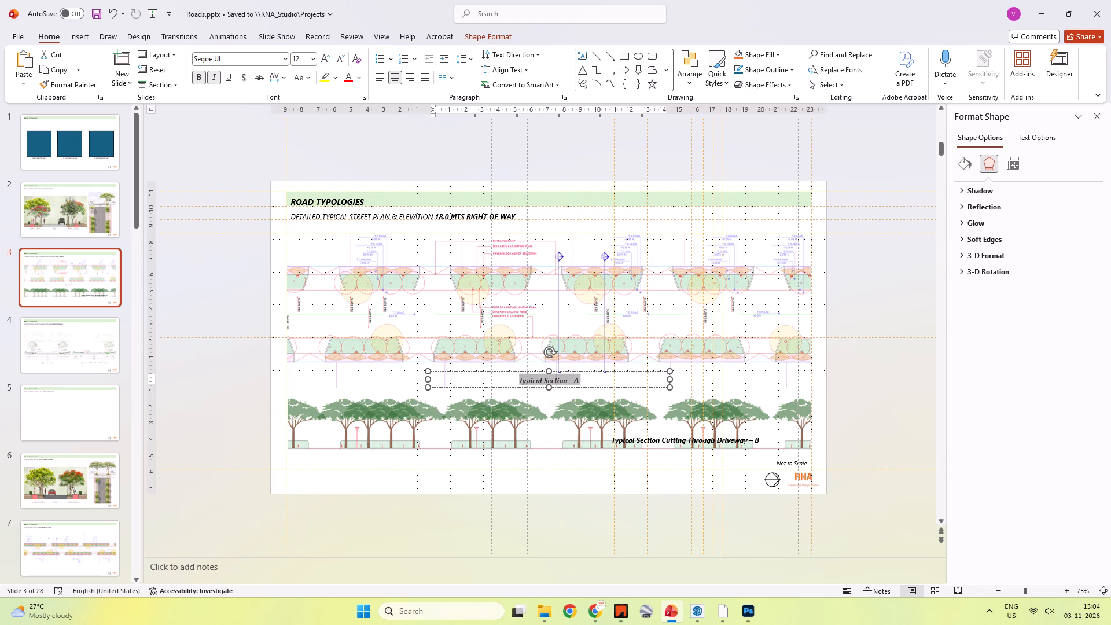
key("Down")
key("BackSpace")
key("backslash")
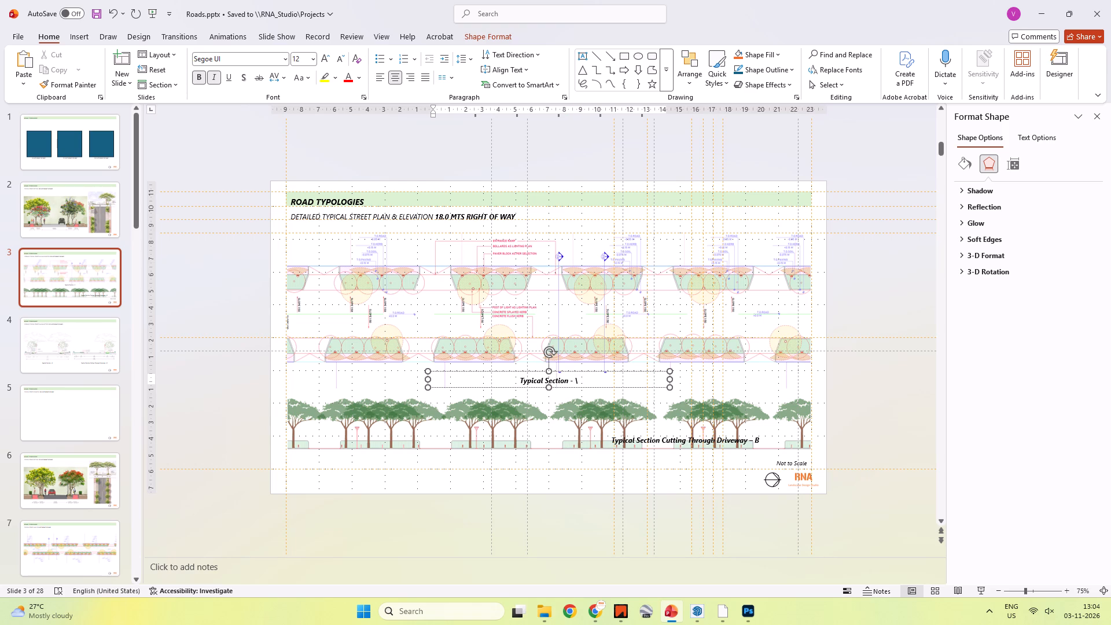
key("BackSpace")
key("BackSpace")
key("BackSpace")
key("BackSpace")
key("BackSpace")
key("BackSpace")
key("BackSpace")
key("BackSpace")
key("BackSpace")
key("BackSpace")
key("BackSpace")
type("18")
type("MTS")
key("space")
key("BackSpace")
key("BackSpace")
key("BackSpace")
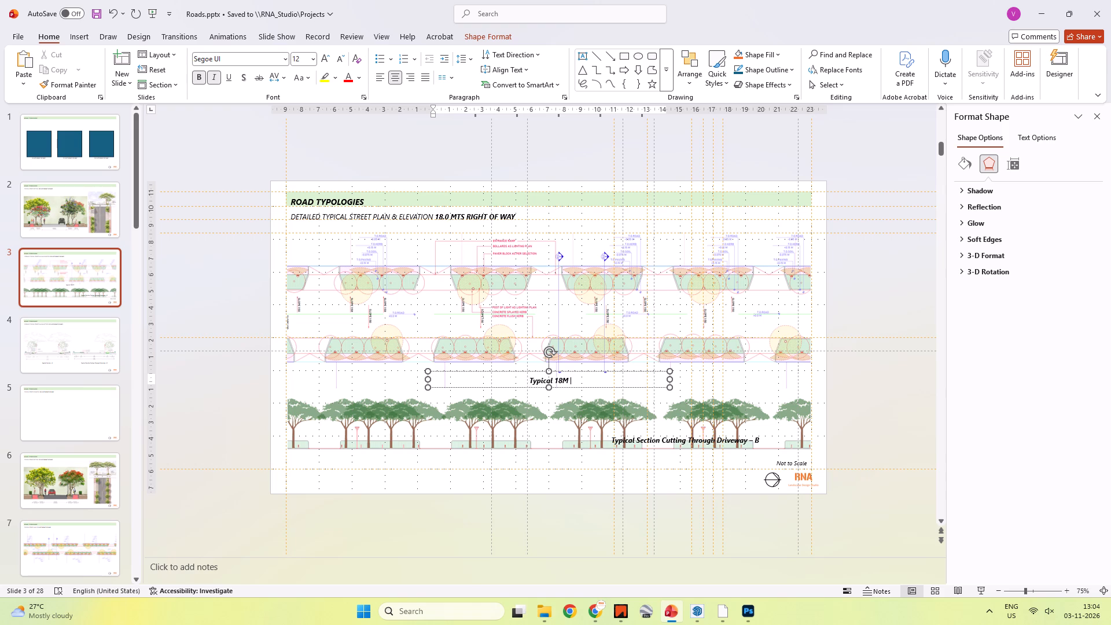
key("BackSpace")
key("BackSpace")
key("8")
type(".0 mt")
key("BackSpace")
key("BackSpace")
type("mTS")
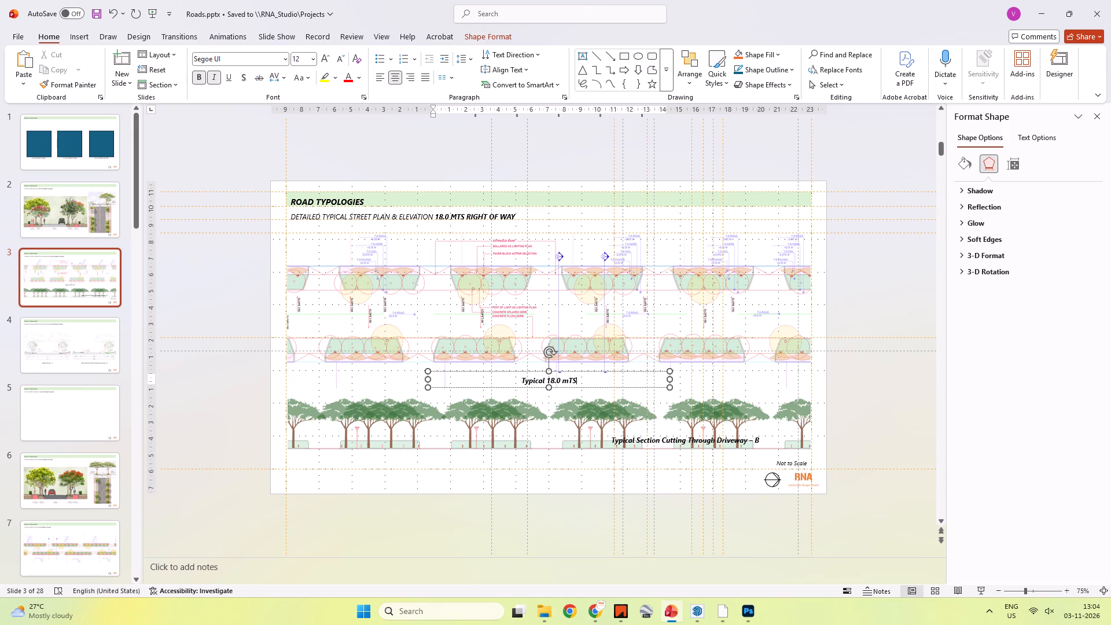
key("BackSpace")
key("BackSpace")
key("BackSpace")
key("m")
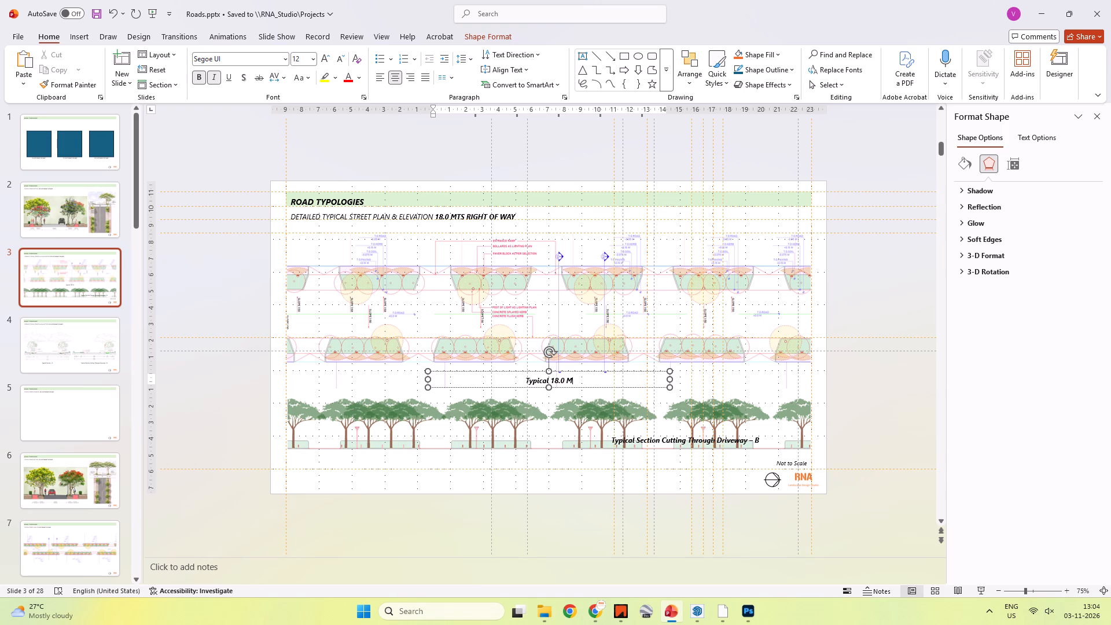
type("TS")
key("BackSpace")
key("BackSpace")
type("ts")
key("space")
type("PLan")
key("space")
left_click(869, 381)
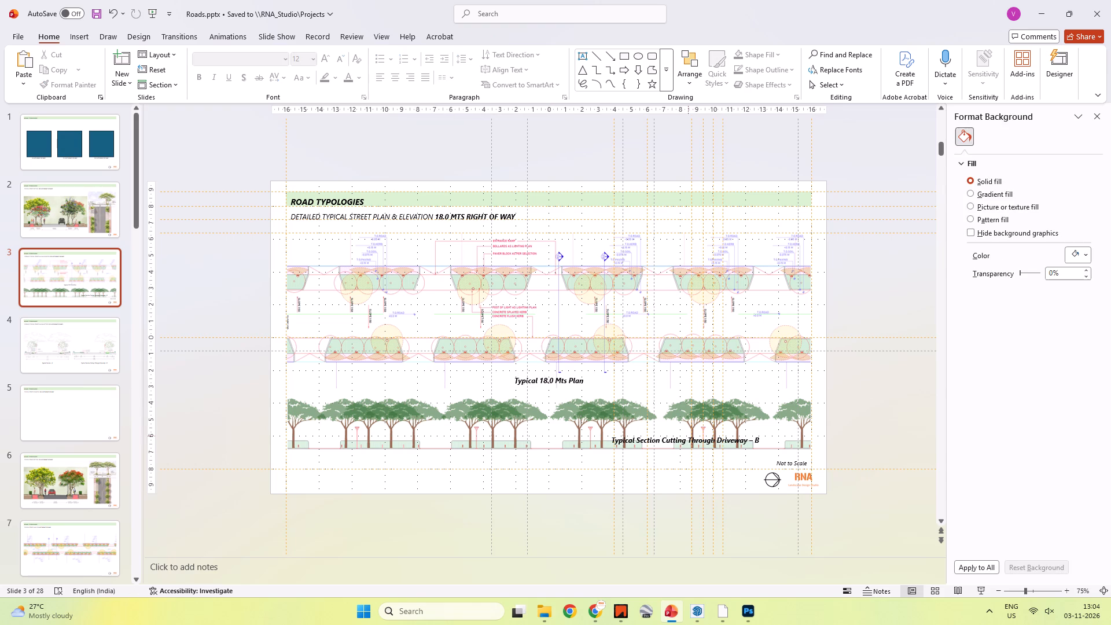
Delete the pasted "Typical Section Cutting Through Driveway – B" caption over the tree elevation.
left_click(653, 446)
key("Delete")
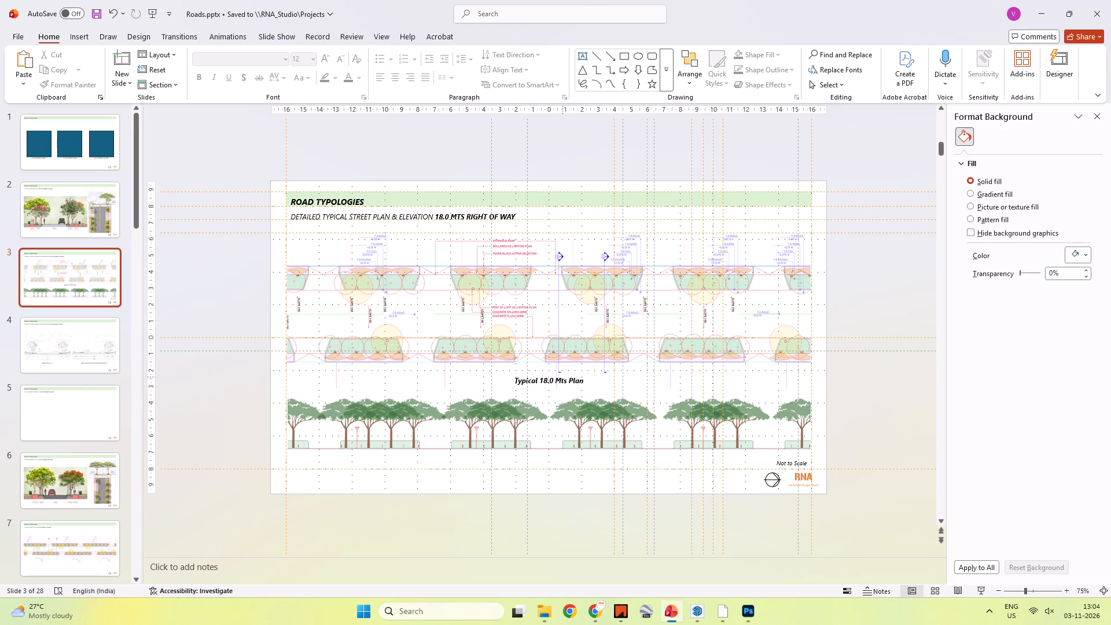
Duplicate the "Typical 18.0 Mts Plan" caption, placing the copy centred below the tree elevation.
left_click(561, 377)
left_click_drag(565, 388, 560, 474, "ctrl")
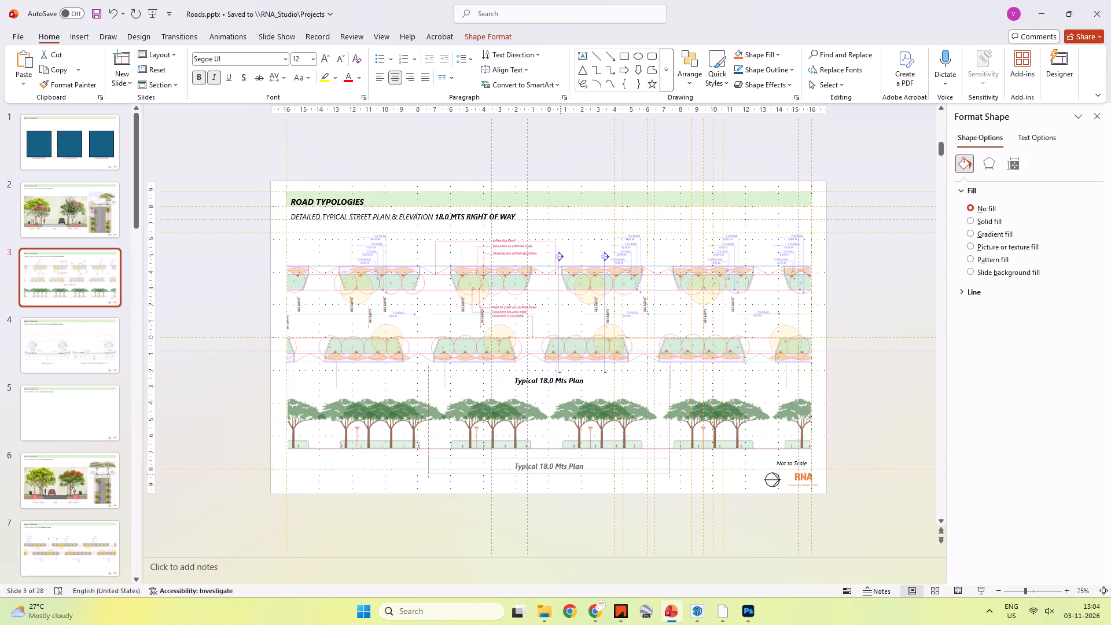
left_click_drag(560, 474, 560, 468, "ctrl")
Reword the caption below the tree elevation as "Typical 18.0 Mts ROW elevation".
left_click(571, 463)
left_click(581, 463)
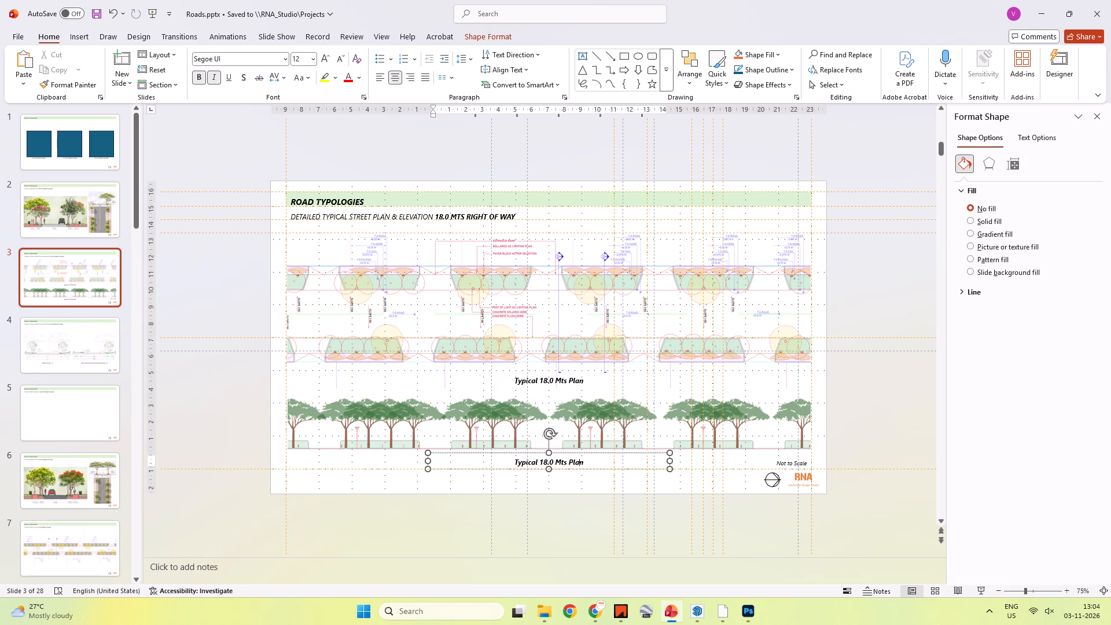
key("Right")
key("BackSpace")
key("BackSpace")
key("BackSpace")
key("BackSpace")
type("ROW\\")
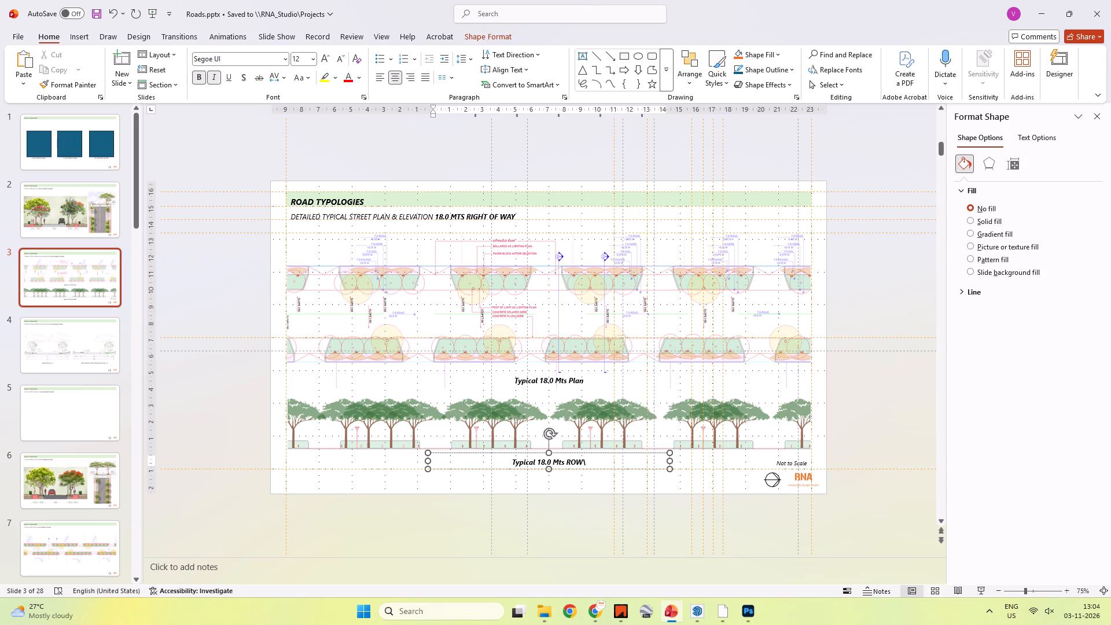
key("backslash")
key("BackSpace")
key("BackSpace")
key("space")
type("RE")
key("BackSpace")
key("BackSpace")
type("el")
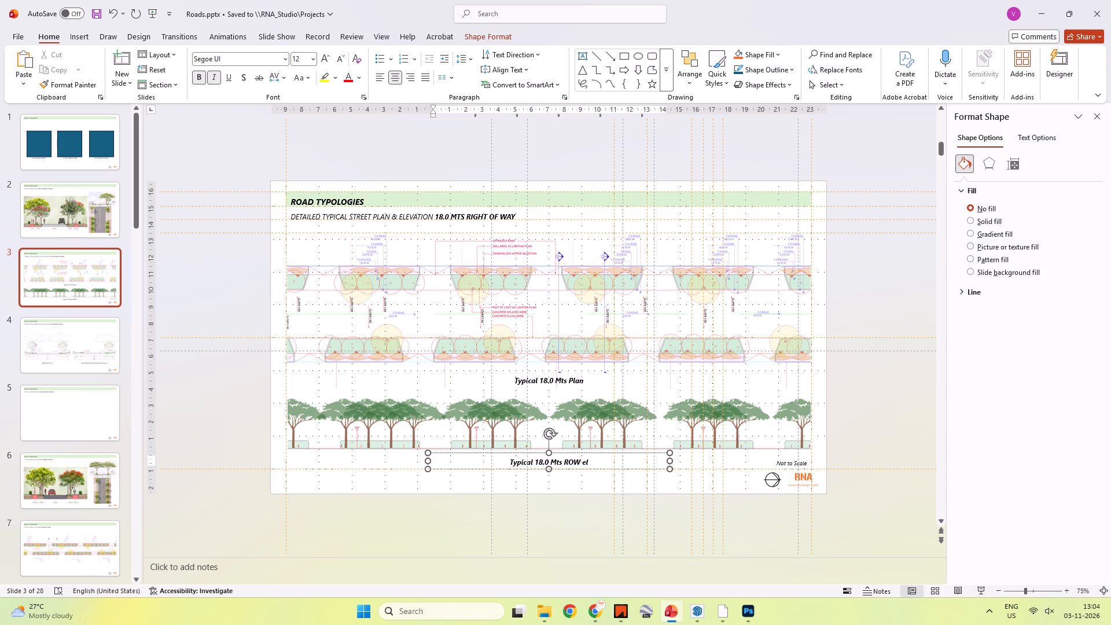
type("le")
key("BackSpace")
key("BackSpace")
type("el")
key("BackSpace")
type("vation")
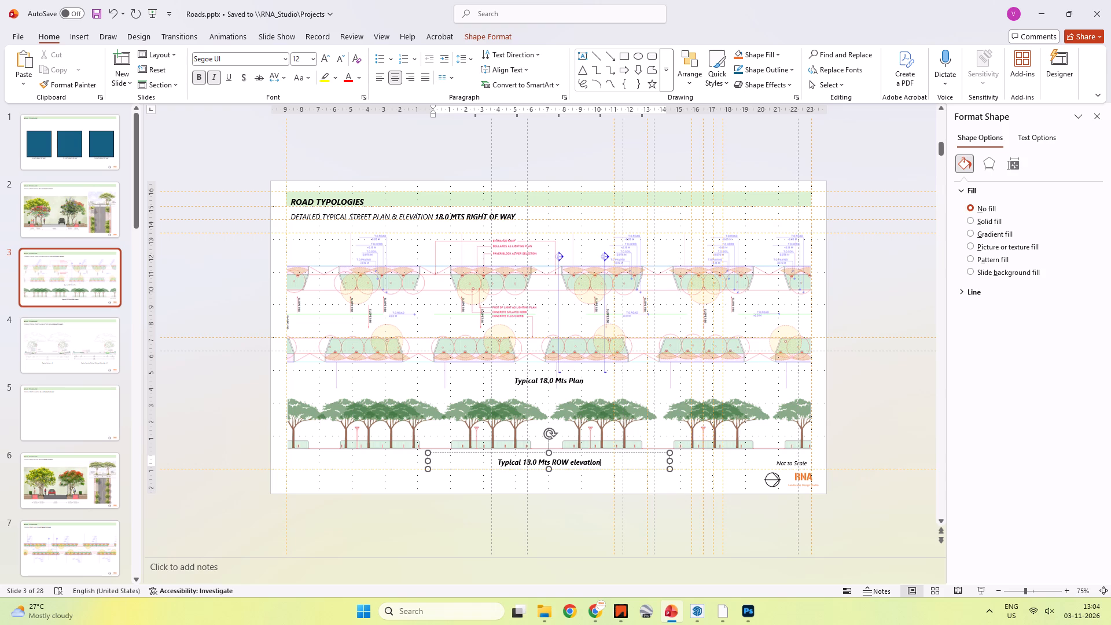
Convert the whole caption below the tree elevation to uppercase.
key("ctrl+a")
left_click(303, 79)
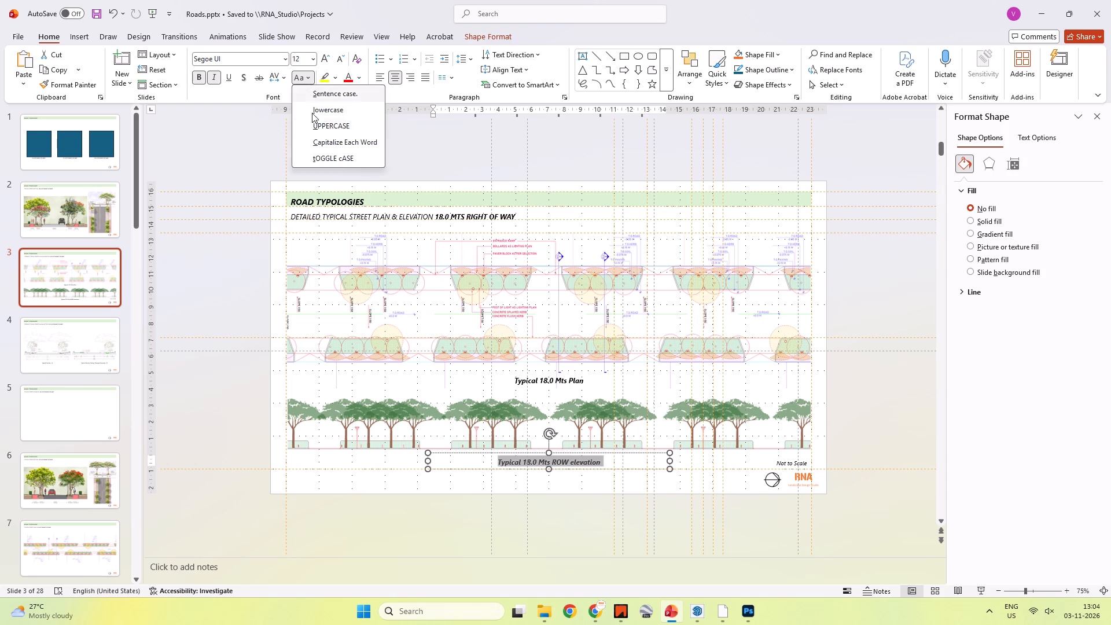
left_click(321, 130)
left_click(201, 328)
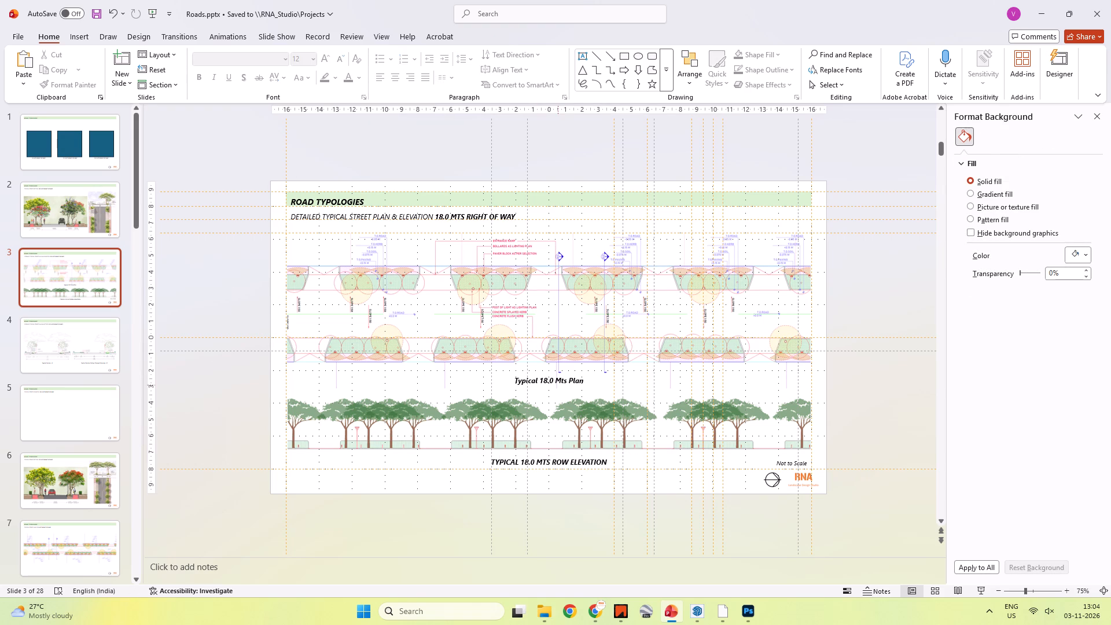
Change the caption below the street plan to the uppercase text "TYPICAL 18.0 MTS ELEVATION PLAN".
left_click(558, 382)
left_click(566, 381)
key("space")
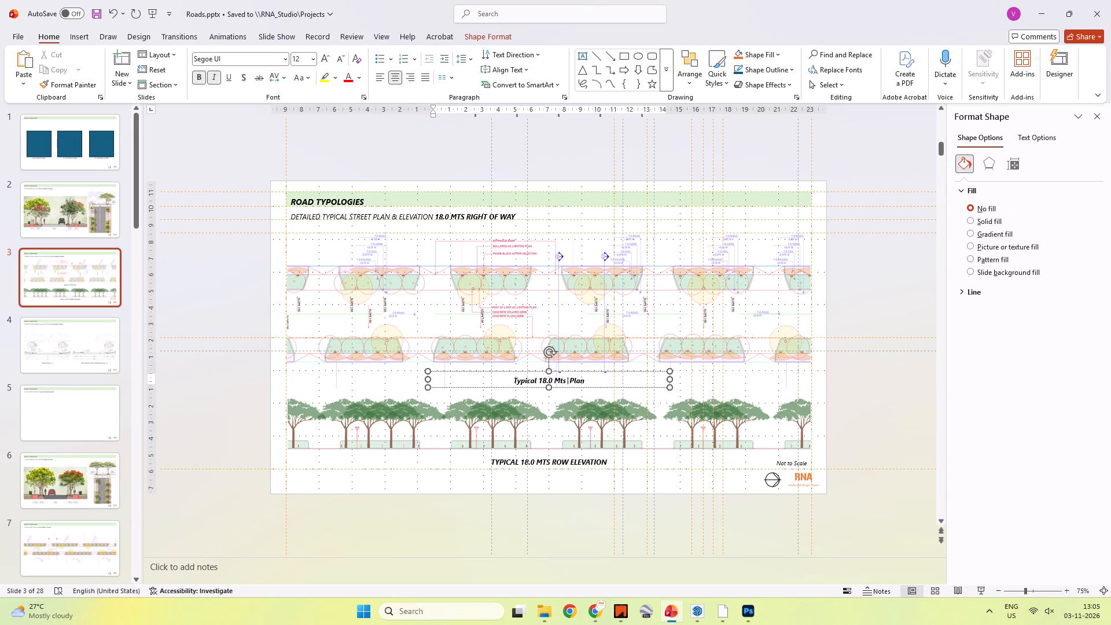
type("Elevation")
key("ctrl+a")
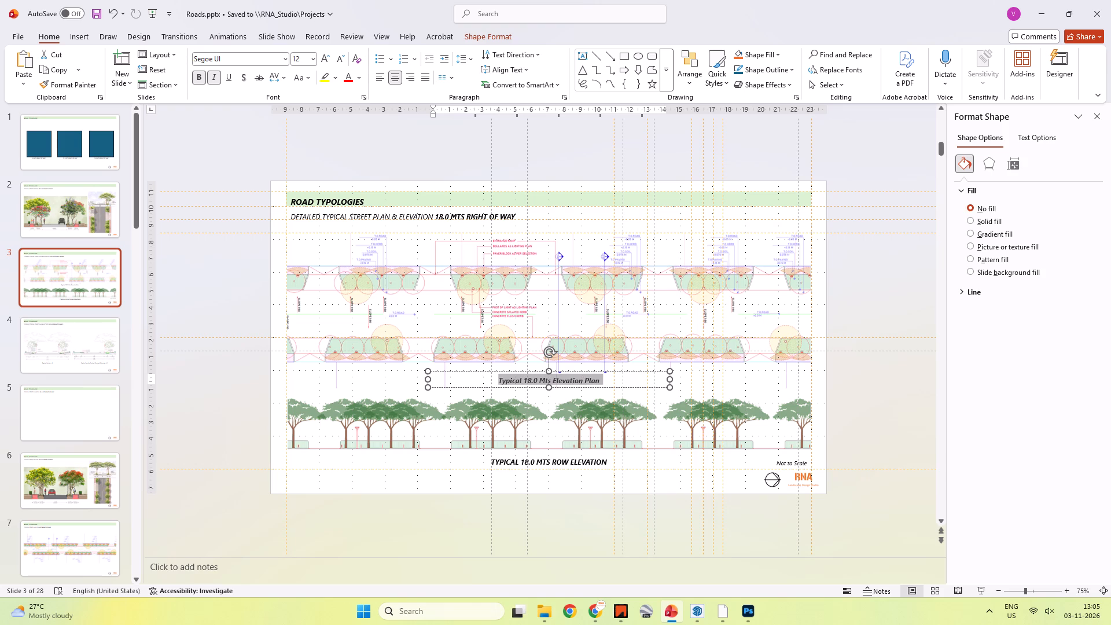
left_click(306, 77)
left_click(315, 124)
left_click(512, 544)
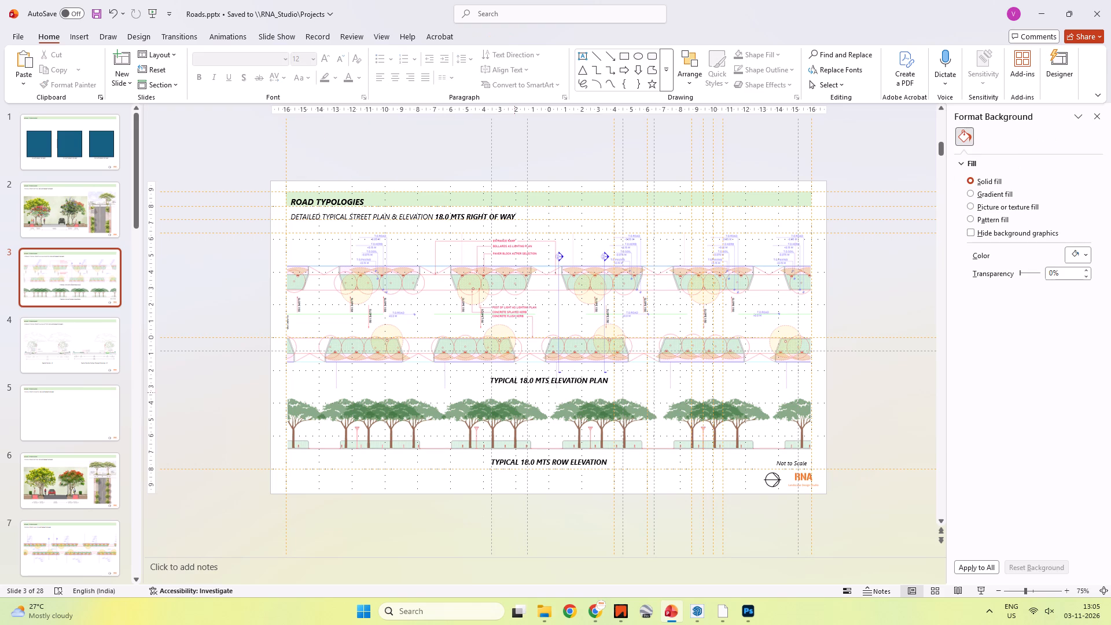
Remove the bold formatting from both captions, below the street plan and below the tree elevation.
left_click(525, 379)
left_click_drag(607, 380, 594, 380)
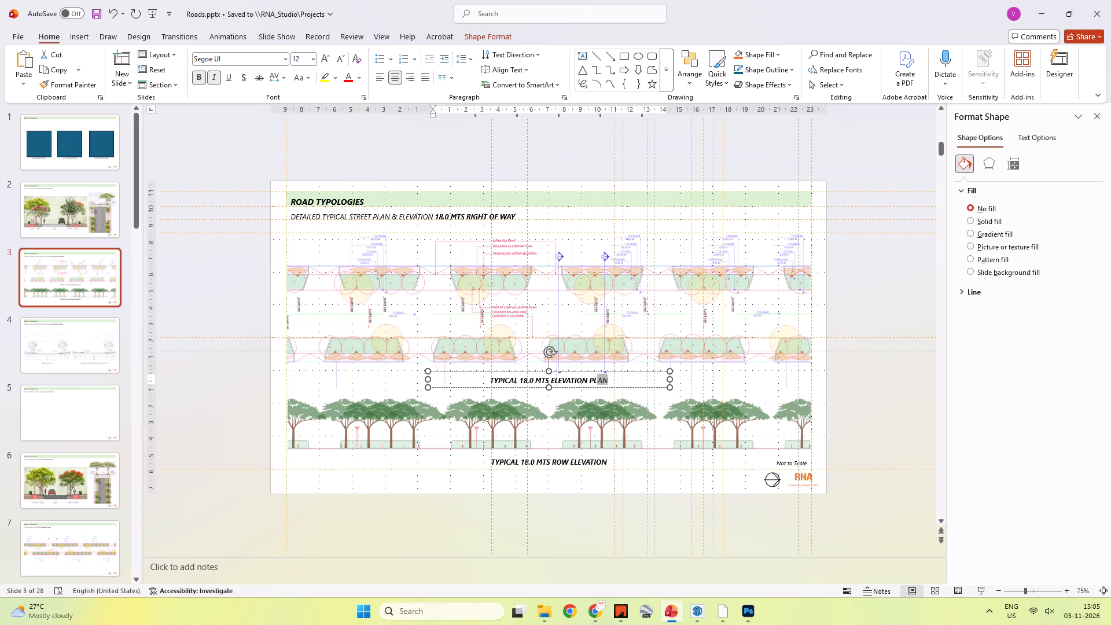
left_click_drag(594, 380, 588, 380)
key("ctrl+a")
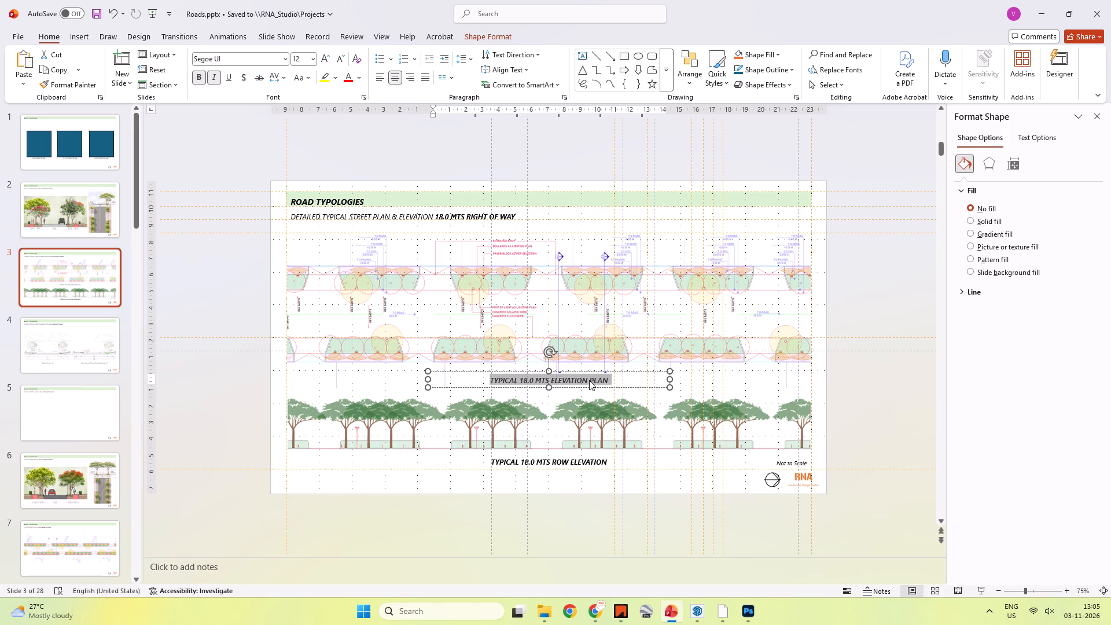
key("ctrl+b")
left_click(539, 456)
key("ctrl+a")
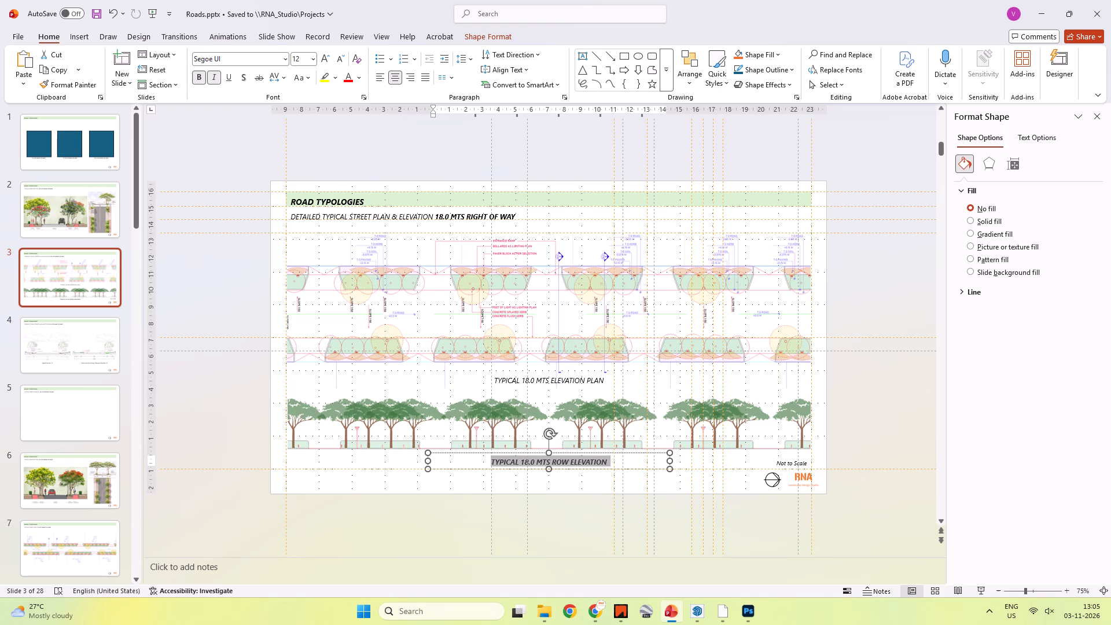
key("ctrl+b")
left_click(553, 508)
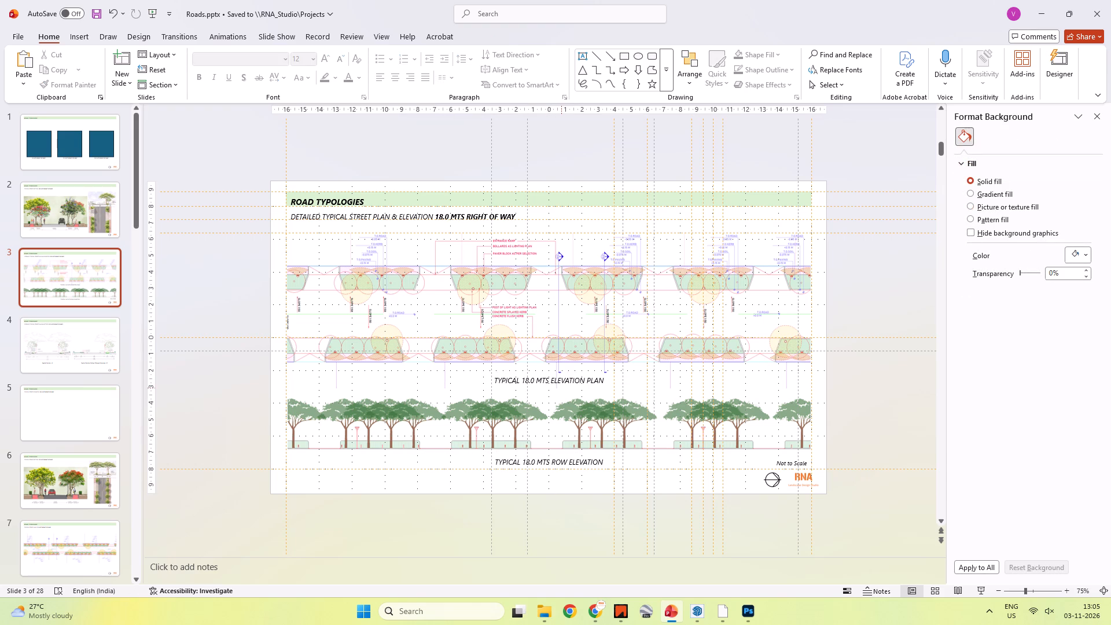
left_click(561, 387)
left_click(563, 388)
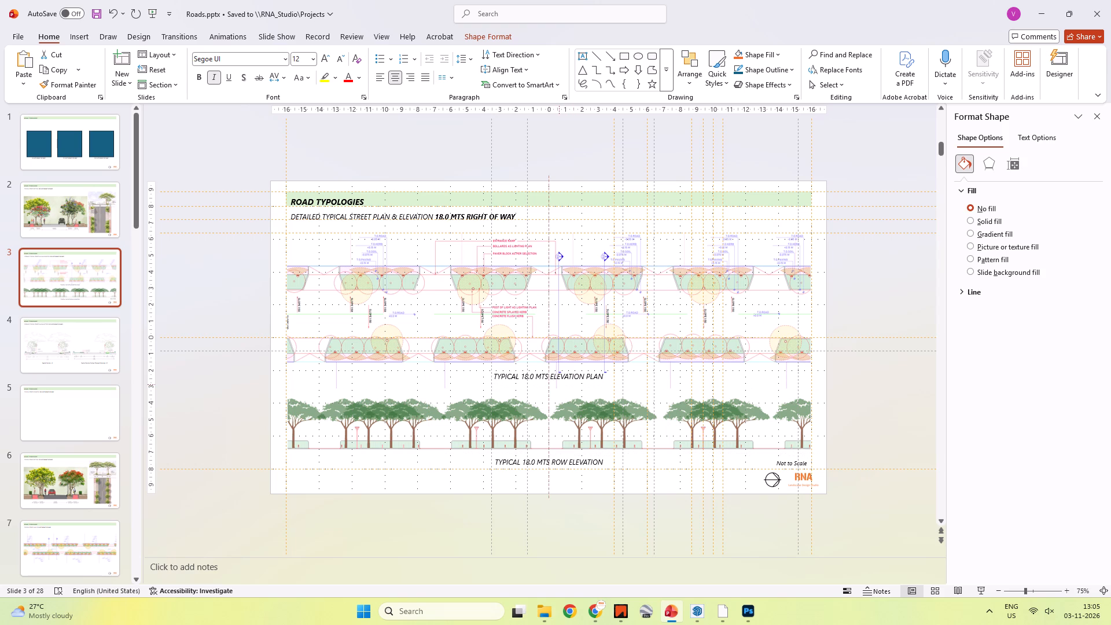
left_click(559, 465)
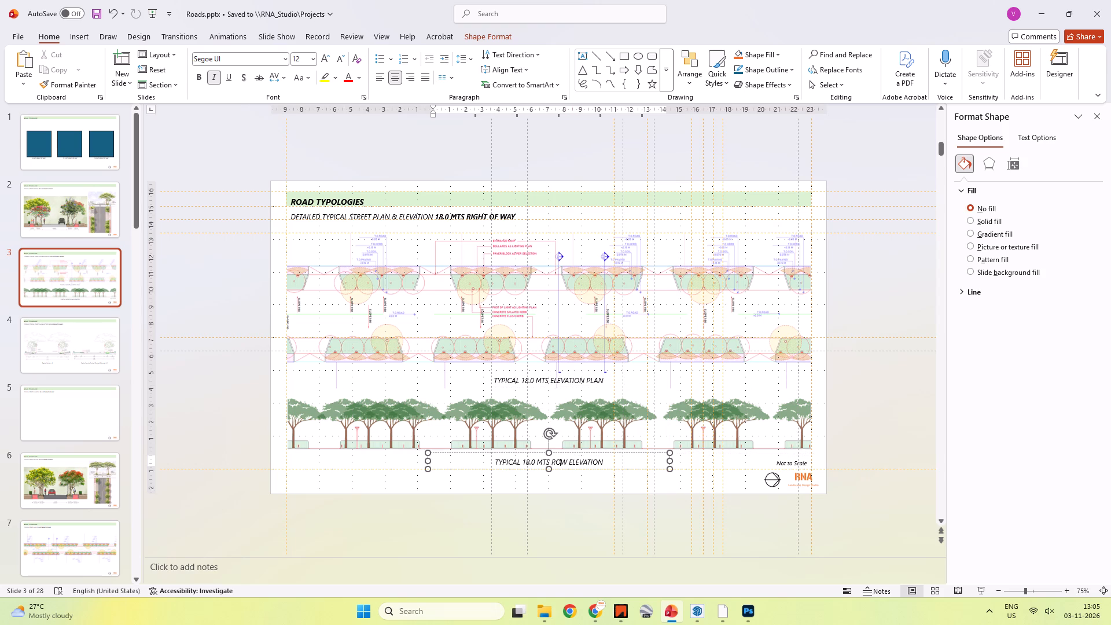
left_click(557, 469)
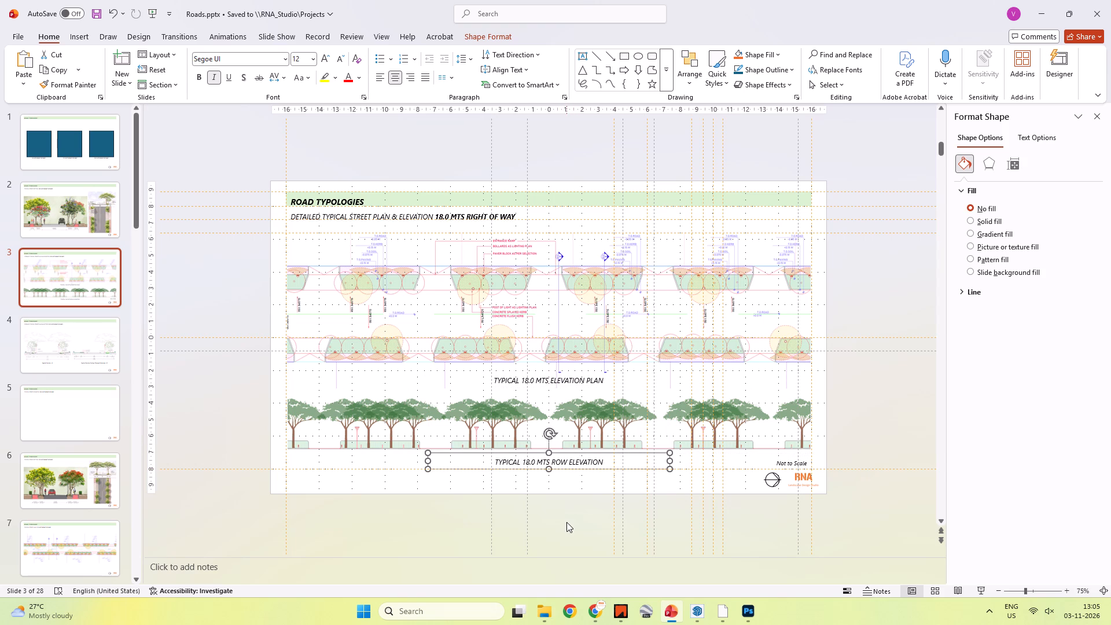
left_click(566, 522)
Save the presentation.
key("ctrl+s")
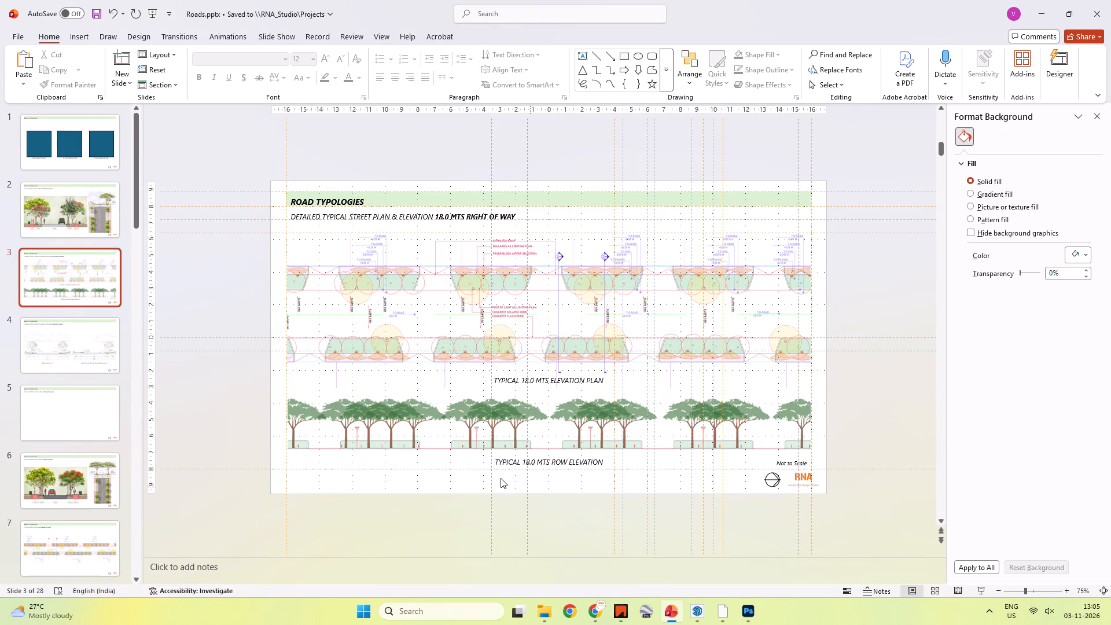
Remove the bold formatting from the "Typical Section - A" and "Typical Section Cutting Through Driveway – B" captions on slide 4.
left_click(79, 337)
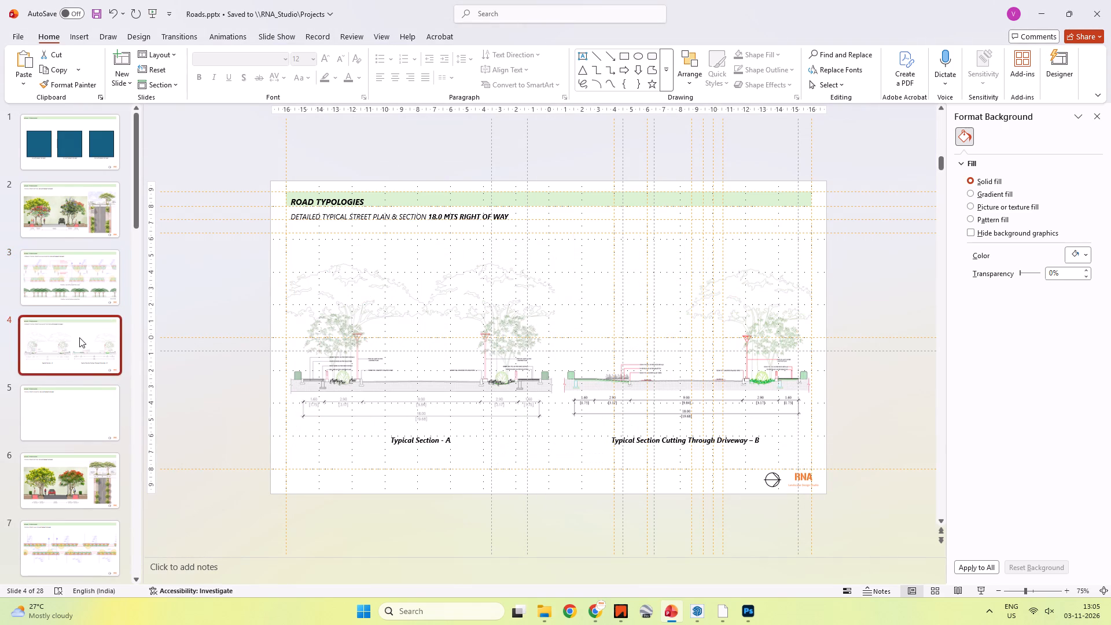
left_click(419, 444)
left_click(688, 434, "ctrl")
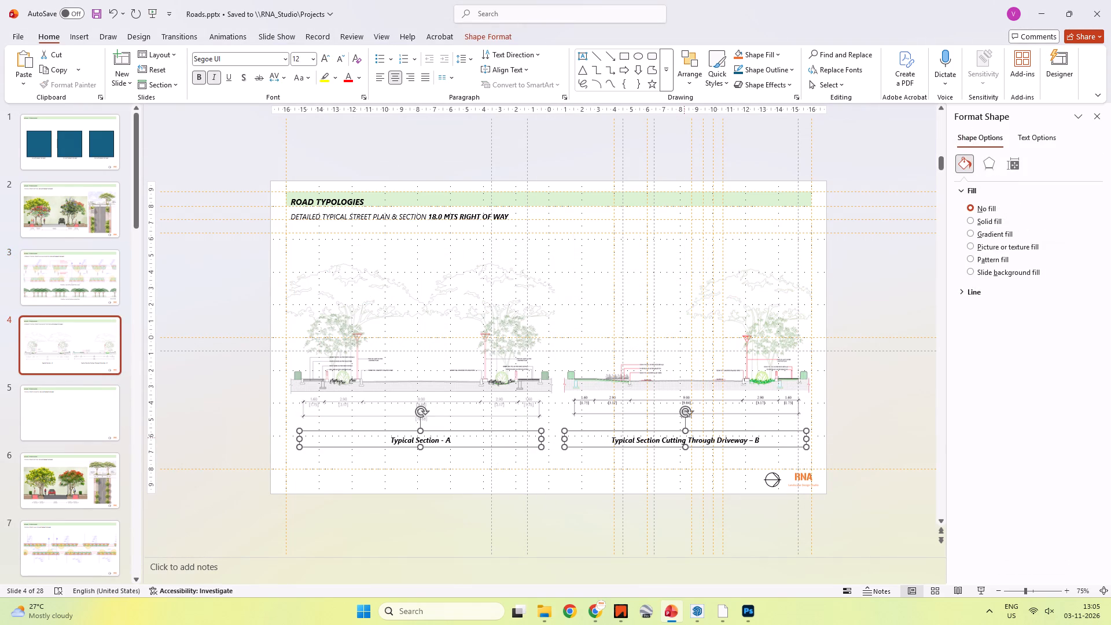
key("ctrl+b")
left_click(621, 544)
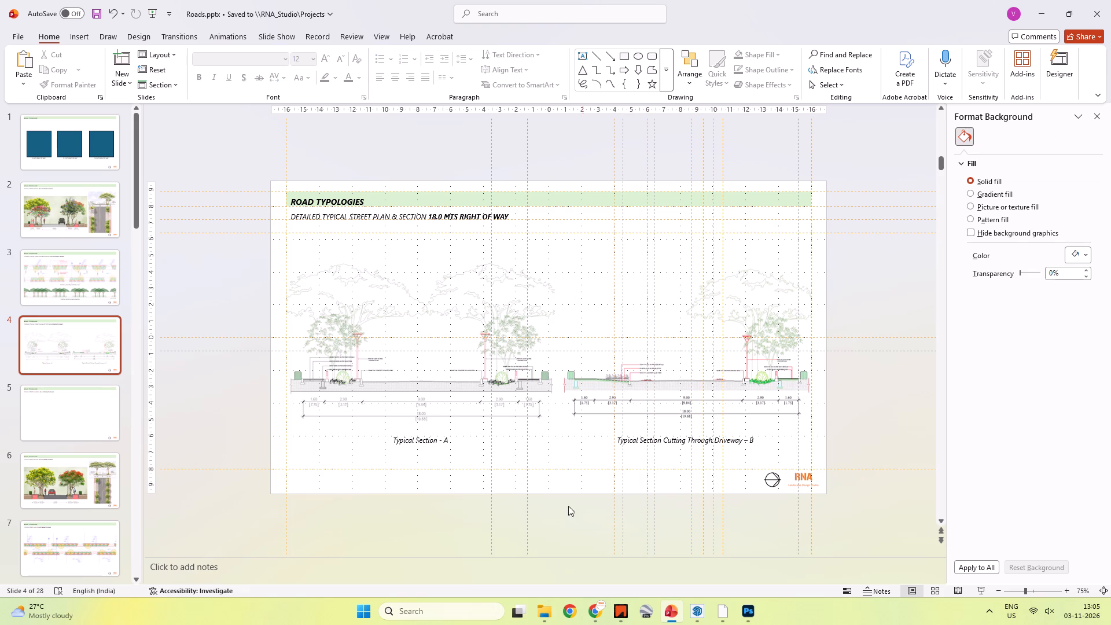
Delete the empty slide 5, "Typical Street Elevation 18.0 MTS Right of Way".
left_click(79, 398)
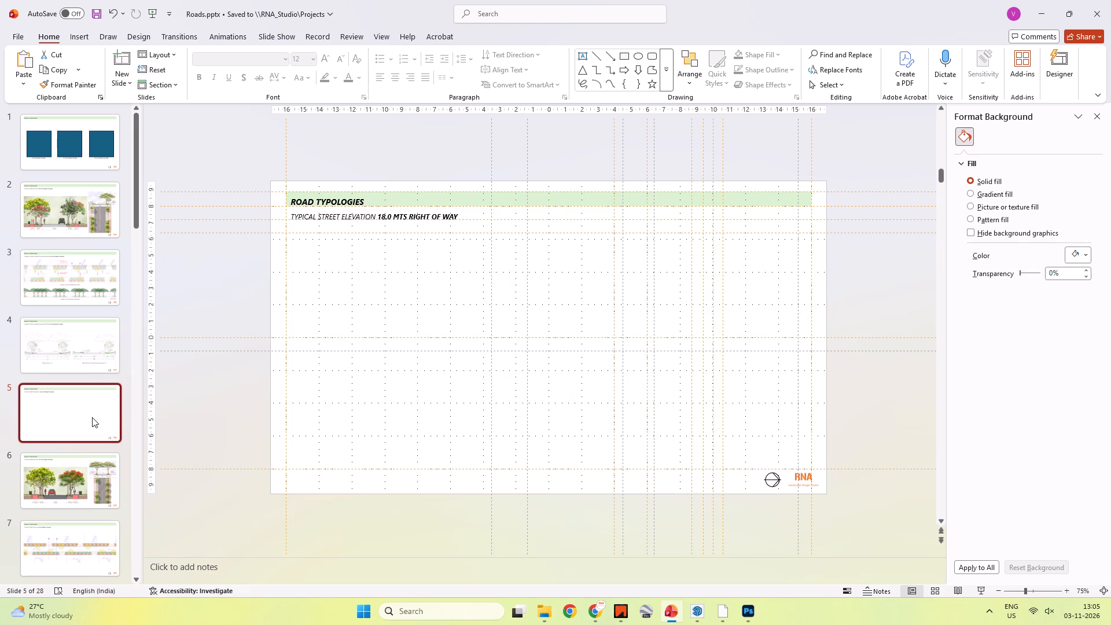
key("Delete")
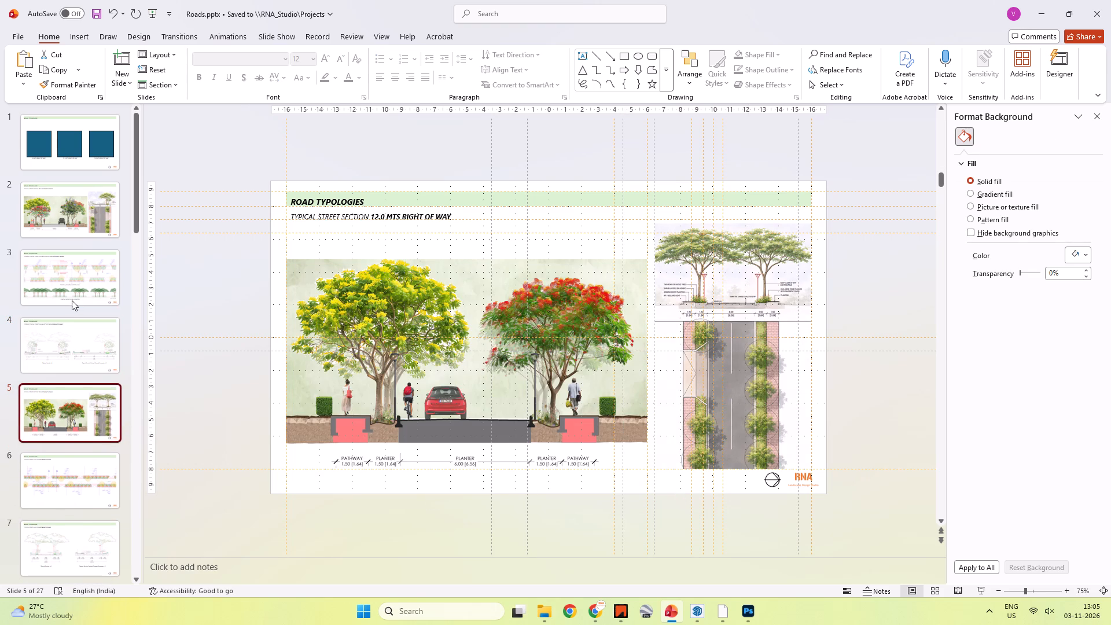
Delete the old street plan drawing from slide 6, "Typical Street Plan 12.0 MTS Right of Way".
left_click(79, 427)
left_click(83, 486)
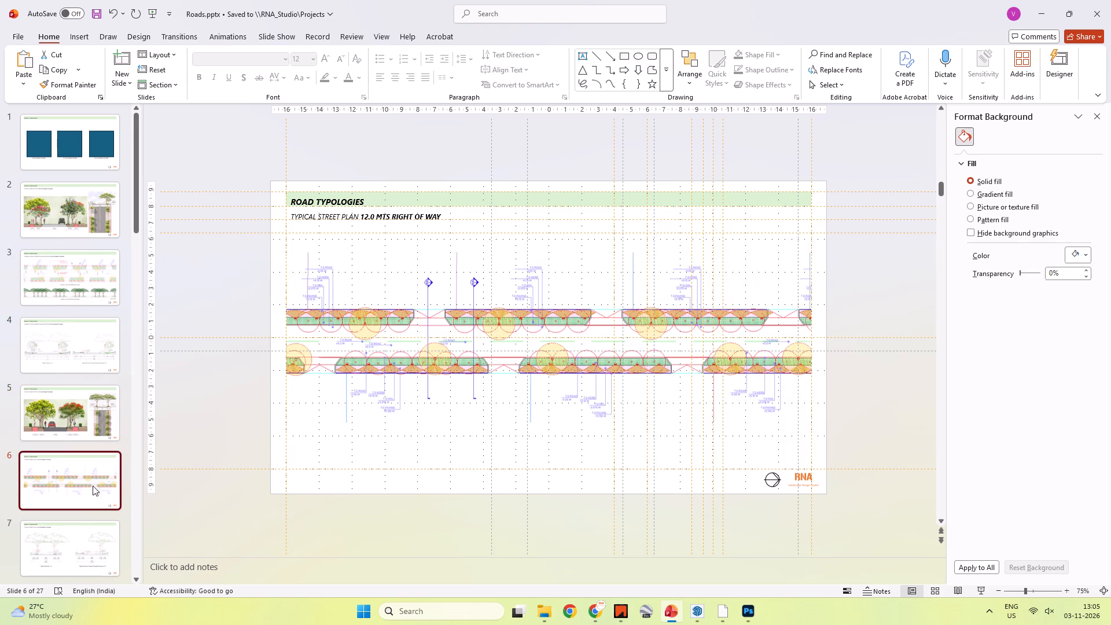
left_click(420, 355)
key("Delete")
key("Insert")
Switch to IIACAD and look over the street plans and tree elevations in Road Sections.dwg.
key("alt+Tab")
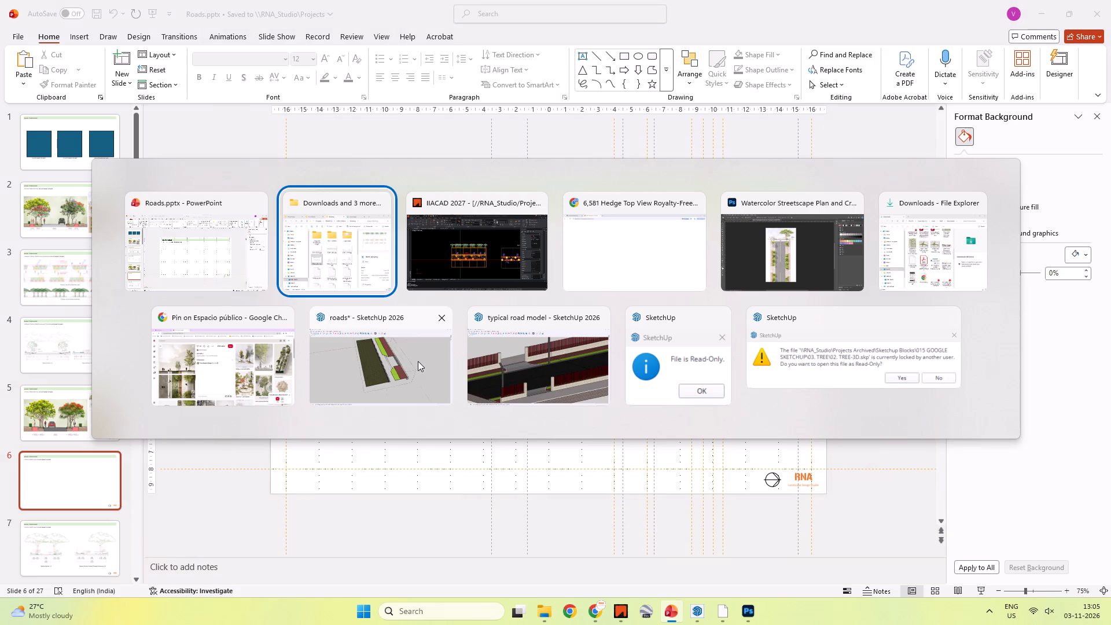
key("alt+Tab")
scroll(466, 337, "down", 3)
middle_click_drag(486, 333, 367, 281)
middle_click_drag(487, 326, 388, 354)
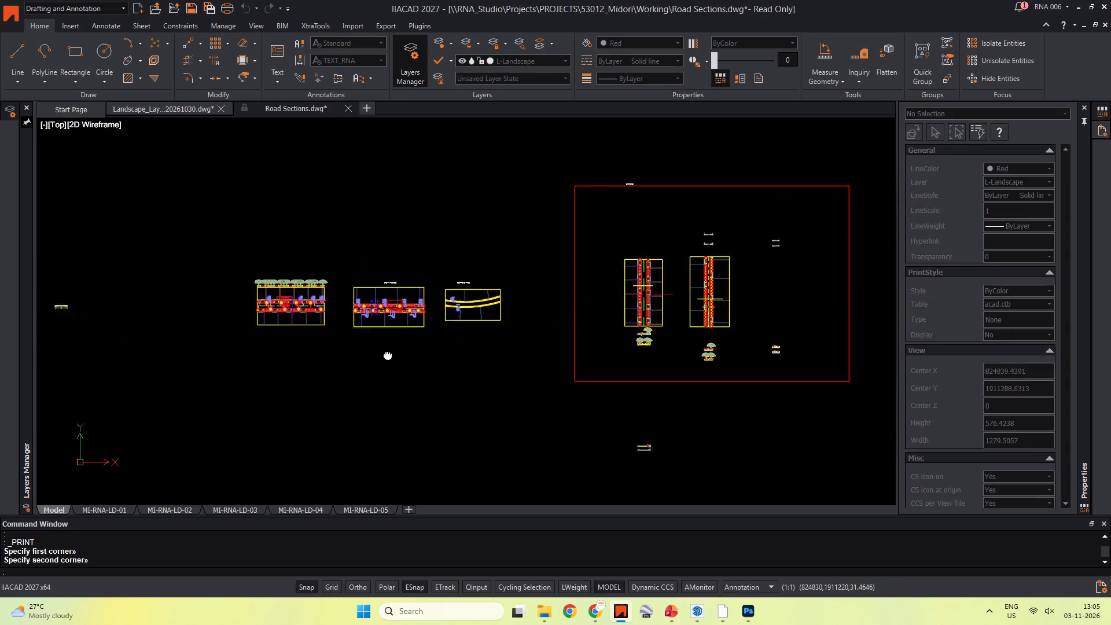
middle_click_drag(388, 354, 380, 356)
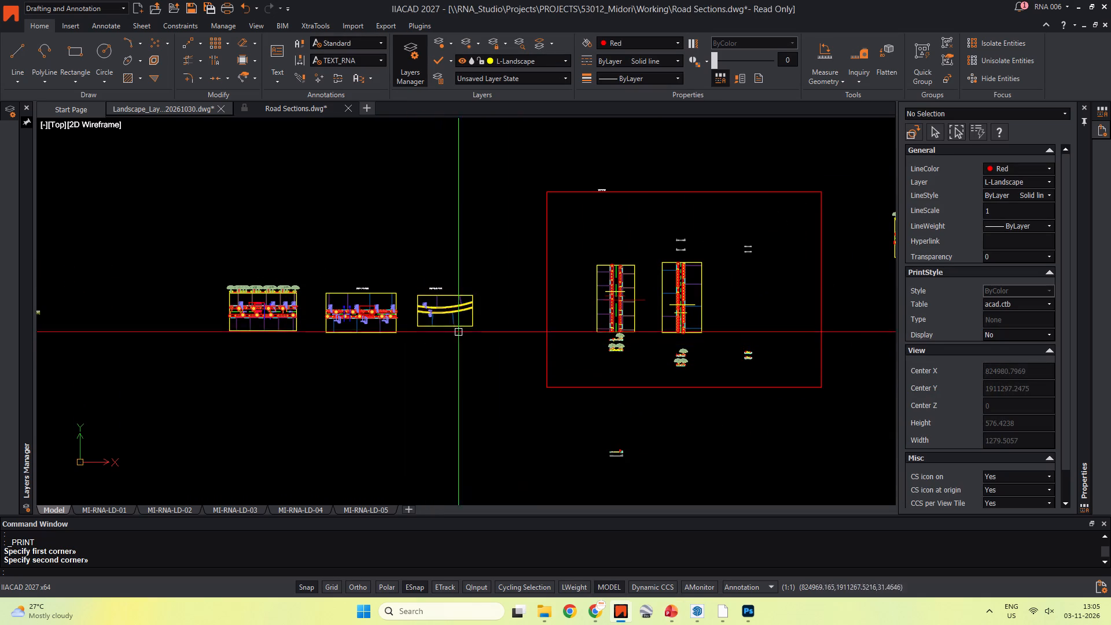
scroll(518, 337, "down", 2)
middle_click_drag(489, 335, 340, 329)
scroll(576, 278, "up", 3)
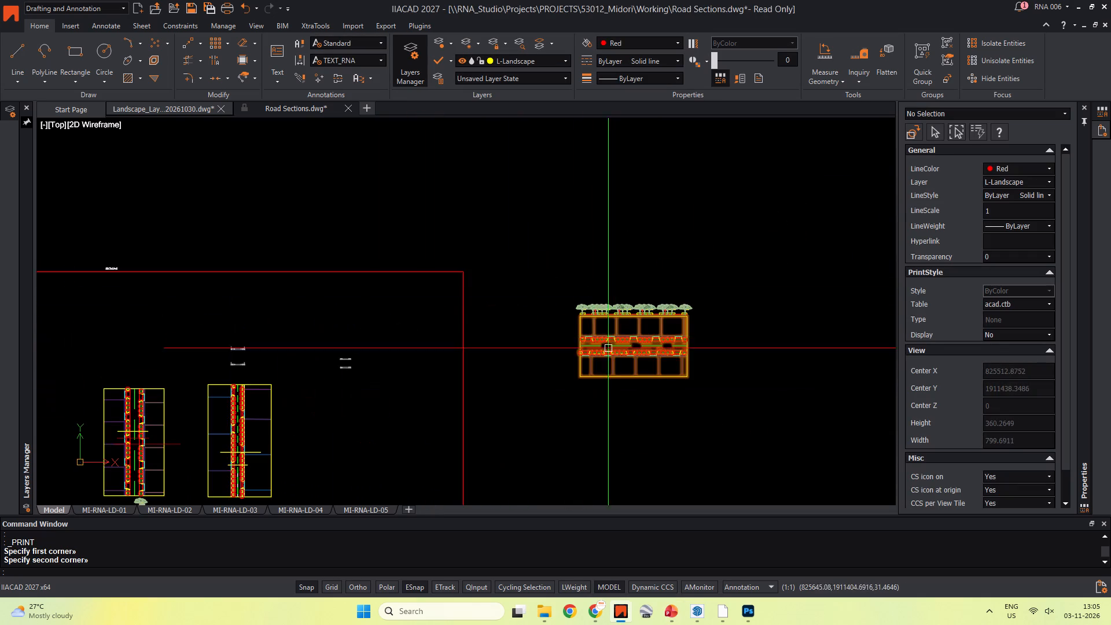
scroll(573, 336, "up", 3)
Close the read-only Road Sections.dwg drawing without saving its changes.
left_click(347, 108)
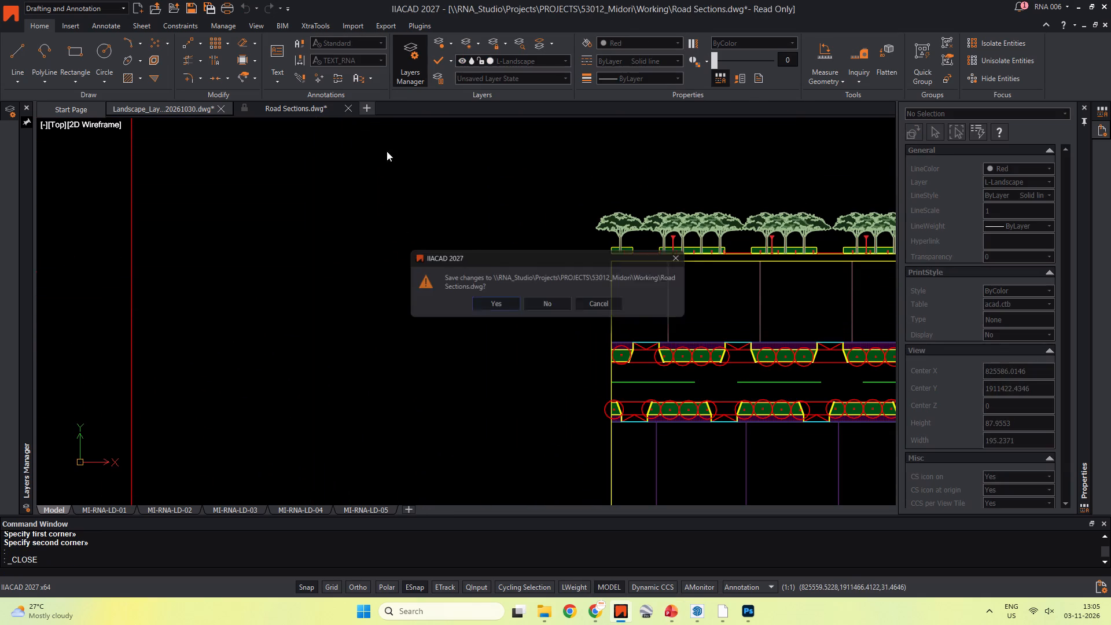
left_click(545, 303)
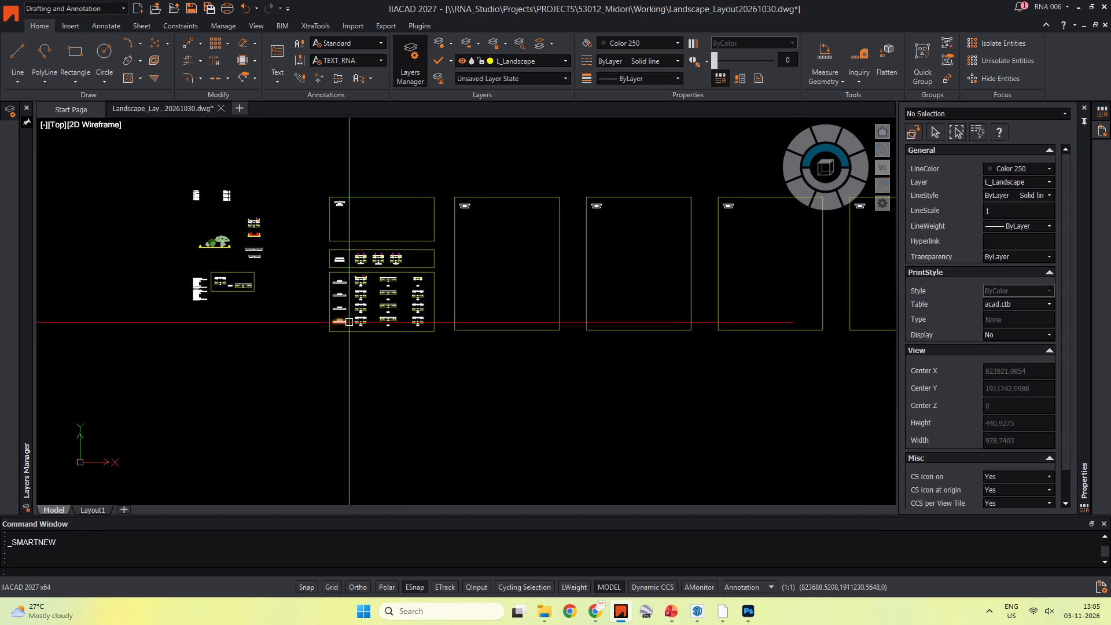
key("Escape")
key("Escape")
key("Escape")
Switch to PowerPoint and look through the slides of Roads.pptx, comparing the 12.0 MTS slides with slide 4, the detailed 18.0 MTS plan and section.
scroll(314, 328, "down", 2)
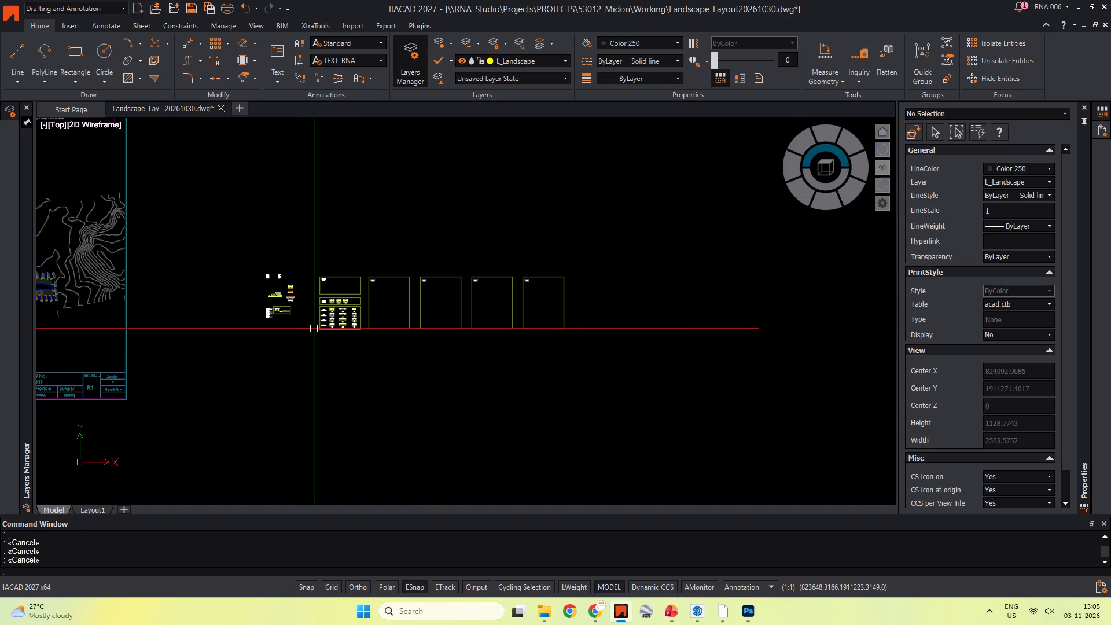
key("alt+Tab")
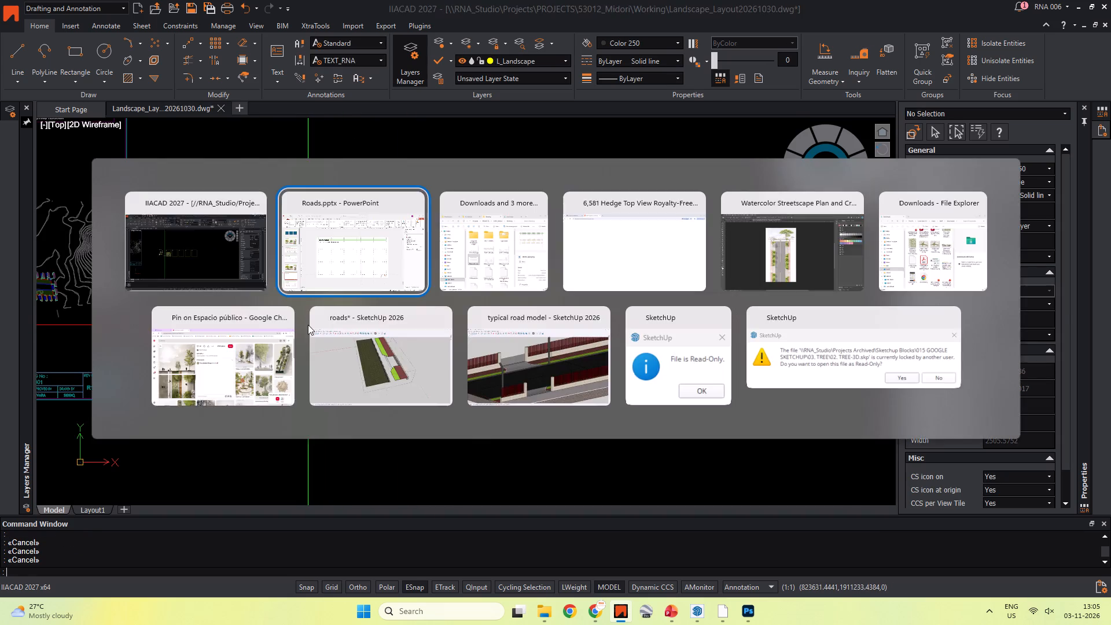
left_click(208, 299)
scroll(172, 339, "down", 2)
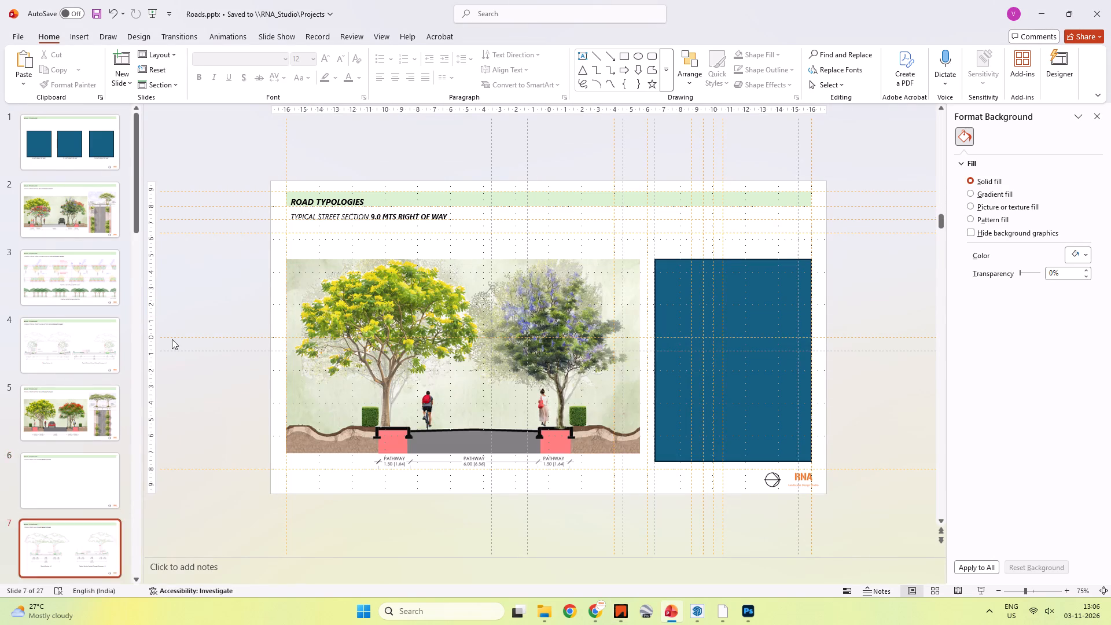
scroll(142, 380, "up", 3)
scroll(93, 364, "up", 4)
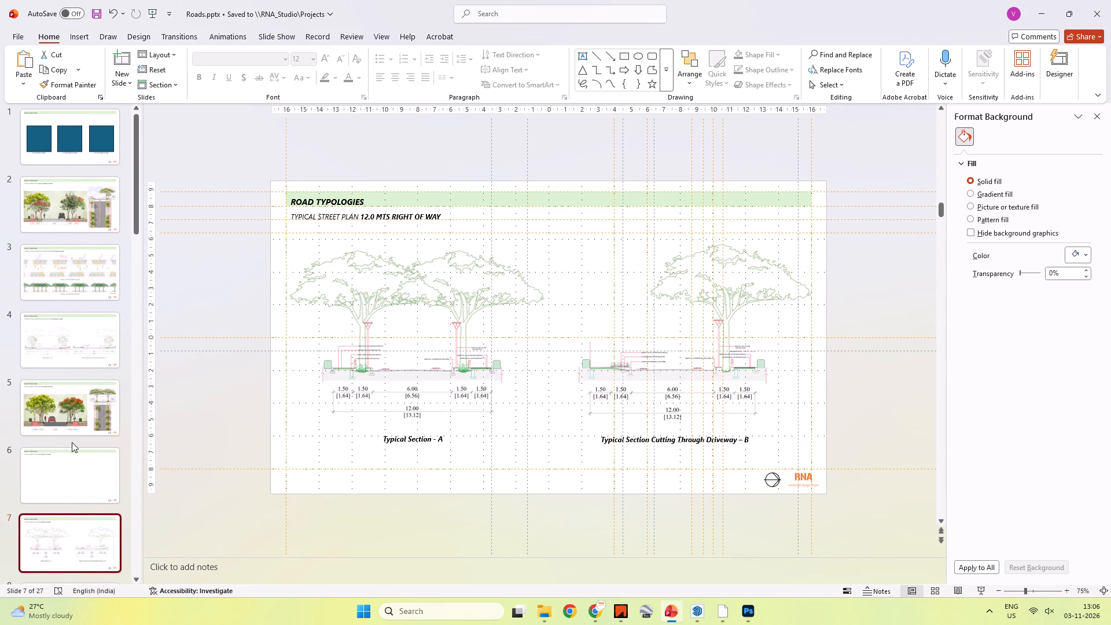
left_click(72, 442)
scroll(76, 422, "down", 12)
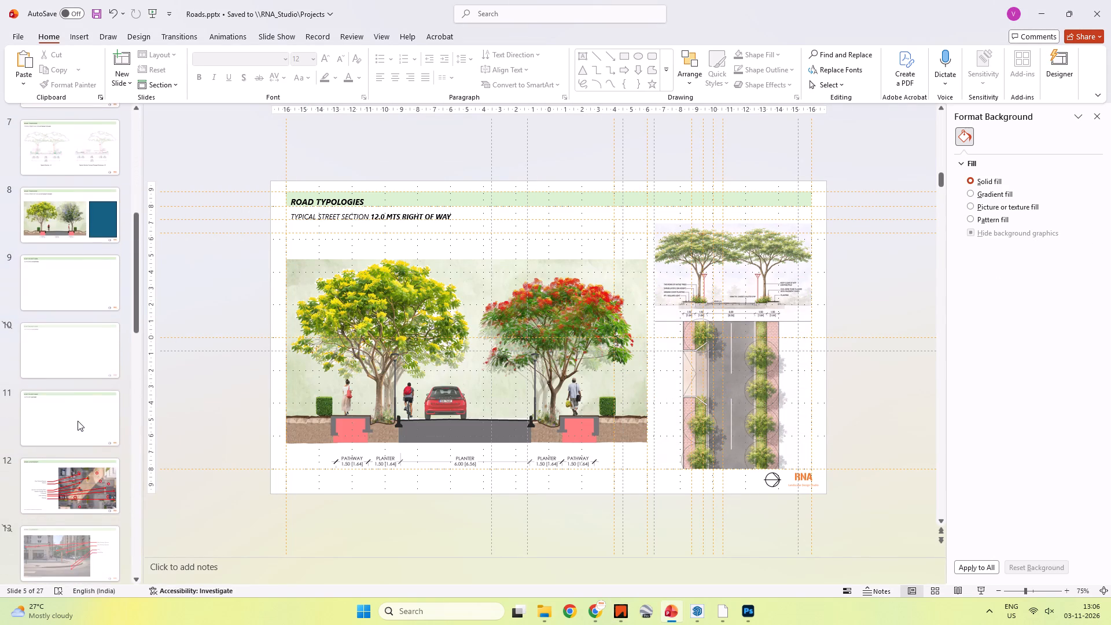
scroll(78, 421, "down", 18)
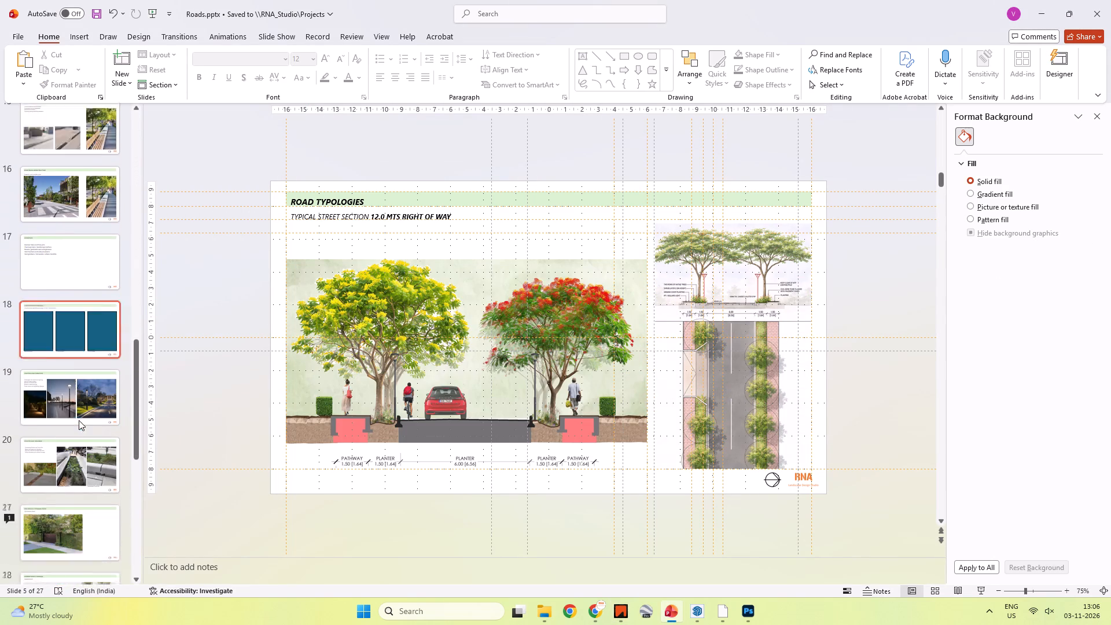
scroll(79, 420, "down", 6)
scroll(78, 421, "up", 20)
scroll(78, 421, "up", 6)
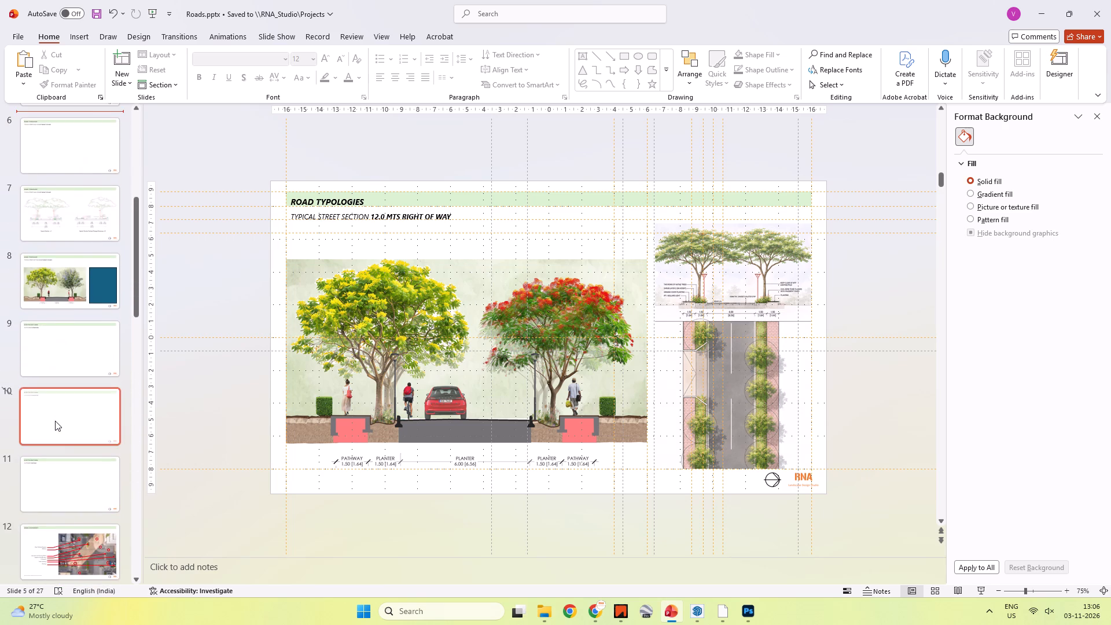
scroll(55, 421, "up", 9)
left_click(73, 319)
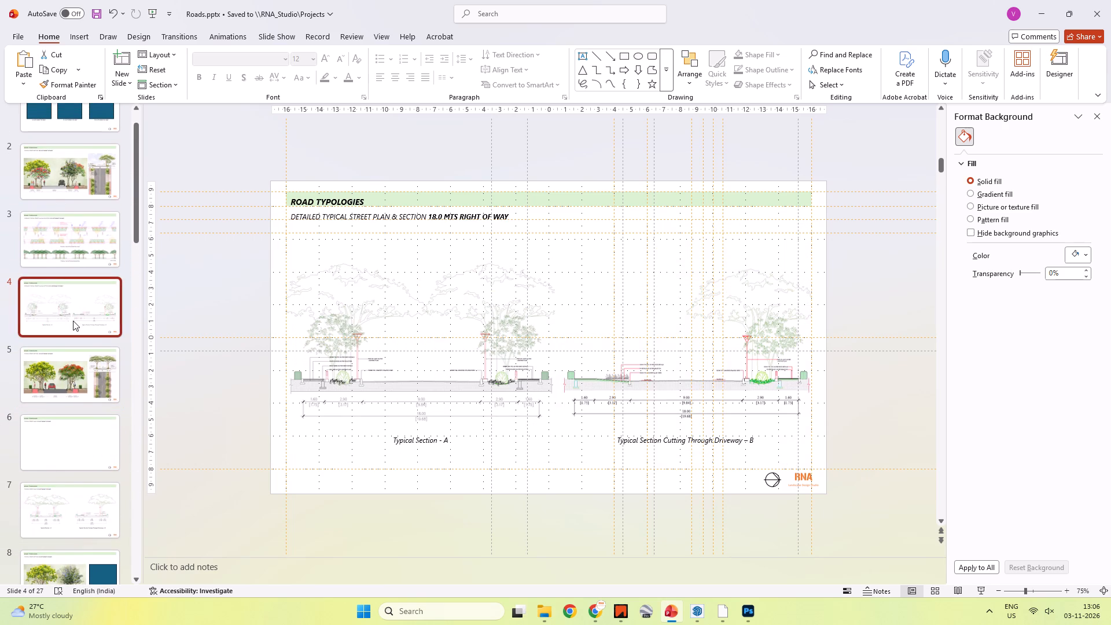